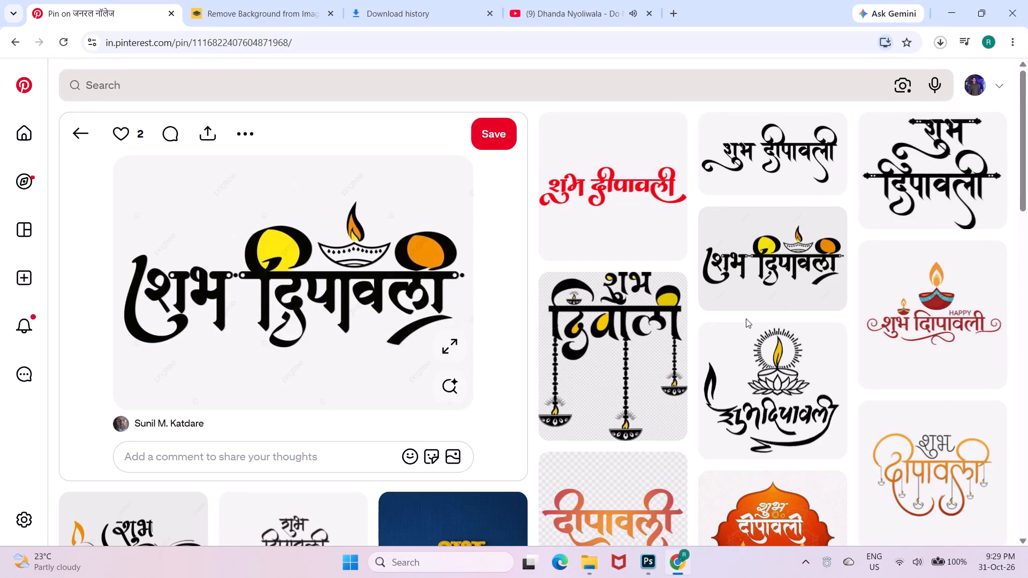
Look through the related pins for a suitable Shubh Deepavali or Happy Diwali calligraphy design.
scroll(746, 318, down, 2)
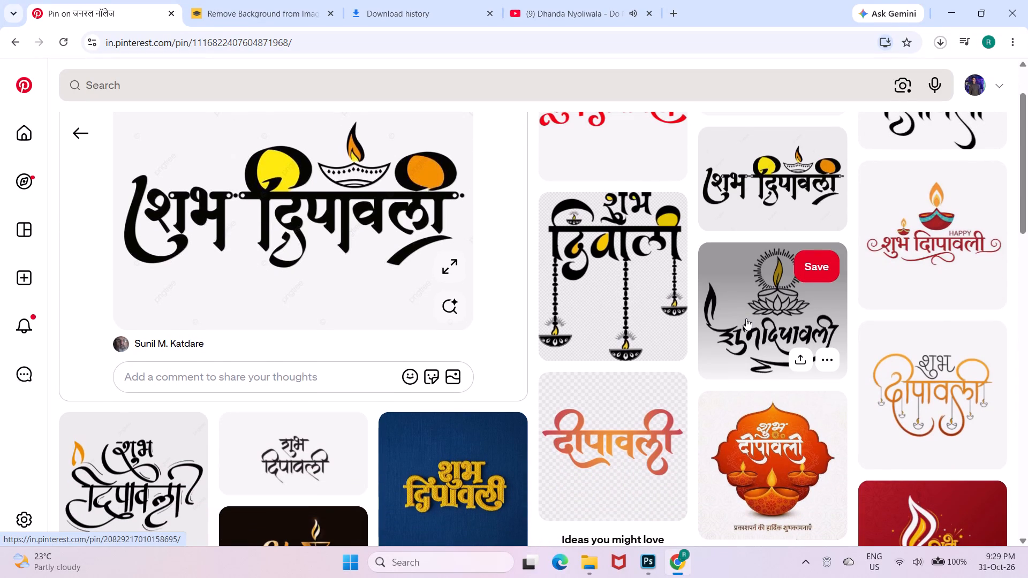
scroll(746, 318, down, 1)
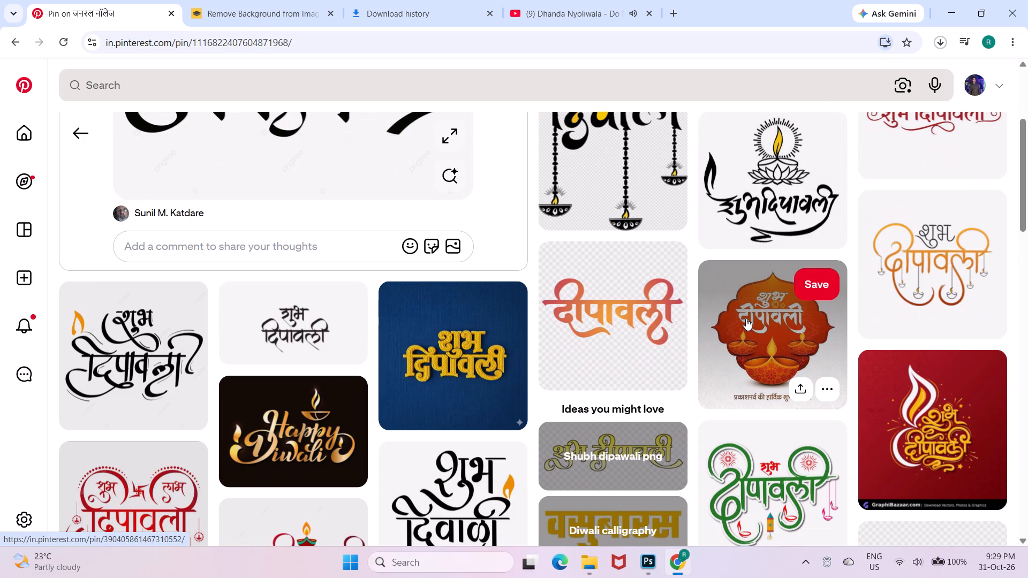
scroll(746, 318, down, 1)
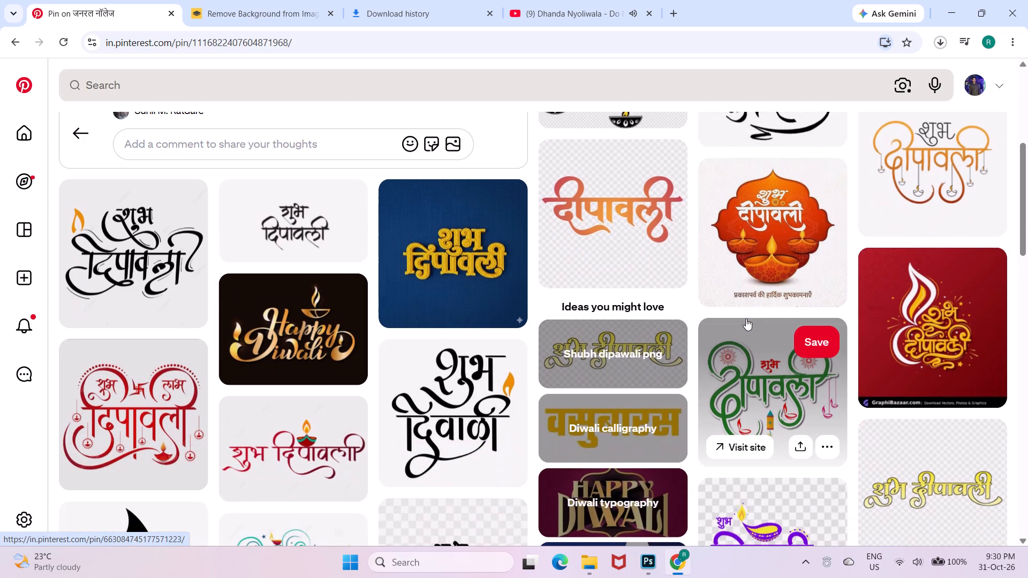
scroll(746, 318, down, 2)
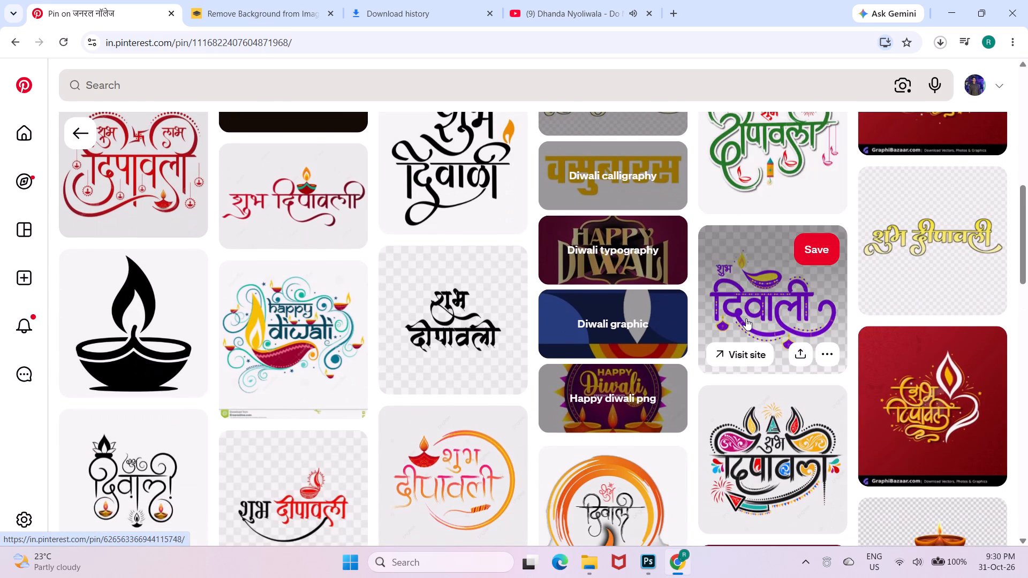
scroll(746, 318, down, 1)
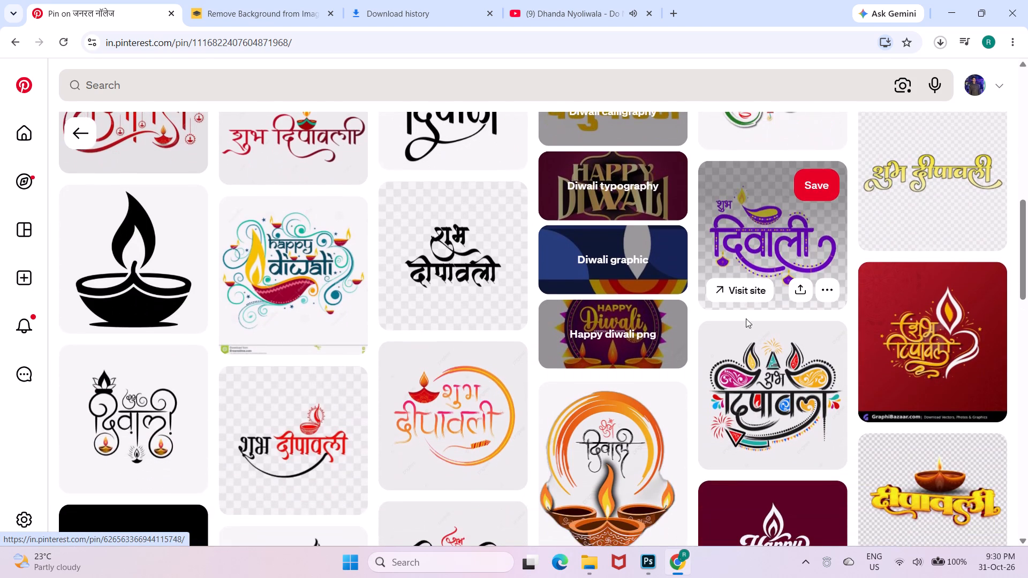
scroll(746, 318, down, 4)
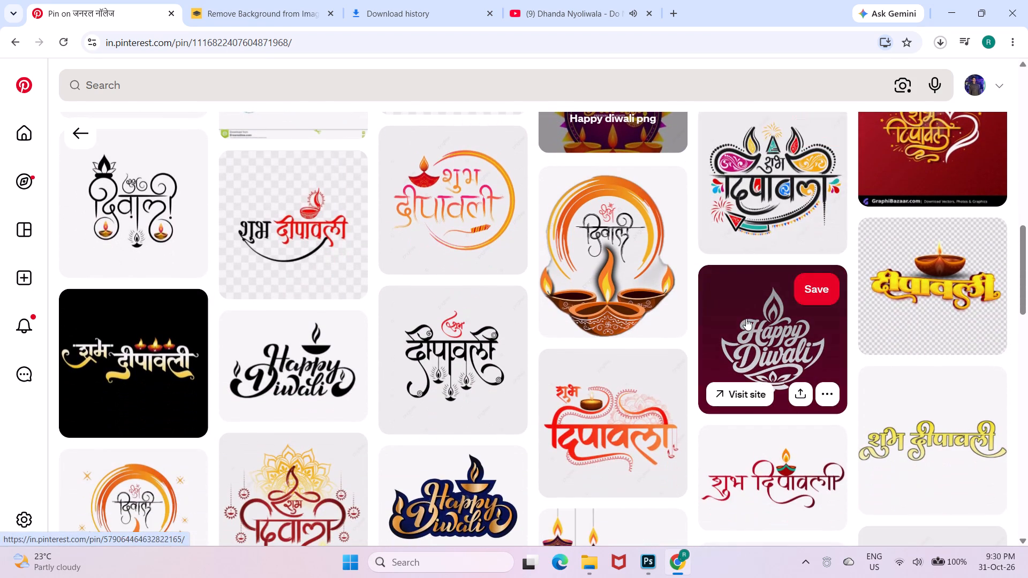
scroll(746, 318, down, 2)
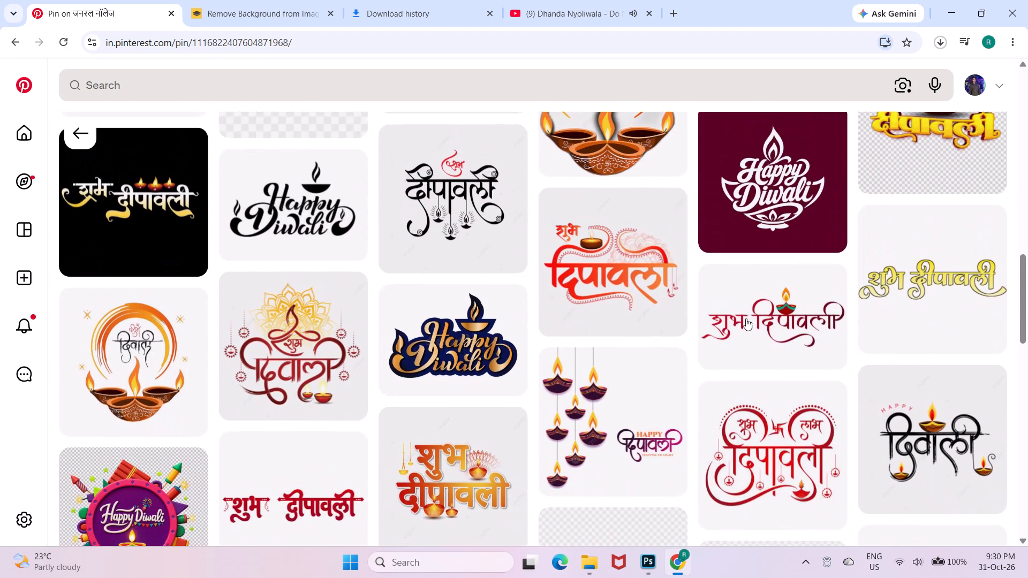
scroll(746, 318, down, 1)
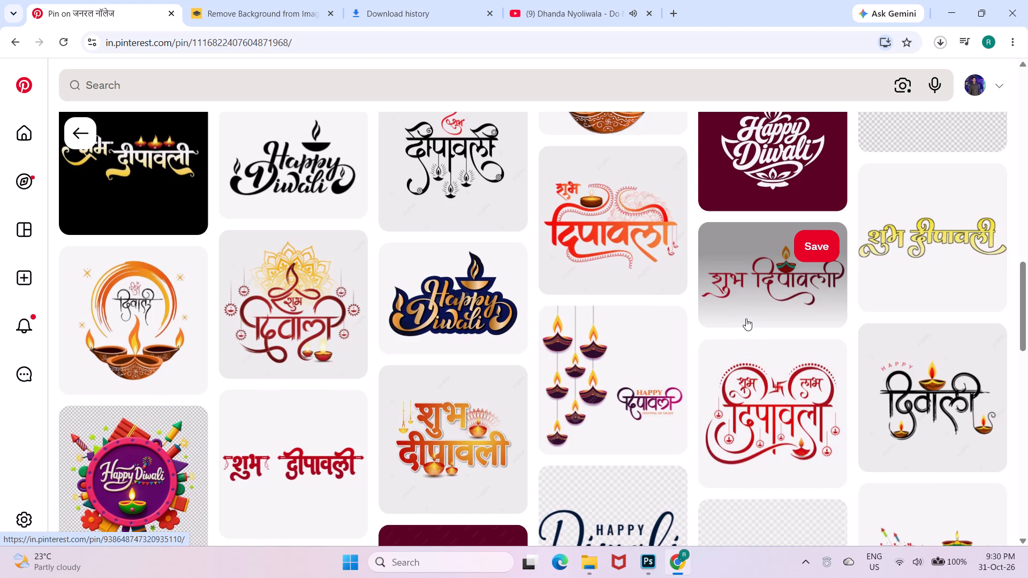
scroll(746, 318, down, 3)
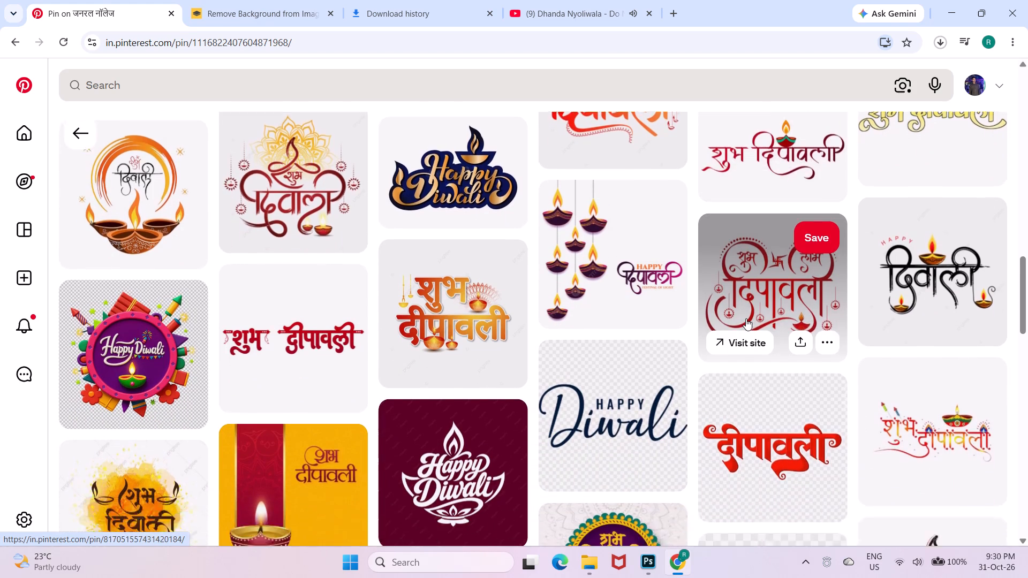
scroll(746, 318, down, 5)
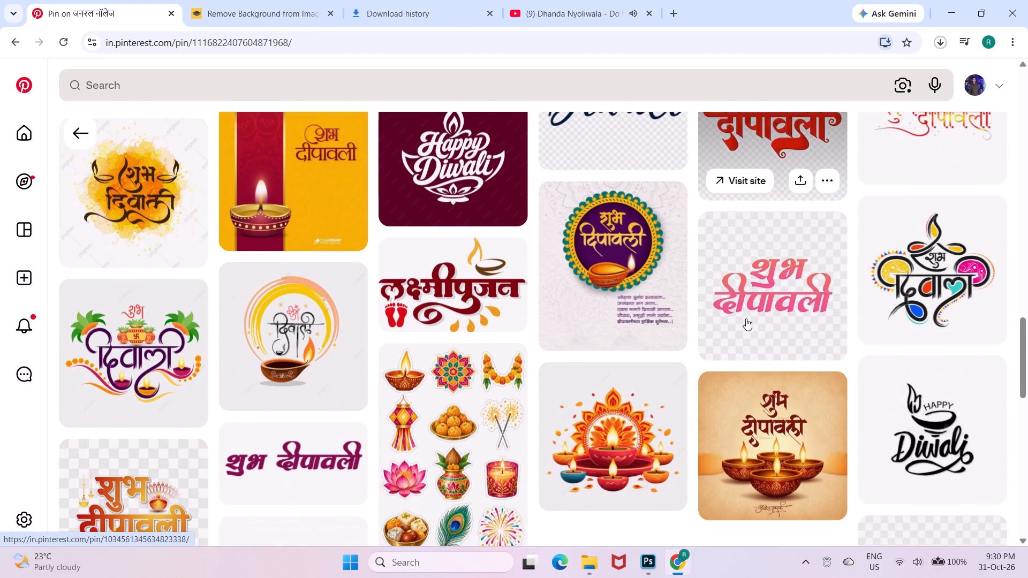
scroll(746, 318, down, 2)
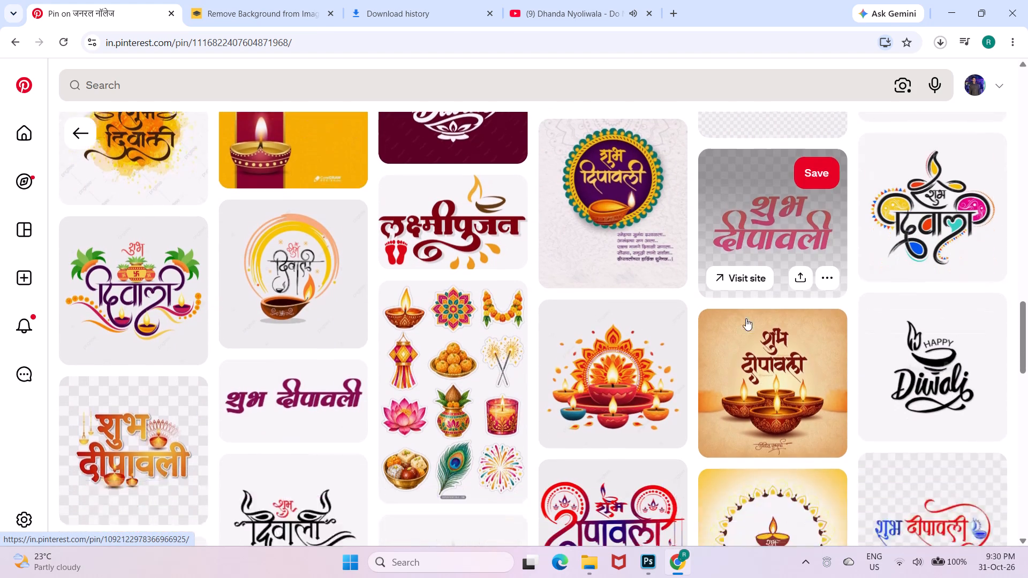
scroll(746, 318, down, 2)
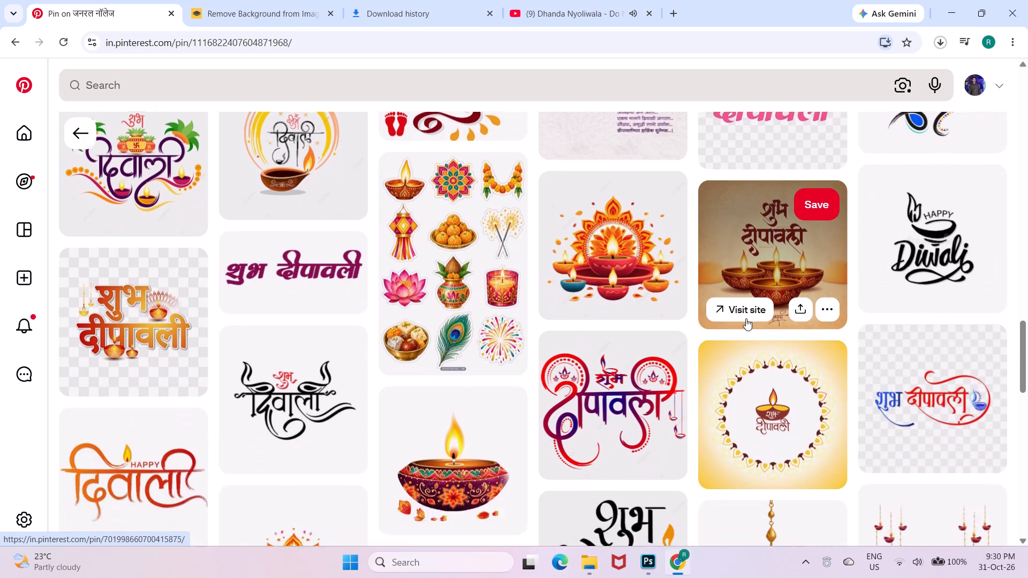
scroll(746, 318, down, 6)
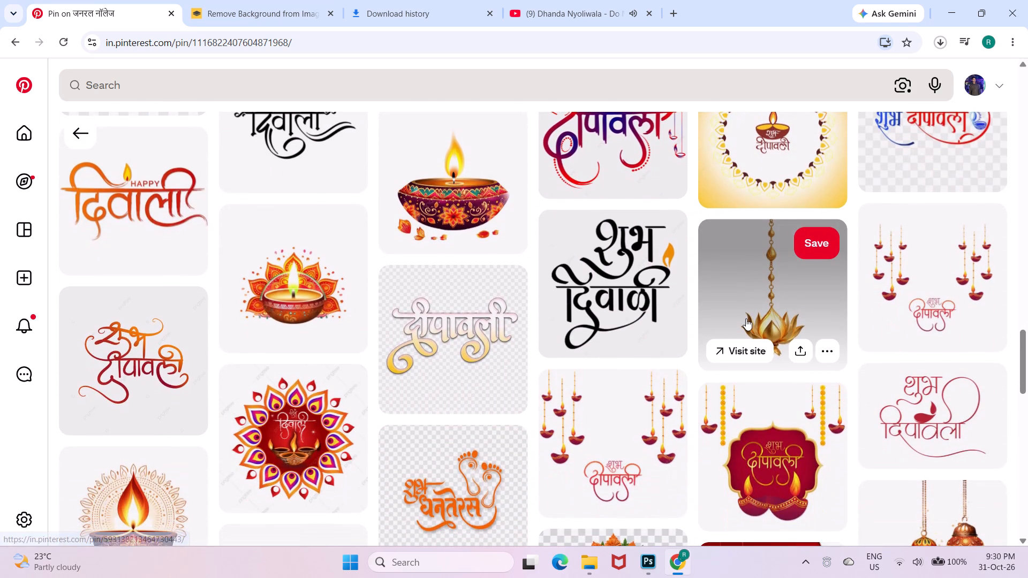
scroll(746, 318, down, 4)
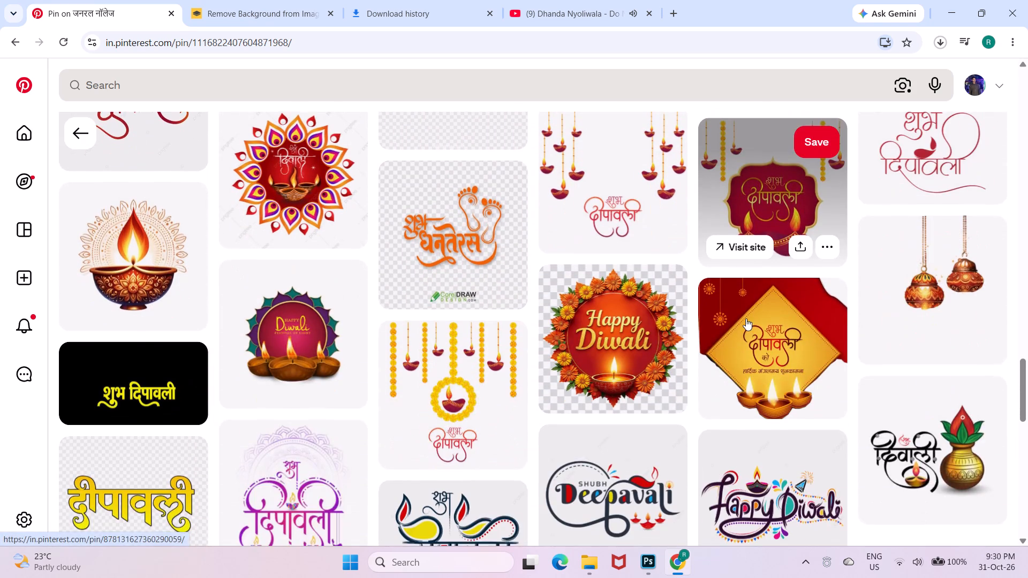
scroll(746, 318, down, 4)
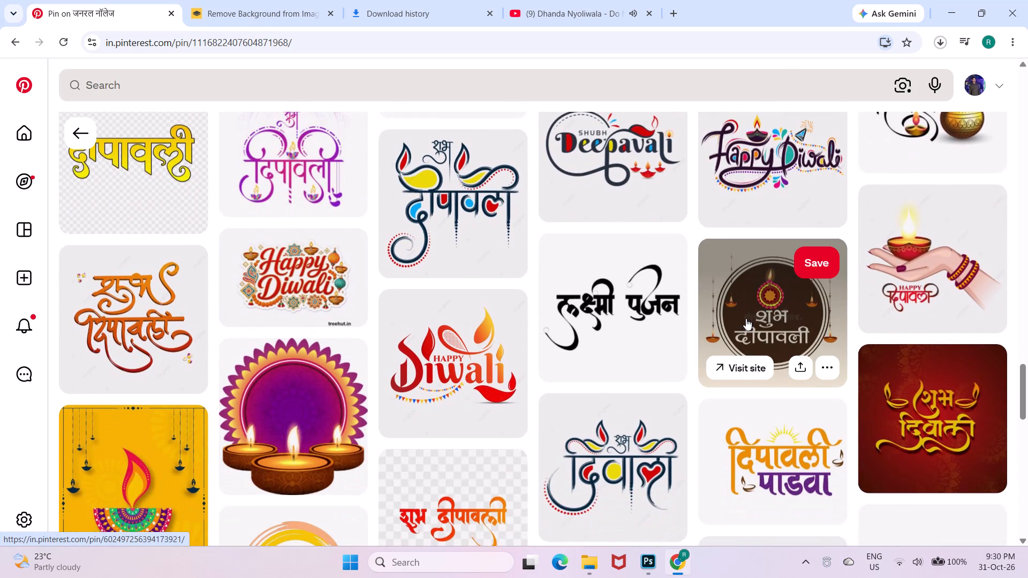
scroll(746, 318, down, 2)
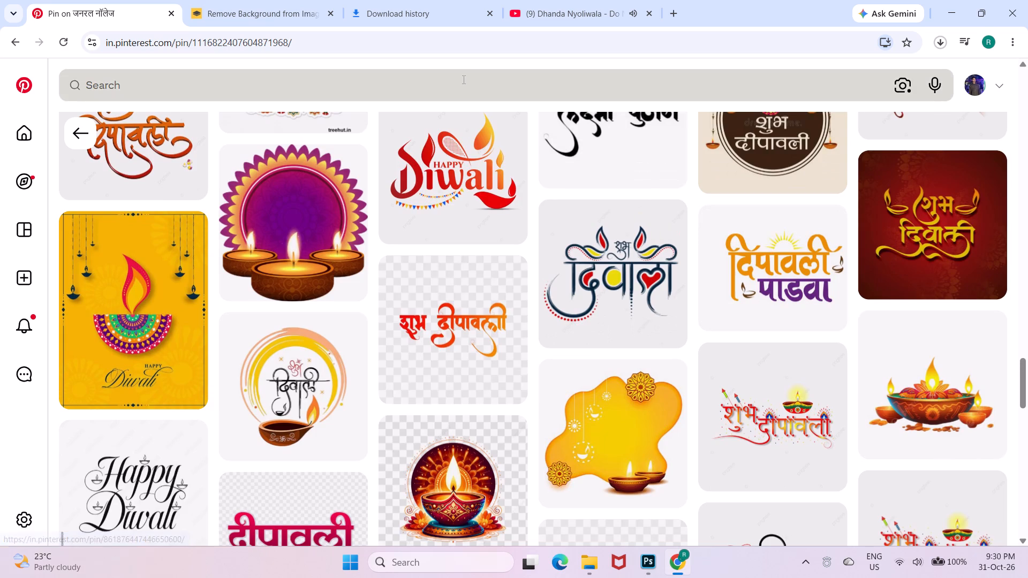
Search Pinterest for "subh text element".
click(463, 79)
text(us)
key(BackSpace)
key(BackSpace)
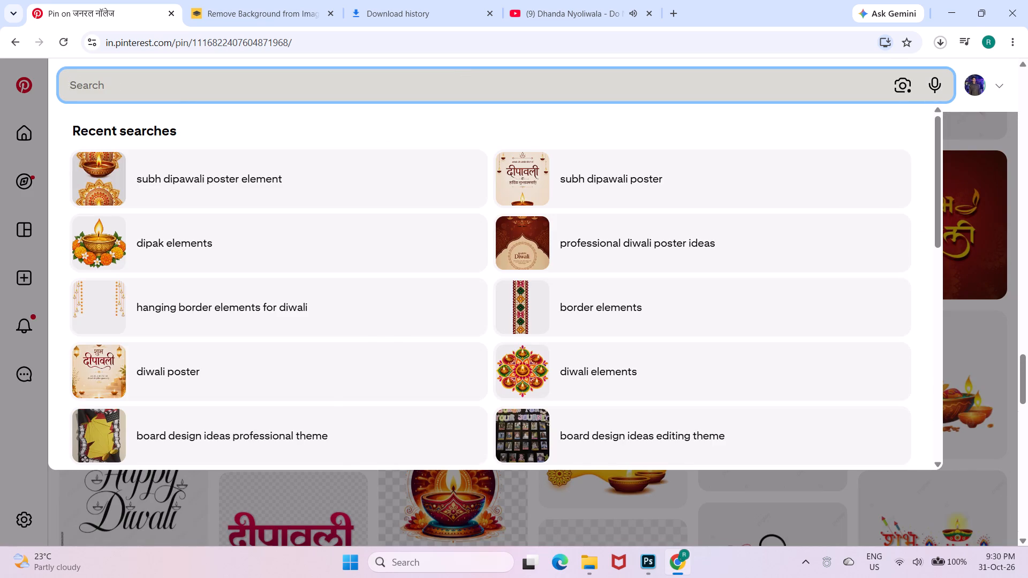
text(subh)
key(space)
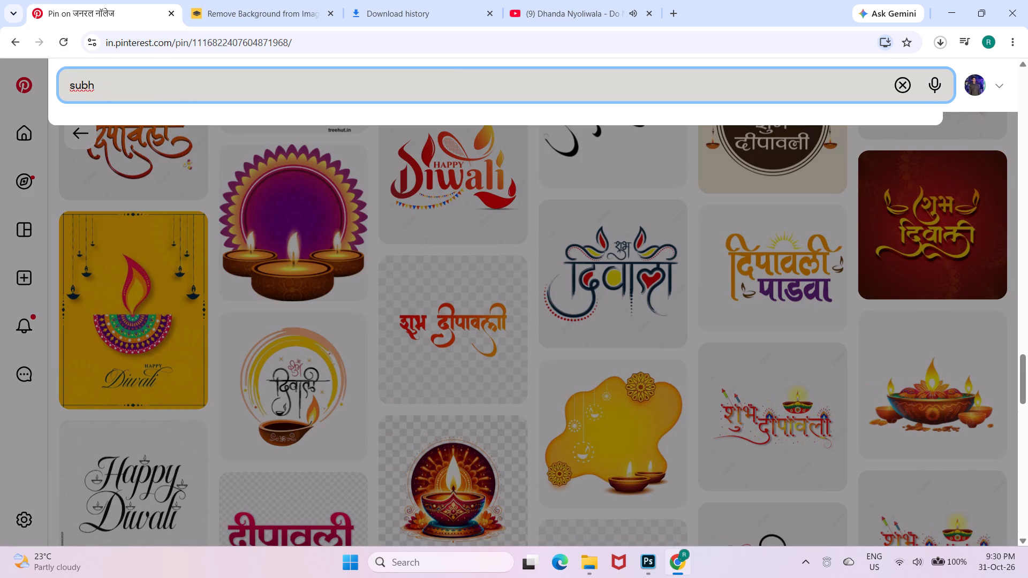
text(te)
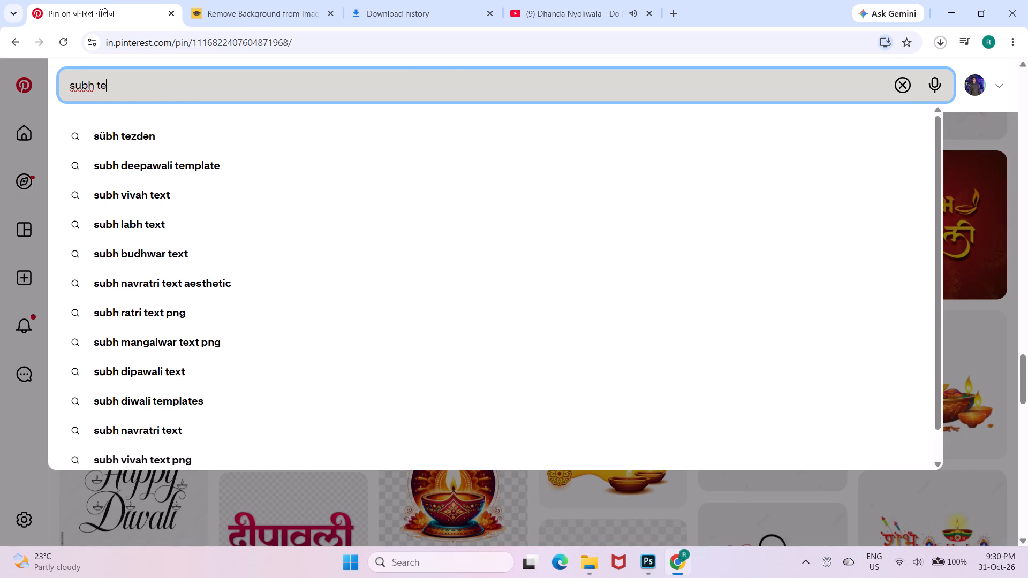
text(xt)
key(space)
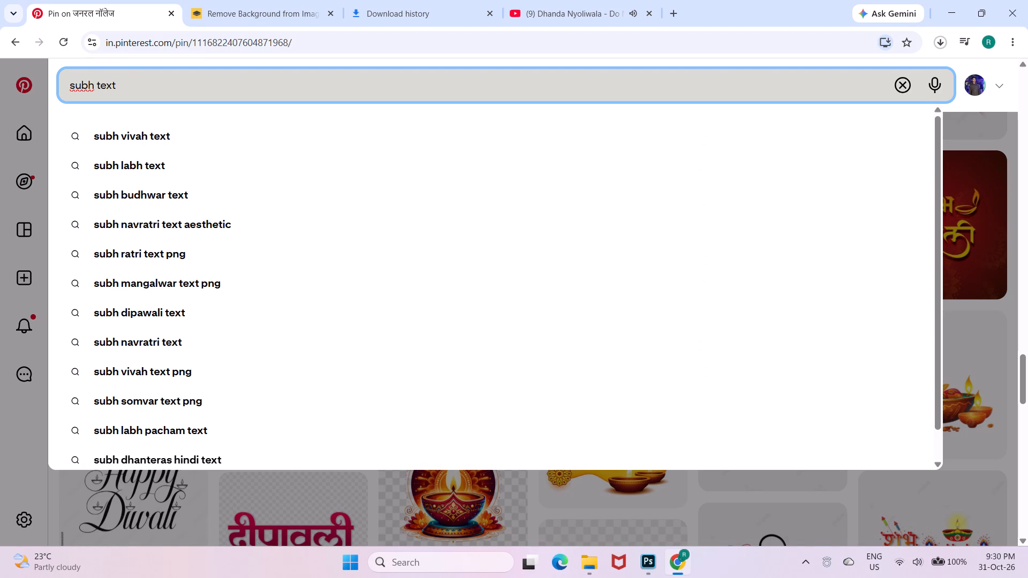
text(element)
key(Return)
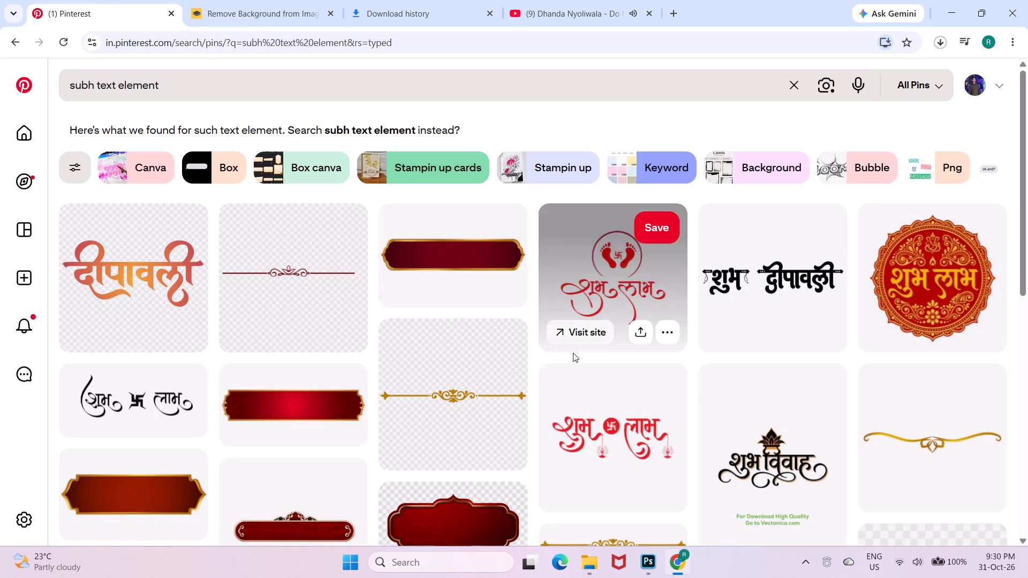
Look over the results, and replace "subh" in the query to search for "Happy text element".
scroll(590, 368, down, 1)
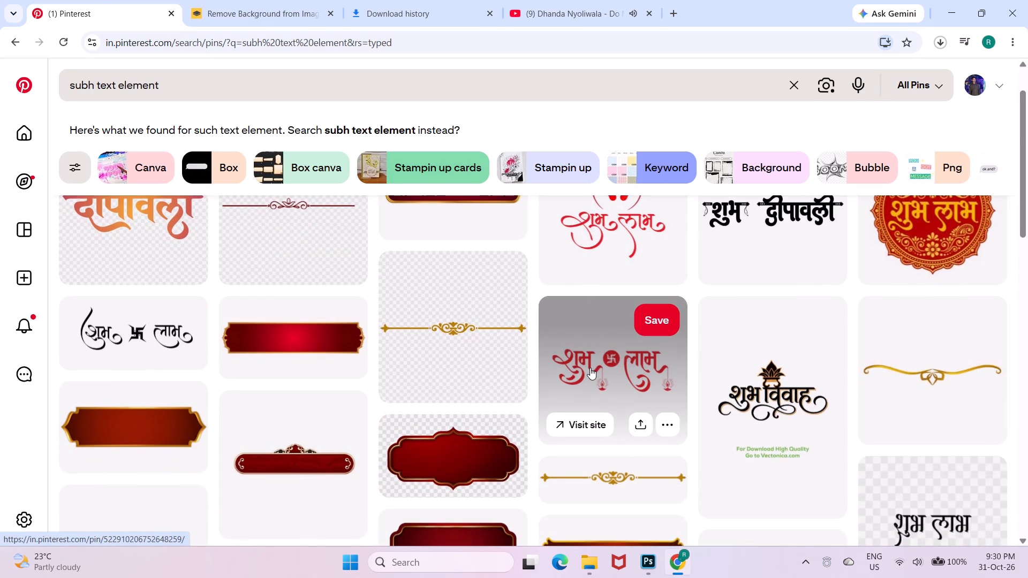
scroll(590, 368, down, 2)
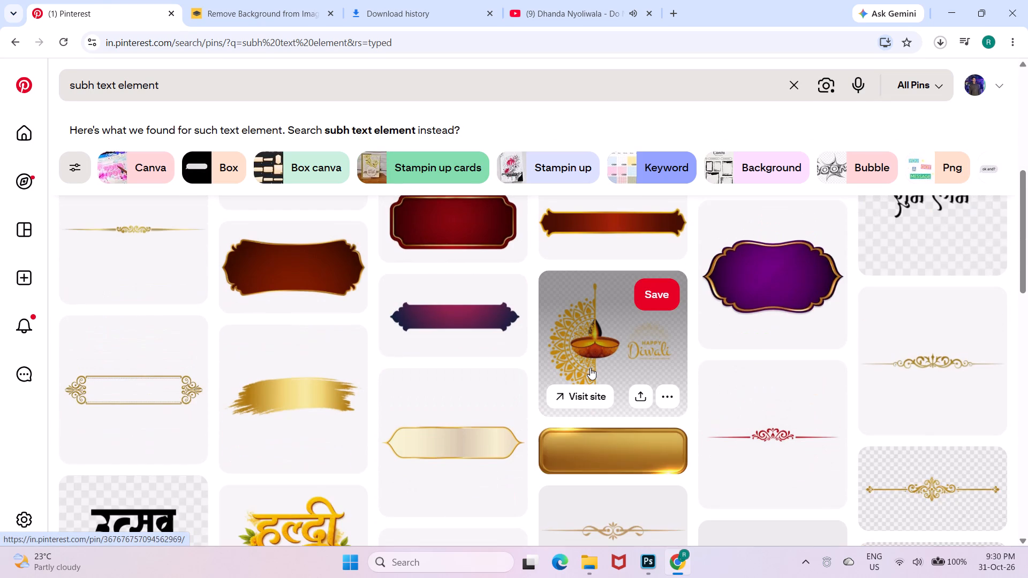
scroll(590, 368, down, 3)
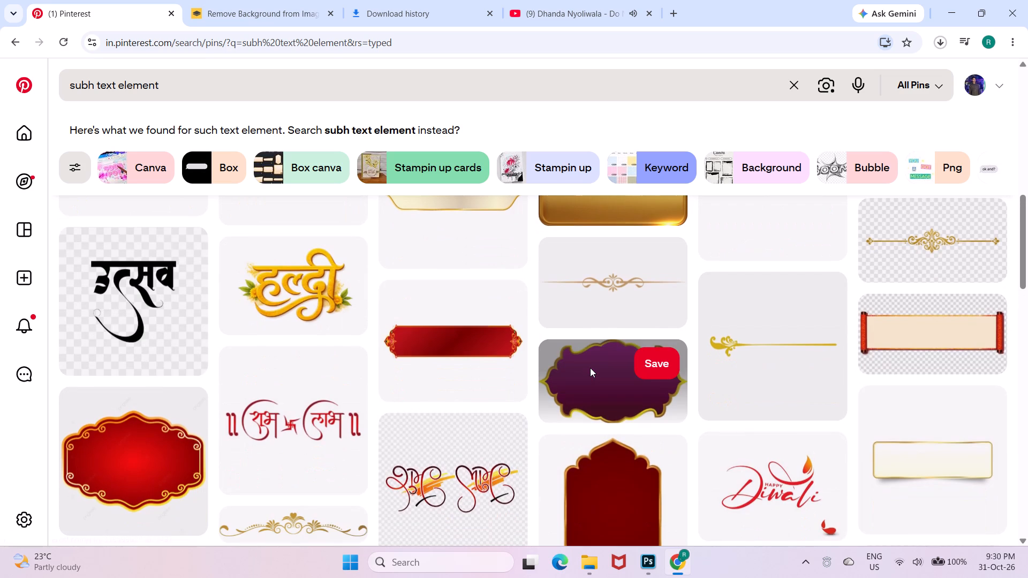
scroll(590, 368, down, 3)
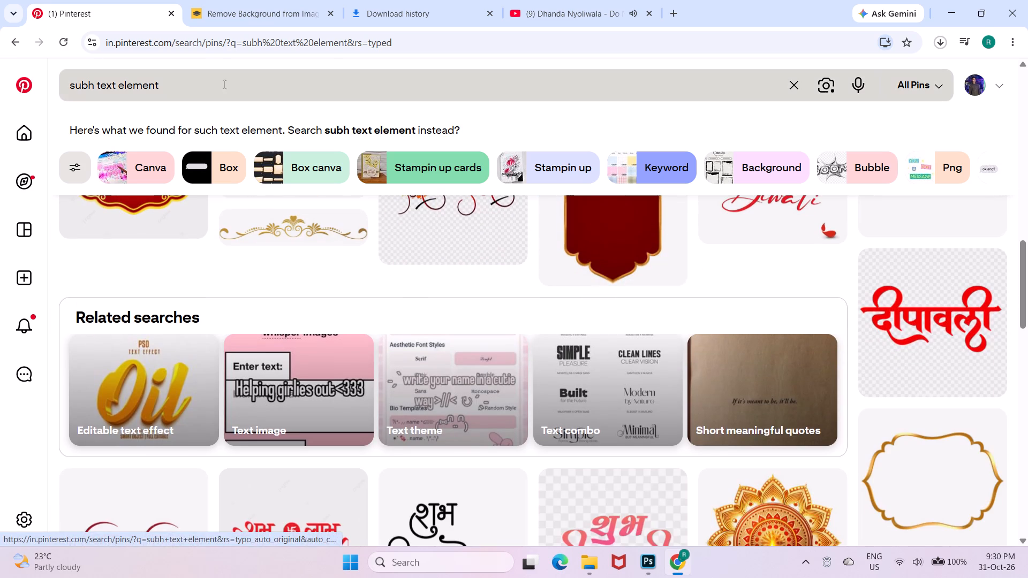
click(90, 91)
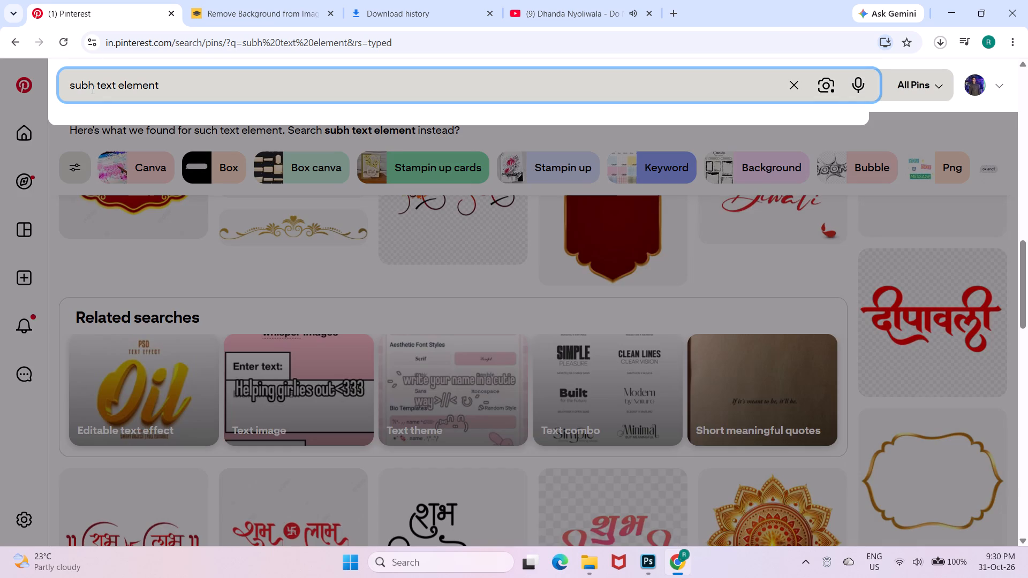
click(92, 89)
key(ctrl+BackSpace)
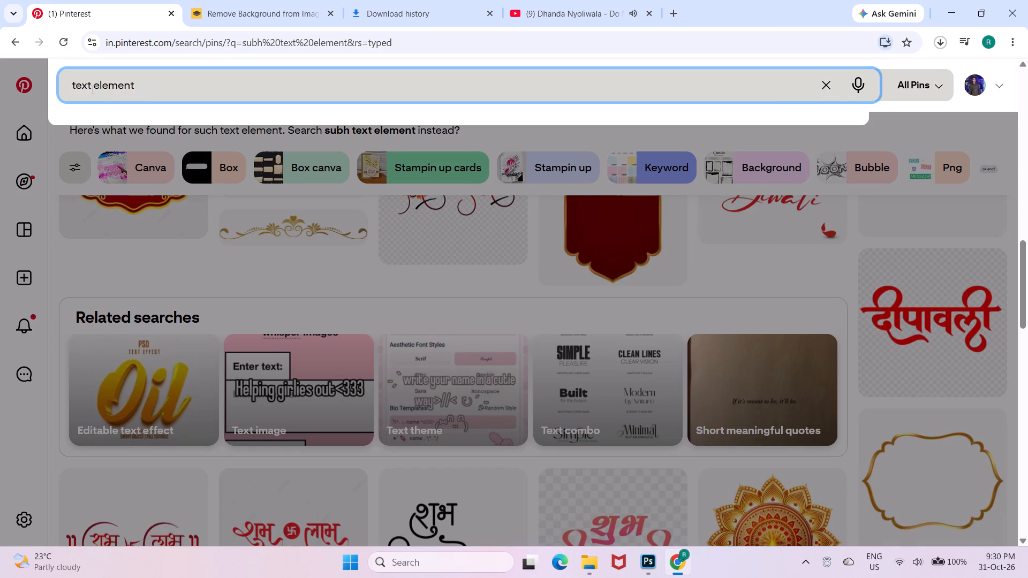
text(appy)
key(Return)
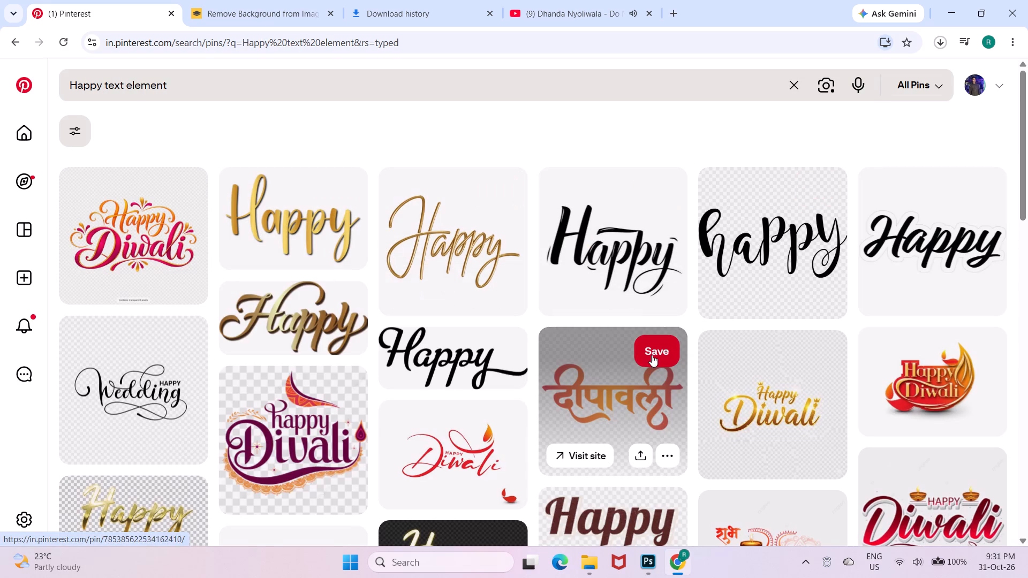
Find the thin black handwritten-script "Happy" design among the results and open its pin.
scroll(618, 349, down, 1)
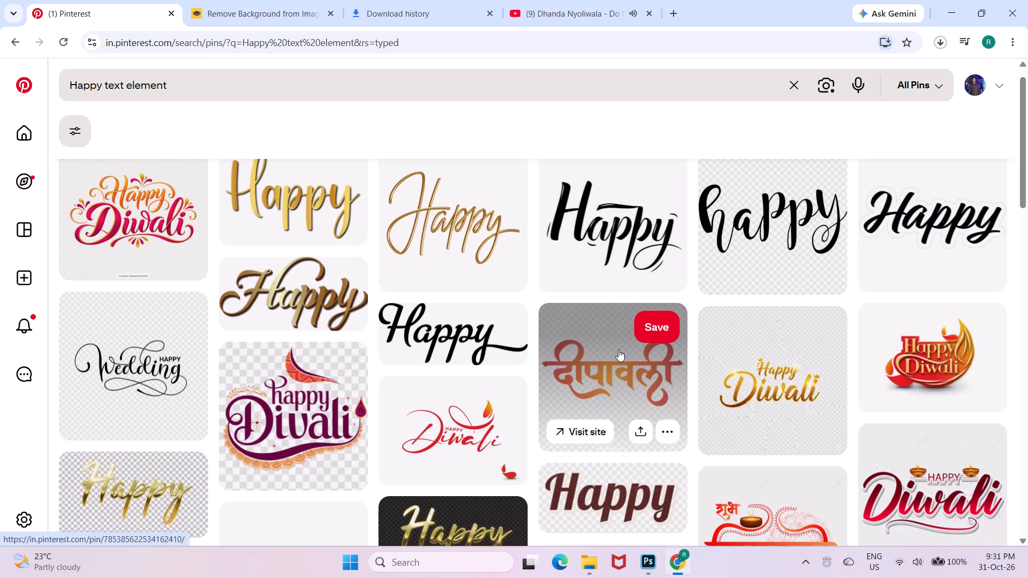
scroll(639, 225, down, 2)
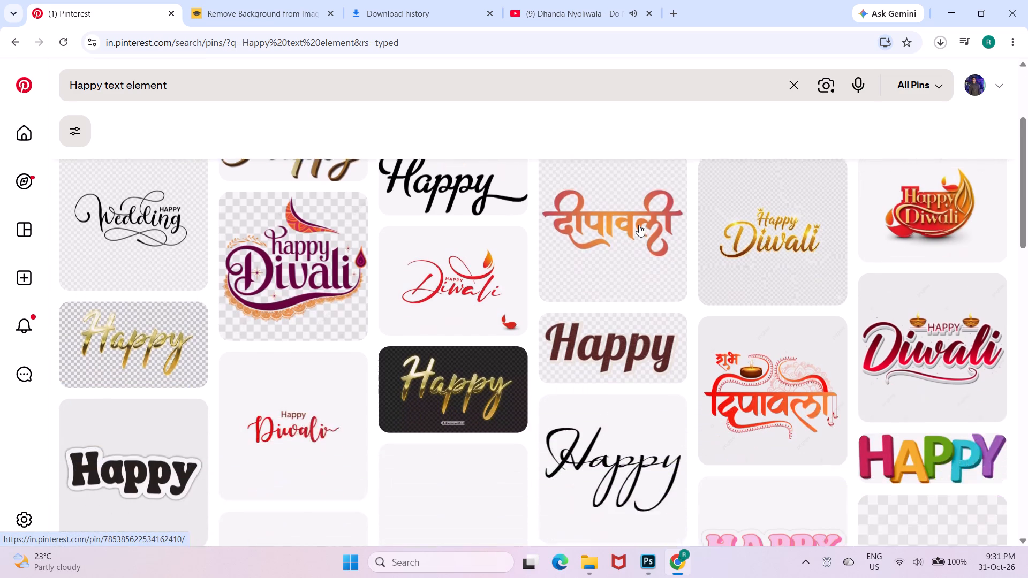
scroll(639, 225, down, 4)
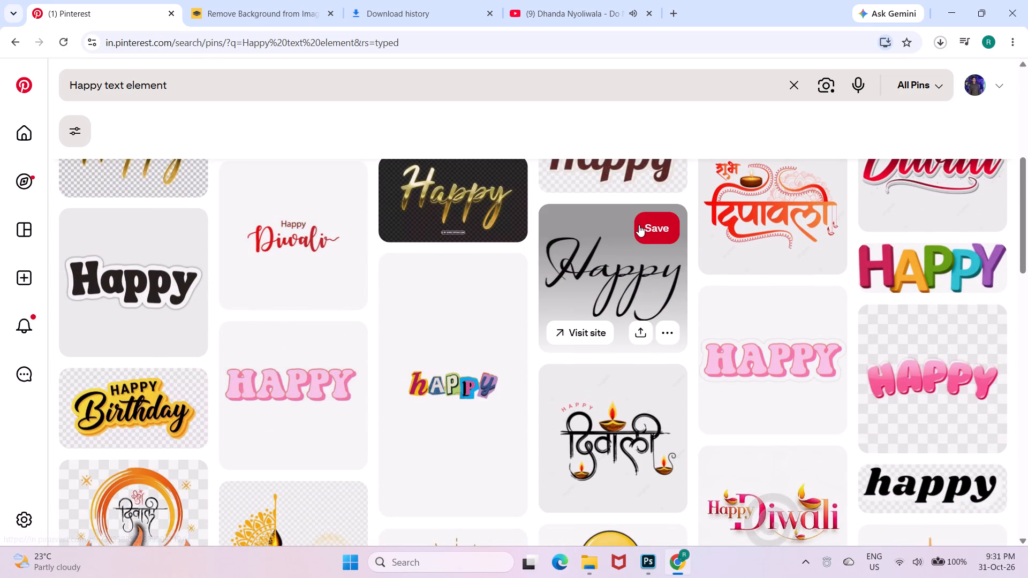
scroll(639, 225, down, 2)
click(639, 225)
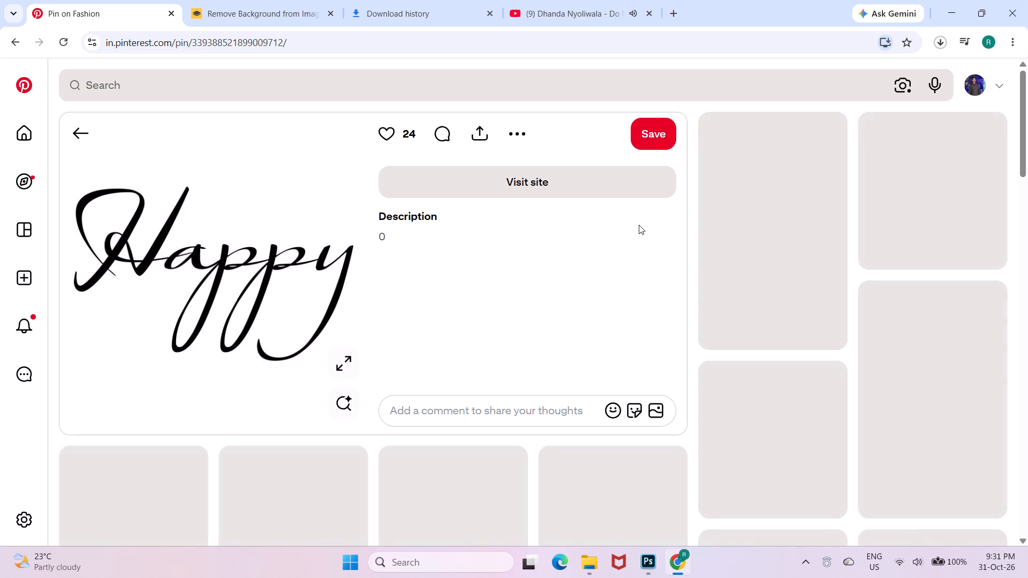
Look through the pins related to the handwritten "Happy" design and open the one-line calligraphy "happy" pin.
scroll(639, 225, down, 1)
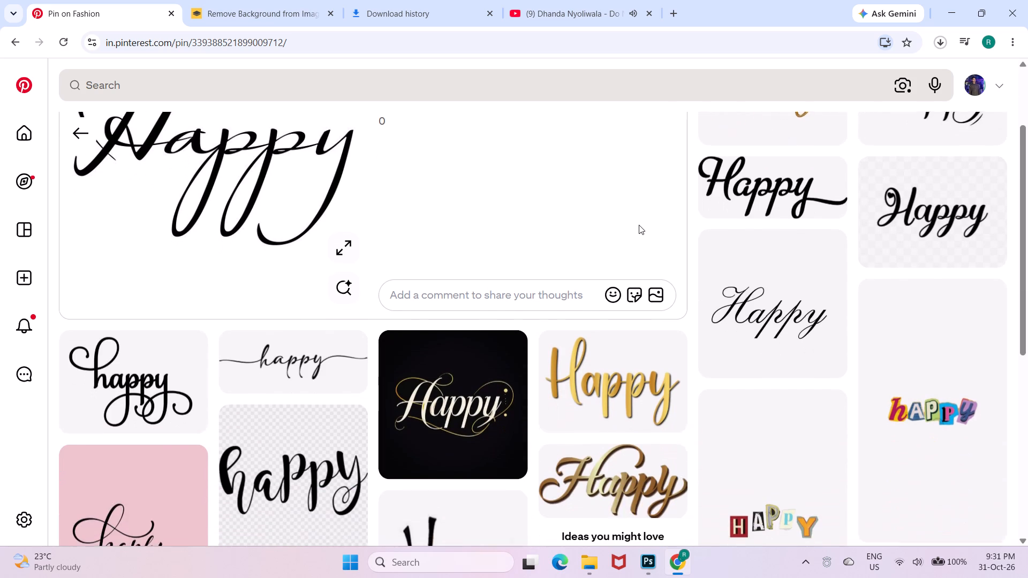
scroll(639, 225, down, 2)
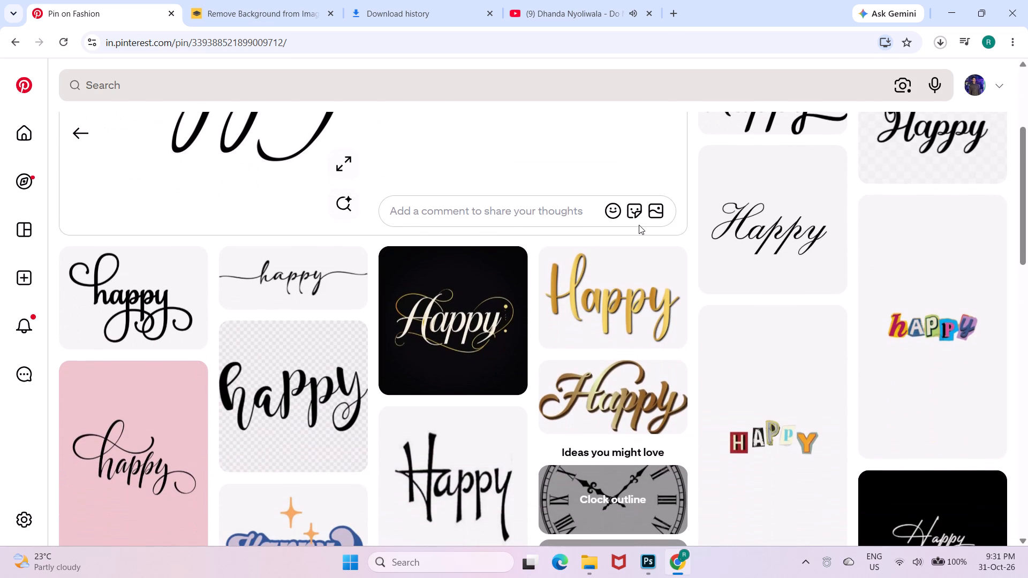
scroll(639, 225, down, 2)
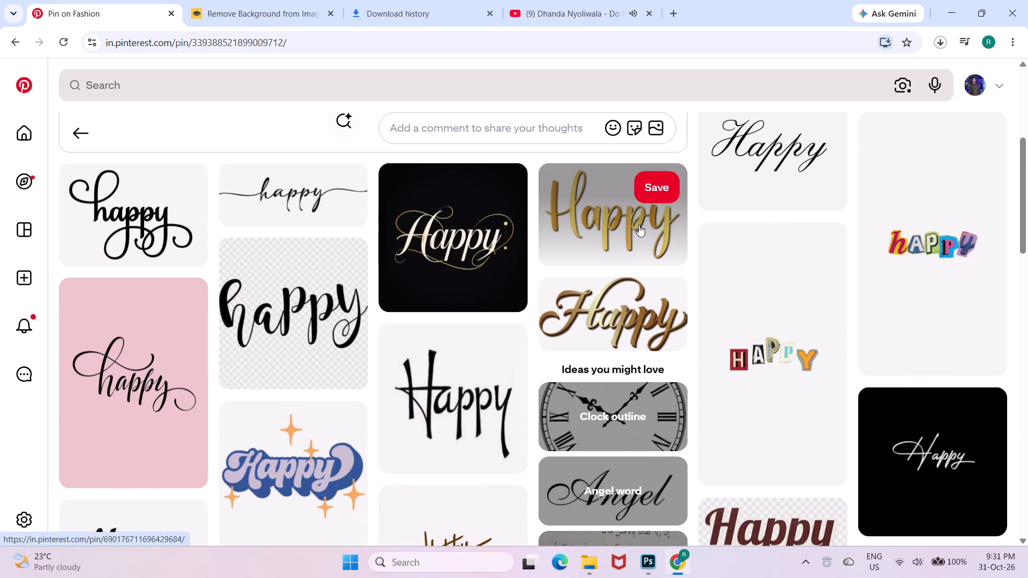
click(359, 210)
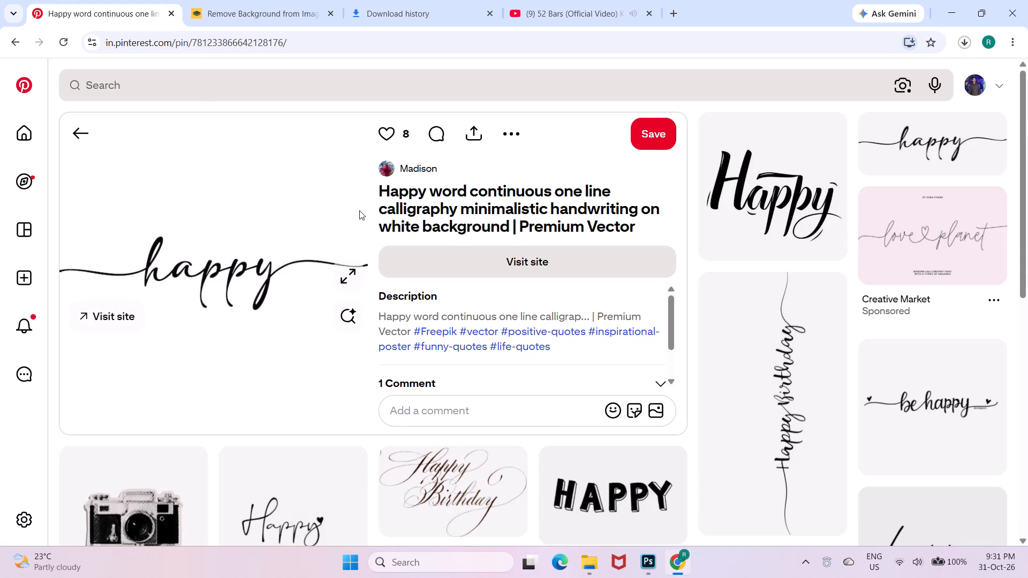
Look through the pins related to the one-line calligraphy design for a suitable "Happy" lettering.
scroll(359, 210, down, 1)
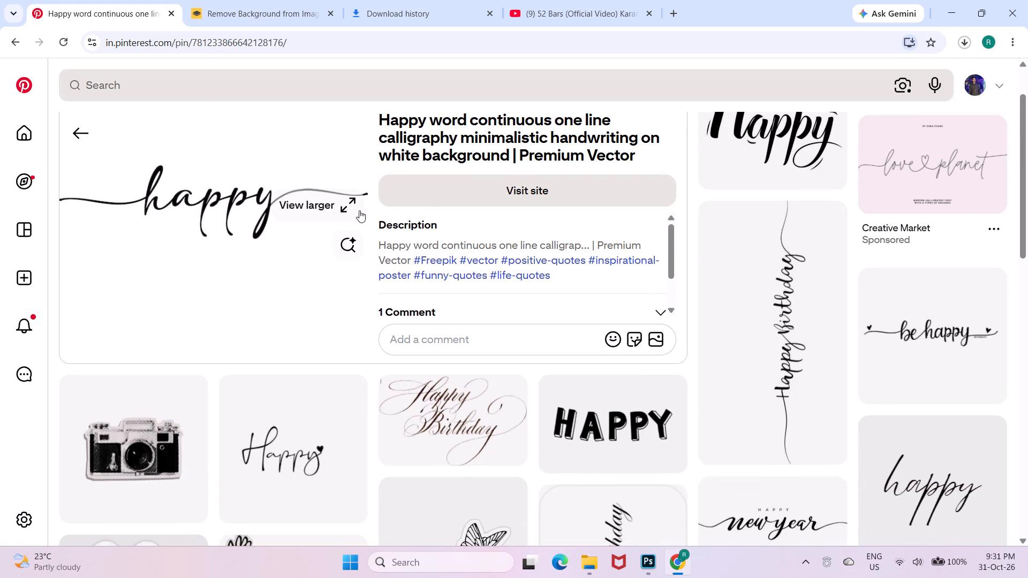
scroll(359, 210, down, 3)
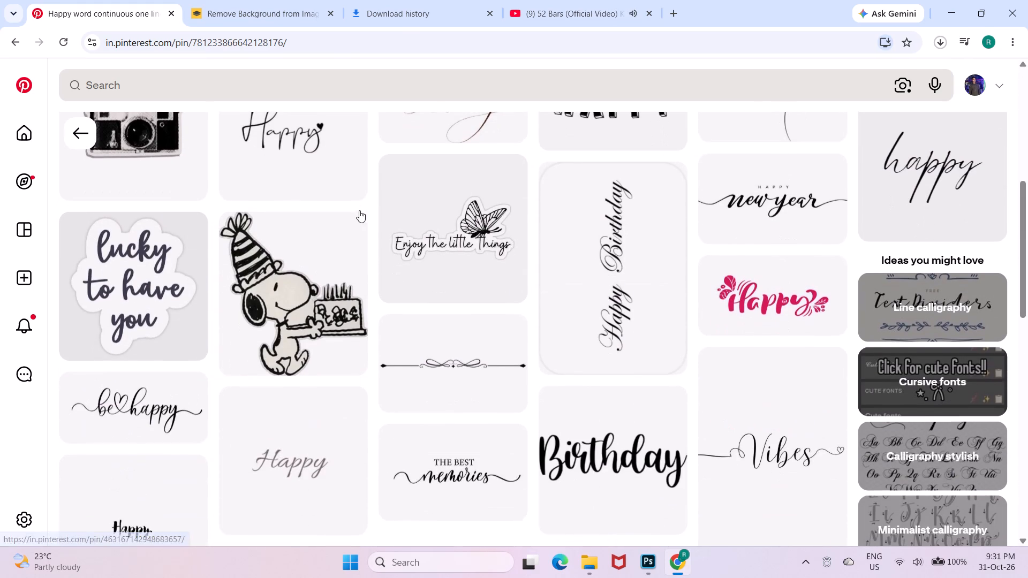
scroll(359, 210, down, 3)
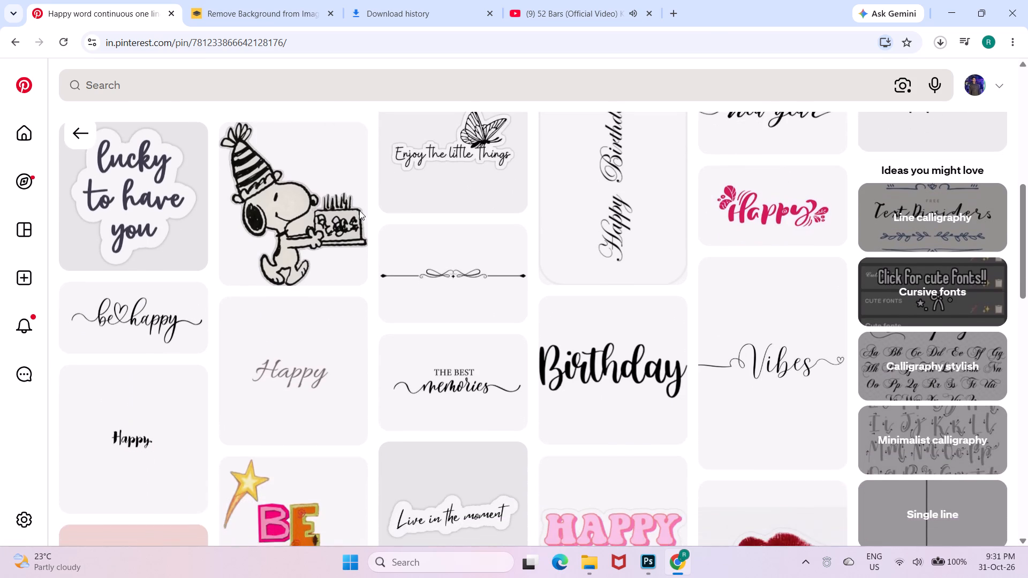
scroll(359, 210, down, 4)
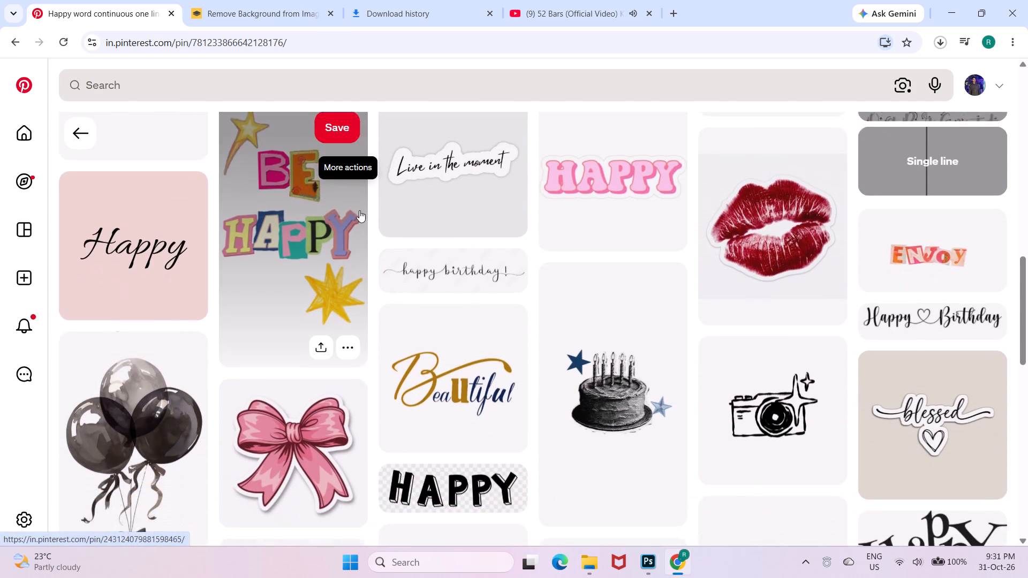
scroll(359, 210, down, 3)
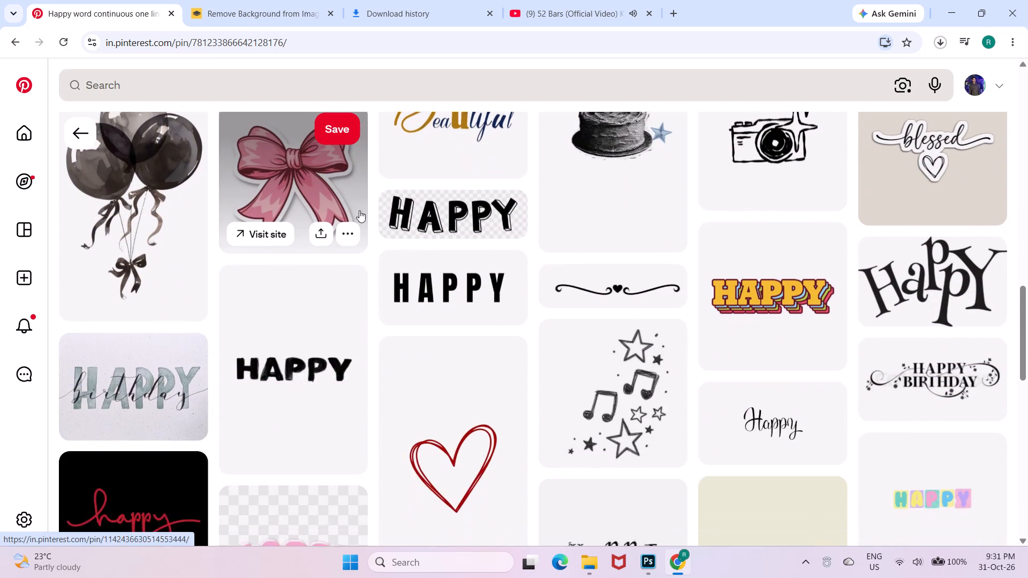
scroll(359, 210, down, 2)
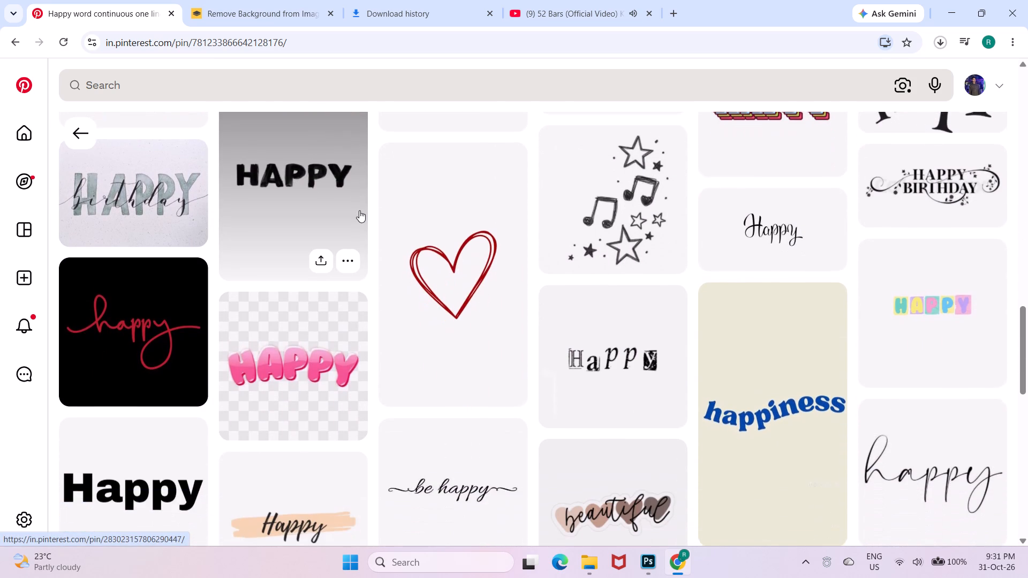
scroll(359, 210, down, 2)
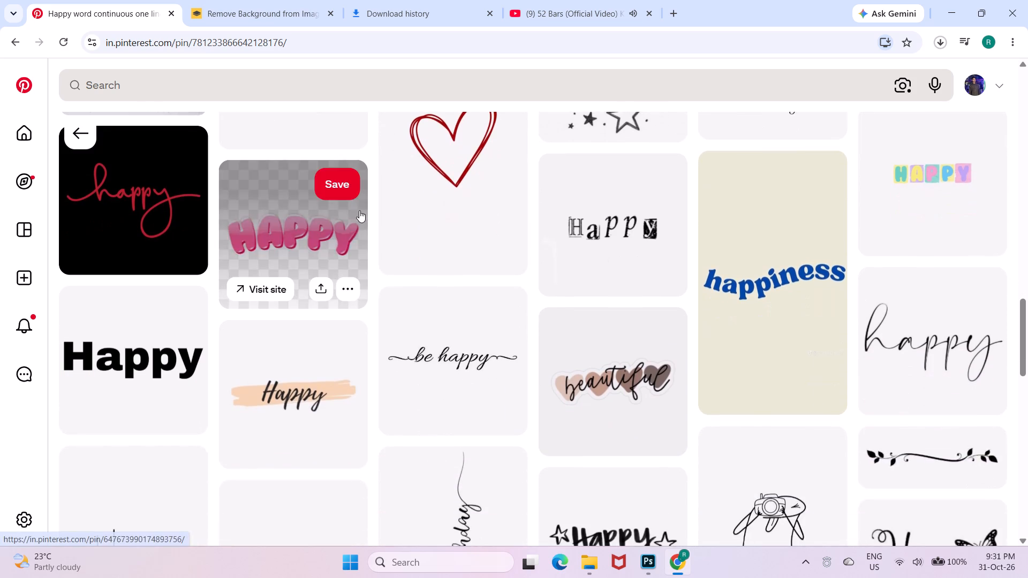
scroll(359, 210, down, 3)
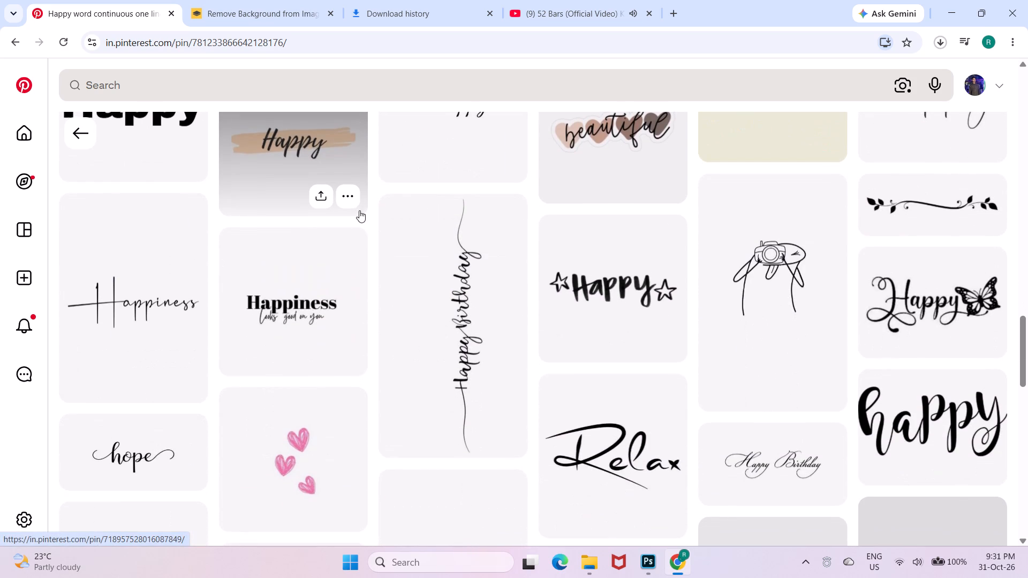
scroll(359, 210, down, 4)
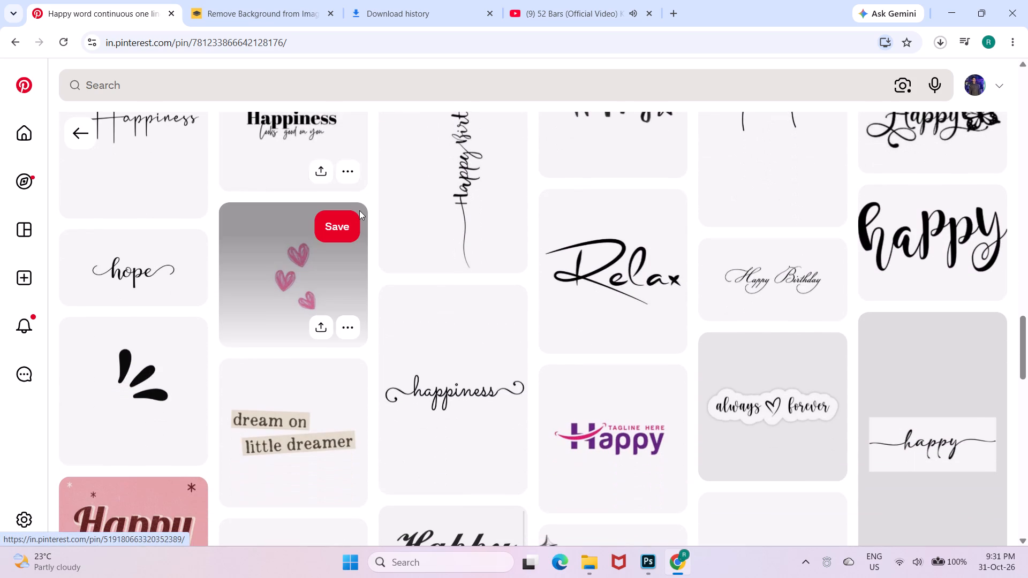
scroll(359, 210, down, 3)
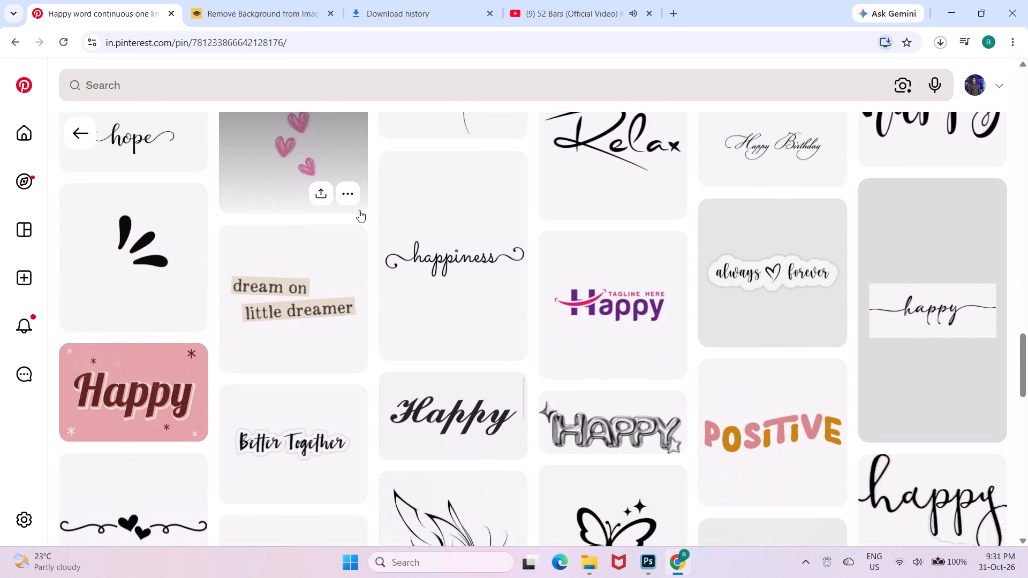
scroll(359, 210, down, 2)
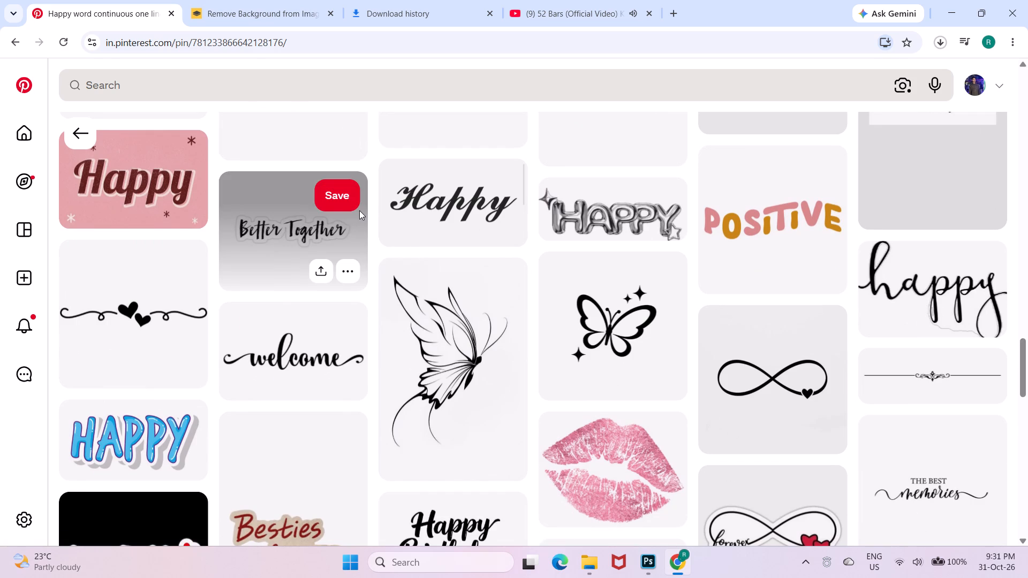
scroll(359, 210, down, 2)
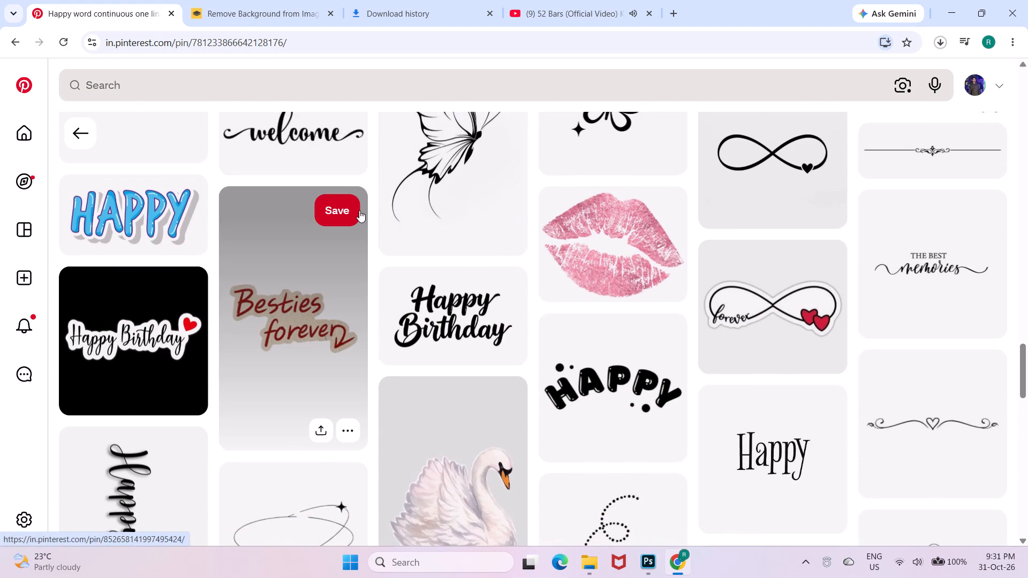
scroll(359, 210, down, 3)
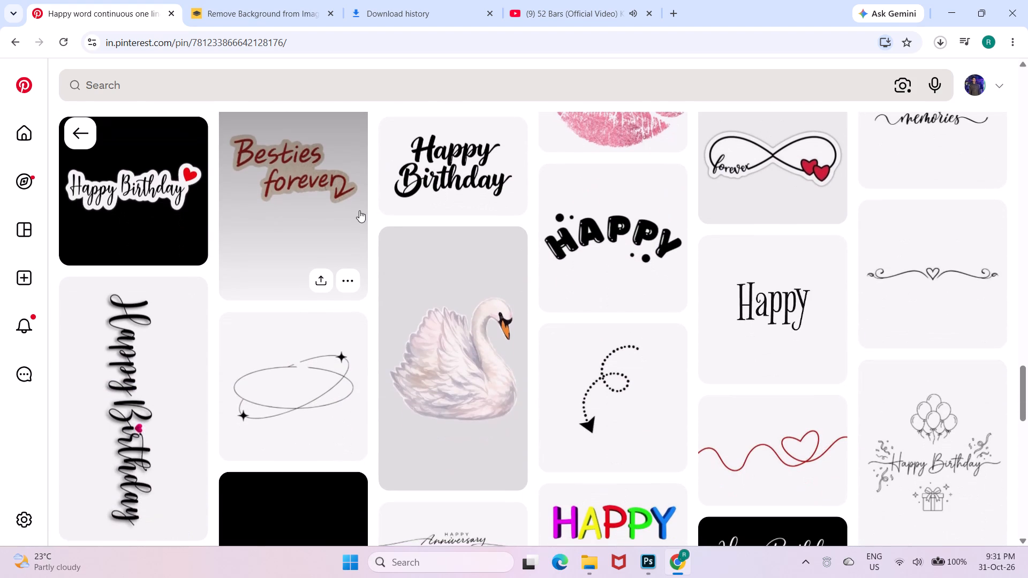
Return to the "Happy text element" search results and look further through them for other "Happy" lettering designs.
click(10, 42)
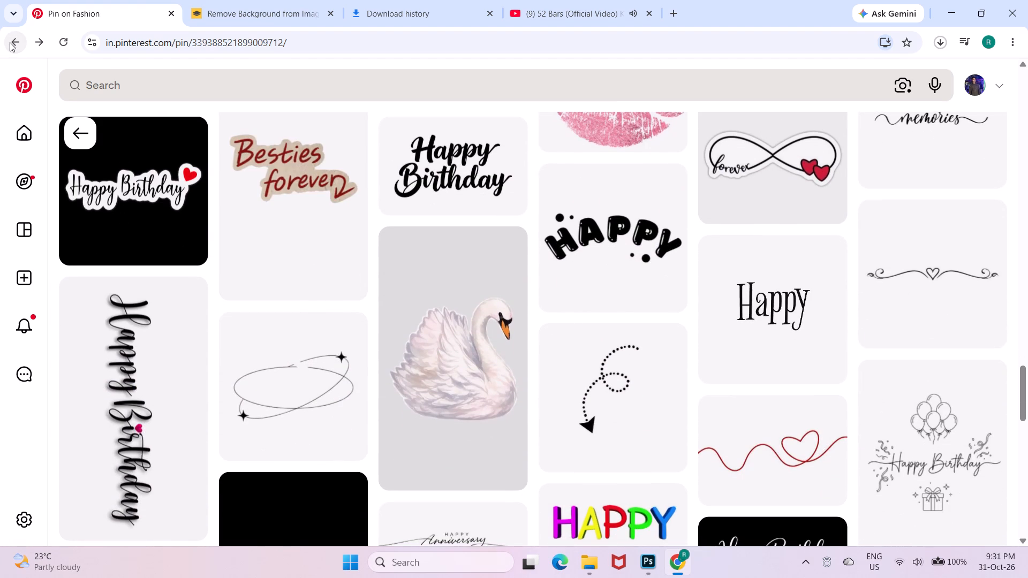
click(10, 42)
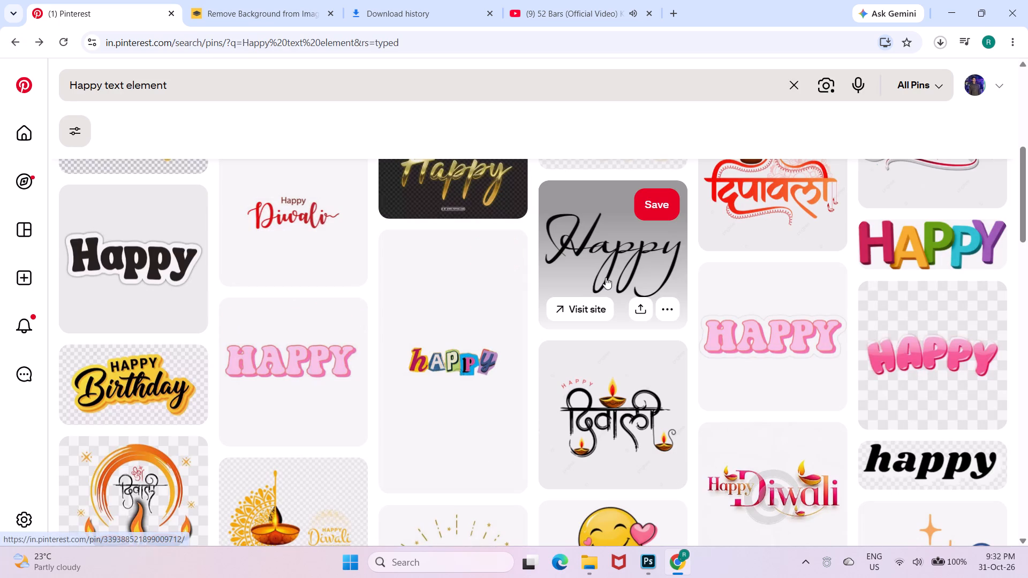
scroll(606, 277, down, 1)
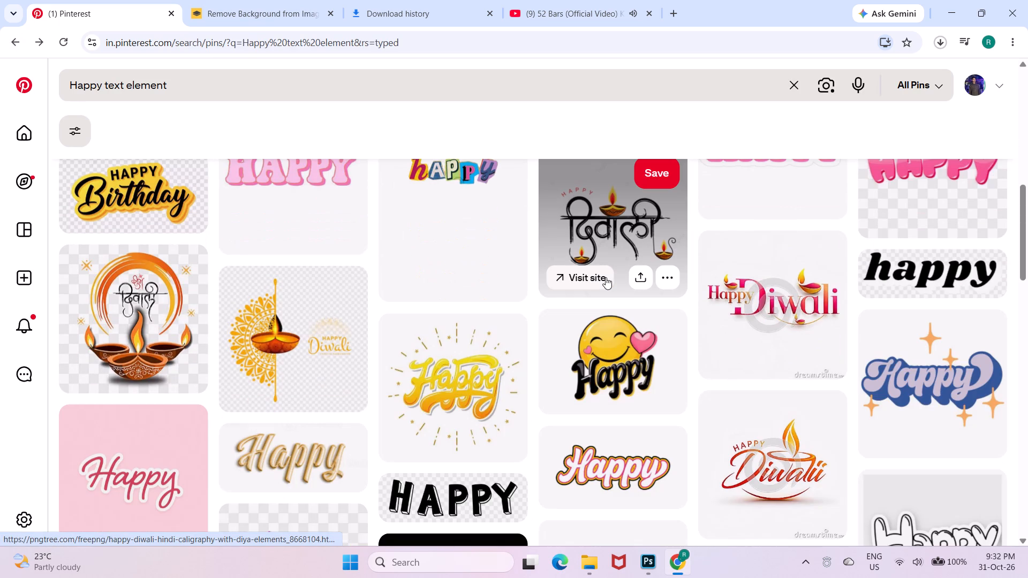
scroll(606, 277, down, 3)
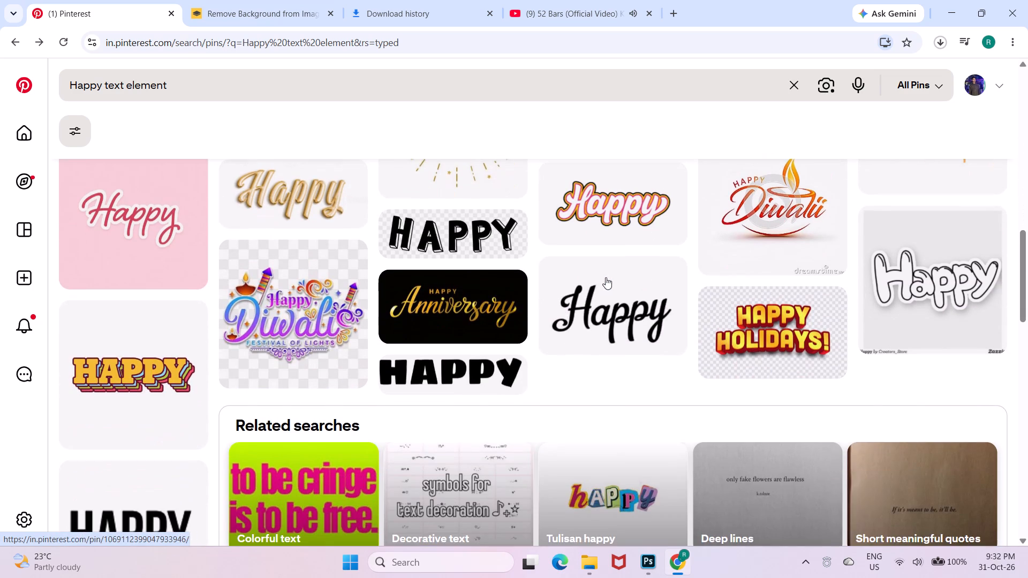
scroll(606, 277, down, 5)
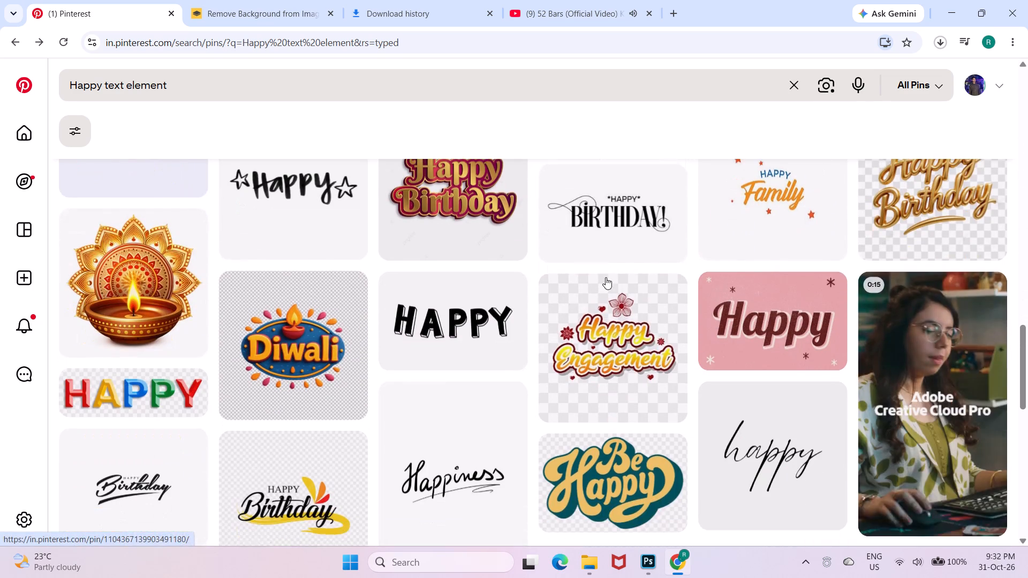
scroll(606, 277, down, 4)
scroll(606, 277, up, 5)
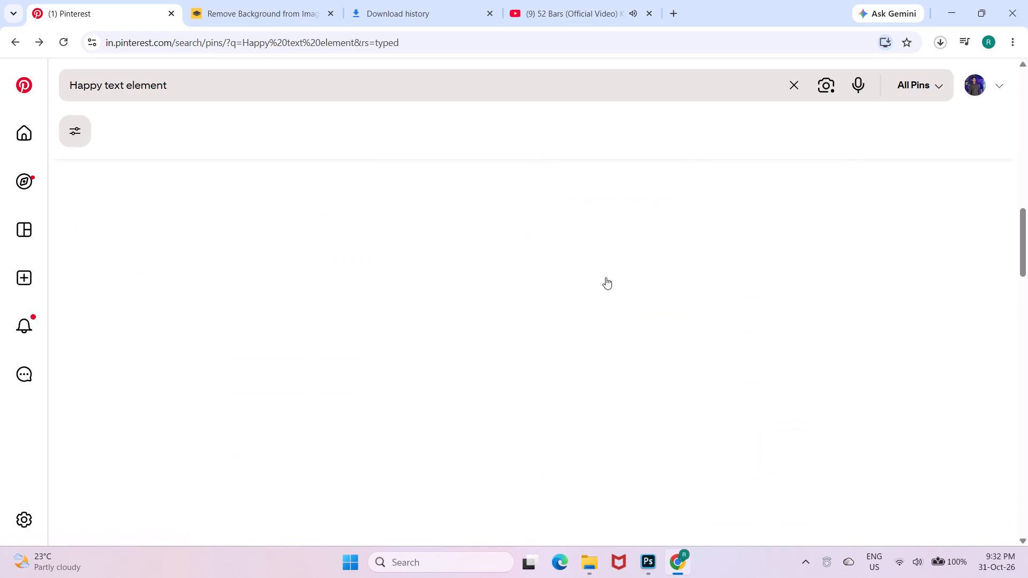
scroll(606, 277, down, 2)
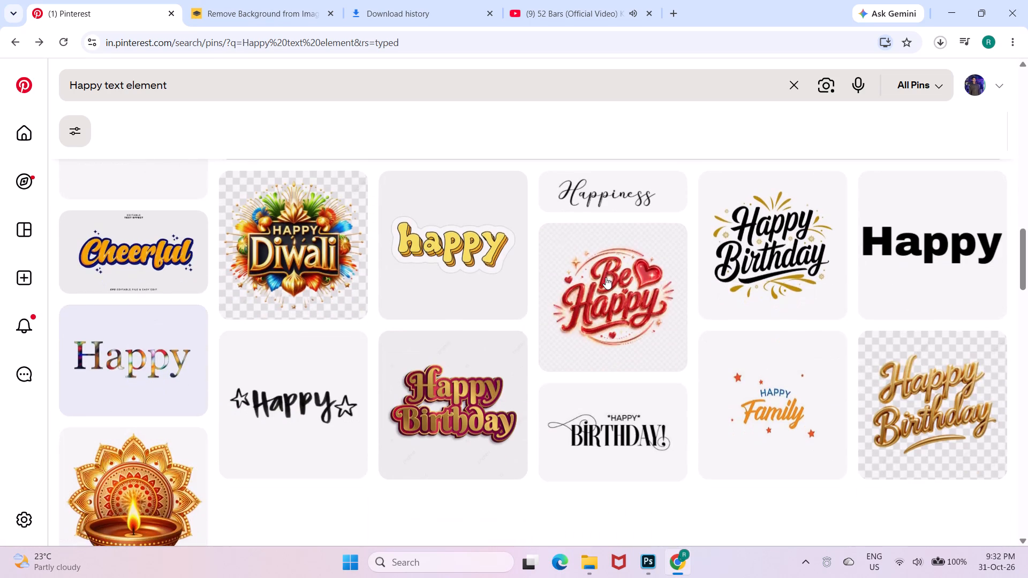
scroll(606, 277, down, 5)
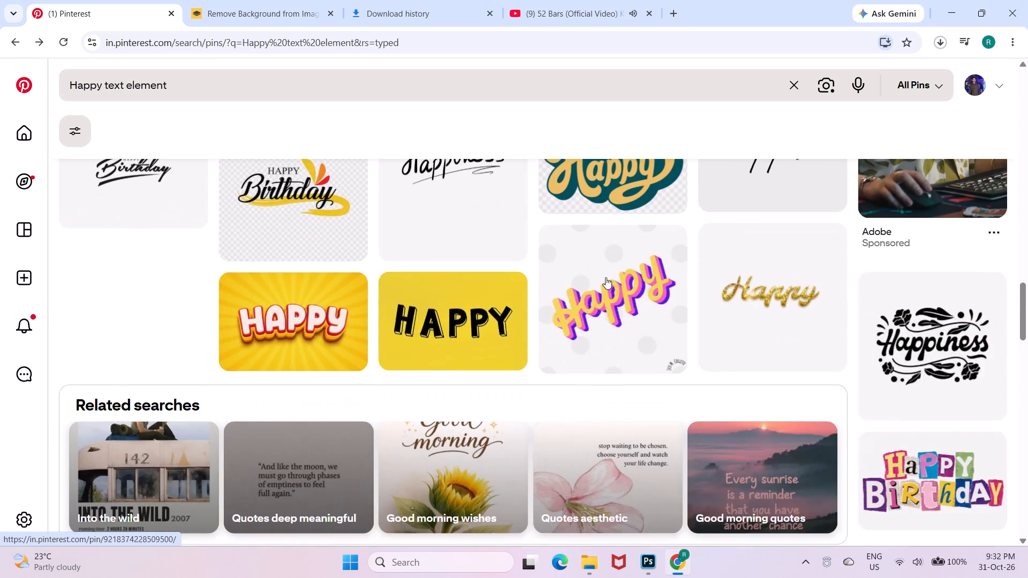
Reopen the last visited pin with the thin black handwritten-script "Happy" and download its image.
scroll(606, 277, up, 5)
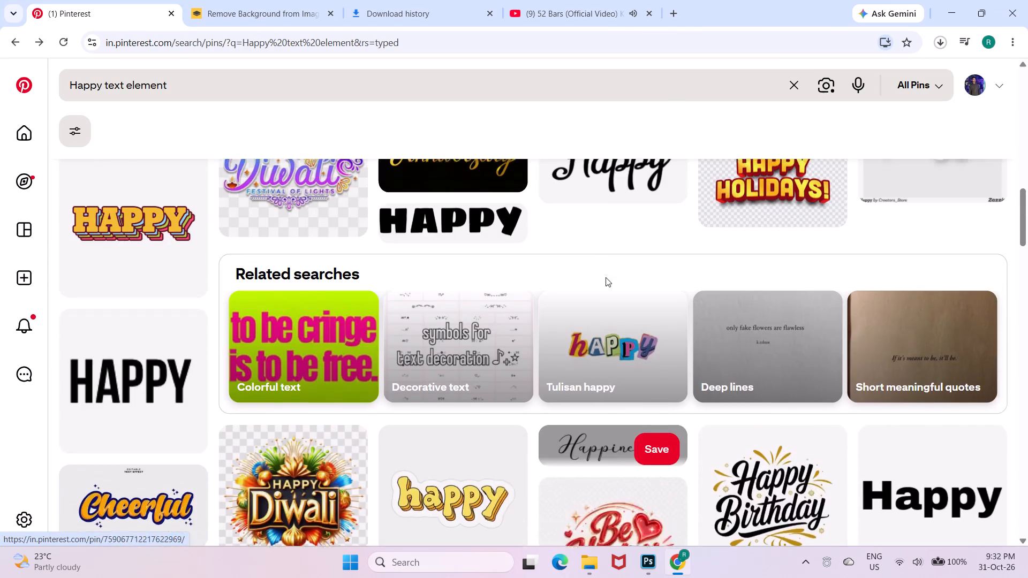
scroll(606, 277, up, 7)
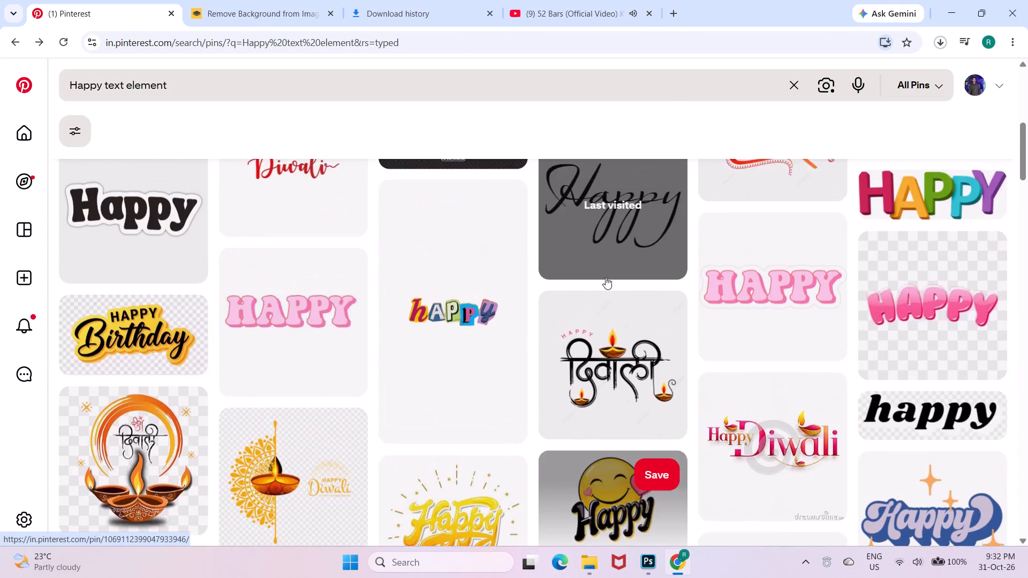
scroll(606, 277, up, 2)
click(606, 277)
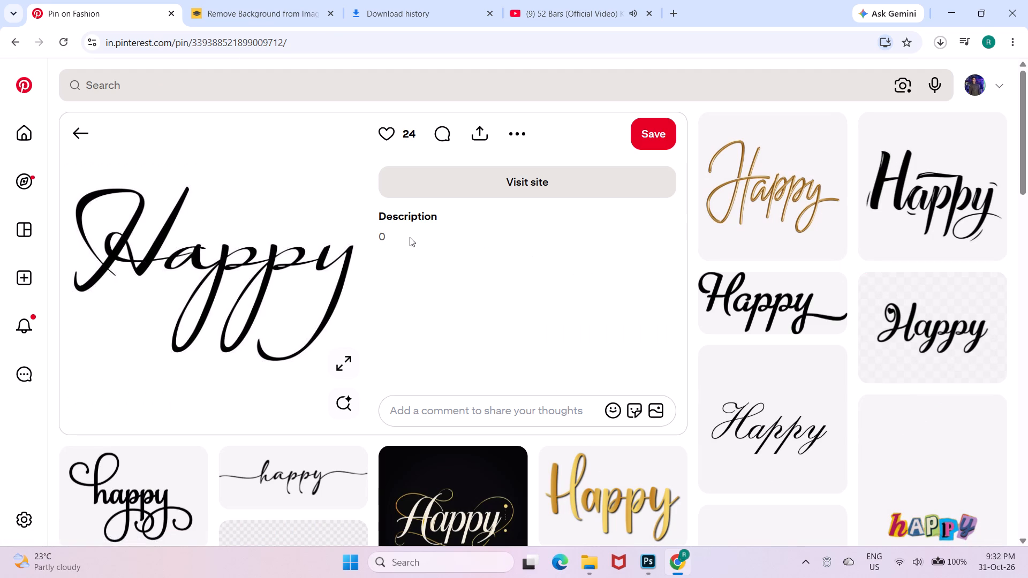
click(507, 135)
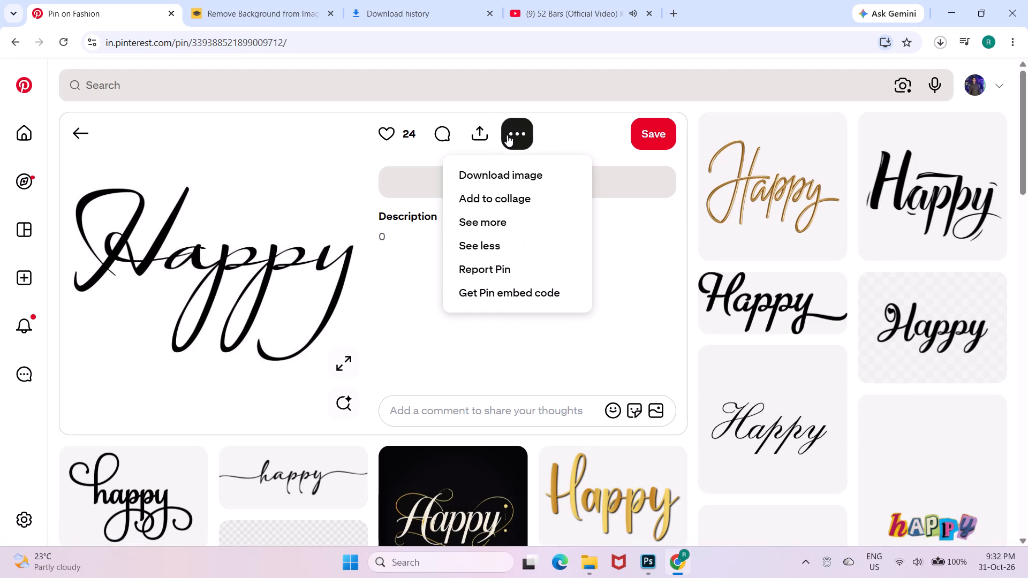
click(513, 173)
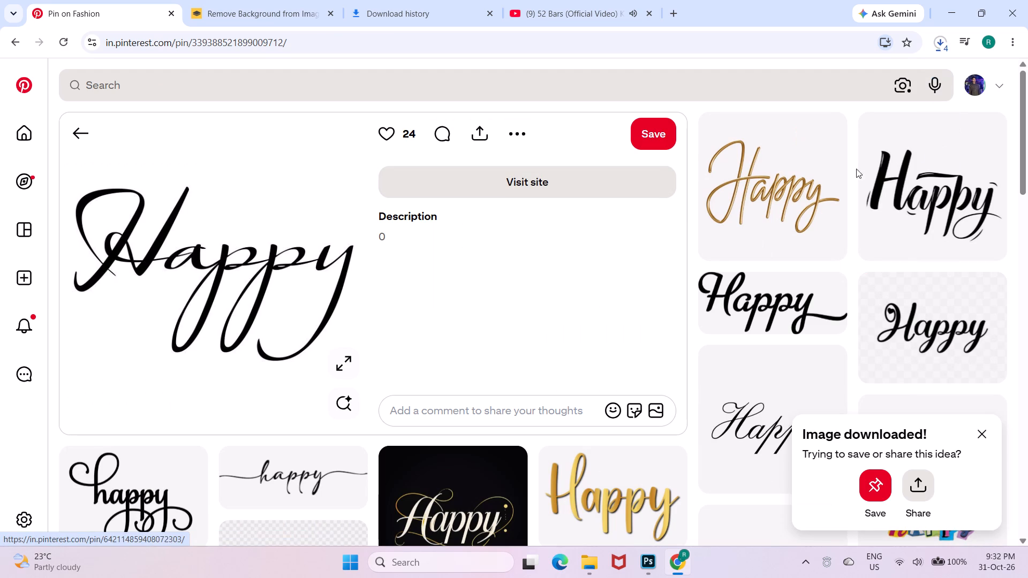
Open the related bold black brush-script "Happy" pin from iStock by Getty Images and download its image.
click(882, 160)
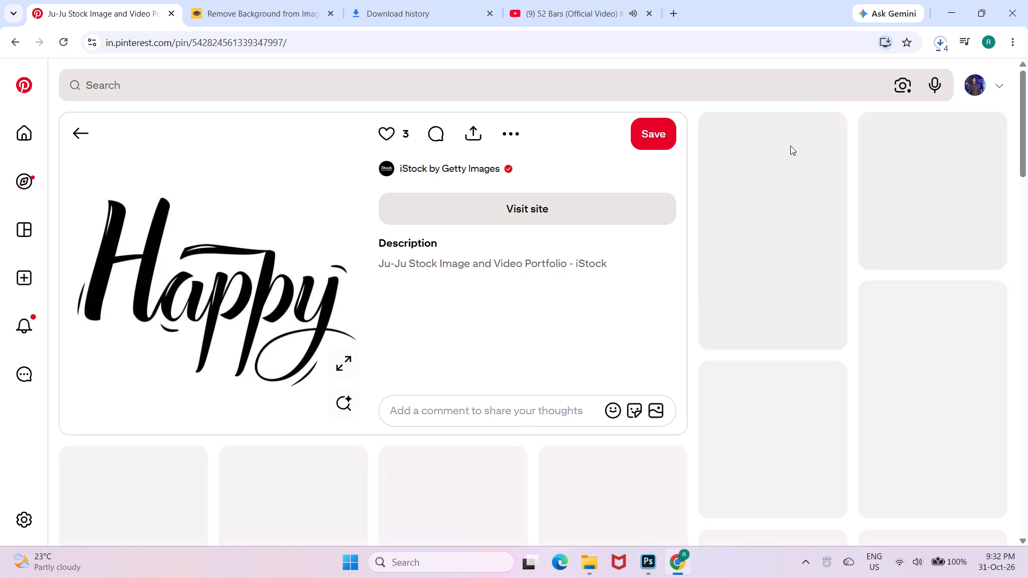
click(518, 132)
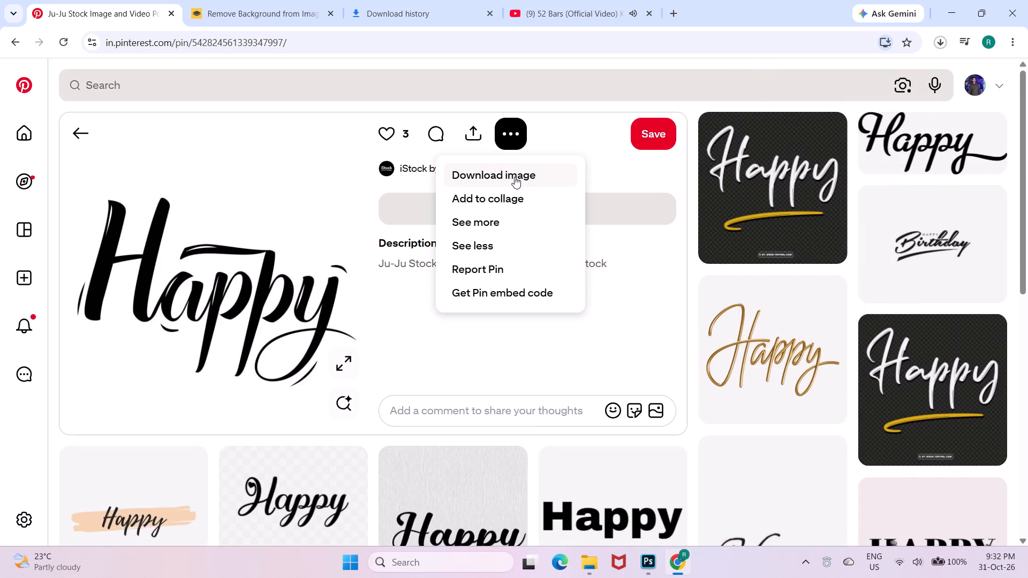
click(515, 177)
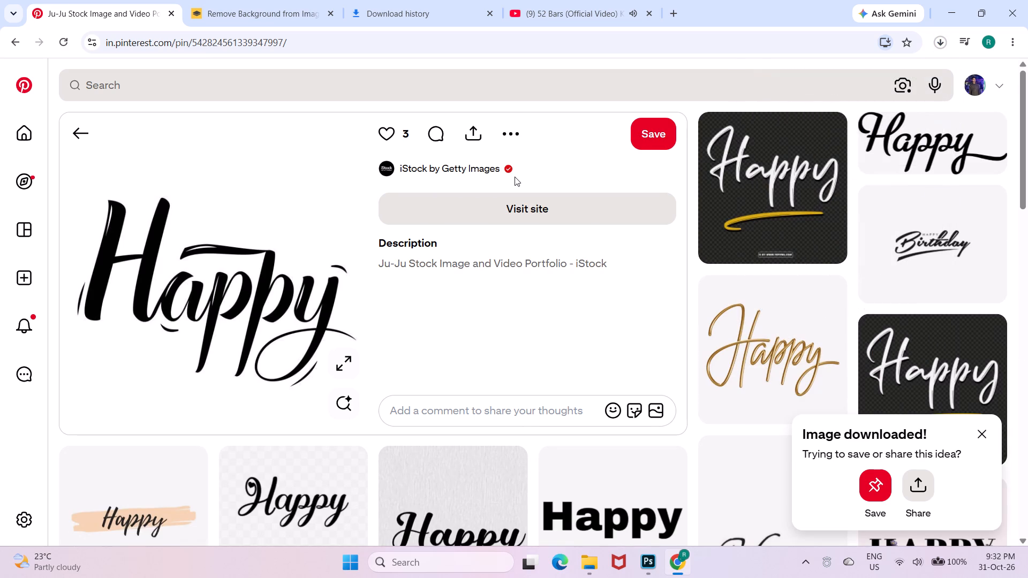
Open the related Metroscript Font pin with the black connected-script "Happy" and download its image.
scroll(832, 190, down, 2)
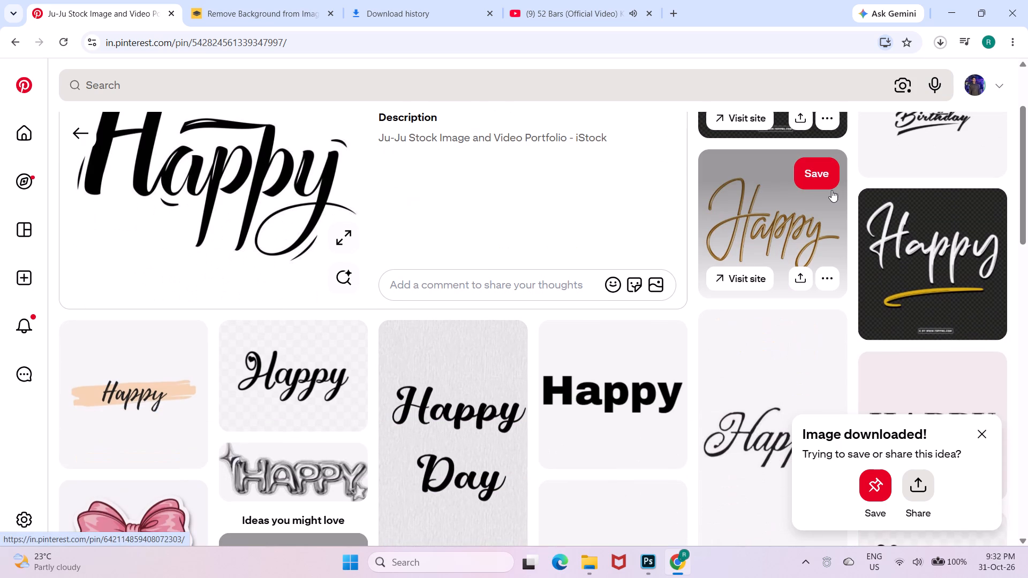
scroll(832, 190, up, 2)
click(913, 157)
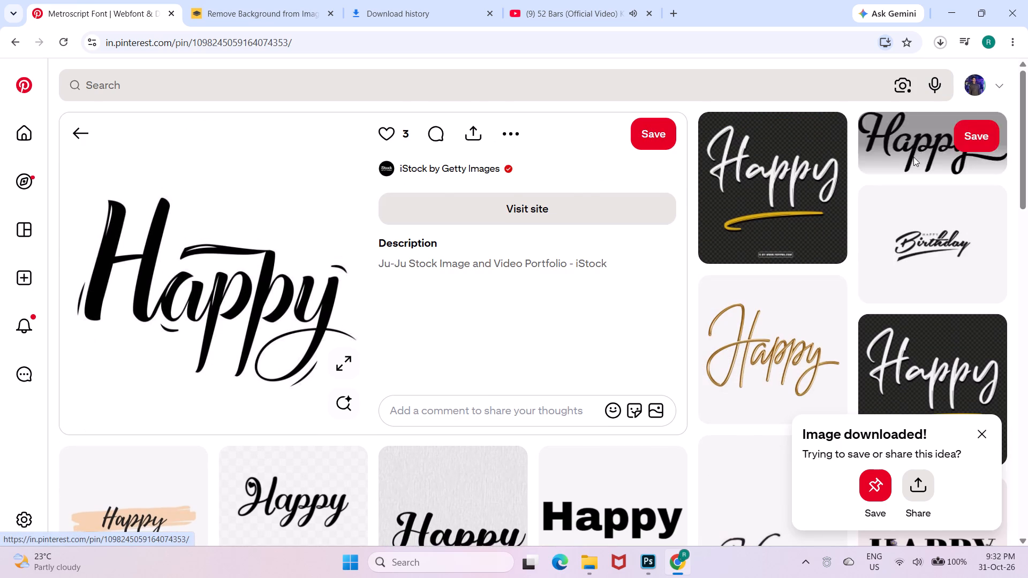
click(495, 127)
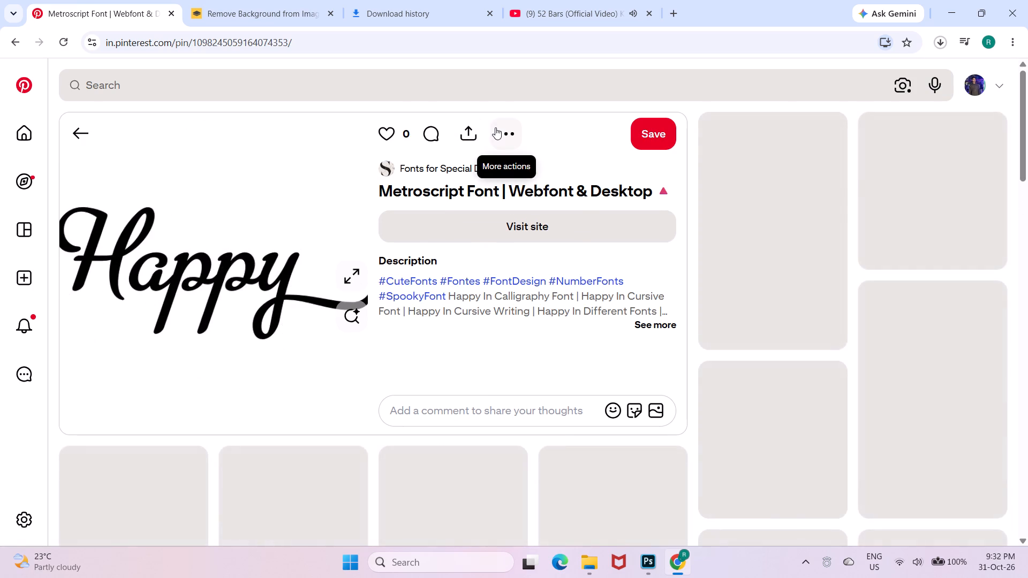
click(495, 127)
click(495, 127)
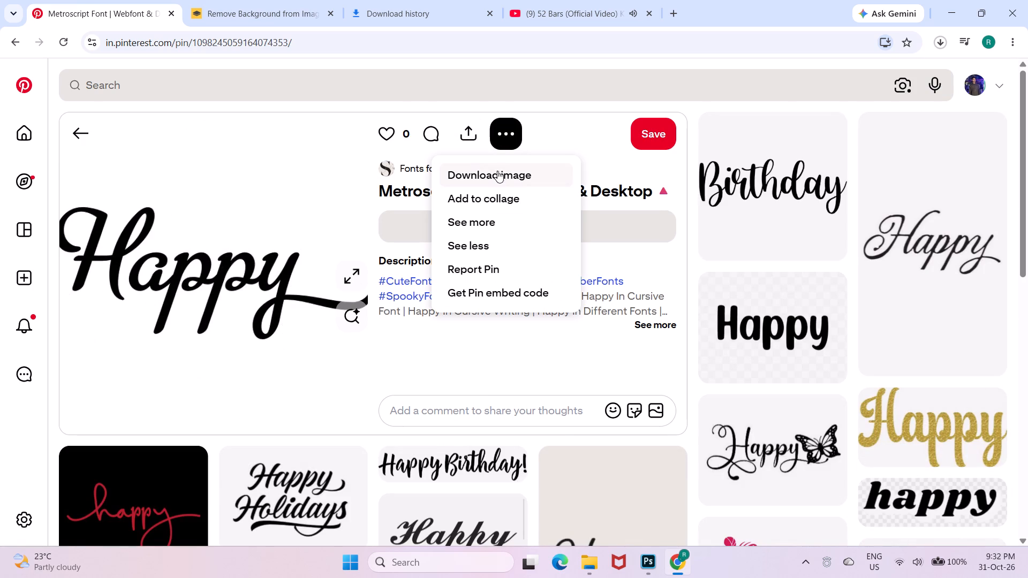
click(497, 174)
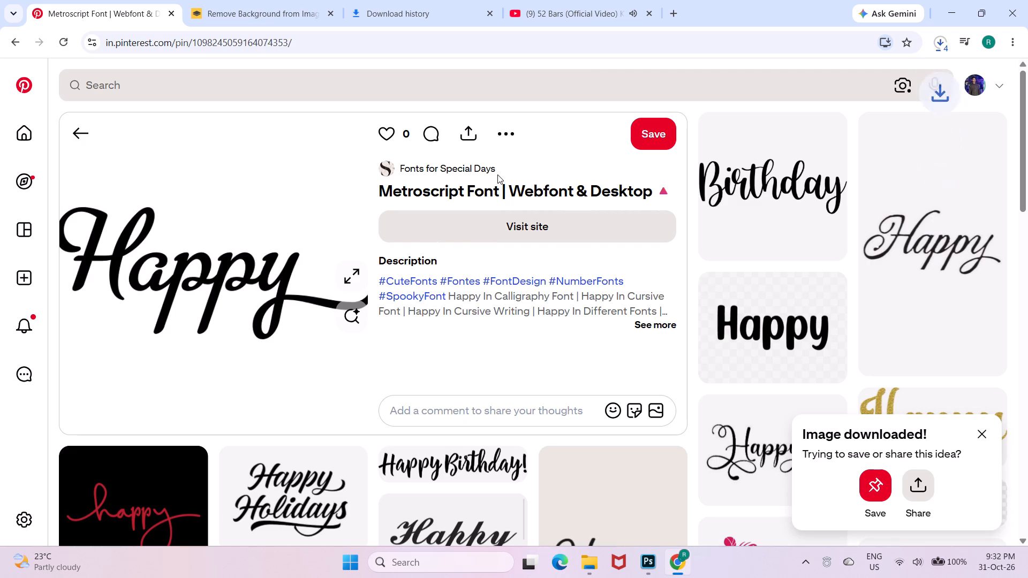
Return to the "Happy text element" results and search Pinterest for "diwali text element" instead.
scroll(532, 239, down, 4)
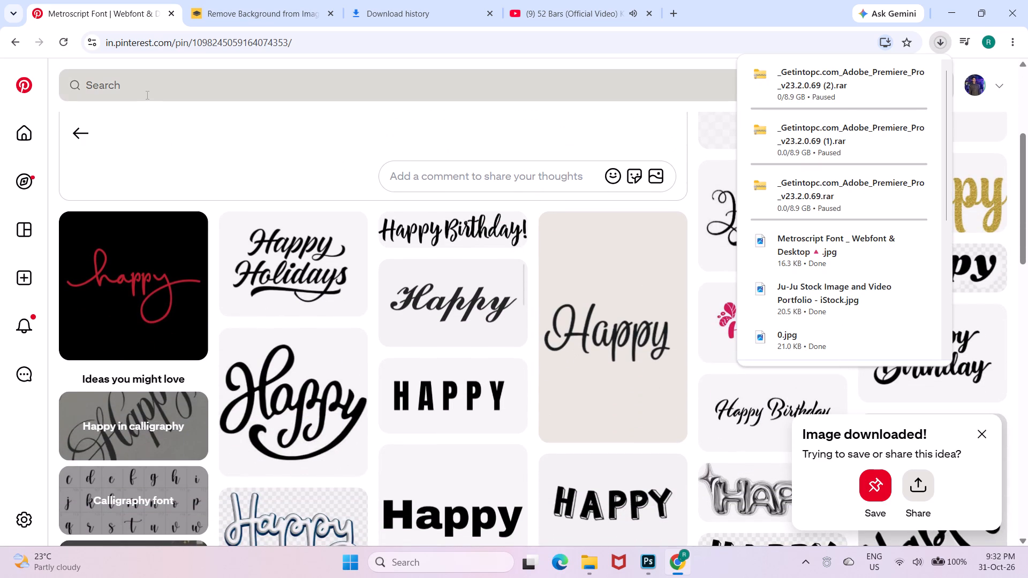
double_click(83, 134)
click(83, 134)
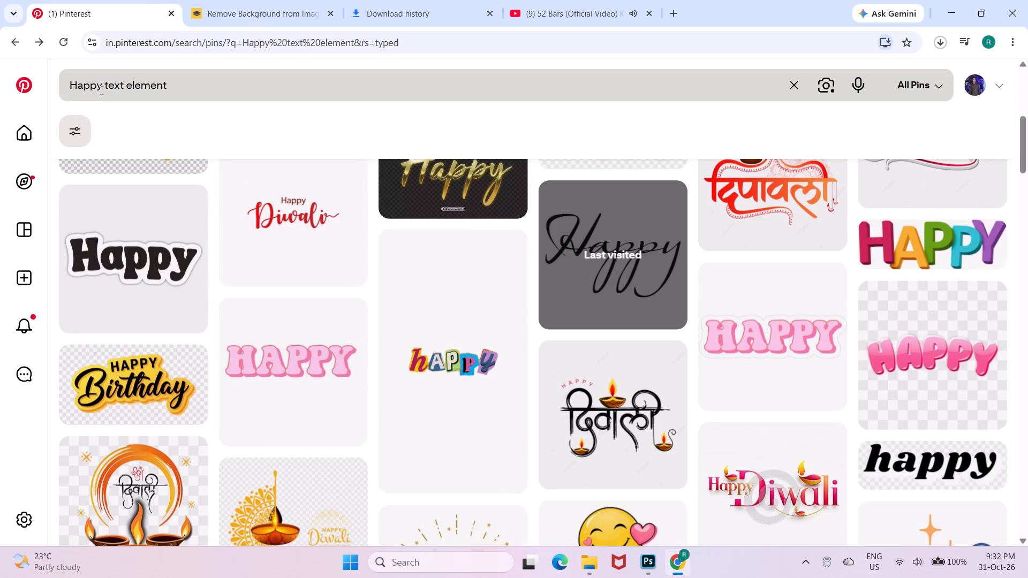
click(101, 90)
key(ctrl+BackSpace)
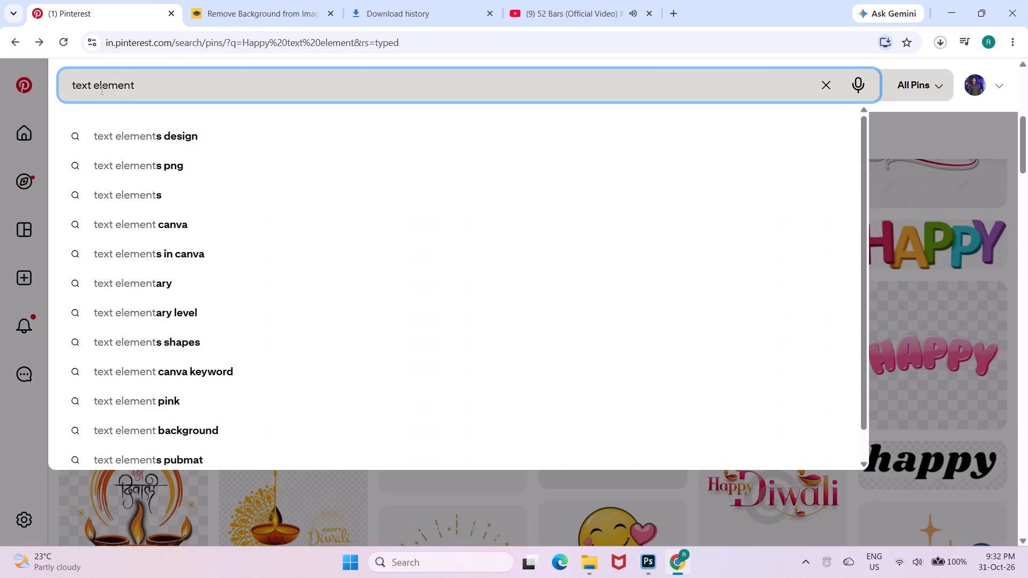
text(diwali)
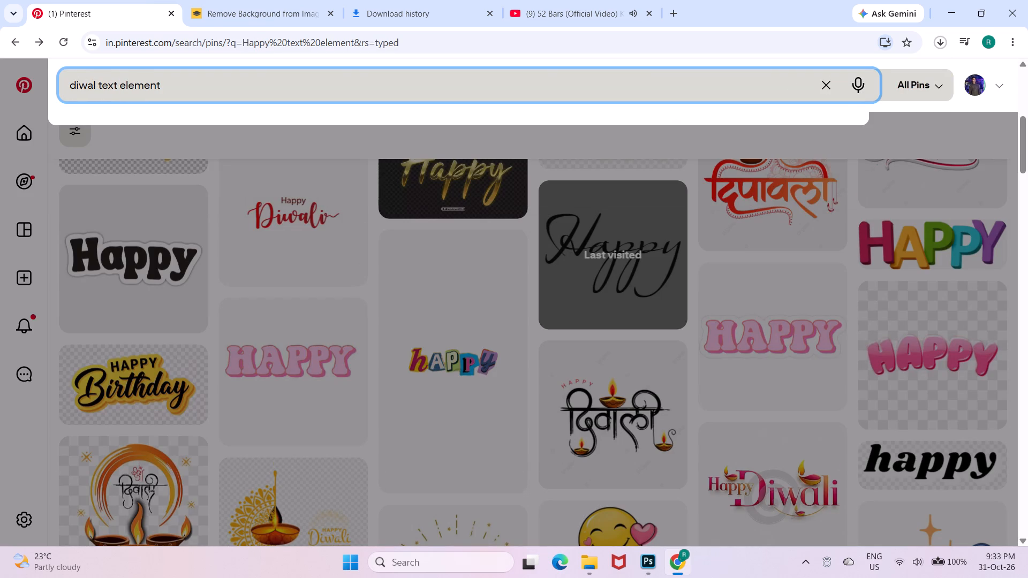
key(Return)
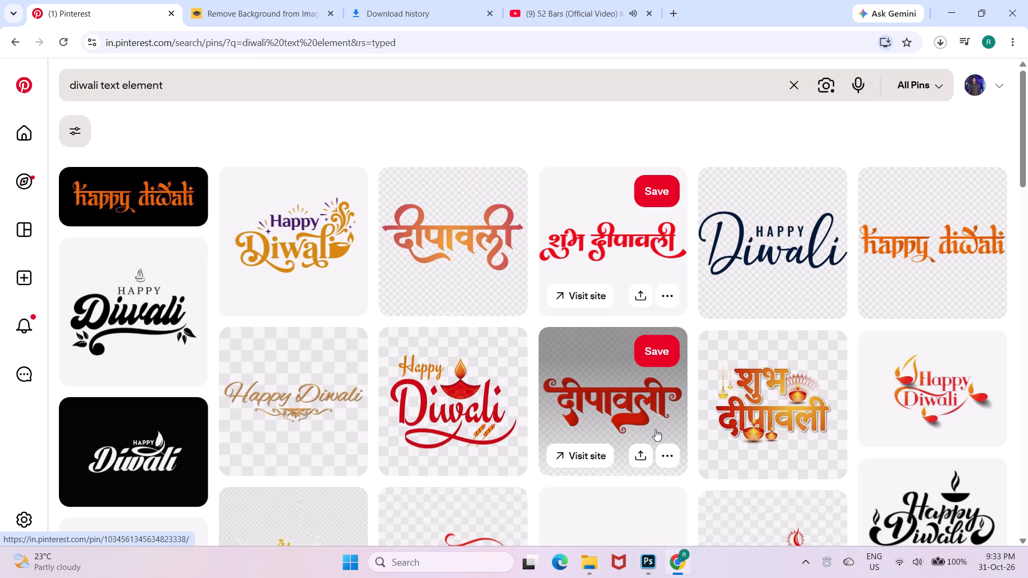
Open the "Shubh Dipawali Hindi text PNG" pin with red lettering from the results and look through its related designs.
scroll(655, 430, down, 3)
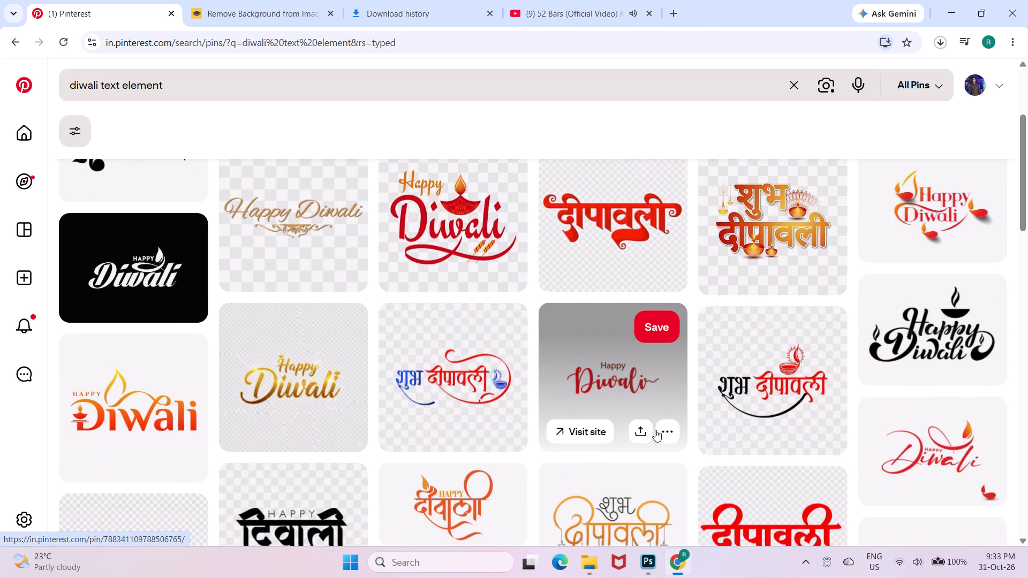
scroll(655, 430, down, 2)
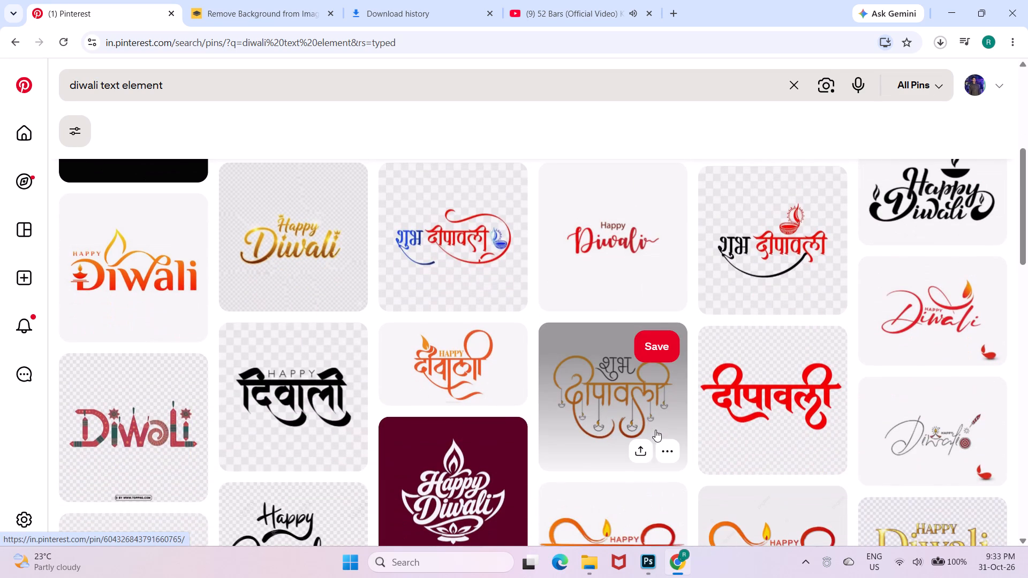
click(708, 421)
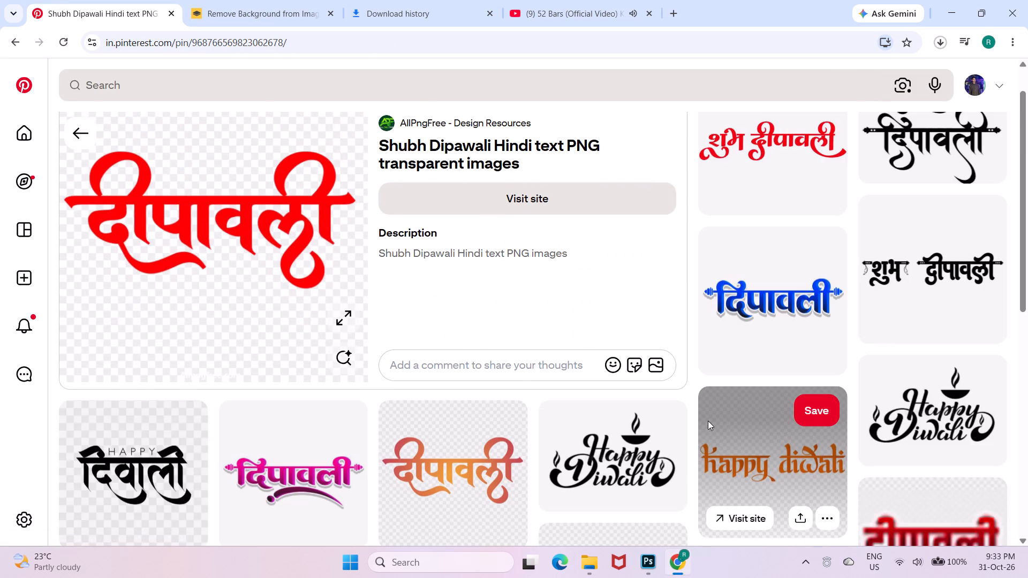
scroll(708, 421, down, 1)
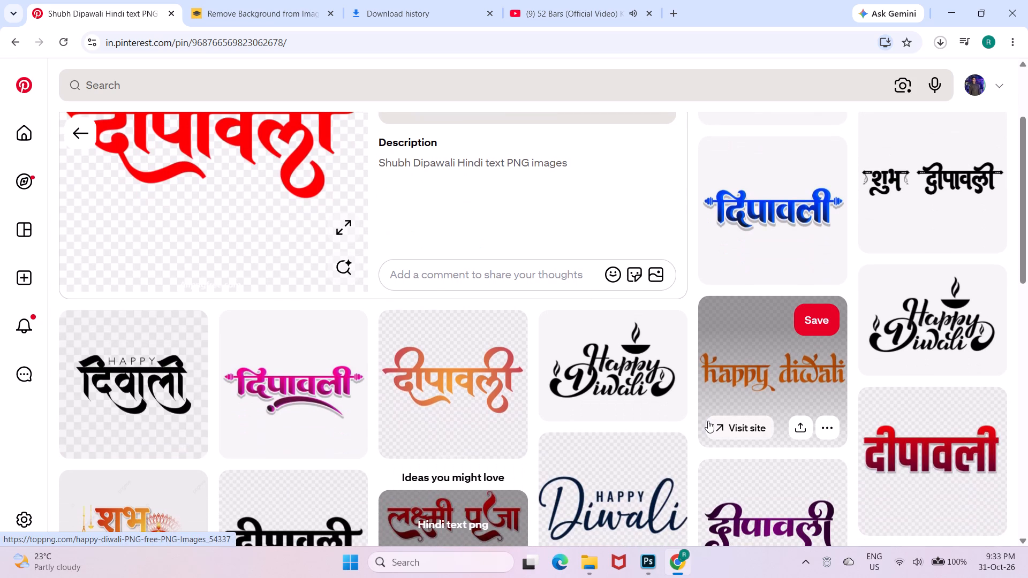
scroll(708, 421, down, 2)
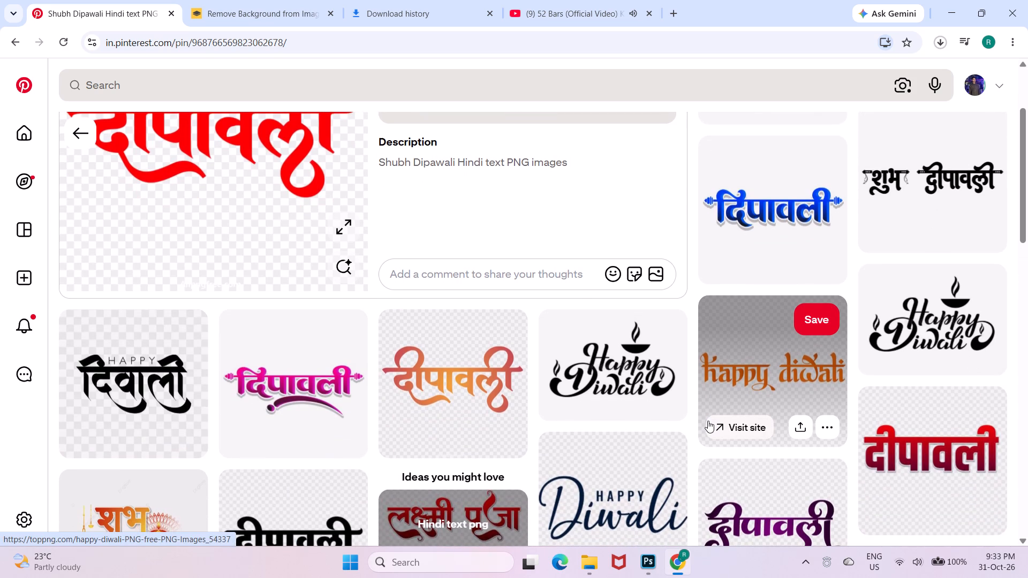
scroll(708, 421, down, 1)
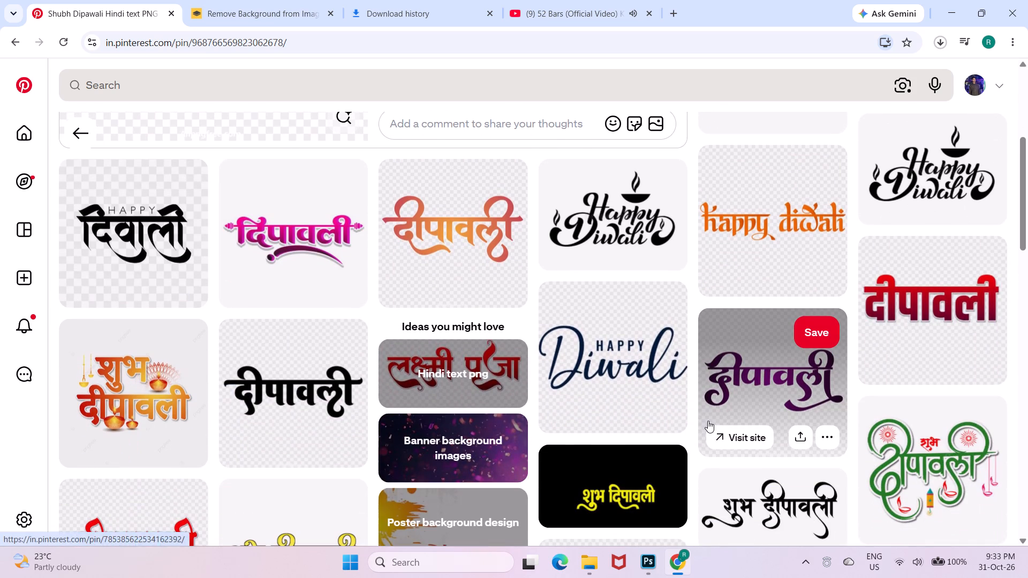
Switch to the YouTube tab and play the suggested "Dhanda Nyoliwala - Knife Brows (Official Music Video)".
click(694, 559)
click(683, 561)
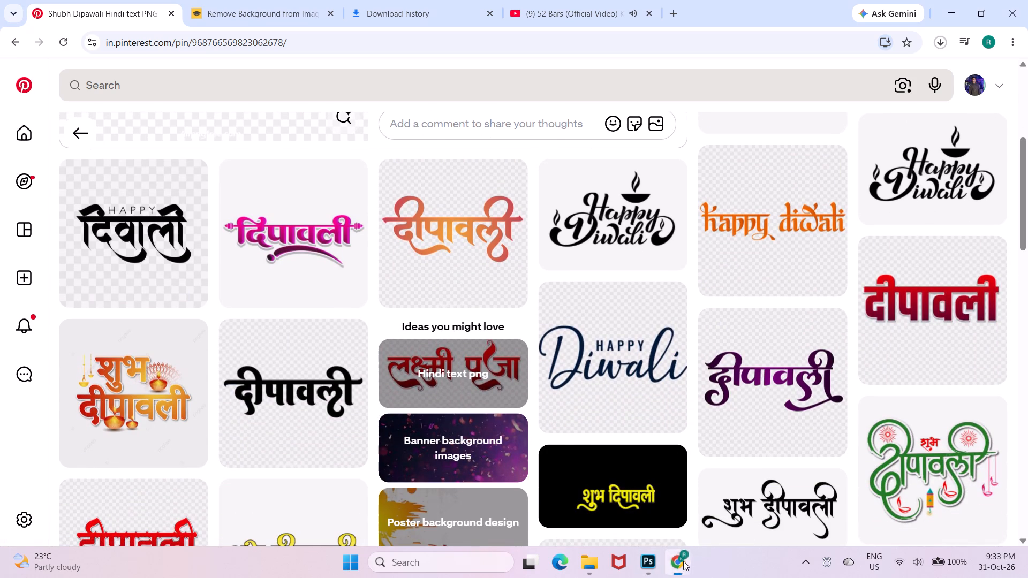
click(541, 1)
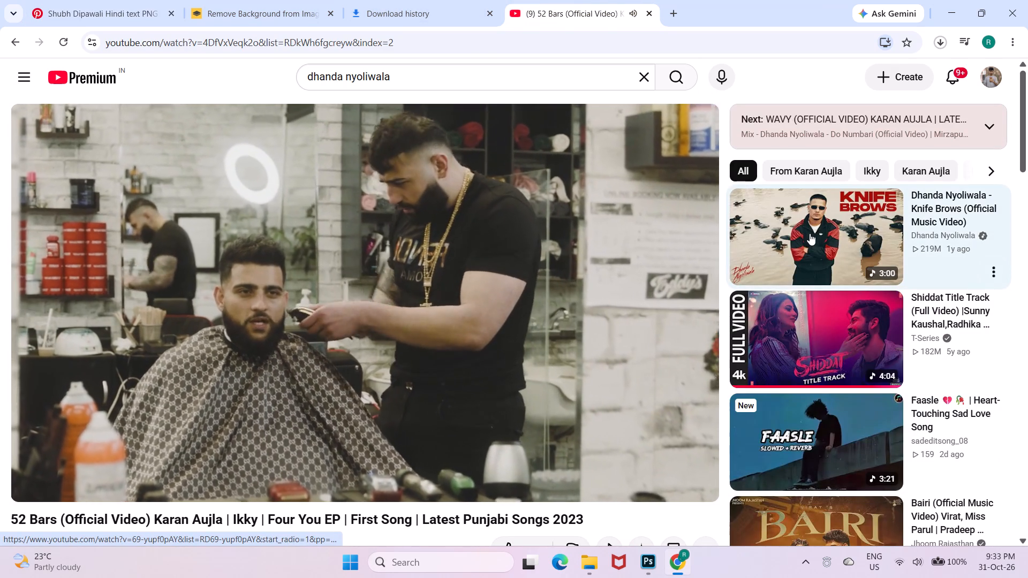
click(810, 235)
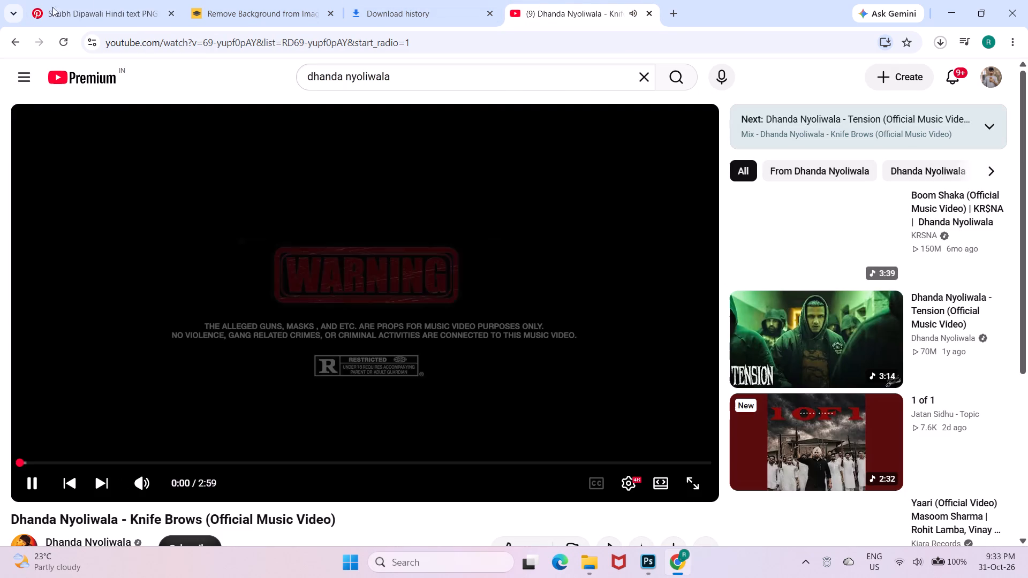
Return to the Shubh Dipawali pin on Pinterest and look further through its related Diwali lettering designs.
click(44, 3)
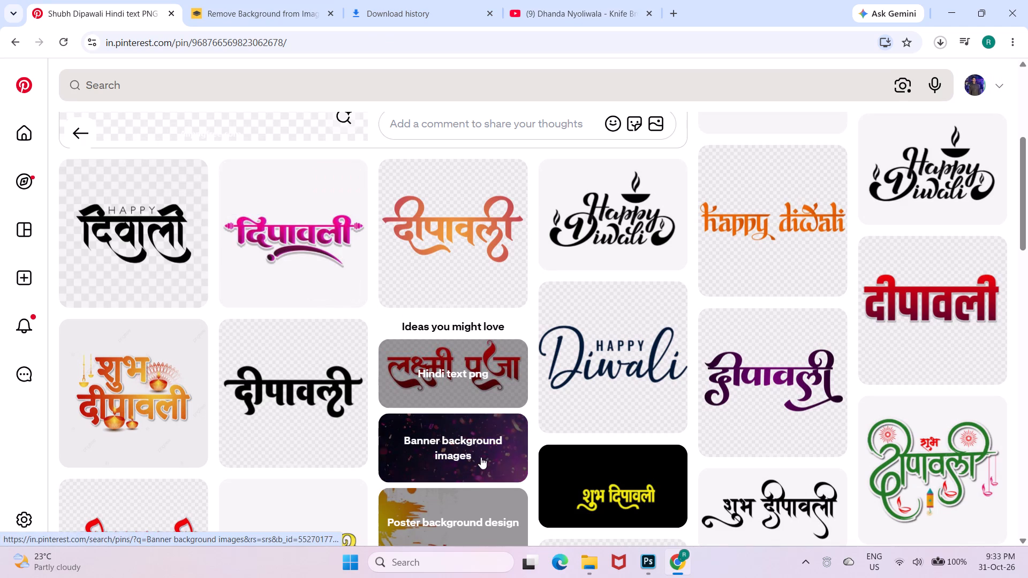
scroll(481, 457, down, 5)
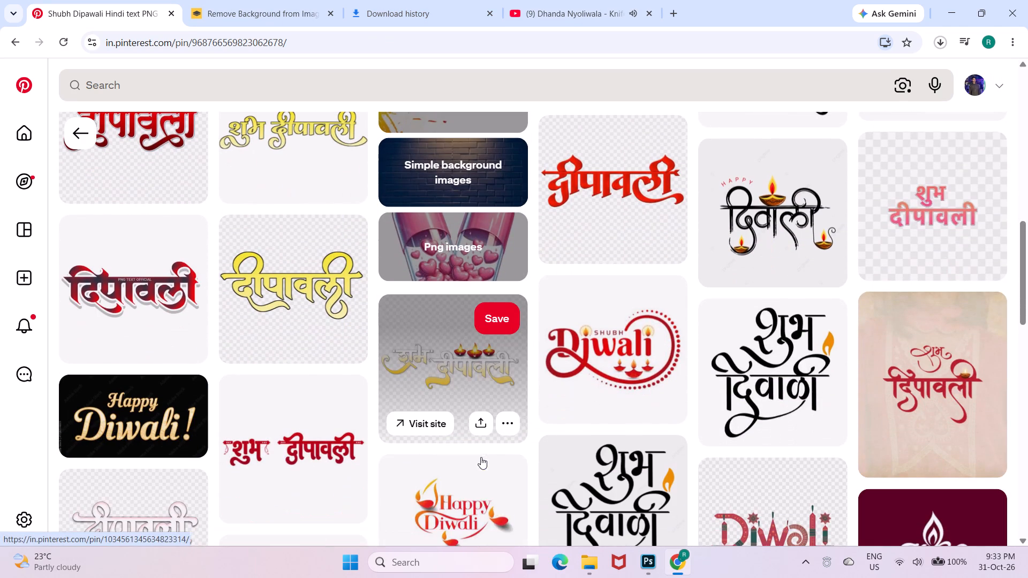
scroll(481, 457, down, 4)
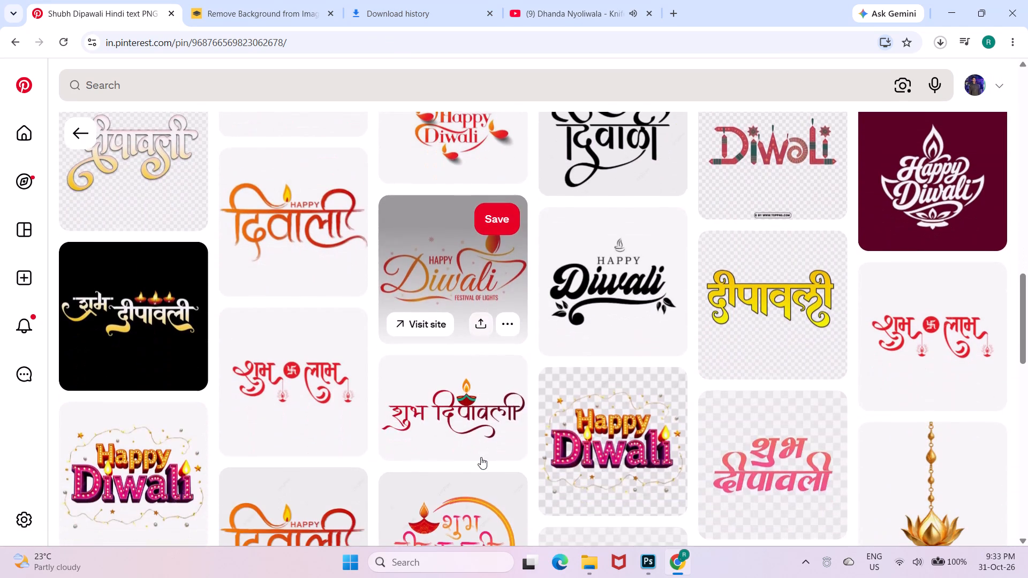
scroll(481, 457, down, 4)
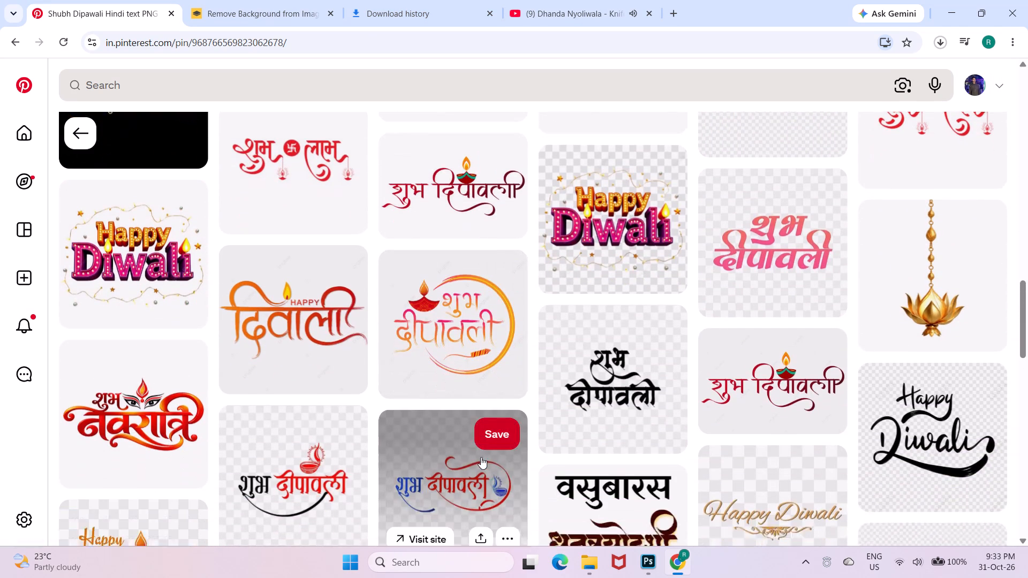
scroll(481, 457, down, 2)
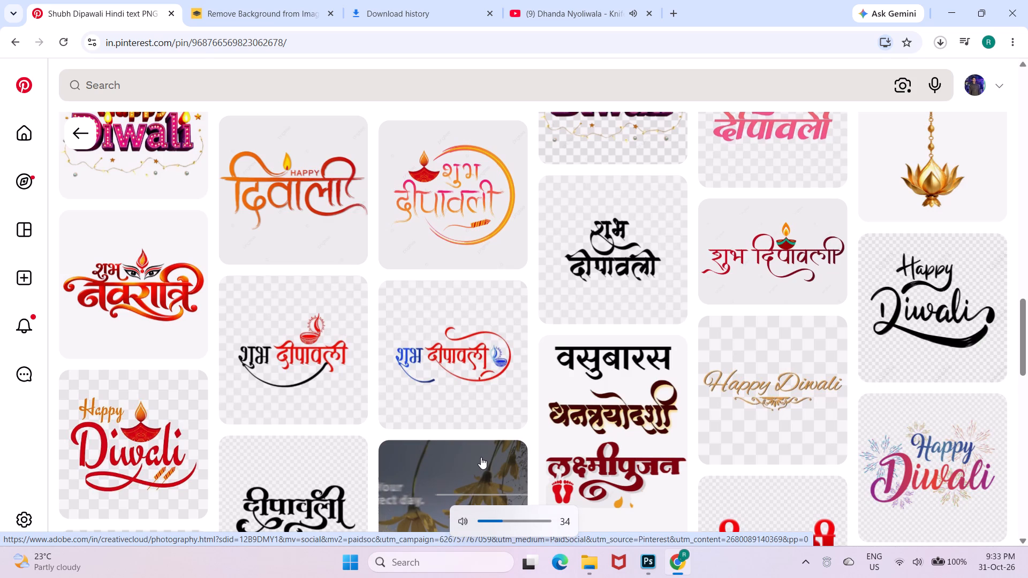
scroll(481, 457, down, 2)
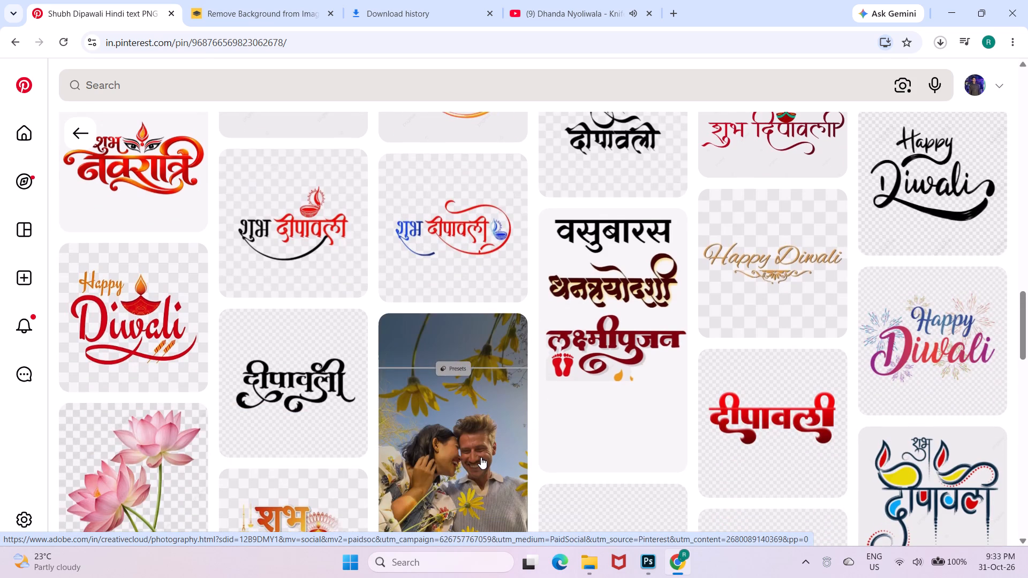
scroll(481, 457, down, 4)
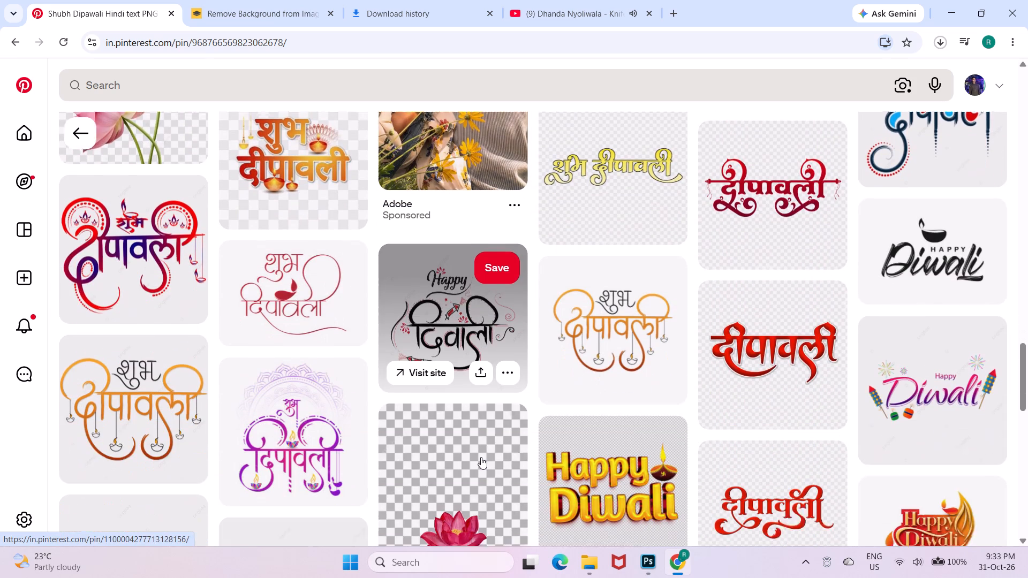
scroll(481, 457, down, 1)
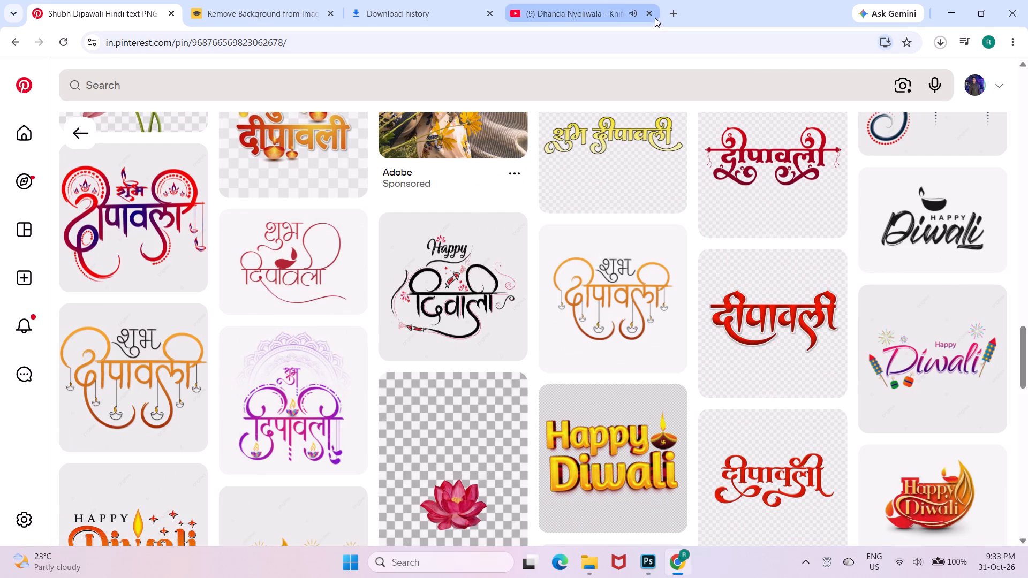
Switch back to the YouTube tab and clear the "dhanda nyoliwala" search text.
click(613, 4)
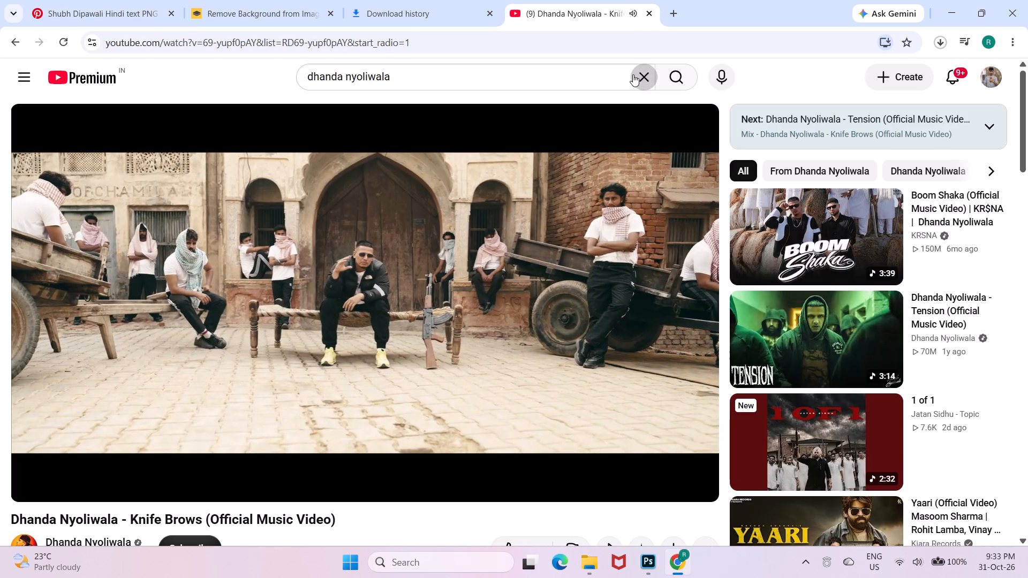
scroll(690, 234, right, 1)
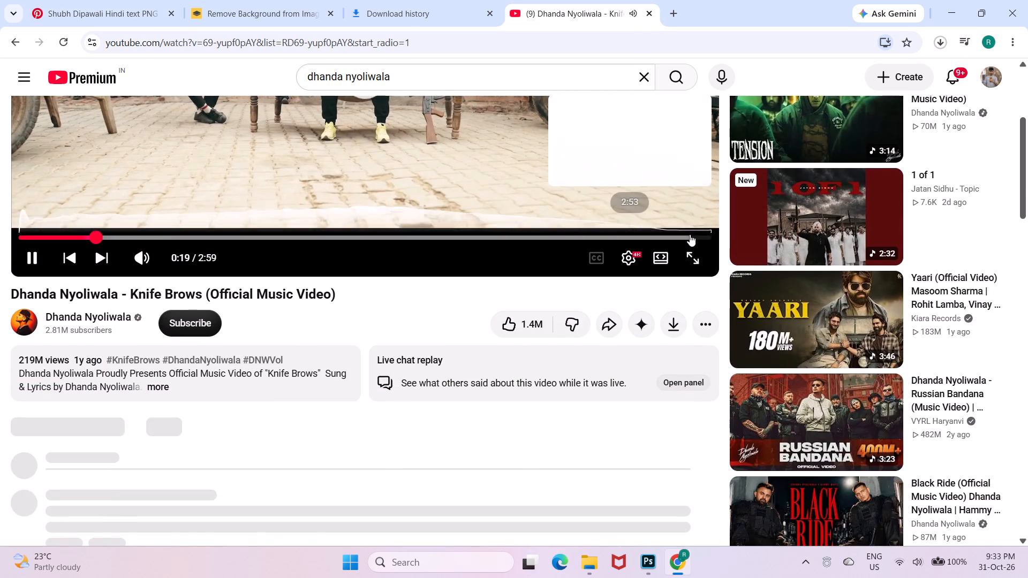
scroll(690, 234, right, 1)
click(640, 76)
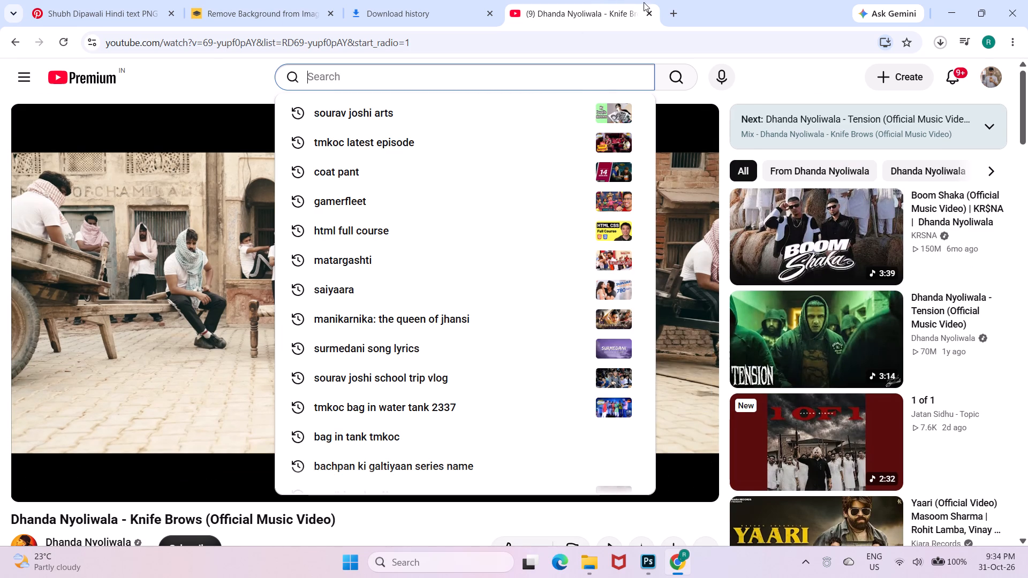
Search Google in a new tab for "sinnger came to latent show", read which singer appeared, and close the tab.
click(671, 7)
text(sinn)
text(ger)
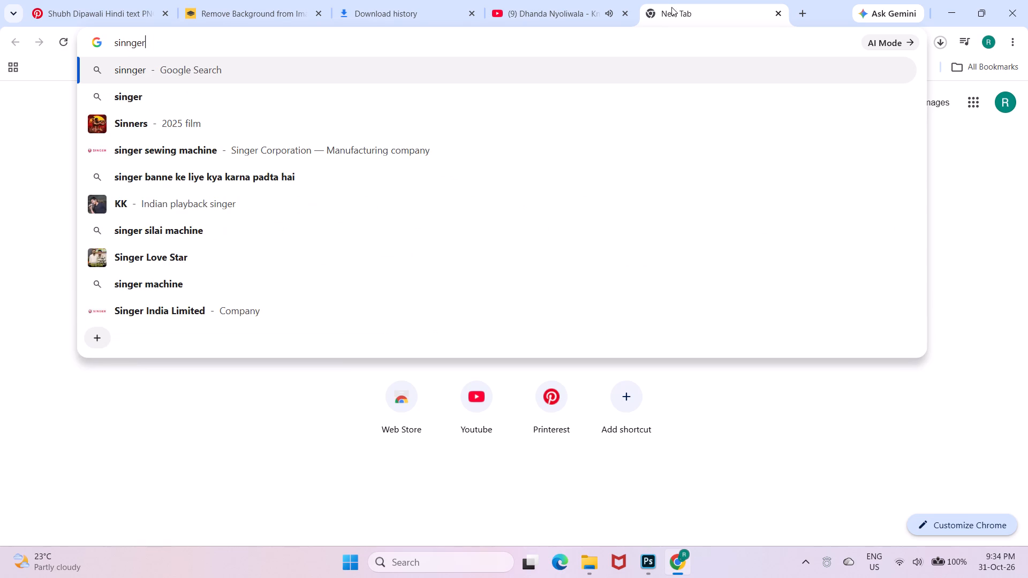
key(space)
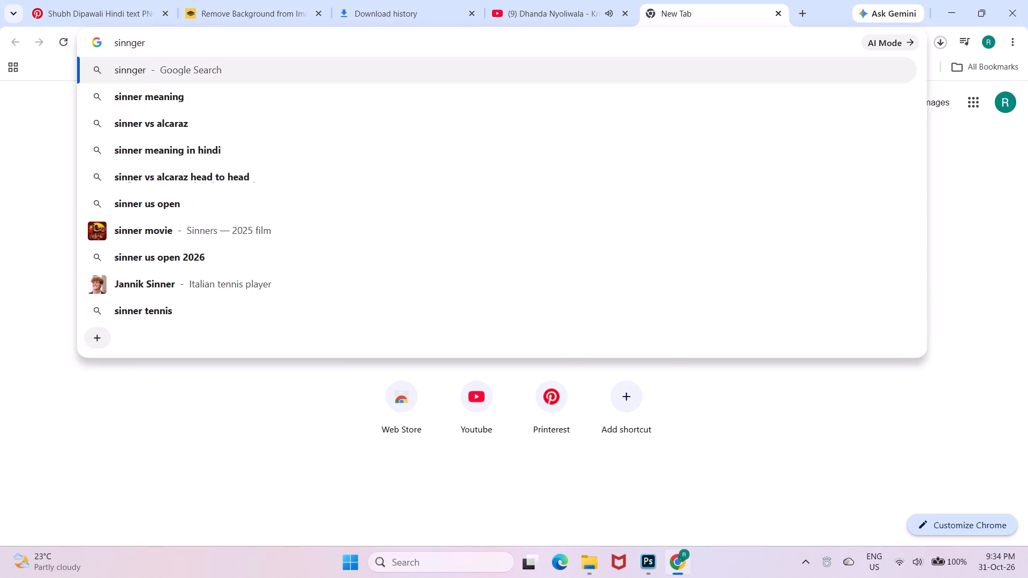
text(came)
key(space)
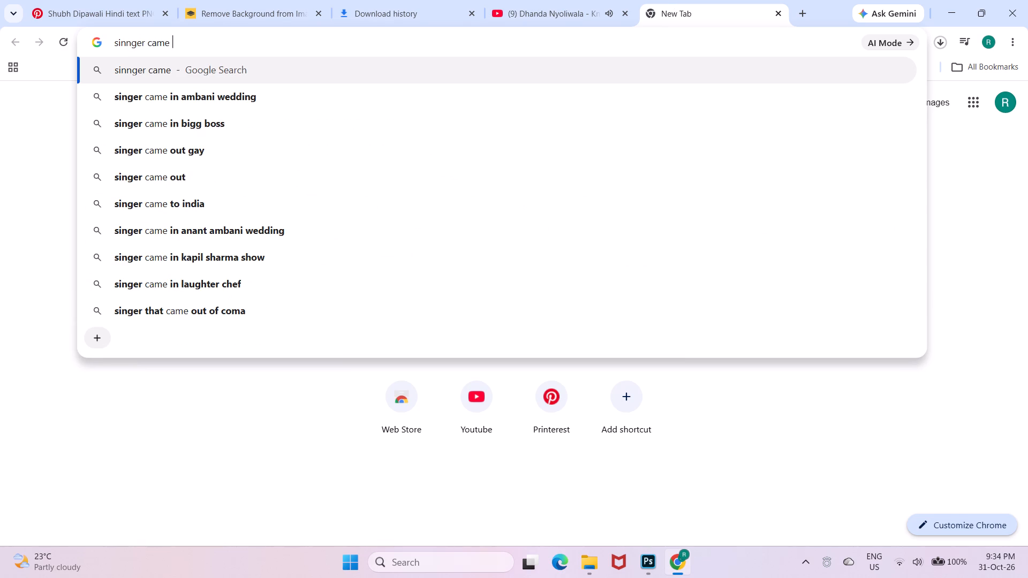
text(to)
key(space)
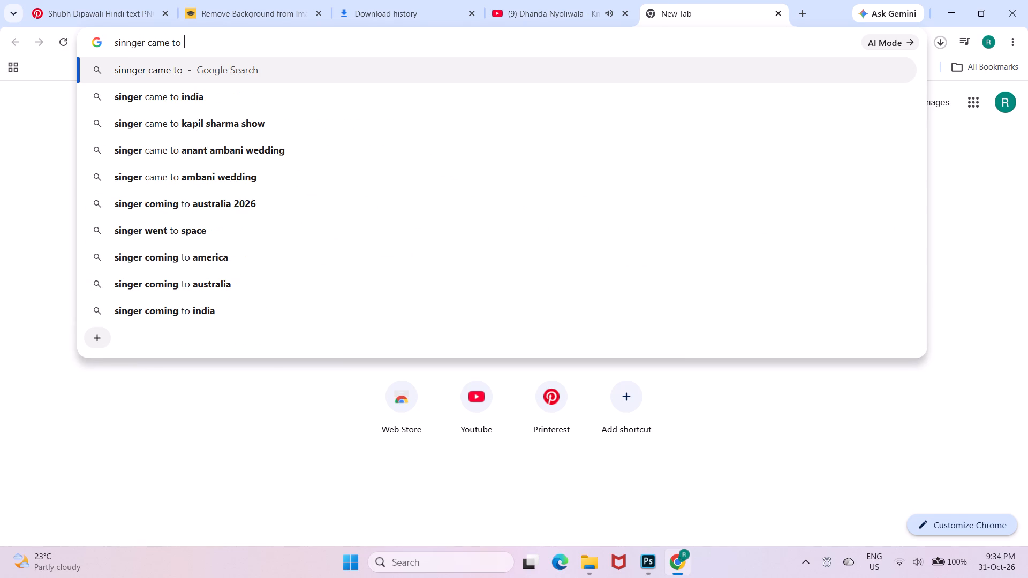
text(late)
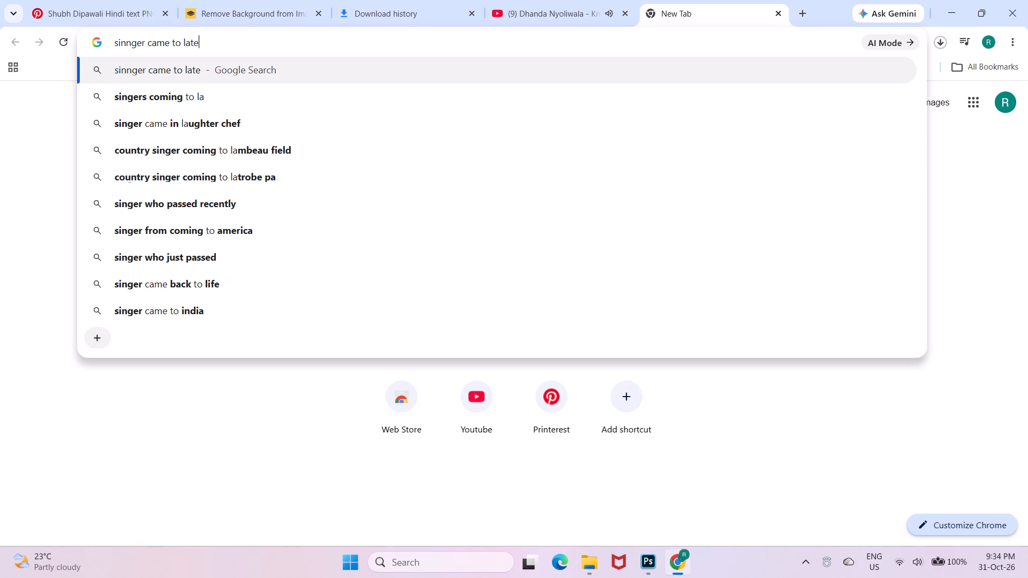
text(nt)
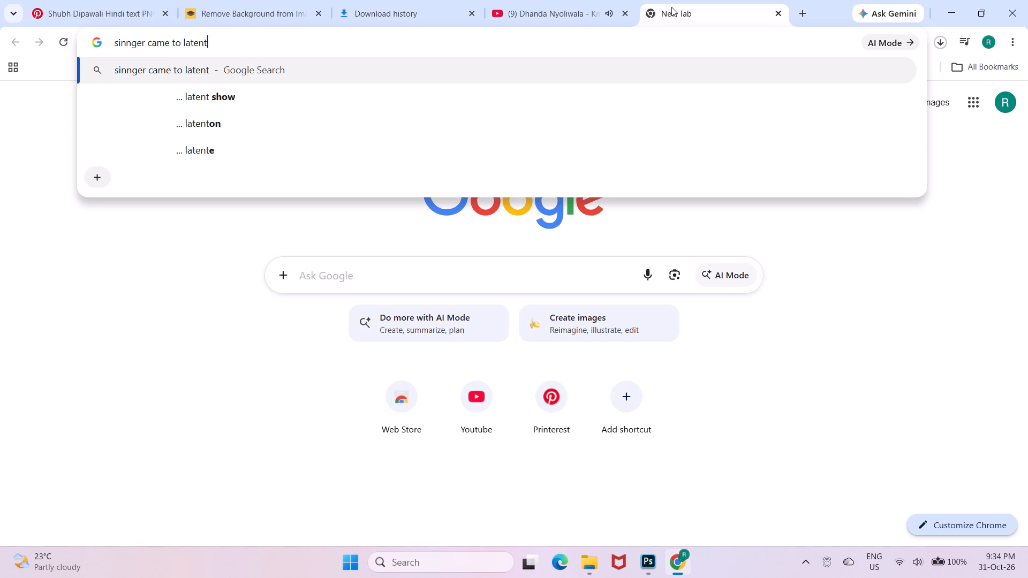
click(571, 97)
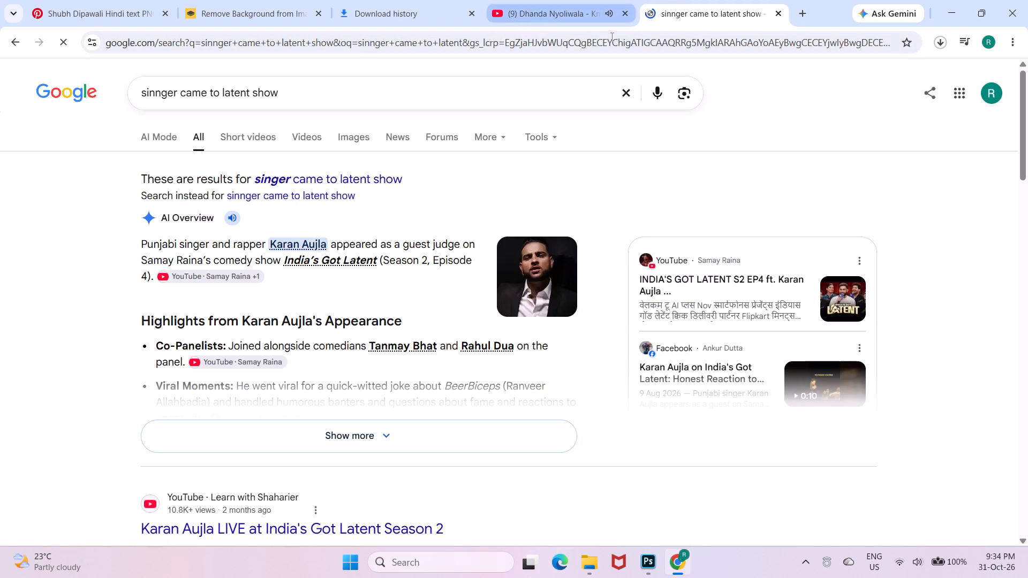
click(777, 16)
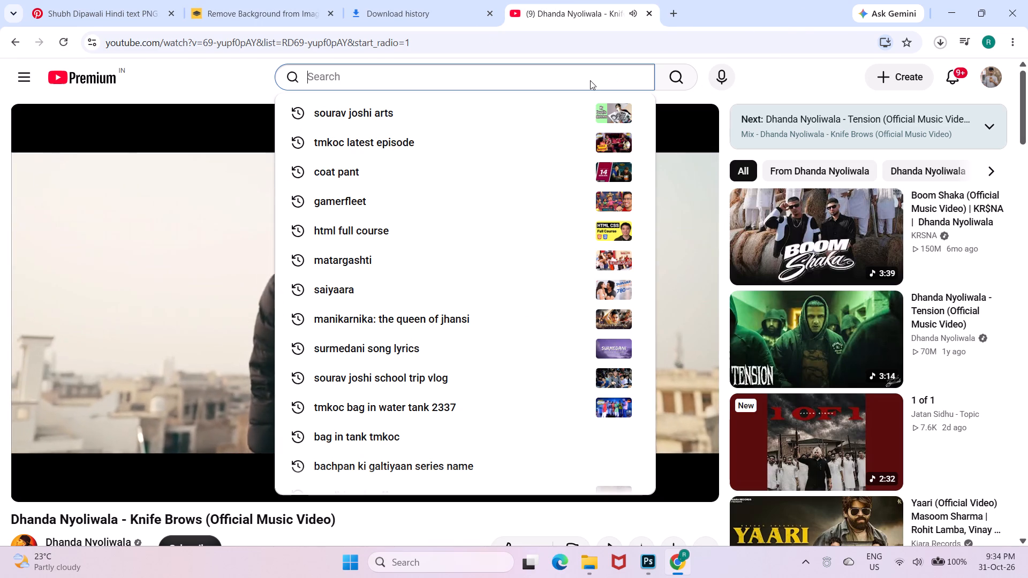
Search YouTube for "karan aujla".
text(ka)
text(ran)
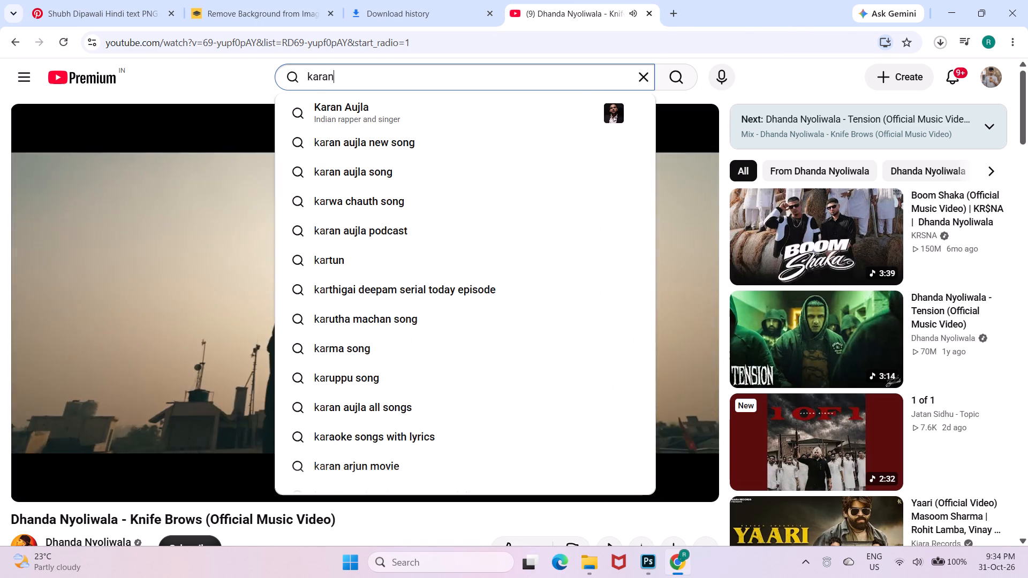
click(569, 121)
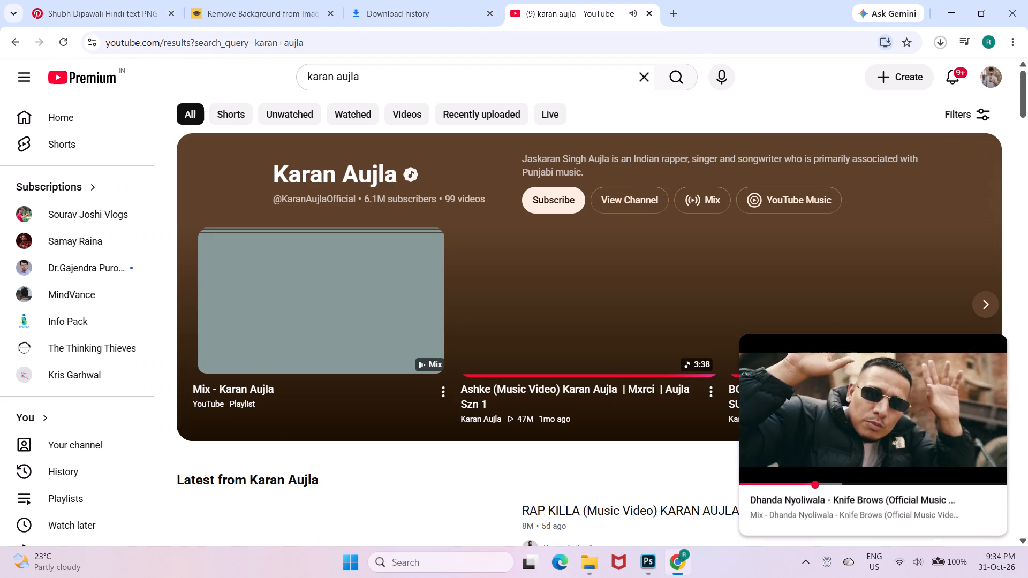
Browse the Karan Aujla results and play "MF GABHRU! (Official Video)".
scroll(502, 278, down, 4)
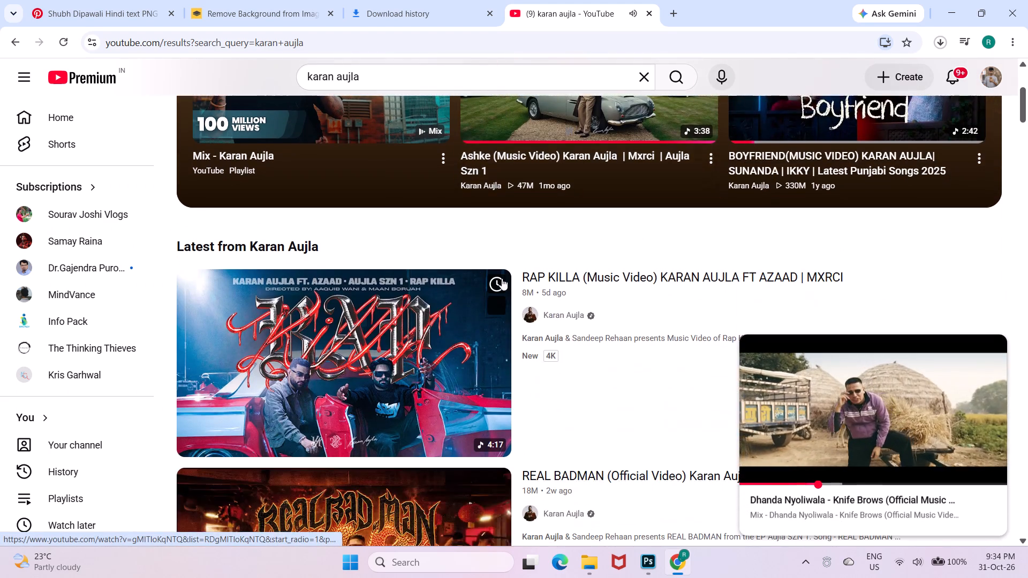
scroll(502, 278, down, 5)
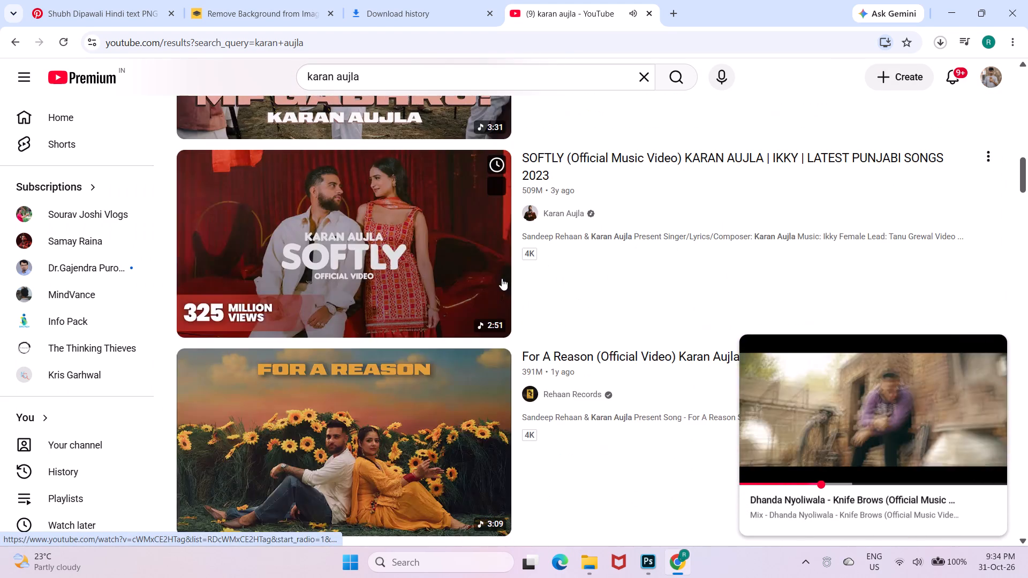
scroll(502, 278, up, 4)
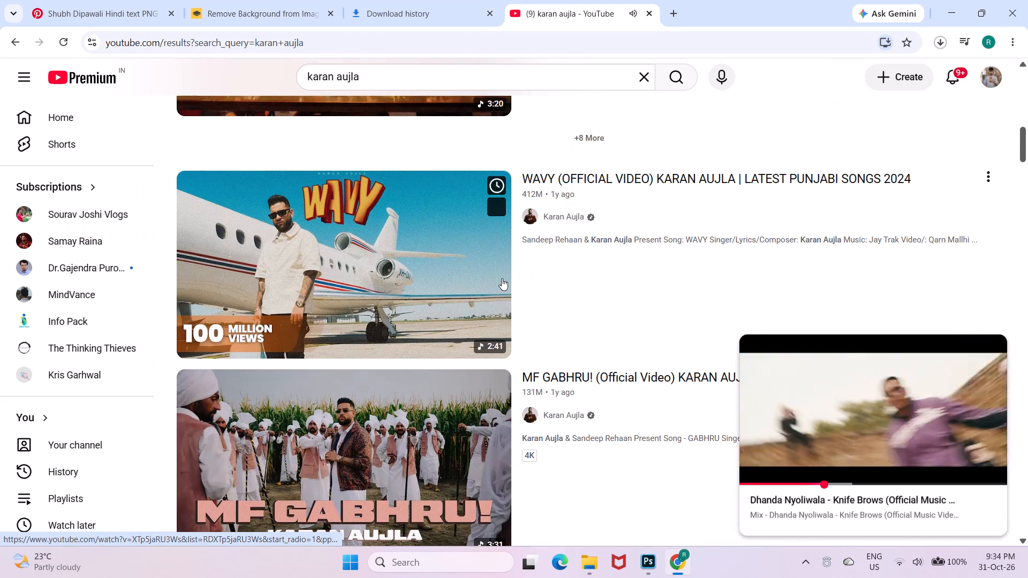
scroll(502, 278, up, 2)
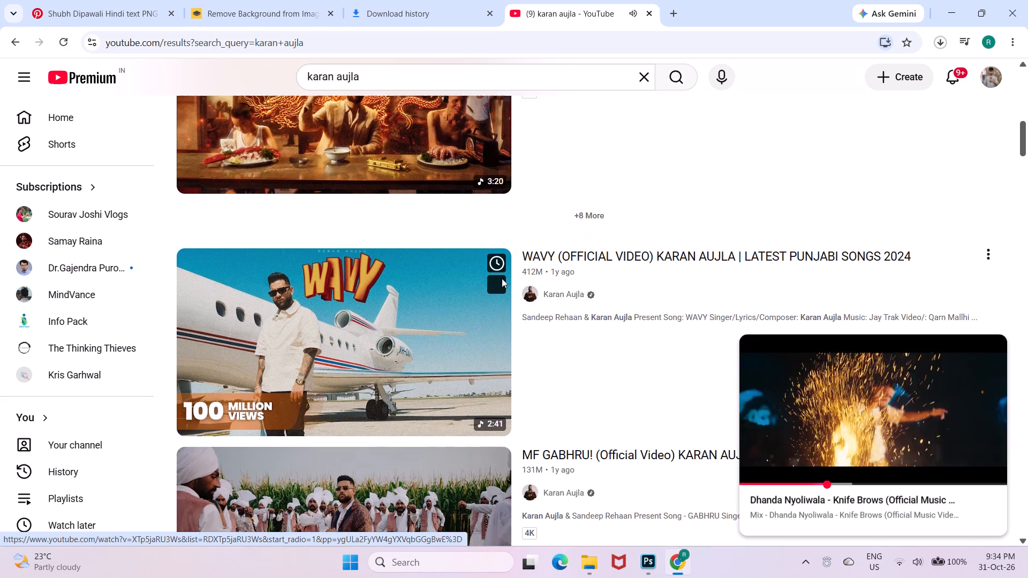
scroll(502, 278, up, 2)
scroll(502, 278, down, 1)
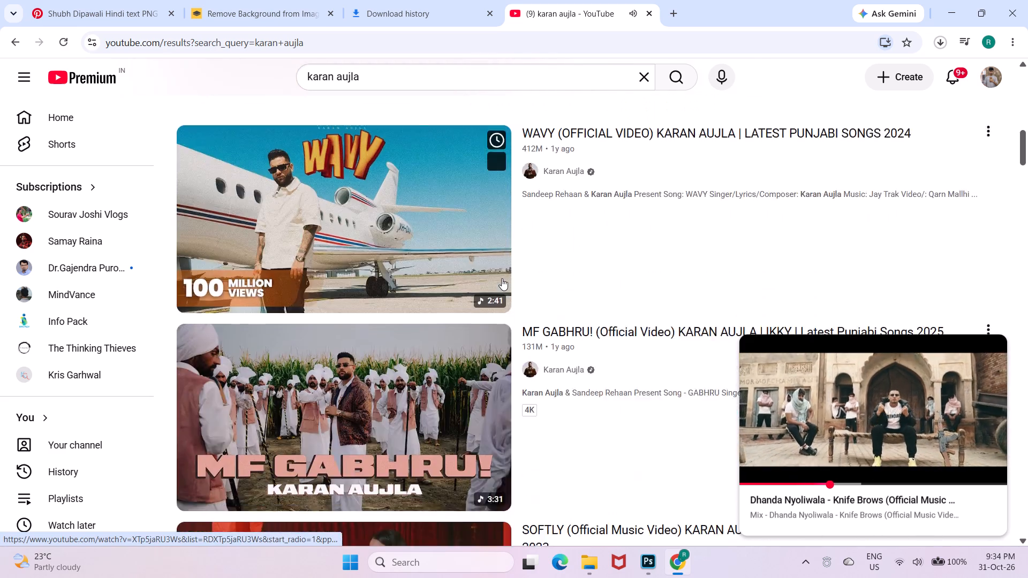
scroll(502, 278, down, 2)
click(446, 330)
scroll(446, 330, down, 1)
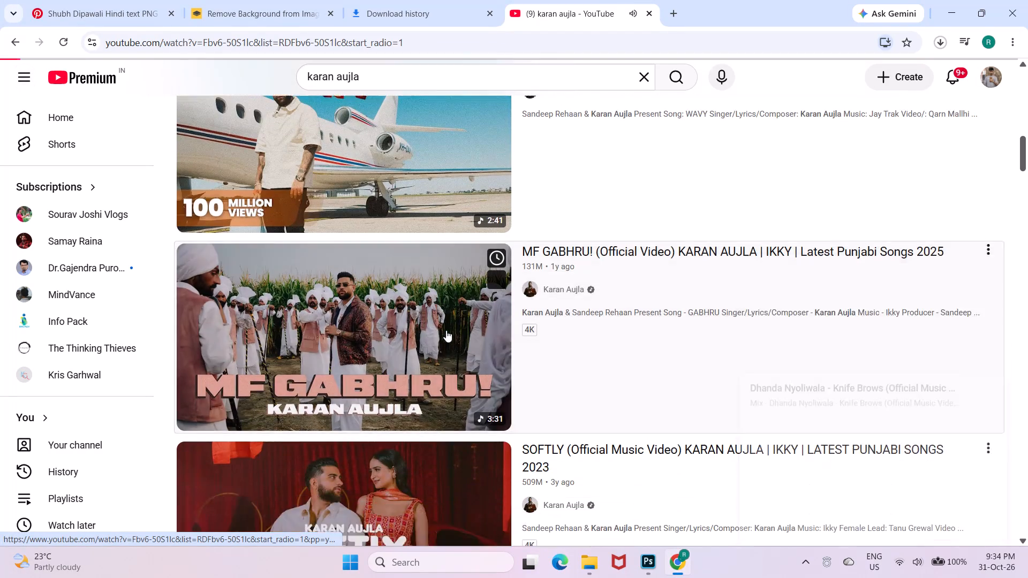
scroll(446, 330, down, 4)
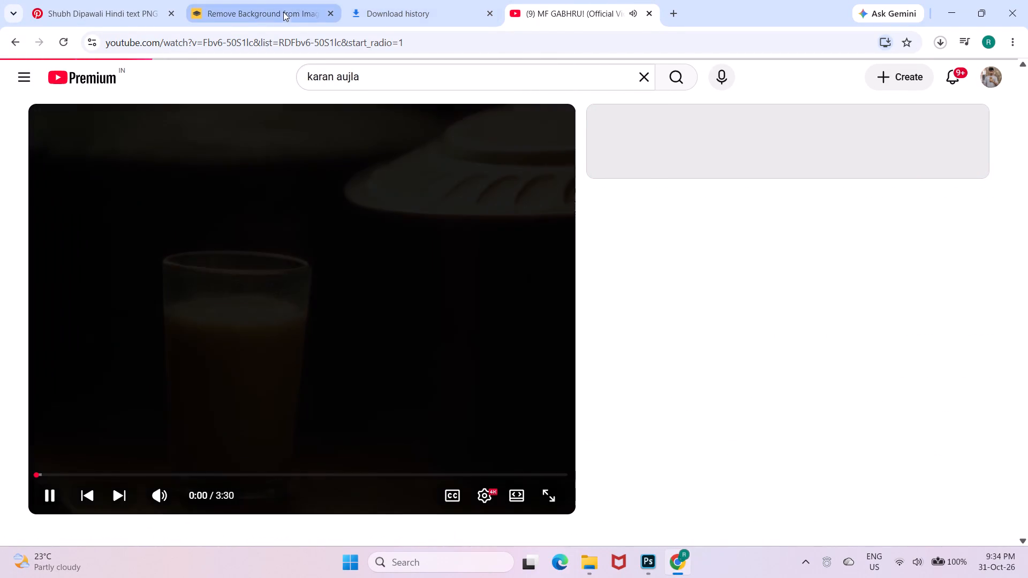
Switch to the Pinterest tab and download the pink lotus image with the checkered background from the related designs.
click(111, 12)
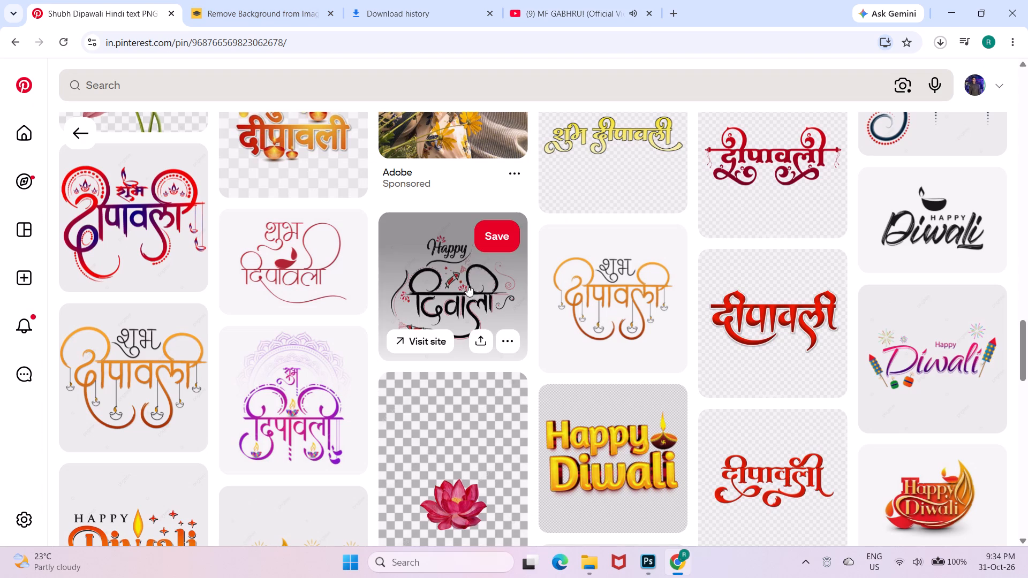
scroll(470, 288, down, 3)
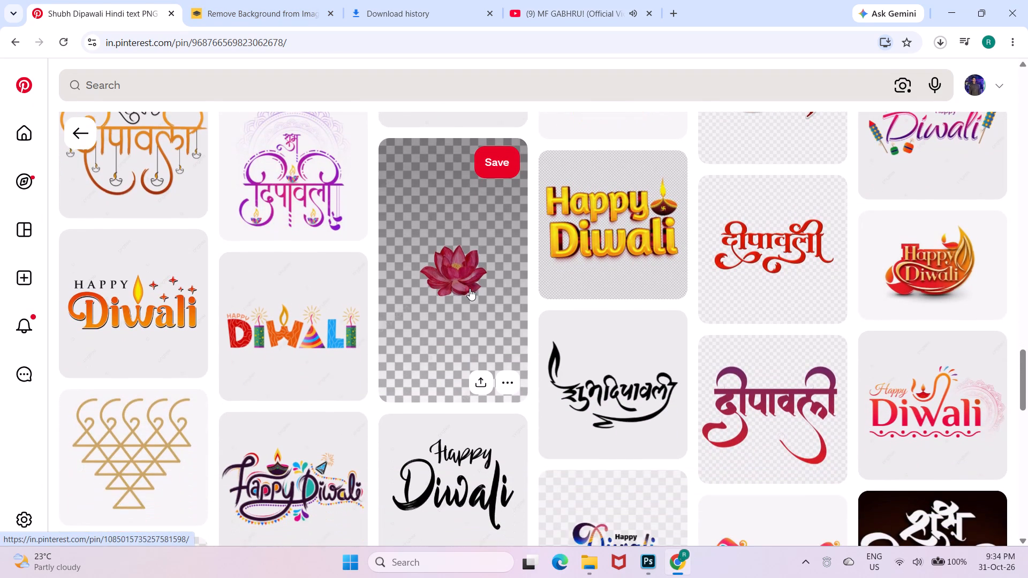
scroll(470, 288, down, 2)
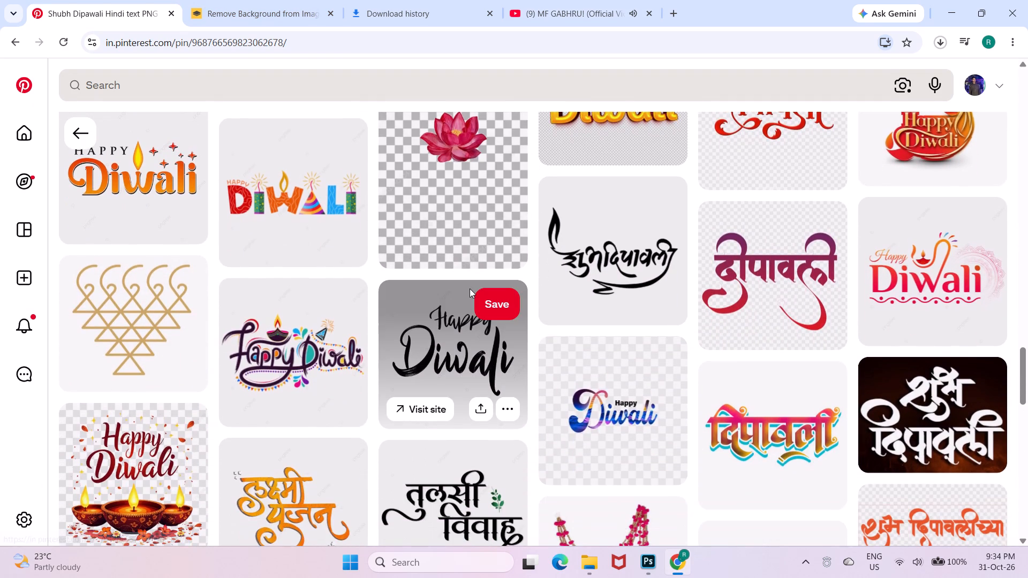
scroll(471, 189, up, 1)
click(509, 303)
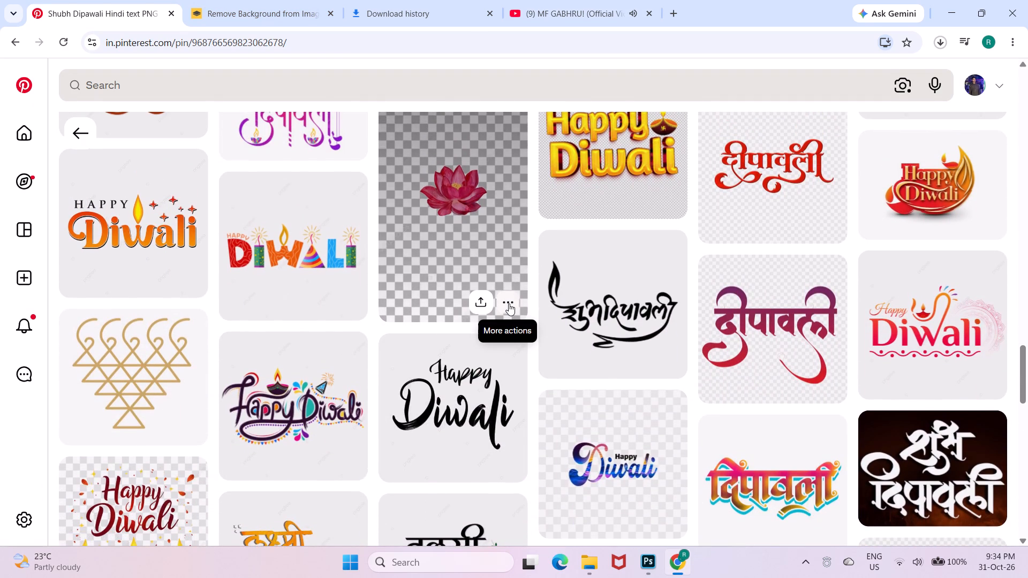
click(489, 384)
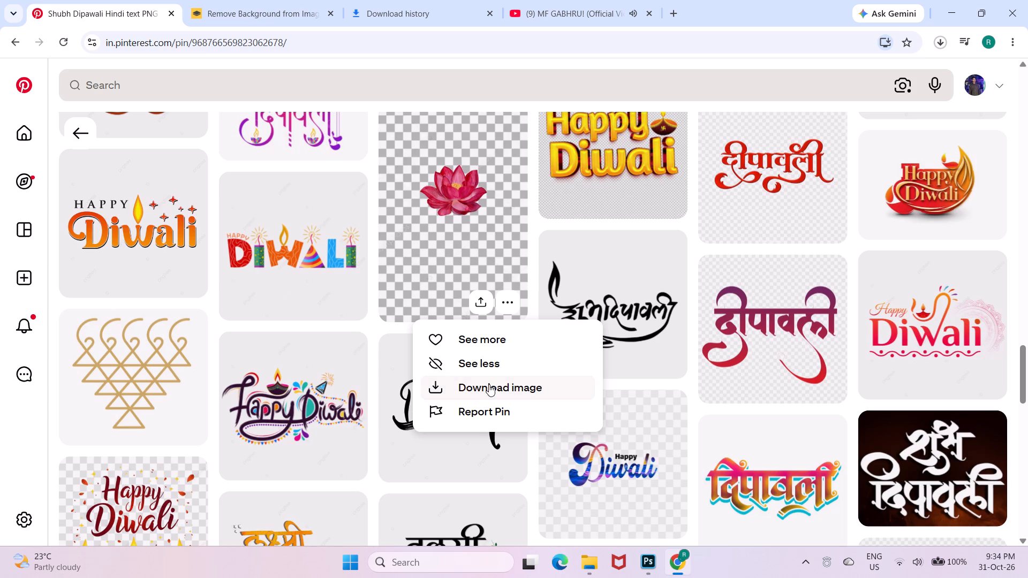
click(489, 384)
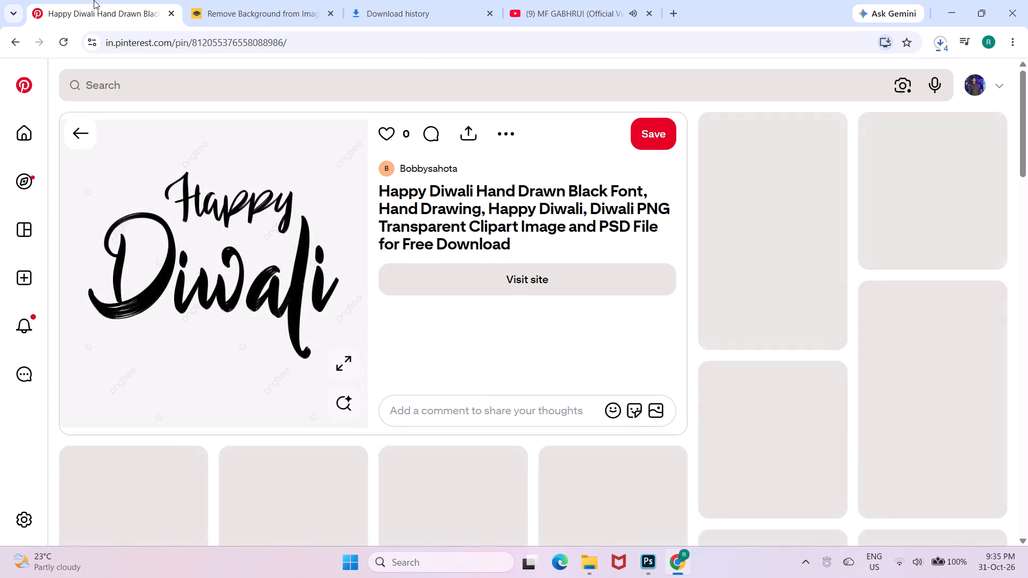
click(102, 0)
click(87, 136)
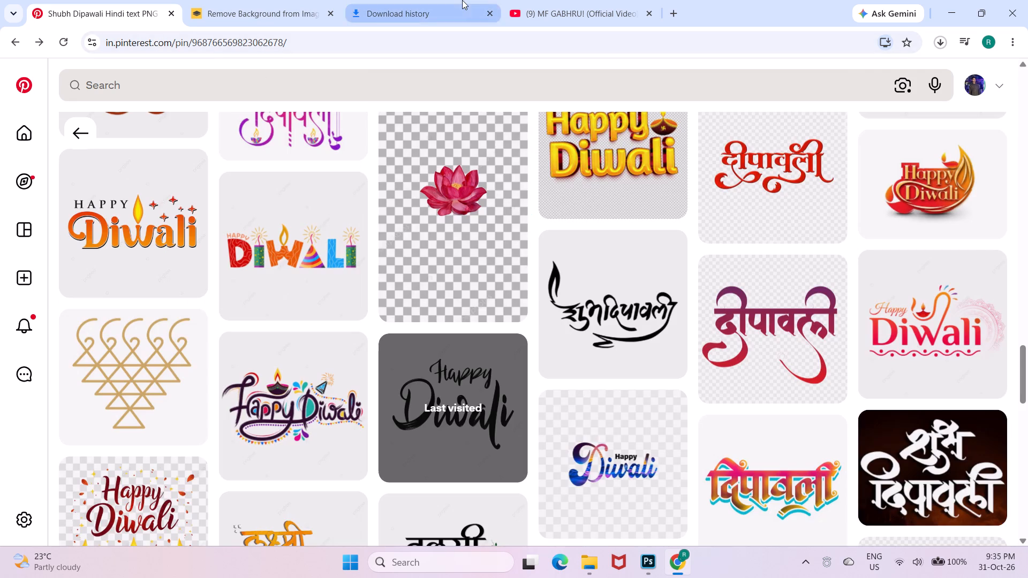
Switch to the YouTube tab, set the "MF GABHRU!" video quality to 240p and resume playback.
click(550, 0)
click(428, 270)
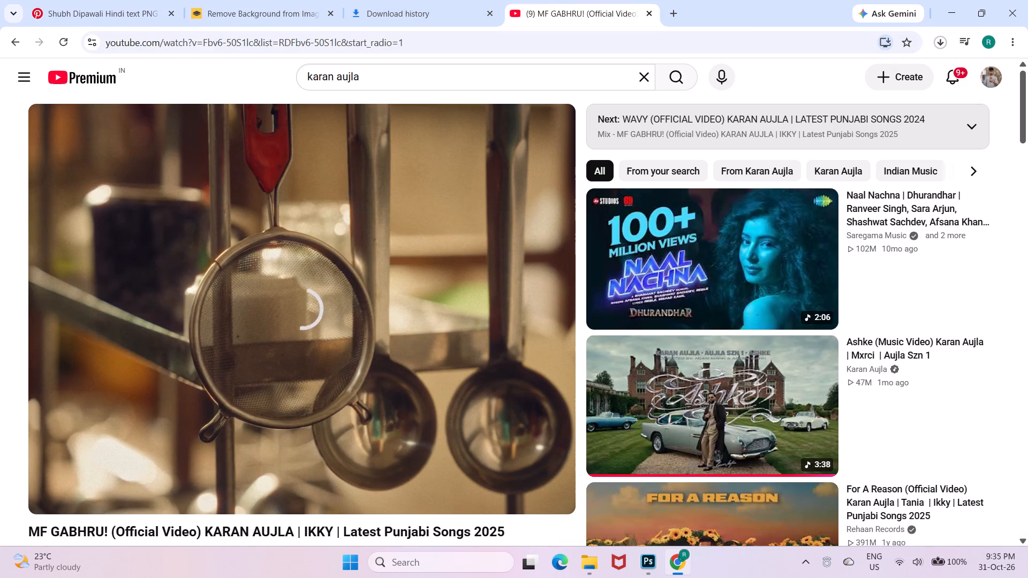
click(428, 270)
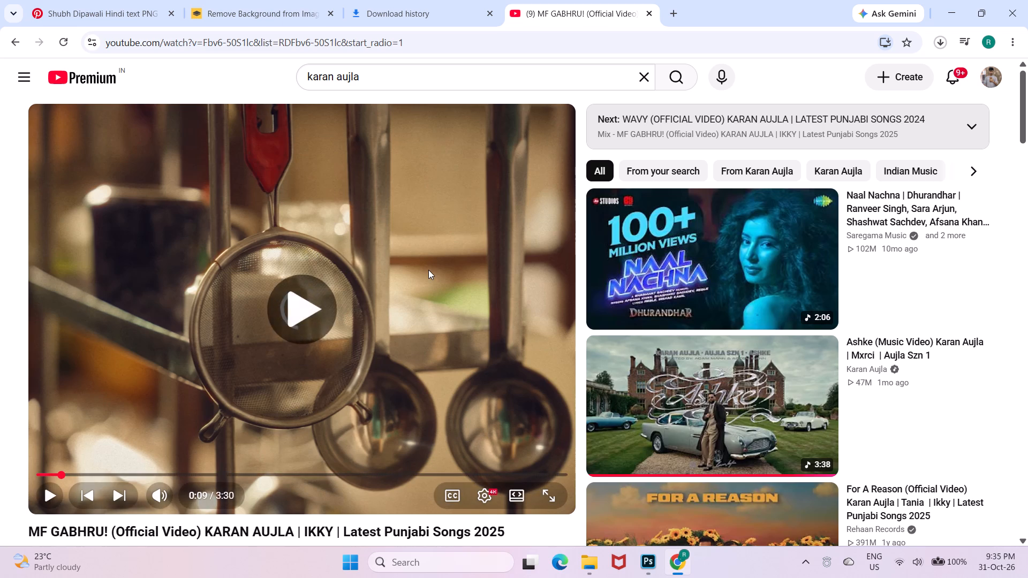
click(489, 486)
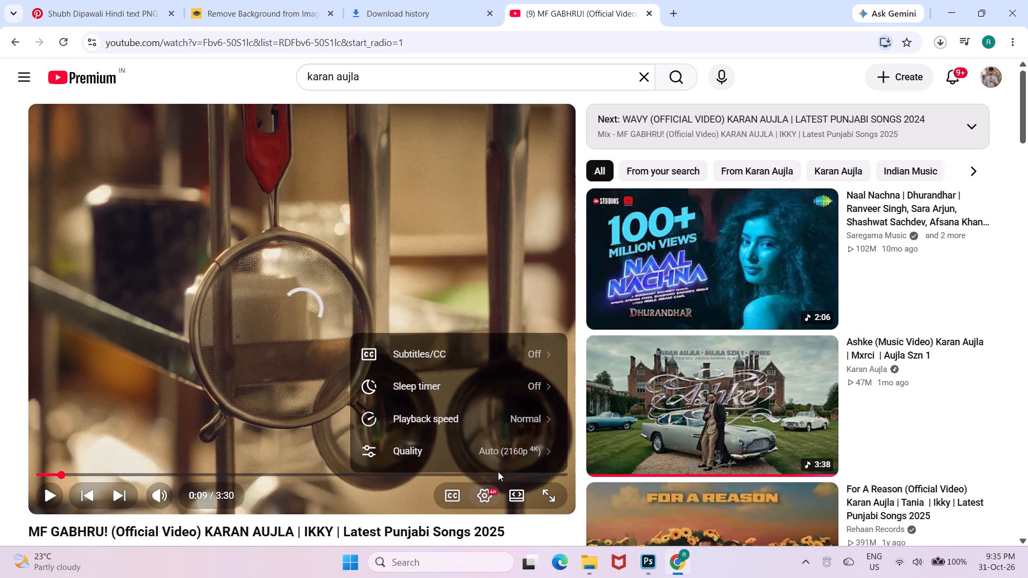
click(503, 458)
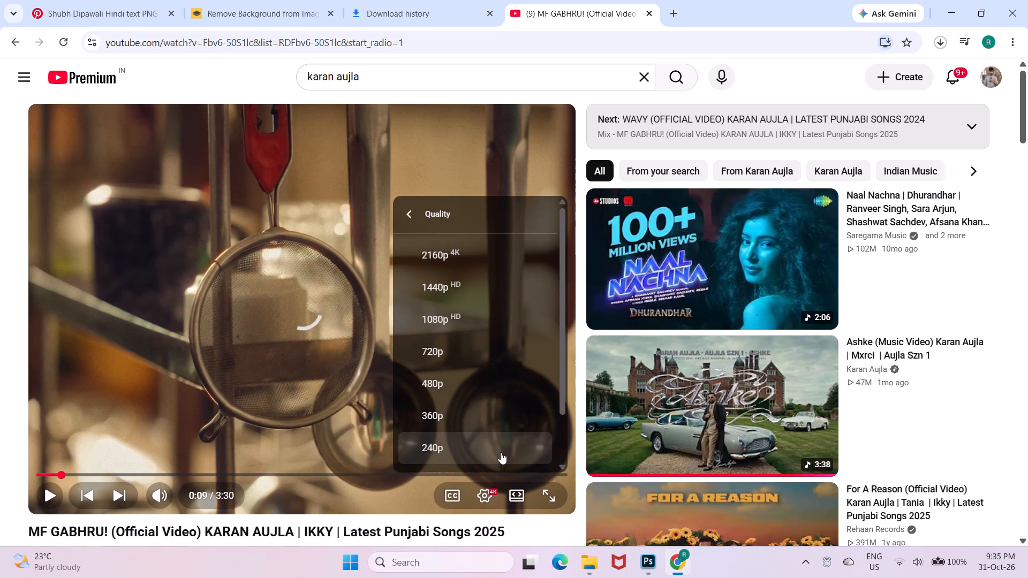
click(501, 452)
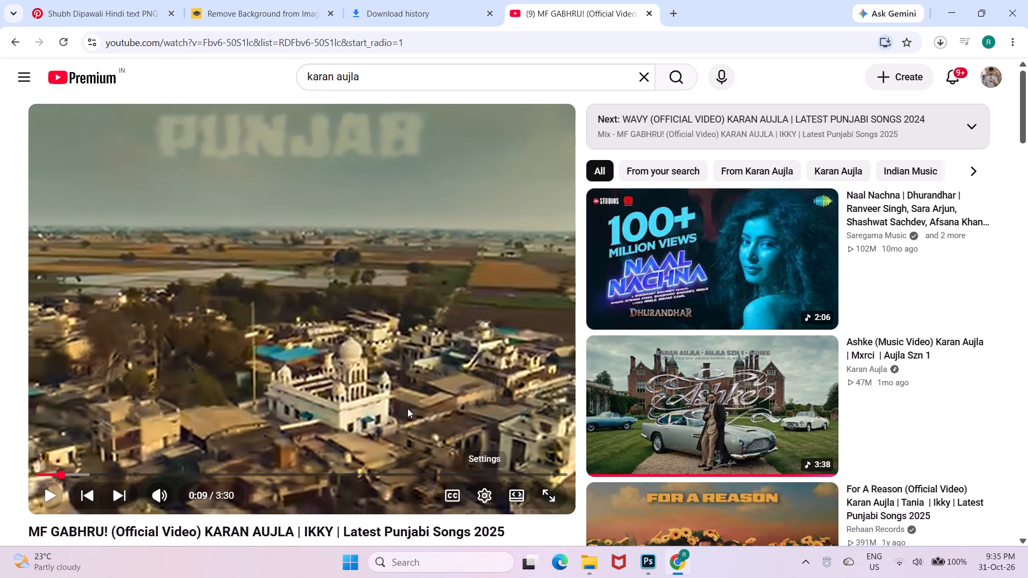
click(317, 295)
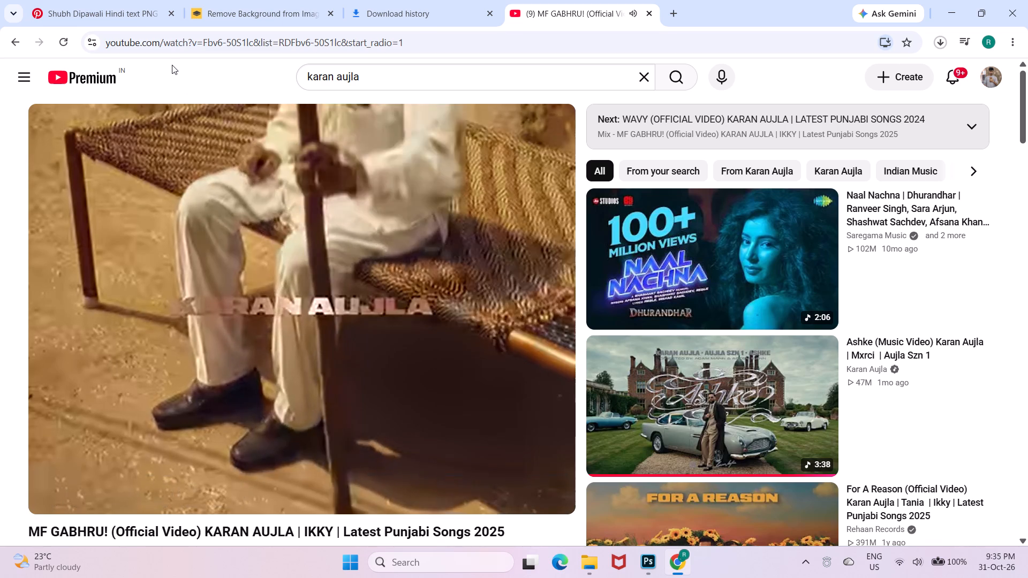
Switch to the Pinterest tab and look through the related Diwali lettering and decoration designs for poster material.
click(110, 7)
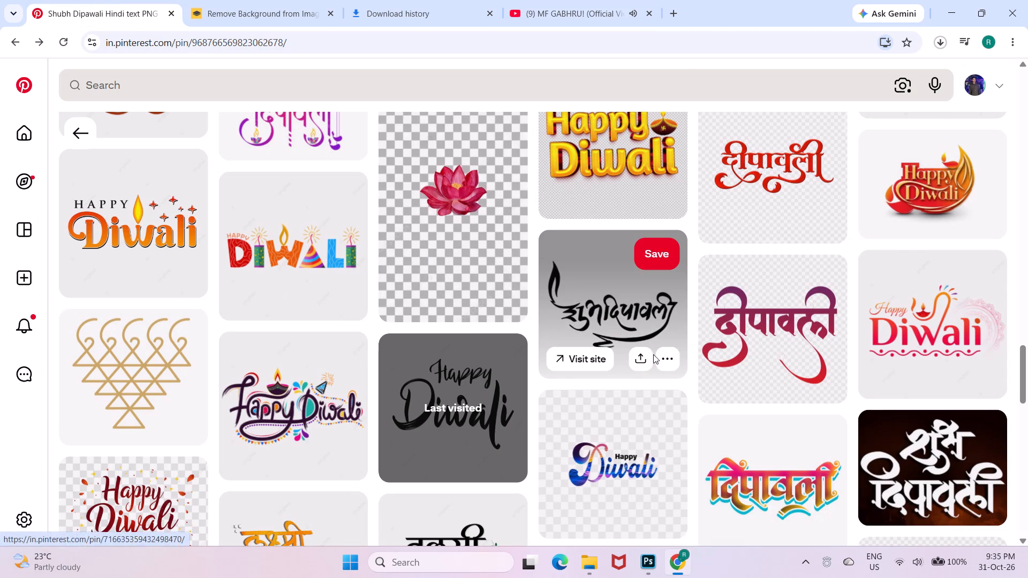
scroll(653, 354, down, 4)
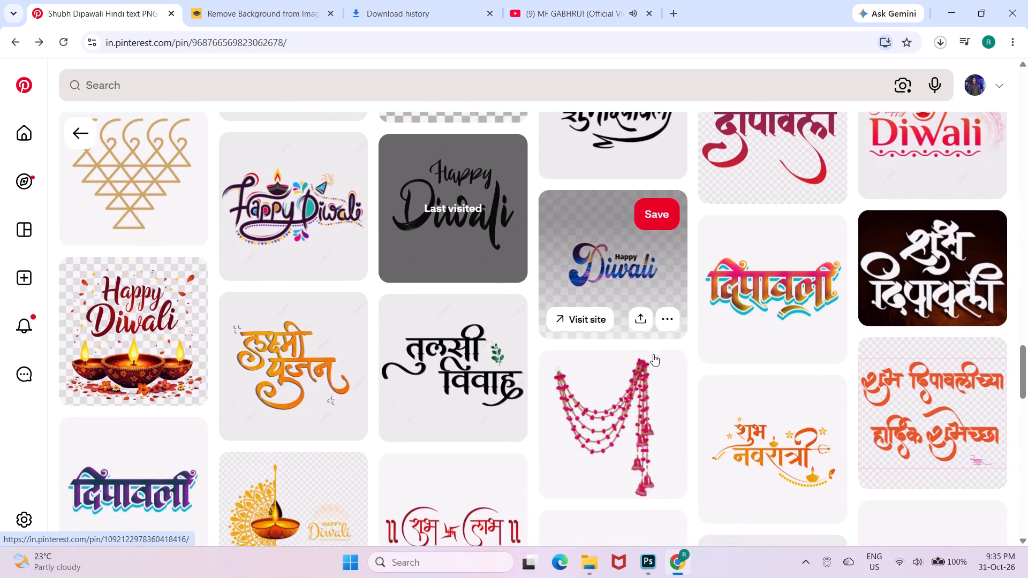
scroll(653, 354, down, 2)
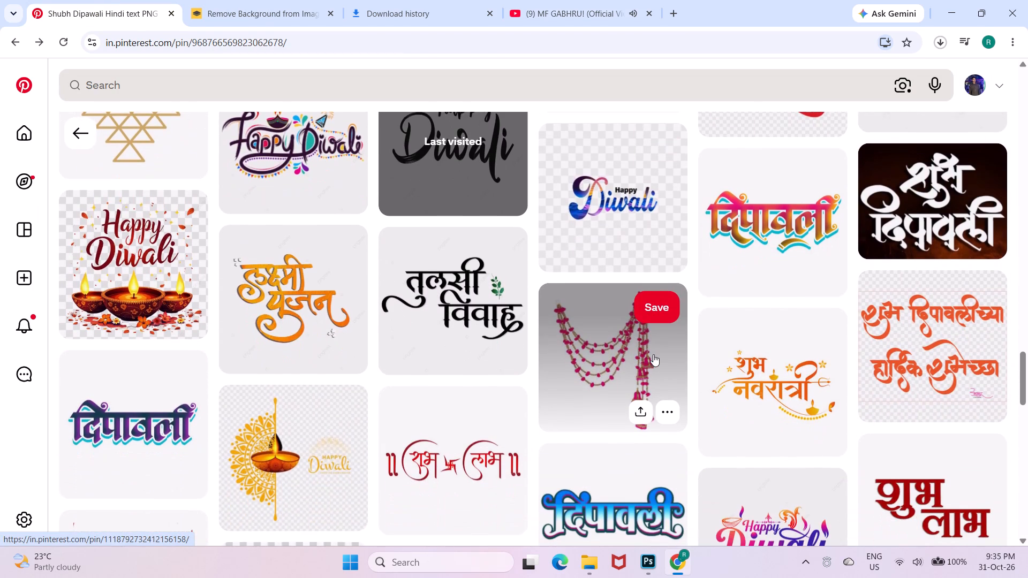
scroll(653, 354, down, 2)
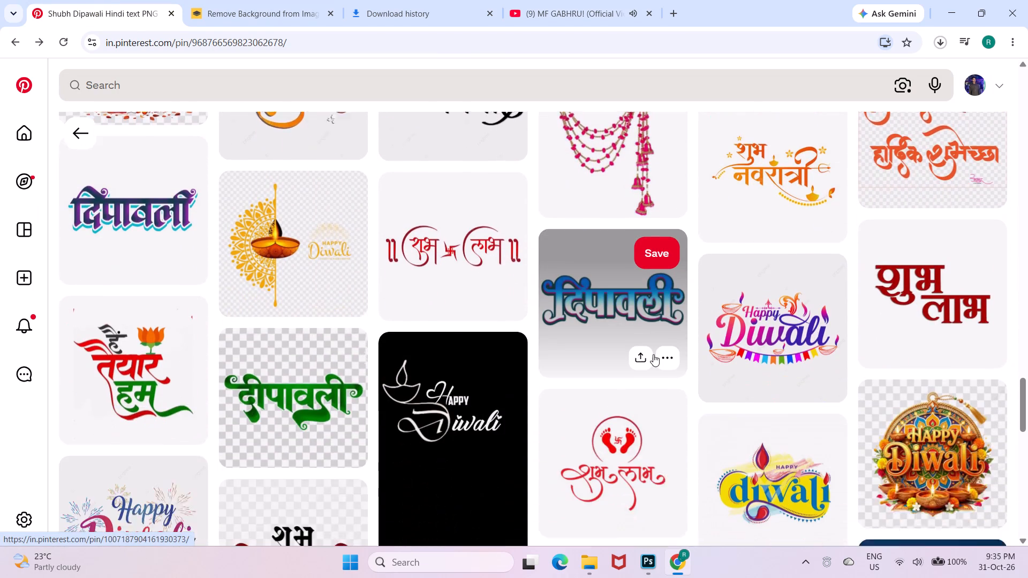
scroll(653, 354, down, 2)
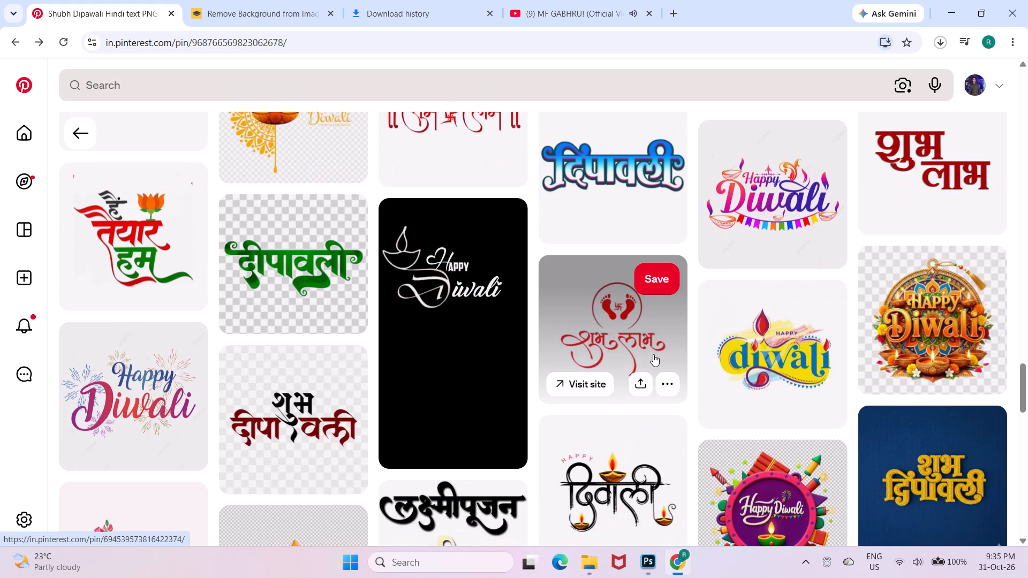
scroll(653, 354, up, 3)
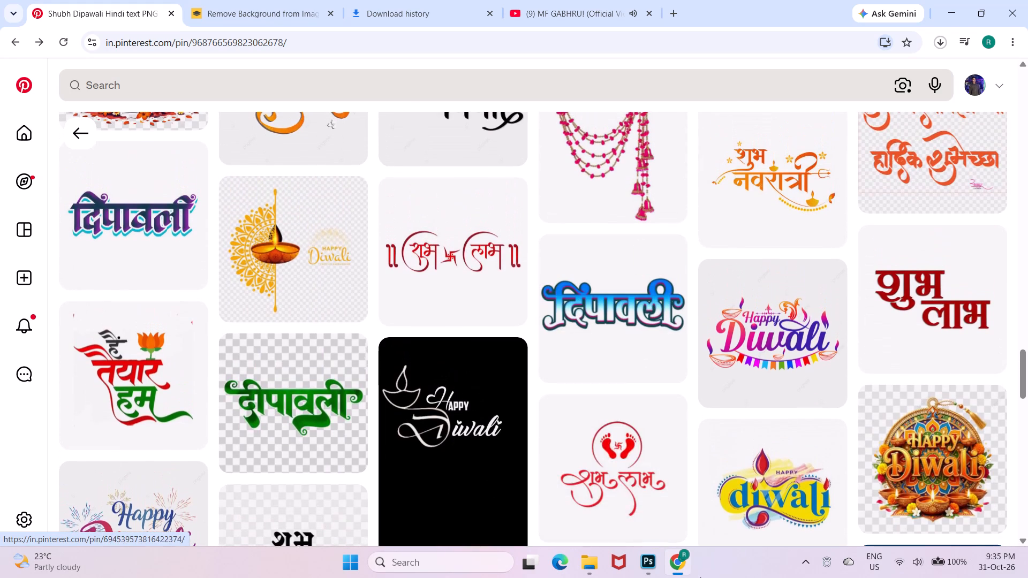
Switch to Photoshop to check the current Diwali poster layout, and return to Chrome.
click(673, 551)
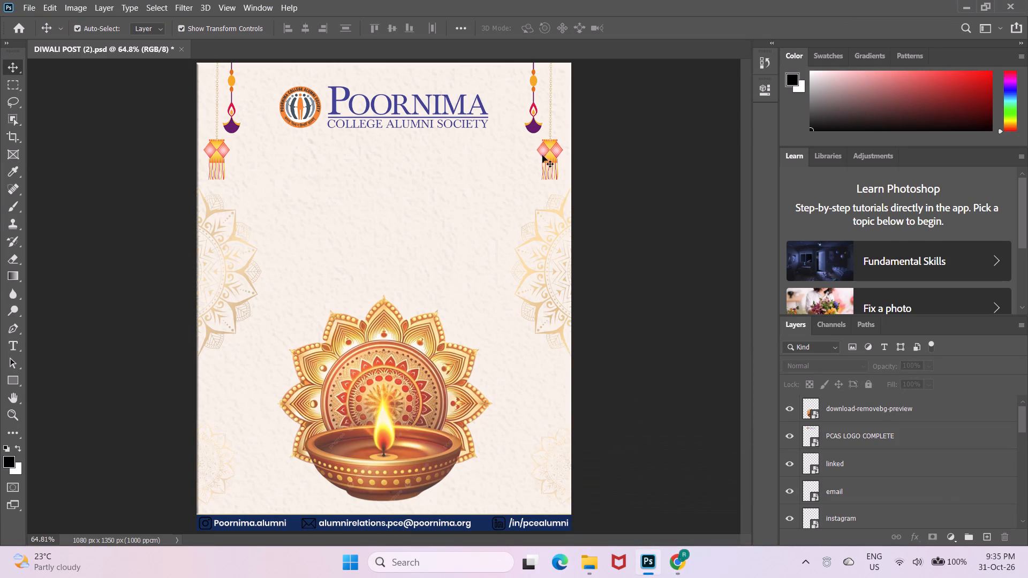
click(683, 561)
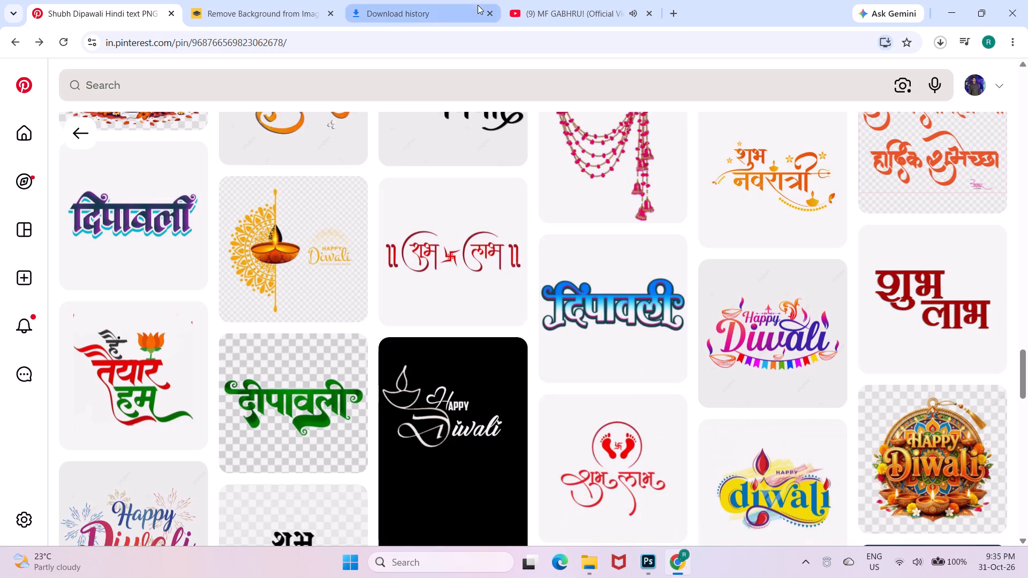
Switch to the YouTube tab and play "For A Reason (Official Video)" from the suggested videos.
click(502, 3)
click(526, 4)
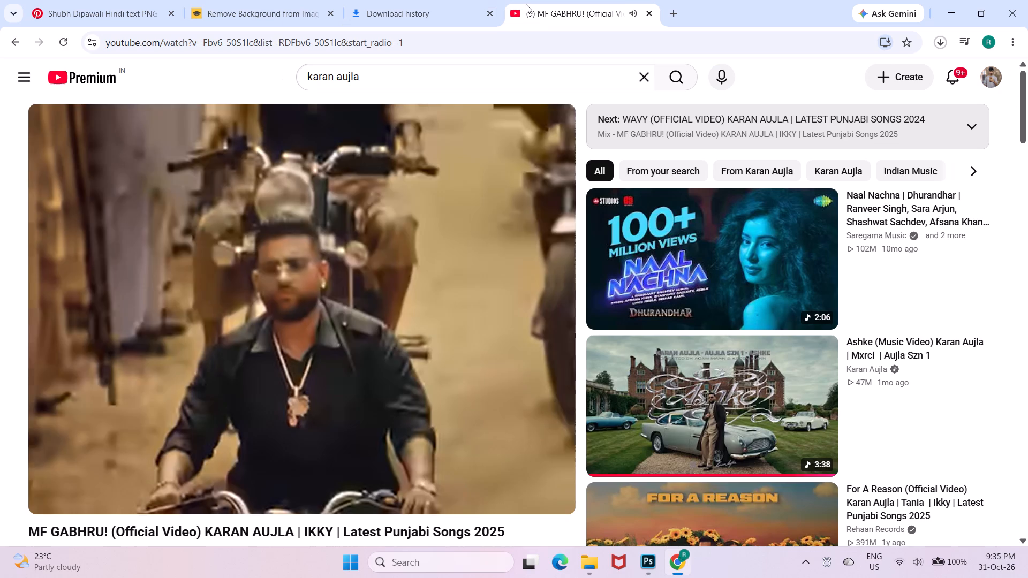
scroll(829, 286, down, 3)
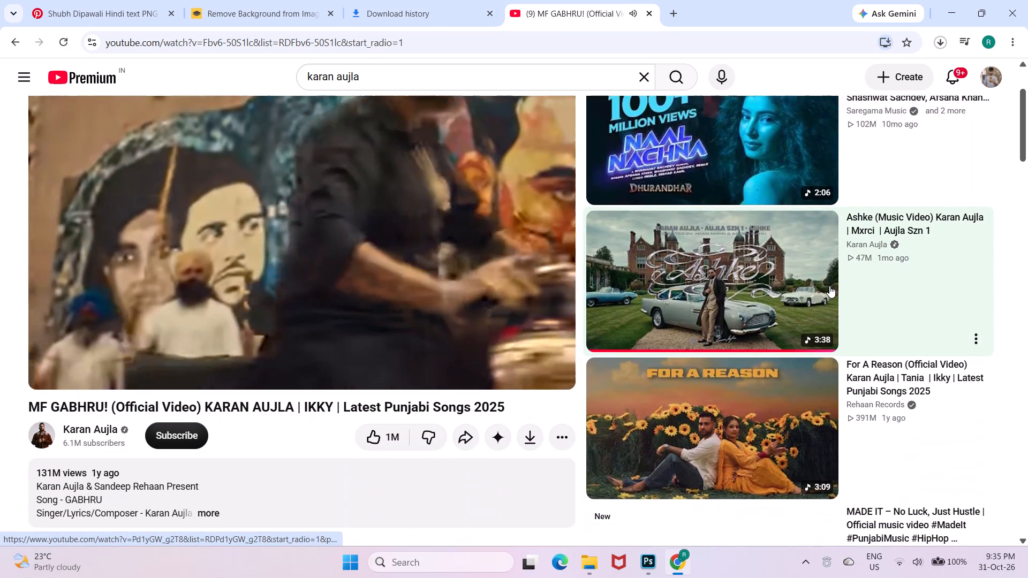
scroll(829, 286, down, 1)
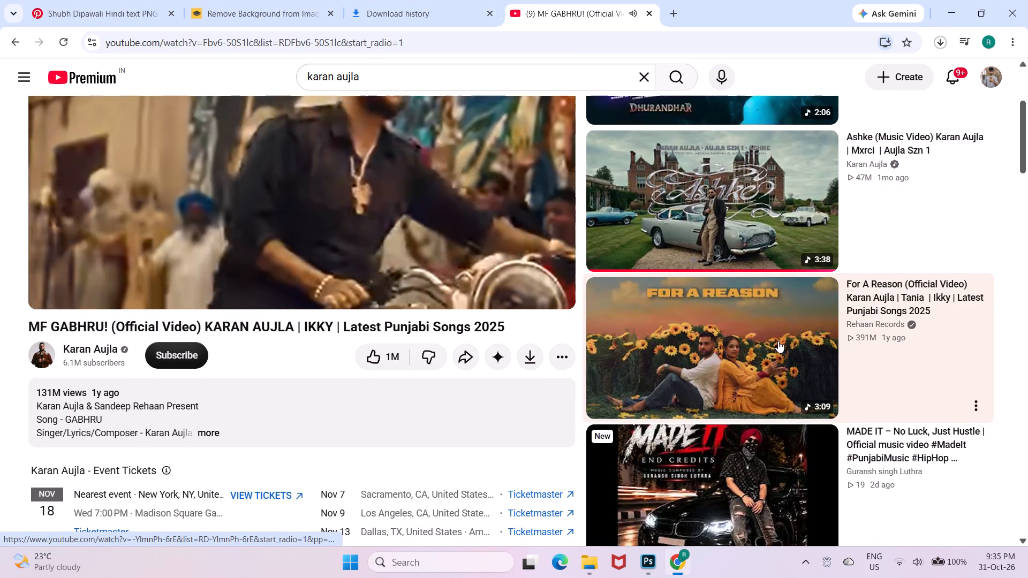
click(778, 341)
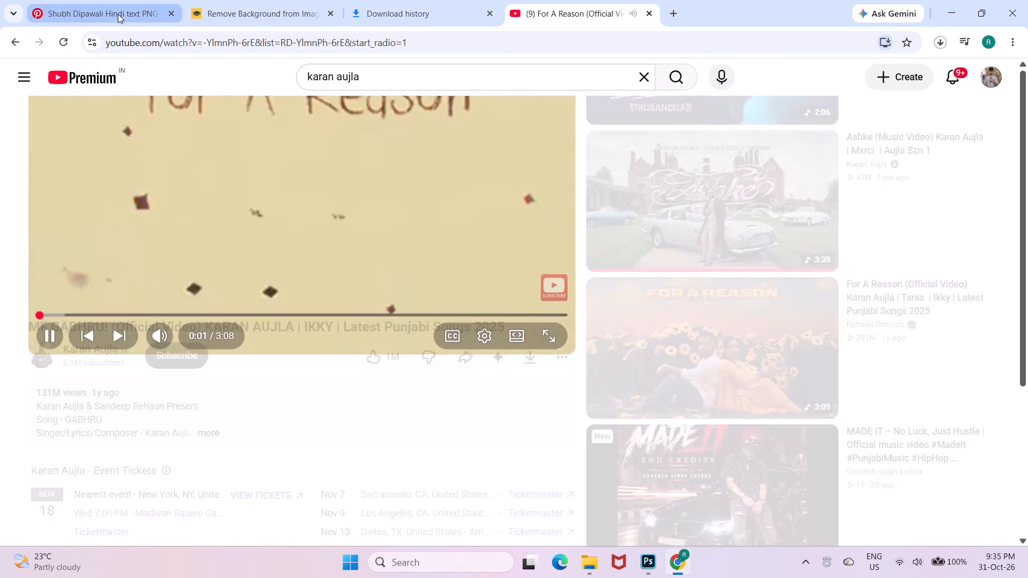
Return to the Pinterest tab and examine further related pins for Diwali lettering, lotuses, garlands and other festive decorations.
click(118, 14)
scroll(372, 443, down, 2)
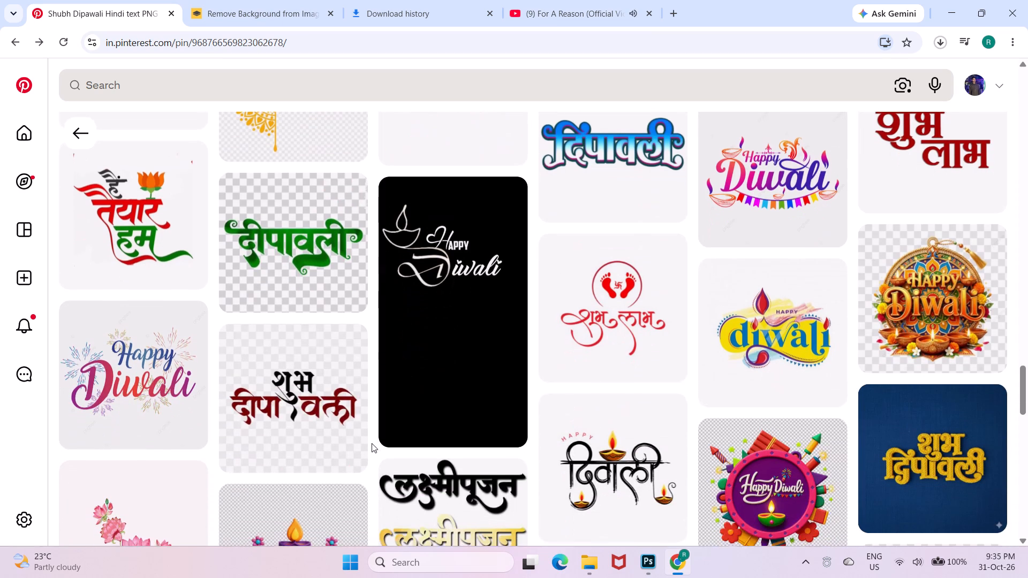
scroll(372, 443, down, 4)
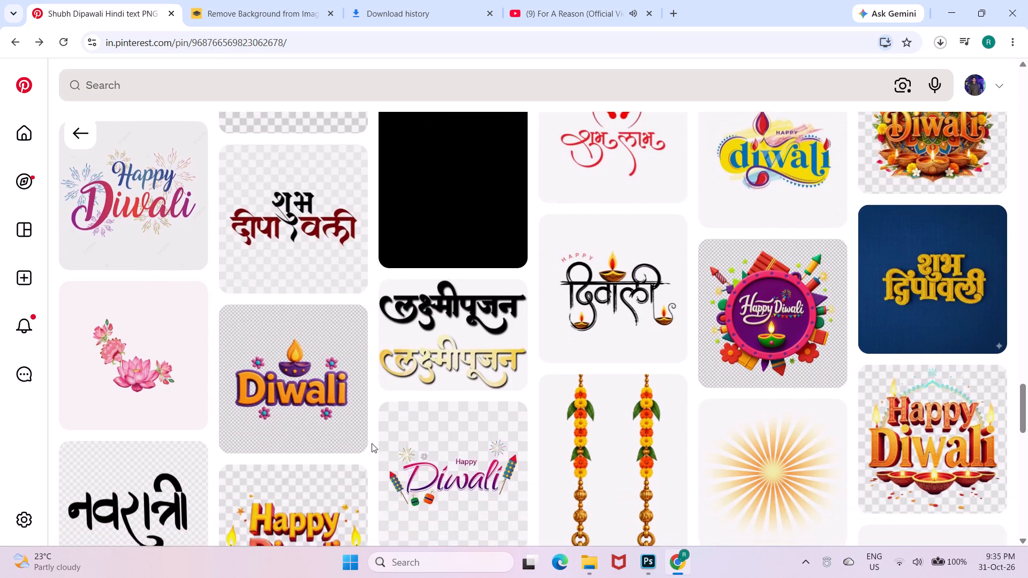
scroll(372, 443, down, 2)
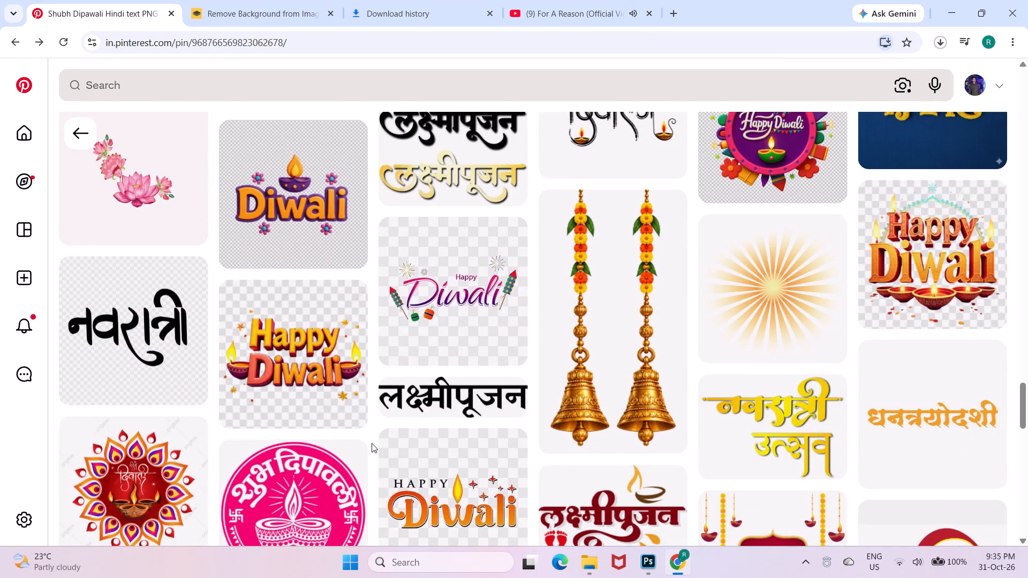
scroll(372, 443, down, 3)
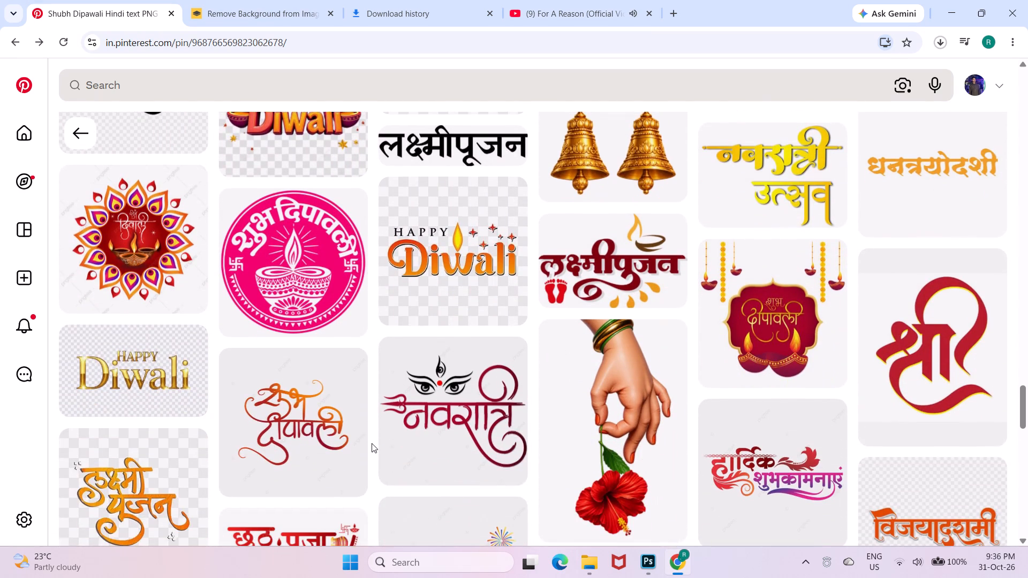
scroll(372, 443, down, 4)
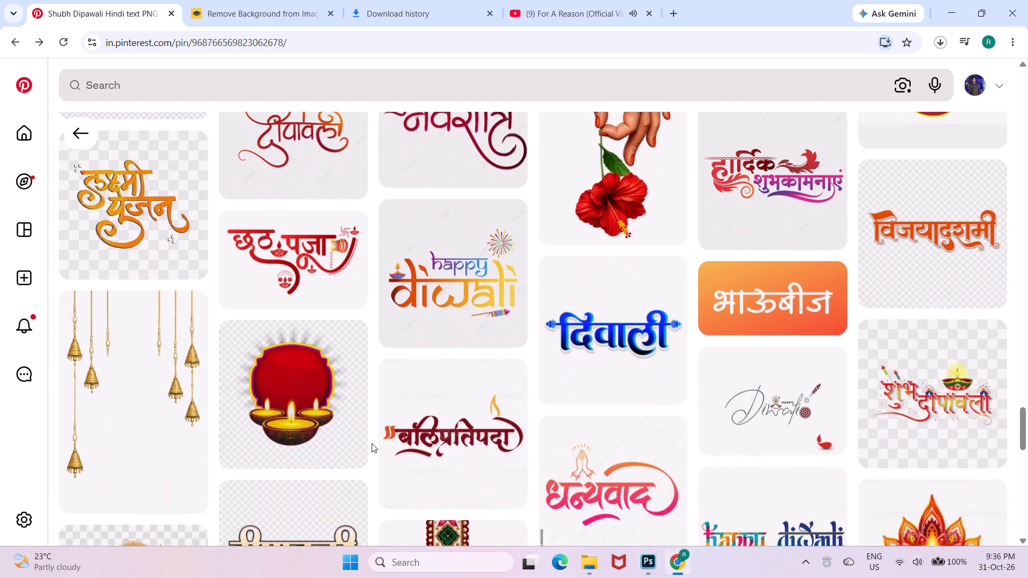
scroll(372, 443, down, 6)
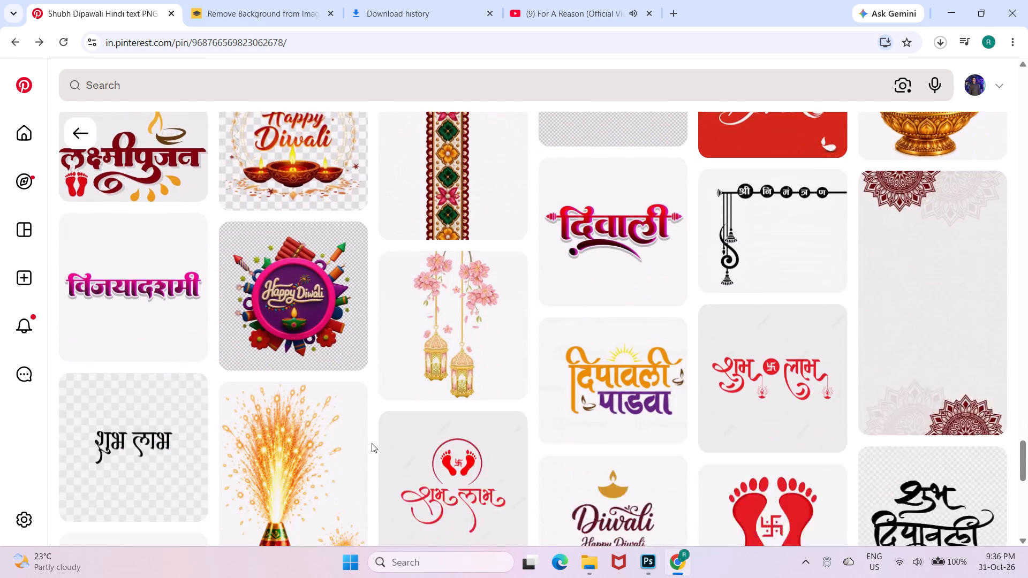
scroll(372, 443, down, 7)
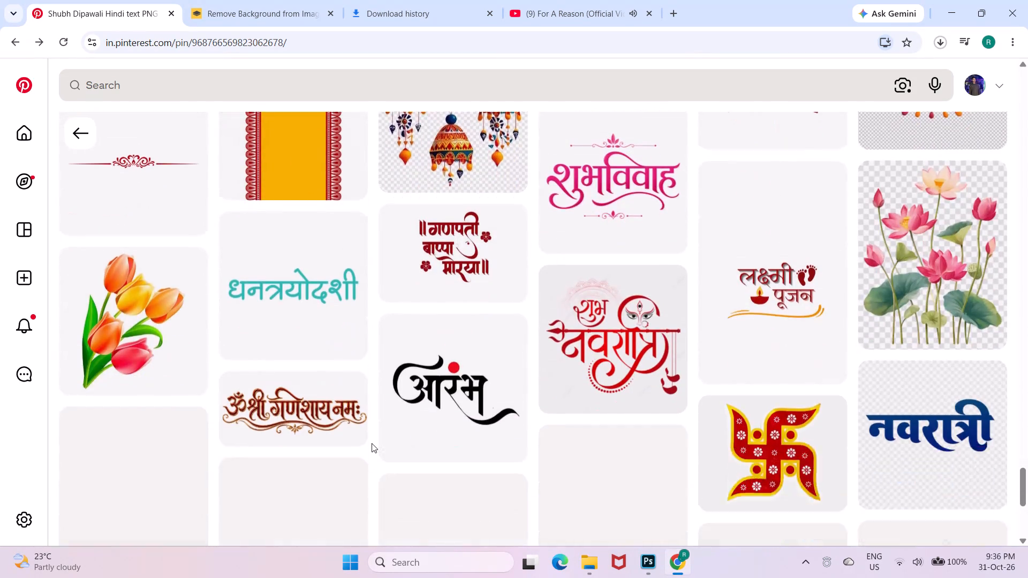
scroll(372, 443, down, 2)
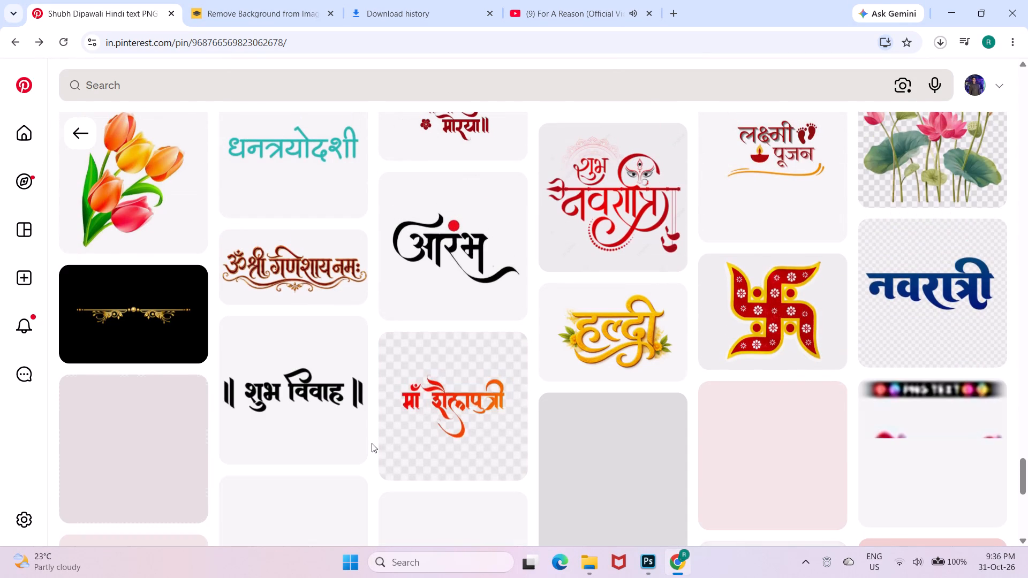
scroll(372, 443, down, 5)
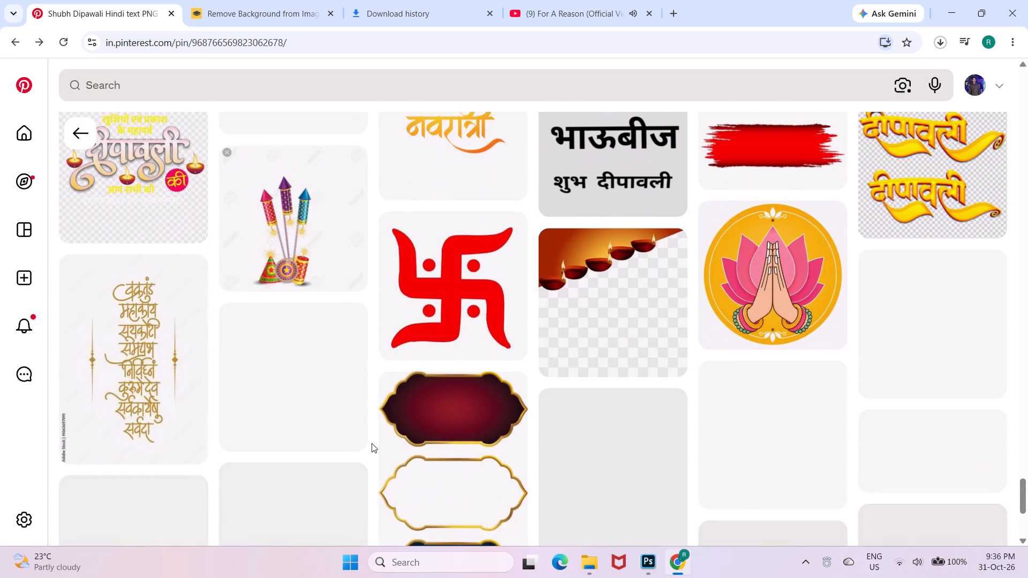
scroll(372, 443, up, 1)
scroll(372, 443, down, 2)
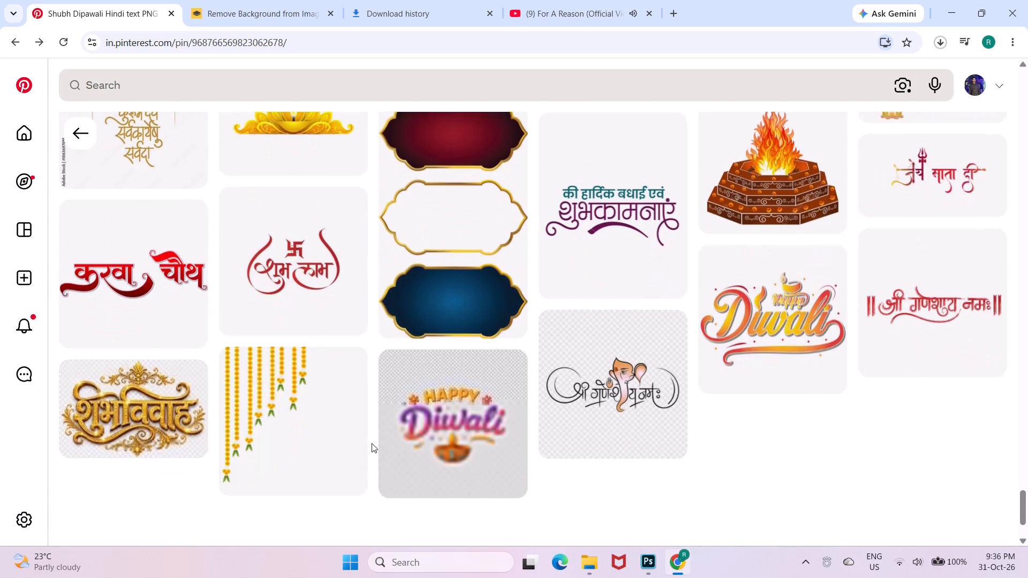
scroll(372, 443, down, 2)
scroll(372, 443, right, 1)
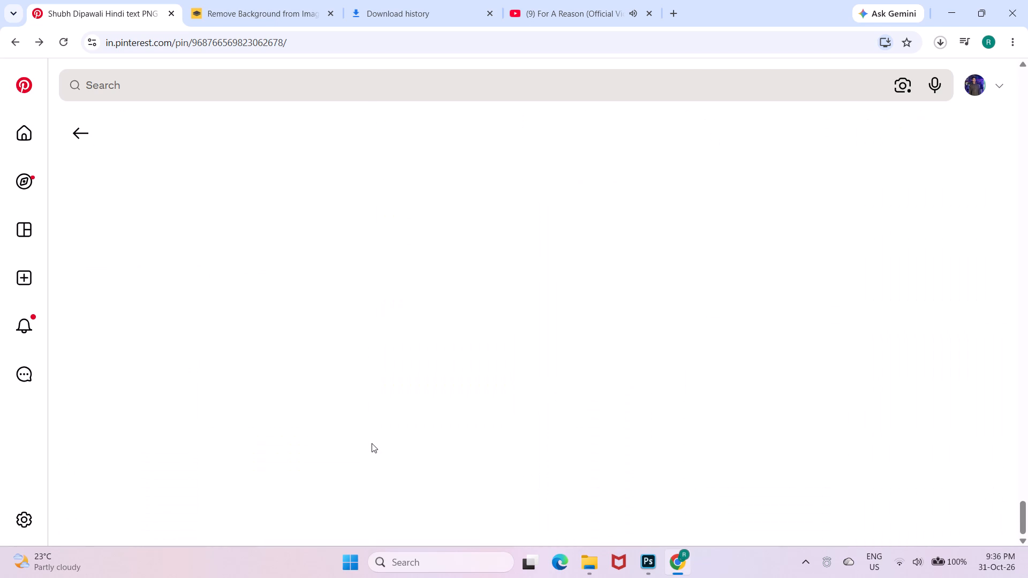
scroll(372, 443, right, 1)
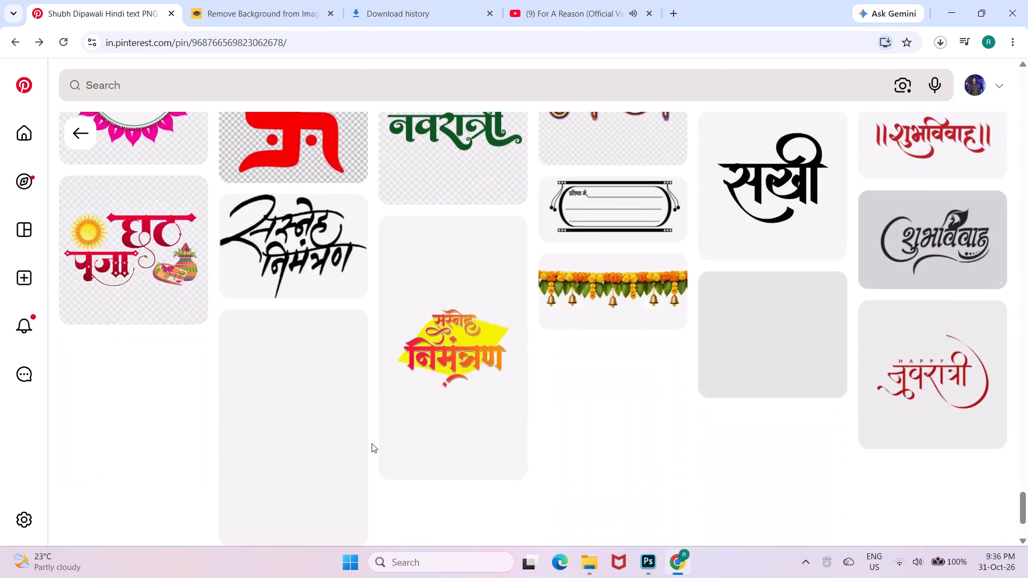
scroll(372, 443, right, 1)
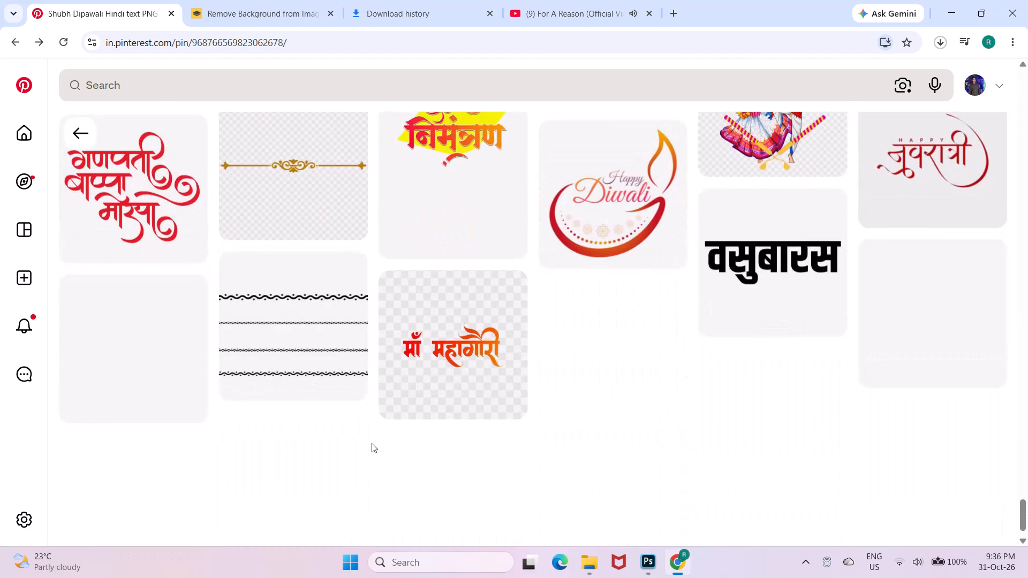
scroll(372, 443, right, 1)
scroll(372, 443, down, 1)
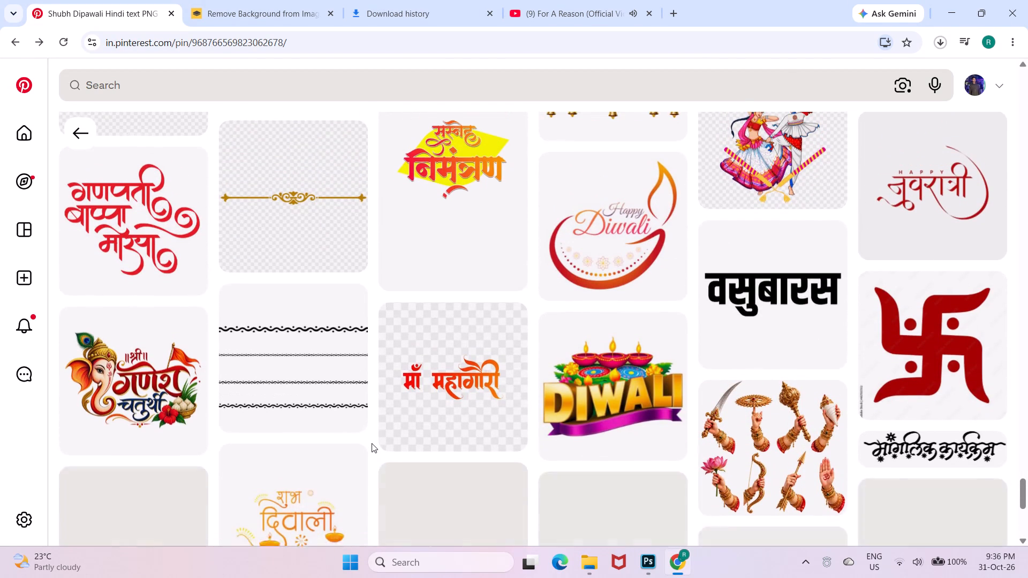
scroll(372, 443, down, 2)
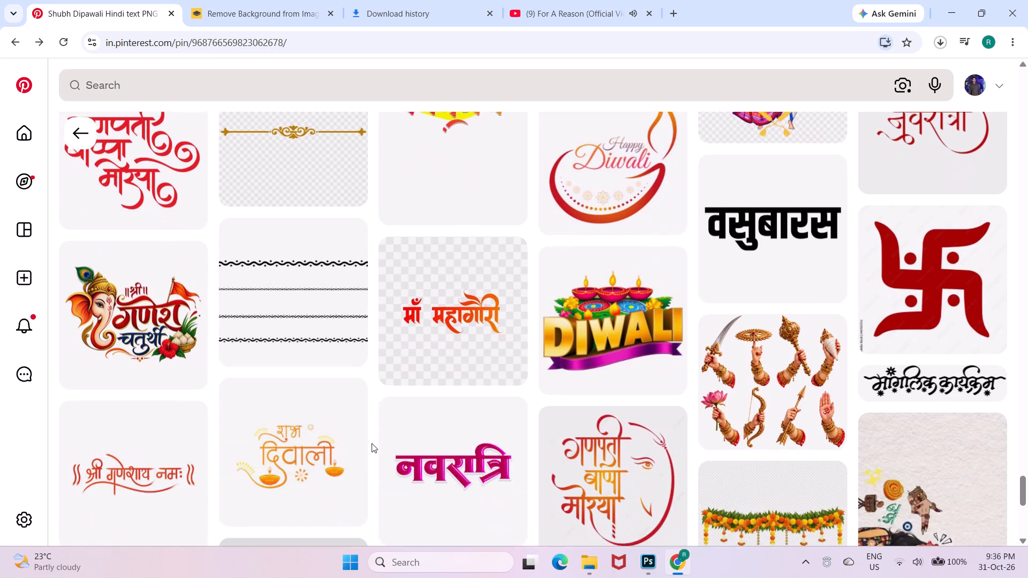
scroll(372, 443, down, 2)
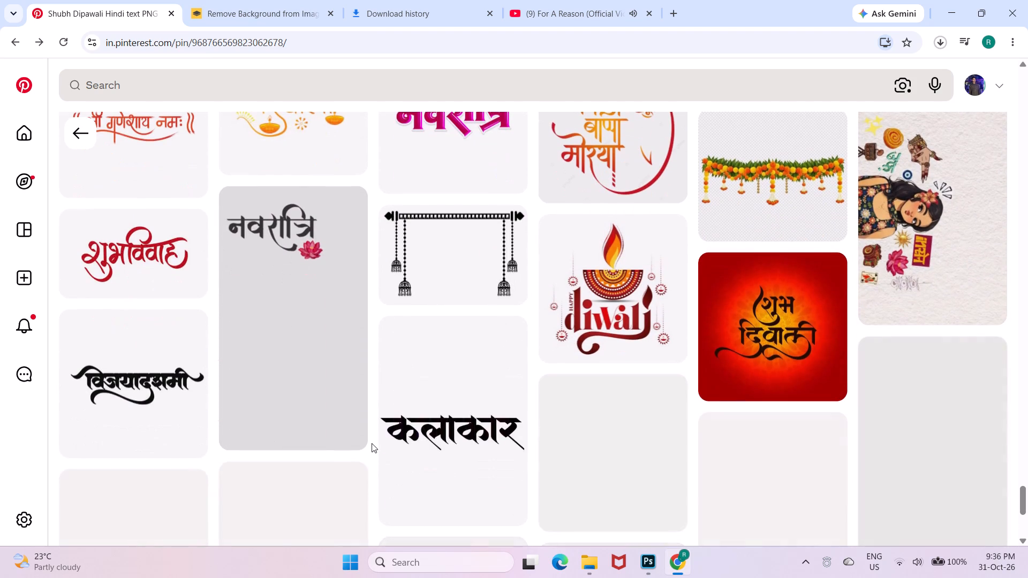
scroll(372, 443, down, 1)
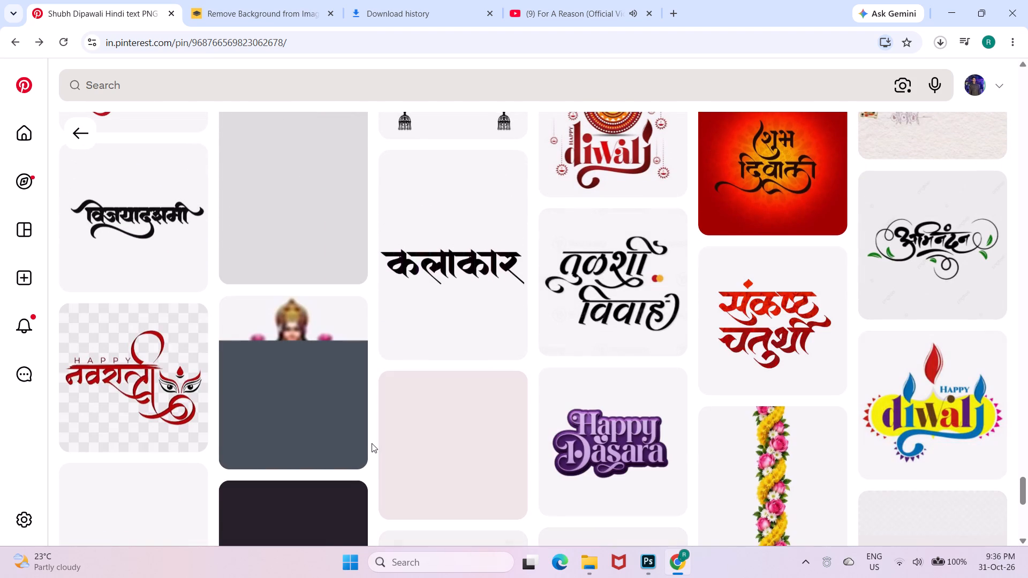
scroll(372, 443, down, 2)
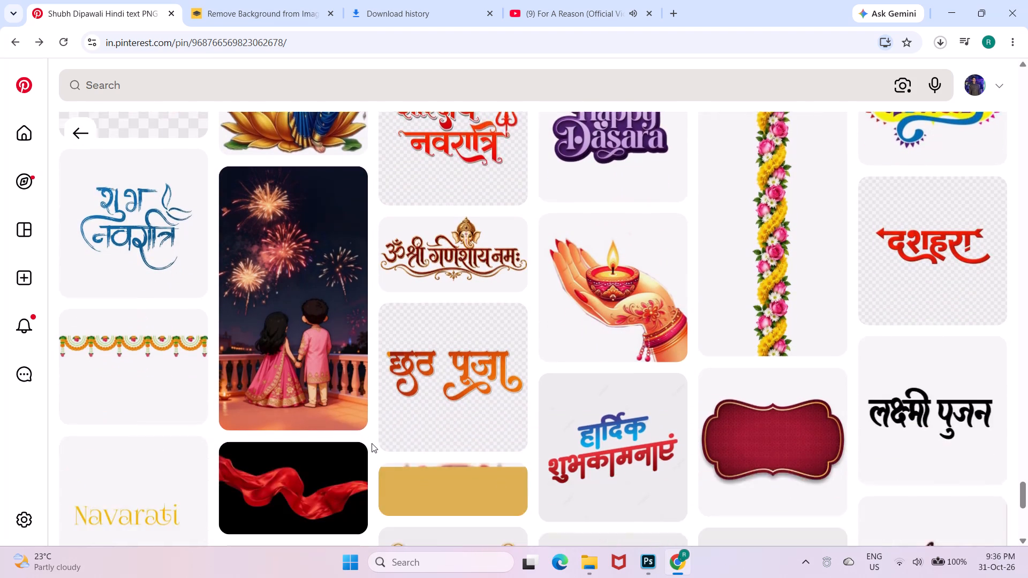
scroll(372, 443, down, 3)
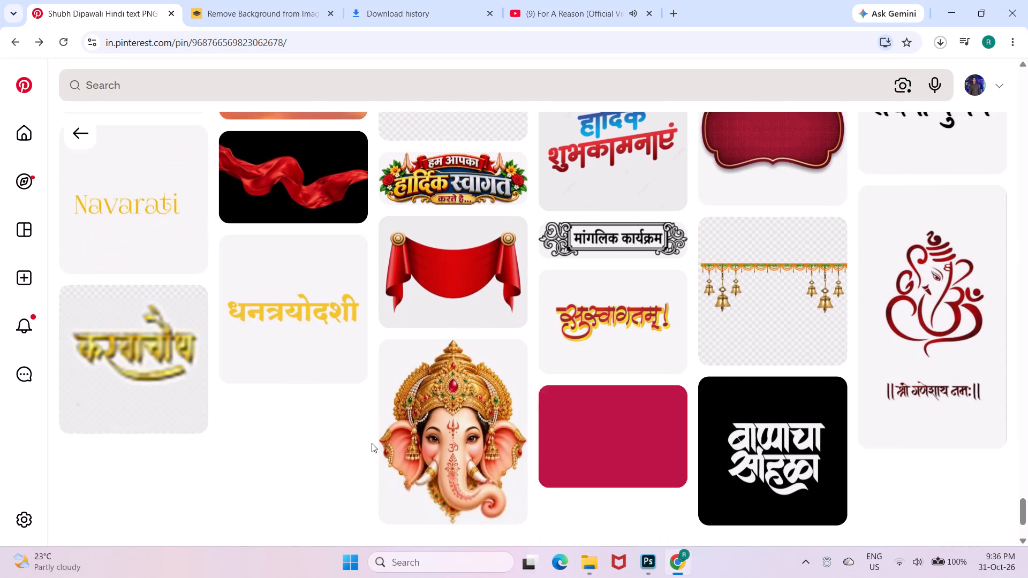
scroll(372, 443, down, 3)
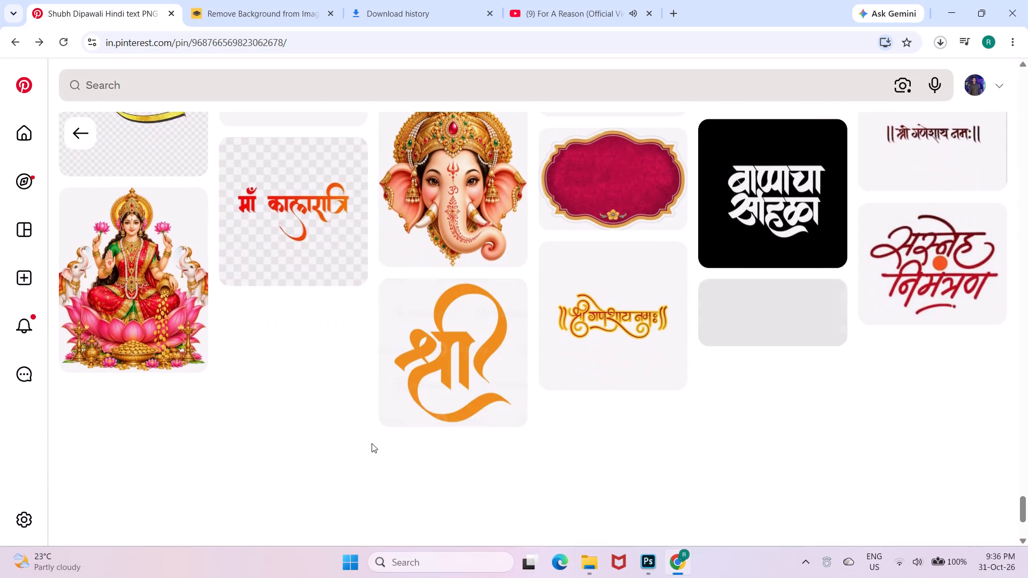
scroll(372, 443, down, 3)
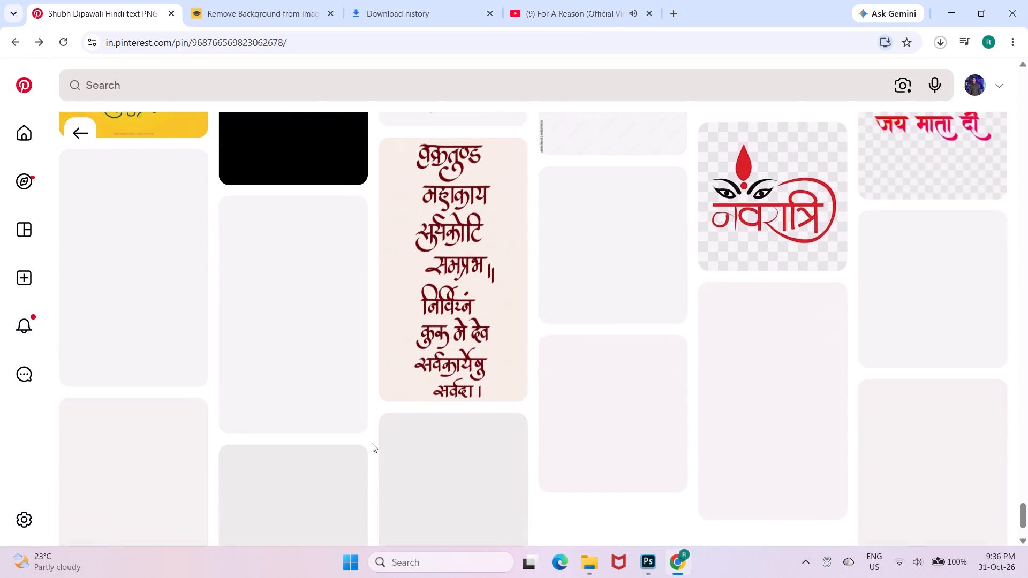
scroll(372, 443, down, 3)
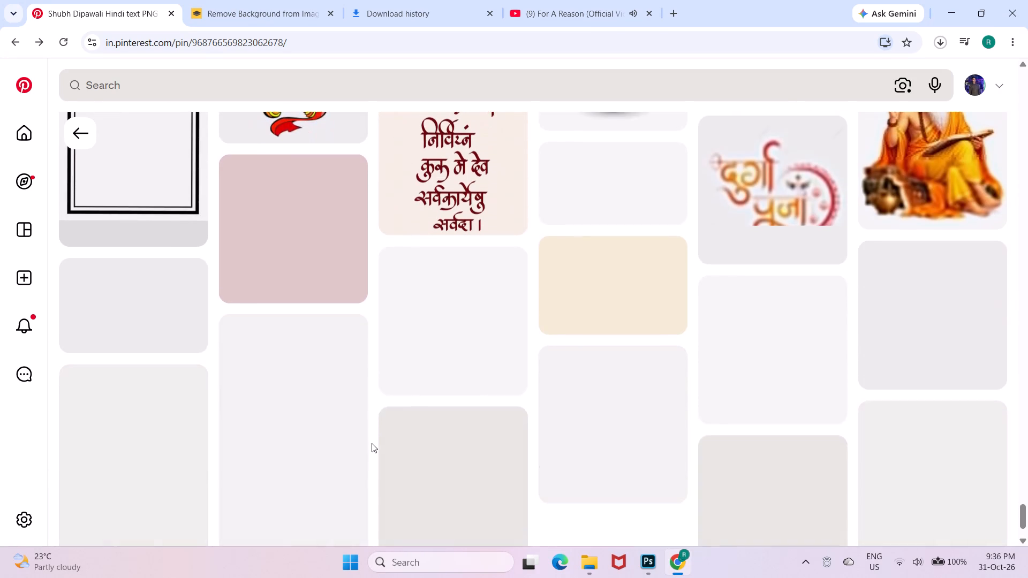
scroll(372, 443, down, 3)
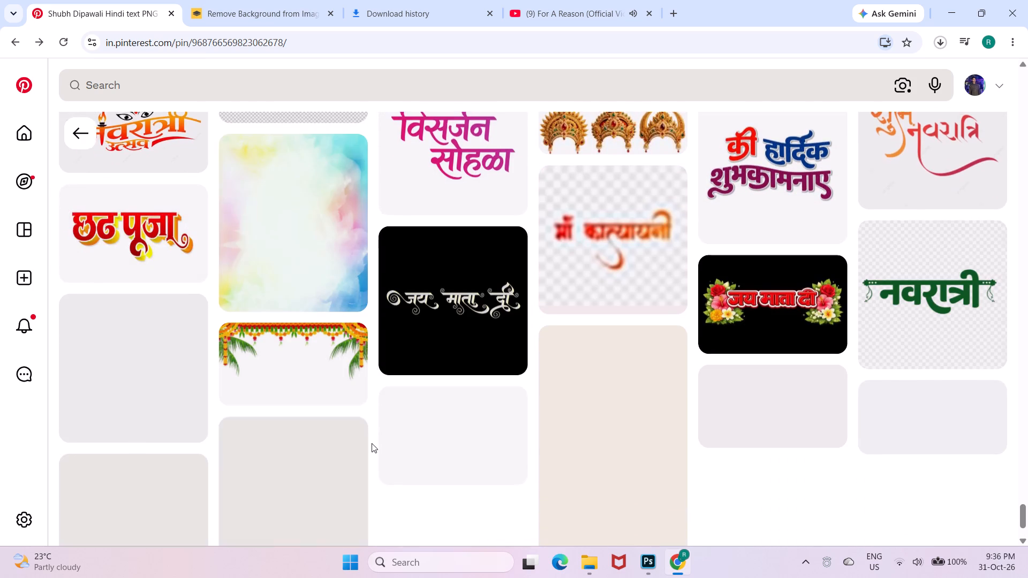
Finish checking the related pins and return to the "diwali text element" search results.
scroll(372, 443, down, 3)
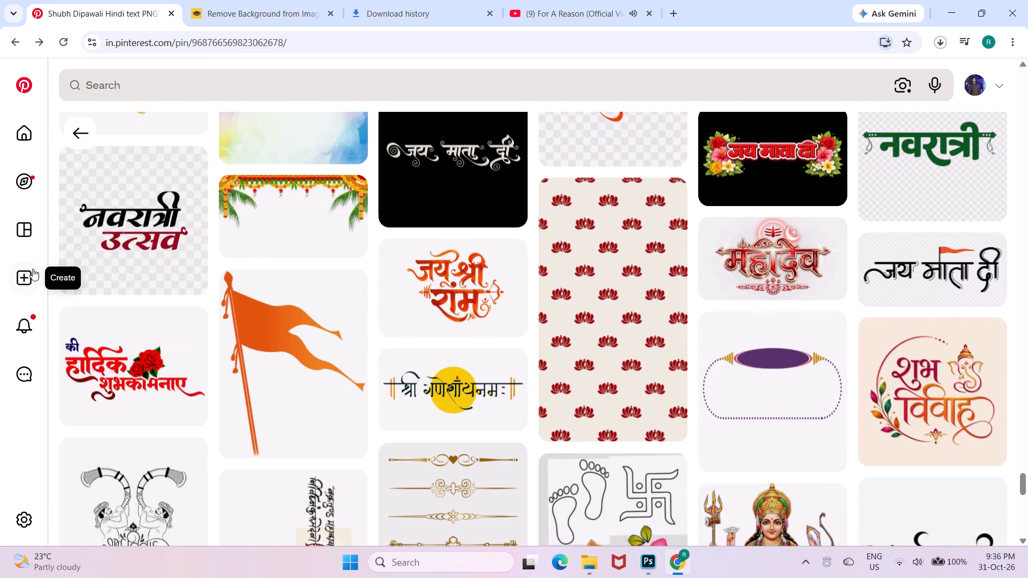
click(77, 131)
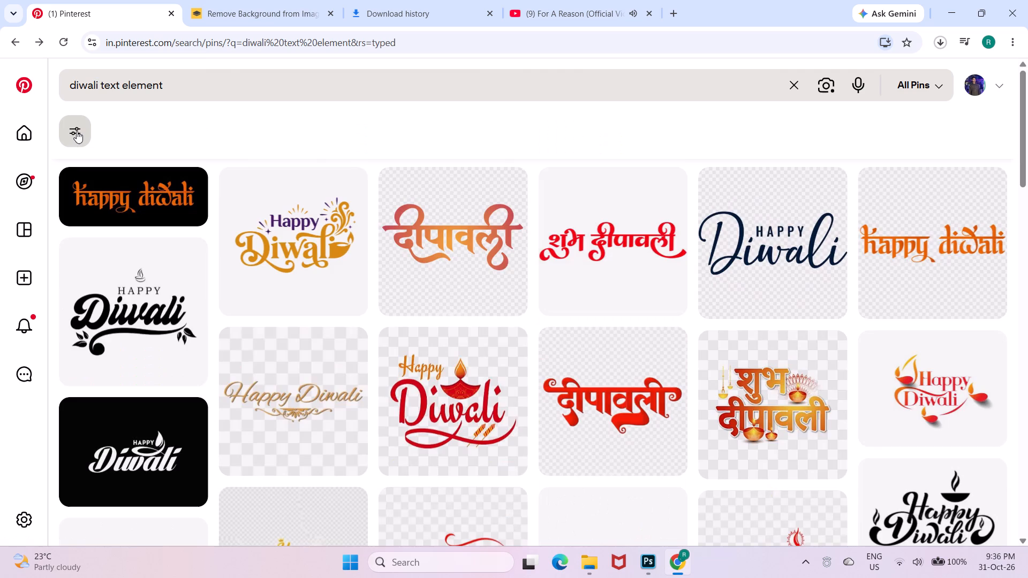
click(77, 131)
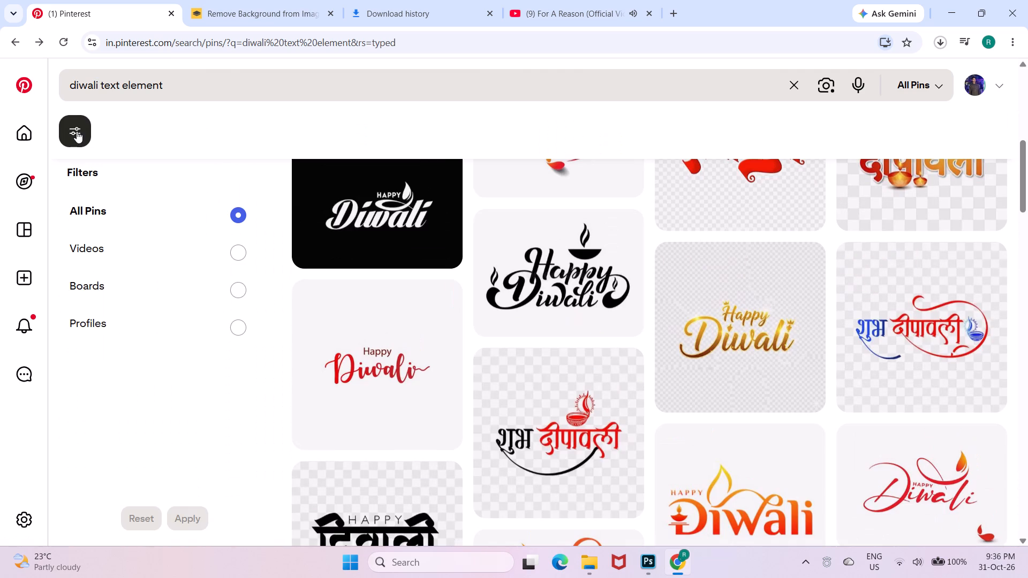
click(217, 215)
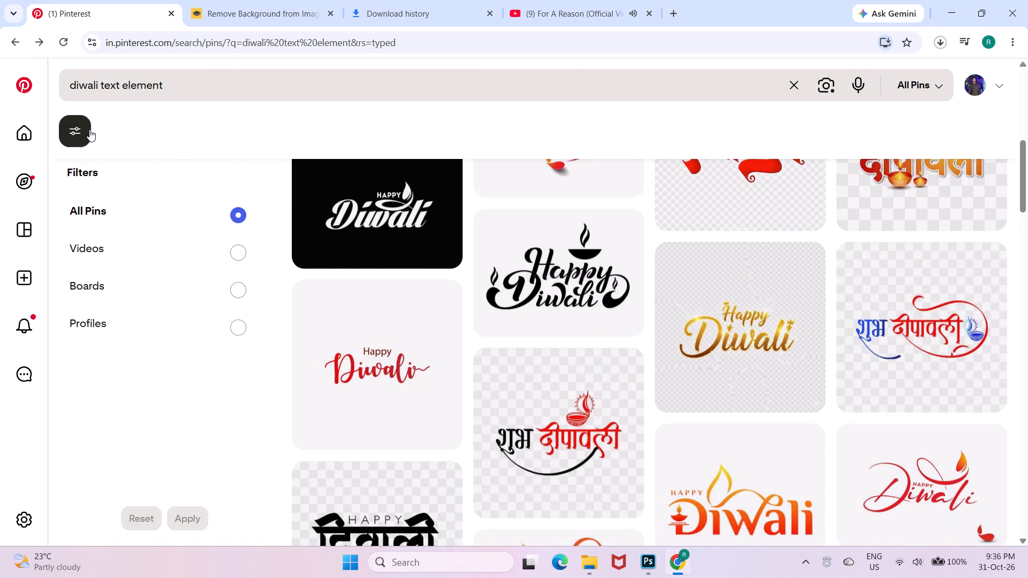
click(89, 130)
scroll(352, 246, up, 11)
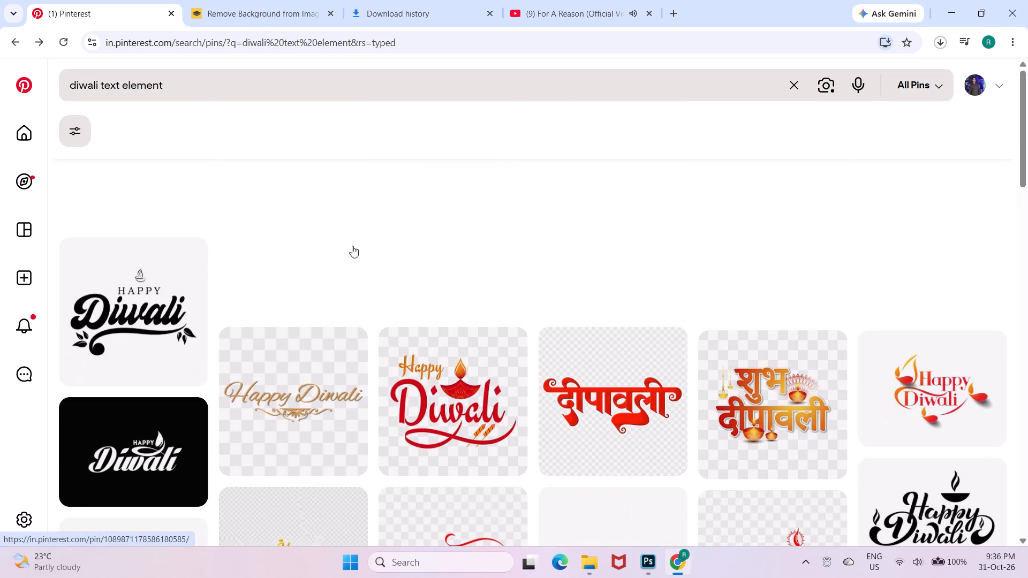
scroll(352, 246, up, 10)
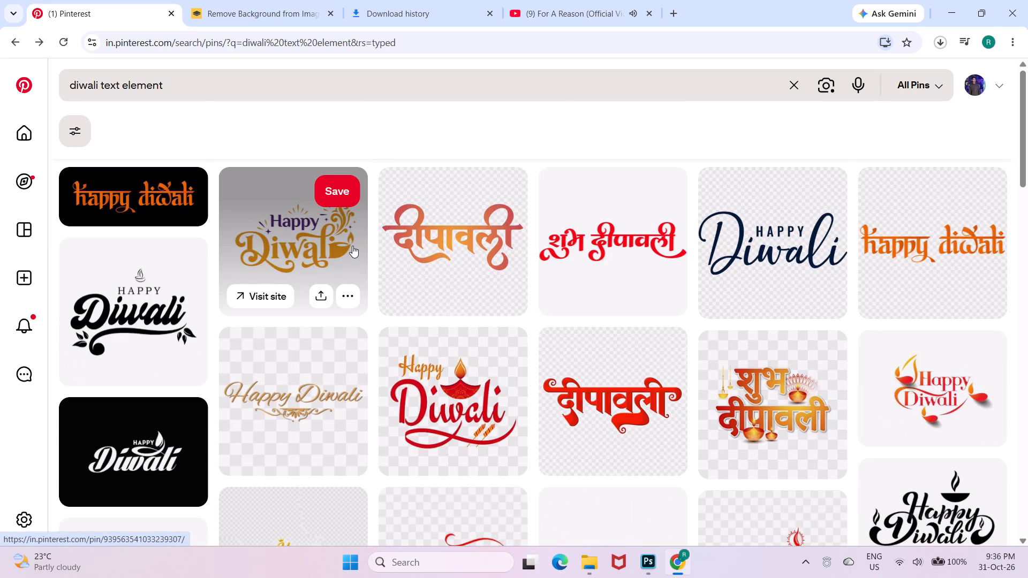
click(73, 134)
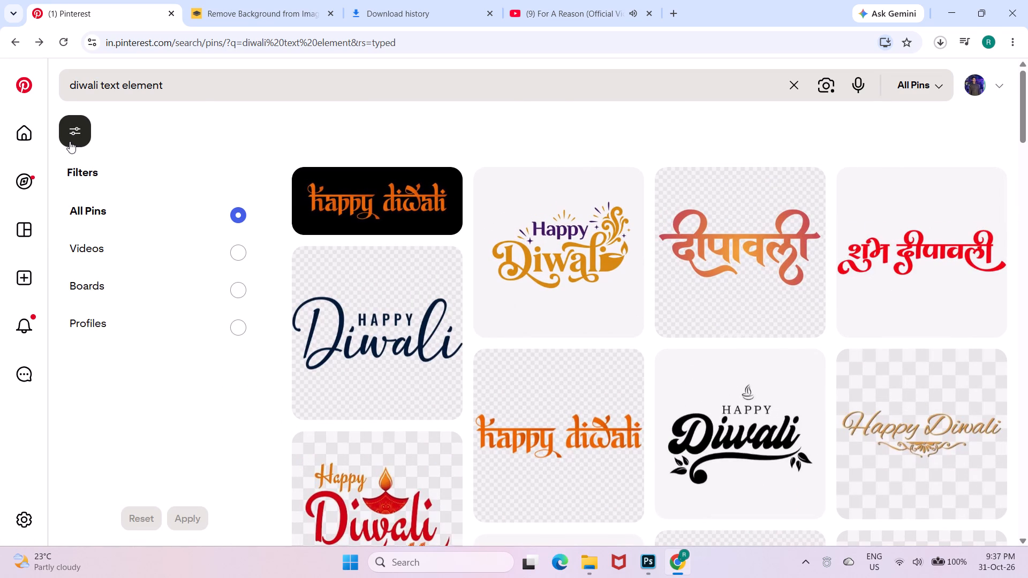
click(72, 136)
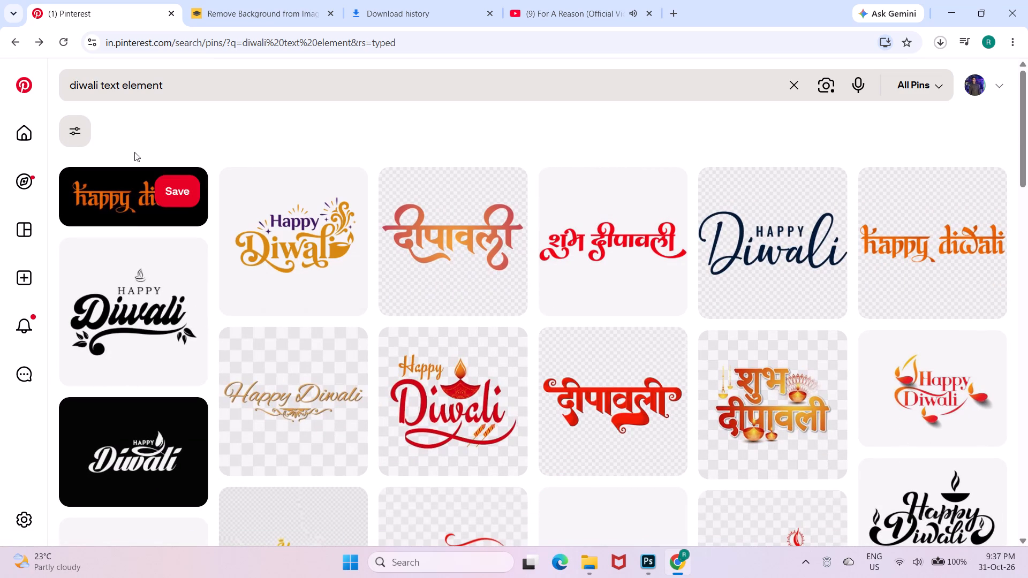
Run a visual search on the orange-on-black "happy diwali" pin and look through the similar lettering designs.
click(147, 184)
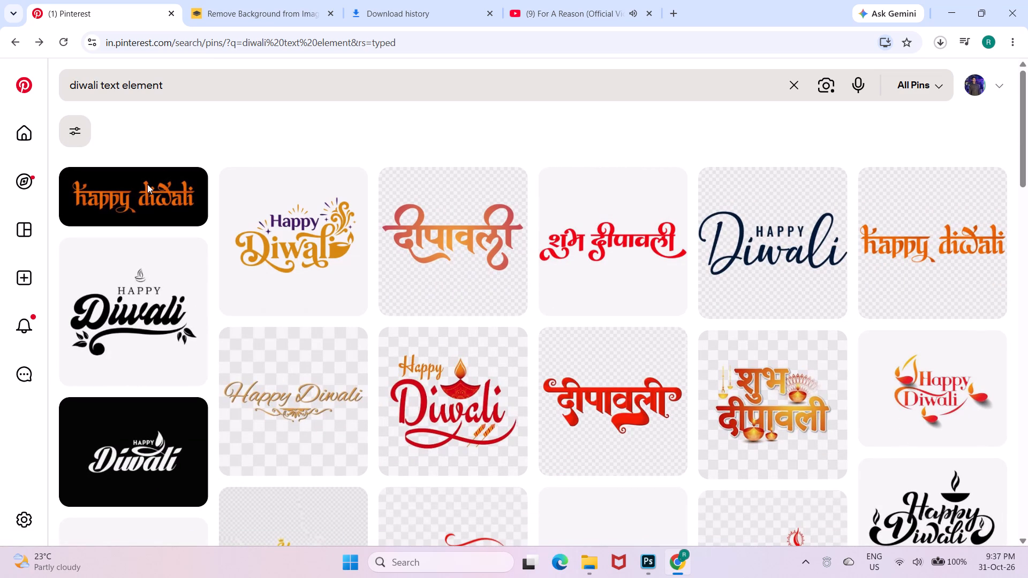
click(147, 184)
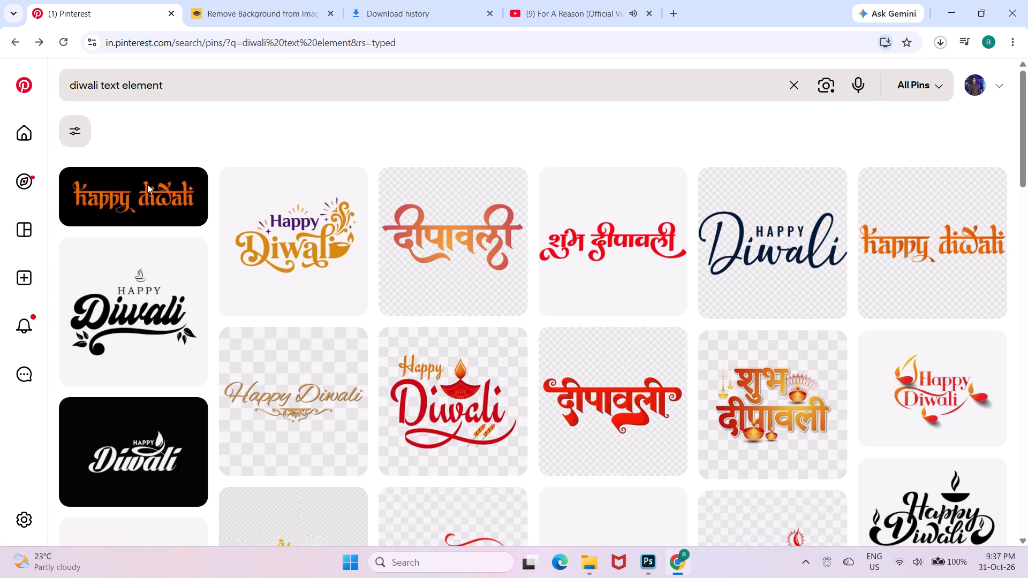
click(147, 184)
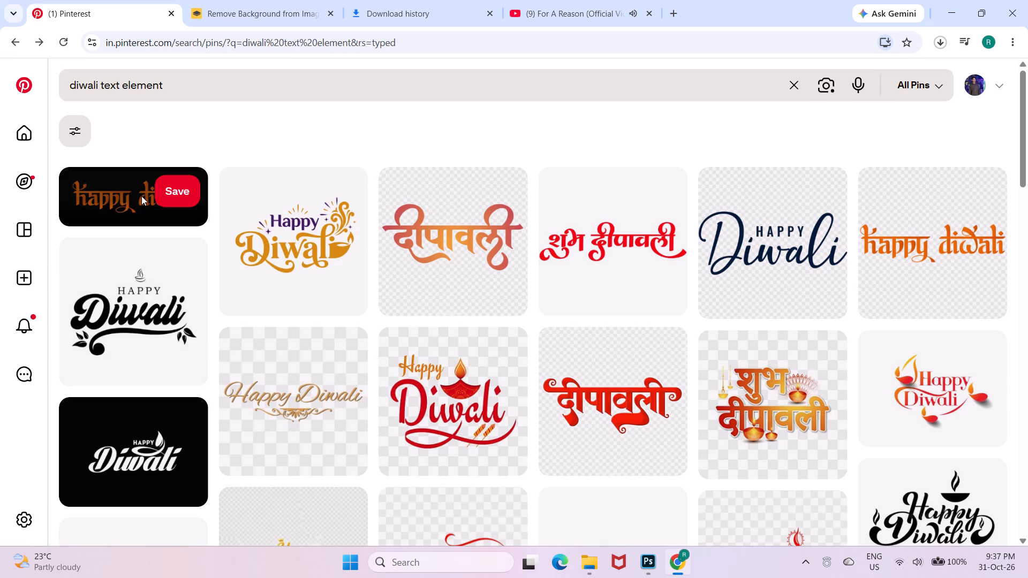
drag(138, 194, 714, 229)
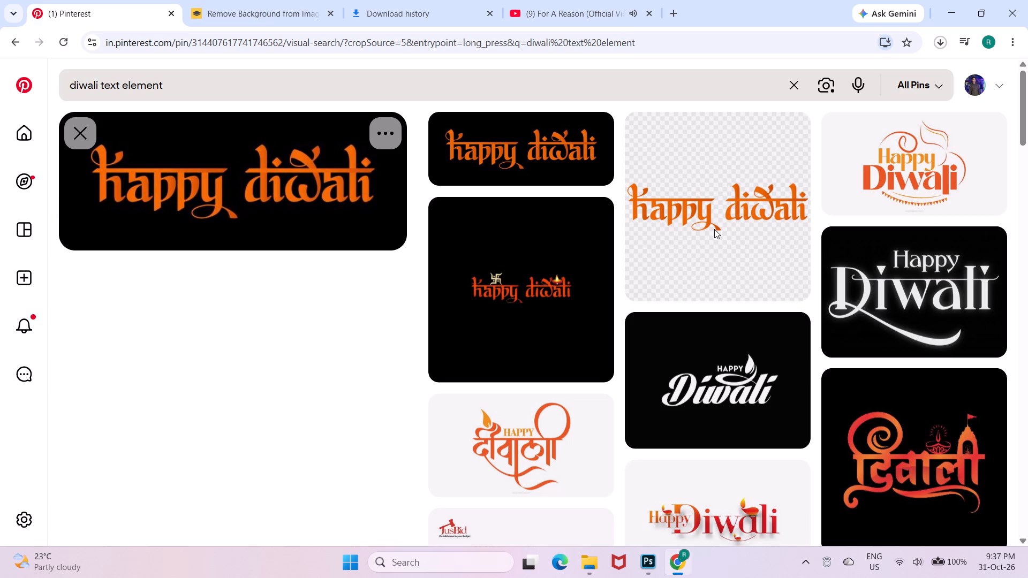
scroll(714, 229, down, 2)
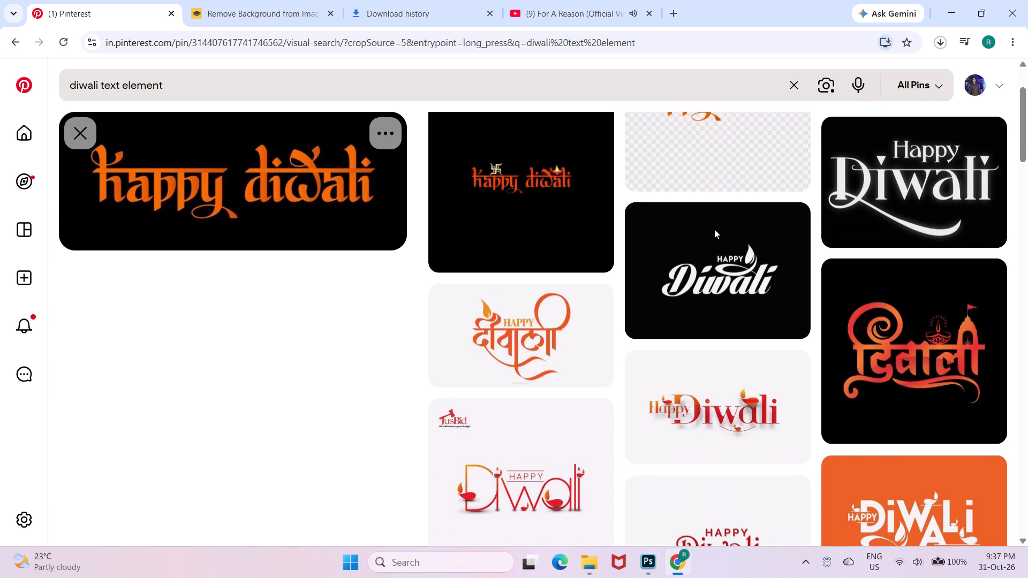
scroll(869, 332, down, 1)
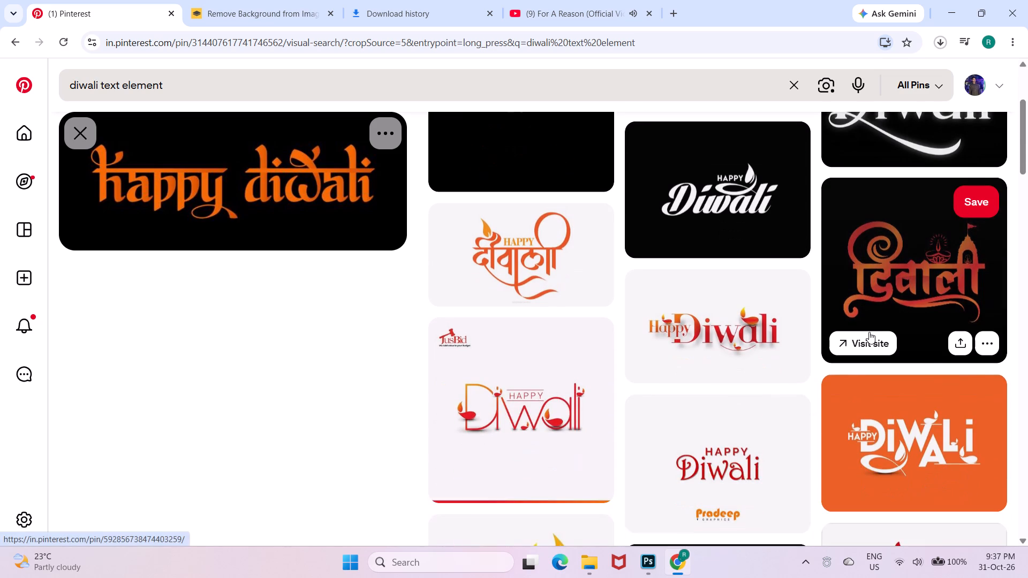
scroll(869, 332, down, 1)
Open the orange-red Hindi Diwali calligraphy pin with the temple and diya, and examine its related lettering and decoration pins.
click(923, 250)
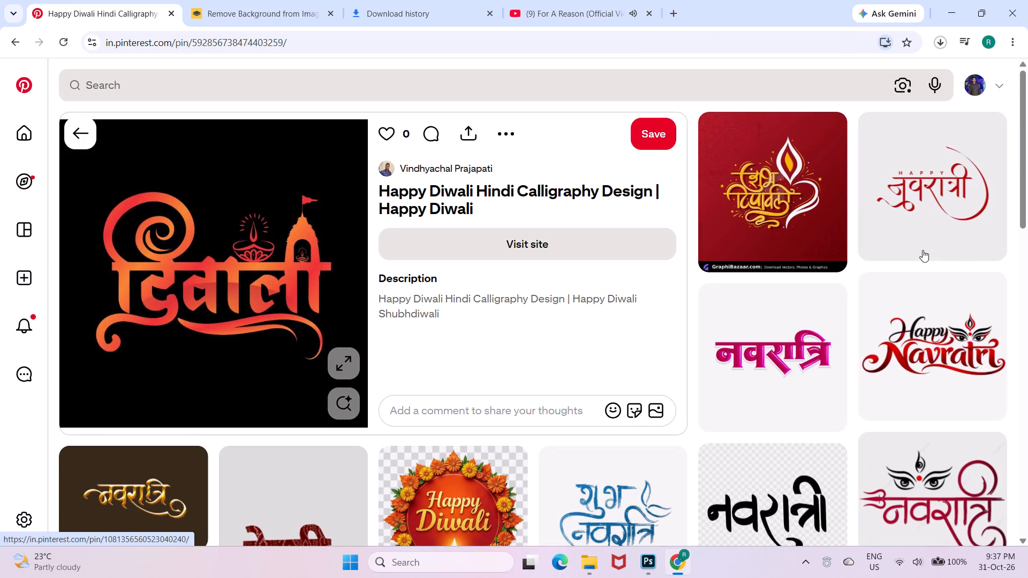
scroll(923, 250, down, 1)
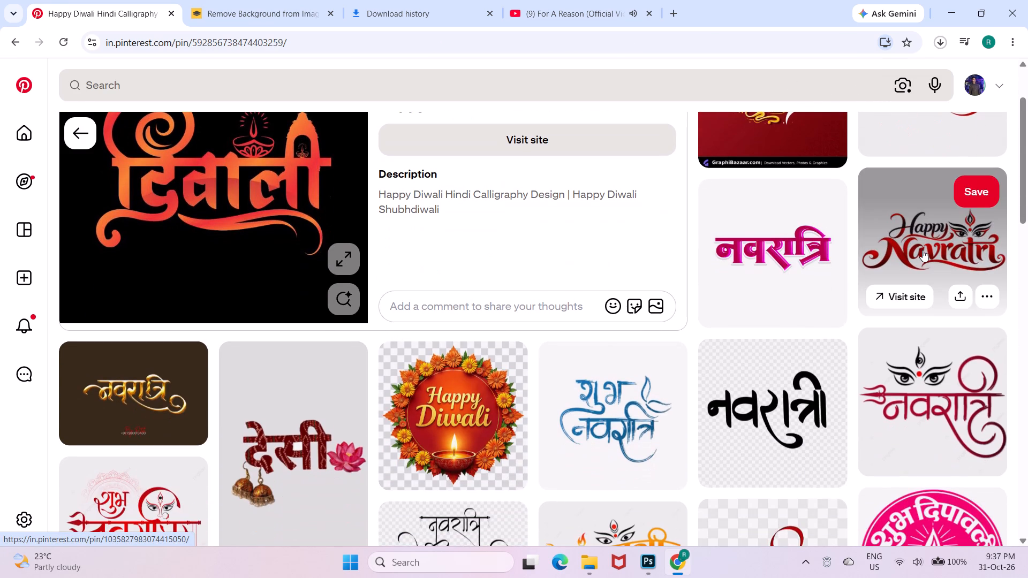
scroll(923, 250, down, 4)
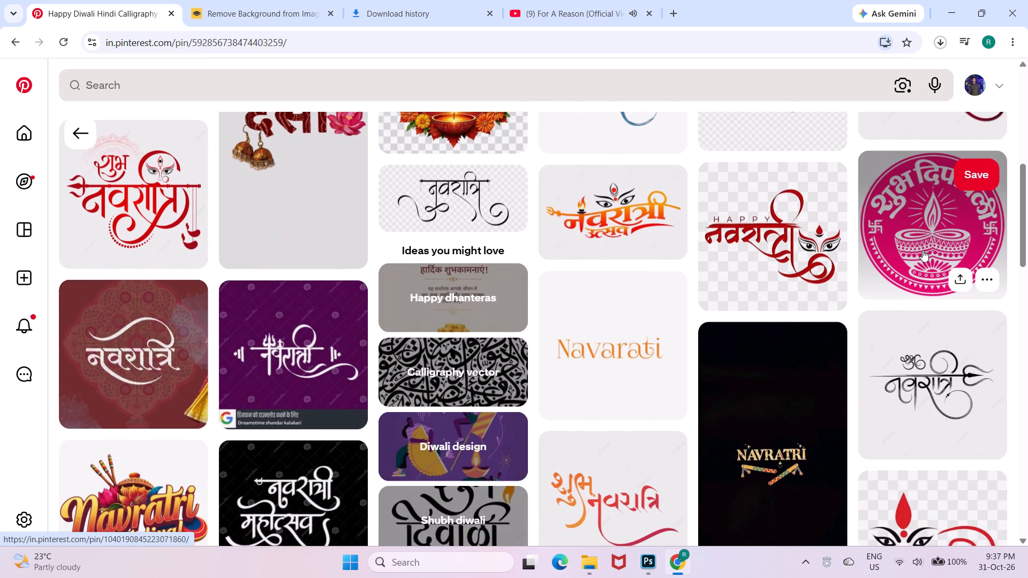
scroll(923, 250, down, 4)
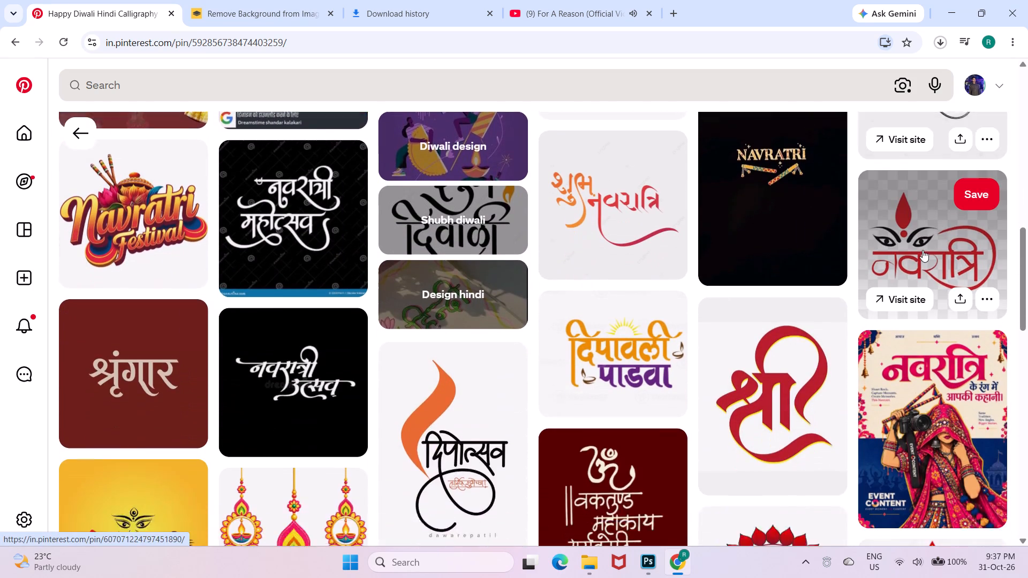
scroll(923, 250, down, 4)
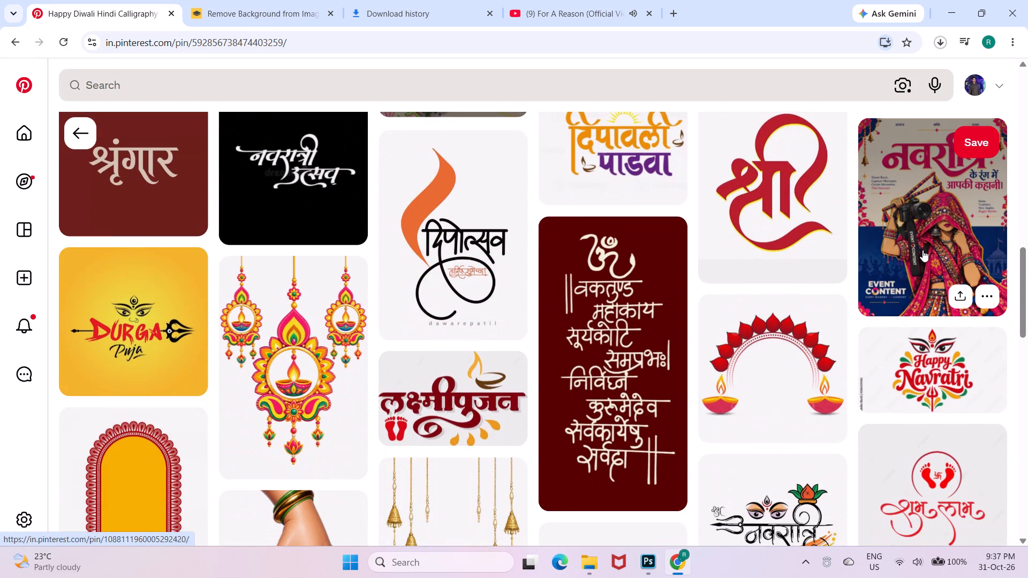
scroll(923, 250, down, 2)
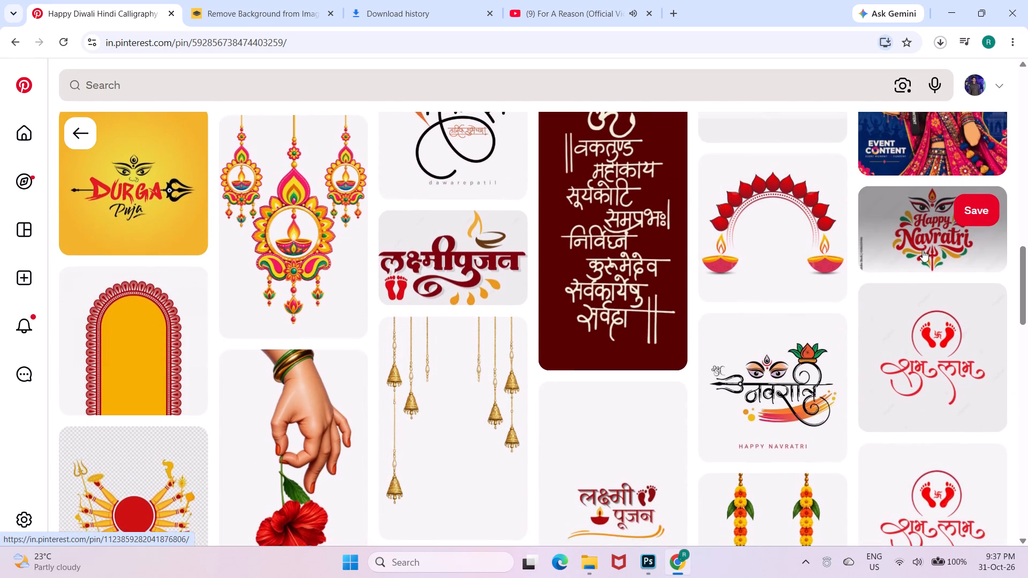
scroll(923, 250, down, 2)
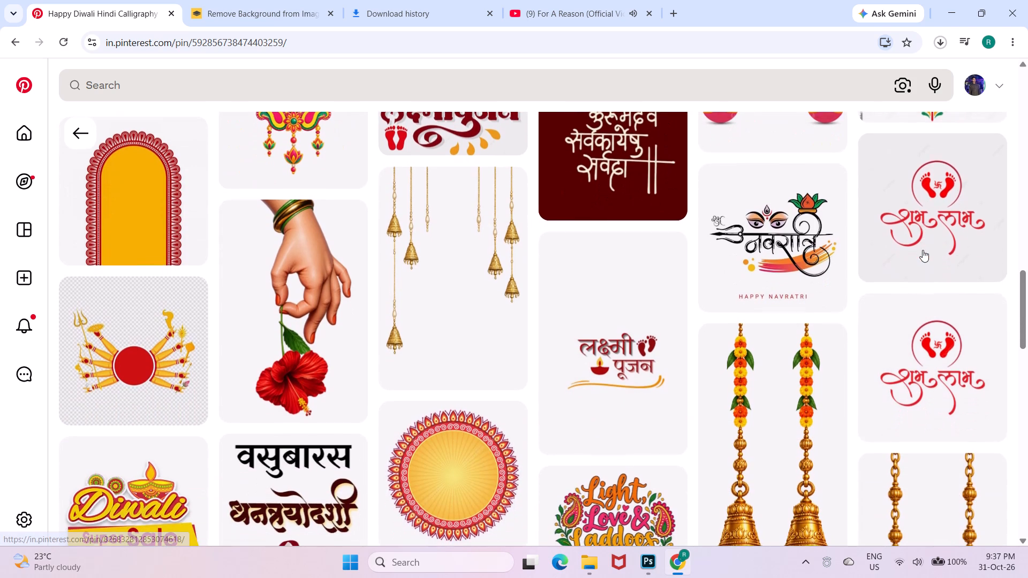
scroll(923, 250, down, 3)
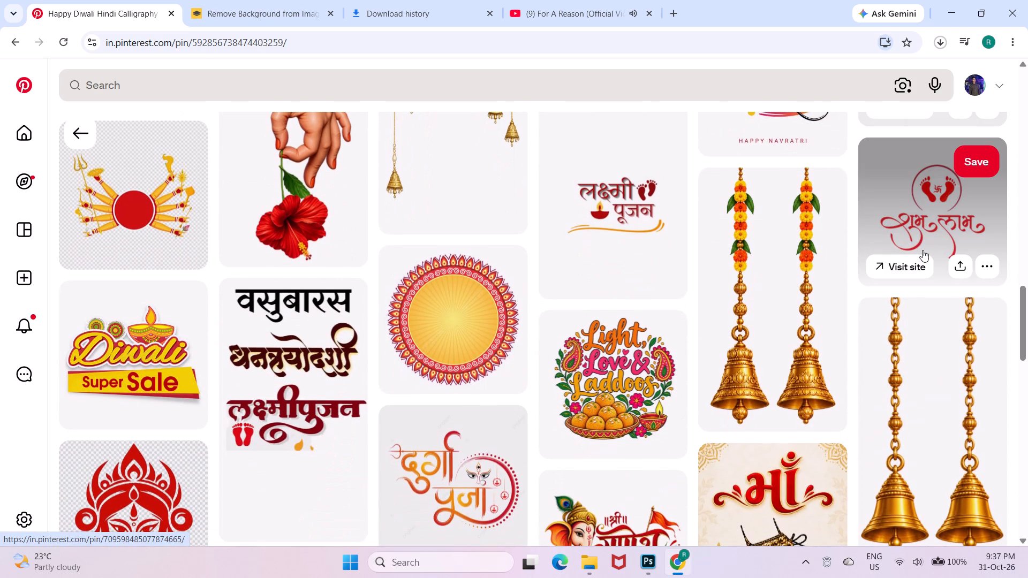
scroll(923, 250, down, 6)
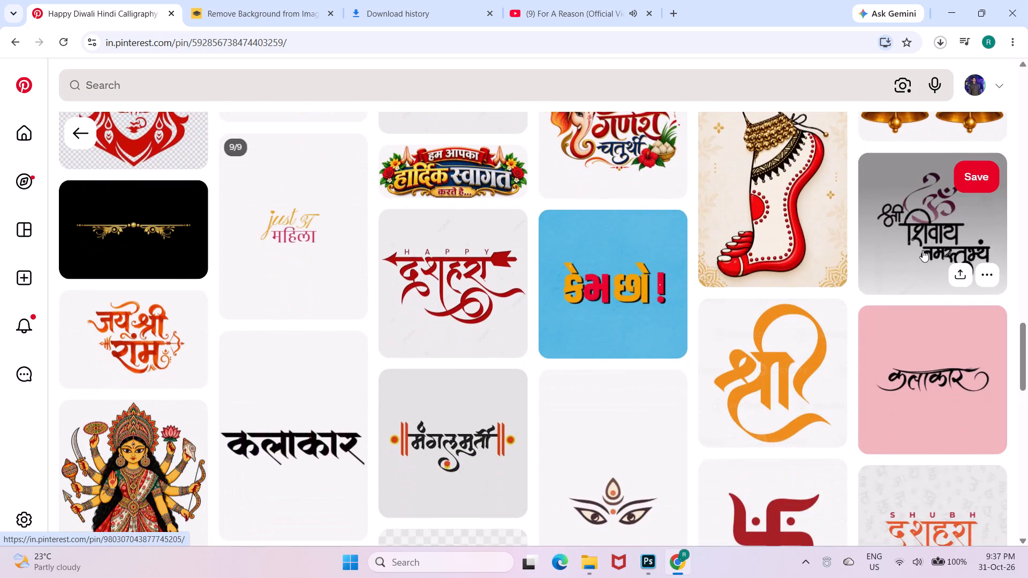
scroll(923, 250, down, 3)
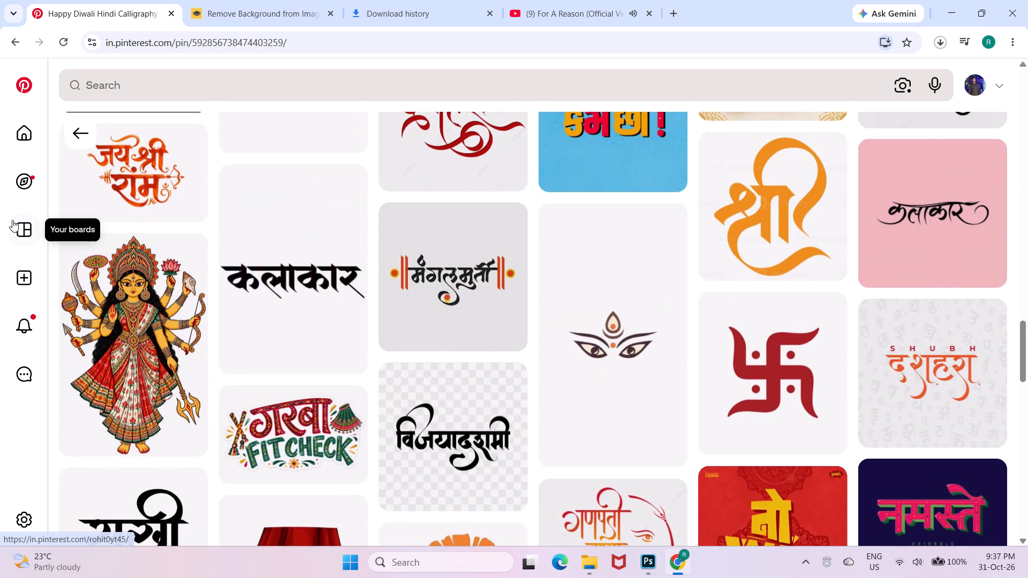
Return to the visual search results for the orange "happy diwali" lettering and examine more of the similar designs.
click(69, 137)
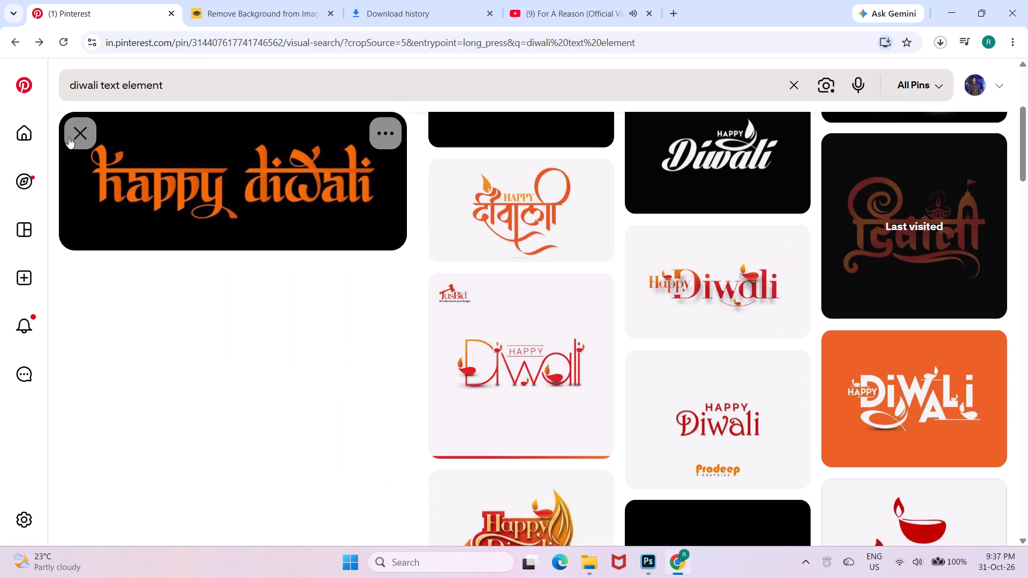
scroll(668, 442, down, 2)
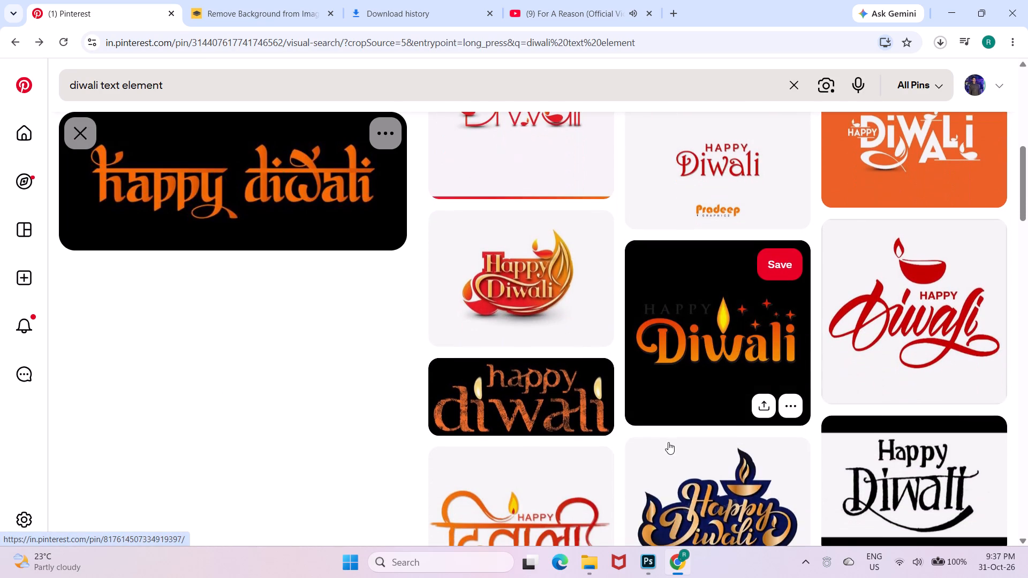
scroll(668, 442, down, 3)
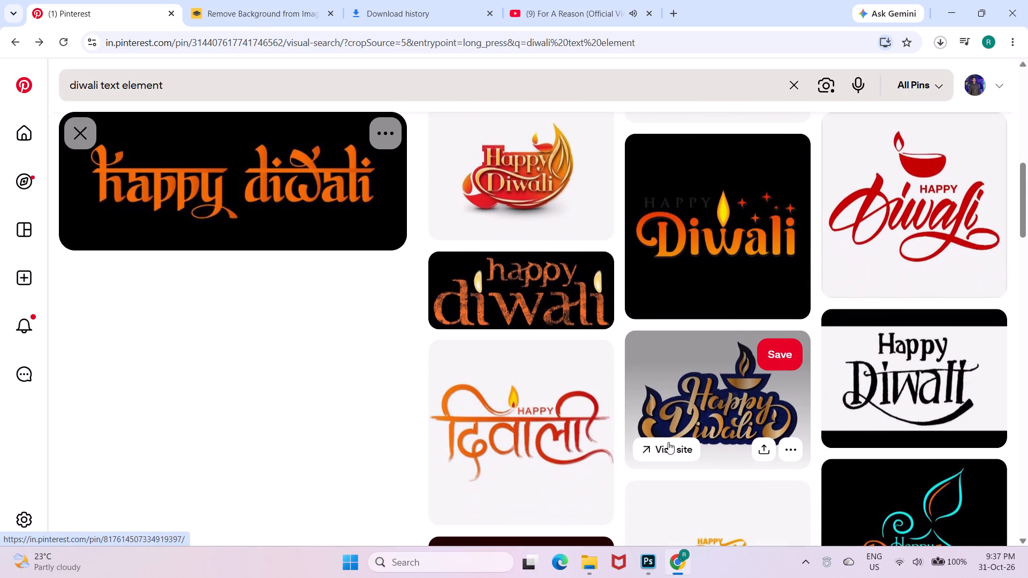
scroll(668, 442, down, 3)
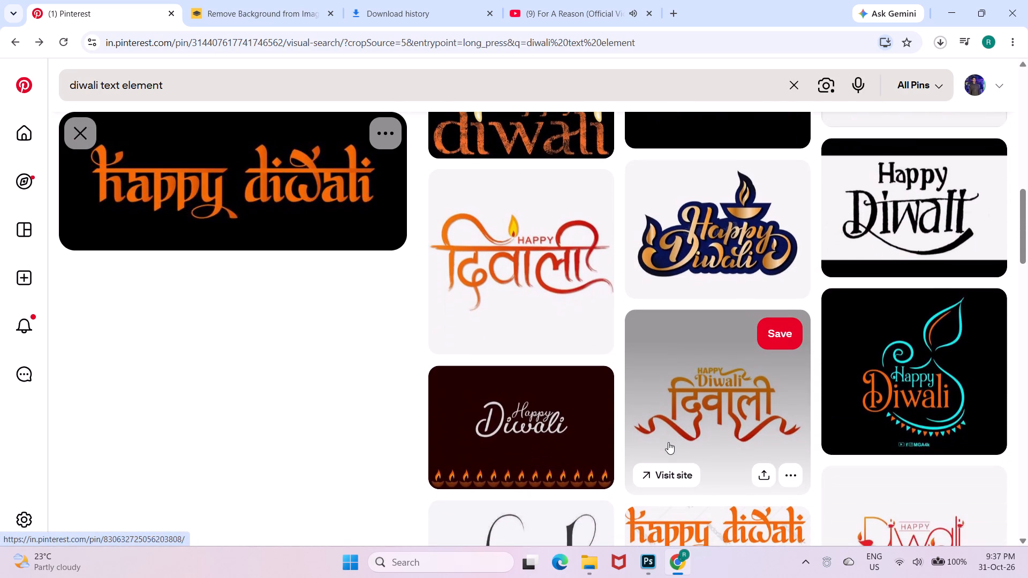
scroll(668, 442, down, 5)
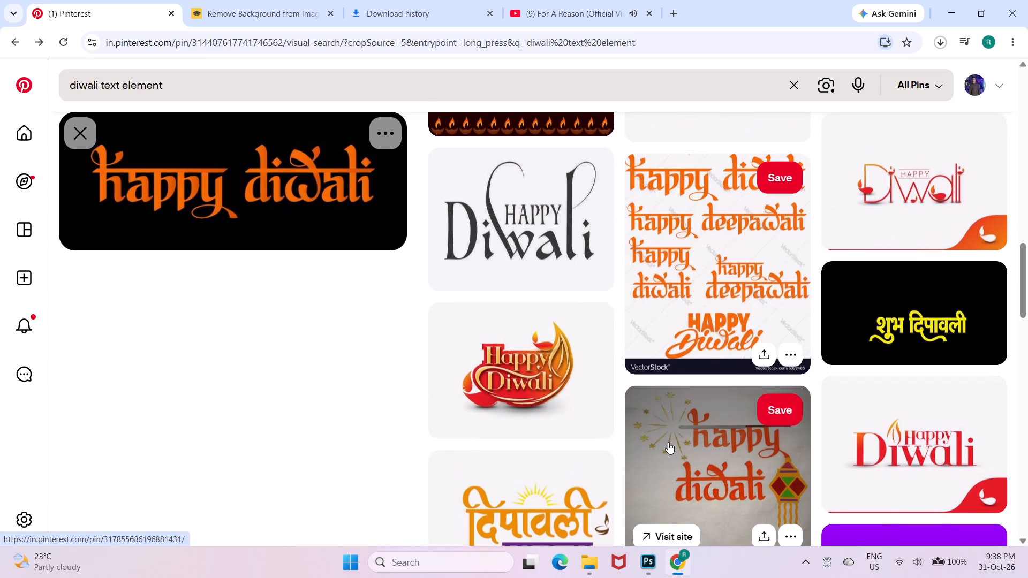
scroll(668, 442, down, 6)
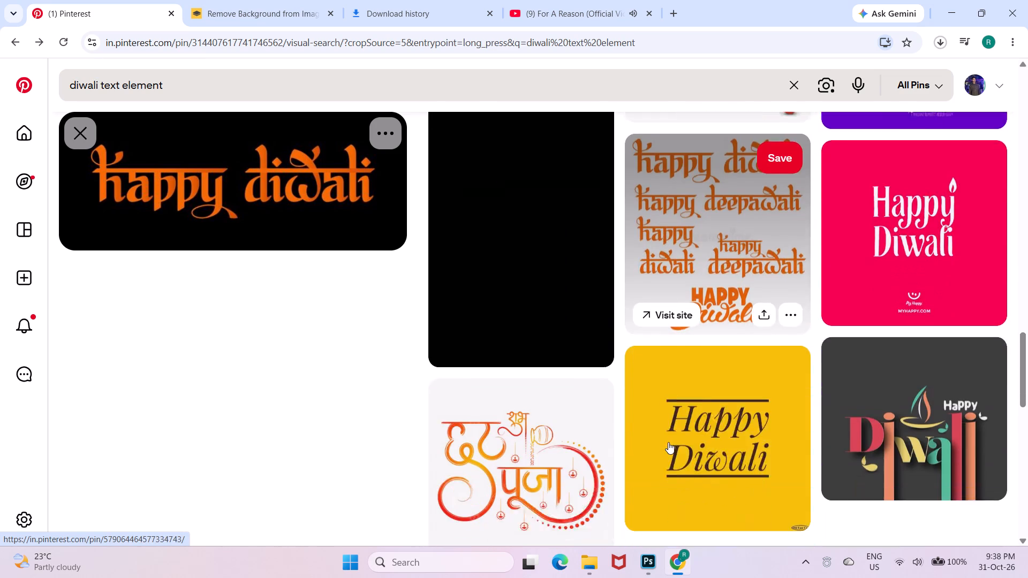
scroll(668, 442, down, 6)
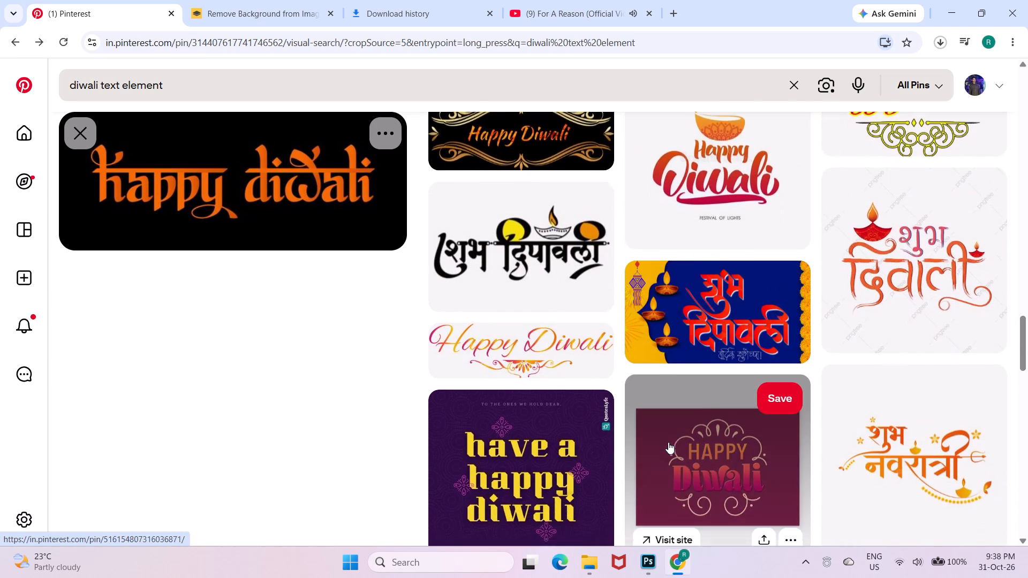
scroll(668, 442, down, 6)
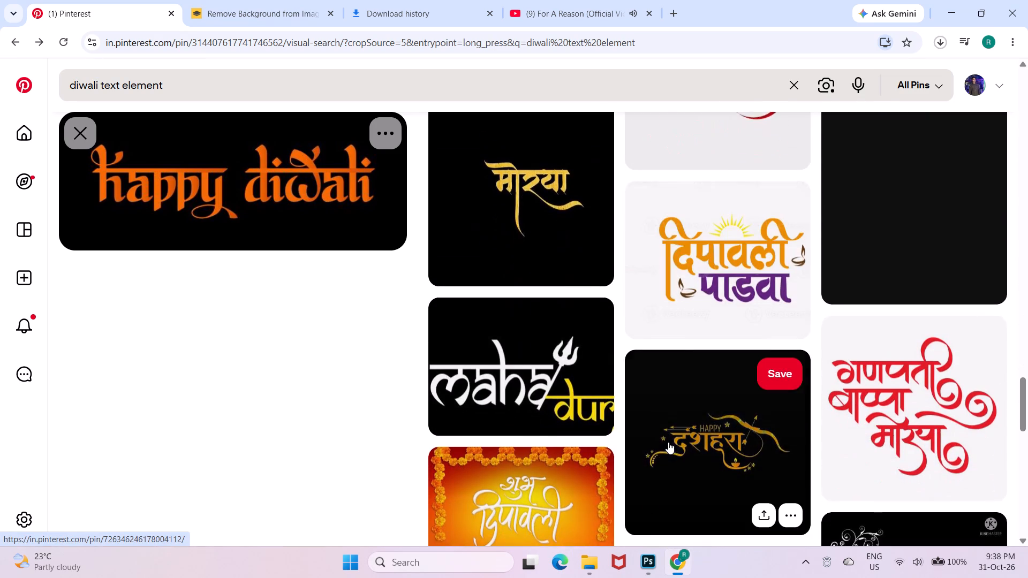
scroll(668, 442, down, 6)
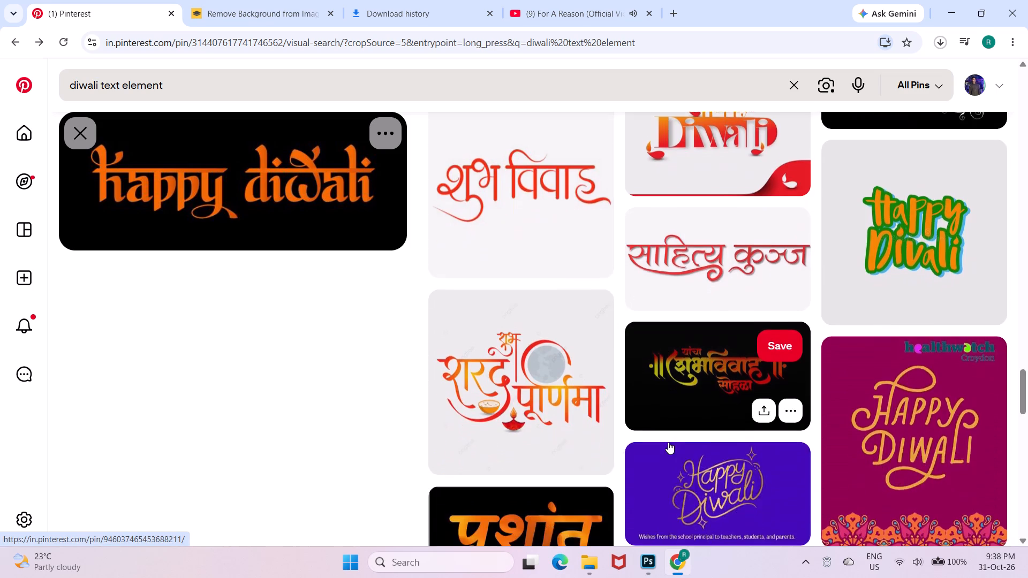
scroll(668, 442, down, 4)
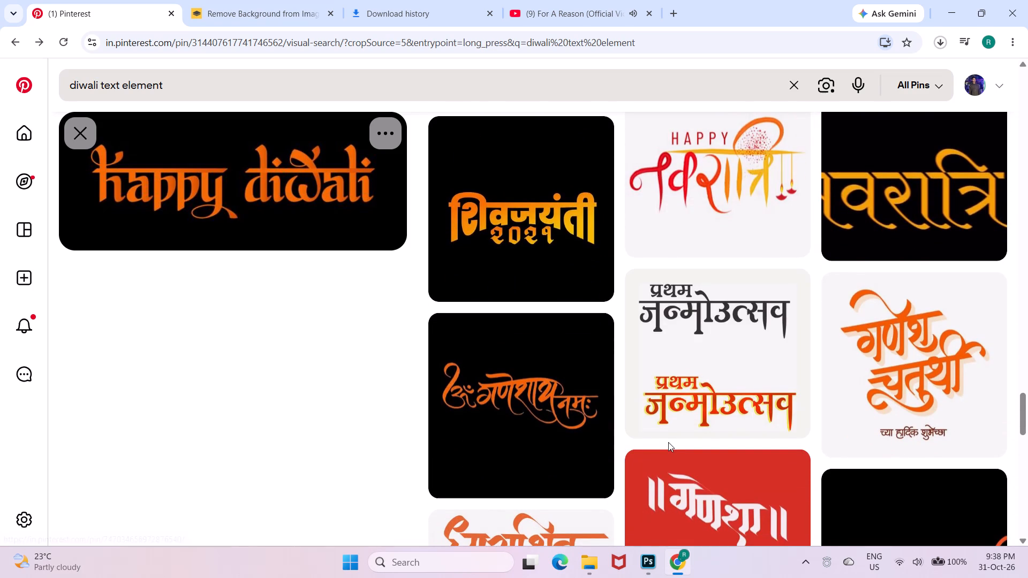
scroll(668, 442, down, 6)
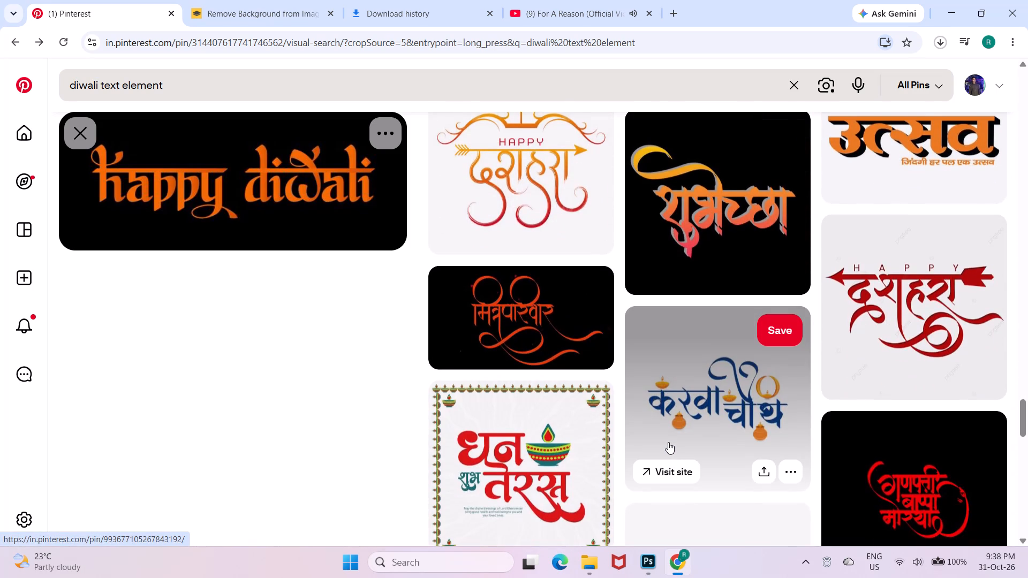
Examine more of the lettering designs similar to the orange "happy diwali" pin in the visual search results.
scroll(668, 442, down, 7)
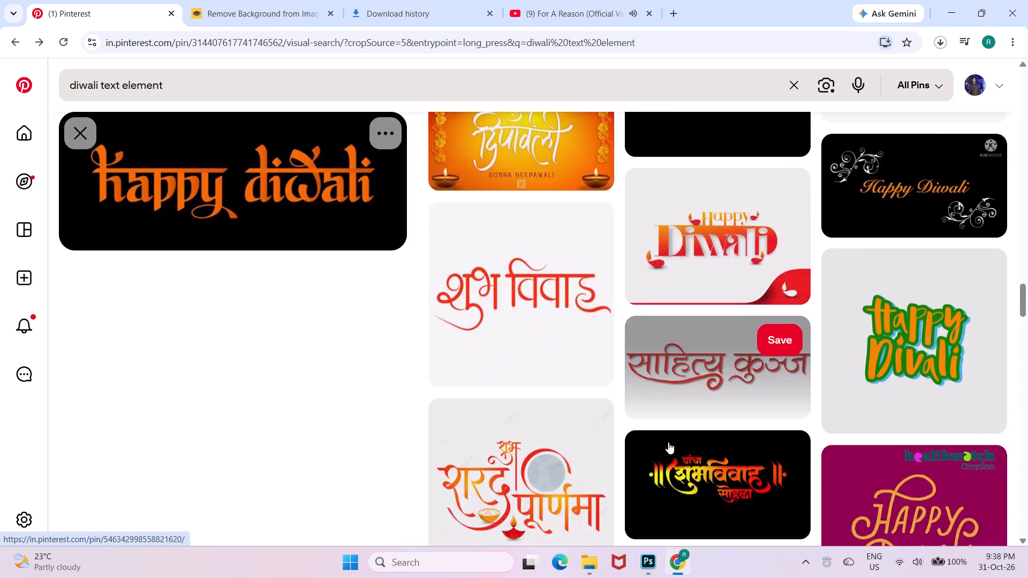
scroll(668, 442, down, 7)
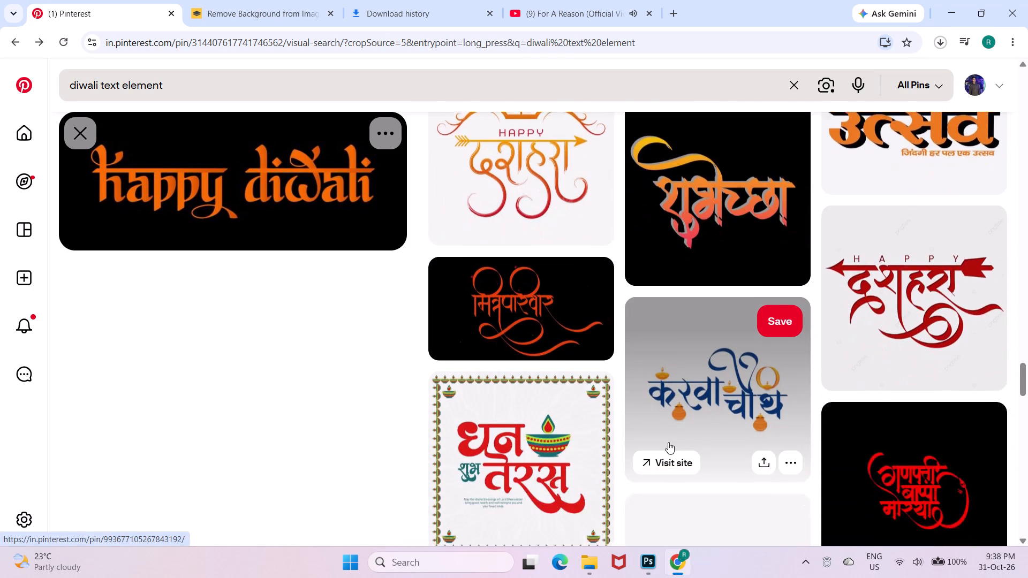
scroll(668, 442, down, 4)
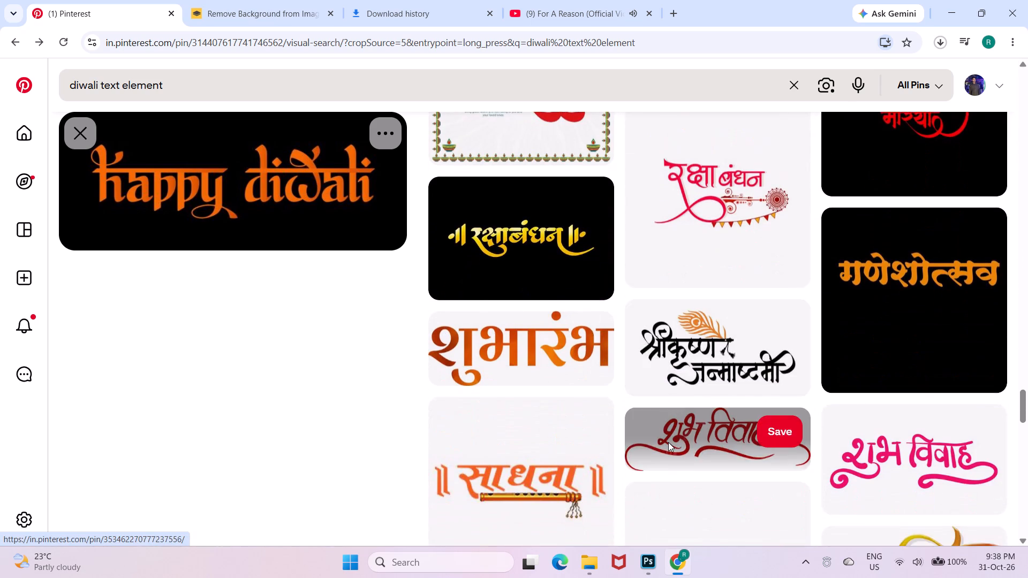
scroll(668, 442, down, 6)
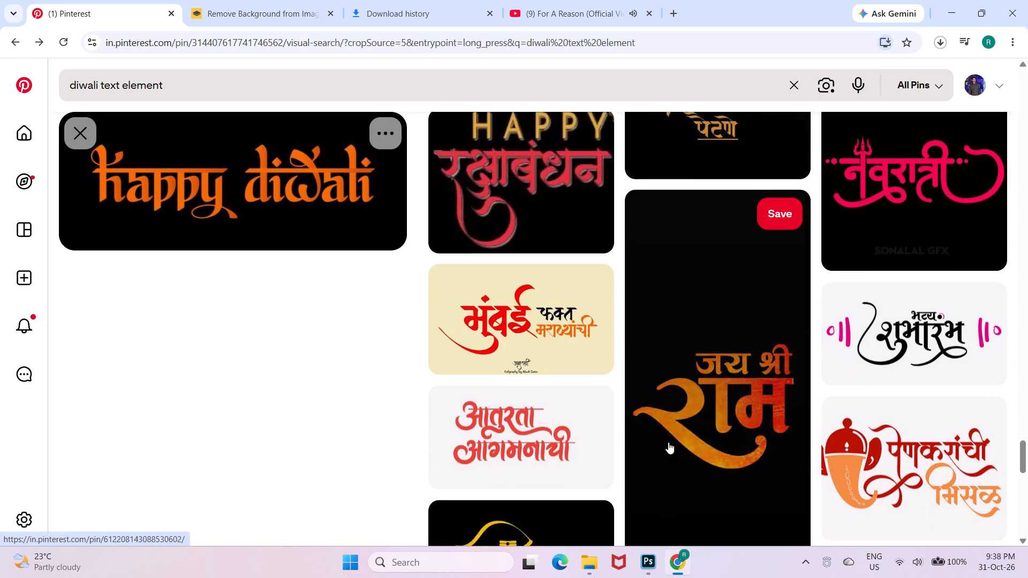
scroll(668, 442, down, 2)
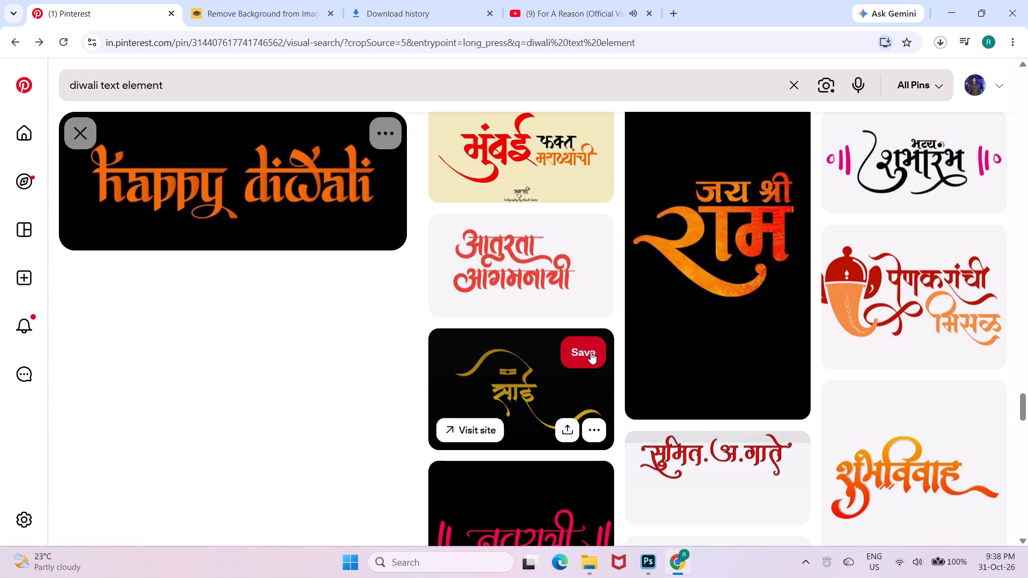
scroll(591, 352, down, 5)
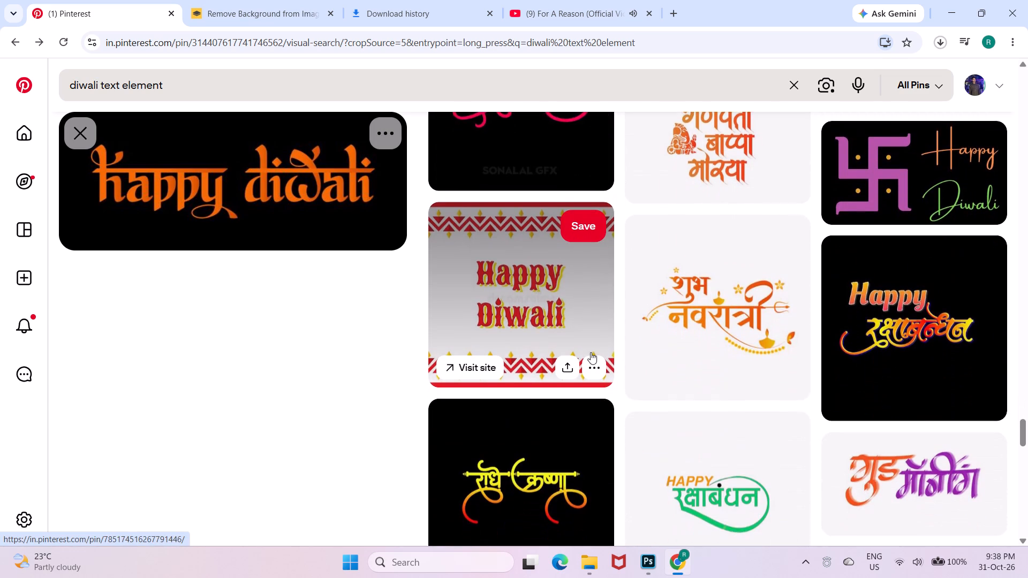
scroll(591, 352, down, 4)
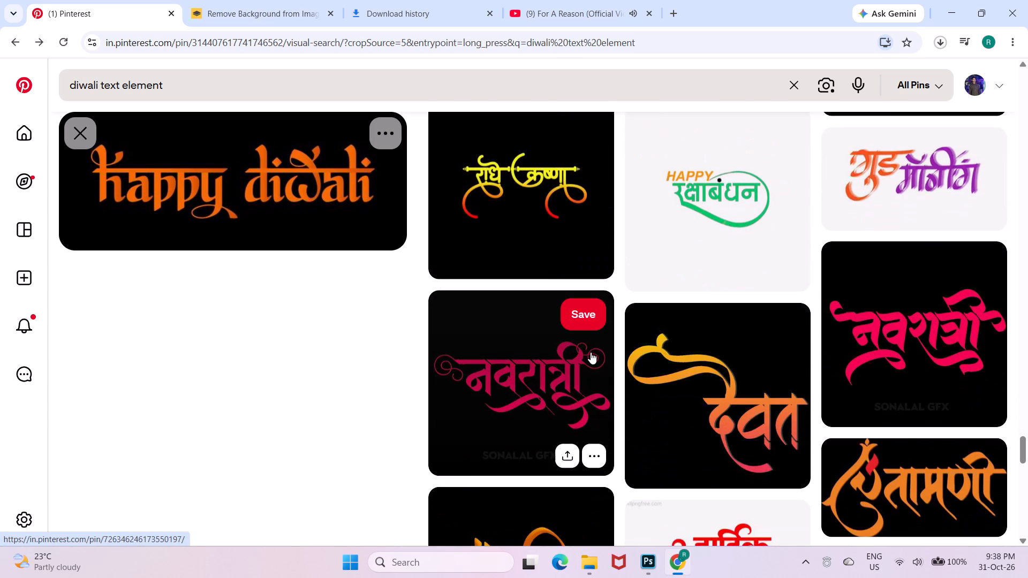
scroll(591, 352, down, 2)
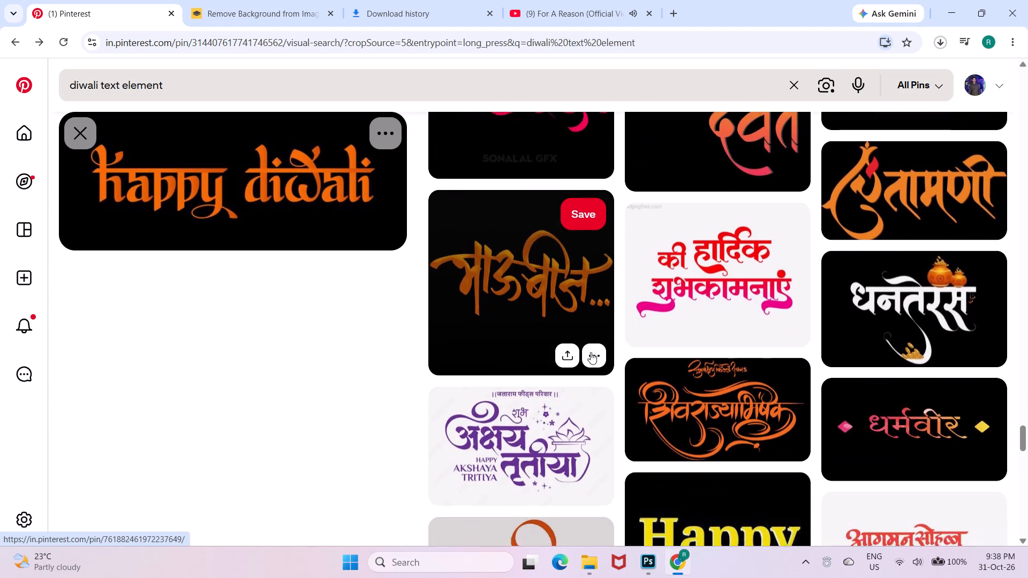
scroll(591, 352, down, 4)
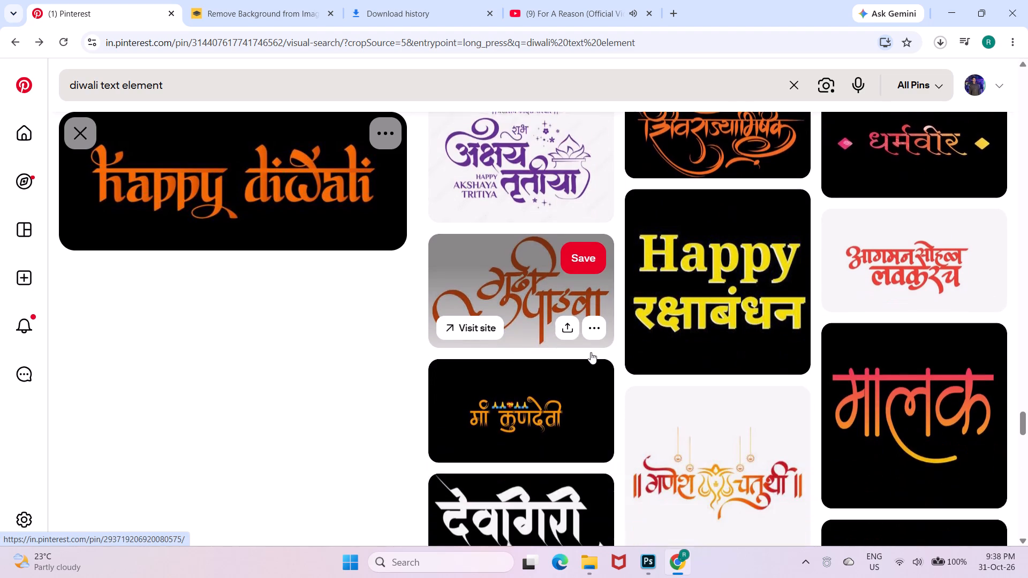
scroll(591, 352, down, 3)
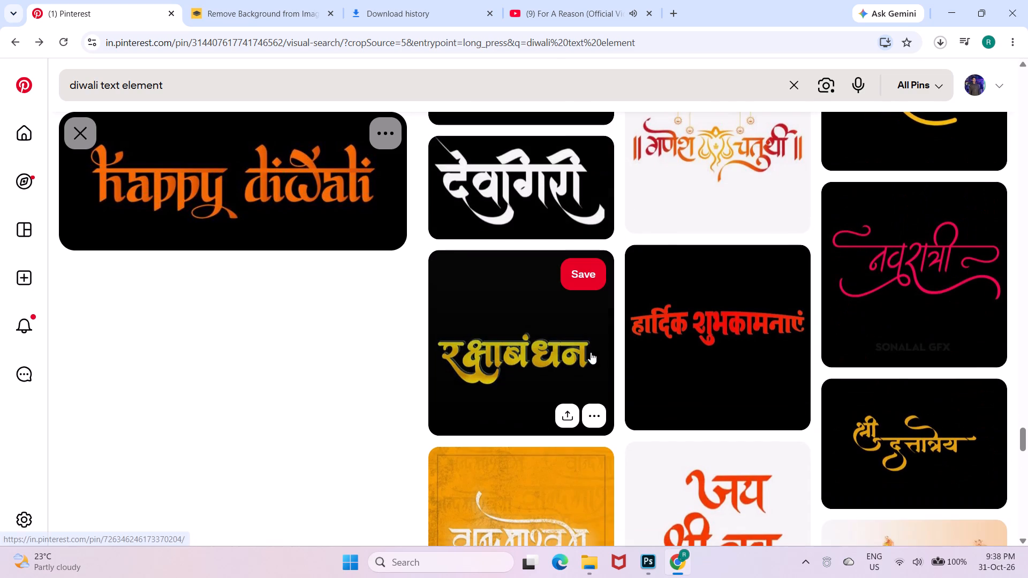
scroll(591, 352, down, 4)
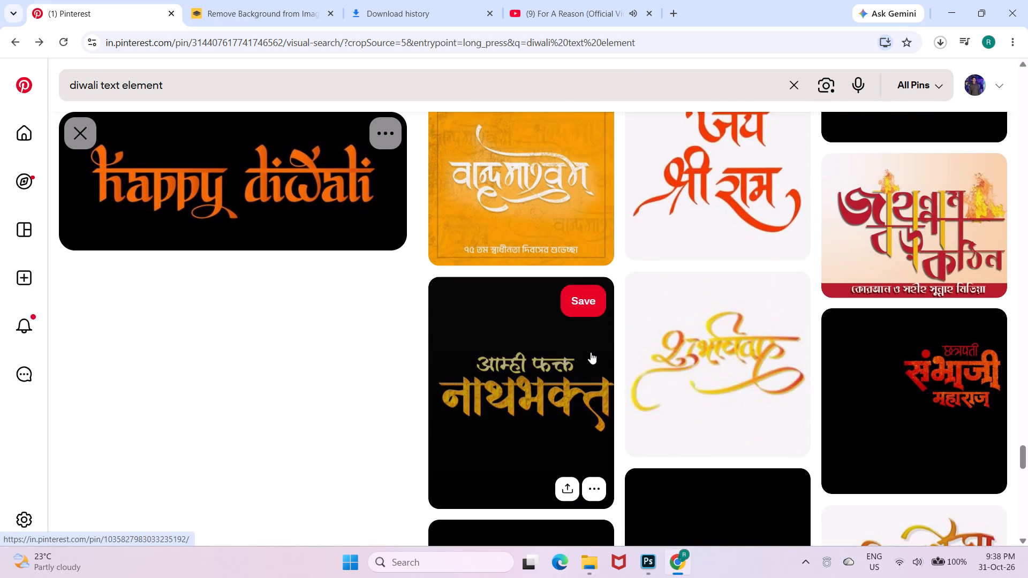
scroll(591, 352, down, 3)
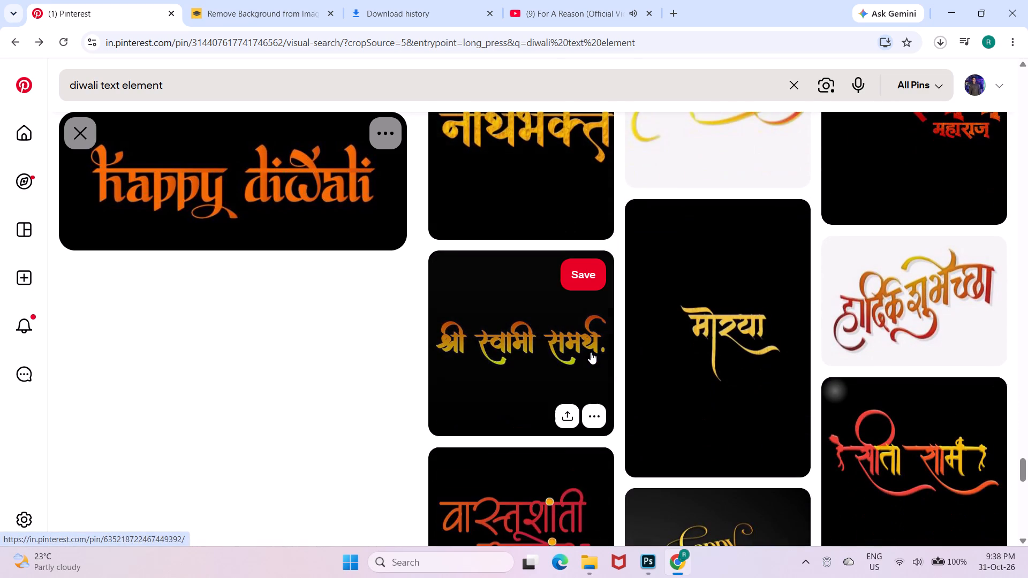
scroll(591, 352, down, 3)
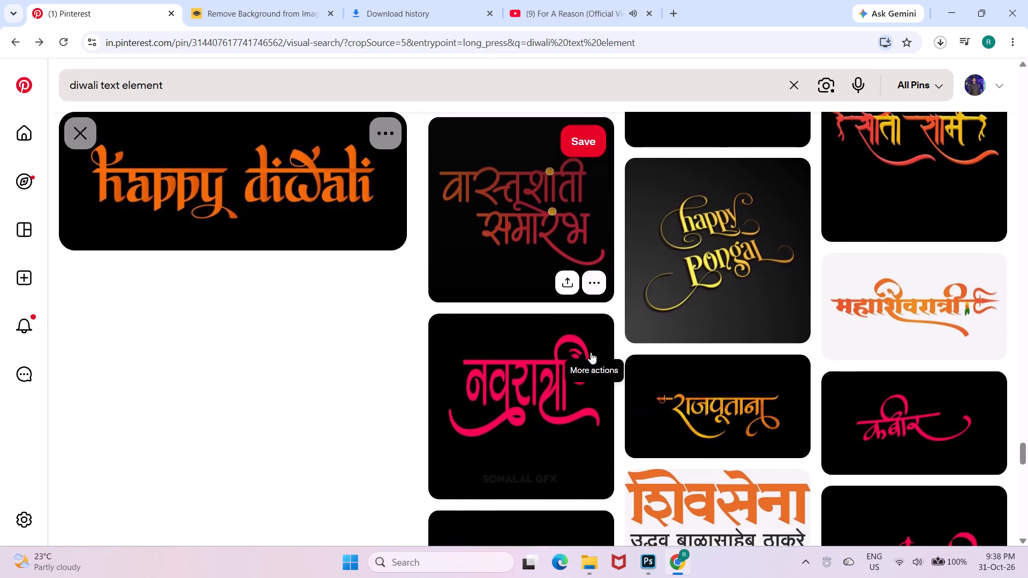
scroll(591, 352, down, 7)
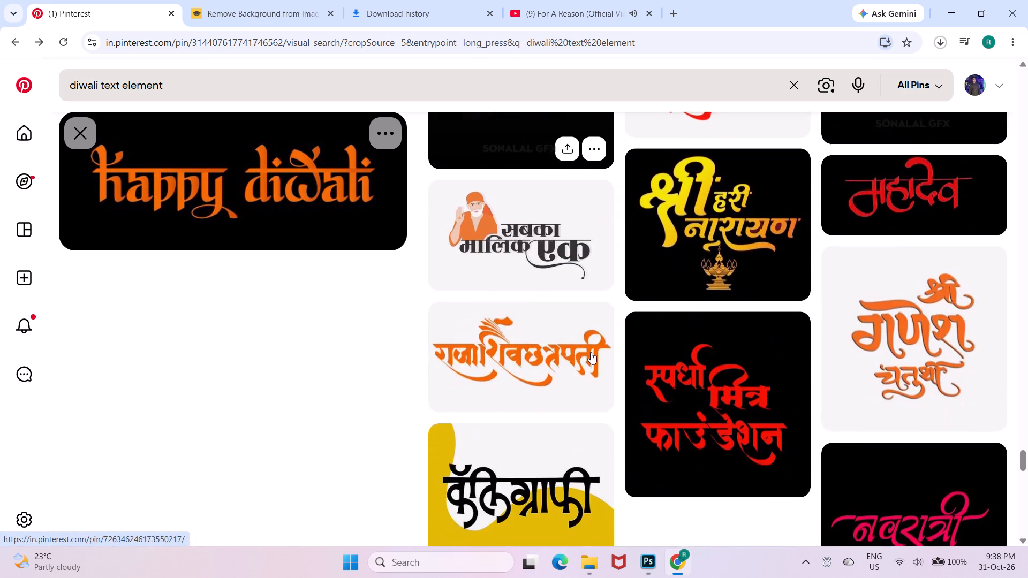
scroll(591, 352, down, 2)
scroll(591, 352, up, 1)
scroll(598, 341, down, 2)
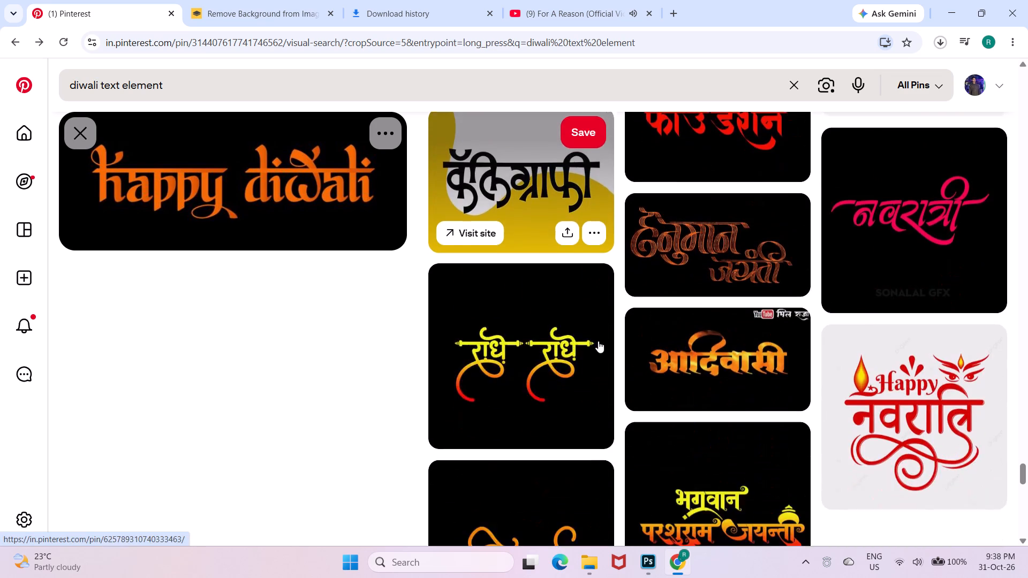
scroll(598, 341, down, 7)
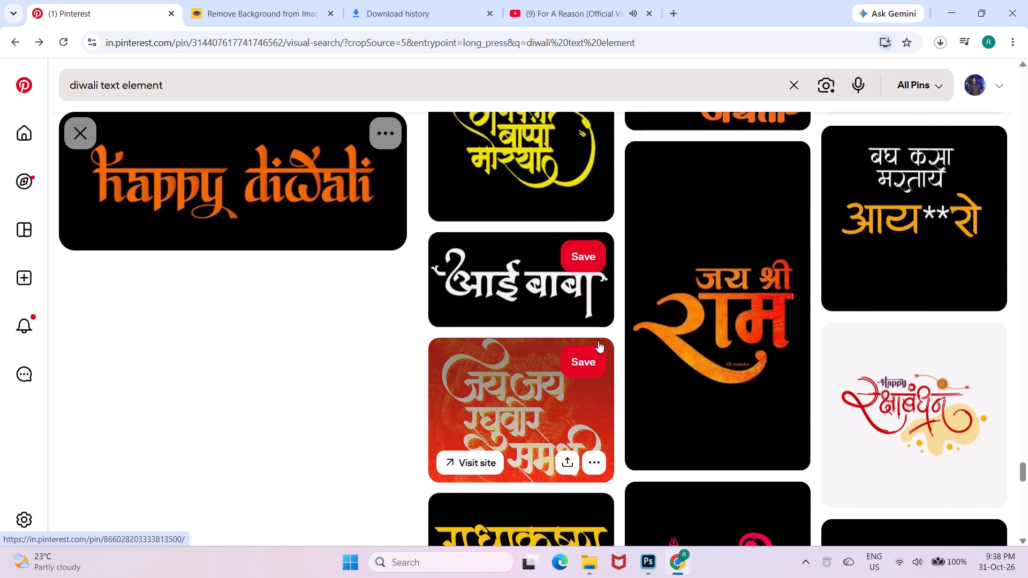
Download the image of the orange-on-black "happy diwali" lettering pin.
click(383, 139)
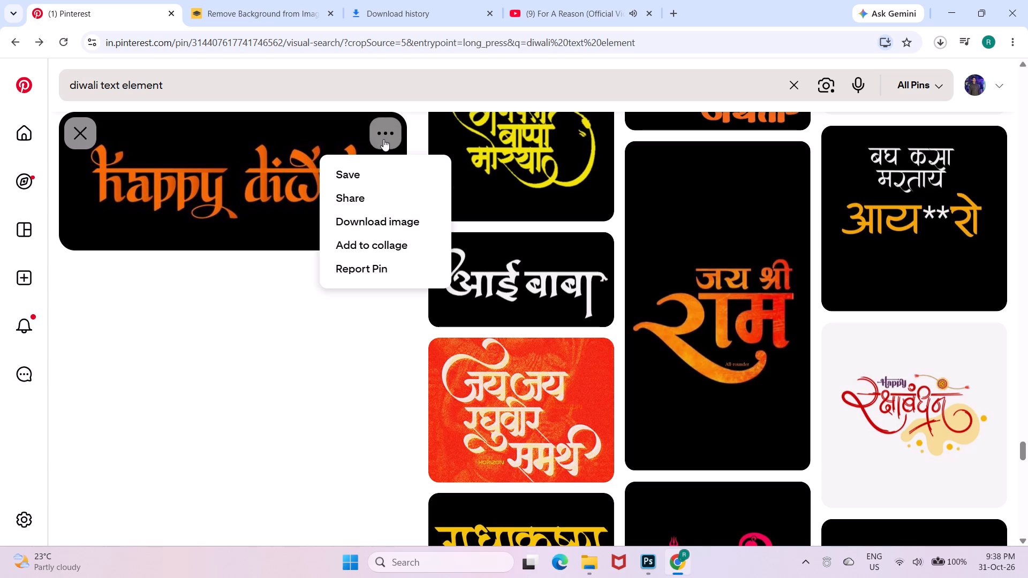
click(375, 226)
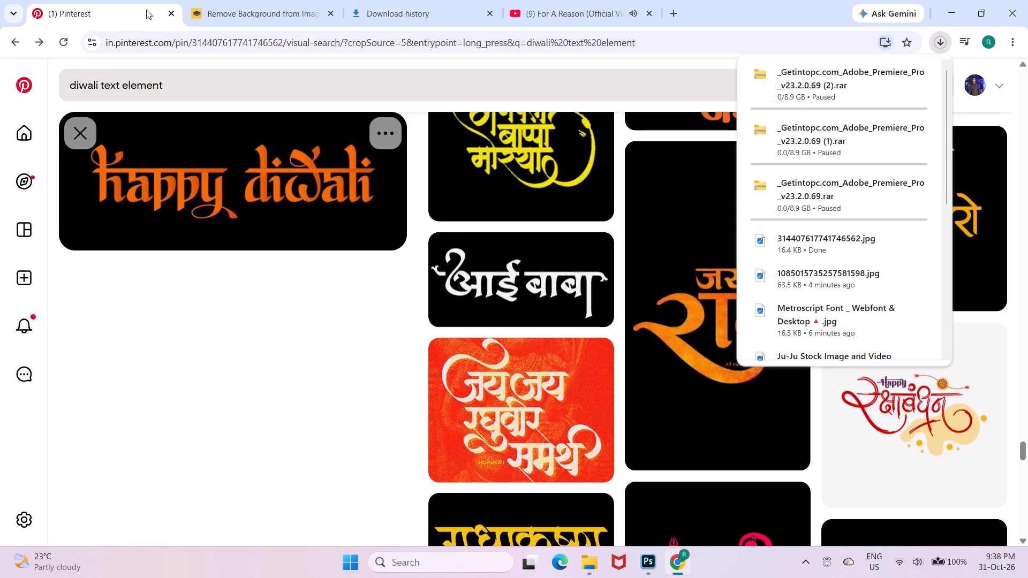
Check the newly downloaded "happy diwali" lettering image in the Downloads folder.
click(224, 0)
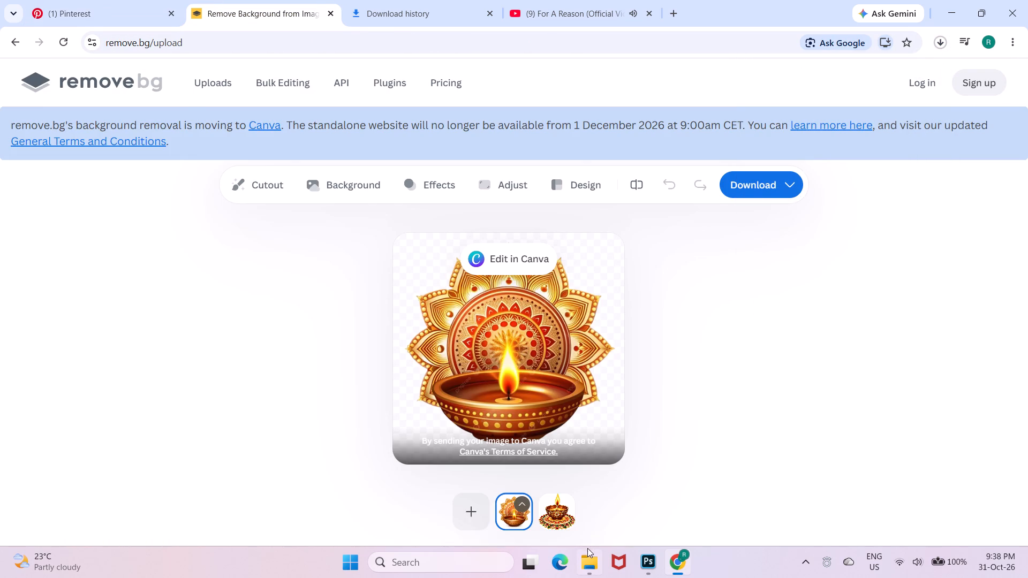
click(587, 558)
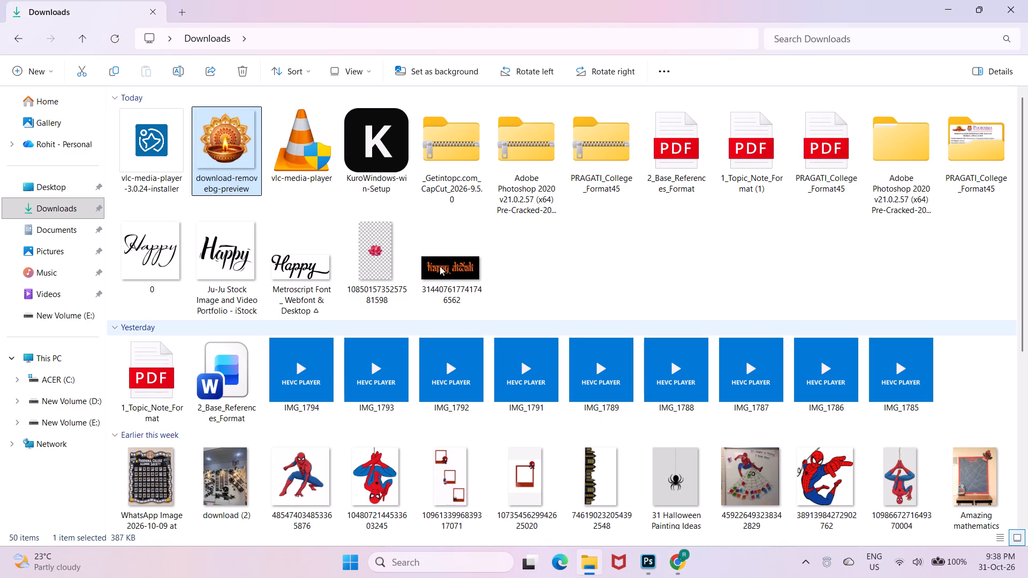
drag(433, 253, 473, 235)
click(561, 250)
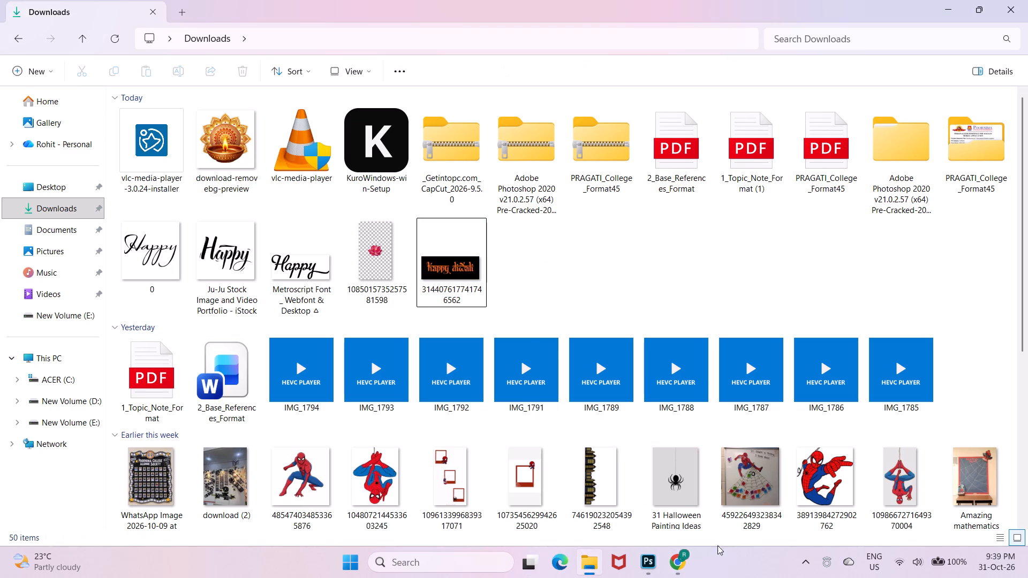
Search for "google fonts" in a new browser tab and open the Google Fonts site.
click(682, 561)
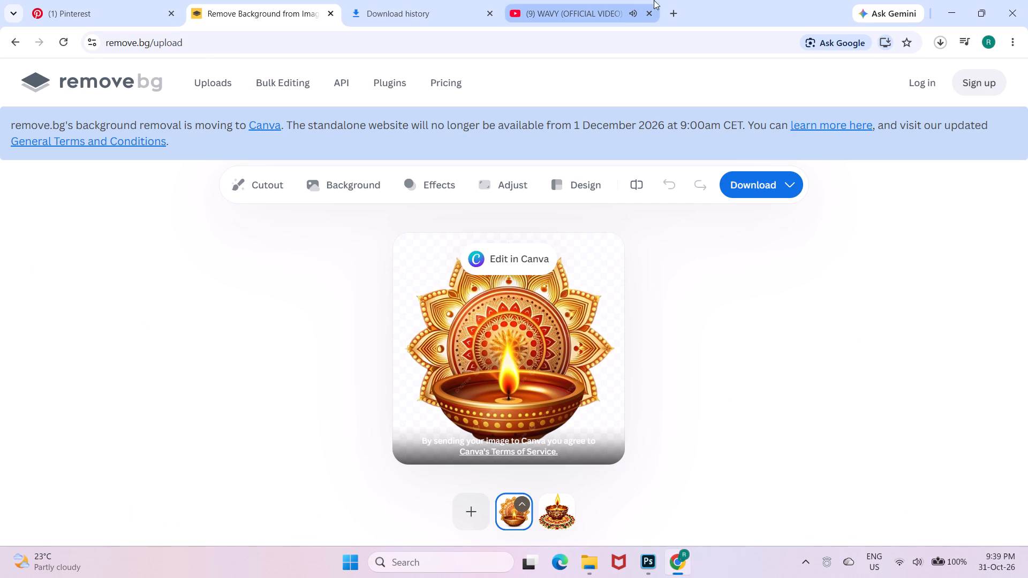
click(669, 6)
click(588, 6)
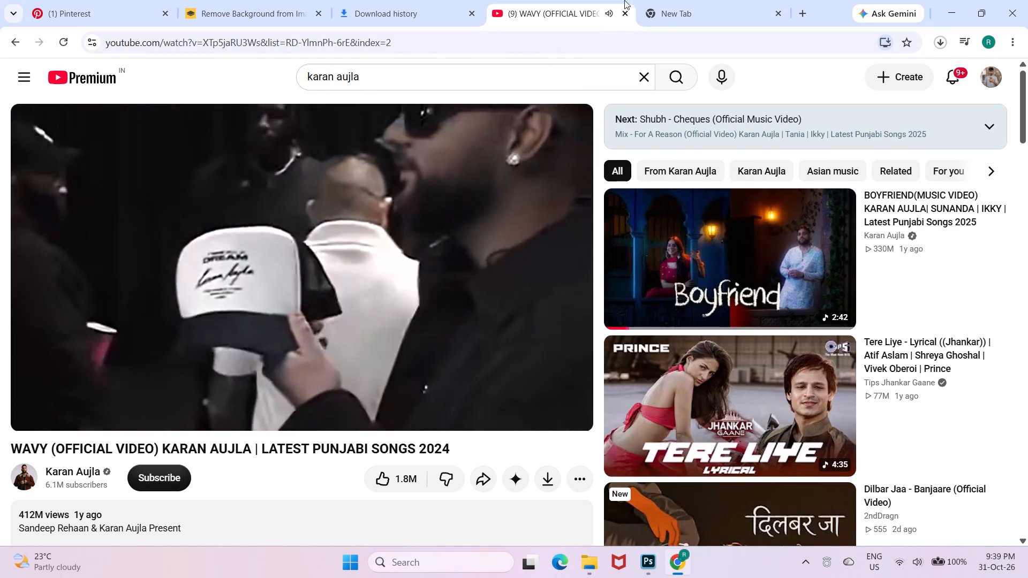
click(677, 4)
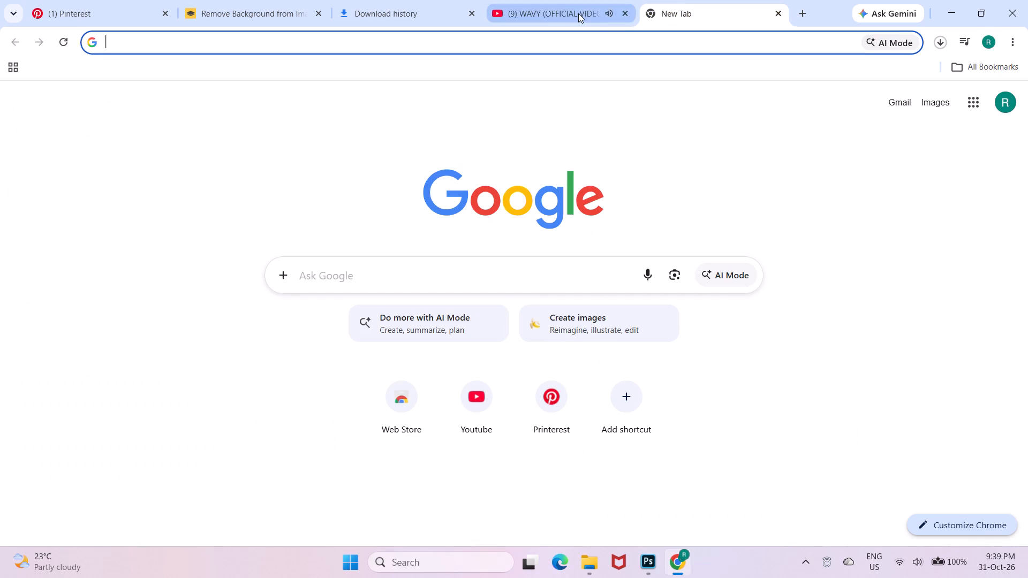
click(578, 13)
click(681, 0)
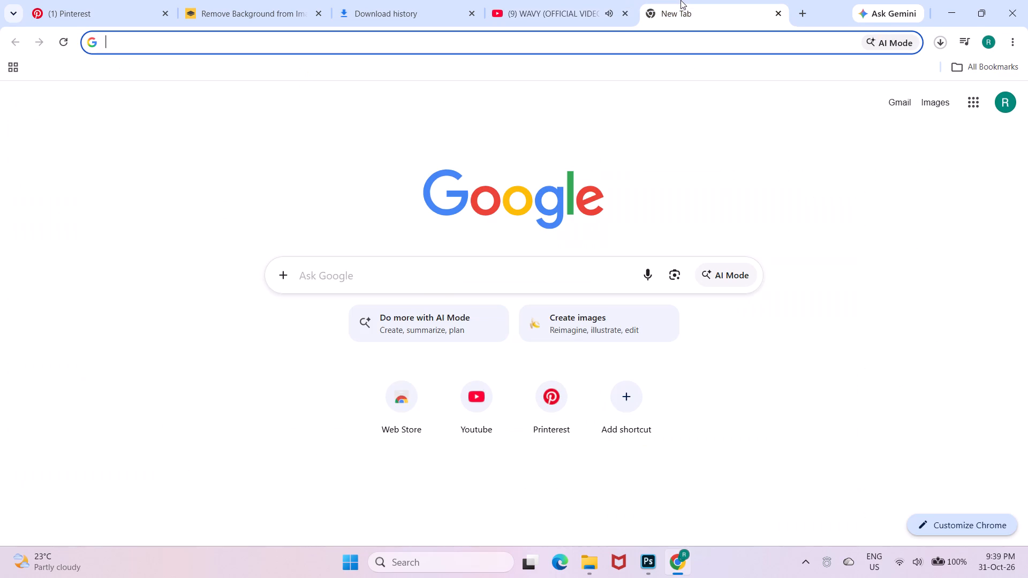
text(goo)
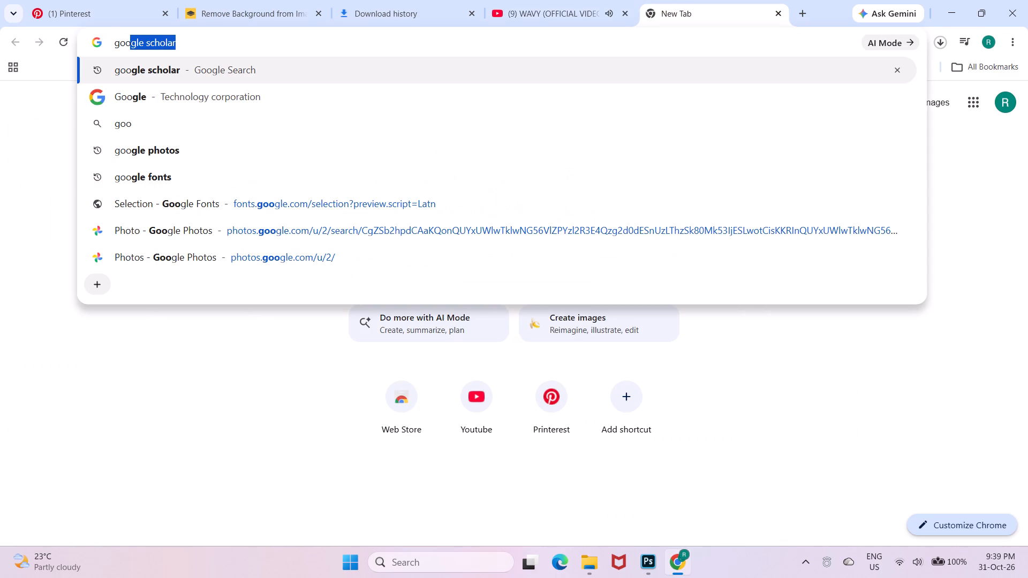
click(620, 171)
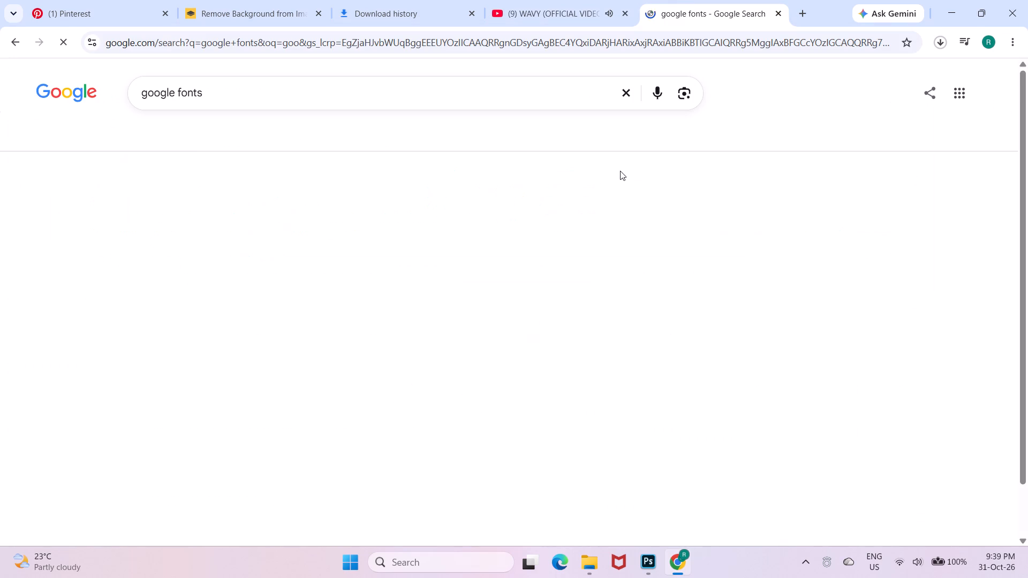
click(300, 196)
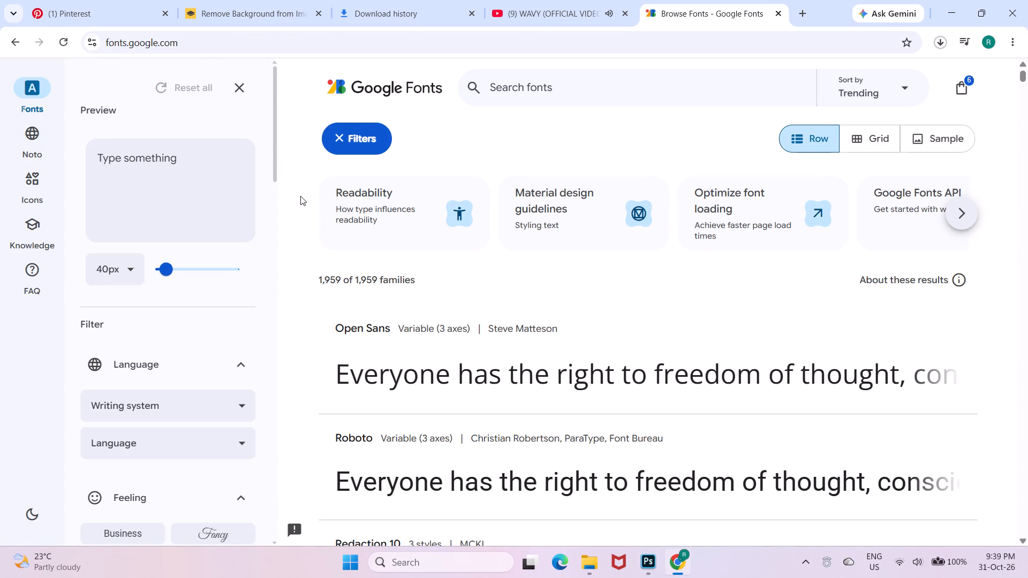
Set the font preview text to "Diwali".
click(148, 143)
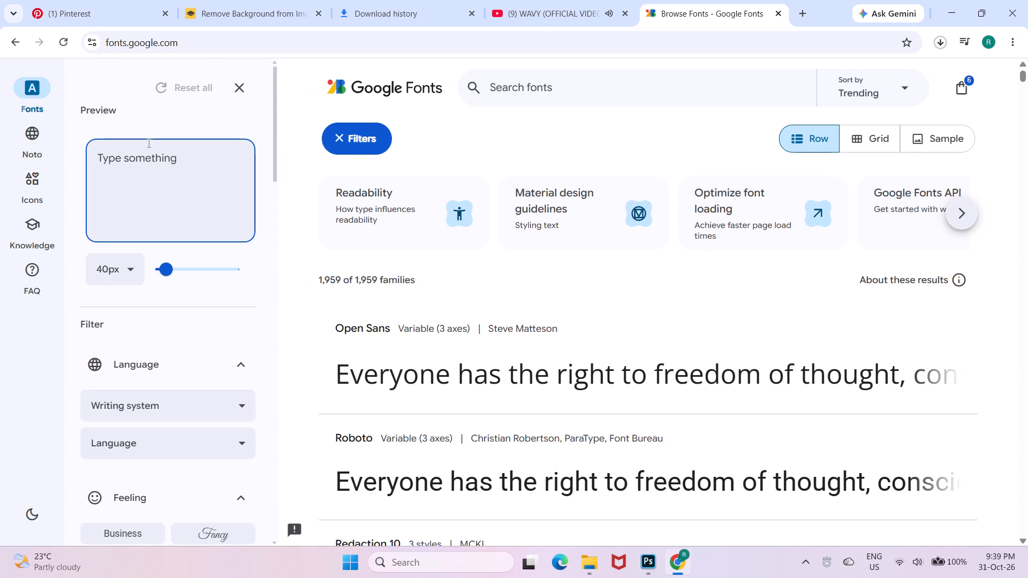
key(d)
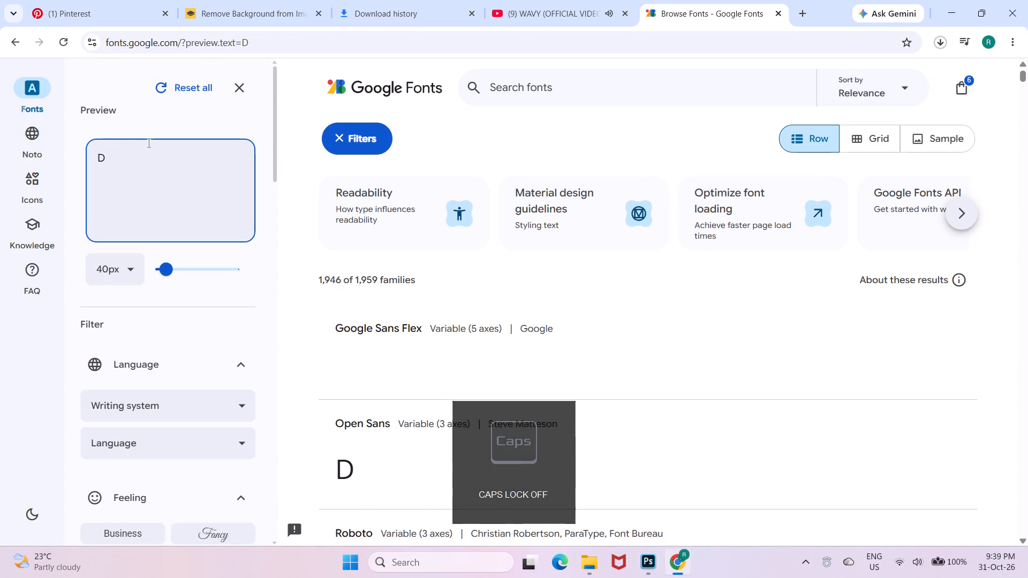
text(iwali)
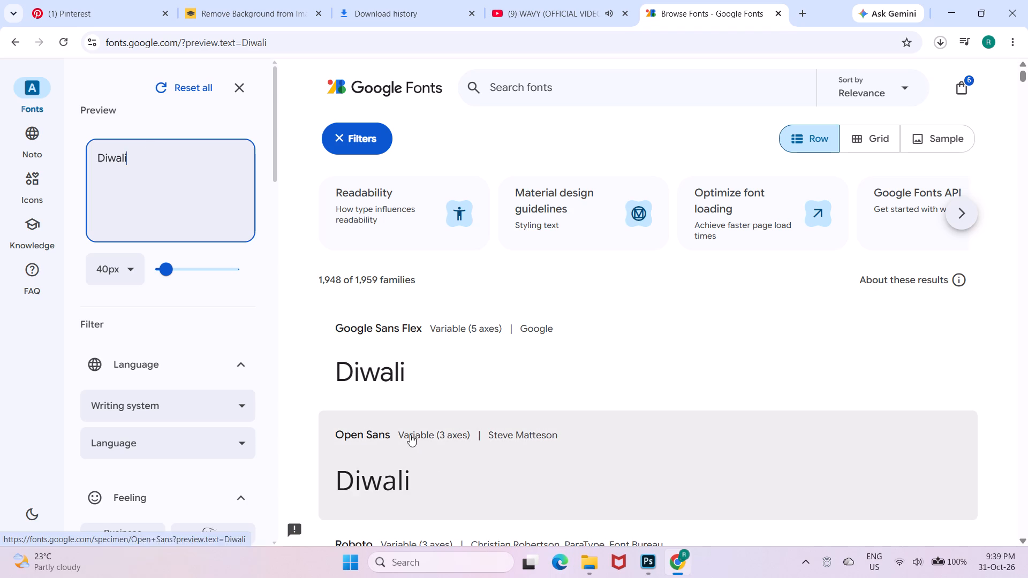
Glance at the Downloads folder and replace the font preview text with "DIWALI" in capitals.
click(585, 565)
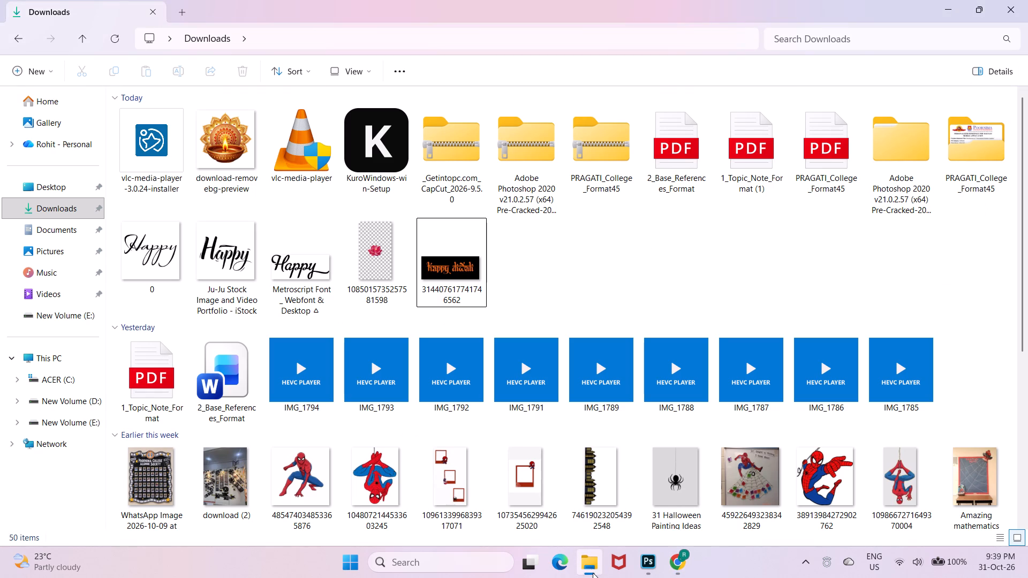
click(686, 571)
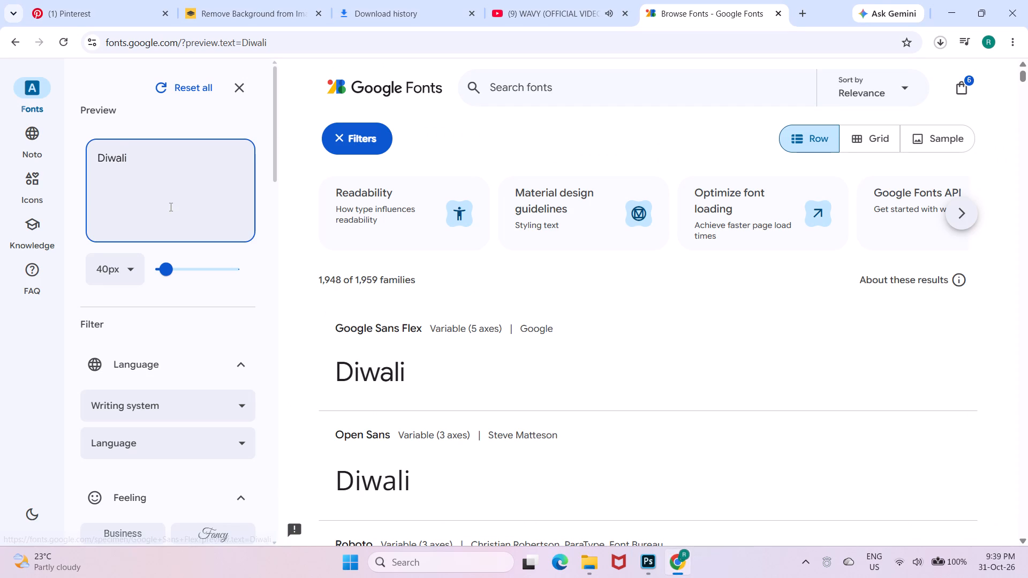
key(ctrl+BackSpace)
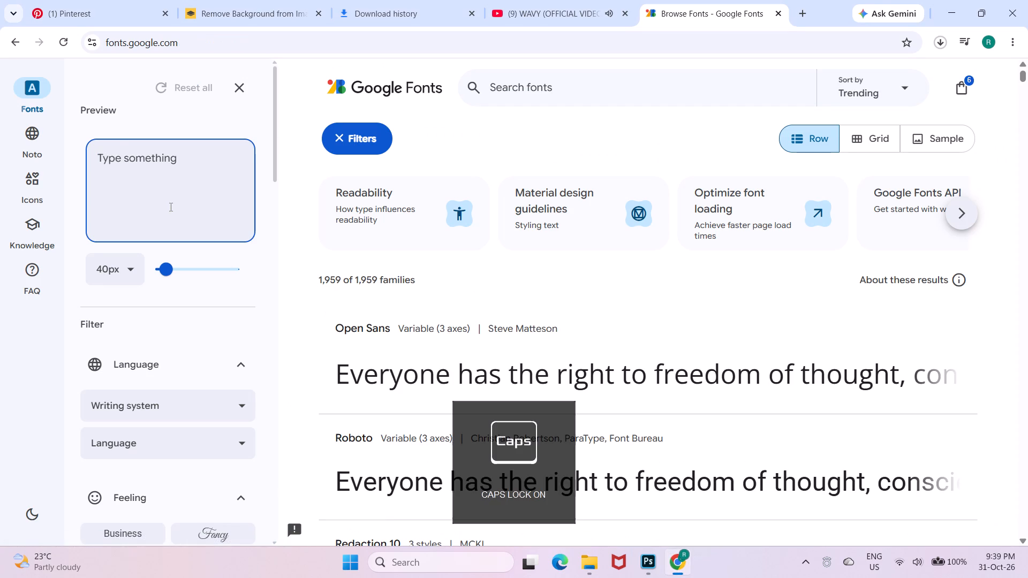
text(DIWALI)
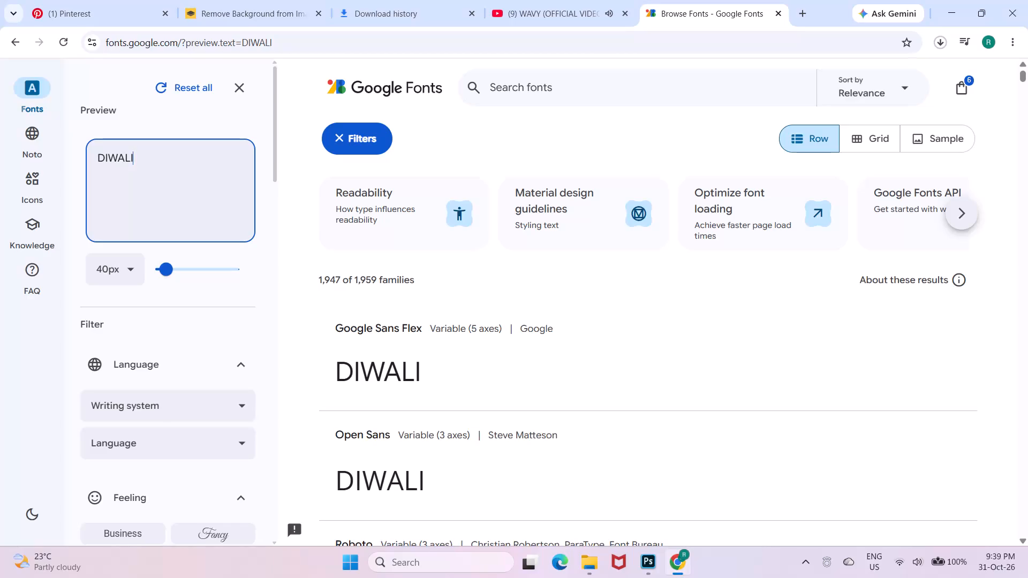
Filter the font list by the Diwali appearance.
scroll(208, 391, down, 3)
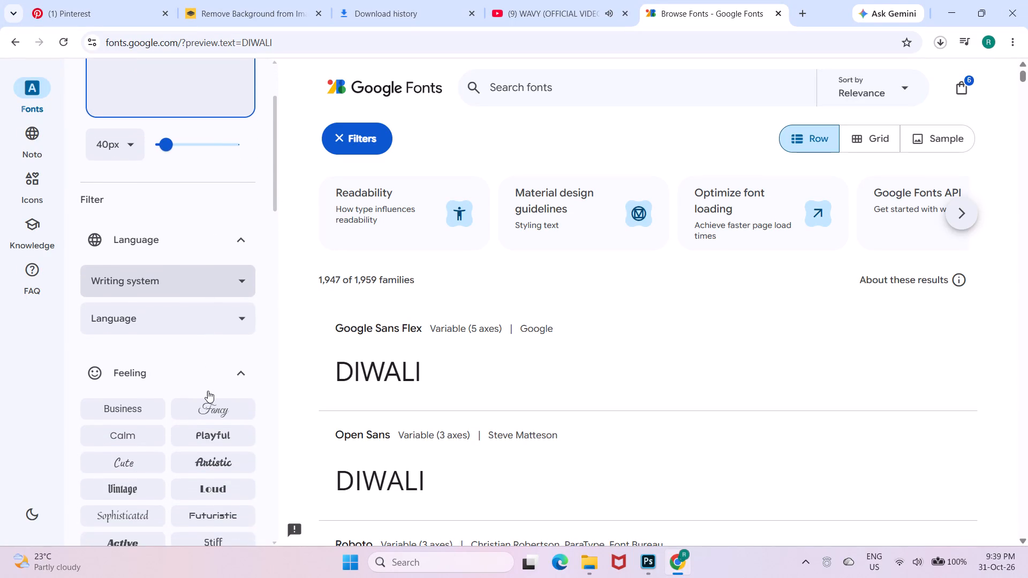
scroll(208, 391, down, 2)
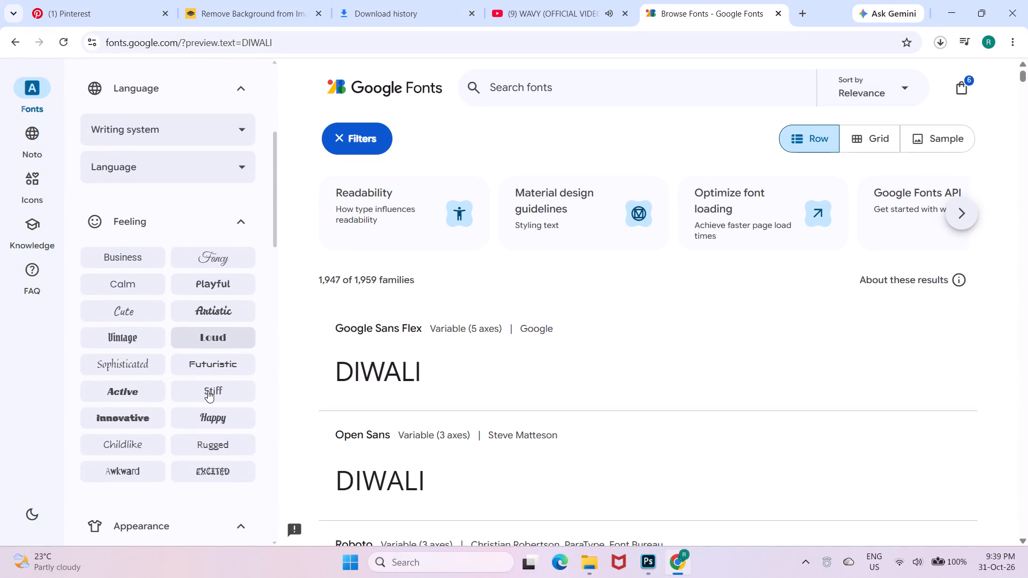
scroll(208, 391, down, 4)
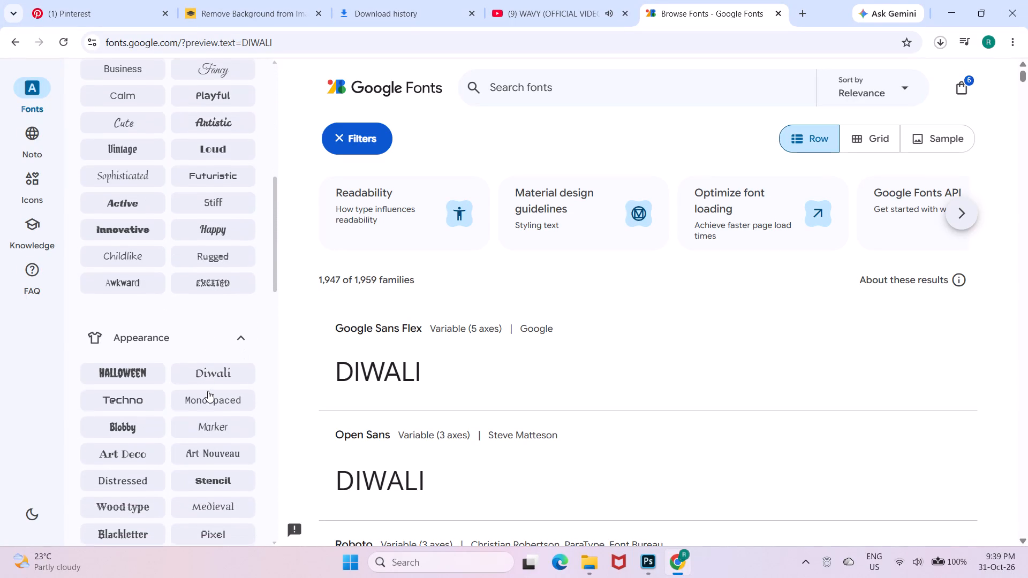
scroll(208, 391, down, 1)
click(213, 371)
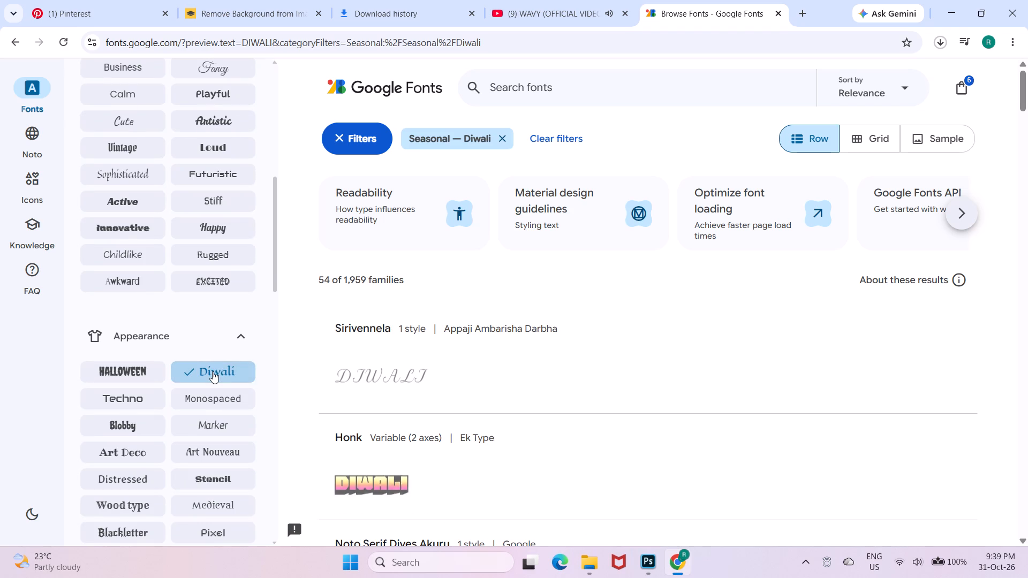
Browse the whole list of Diwali-filtered fonts and compare how each renders the "DIWALI" preview text.
scroll(213, 371, down, 1)
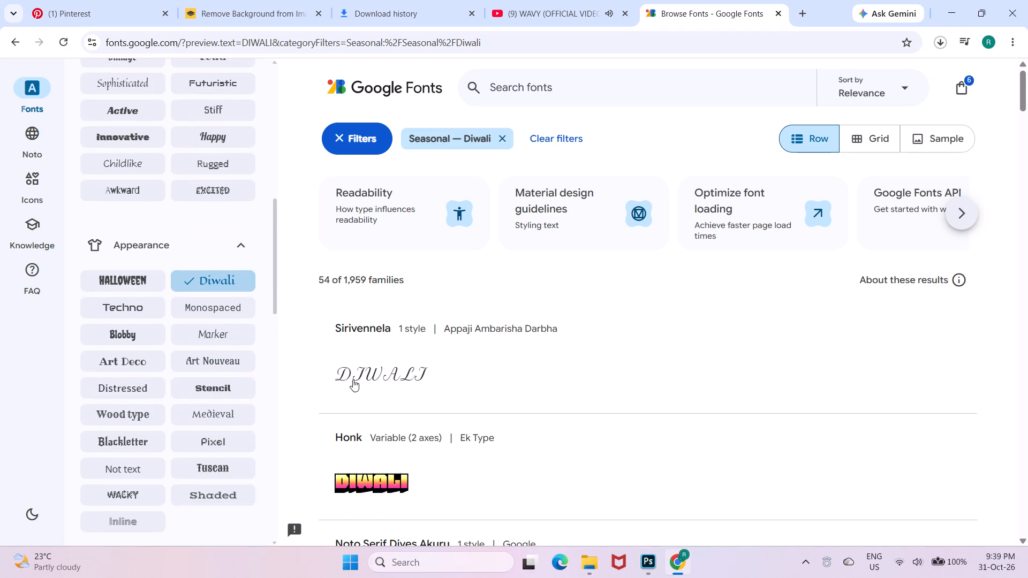
scroll(382, 406, down, 7)
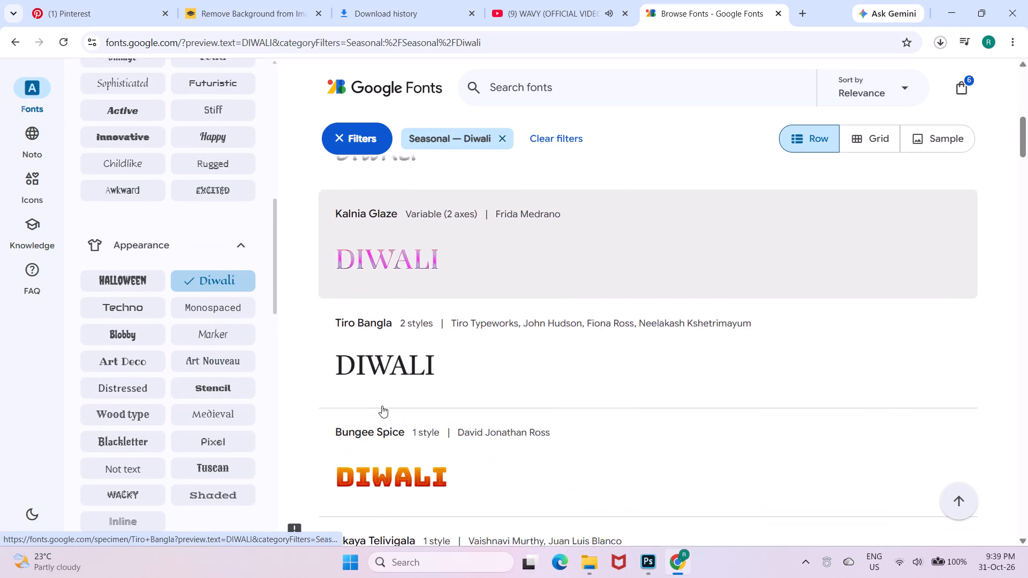
scroll(382, 406, down, 8)
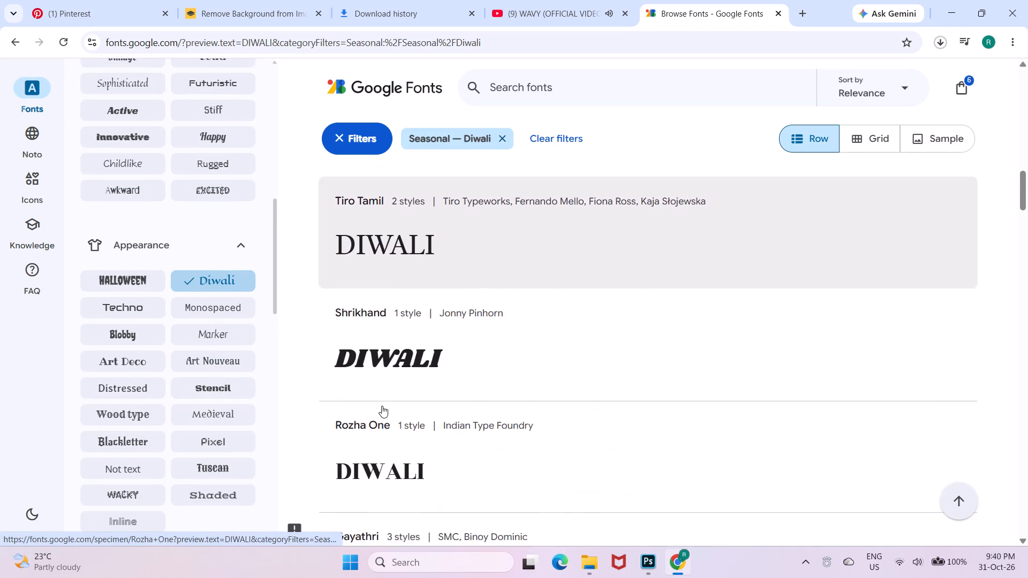
scroll(382, 406, down, 8)
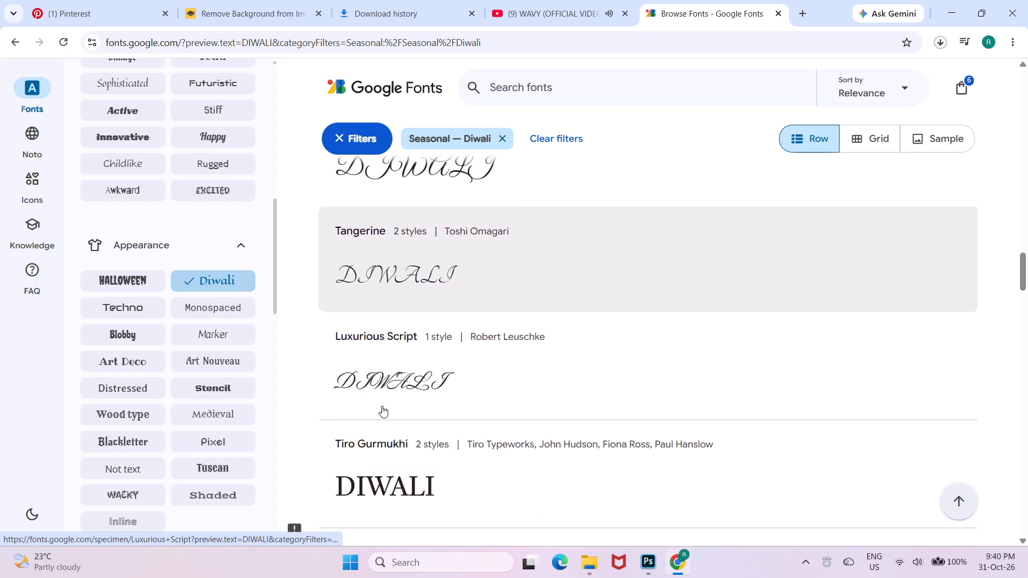
scroll(382, 406, down, 3)
scroll(382, 406, up, 2)
scroll(382, 406, down, 2)
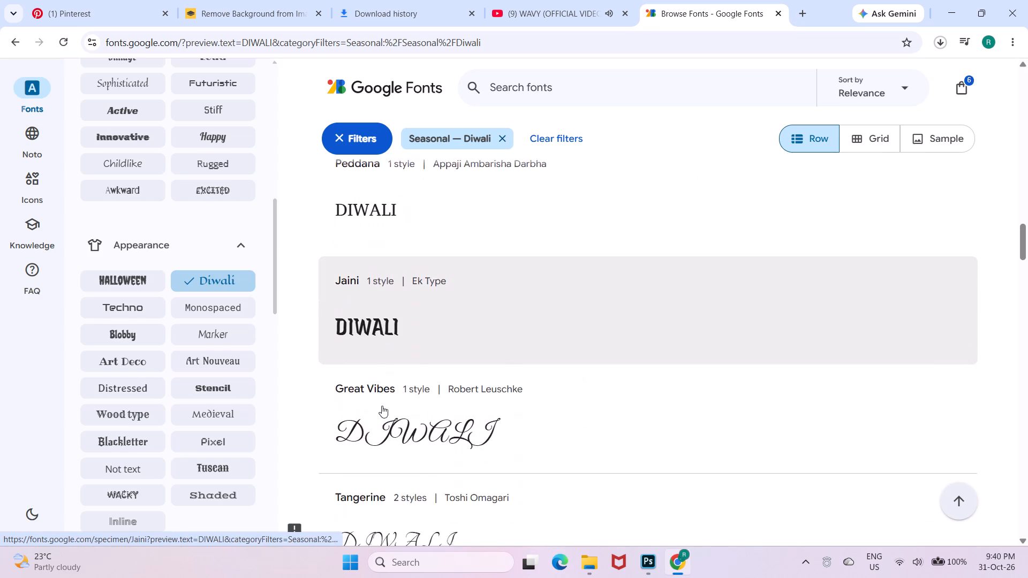
scroll(382, 406, down, 9)
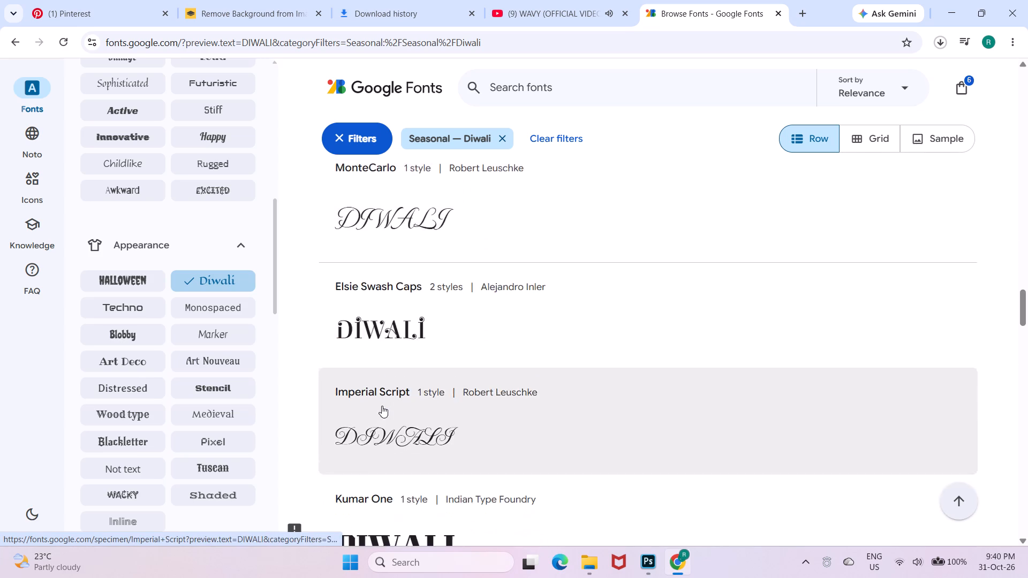
scroll(382, 406, down, 4)
scroll(382, 406, up, 1)
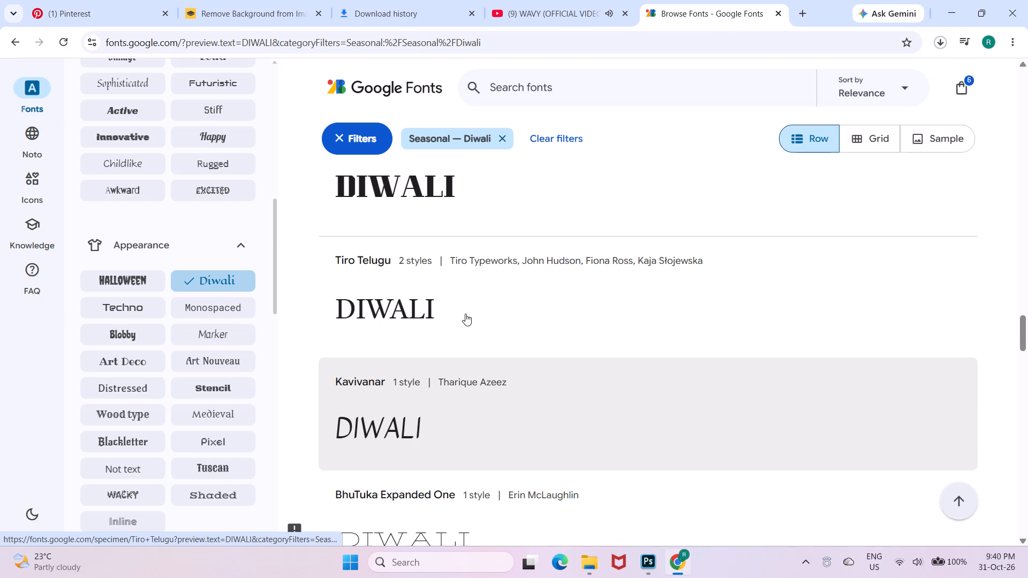
scroll(465, 314, down, 2)
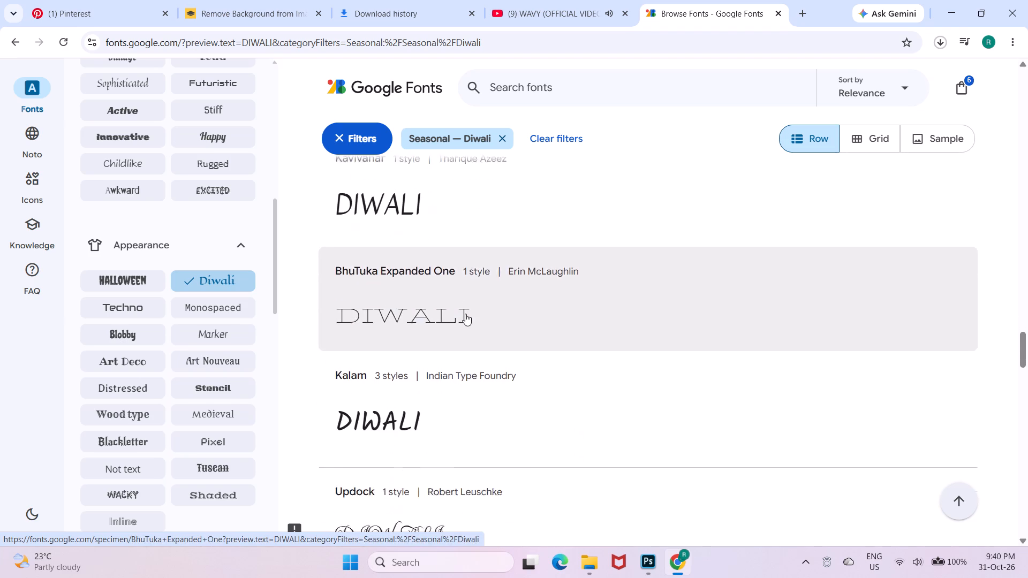
scroll(465, 314, down, 8)
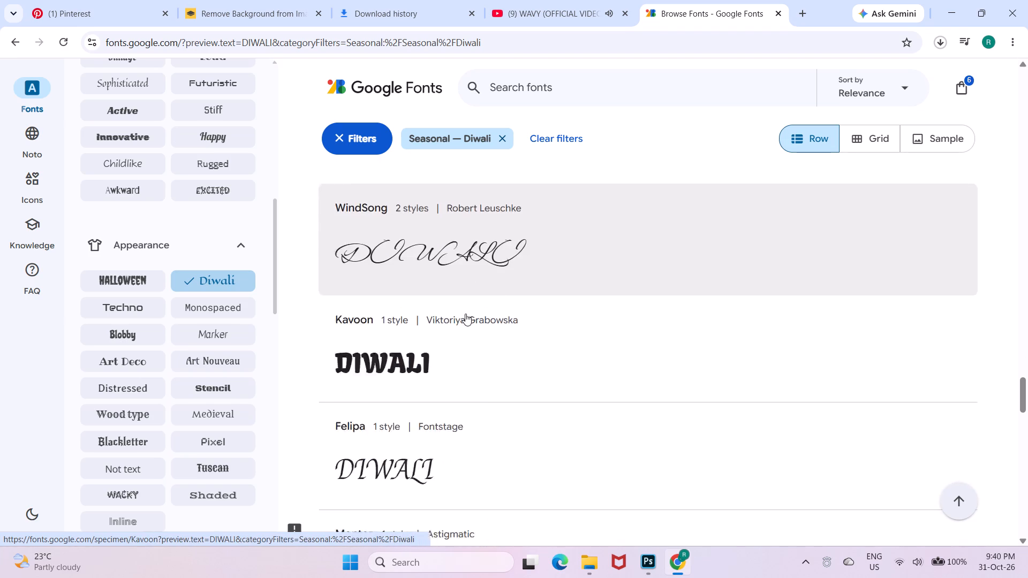
scroll(465, 314, down, 6)
scroll(465, 314, up, 1)
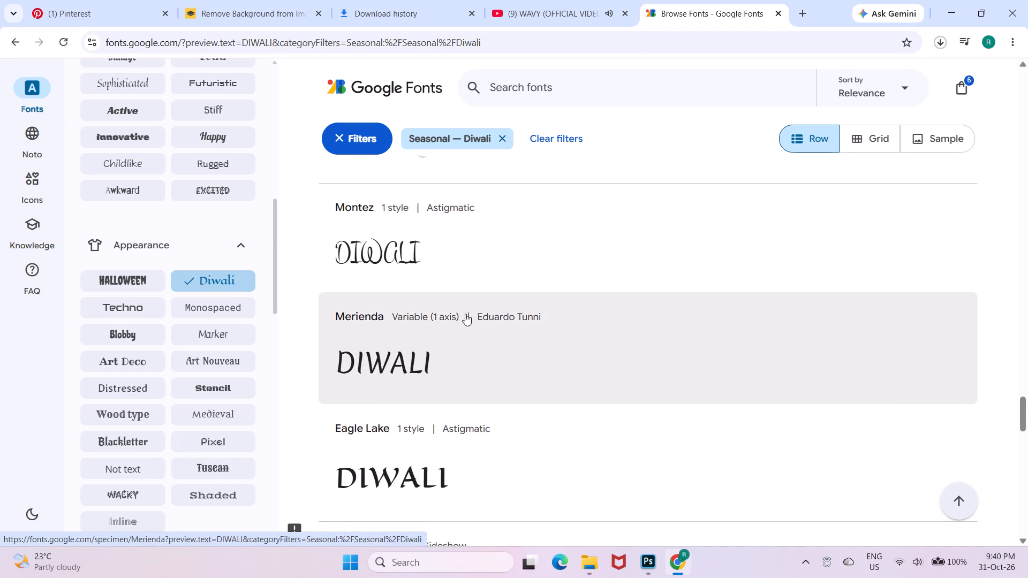
scroll(465, 314, up, 1)
scroll(465, 314, down, 8)
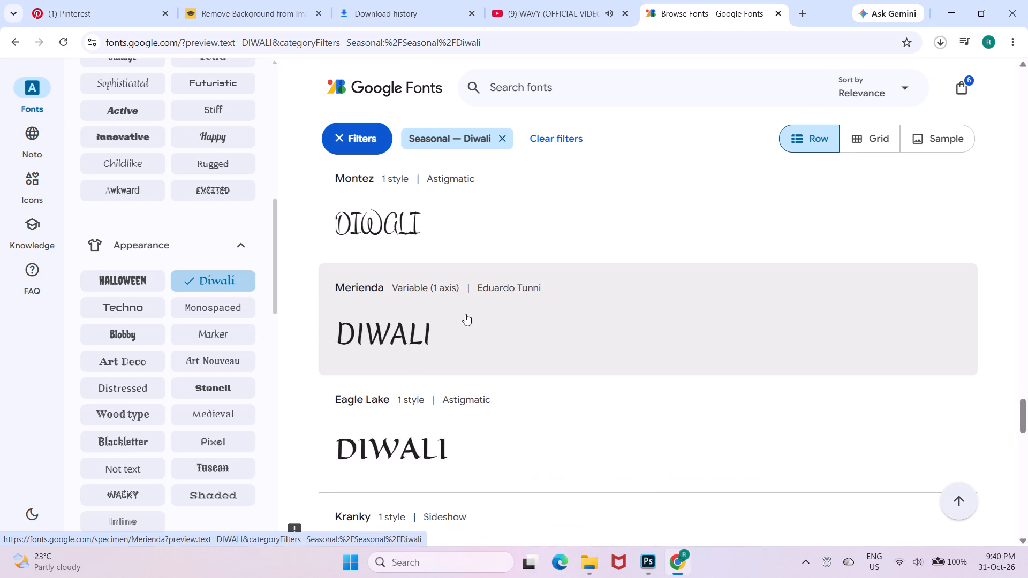
scroll(465, 314, down, 12)
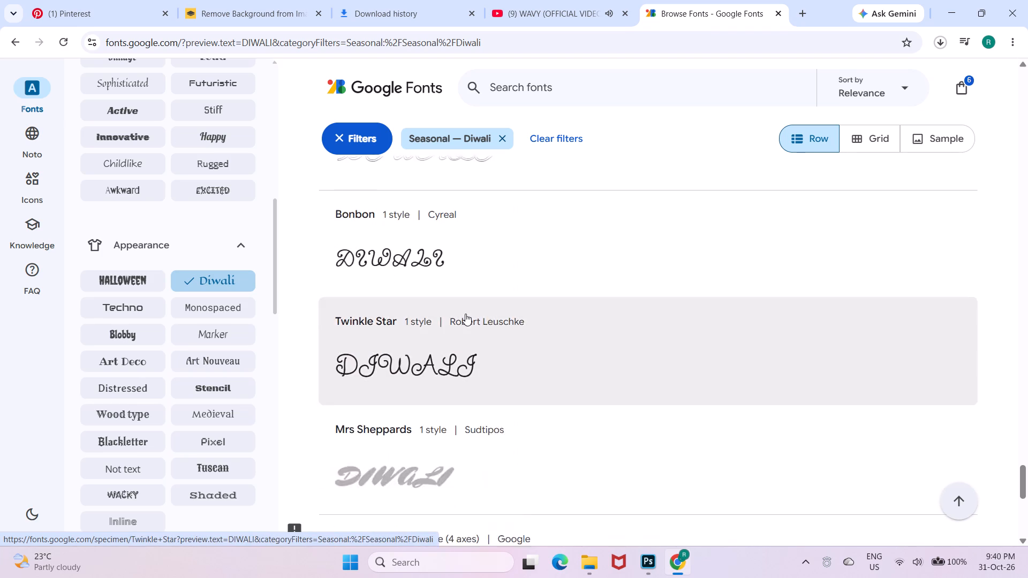
scroll(465, 314, down, 5)
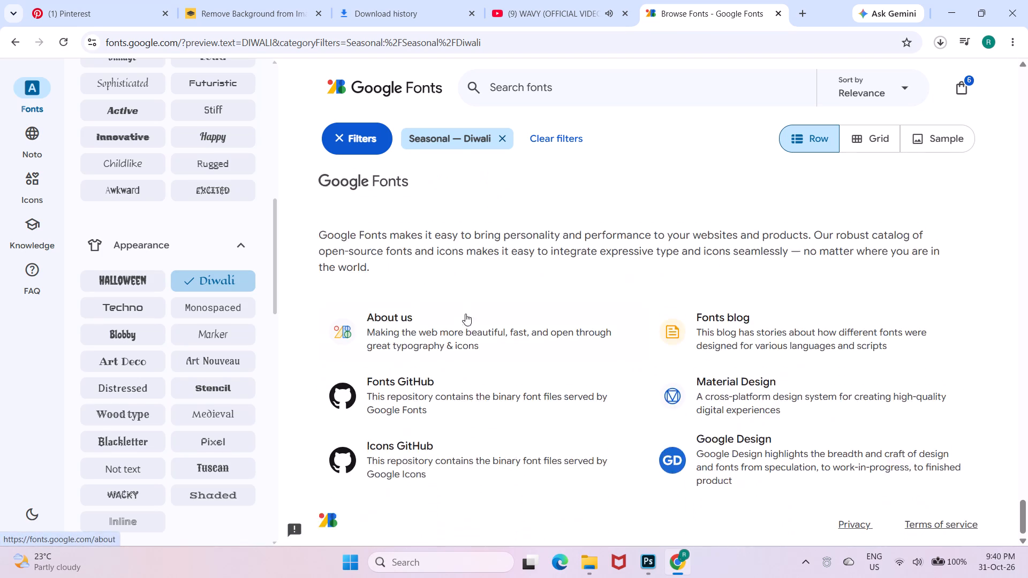
scroll(465, 314, down, 7)
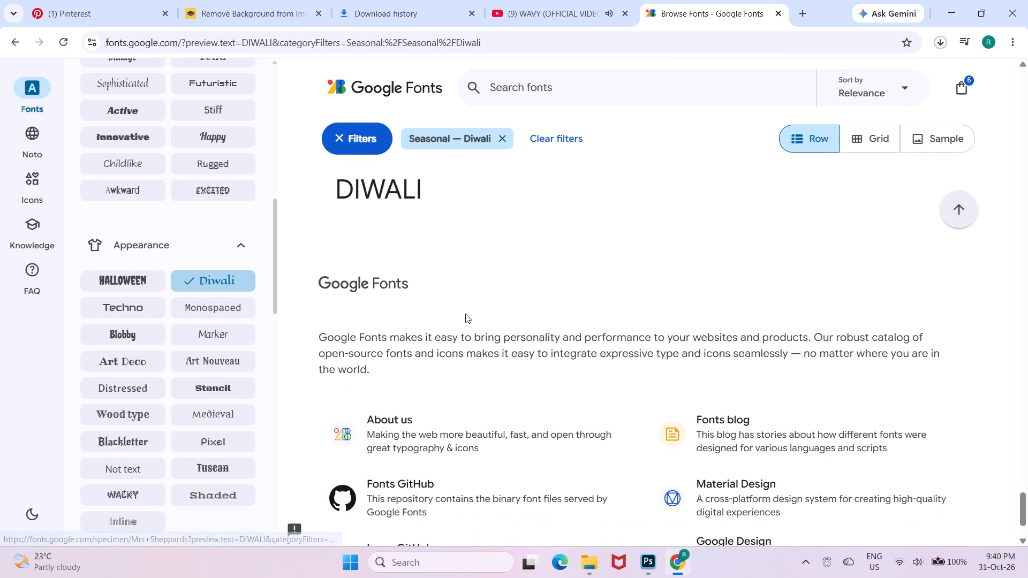
scroll(465, 314, down, 5)
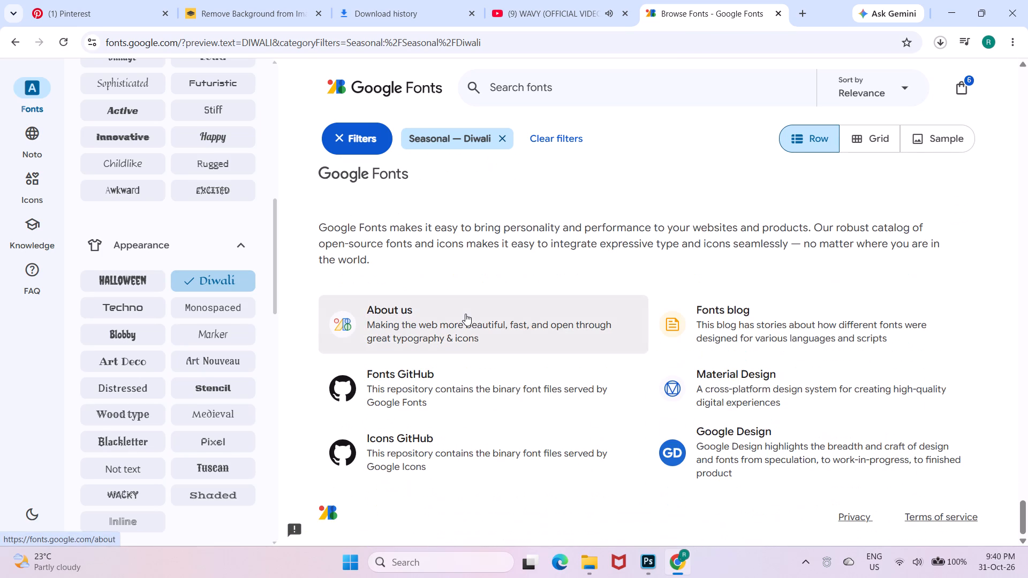
scroll(465, 314, down, 1)
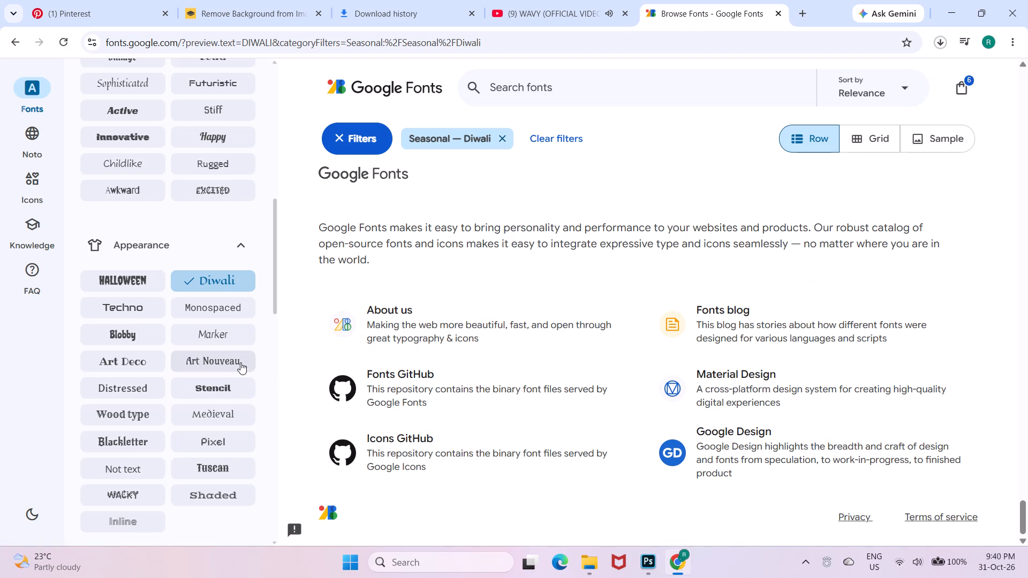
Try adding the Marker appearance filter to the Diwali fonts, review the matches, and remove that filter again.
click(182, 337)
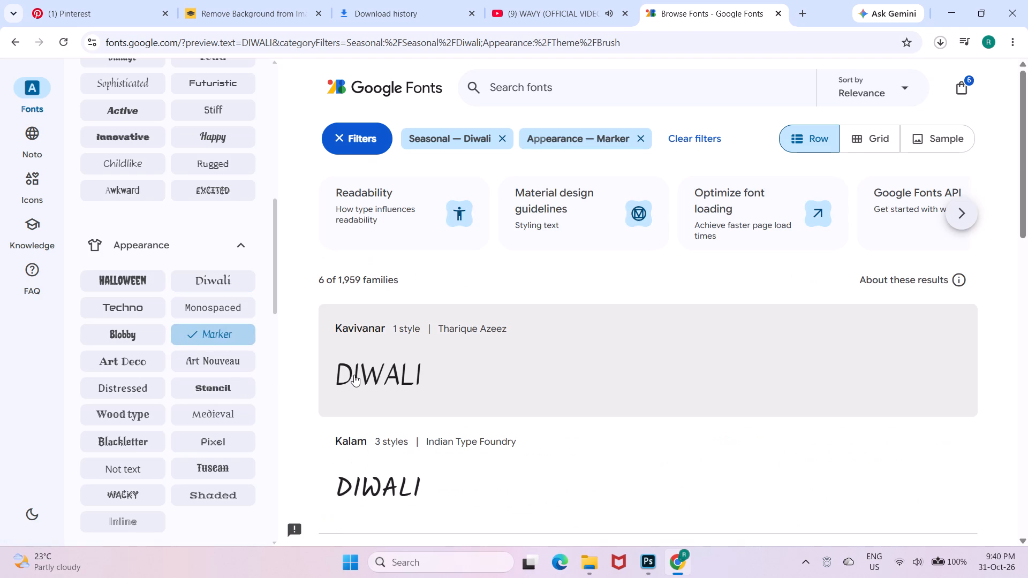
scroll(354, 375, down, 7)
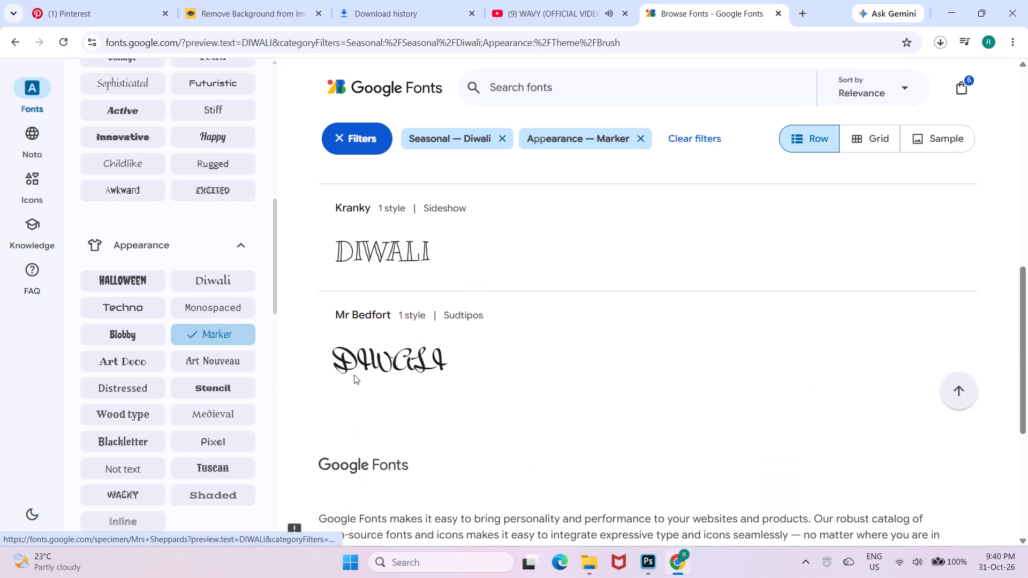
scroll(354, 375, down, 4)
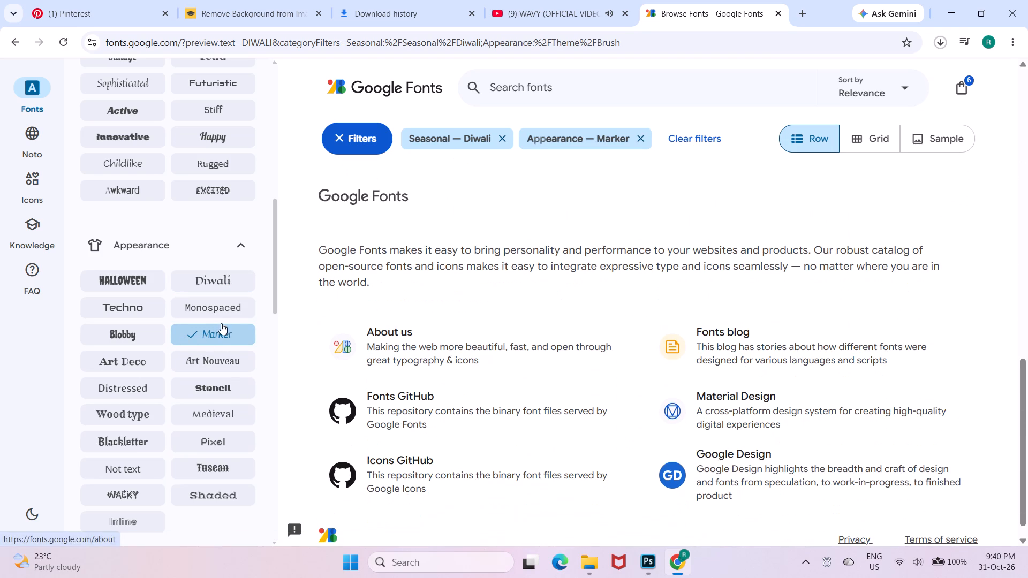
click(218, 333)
Look through the Diwali-filtered fonts again and open the Tiro Telugu font page.
scroll(218, 333, down, 1)
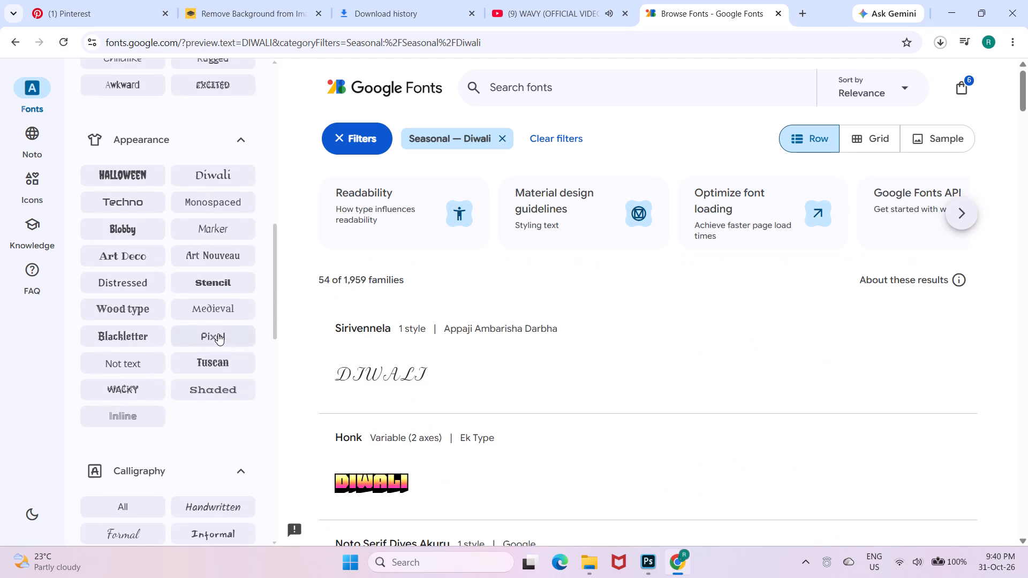
scroll(359, 360, down, 8)
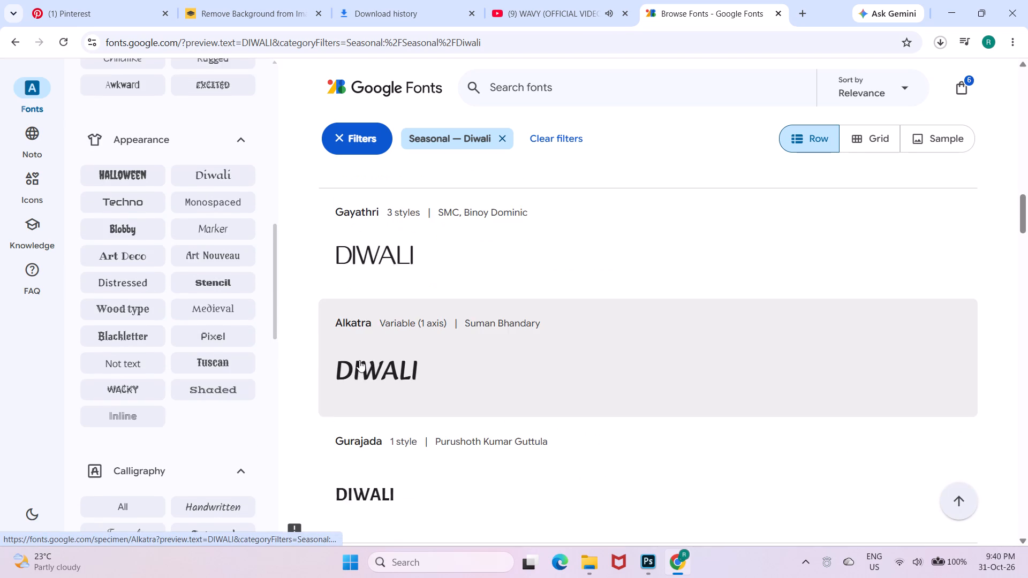
scroll(359, 360, down, 11)
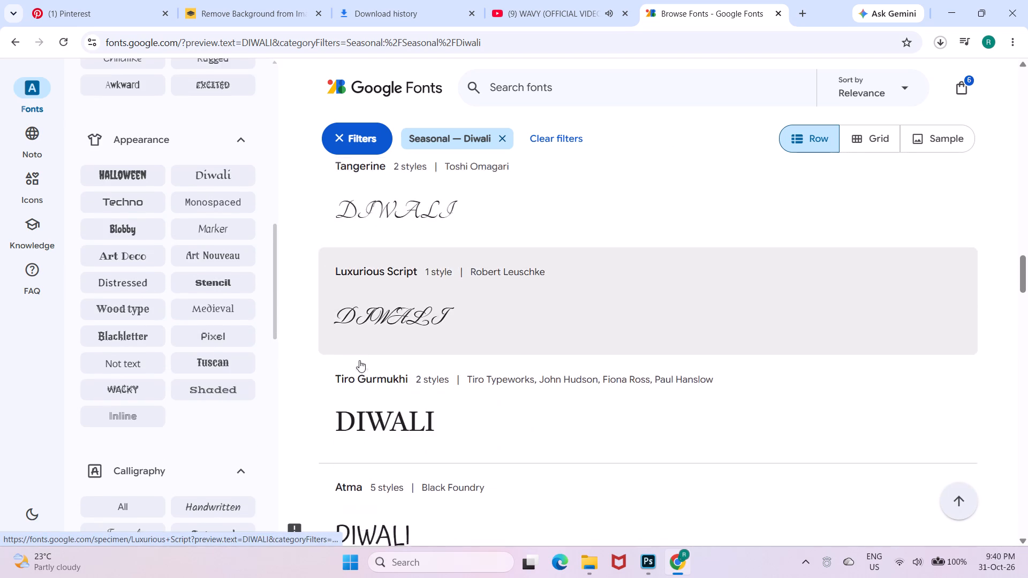
scroll(359, 360, down, 11)
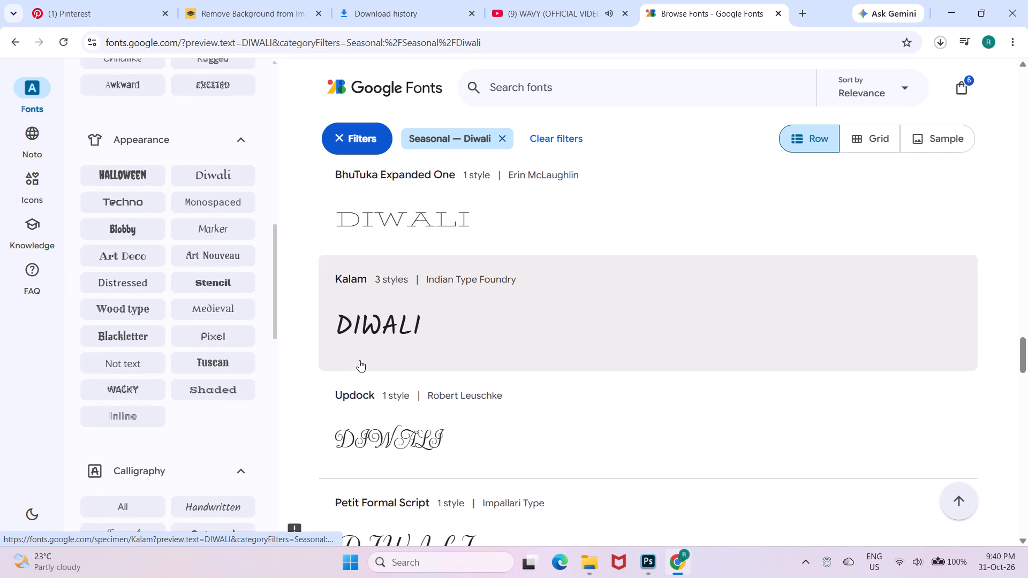
scroll(359, 360, up, 4)
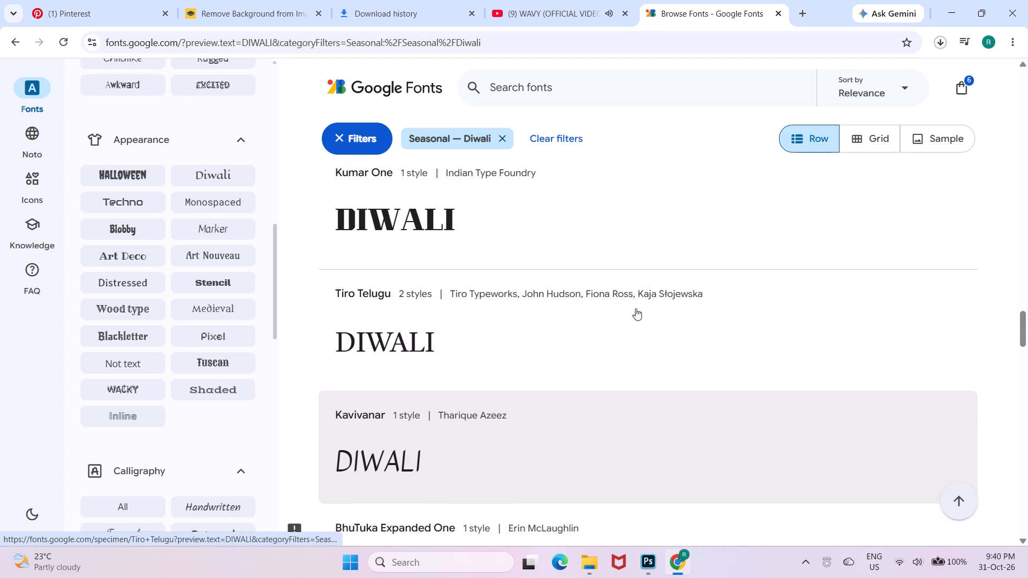
click(769, 324)
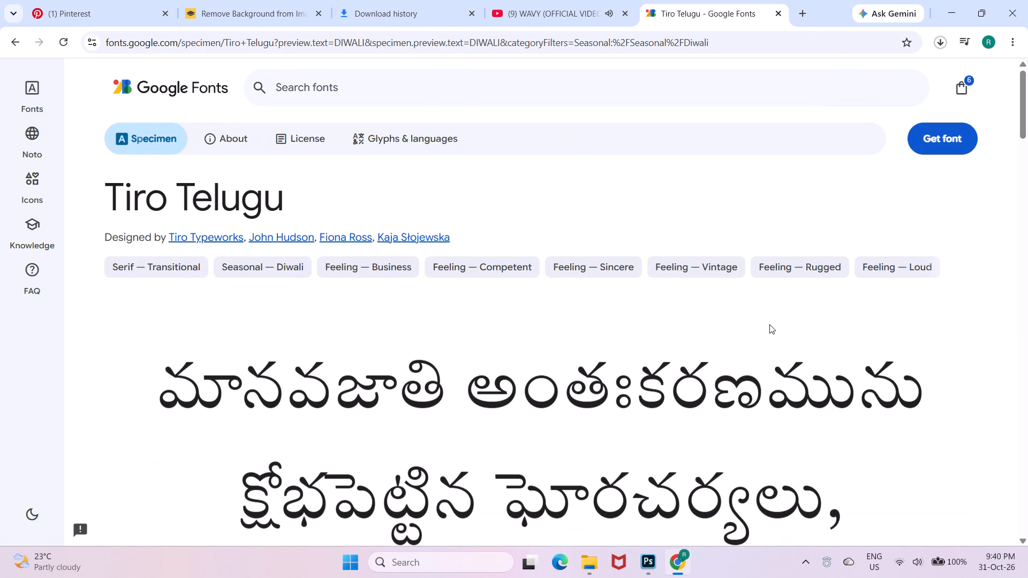
Examine the Tiro Telugu specimen page, comparing how its preview rows and its regular and italic styles render "DIWALI".
scroll(575, 371, down, 3)
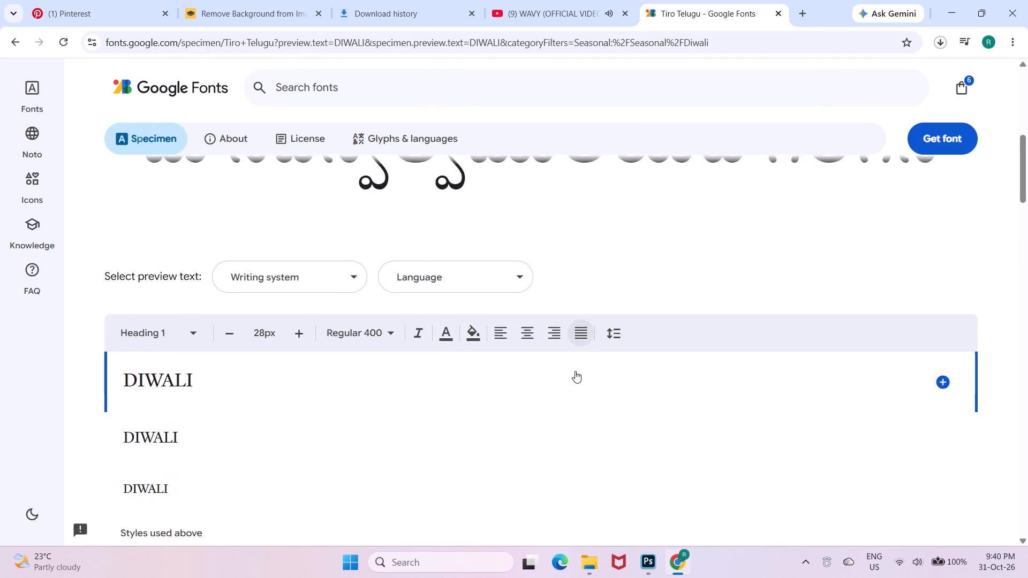
scroll(575, 371, down, 4)
click(479, 334)
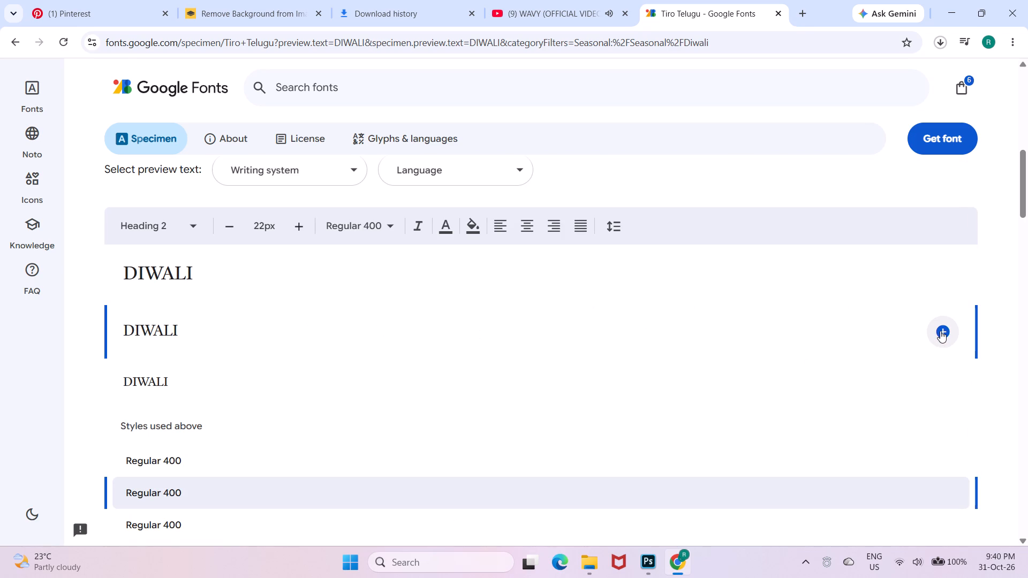
click(935, 280)
click(160, 274)
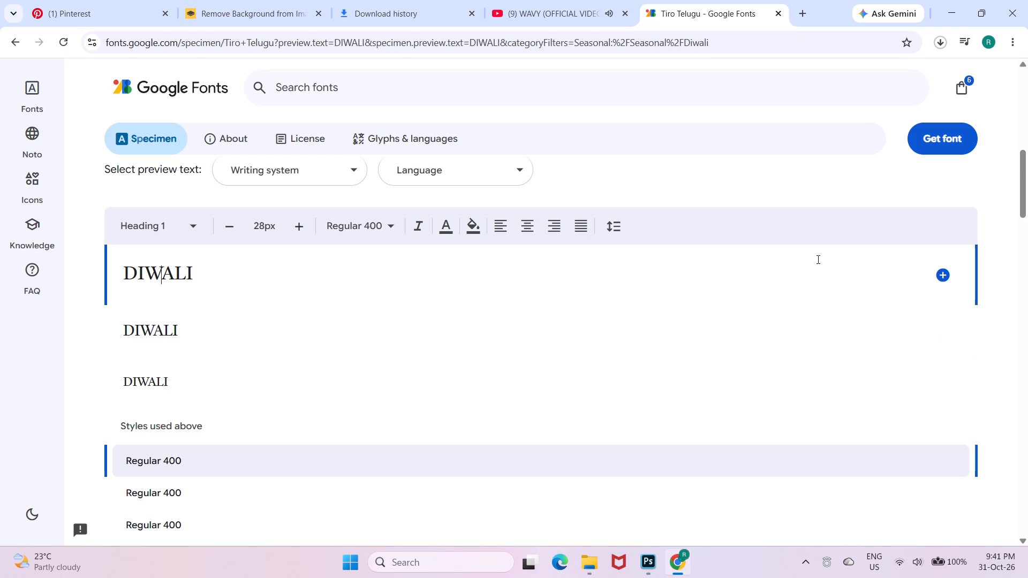
click(939, 274)
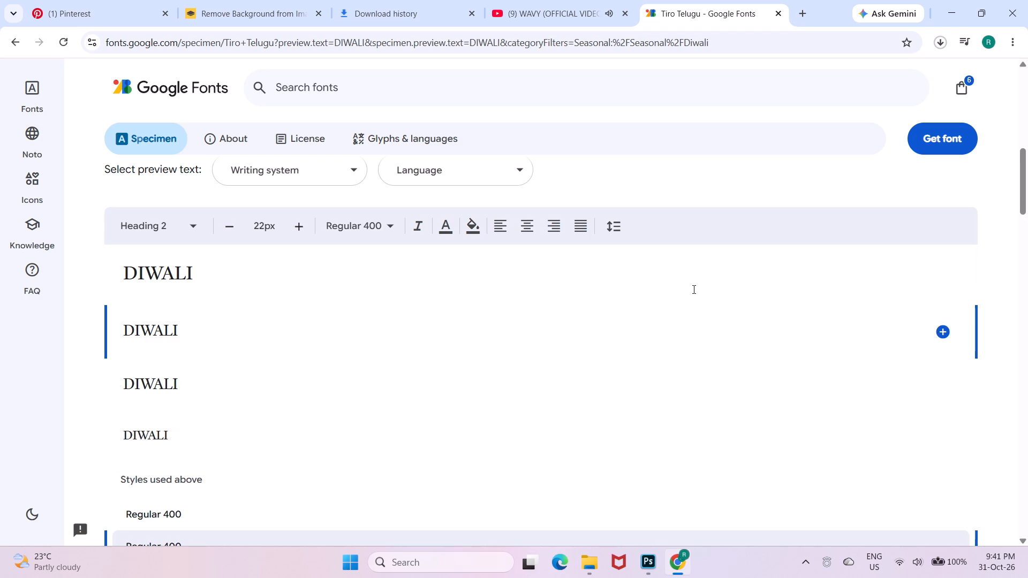
scroll(314, 338, down, 4)
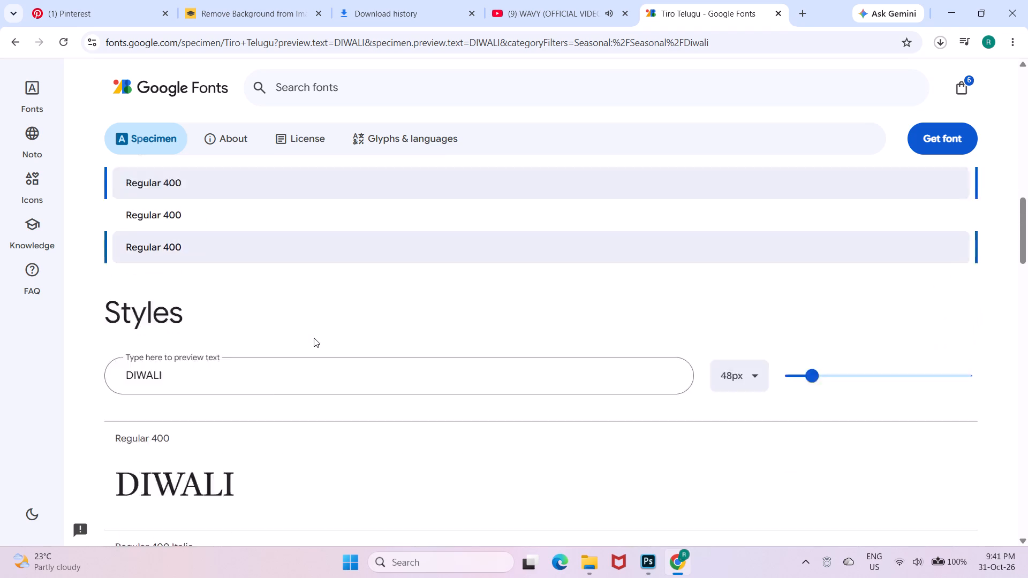
scroll(314, 338, down, 4)
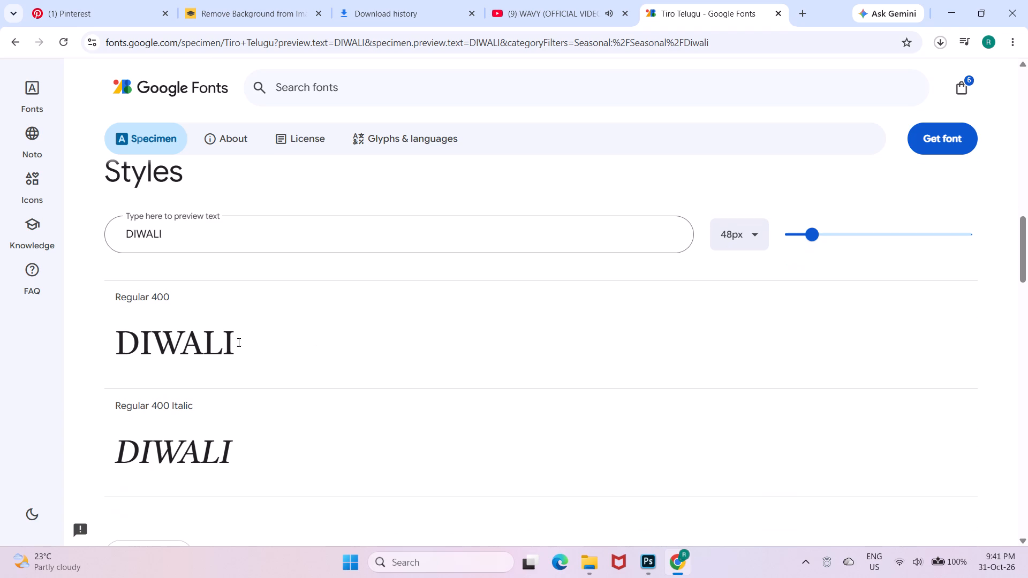
click(184, 340)
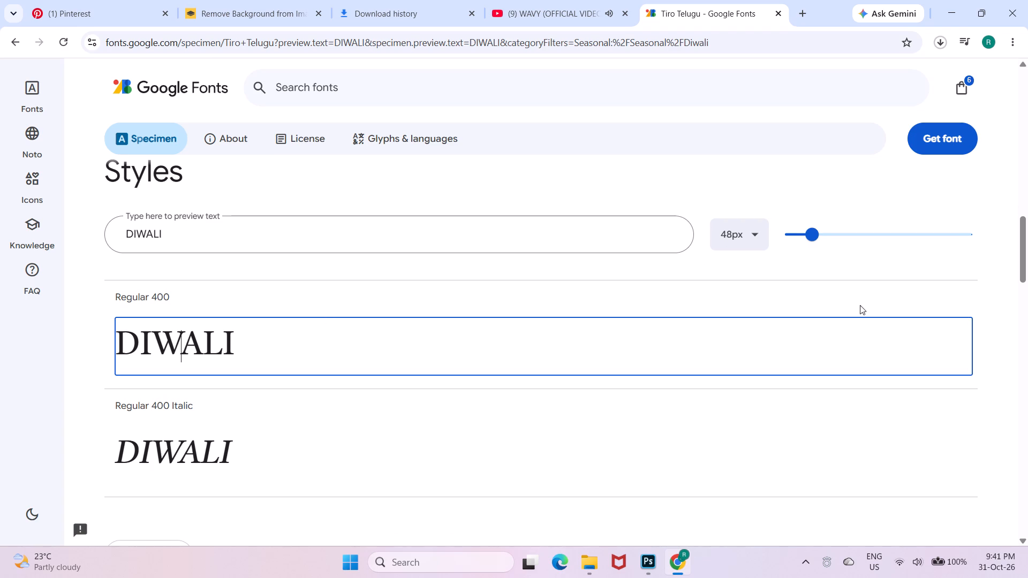
scroll(851, 297, up, 9)
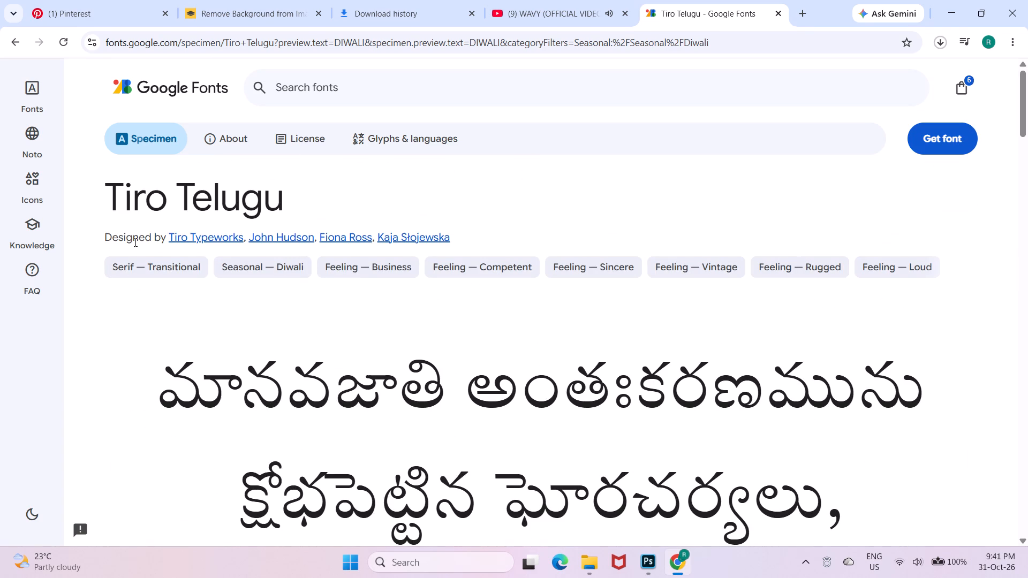
Leave Google Fonts, search Google for "dafont" and open the DaFont website.
click(15, 47)
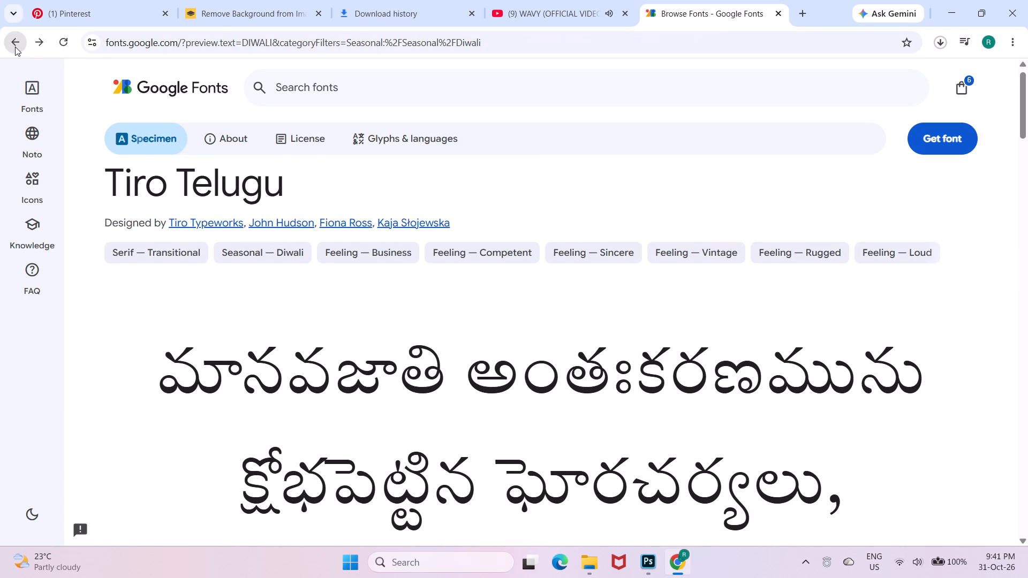
click(15, 47)
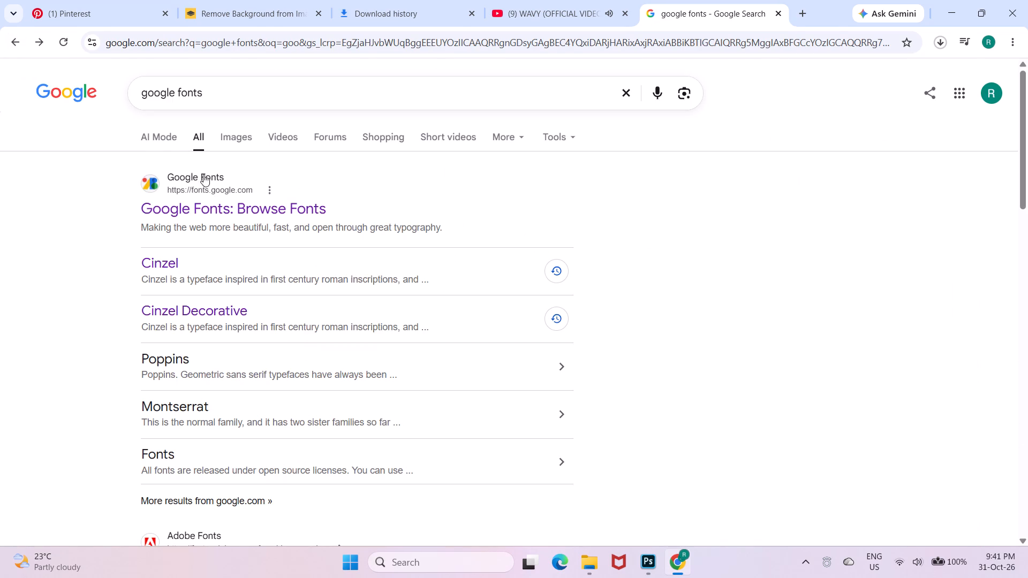
click(205, 98)
key(ctrl+BackSpace)
key(ctrl+BackSpace)
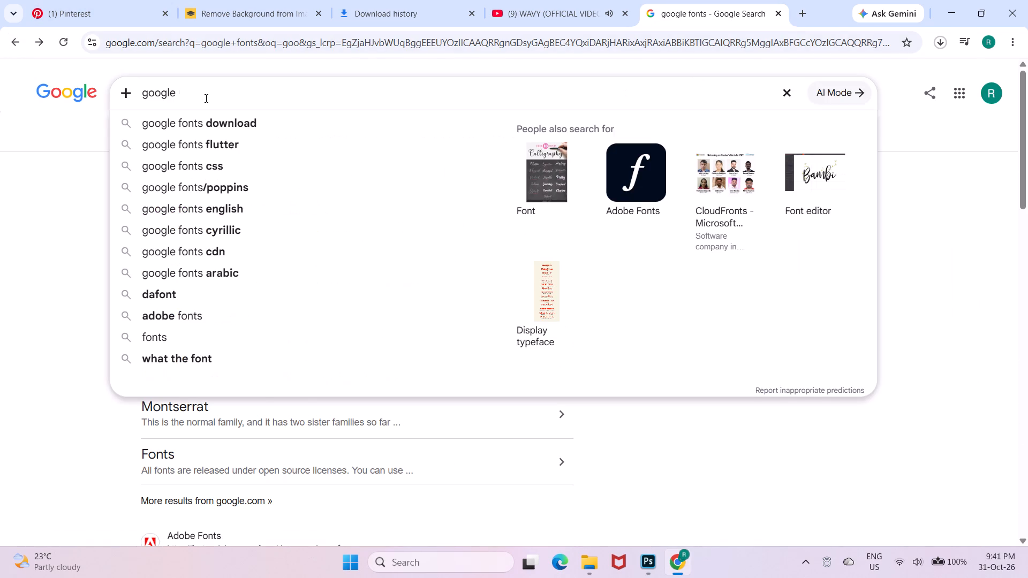
text(DAF)
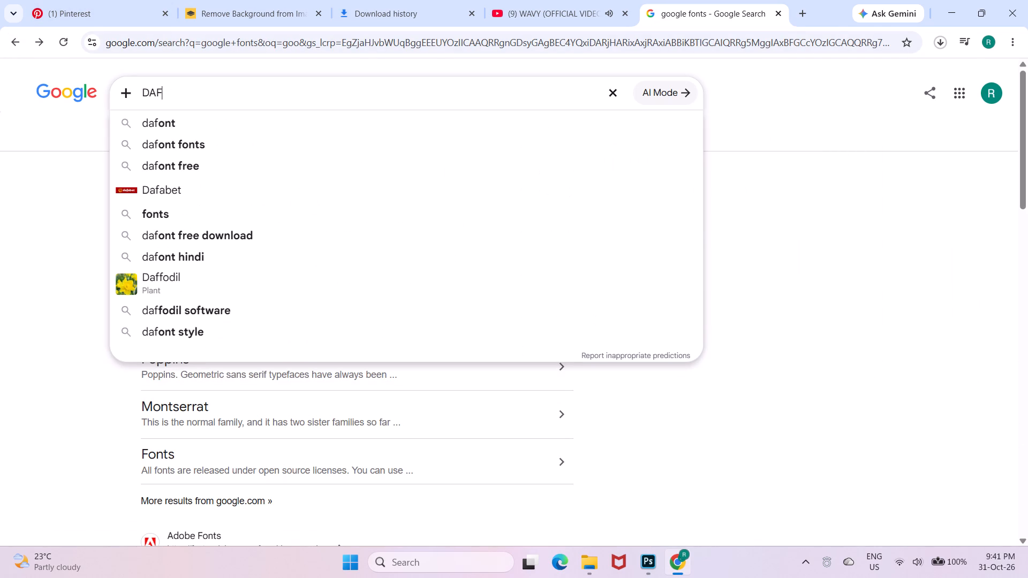
key(Down)
key(Return)
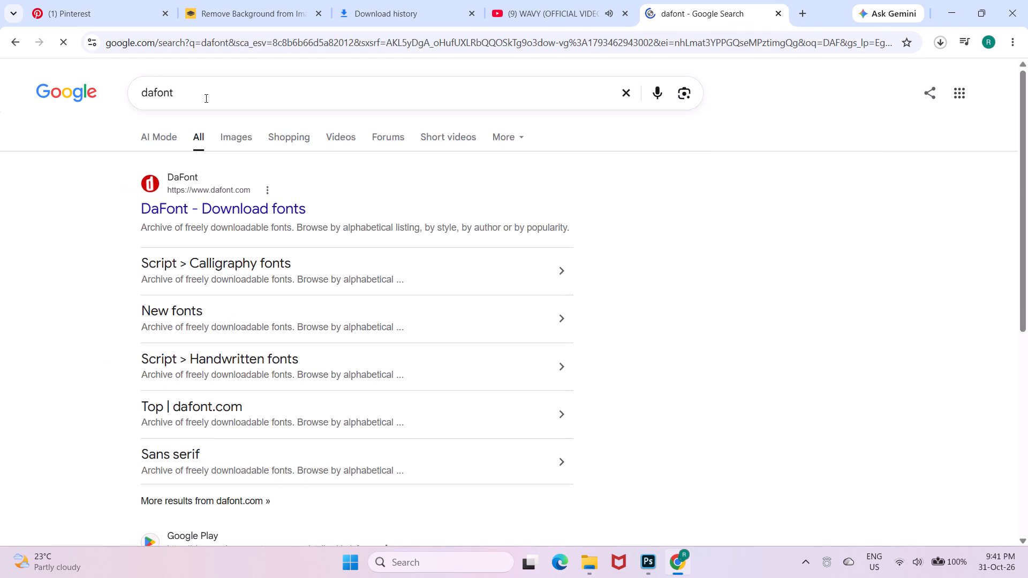
click(205, 189)
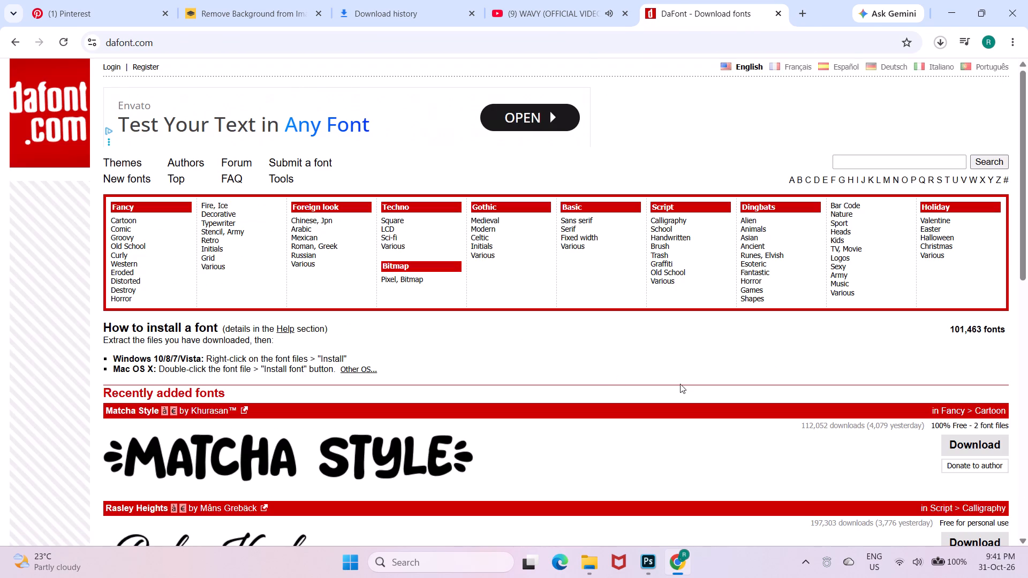
Look over DaFont's recently added fonts and the Cartoon, Comic and Groovy categories of the Fancy theme.
scroll(854, 164, down, 3)
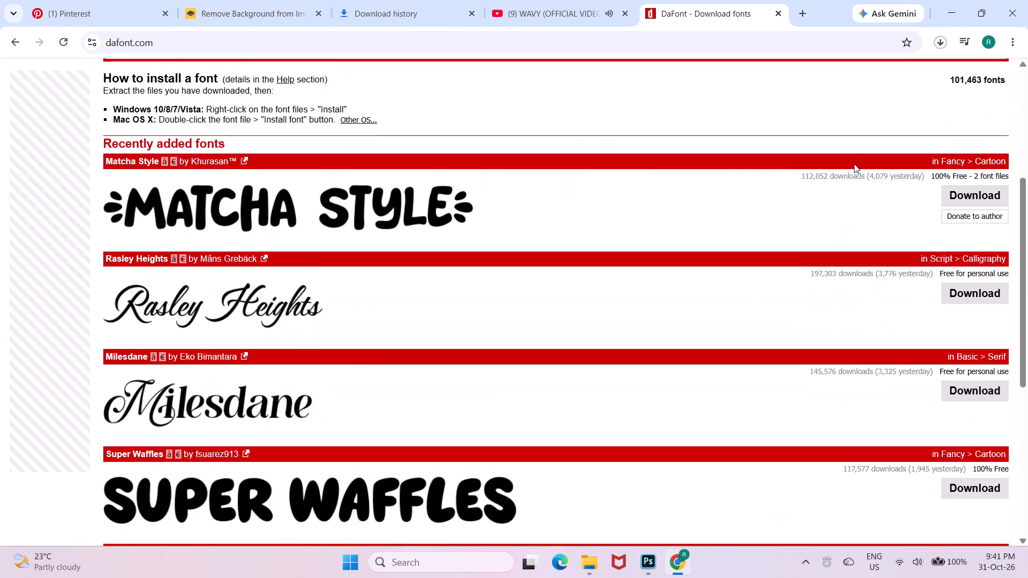
scroll(854, 164, down, 7)
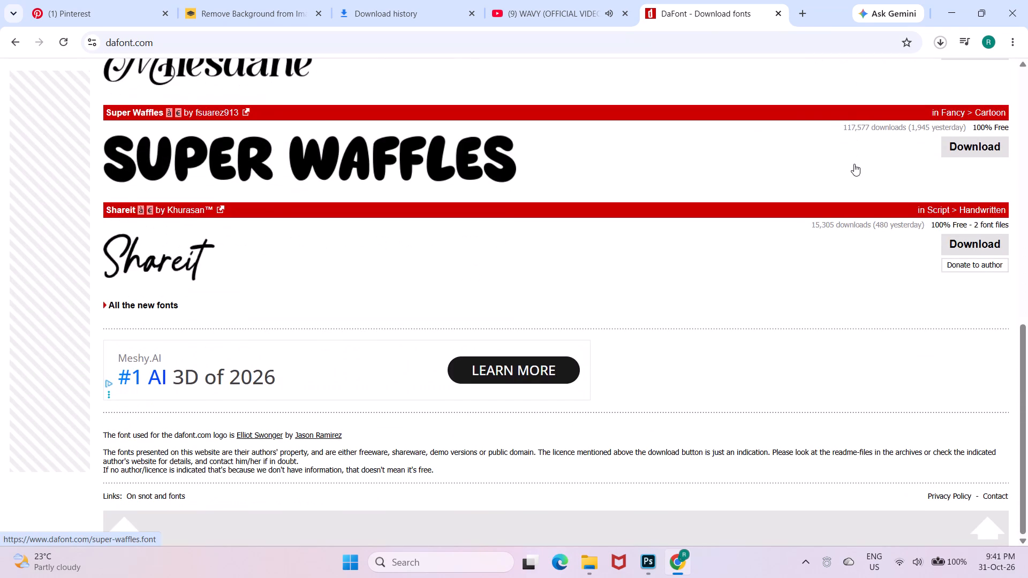
scroll(854, 164, down, 1)
scroll(854, 164, up, 6)
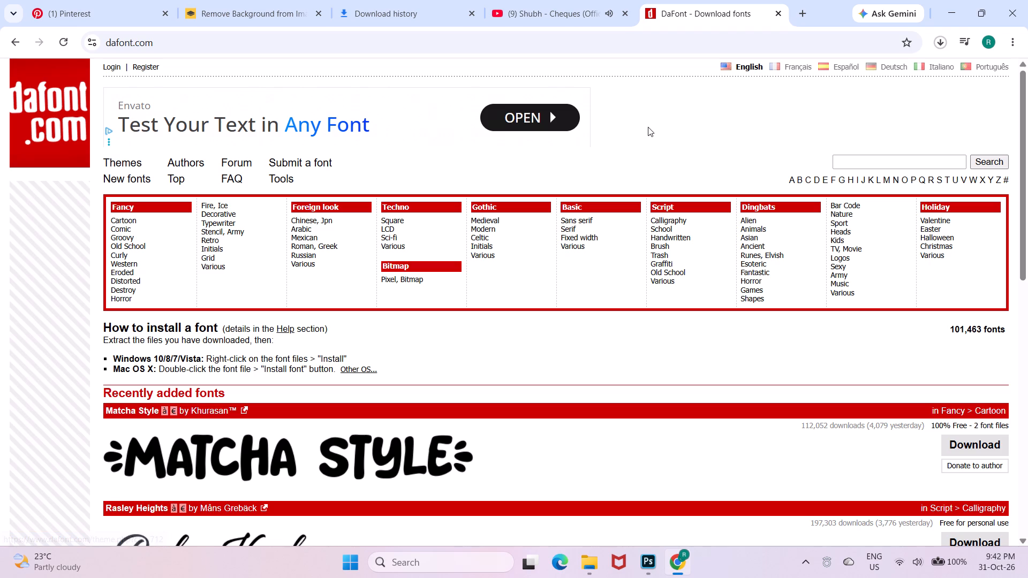
scroll(648, 127, up, 2)
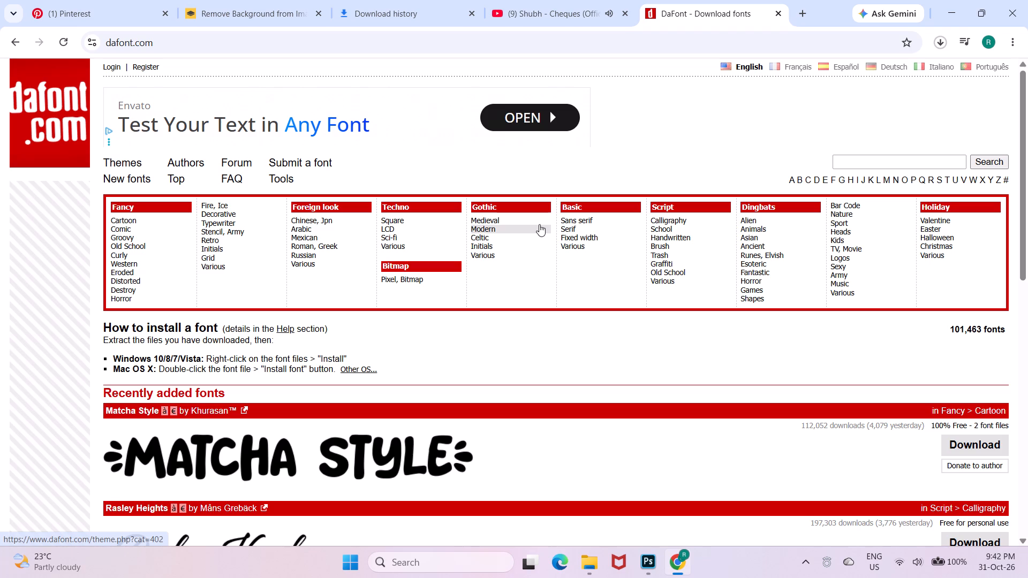
click(127, 220)
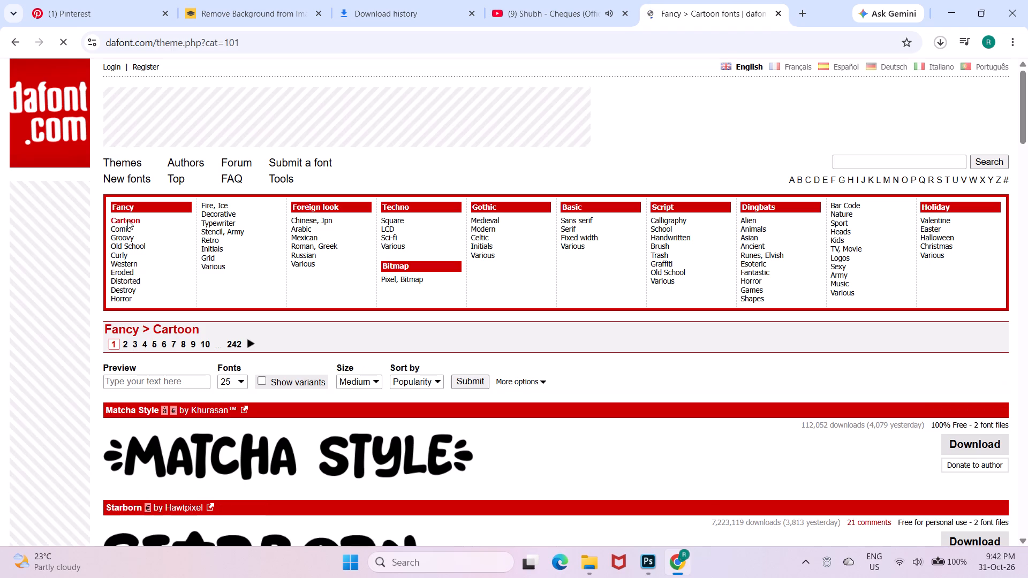
click(132, 228)
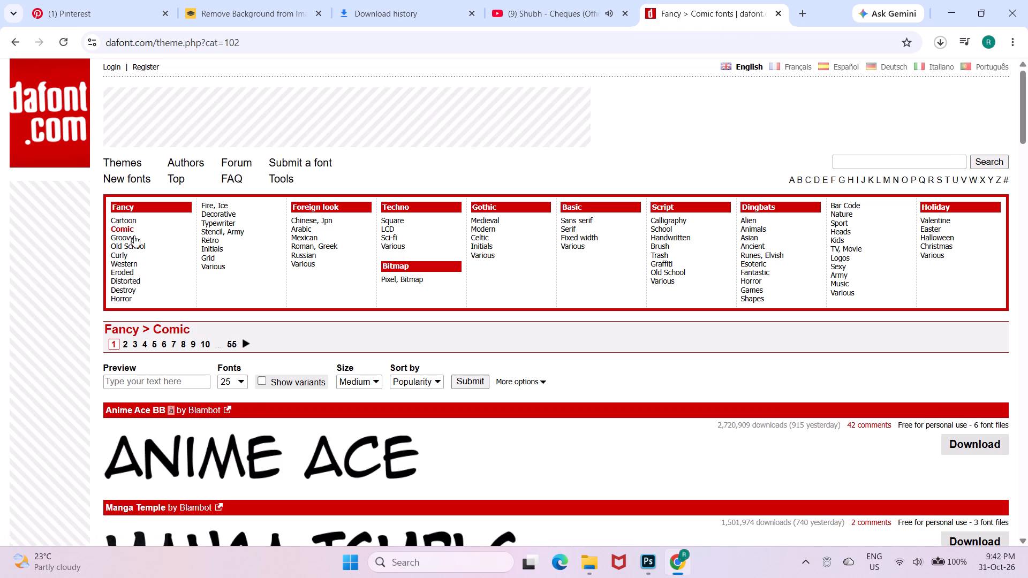
click(134, 235)
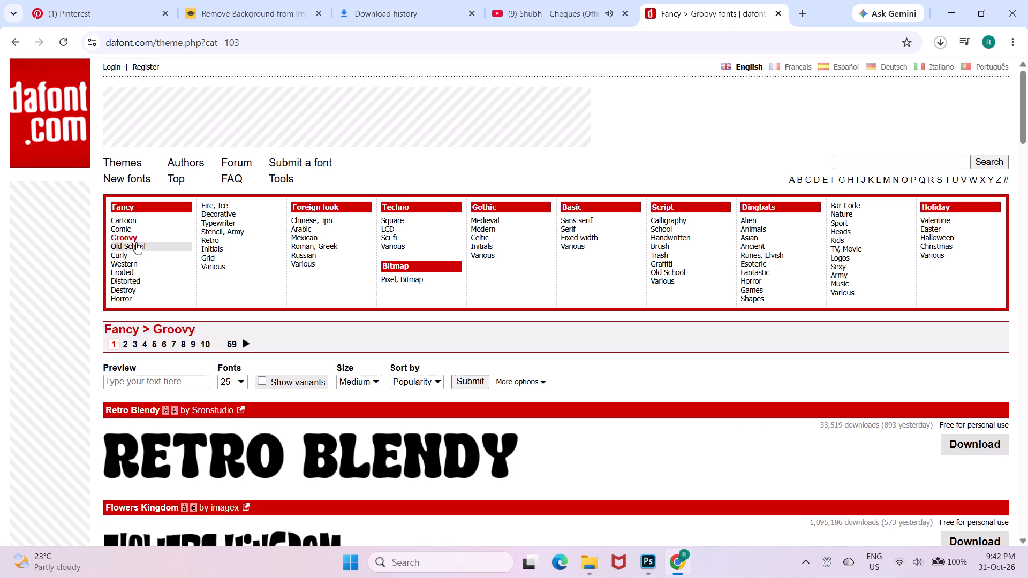
Open the Old School category of the Fancy theme and browse its fonts for a suitable Diwali style.
click(137, 245)
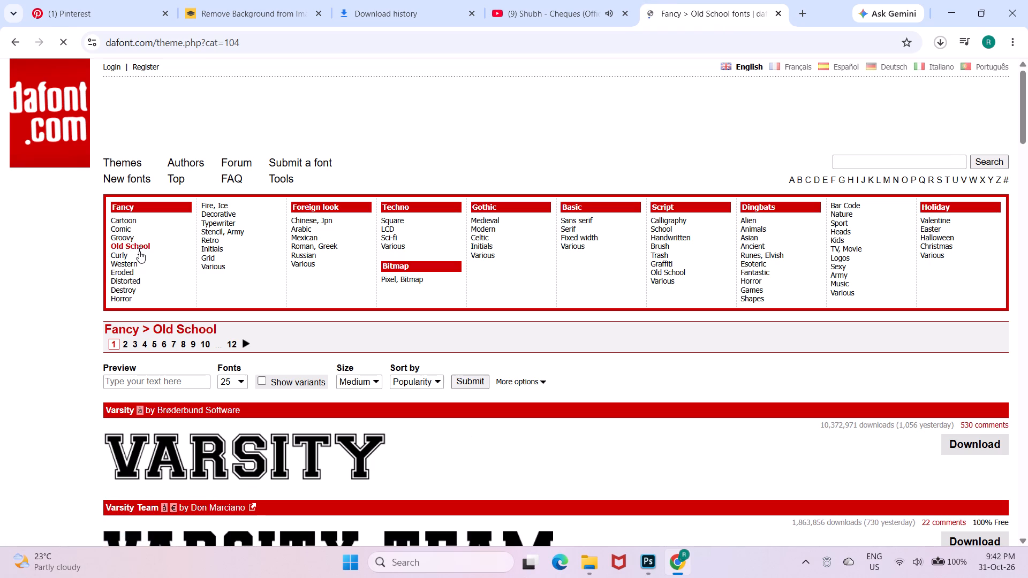
scroll(139, 251, down, 6)
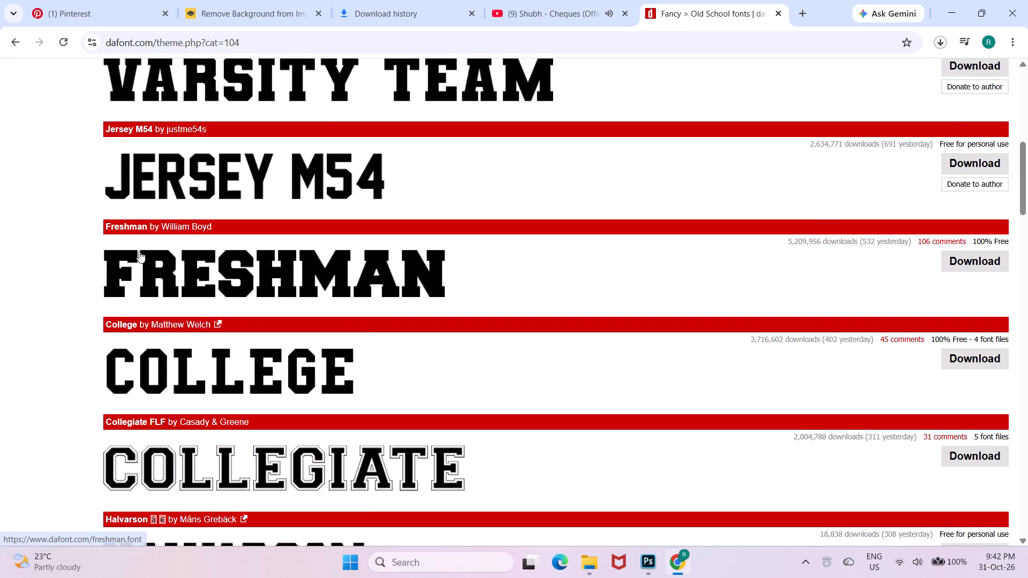
scroll(139, 251, up, 2)
scroll(139, 251, down, 10)
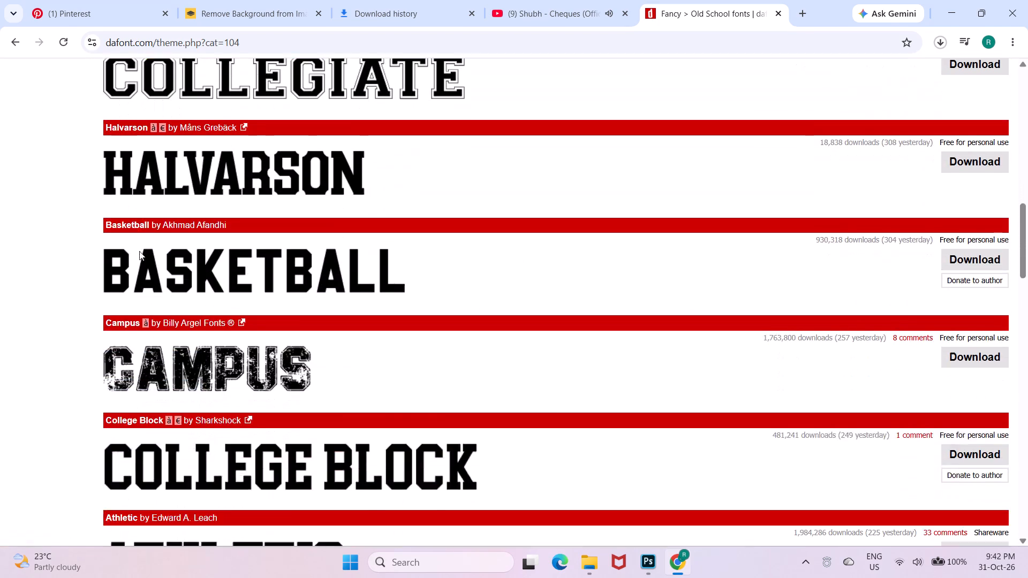
scroll(139, 251, down, 3)
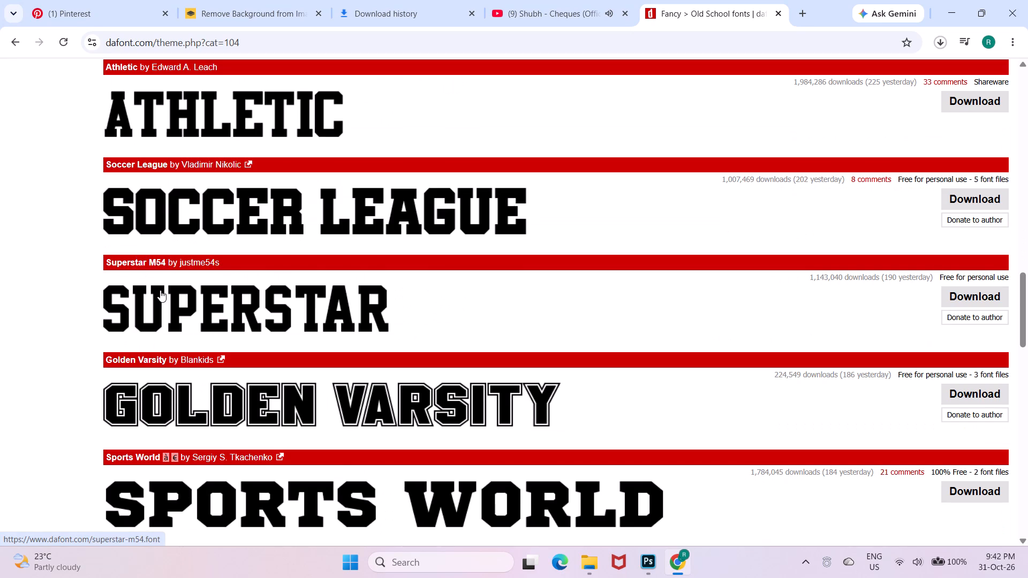
scroll(160, 290, up, 1)
scroll(160, 290, down, 4)
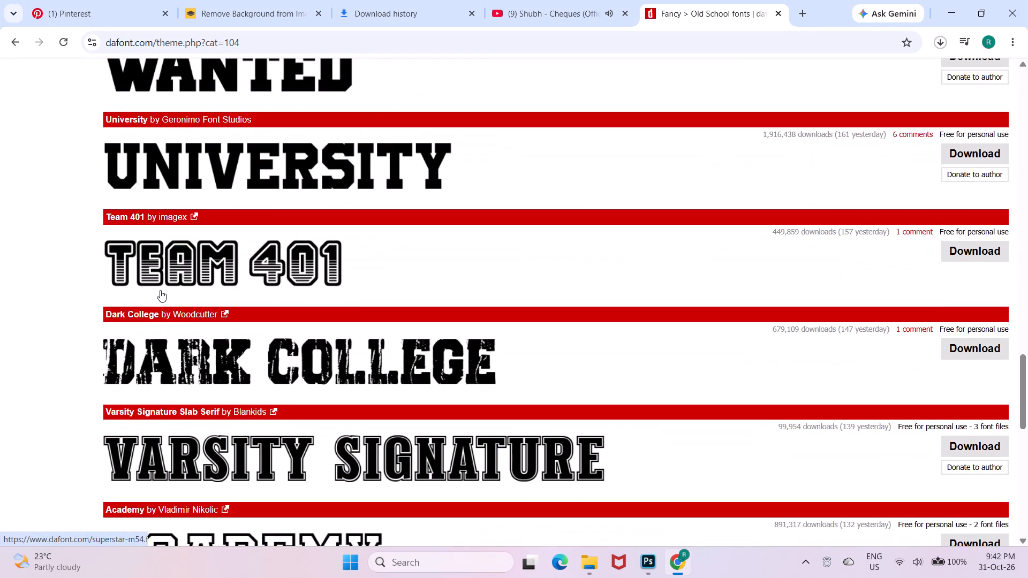
scroll(160, 290, left, 1)
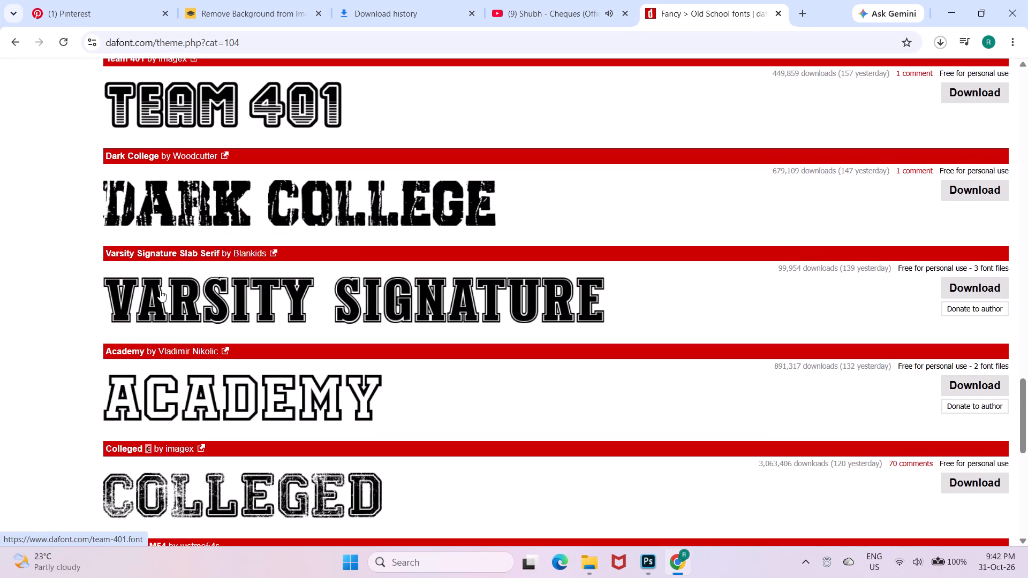
scroll(161, 303, up, 9)
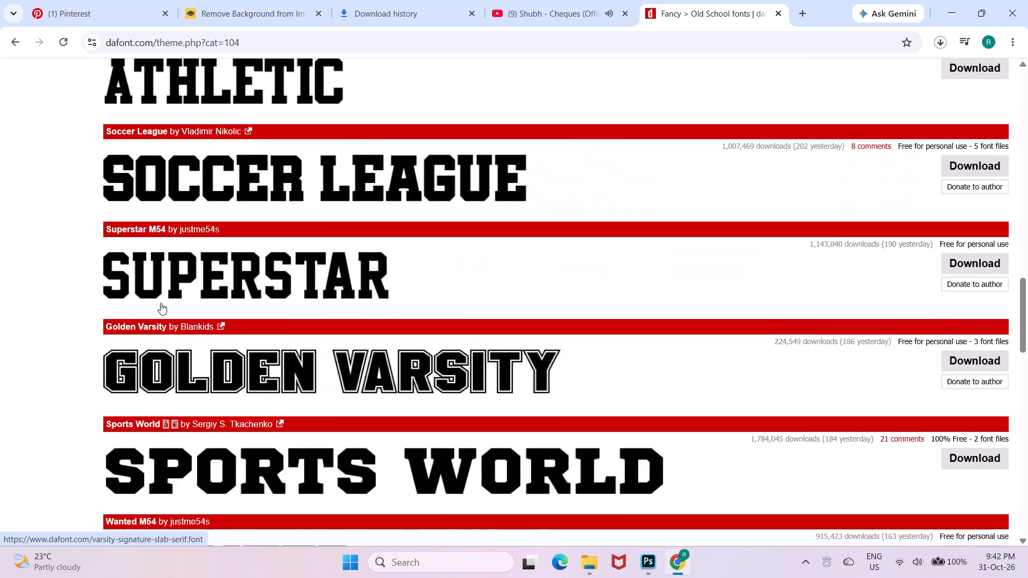
scroll(161, 303, up, 12)
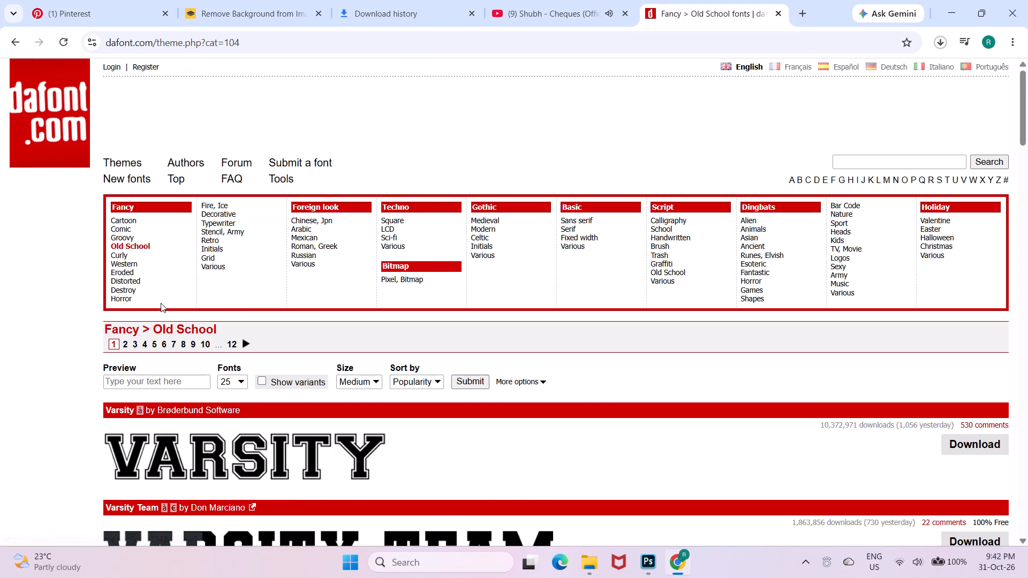
Download the Bleeding Cowboys font from the Western category of the Fancy theme and check it in the download history.
click(108, 258)
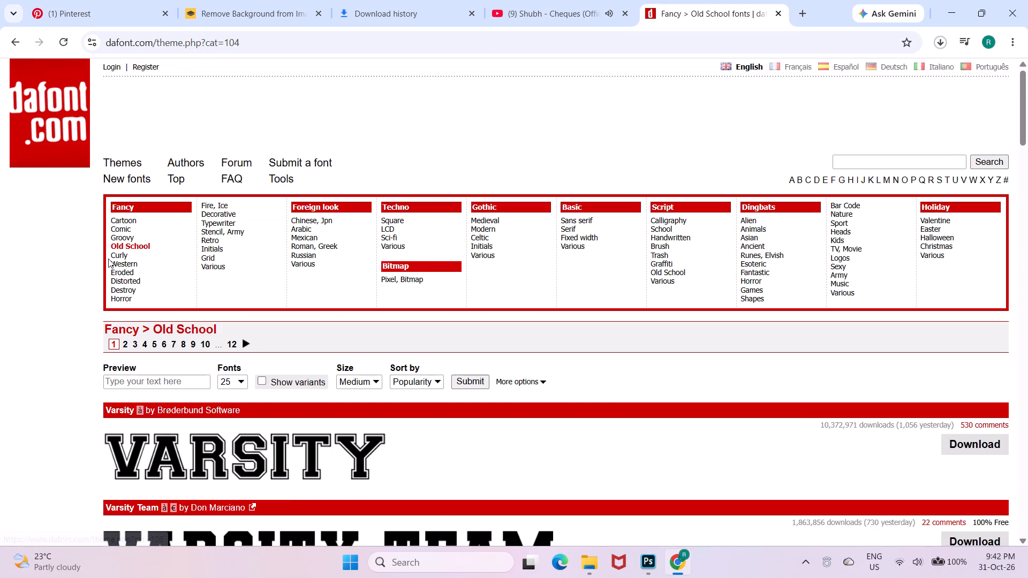
click(111, 252)
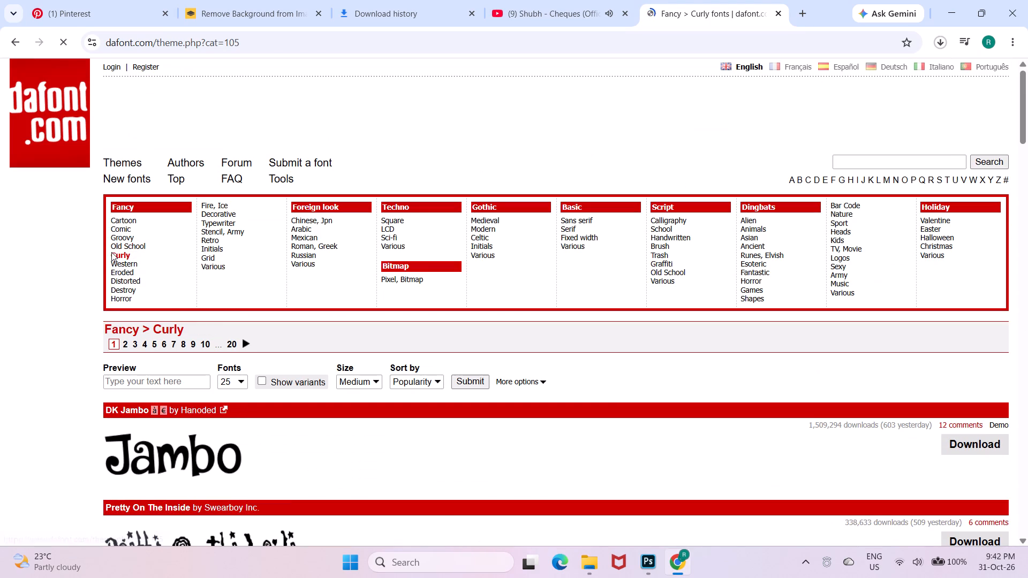
click(117, 261)
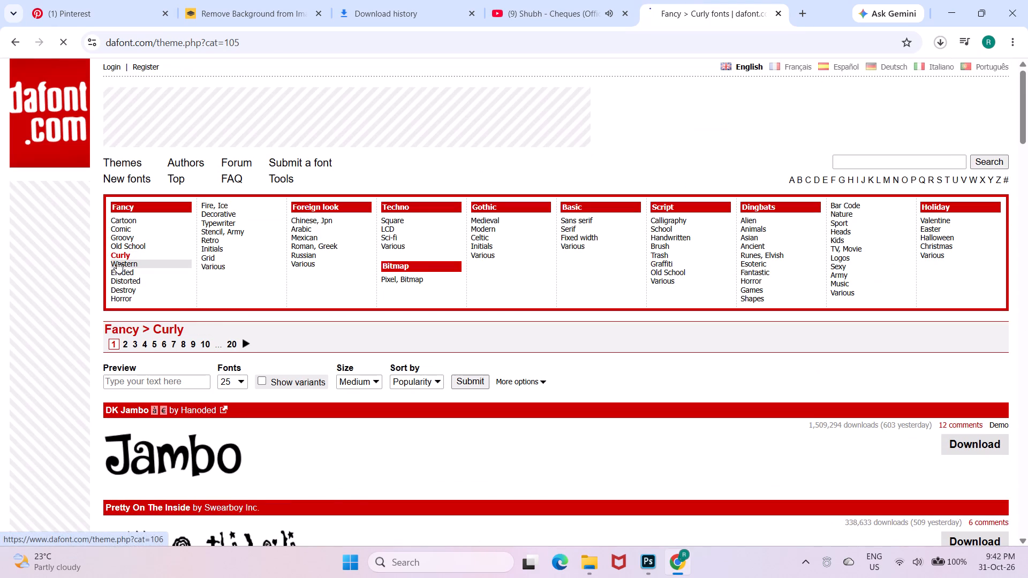
scroll(117, 261, down, 2)
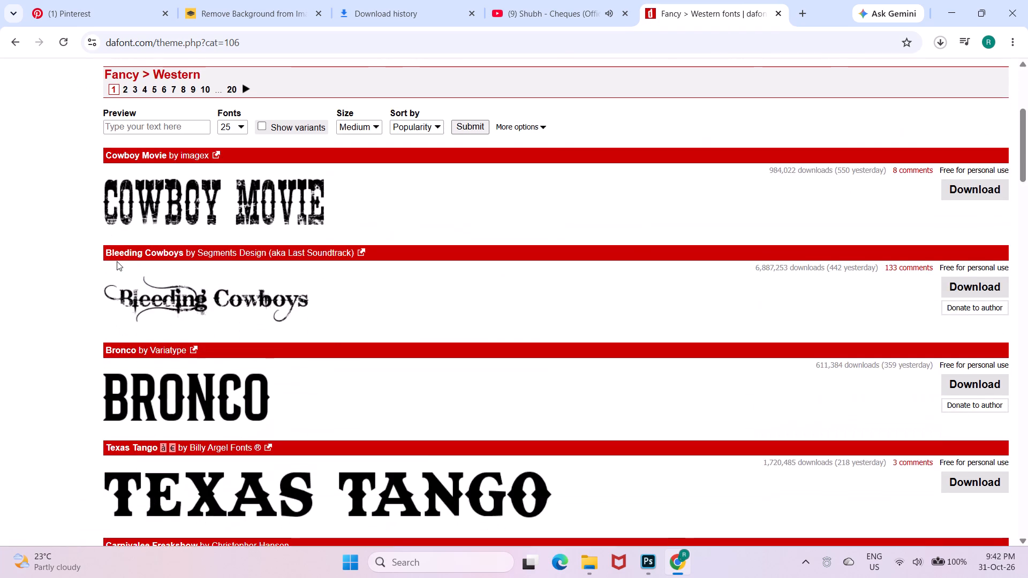
scroll(117, 261, down, 2)
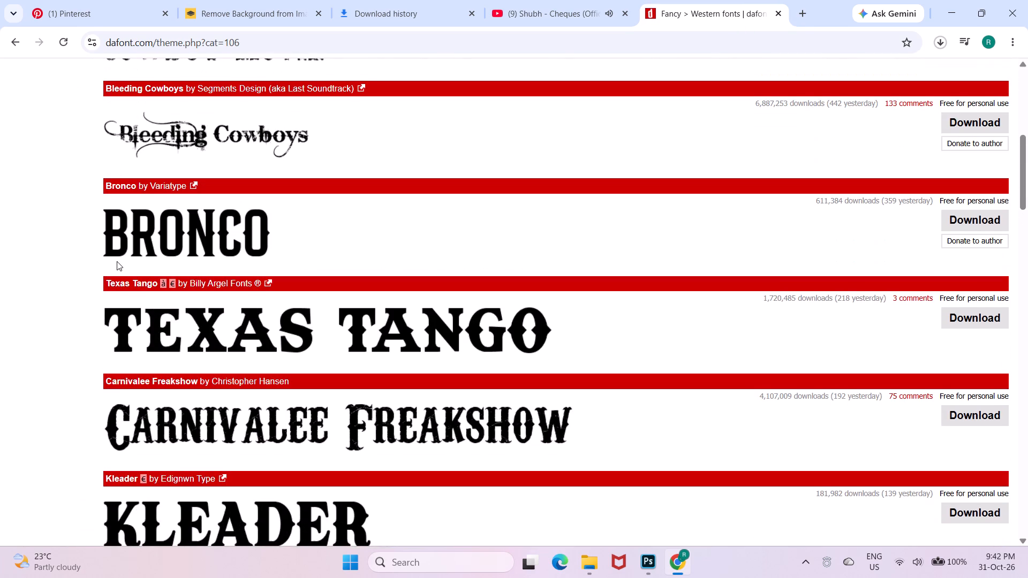
scroll(117, 261, down, 2)
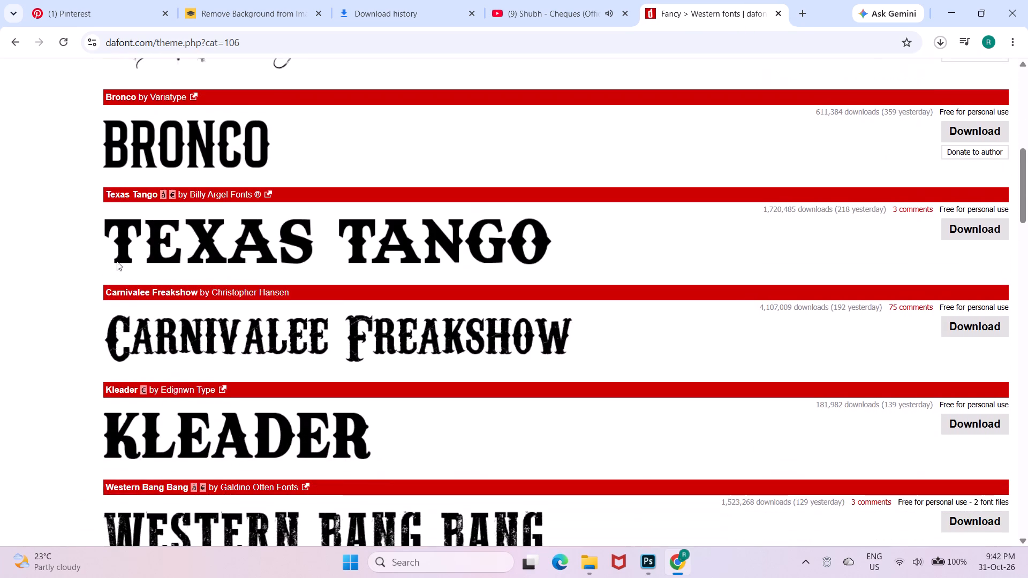
scroll(117, 261, down, 1)
scroll(117, 261, up, 1)
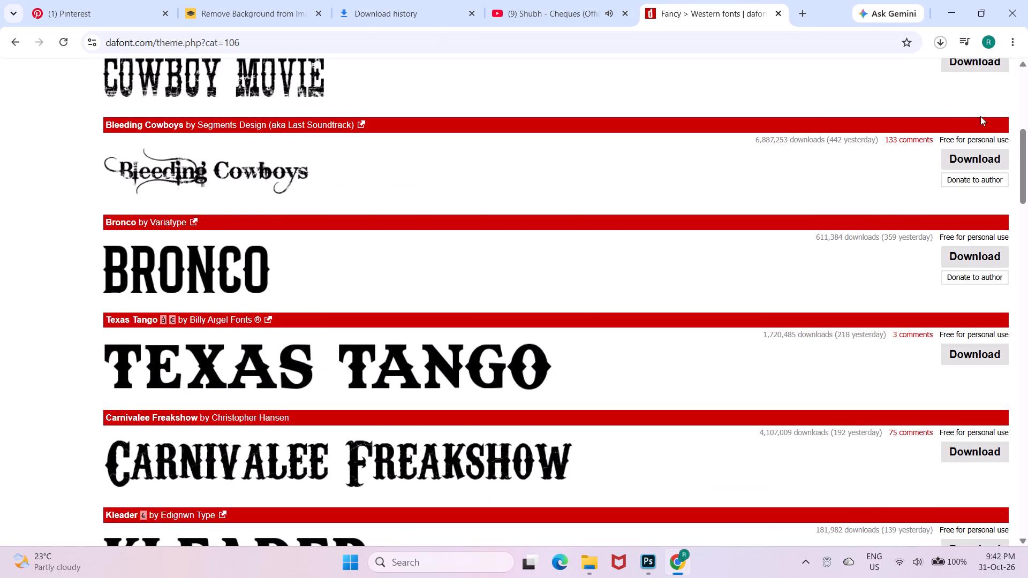
click(981, 165)
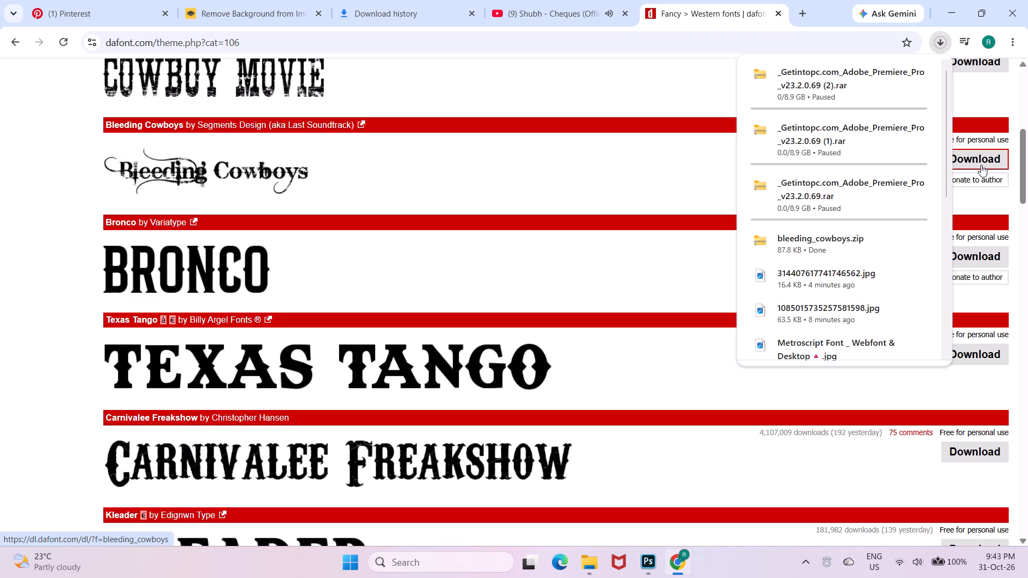
click(457, 20)
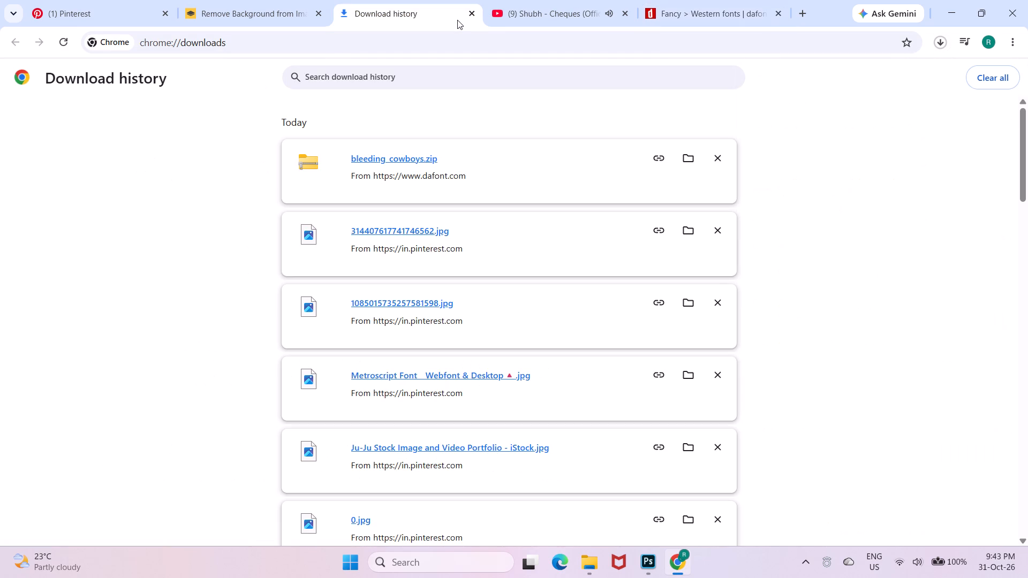
click(704, 0)
Find the Docktrin font further down the Western category and download it.
scroll(500, 390, down, 4)
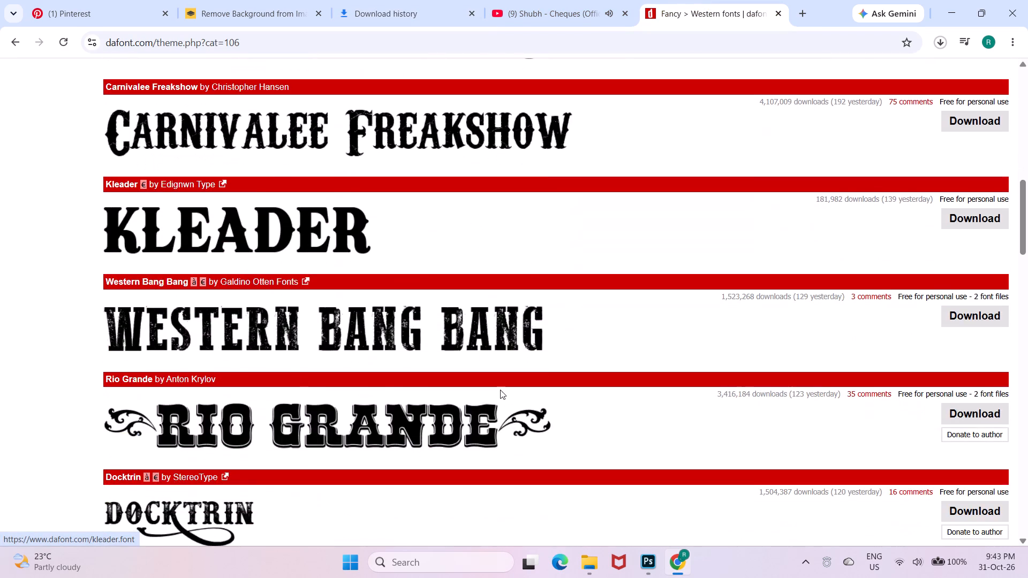
scroll(500, 390, down, 5)
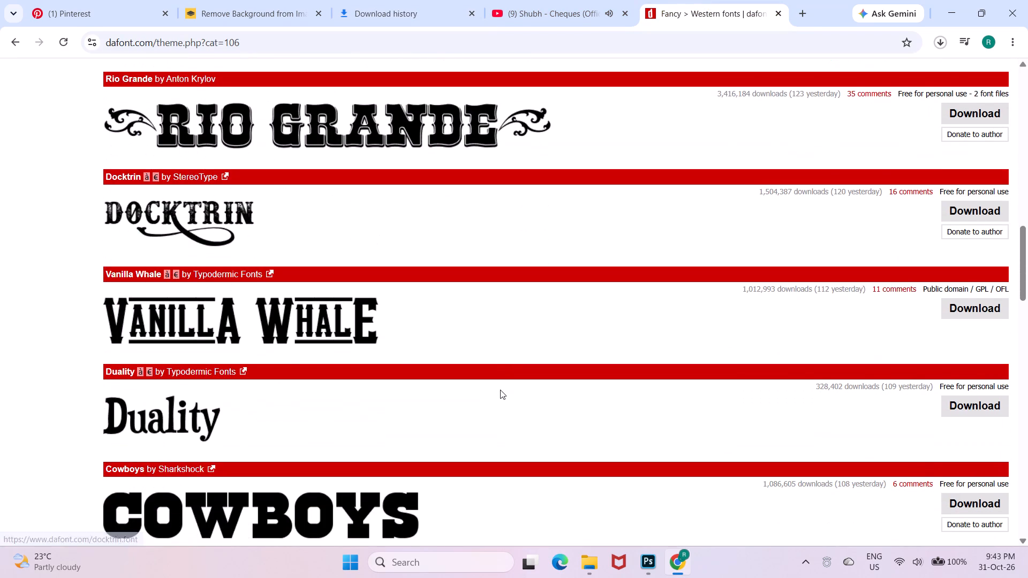
scroll(500, 390, down, 1)
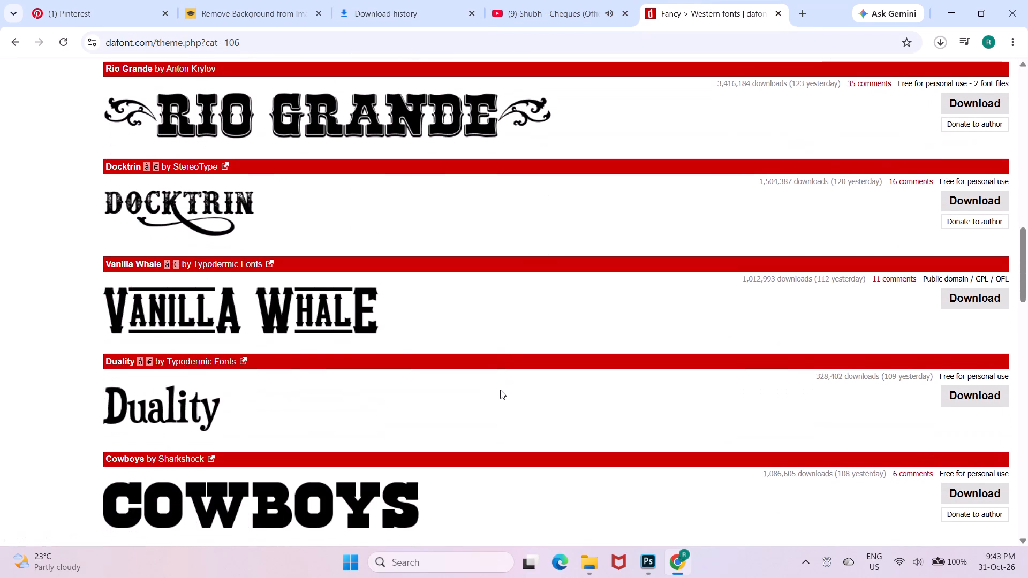
scroll(500, 390, down, 1)
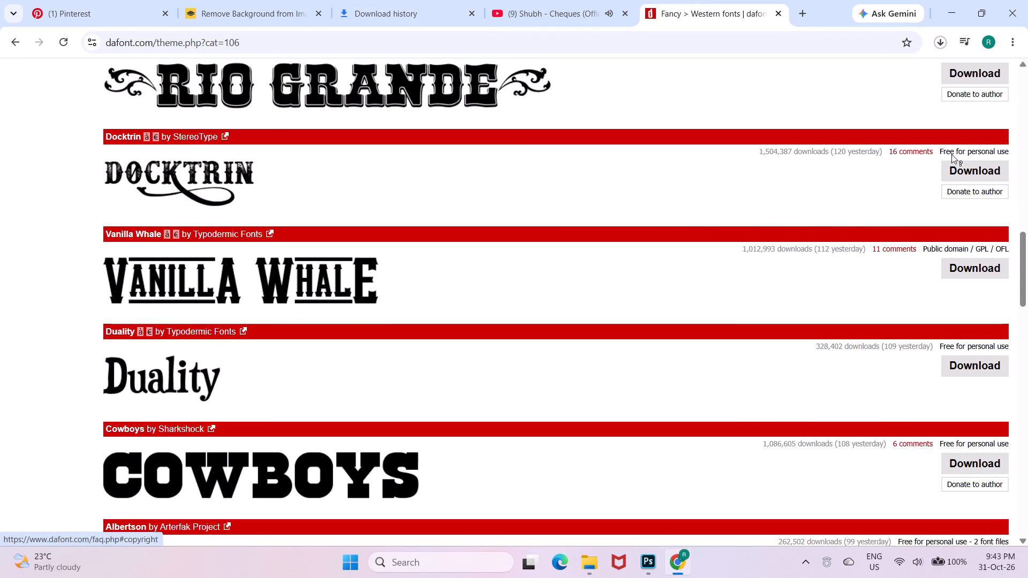
click(954, 162)
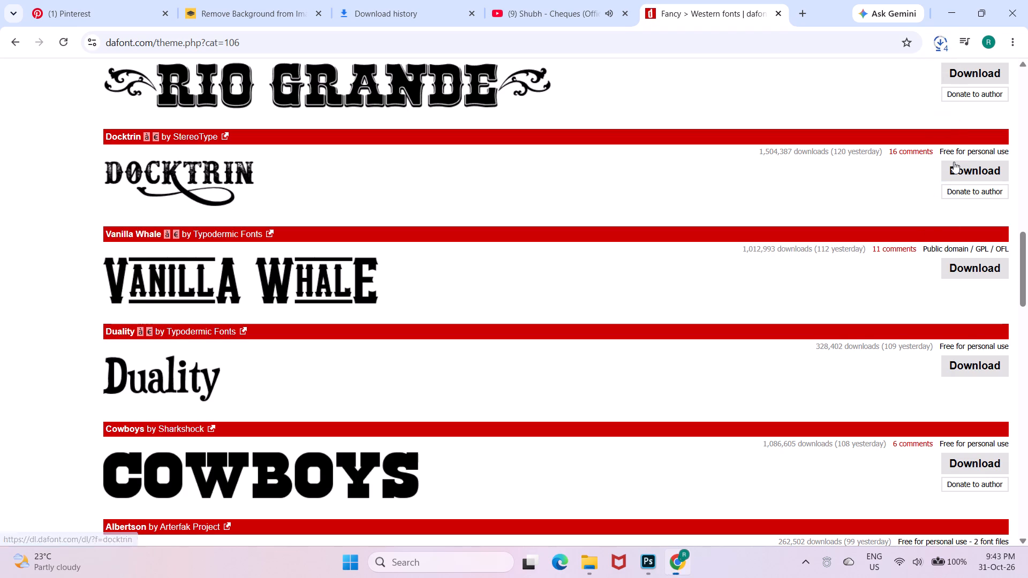
Look through the remaining Western fonts, open the Eroded category and download the Danger Zone Warning font.
scroll(954, 162, down, 12)
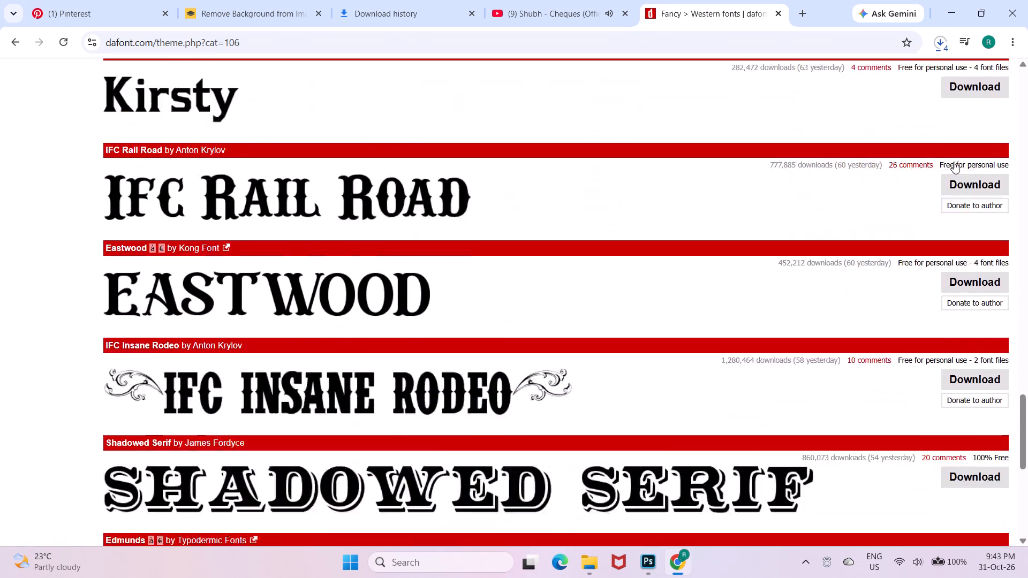
scroll(954, 162, down, 8)
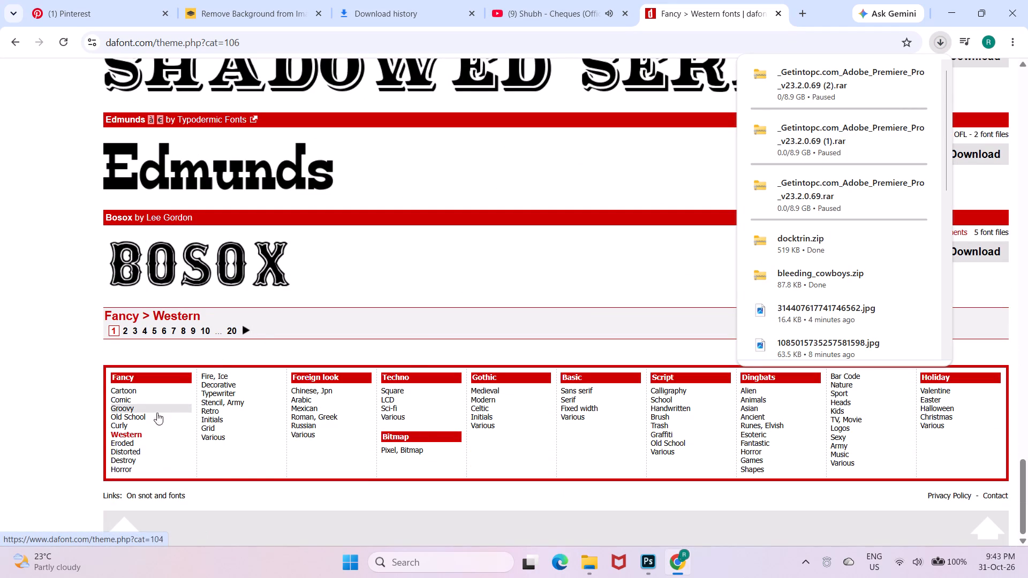
click(149, 443)
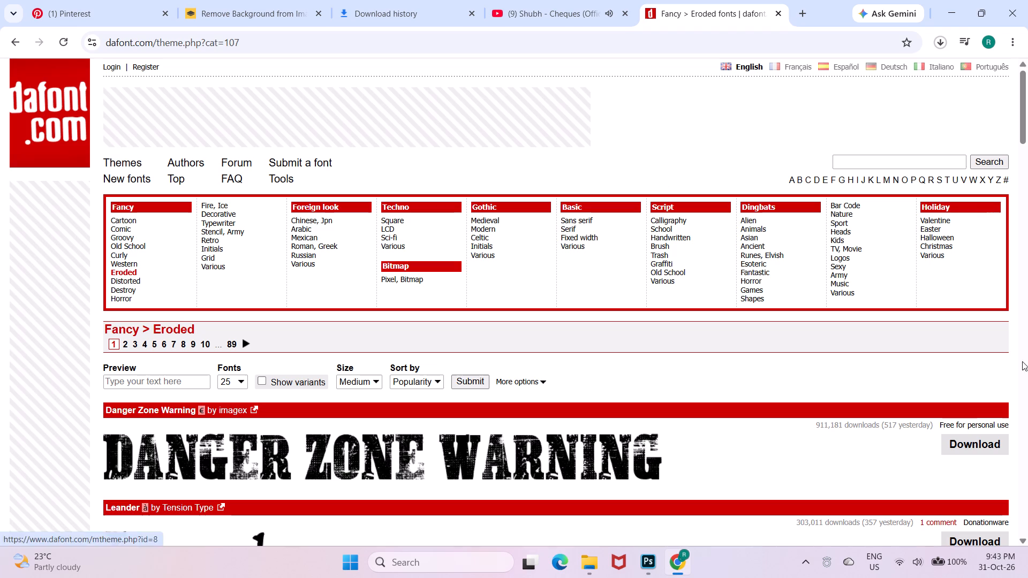
click(959, 446)
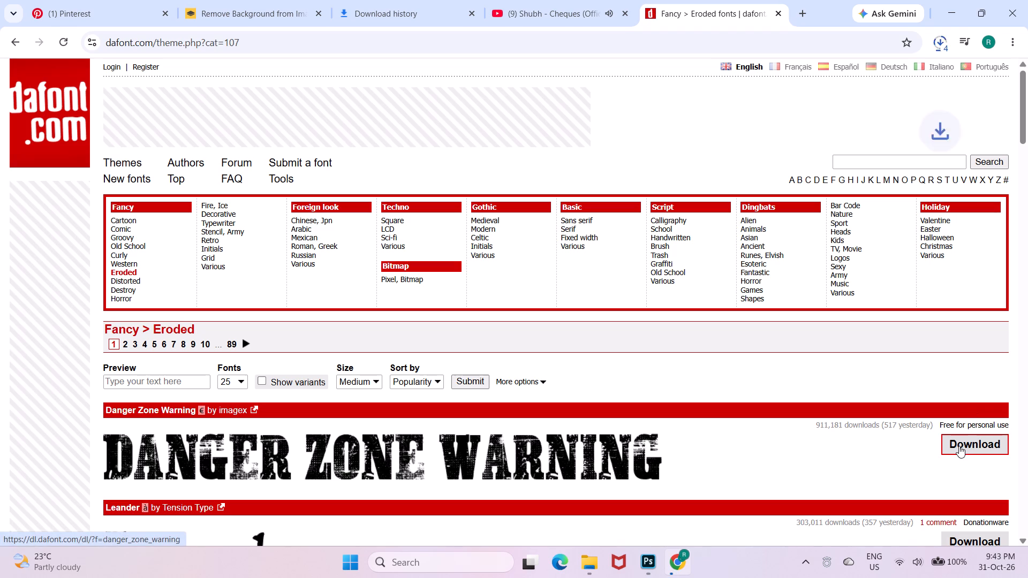
Look through the rest of the first page of Eroded fonts for a suitable poster style.
scroll(959, 446, down, 7)
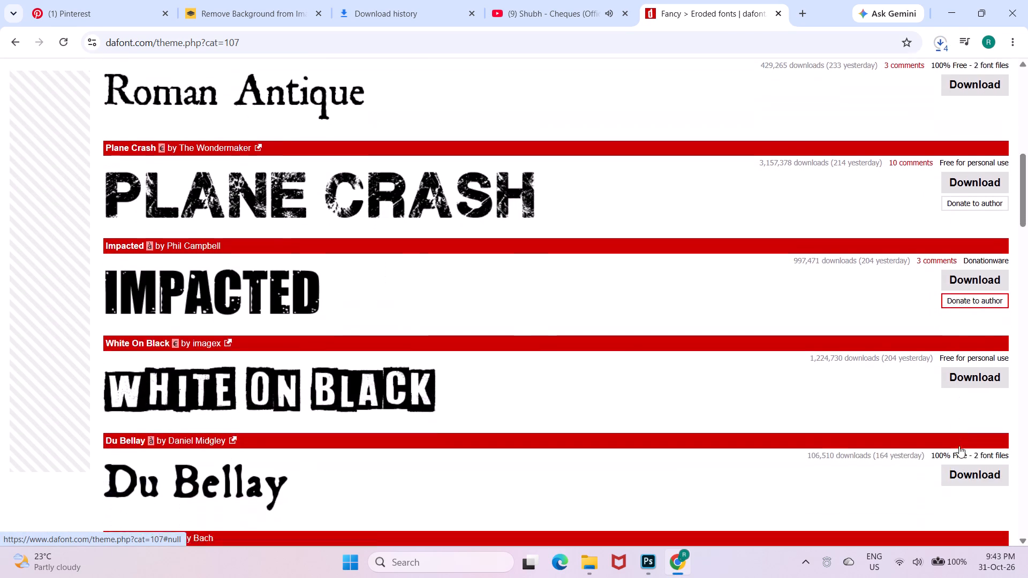
scroll(959, 446, down, 7)
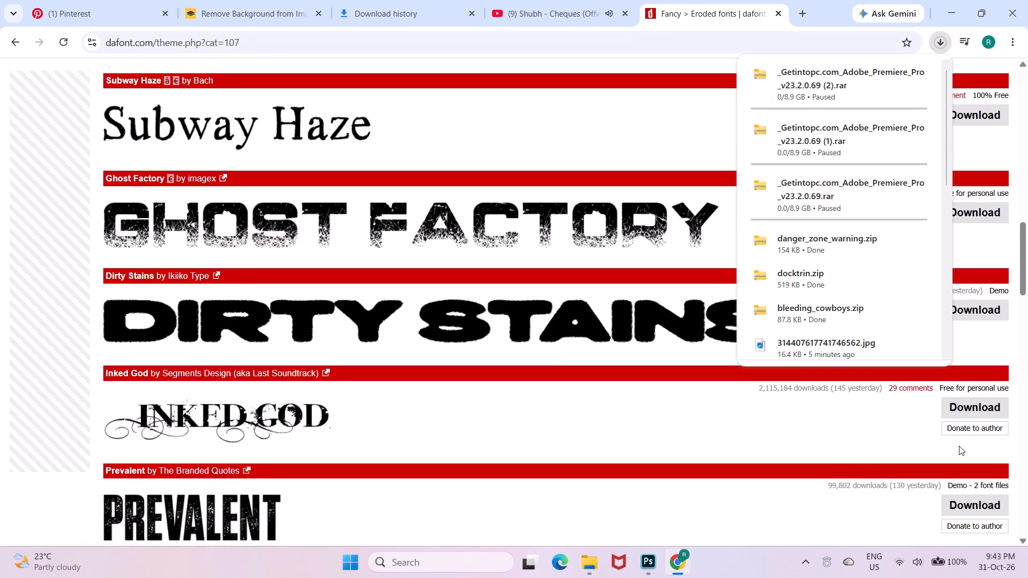
scroll(959, 446, down, 1)
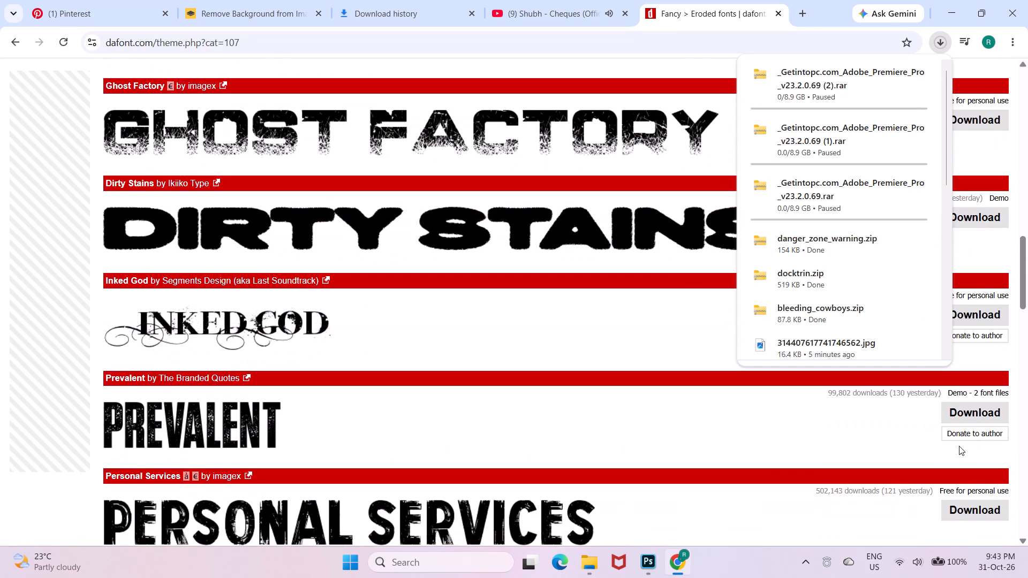
scroll(959, 446, down, 9)
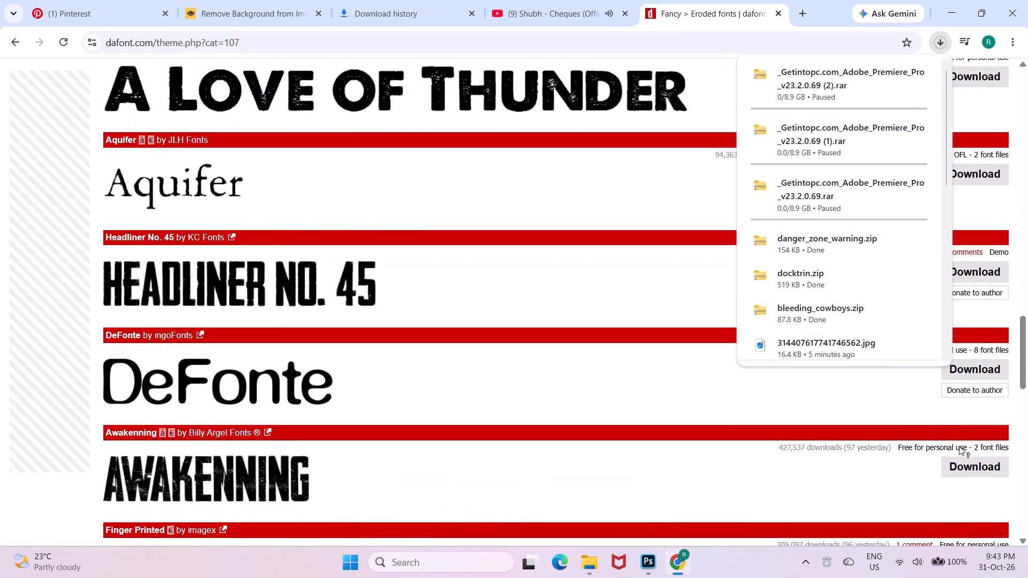
scroll(959, 446, down, 13)
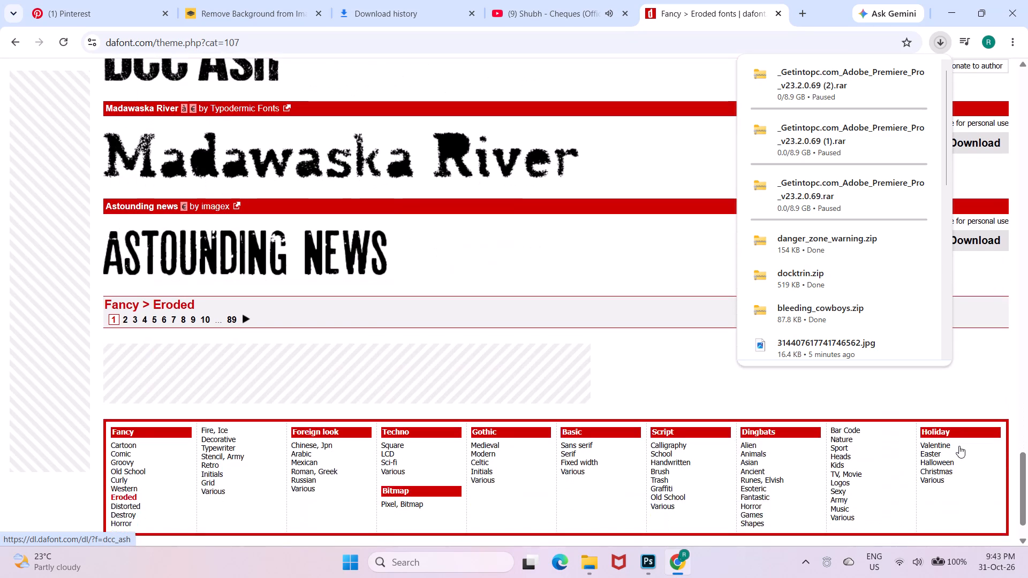
scroll(959, 446, down, 2)
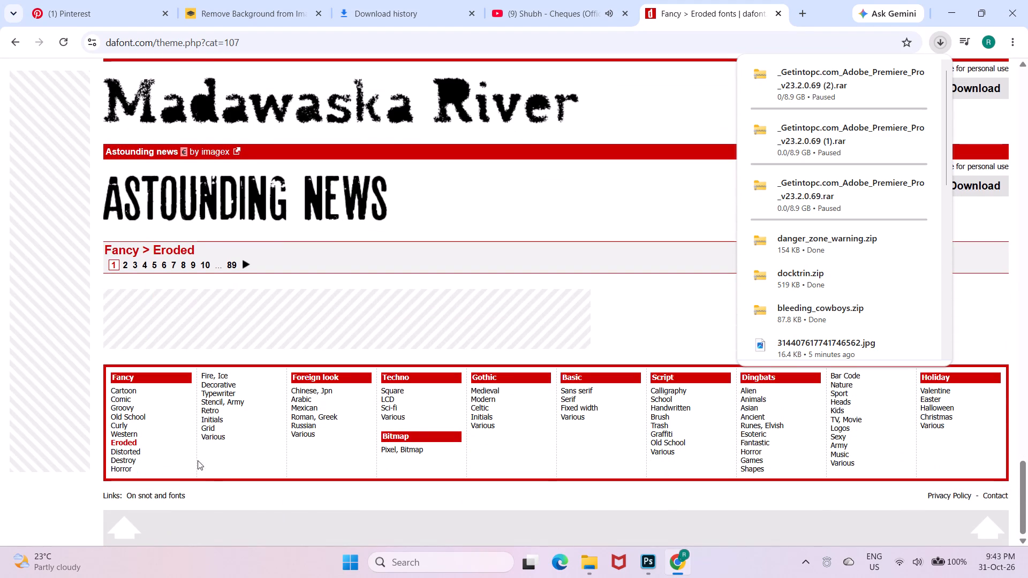
Download the Bad Coma and ExtraBlur fonts from the Distorted category of the Fancy theme.
click(153, 454)
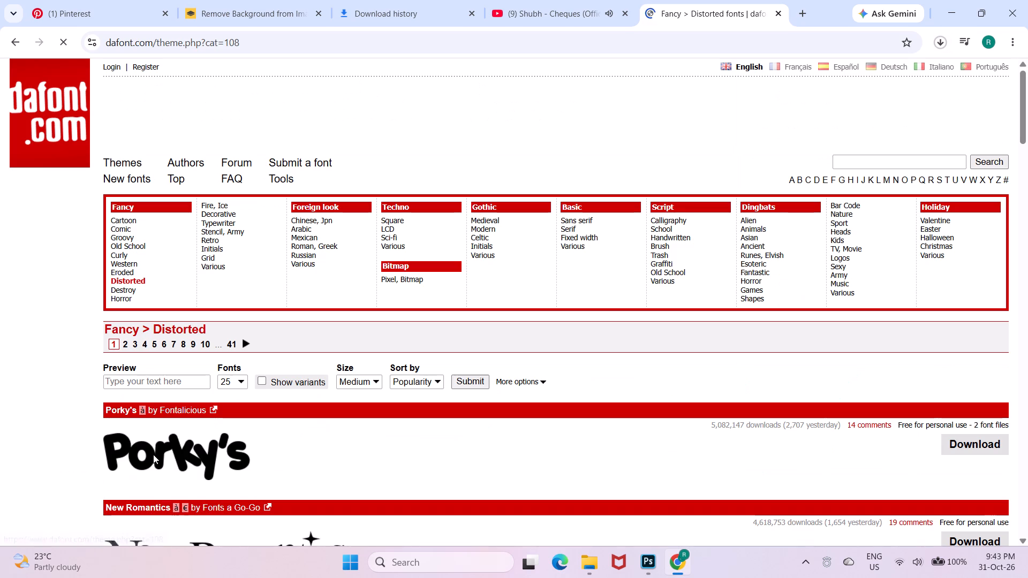
scroll(153, 454, down, 15)
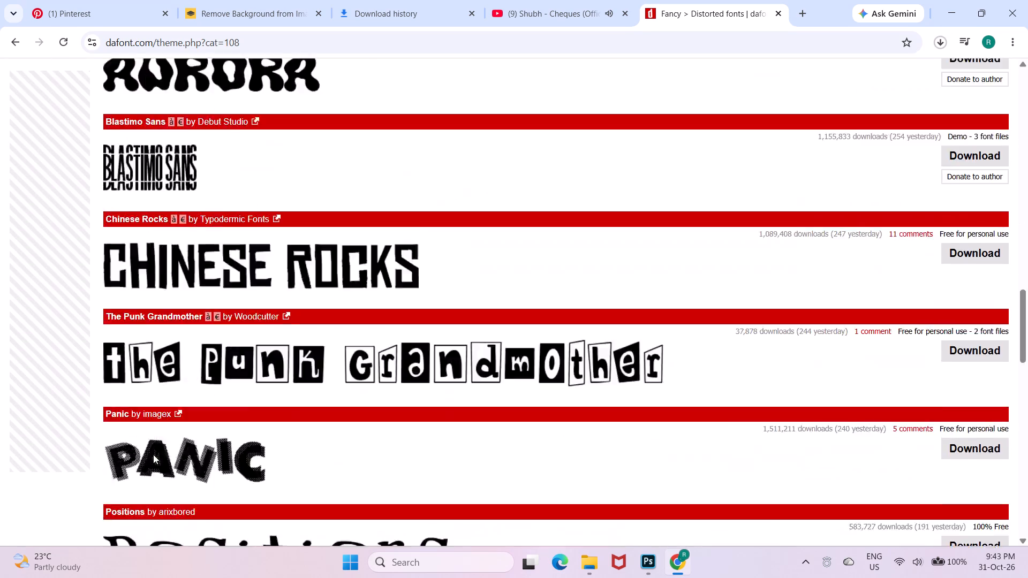
scroll(153, 454, down, 4)
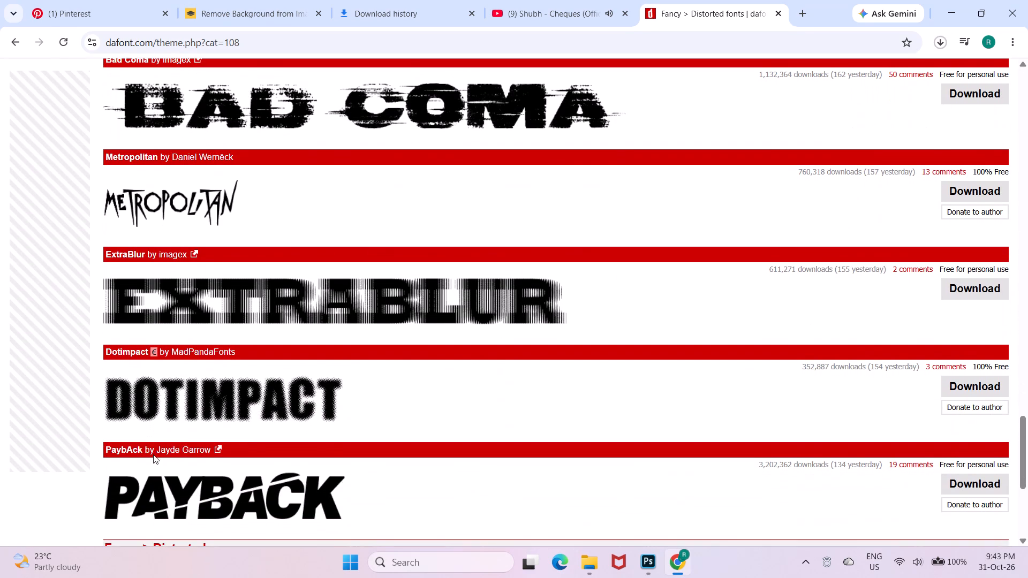
scroll(153, 454, up, 1)
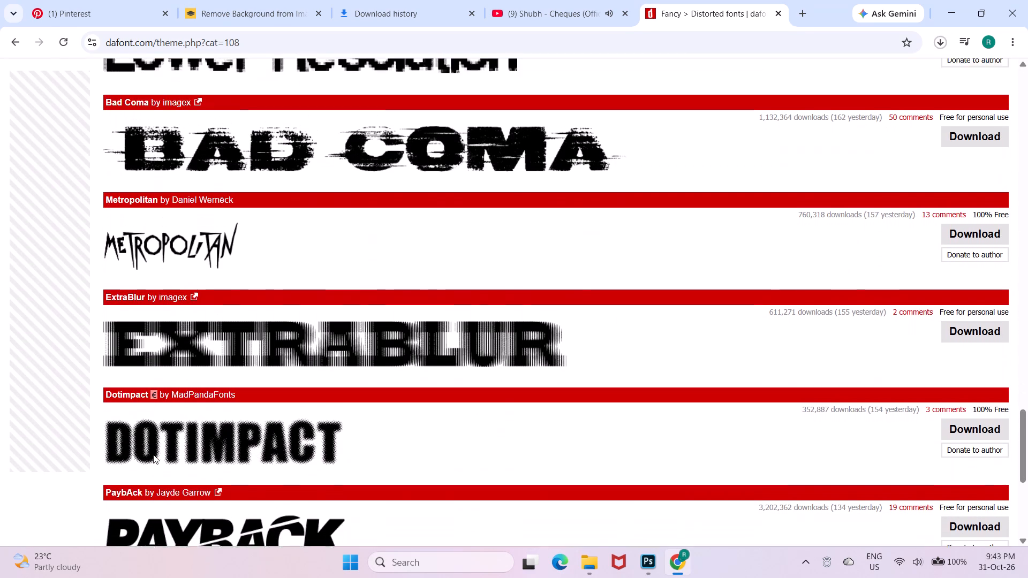
scroll(153, 454, up, 1)
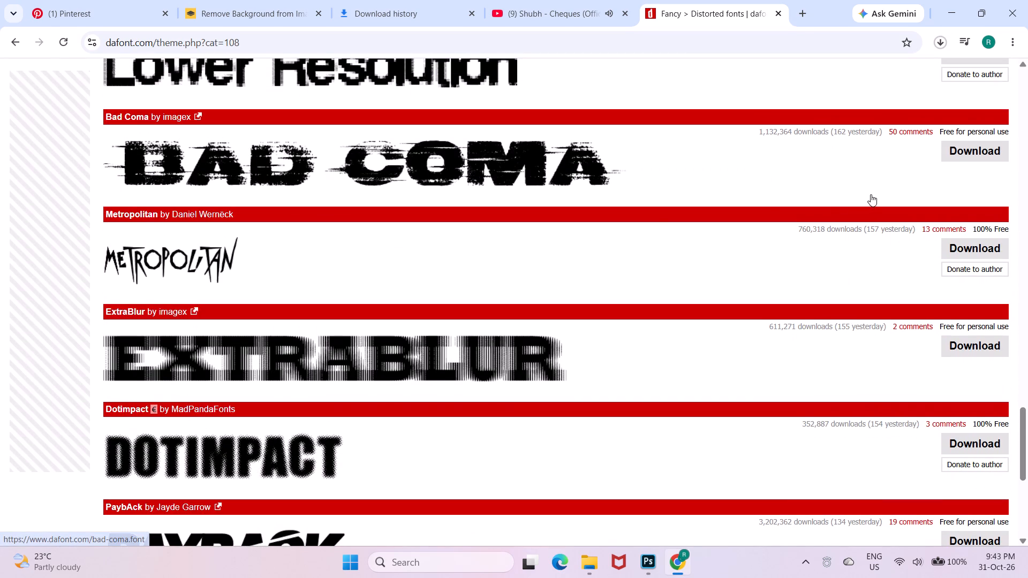
click(948, 151)
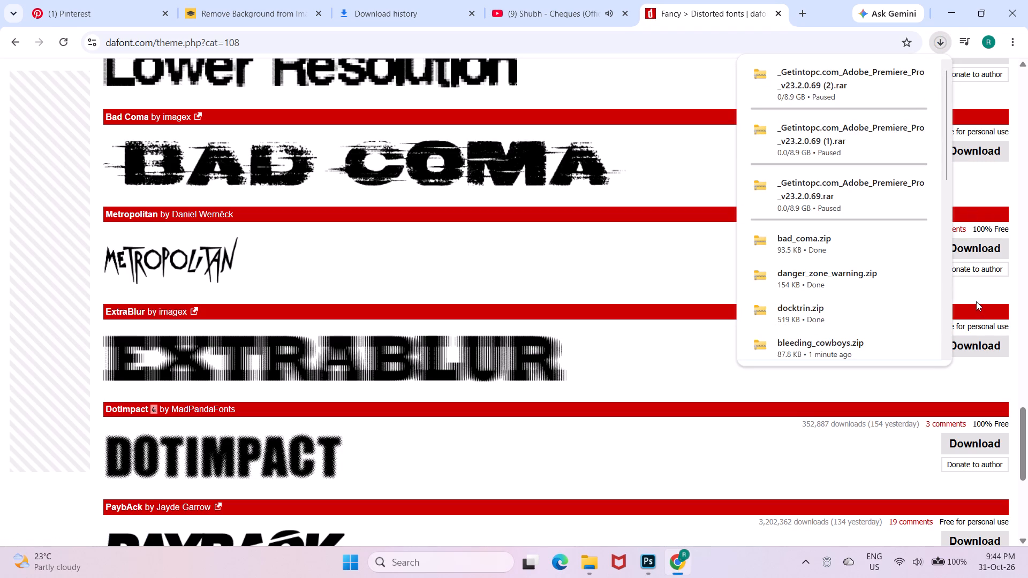
click(986, 346)
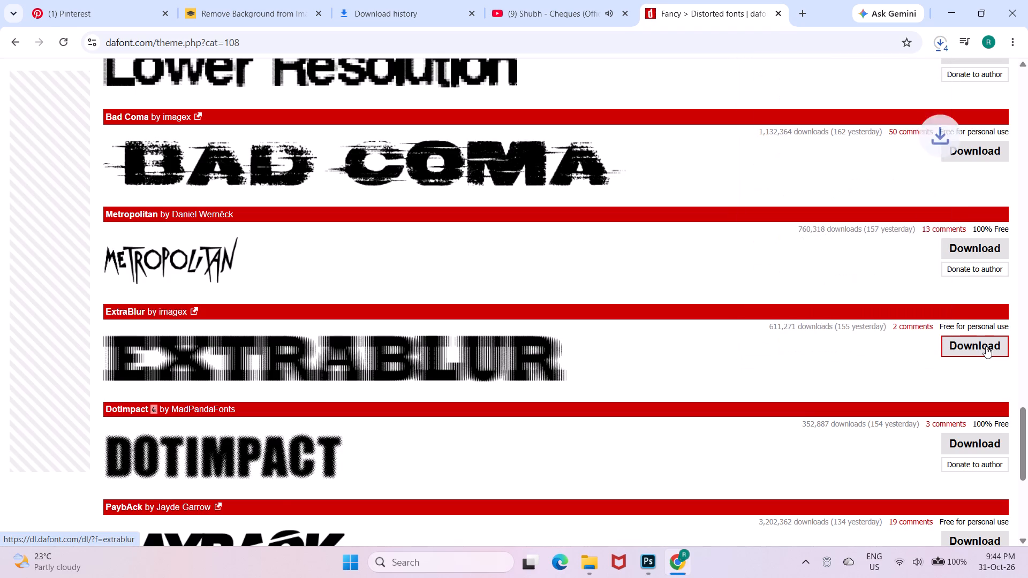
Finish the first page of Distorted fonts, then open the Horror category and look through its first page for a poster font.
scroll(986, 346, down, 7)
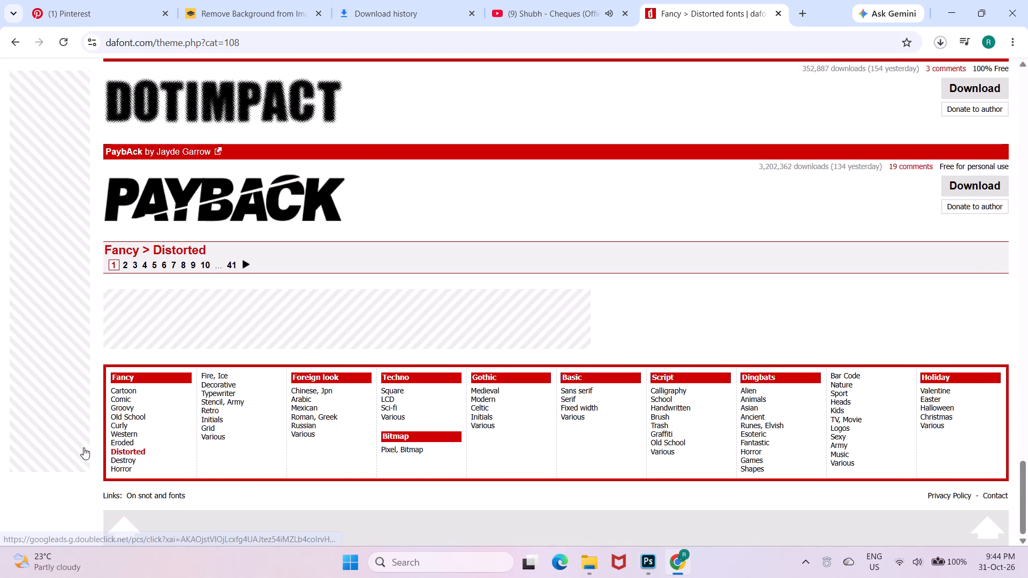
click(115, 465)
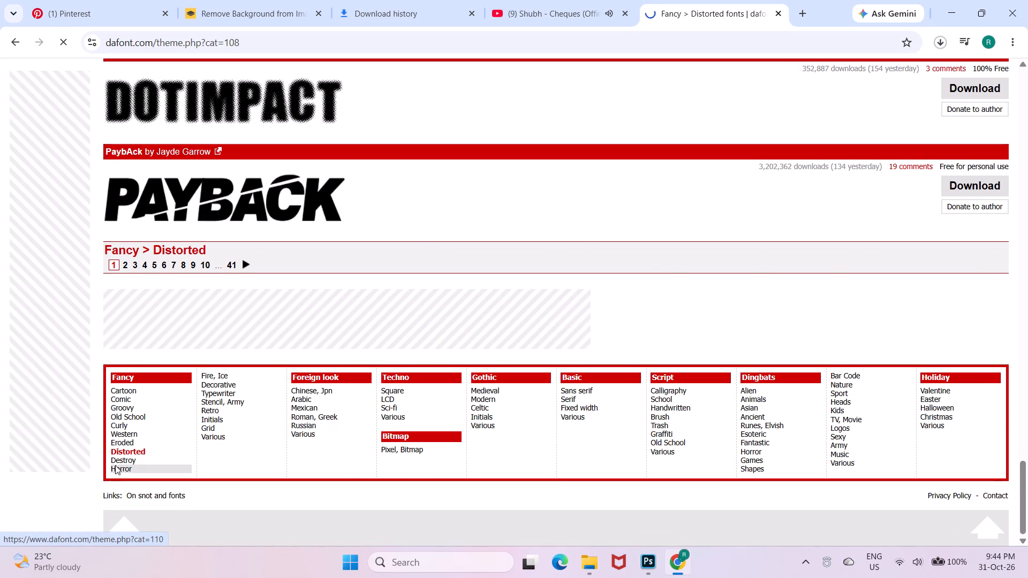
scroll(115, 465, down, 4)
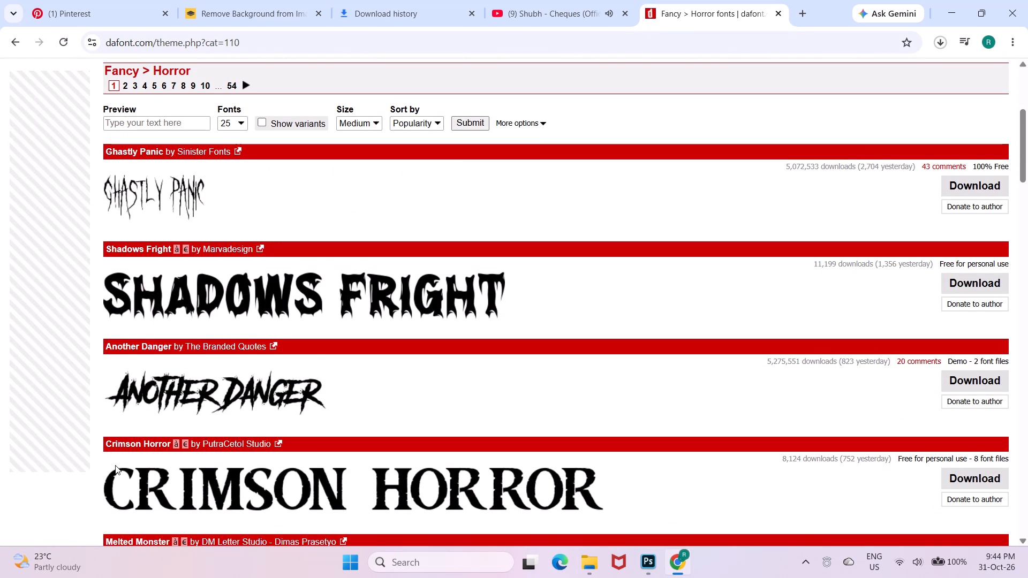
scroll(115, 465, left, 7)
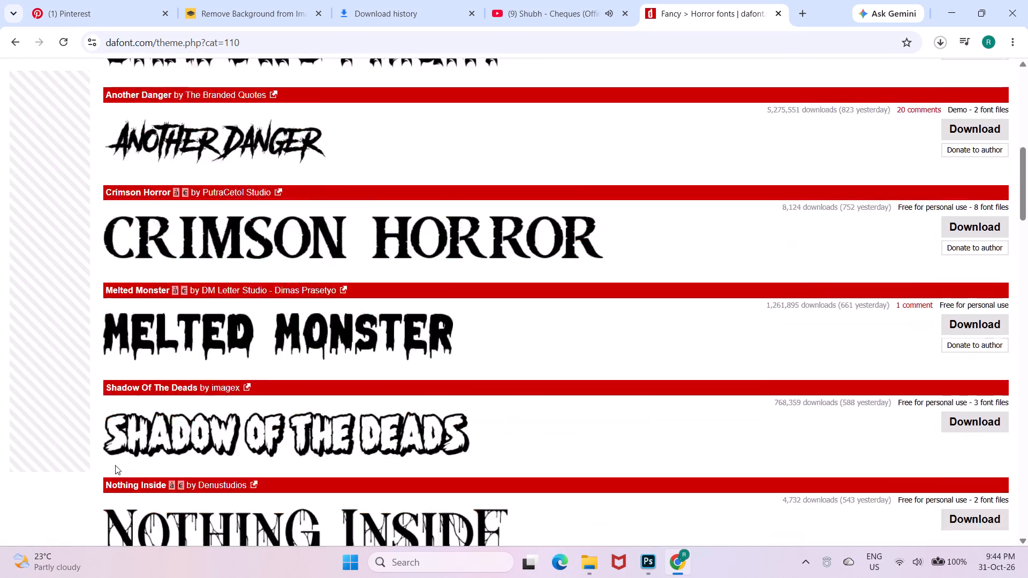
scroll(115, 465, left, 9)
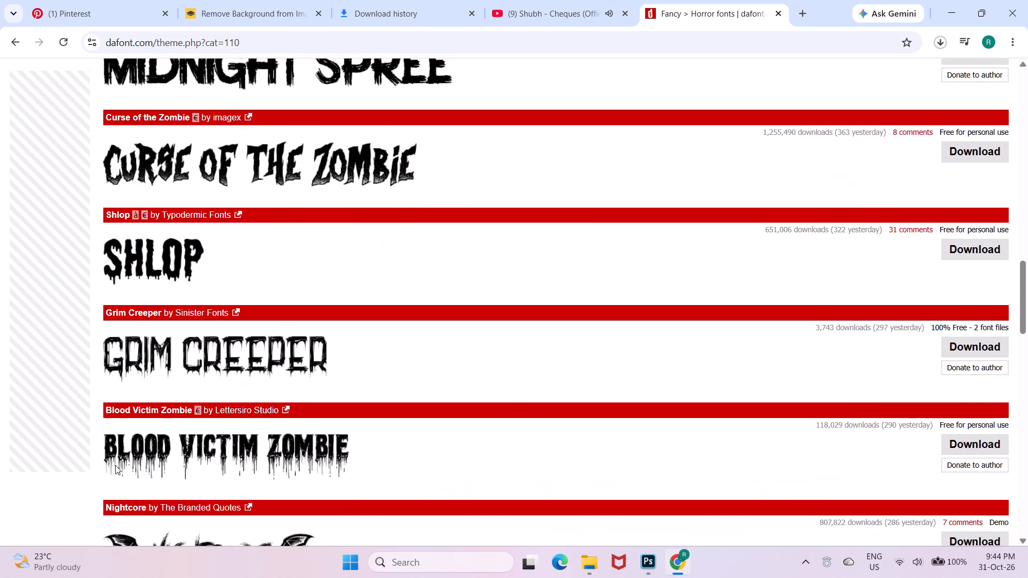
scroll(115, 465, left, 5)
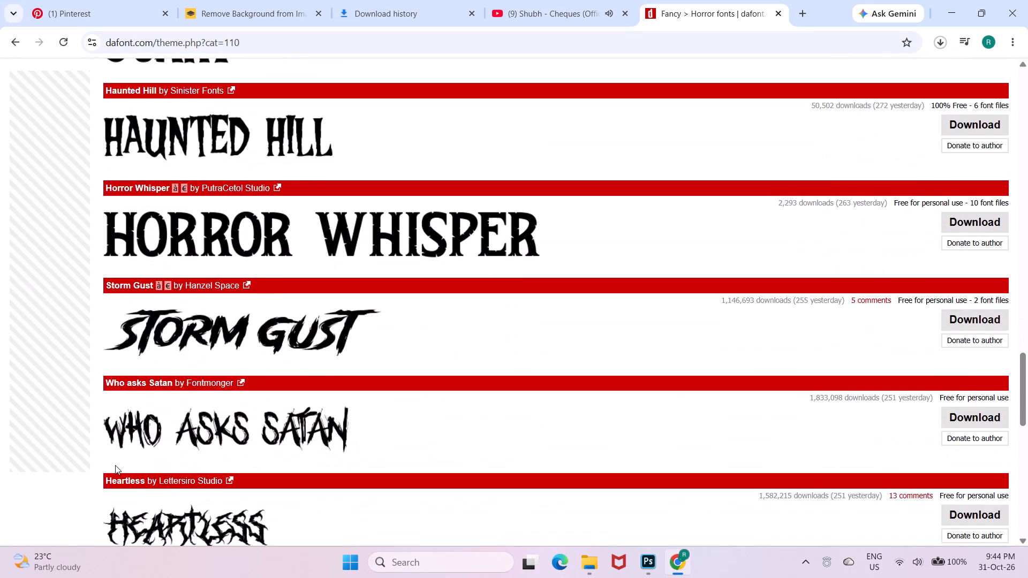
scroll(115, 465, left, 1)
scroll(115, 465, down, 3)
scroll(115, 465, left, 5)
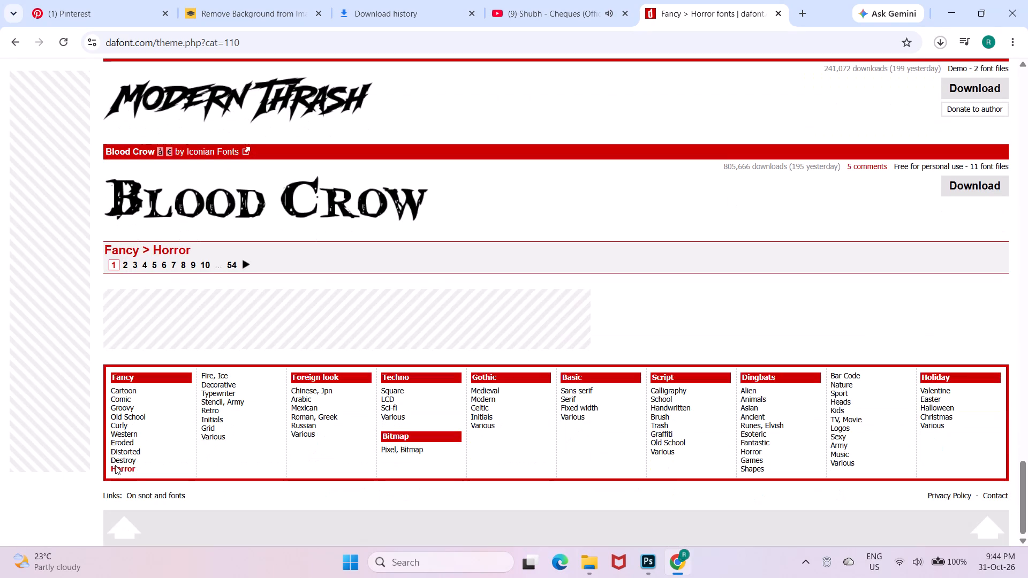
scroll(115, 465, left, 1)
Open the Destroy category of the Fancy theme and look through its first page of fonts.
click(112, 461)
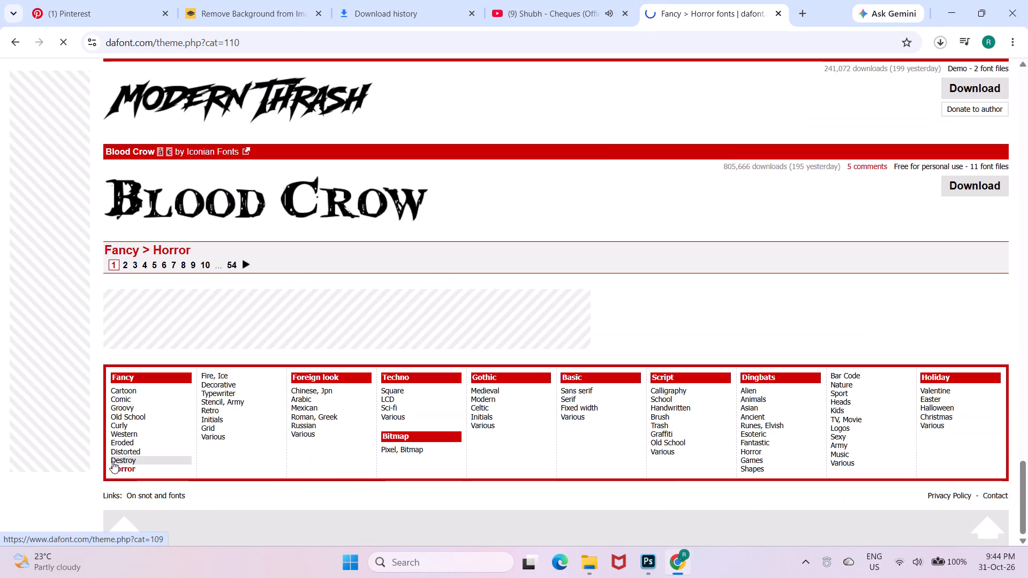
scroll(112, 461, down, 9)
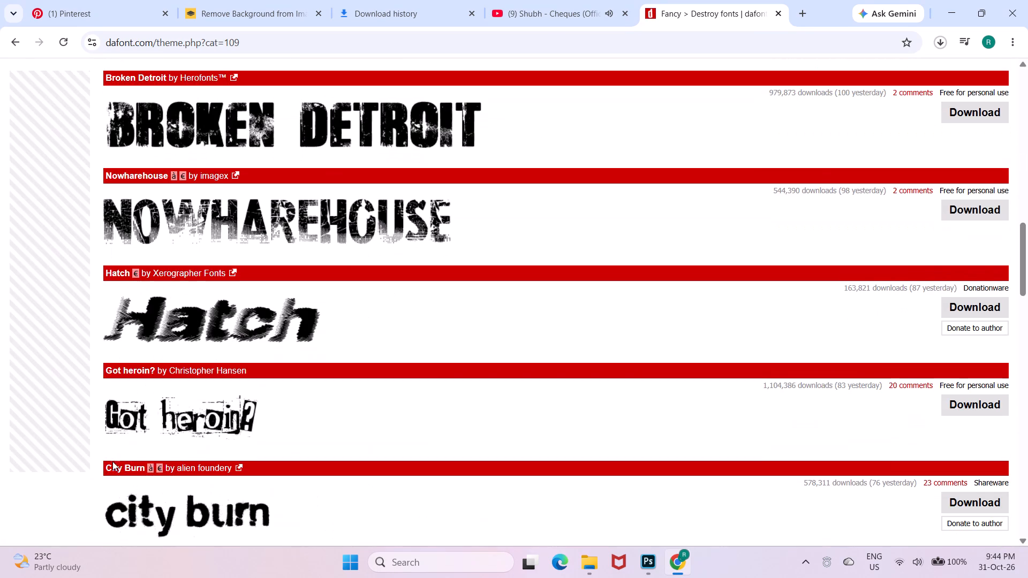
scroll(112, 461, left, 3)
scroll(112, 461, down, 3)
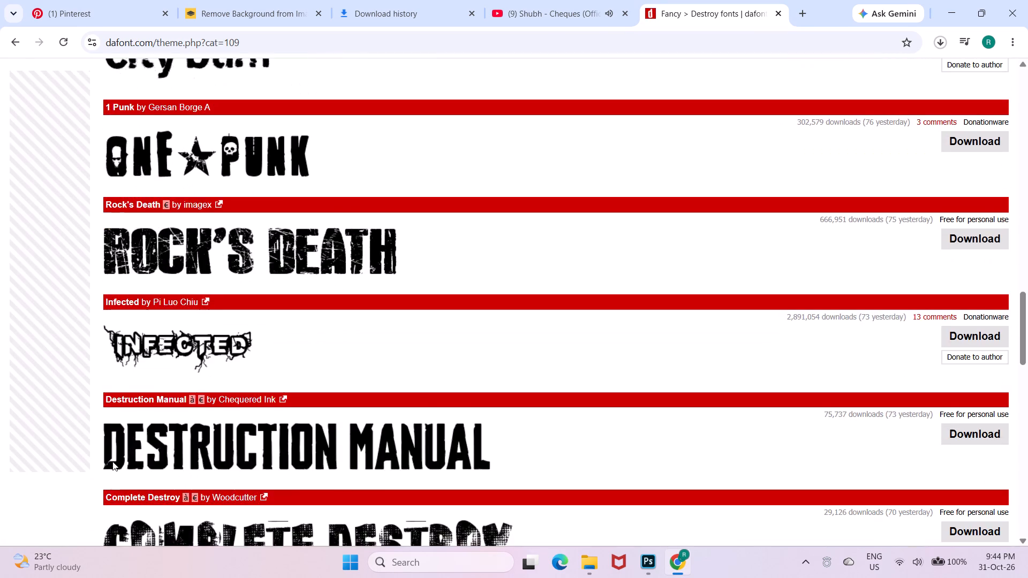
scroll(112, 461, left, 13)
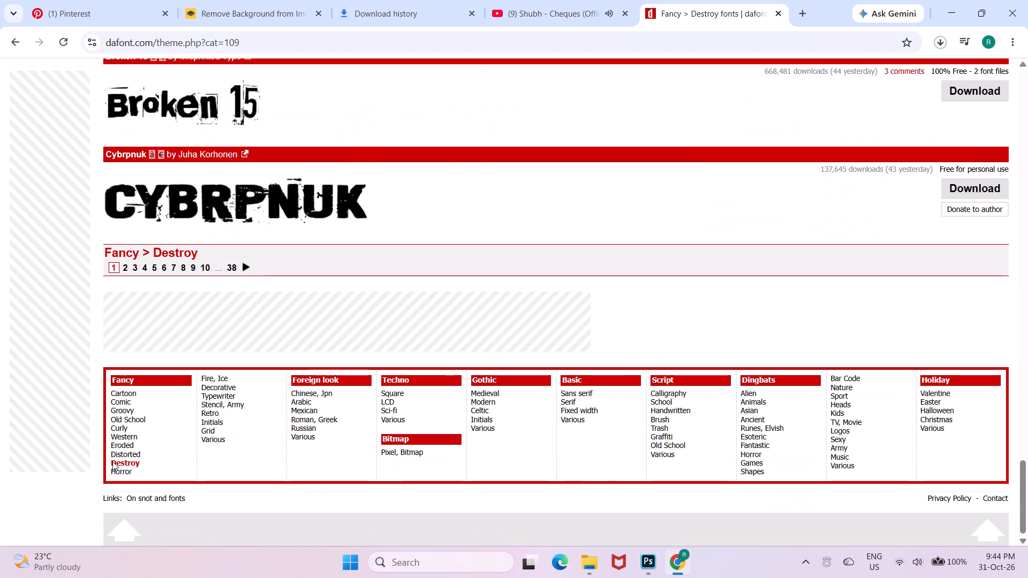
Open the Decorative category of the Fancy theme and examine its first page for festive display fonts.
click(210, 382)
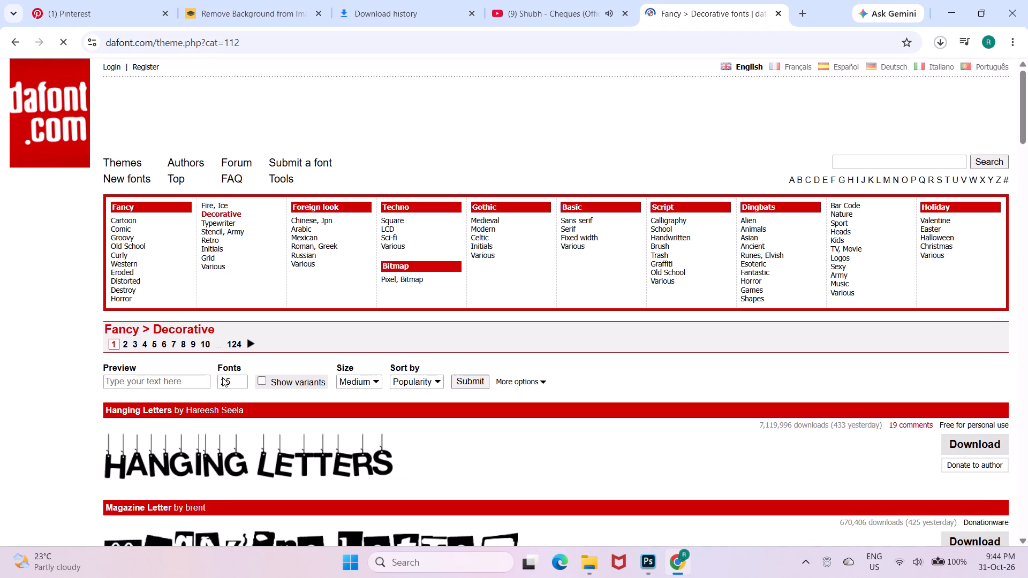
scroll(222, 377, down, 8)
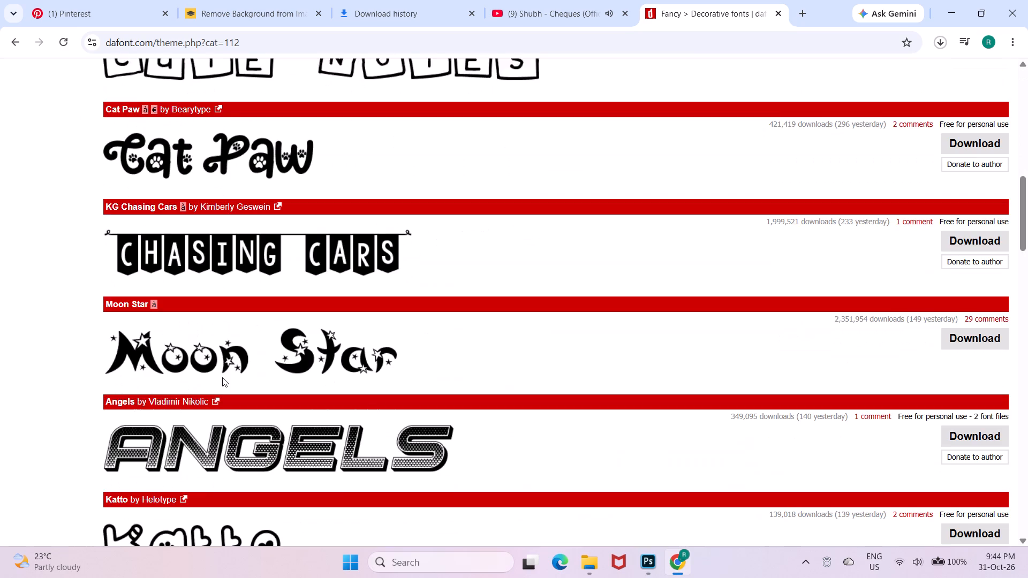
scroll(222, 377, down, 3)
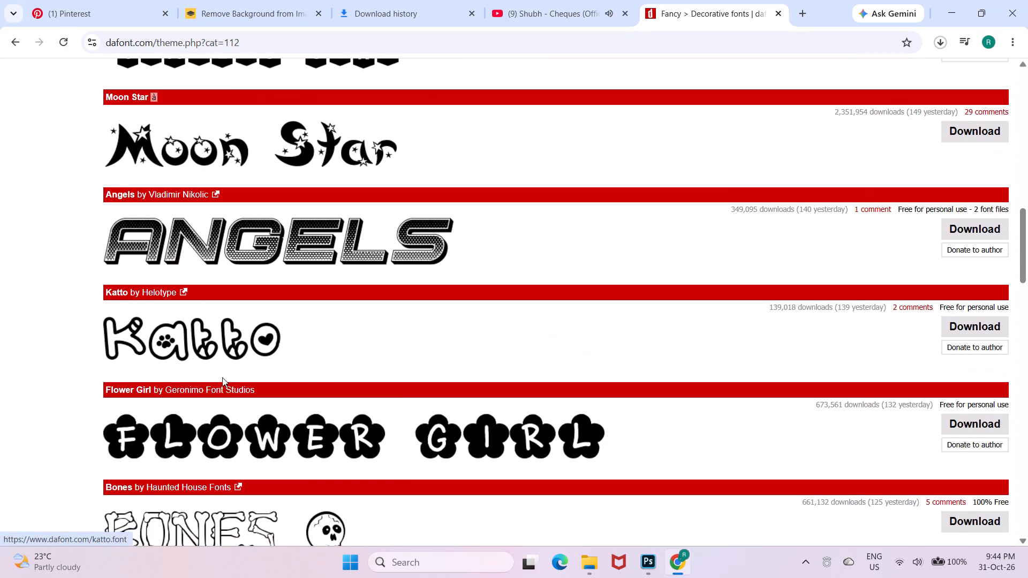
scroll(222, 377, down, 7)
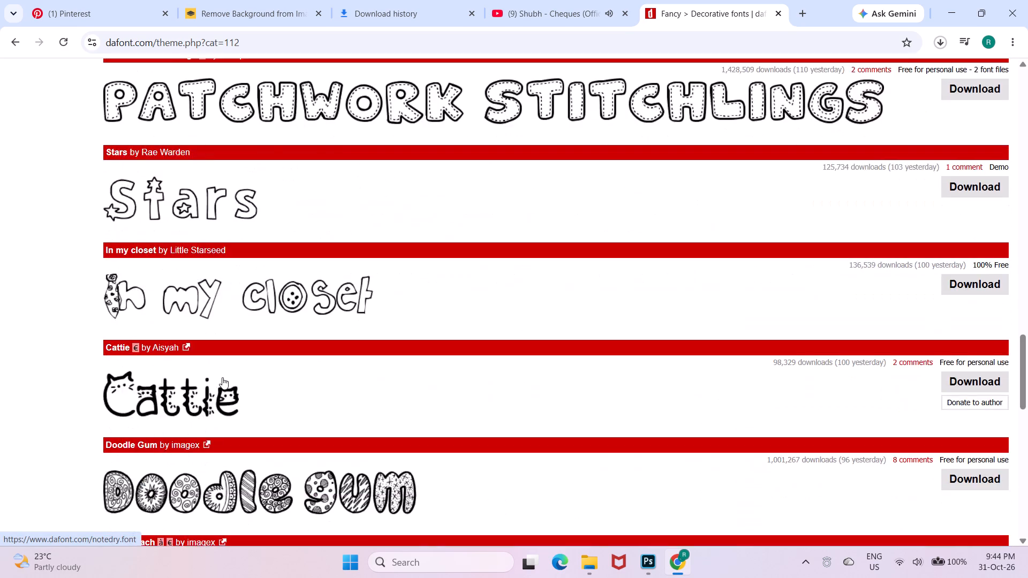
scroll(222, 377, down, 11)
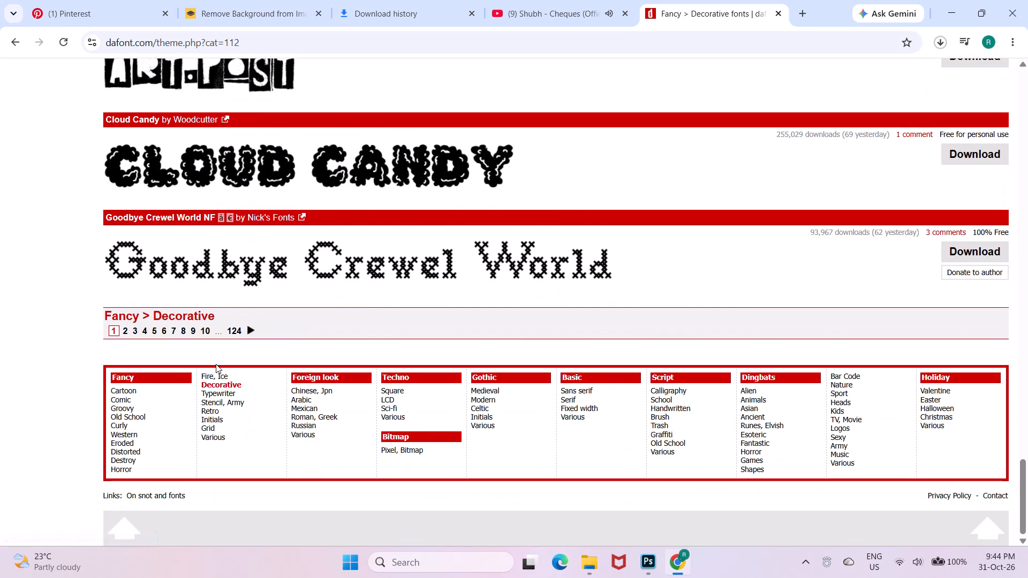
Open the Fire, Ice category and look through its first page of fonts for a suitable poster style.
click(222, 372)
scroll(222, 372, down, 3)
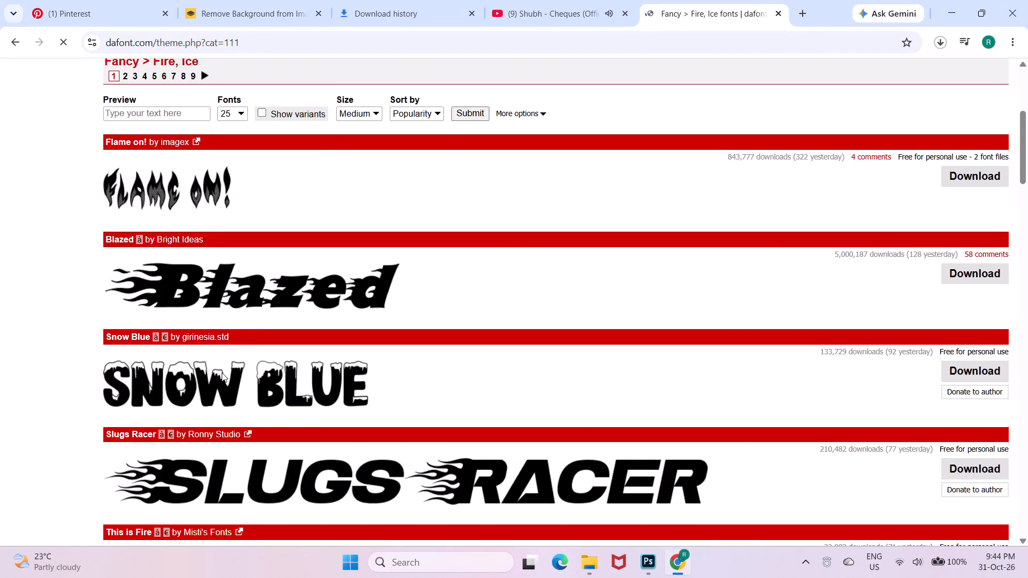
scroll(222, 372, down, 9)
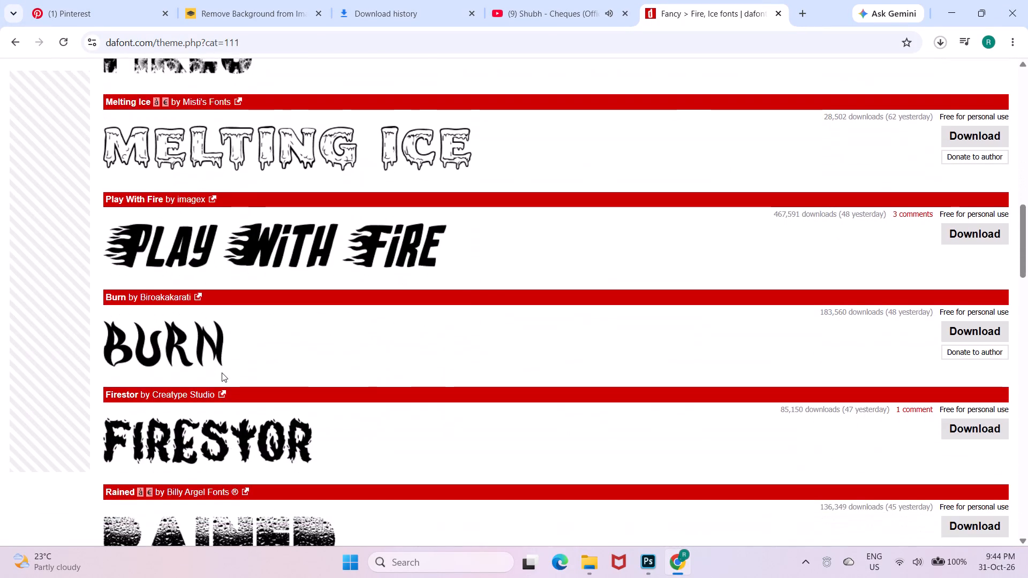
scroll(222, 372, down, 11)
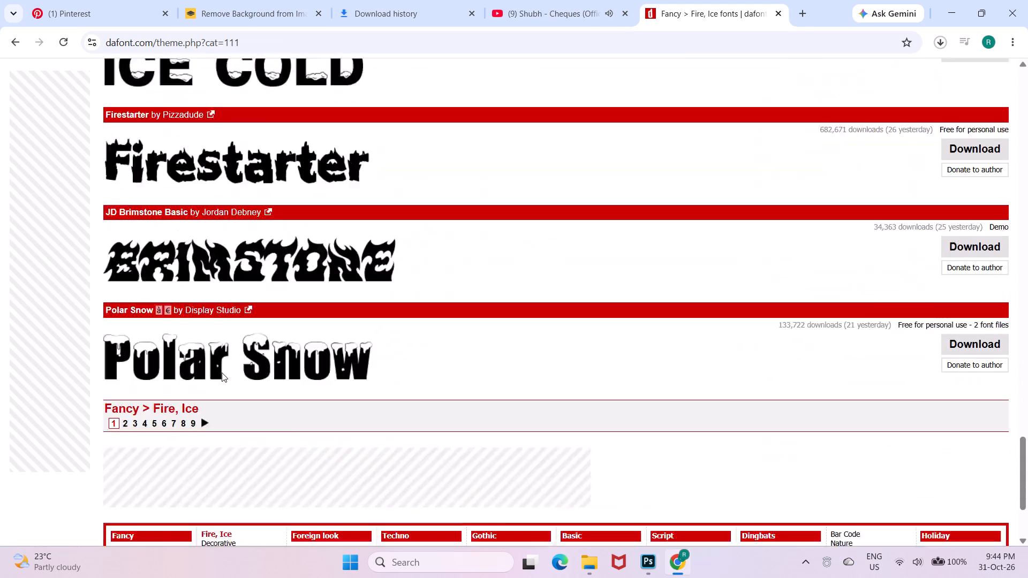
scroll(222, 372, down, 2)
Open the Typewriter category of the Fancy theme and look through its first page of fonts.
click(232, 389)
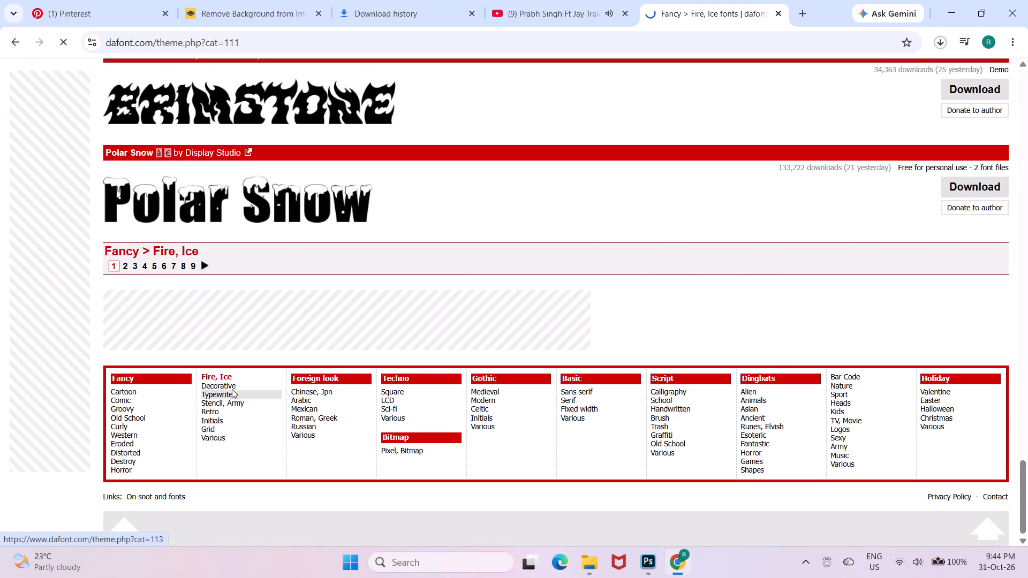
scroll(232, 389, down, 6)
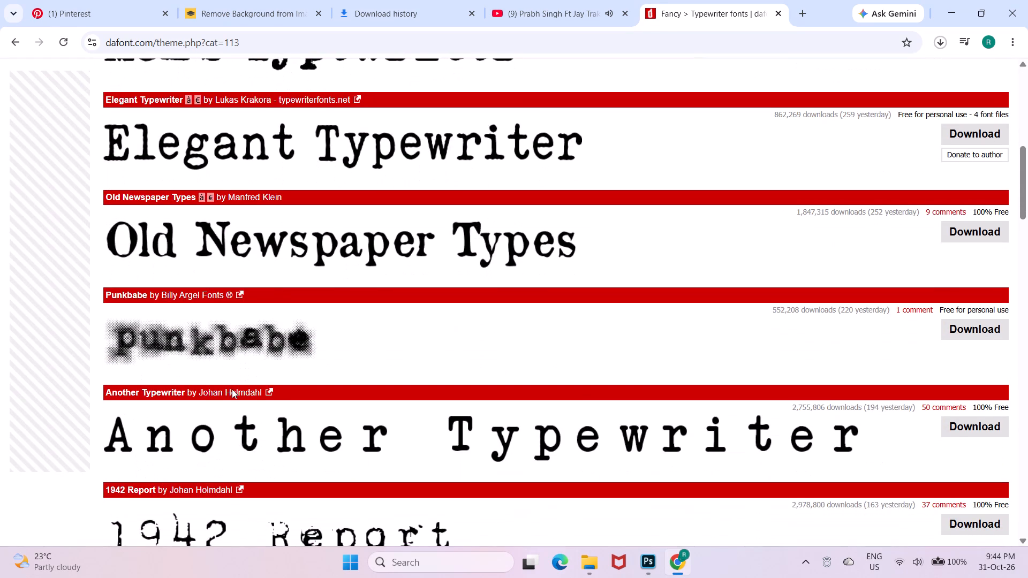
scroll(232, 389, down, 9)
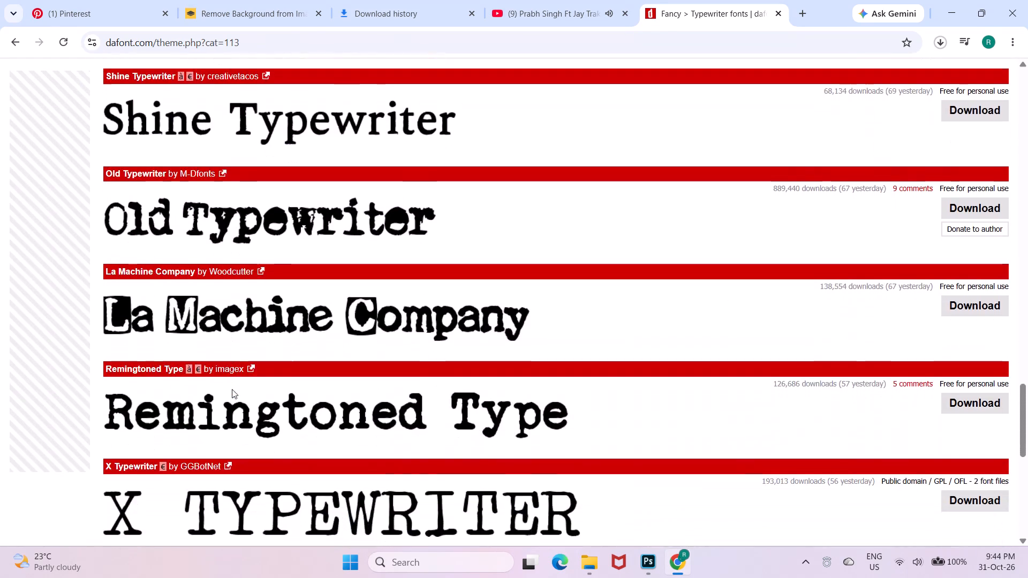
scroll(232, 389, down, 6)
Open the Stencil, Army category and look through its first page of fonts for bold poster lettering.
click(236, 401)
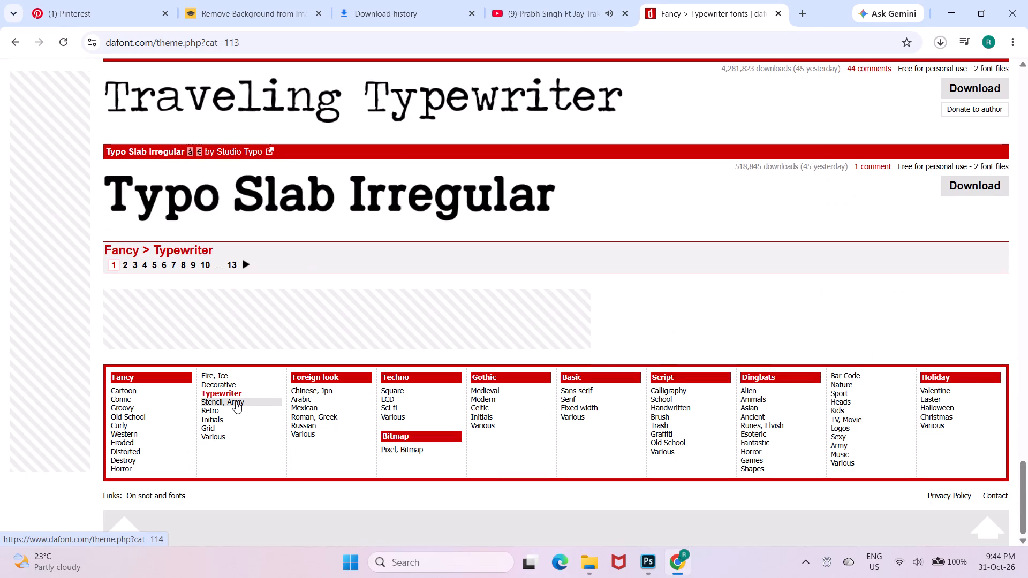
scroll(236, 401, down, 3)
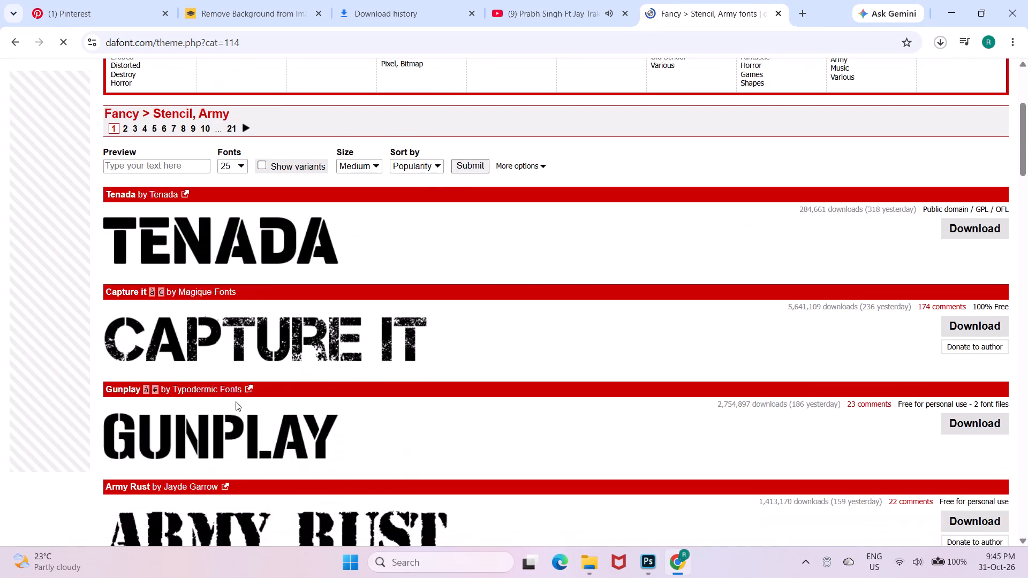
scroll(236, 401, down, 10)
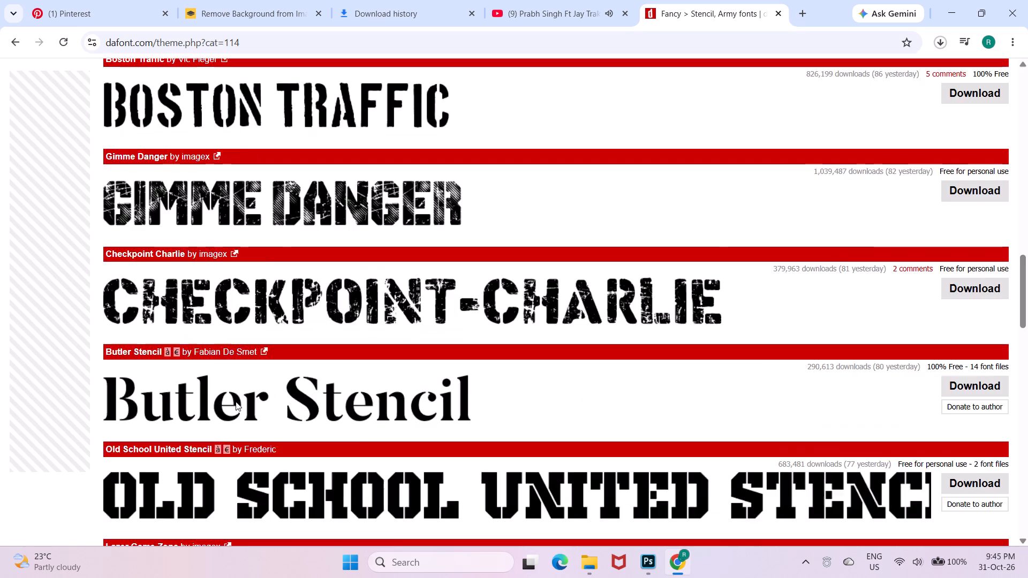
scroll(236, 401, down, 8)
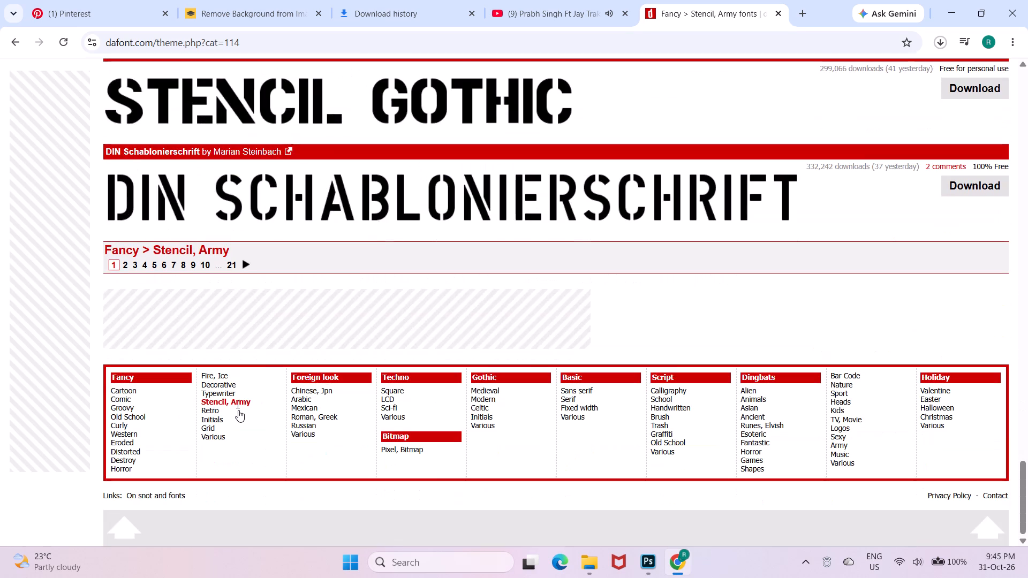
Open the Initials category of the Fancy theme and look through its first page of ornamental fonts.
click(240, 416)
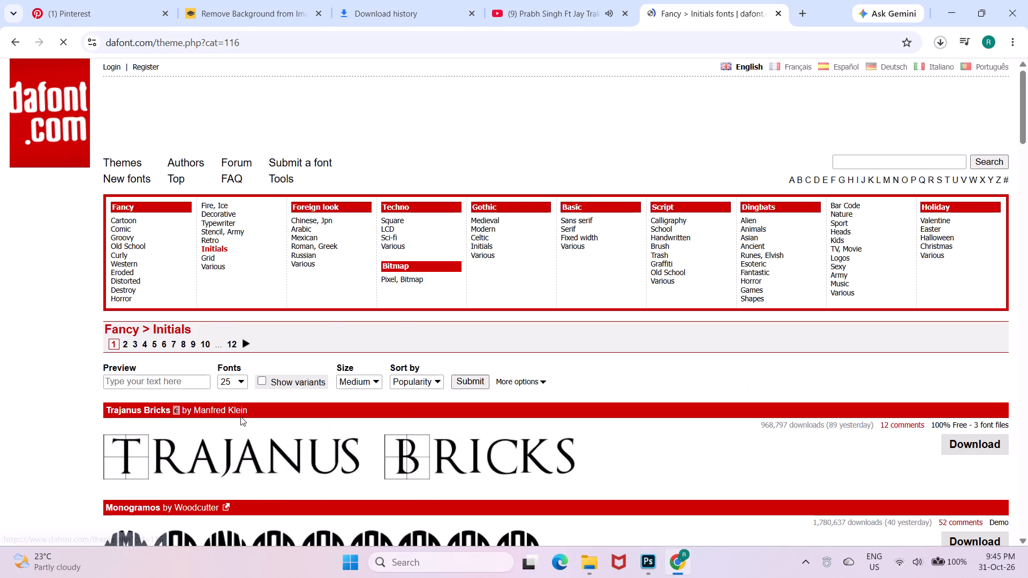
scroll(240, 416, down, 8)
scroll(240, 416, left, 1)
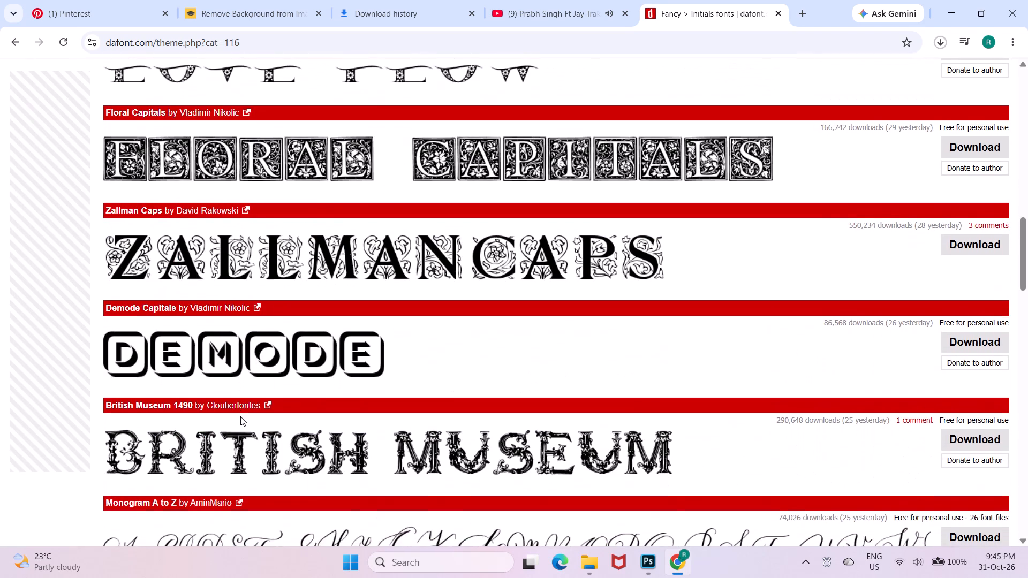
scroll(240, 416, left, 1)
scroll(240, 416, down, 6)
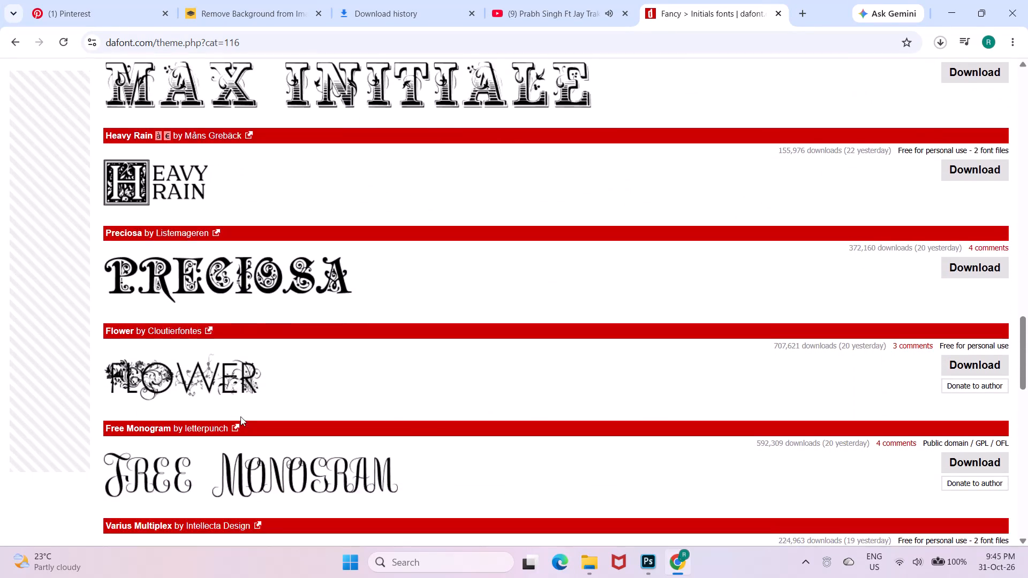
scroll(240, 416, down, 6)
Open the Retro category of the Fancy theme and examine all fonts on its first page for a suitable poster style.
click(236, 410)
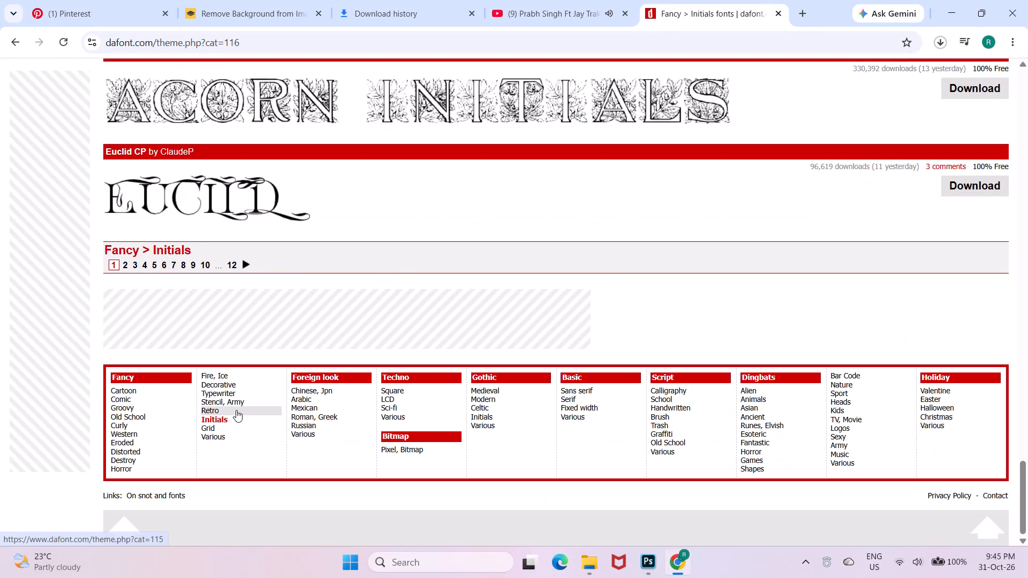
scroll(236, 410, down, 6)
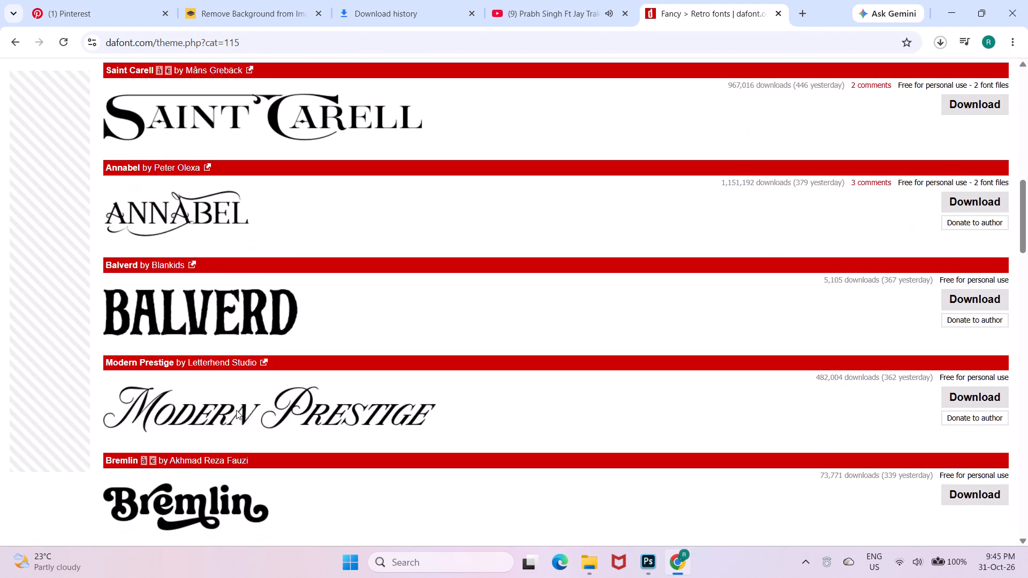
scroll(236, 410, left, 4)
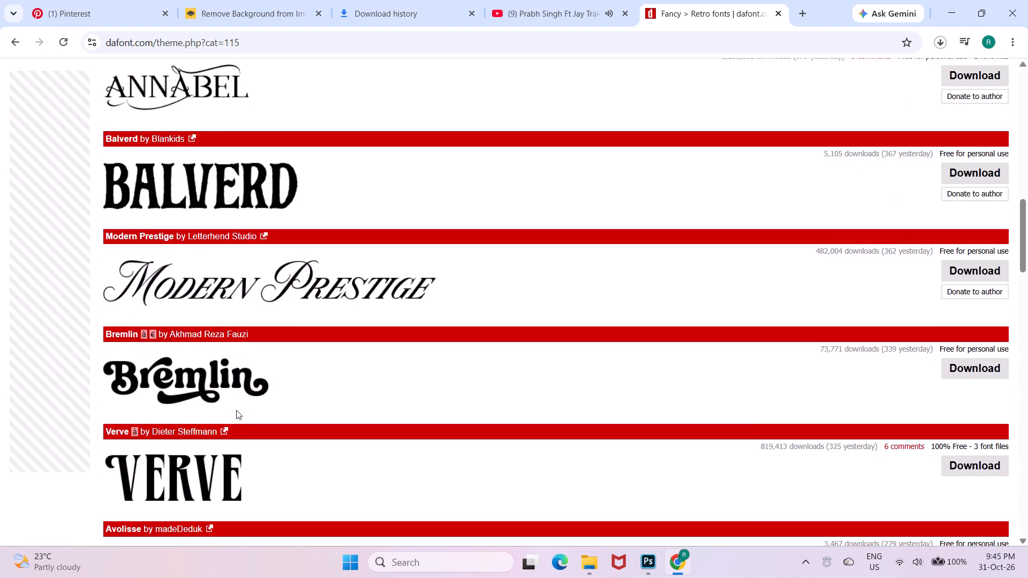
scroll(236, 410, down, 5)
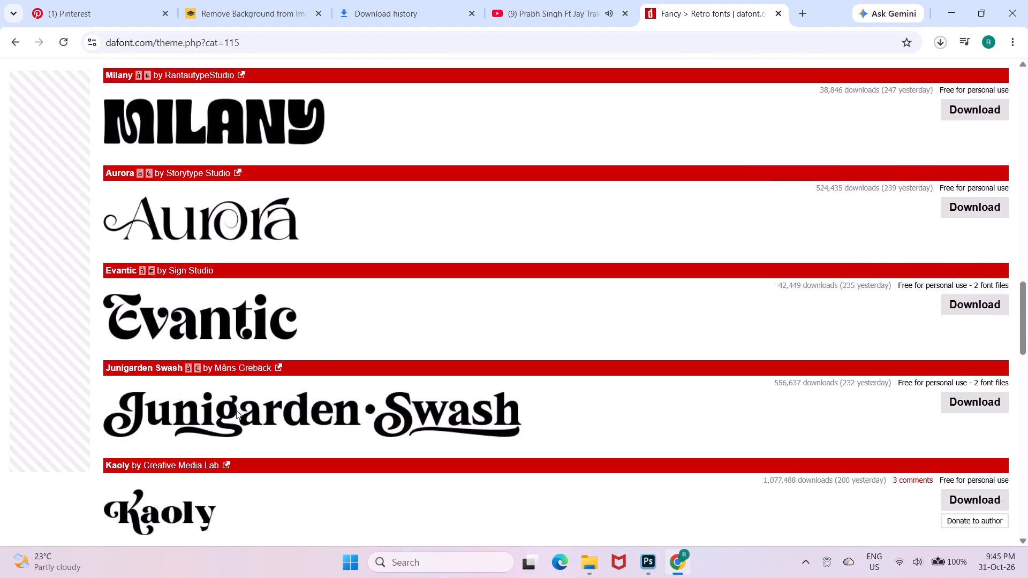
scroll(236, 410, down, 10)
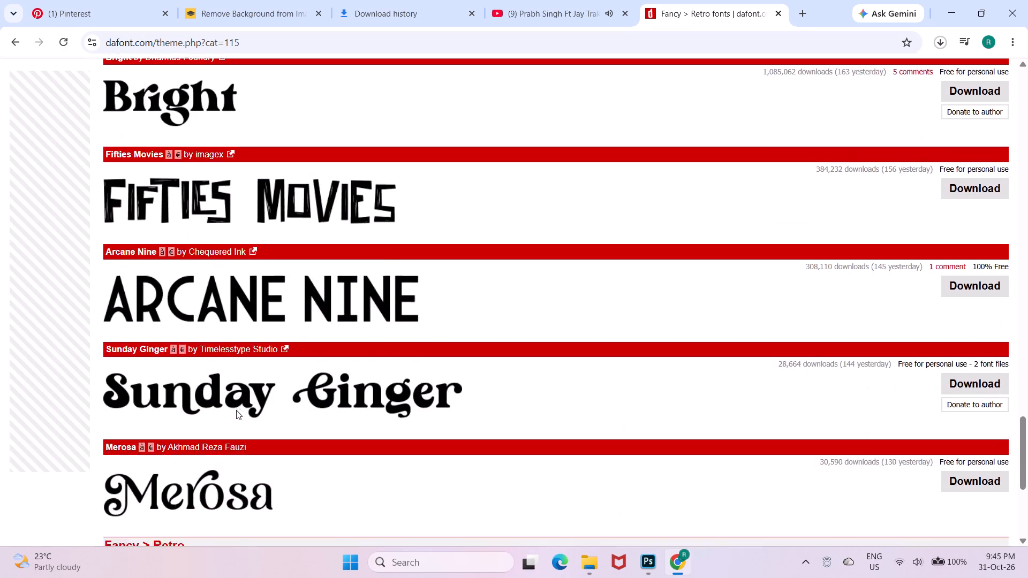
scroll(236, 410, down, 2)
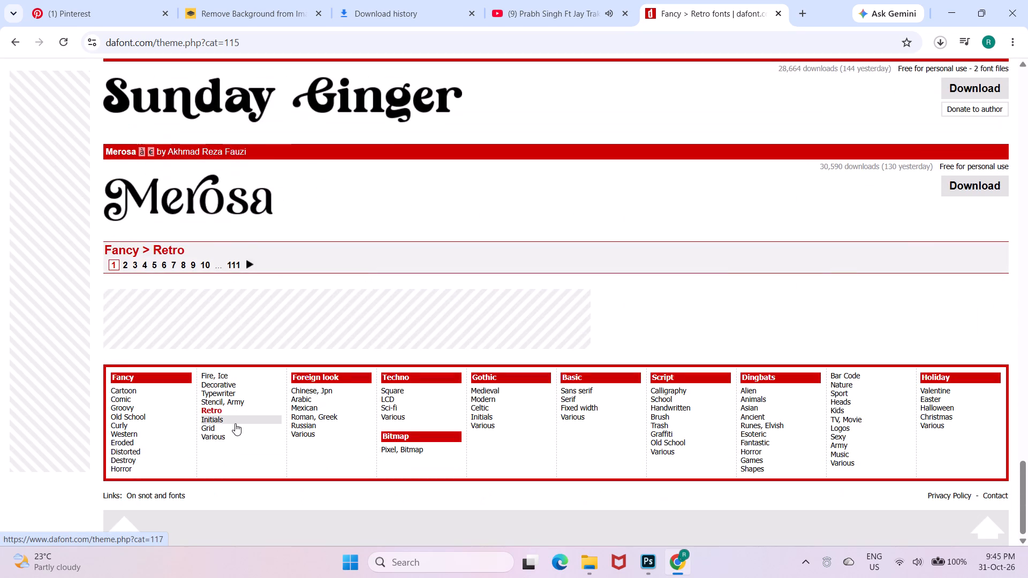
Open the Grid category of the Fancy theme and look through its first page of fonts.
click(235, 423)
scroll(235, 423, down, 4)
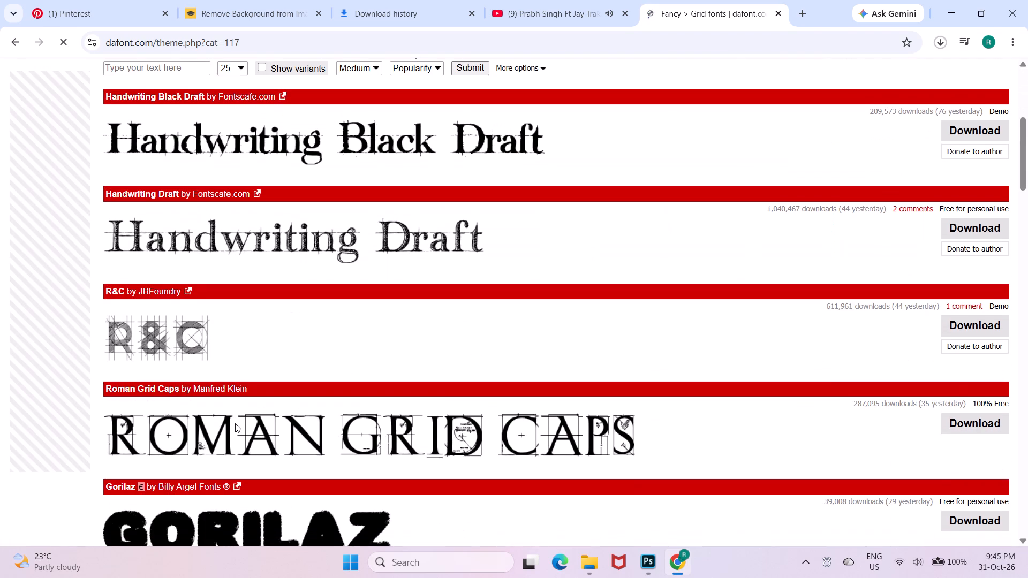
scroll(235, 423, left, 6)
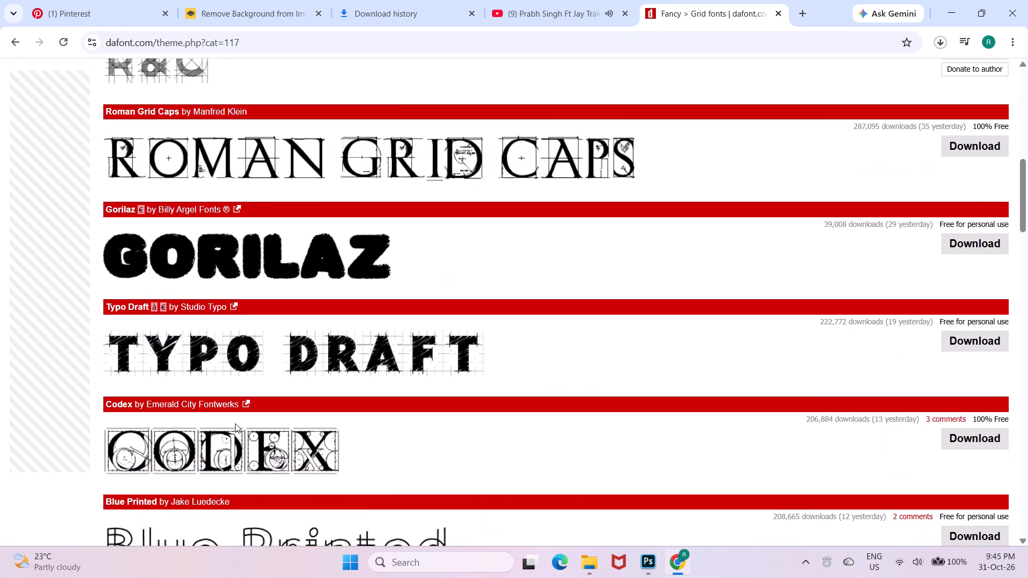
scroll(235, 423, left, 8)
scroll(235, 423, down, 5)
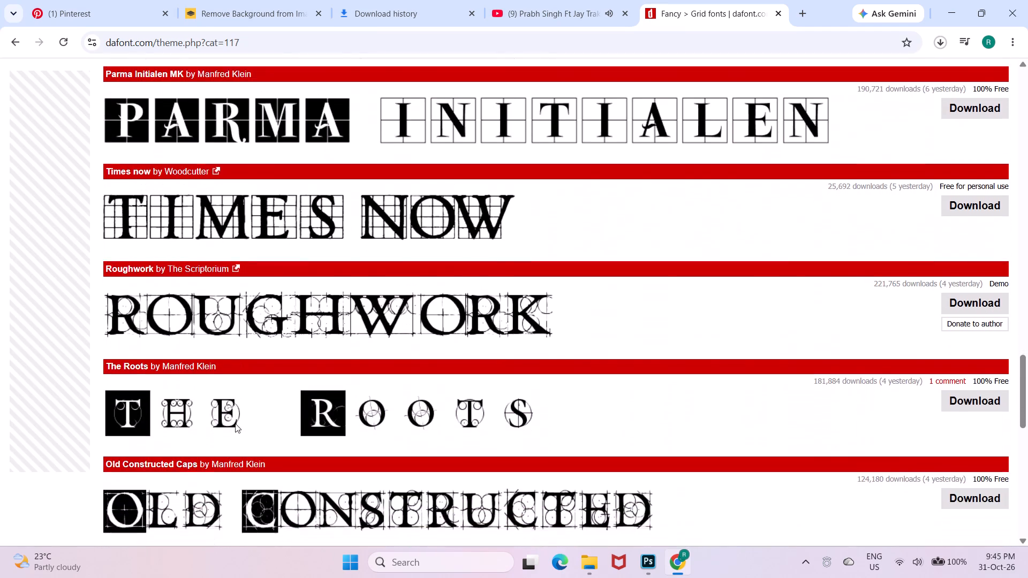
scroll(235, 423, down, 7)
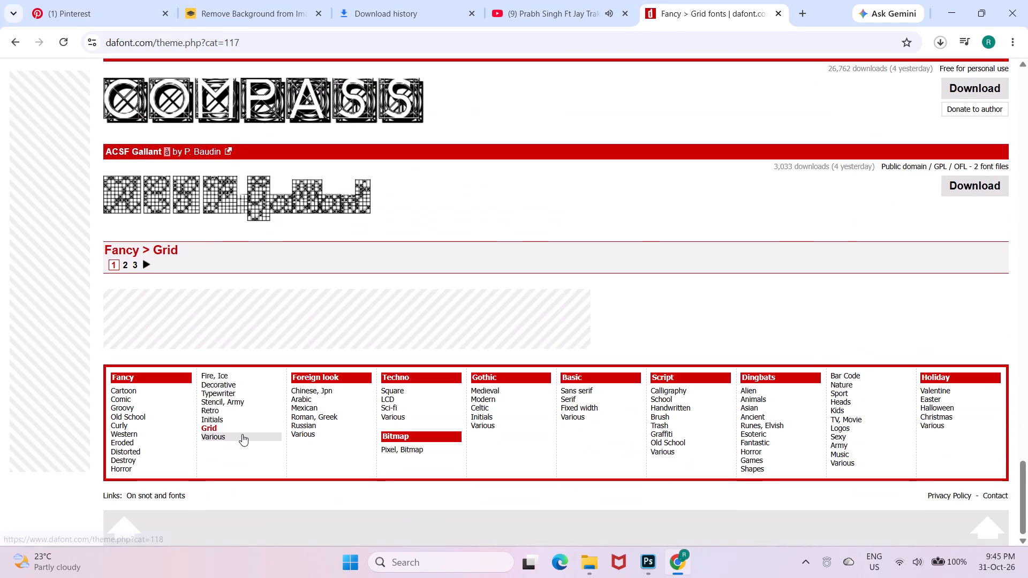
Open the Various category of the Fancy theme and preview its fonts with the sample text DIWALI.
click(240, 434)
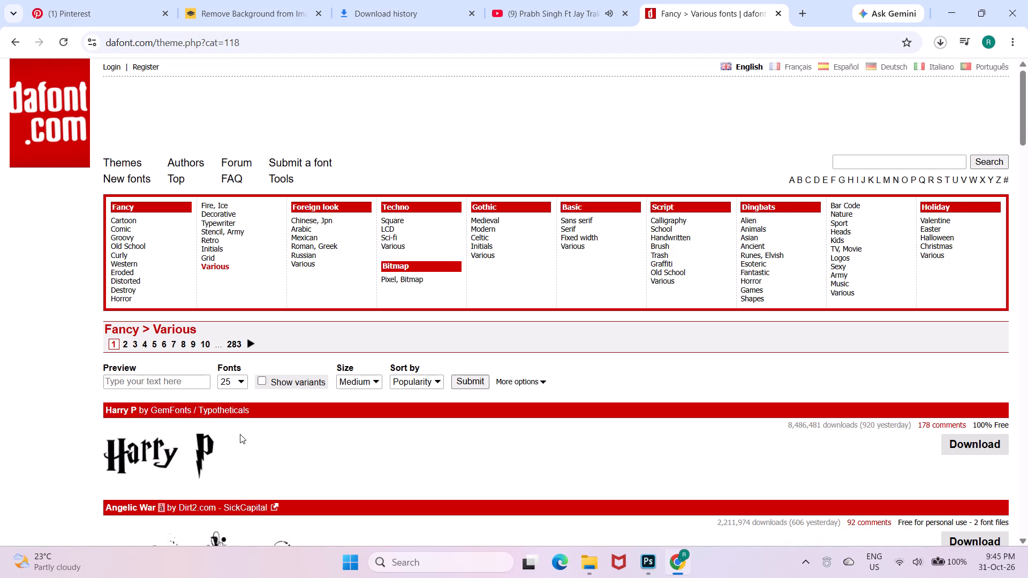
click(171, 386)
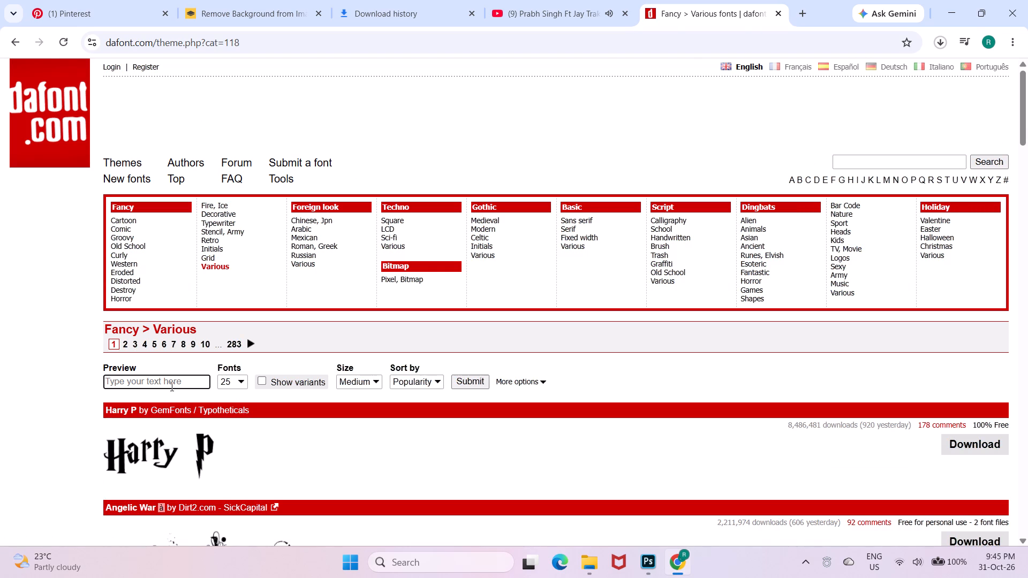
key(d)
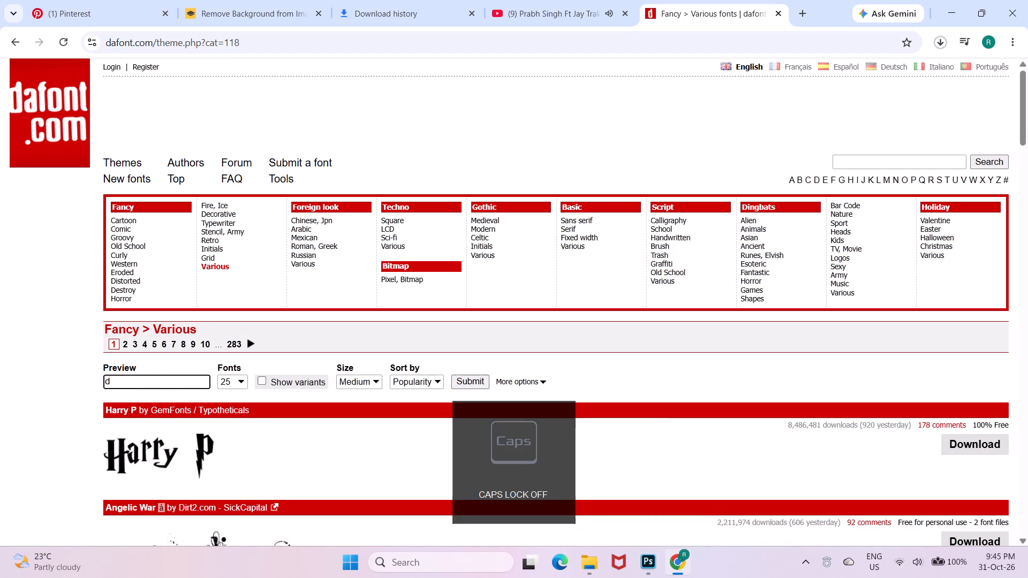
key(BackSpace)
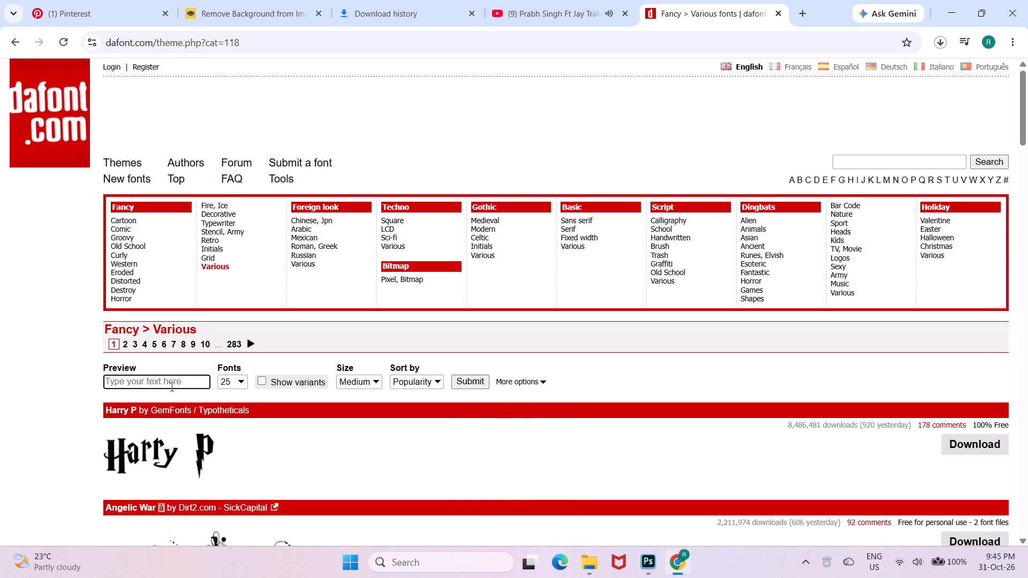
text(WA)
text(LII)
key(BackSpace)
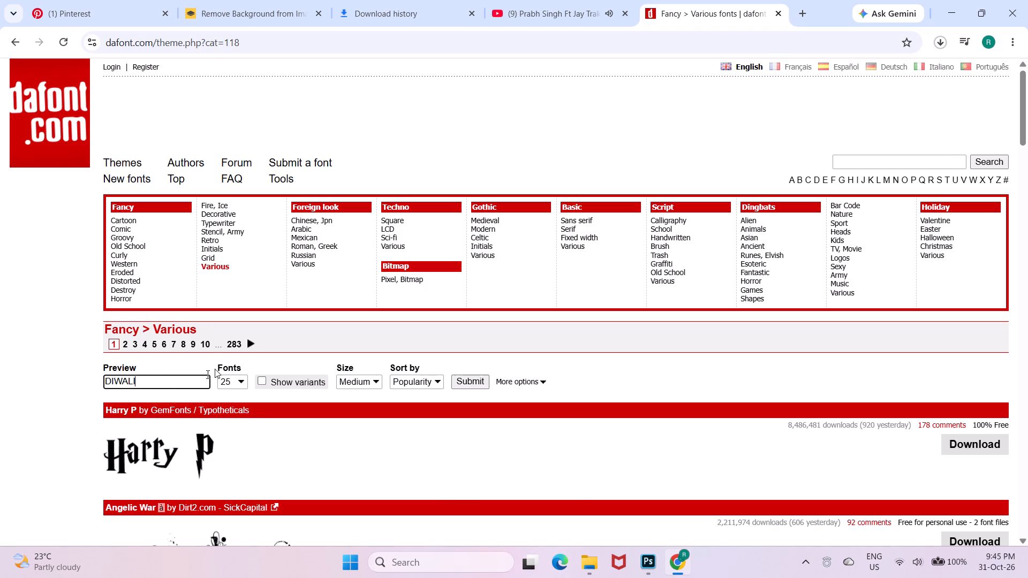
click(594, 378)
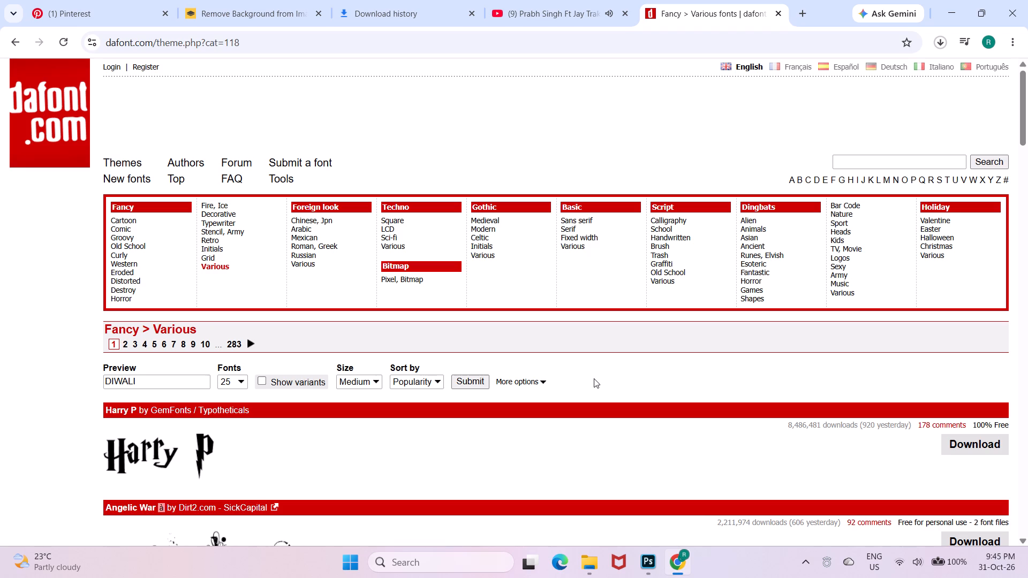
click(478, 380)
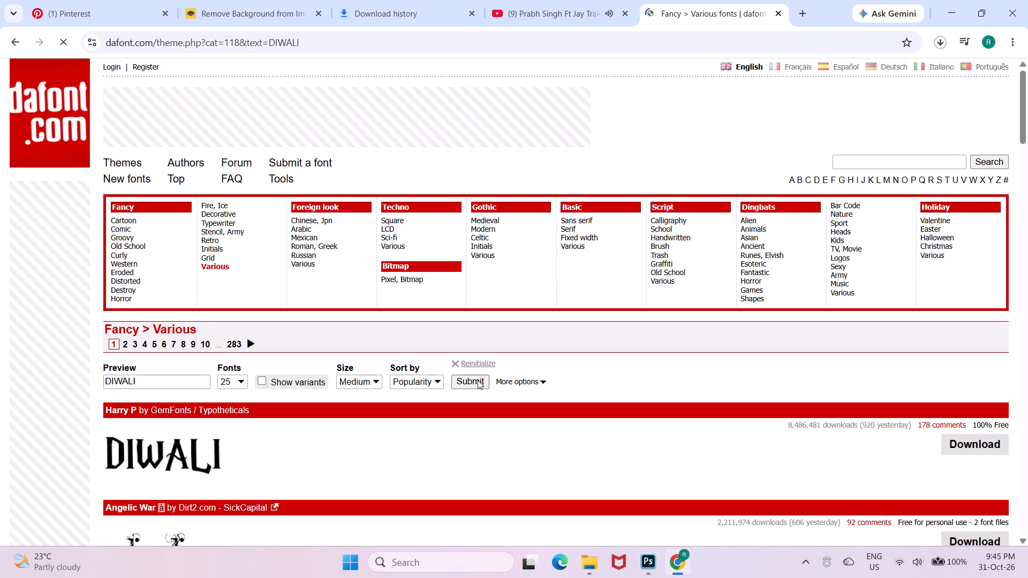
Examine the DIWALI previews on the first page of the Fancy Various category for a suitable poster lettering.
scroll(478, 380, down, 7)
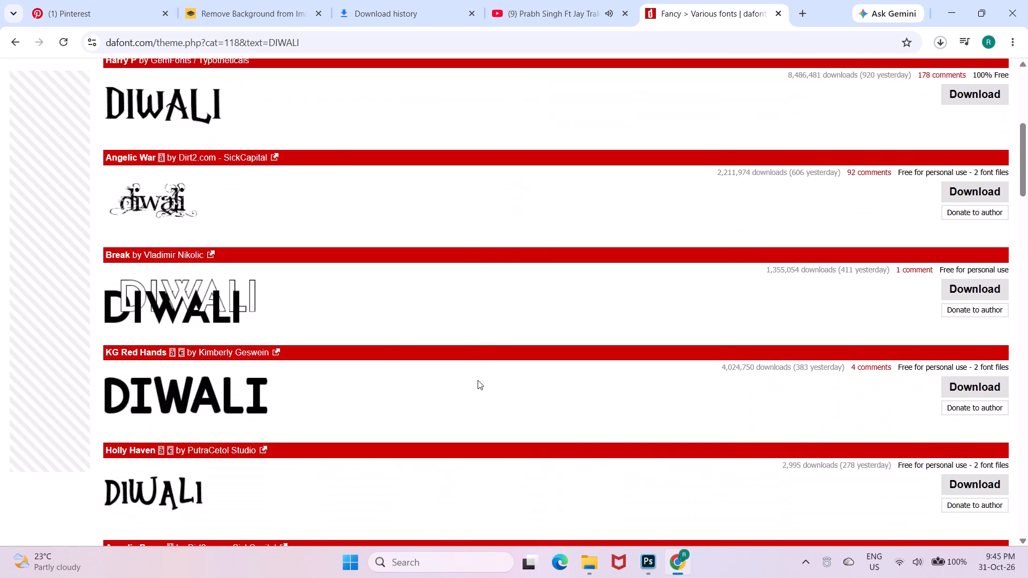
scroll(478, 380, down, 6)
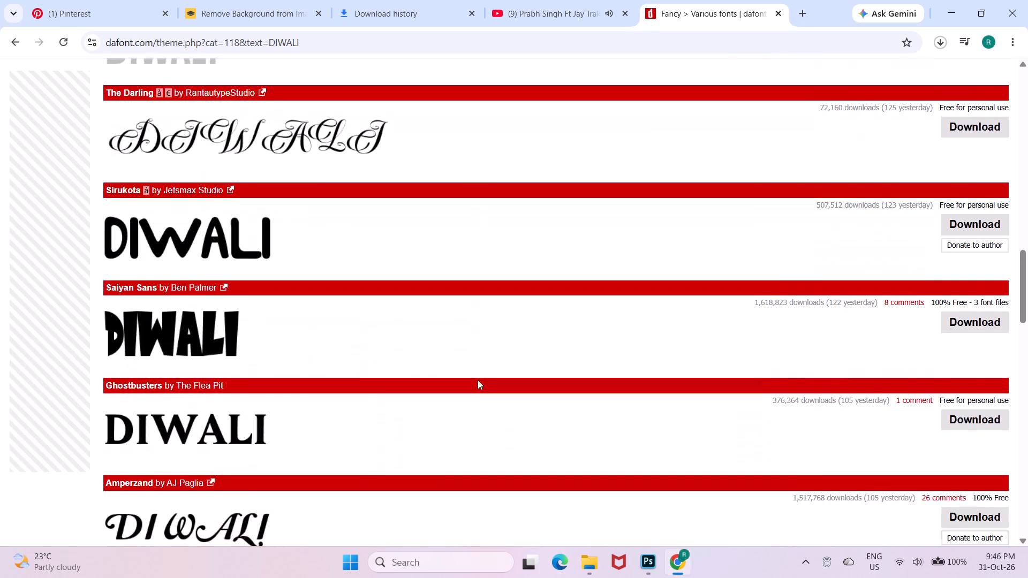
scroll(478, 380, down, 2)
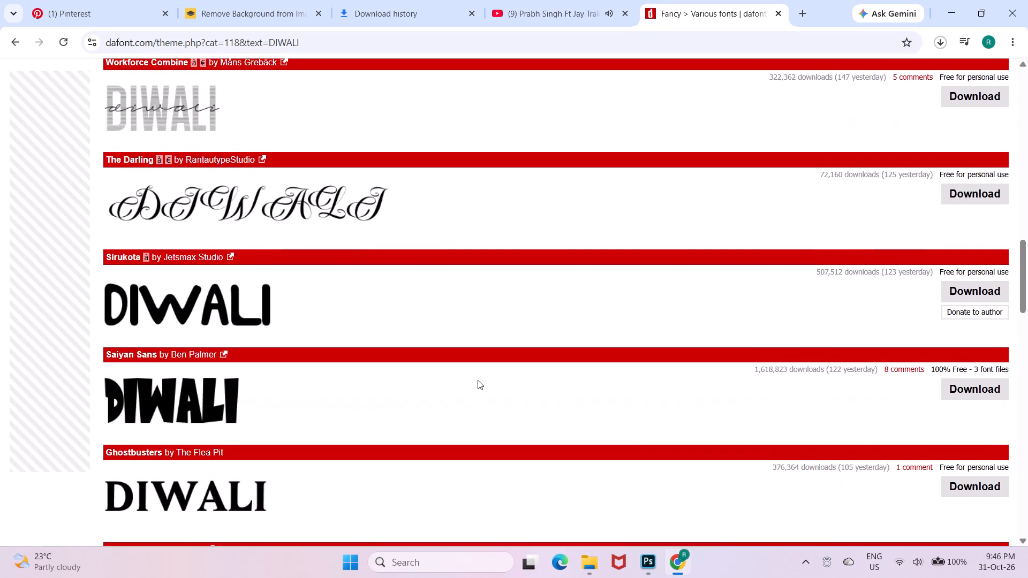
scroll(478, 380, down, 9)
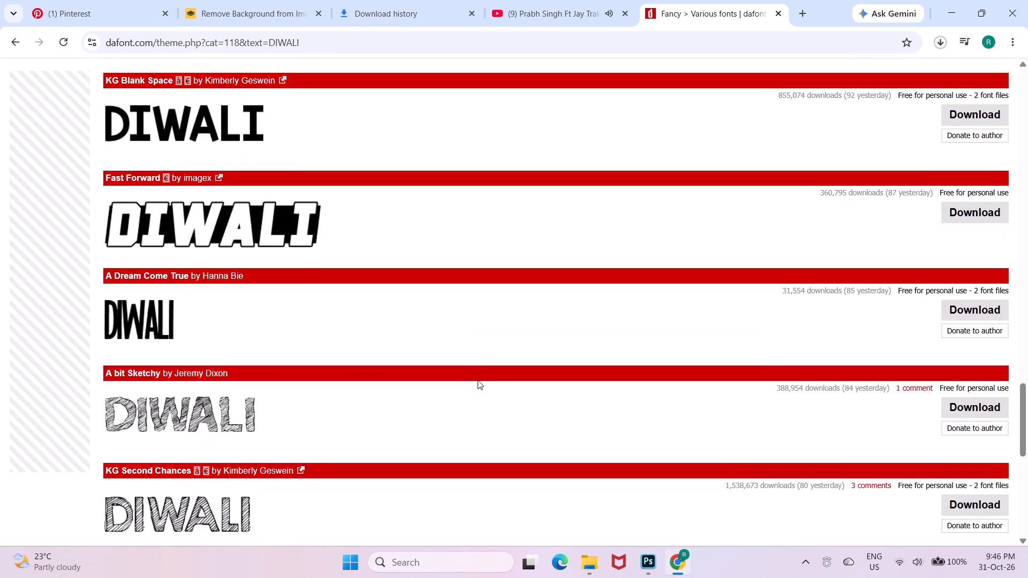
scroll(478, 380, down, 7)
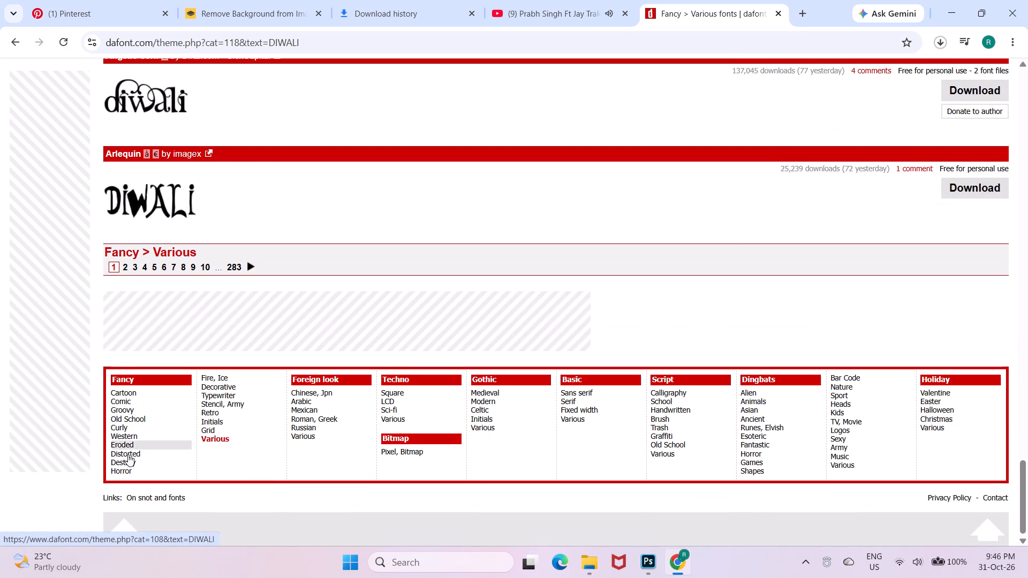
Open the Horror category of the Fancy theme and look through its first page of DIWALI previews.
click(130, 475)
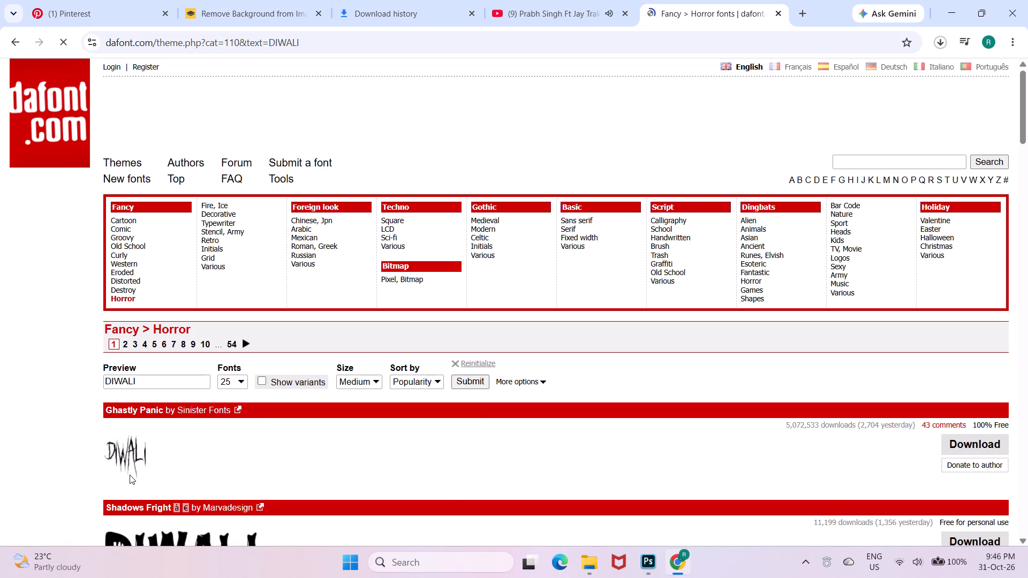
scroll(130, 475, down, 13)
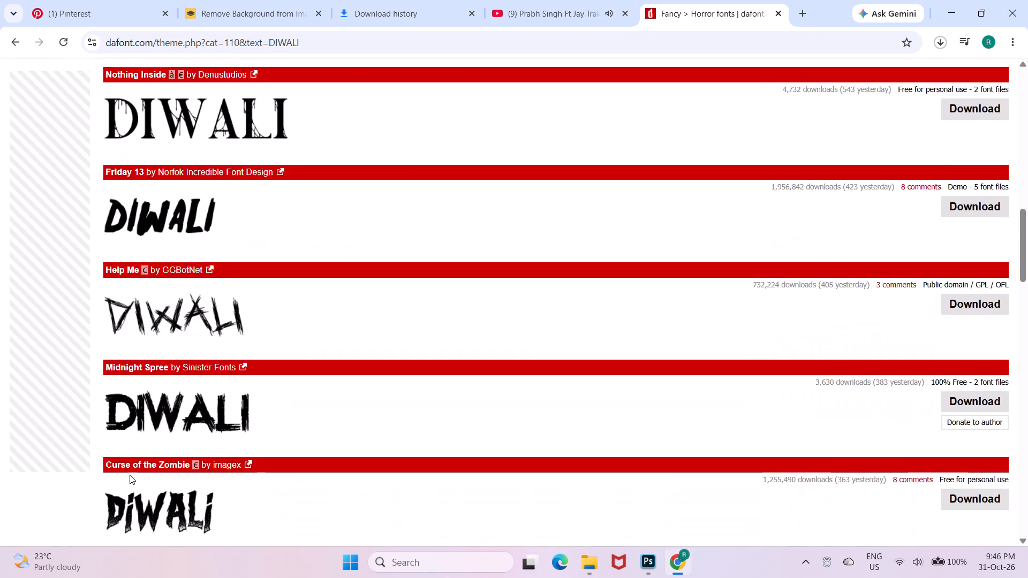
scroll(130, 475, down, 12)
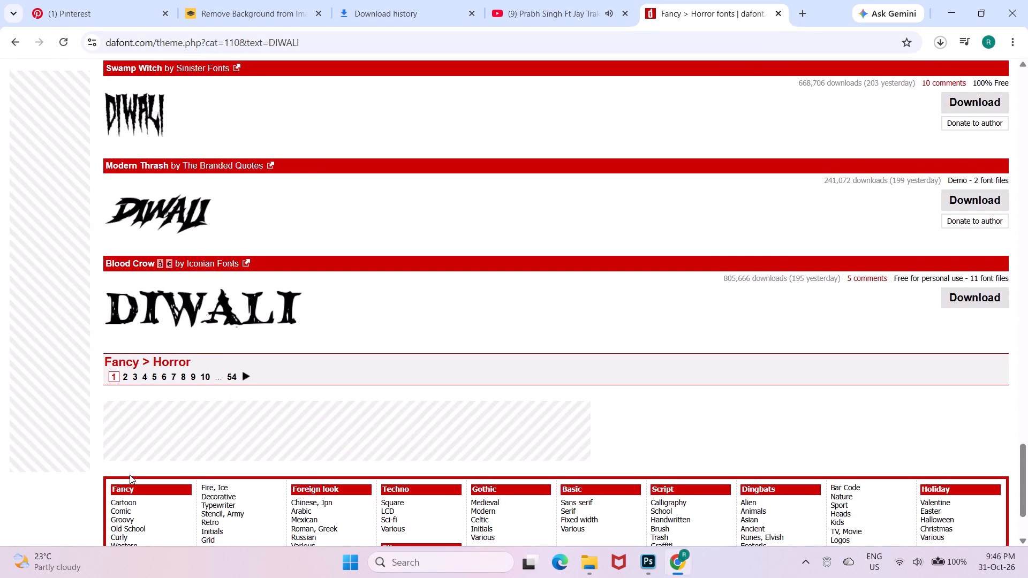
scroll(130, 475, down, 1)
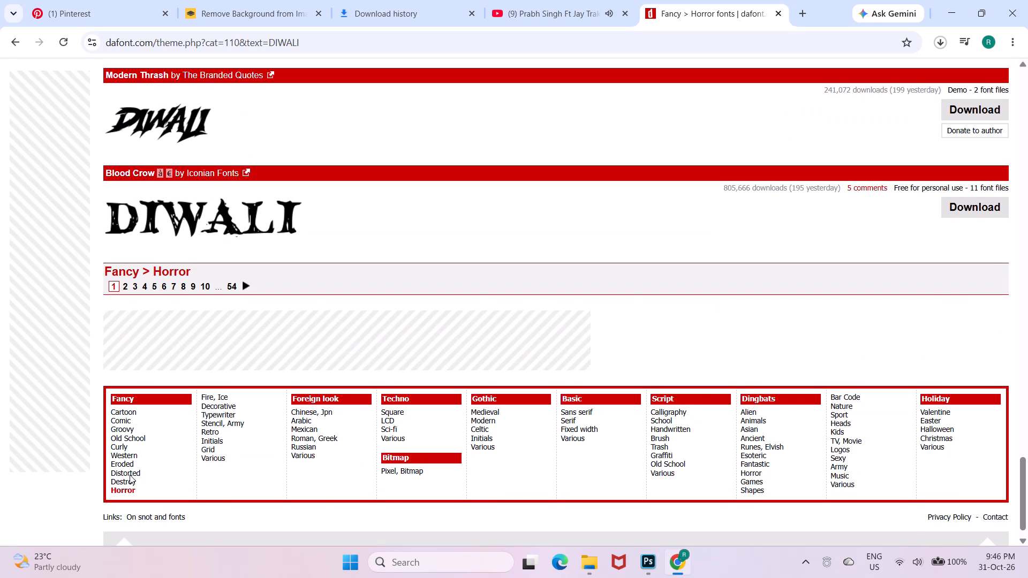
Open the Distorted category of the Fancy theme and look through its first page of DIWALI previews.
click(120, 471)
scroll(120, 471, down, 1)
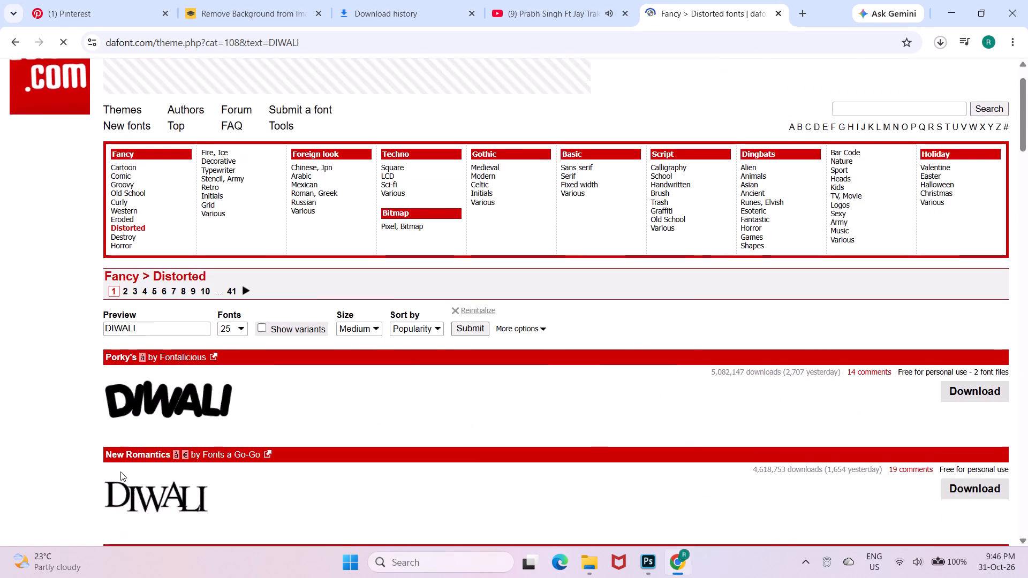
scroll(120, 471, down, 18)
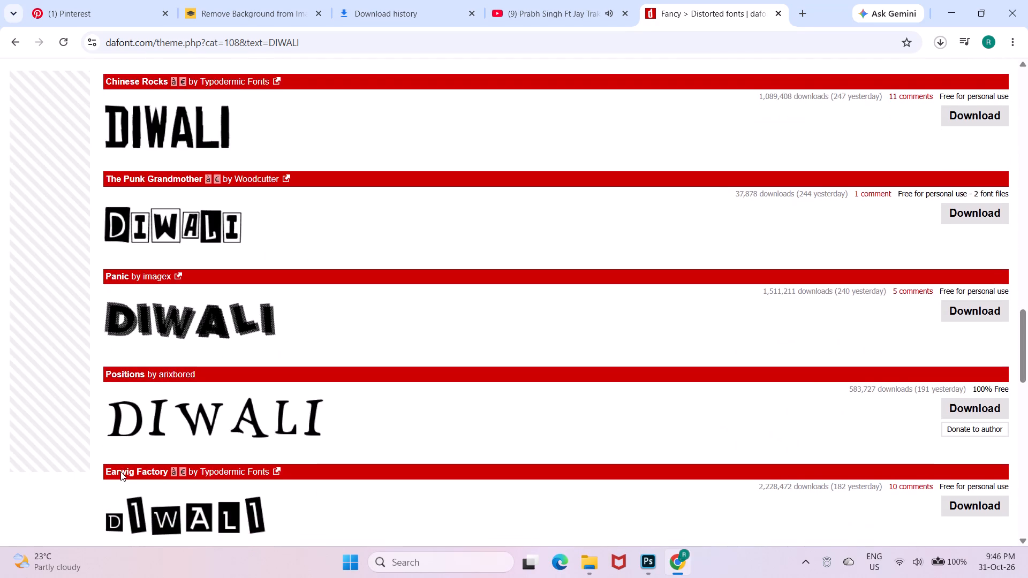
scroll(120, 471, down, 11)
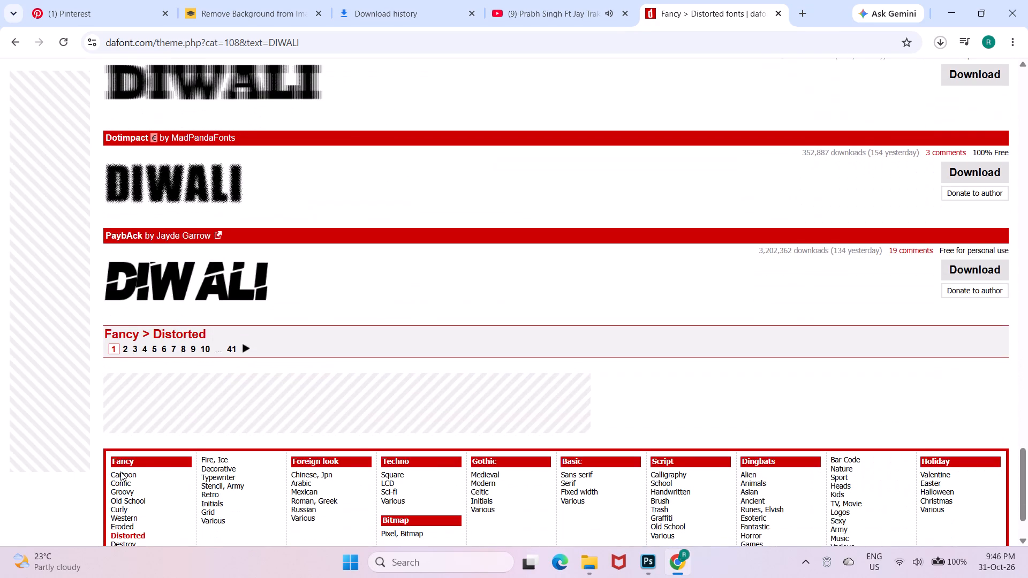
scroll(120, 471, down, 1)
Open the Western category of the Fancy theme and compare the DIWALI previews on its first page.
click(120, 471)
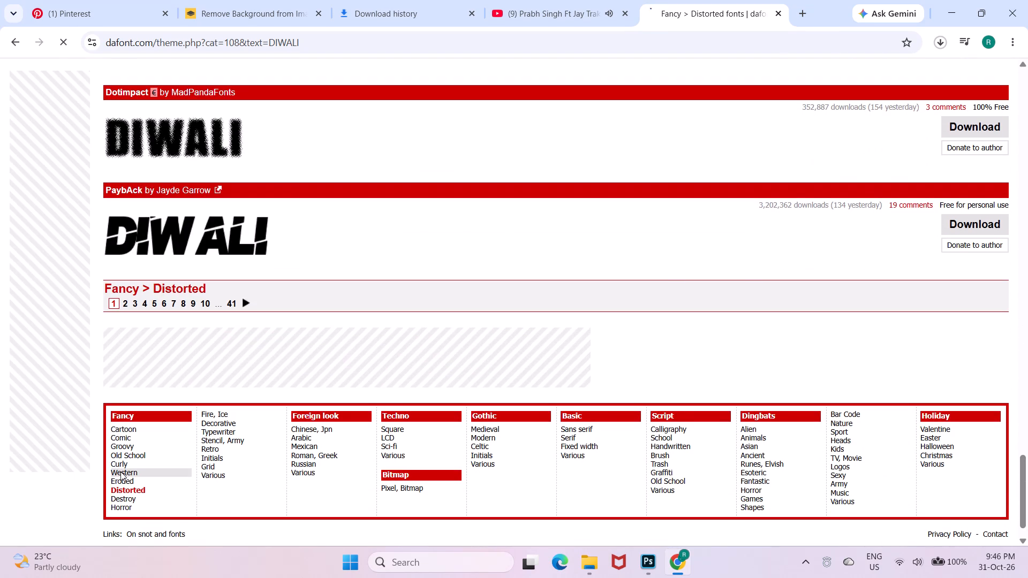
scroll(120, 471, down, 4)
scroll(120, 471, up, 1)
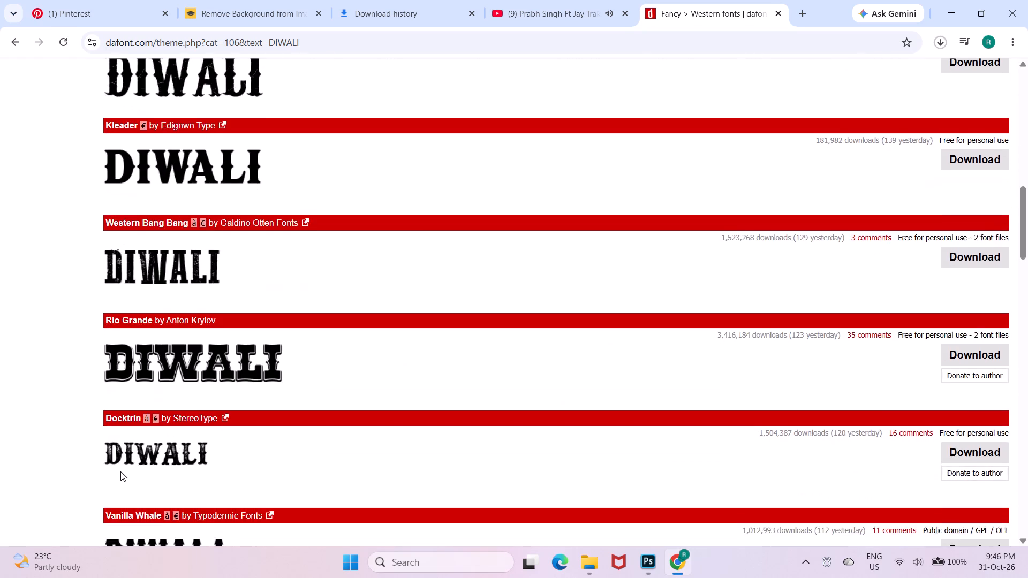
scroll(120, 471, up, 1)
scroll(120, 471, down, 2)
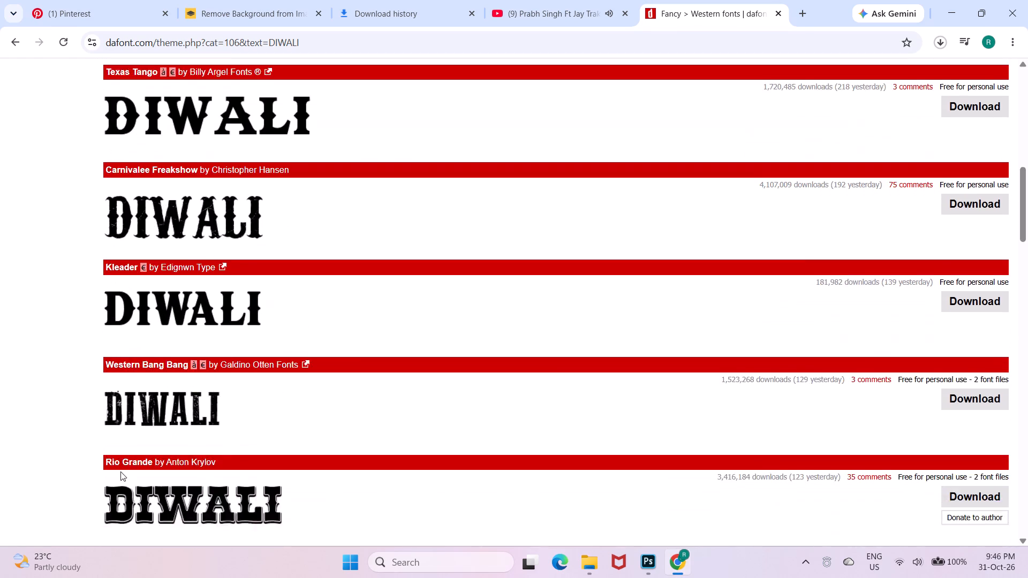
scroll(120, 471, down, 13)
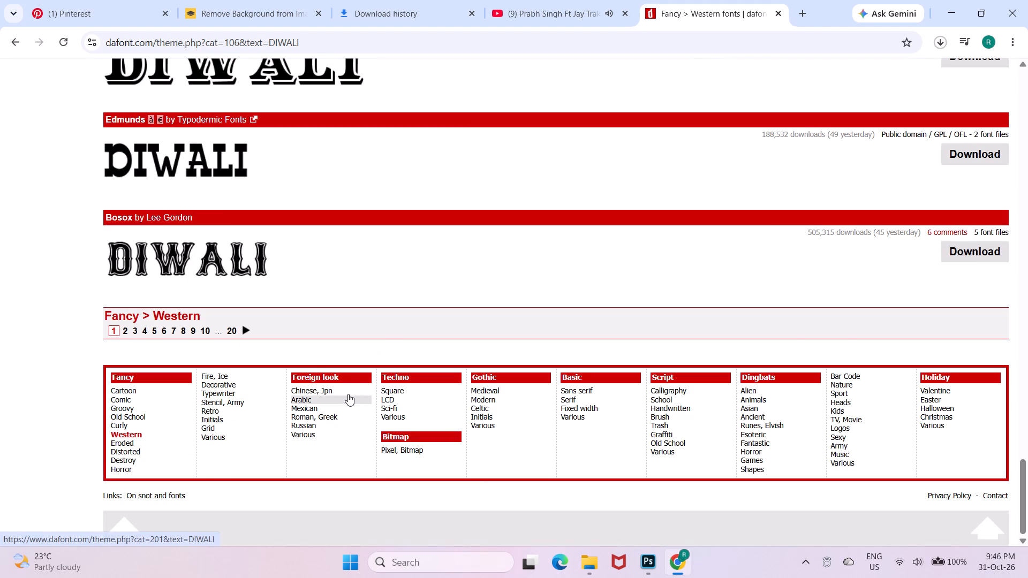
Open the Chinese, Jpn category of the Foreign look theme and look through its first page of DIWALI previews.
click(333, 385)
click(332, 390)
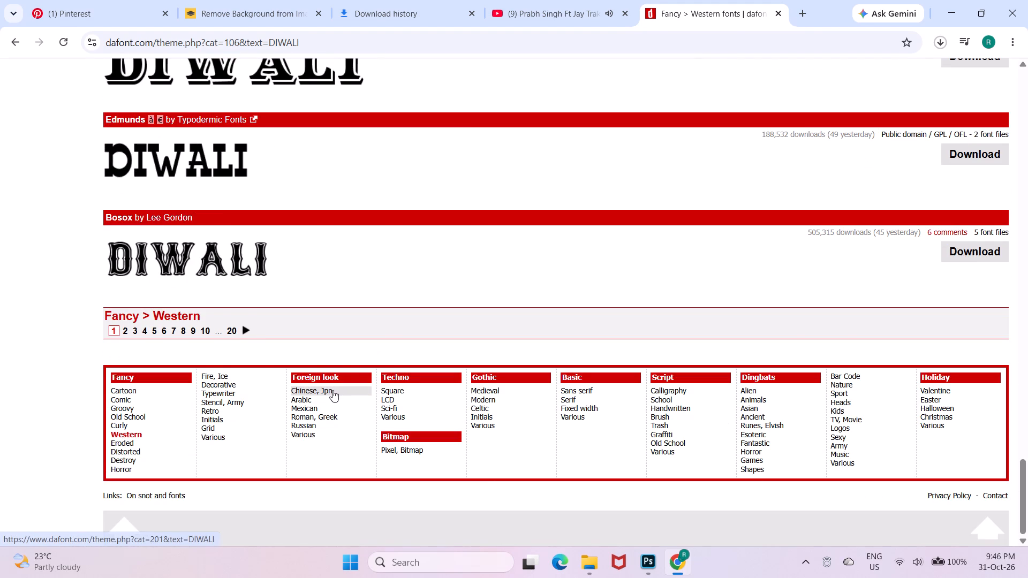
scroll(332, 390, down, 5)
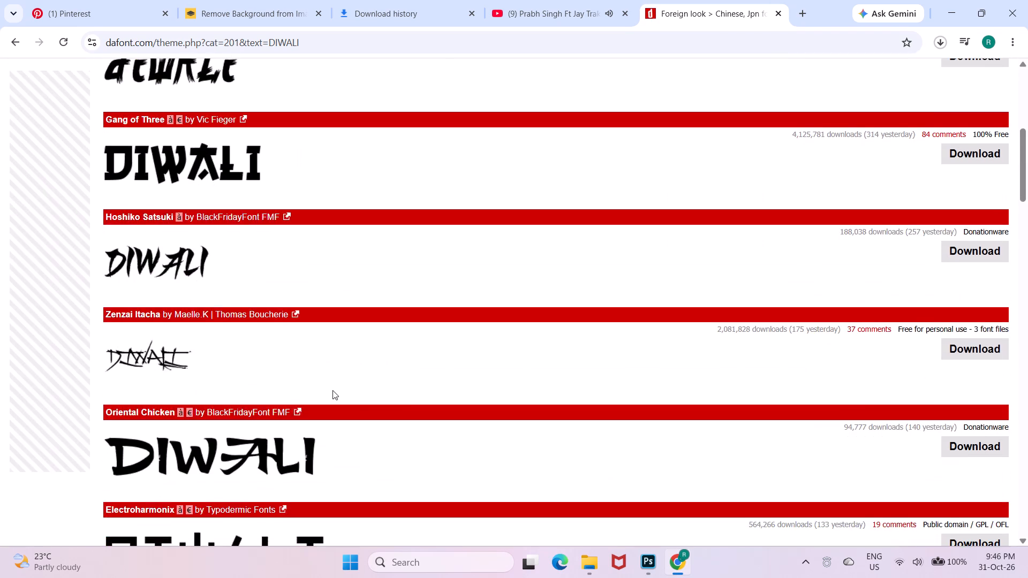
scroll(332, 390, down, 11)
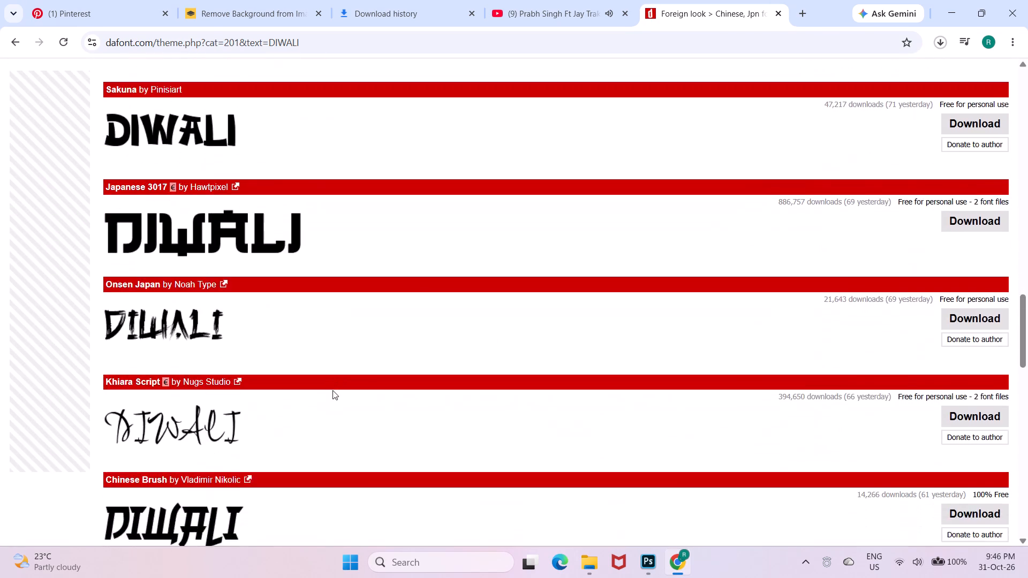
scroll(332, 390, down, 5)
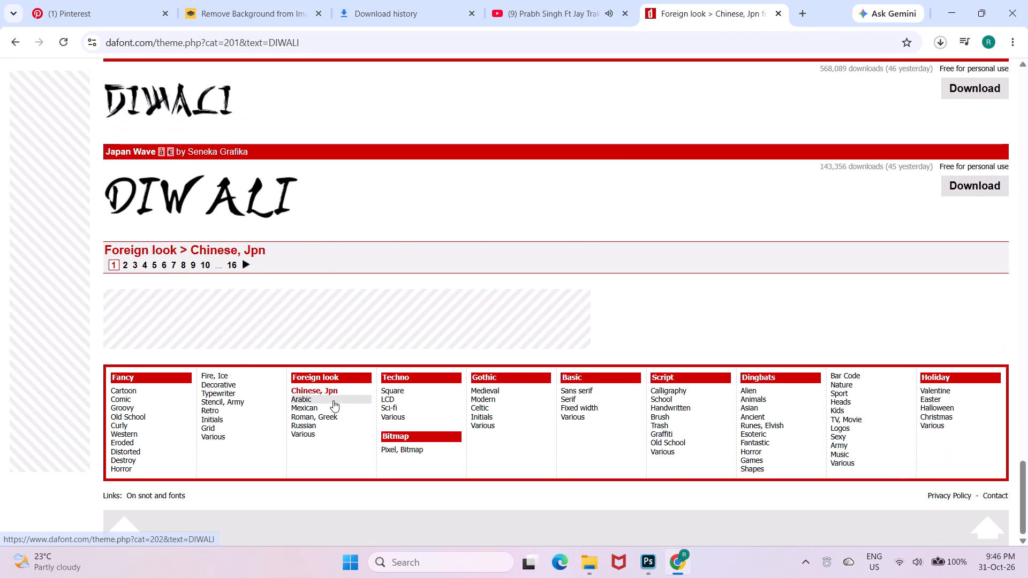
Open the Arabic category of the Foreign look theme and examine the DIWALI previews on its first page.
click(333, 400)
scroll(333, 400, down, 6)
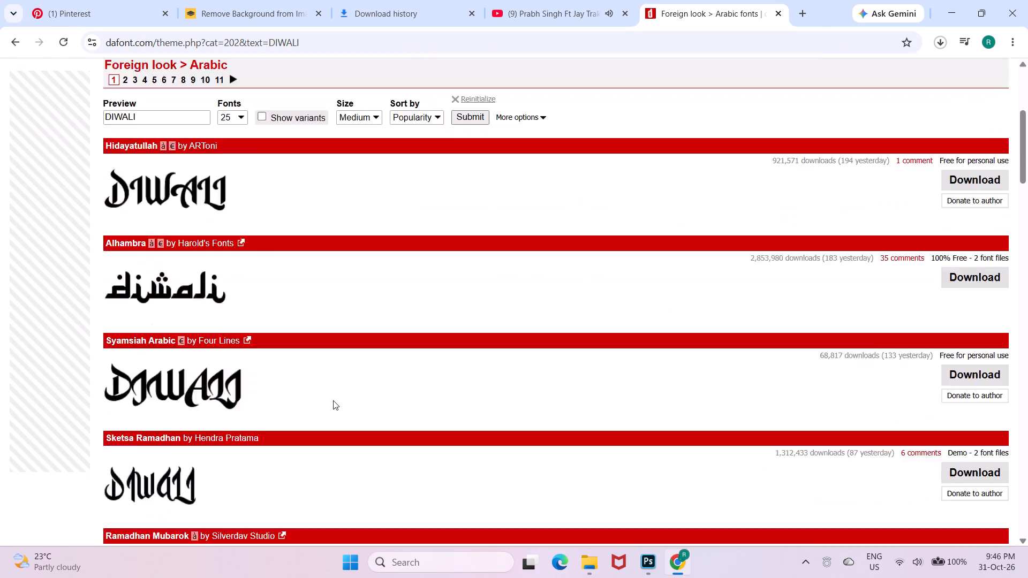
scroll(333, 400, down, 2)
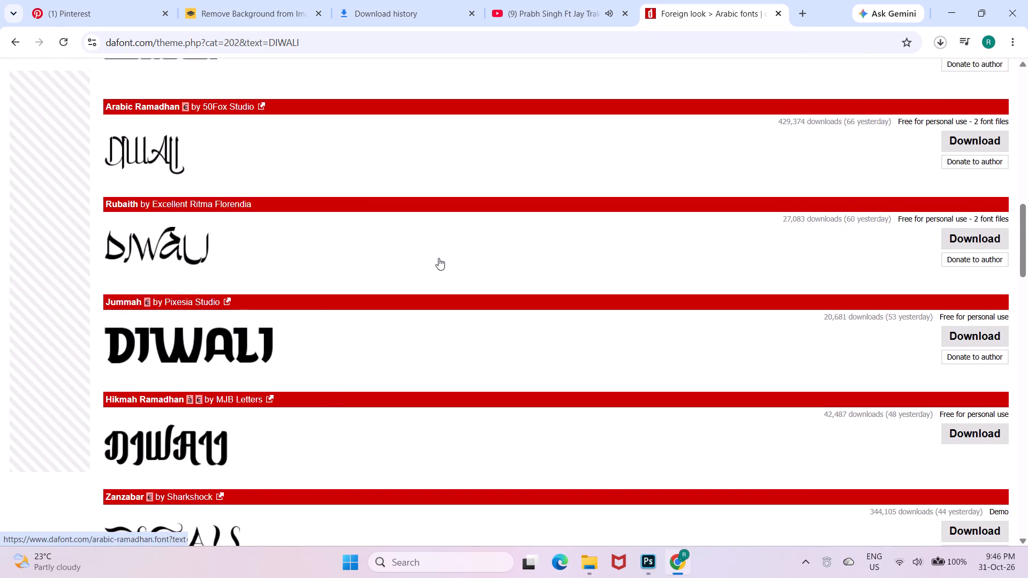
scroll(439, 258, down, 12)
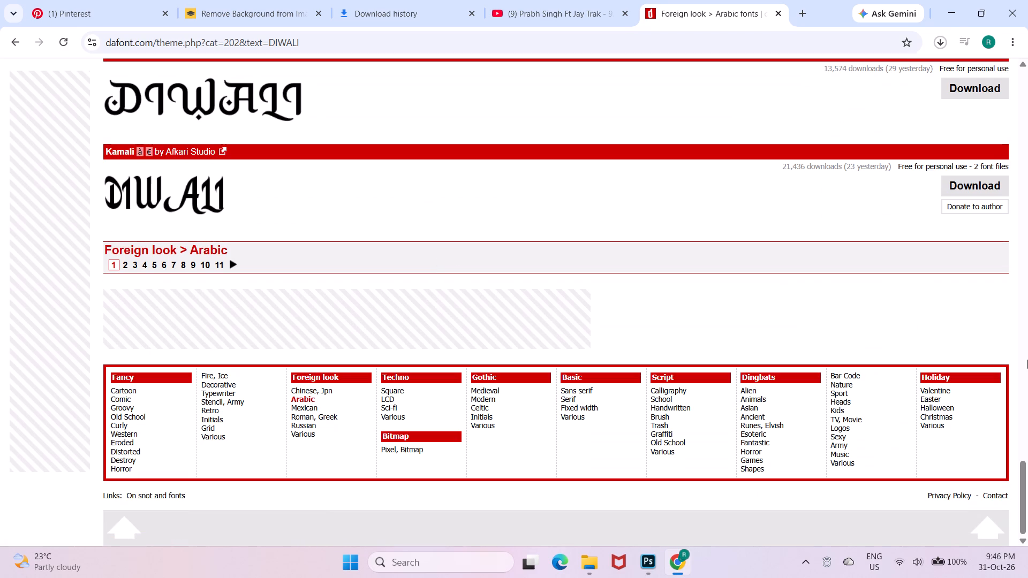
Open the Valentine category of the Holiday theme and look through its first page of DIWALI previews.
click(936, 389)
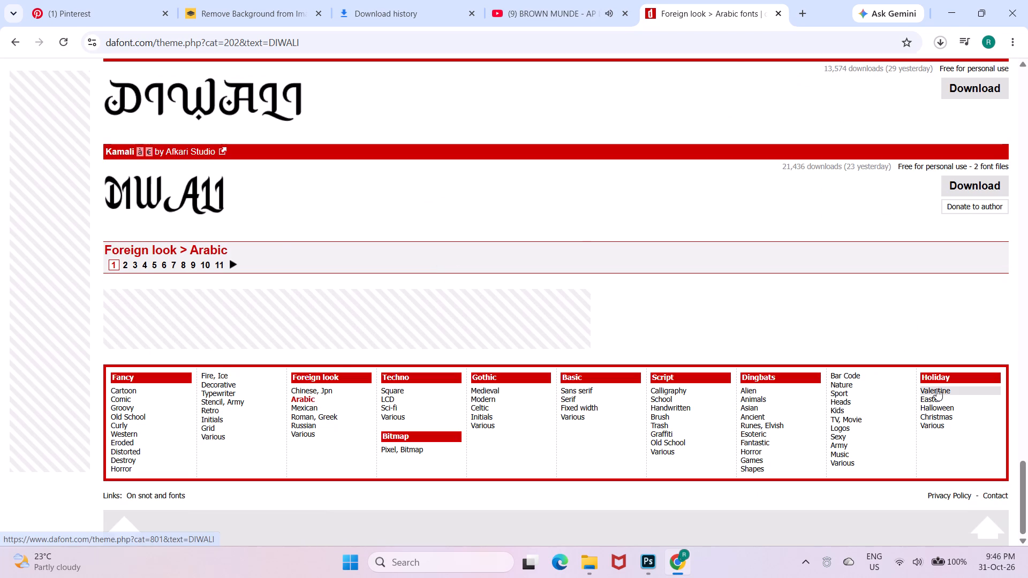
scroll(936, 389, down, 9)
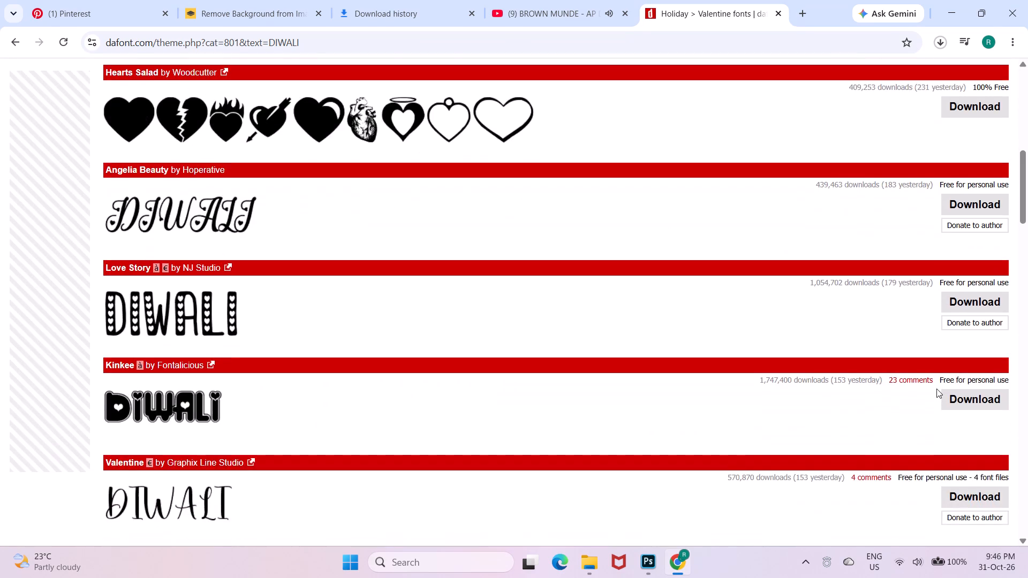
scroll(936, 389, down, 11)
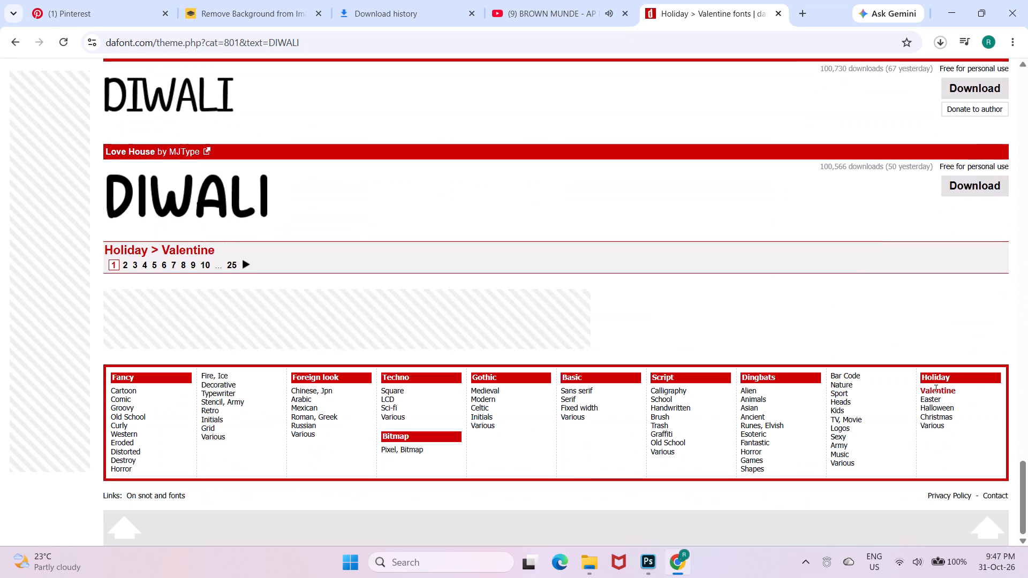
Open the Sans serif category of the Basic theme and compare the DIWALI previews on its first page.
click(628, 391)
scroll(628, 391, down, 7)
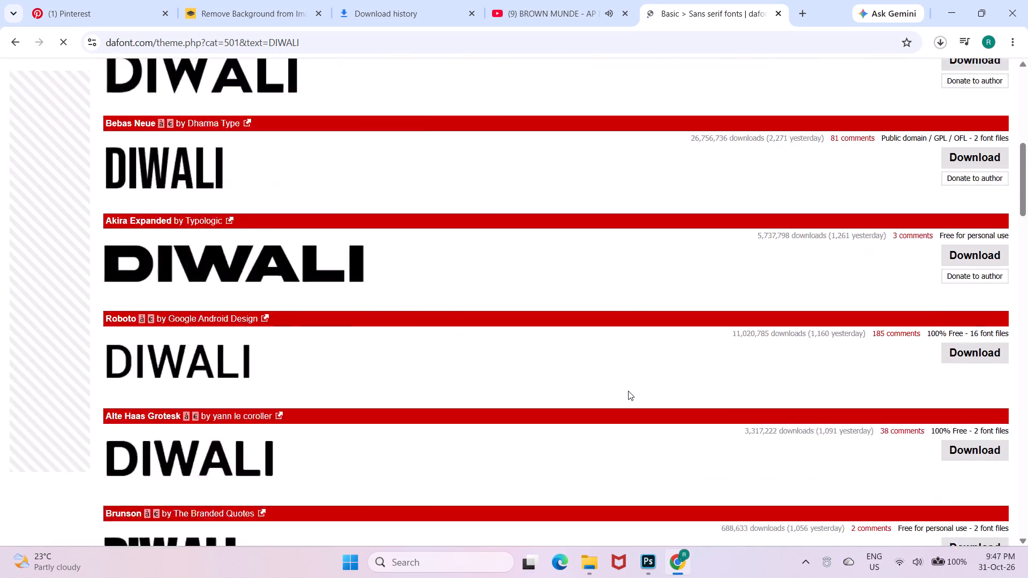
scroll(628, 391, down, 11)
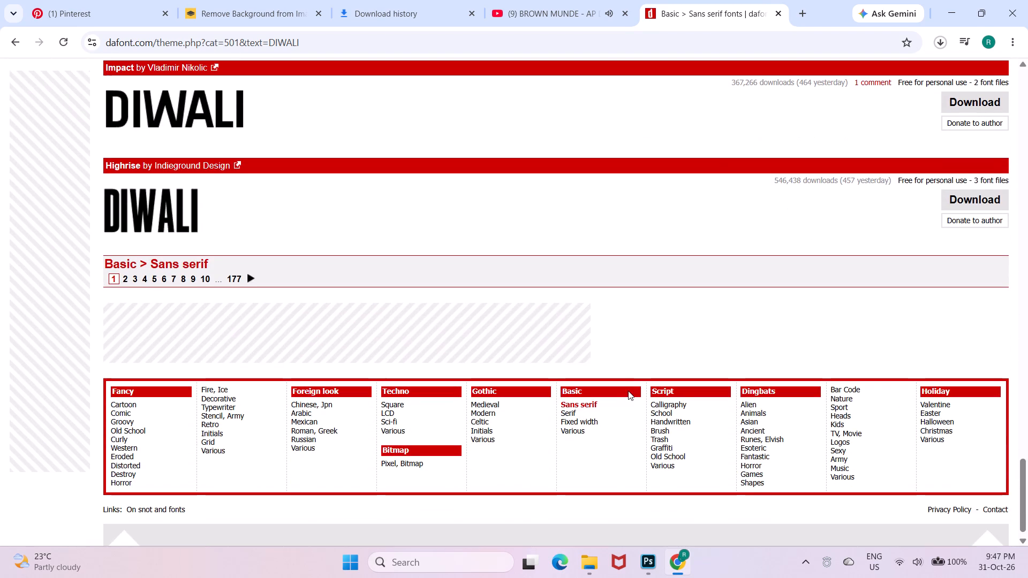
Open the Fixed width category of the Basic theme and look through its first page of DIWALI previews.
click(615, 408)
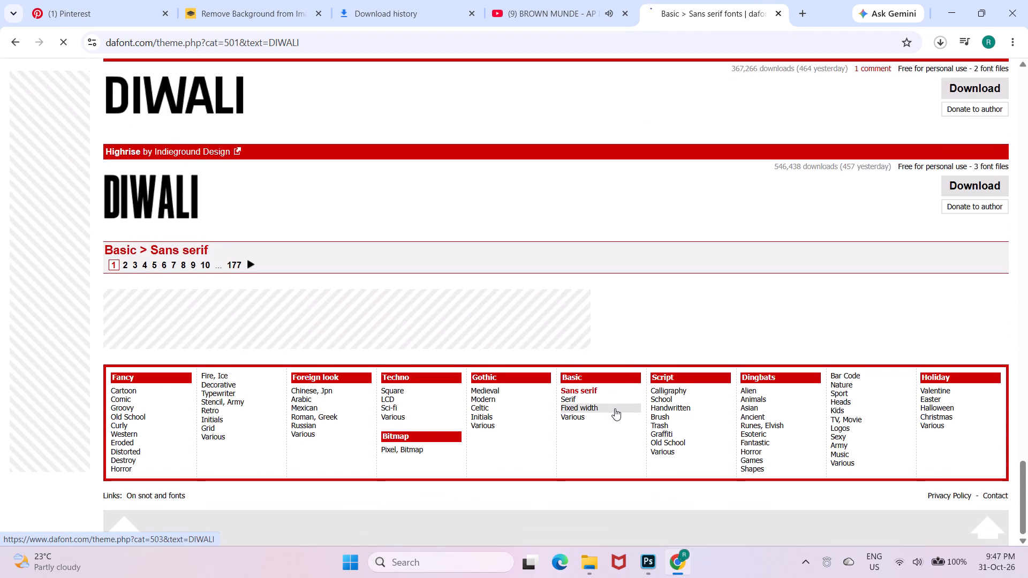
scroll(615, 408, down, 14)
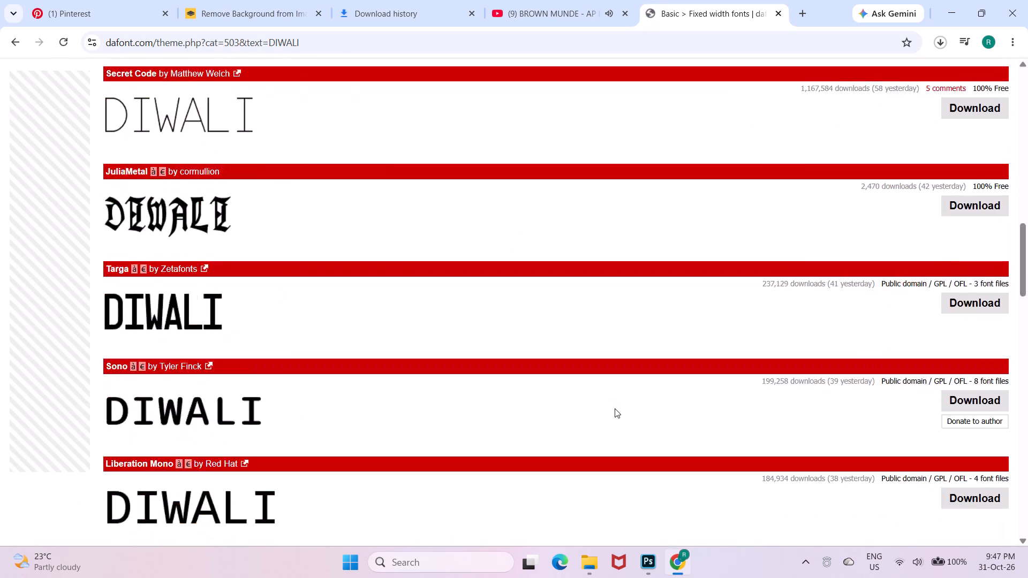
scroll(615, 408, down, 8)
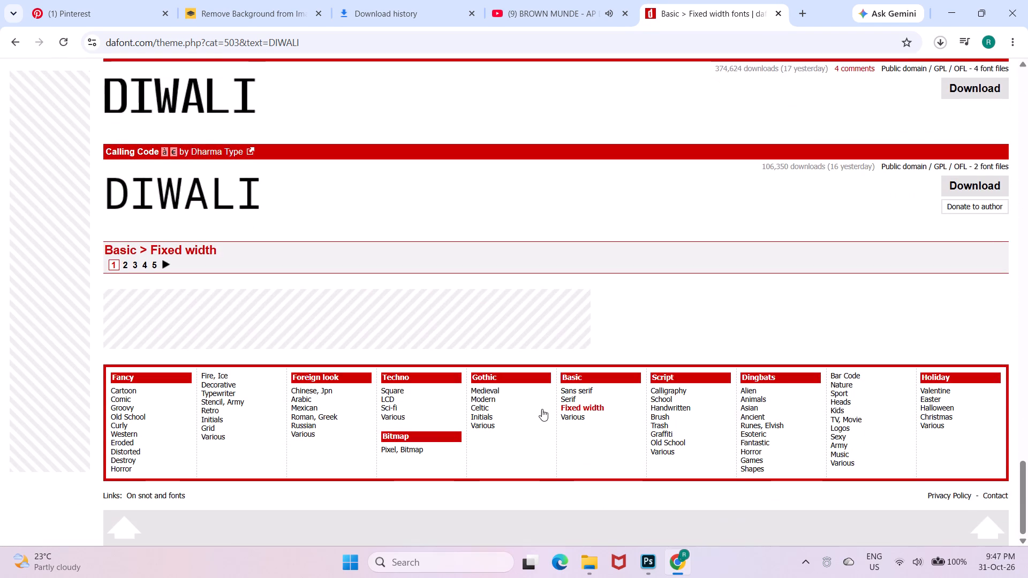
Open the Modern category of the Gothic theme and examine the DIWALI previews on its first page.
click(525, 396)
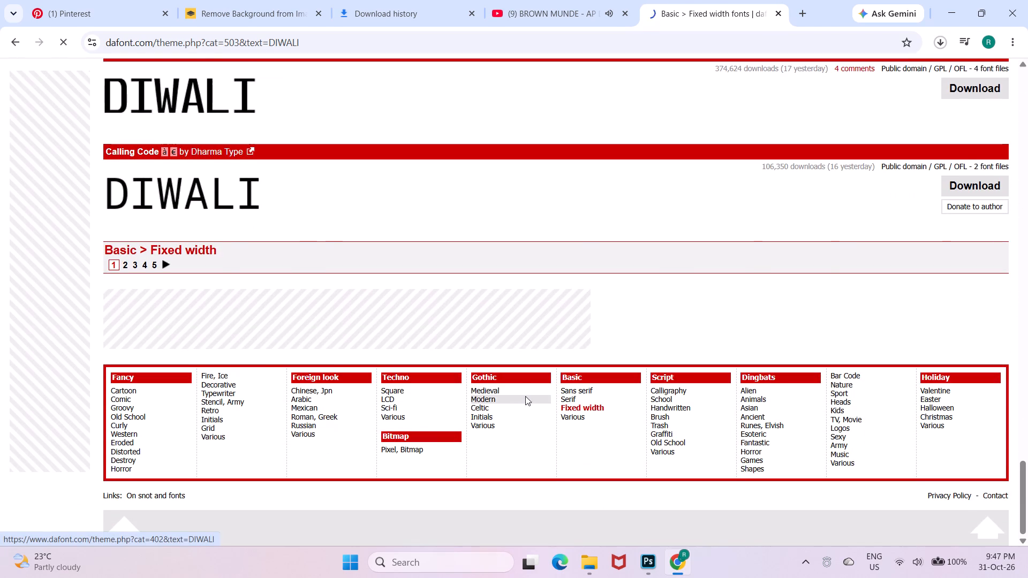
scroll(525, 396, down, 14)
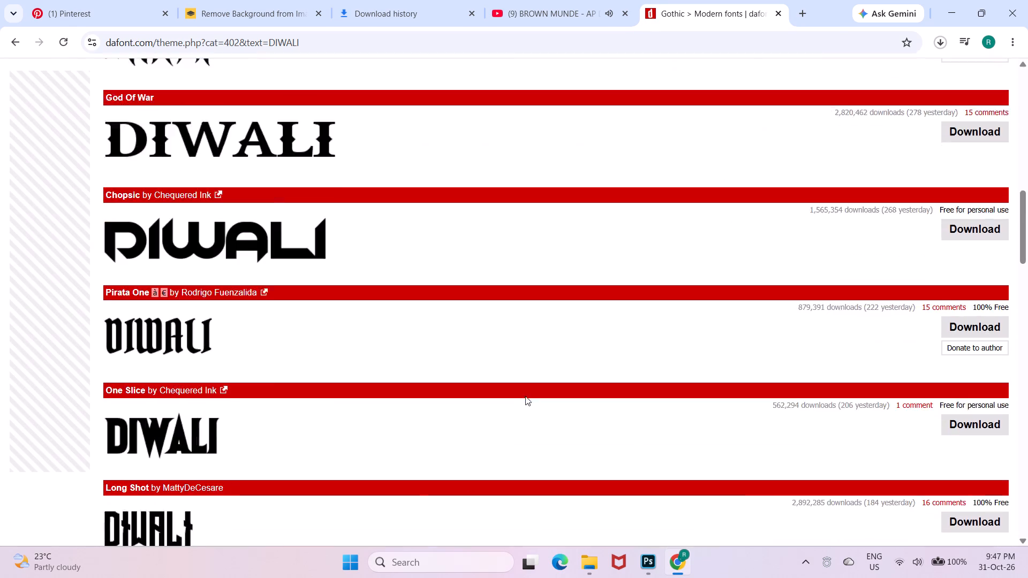
scroll(525, 396, down, 10)
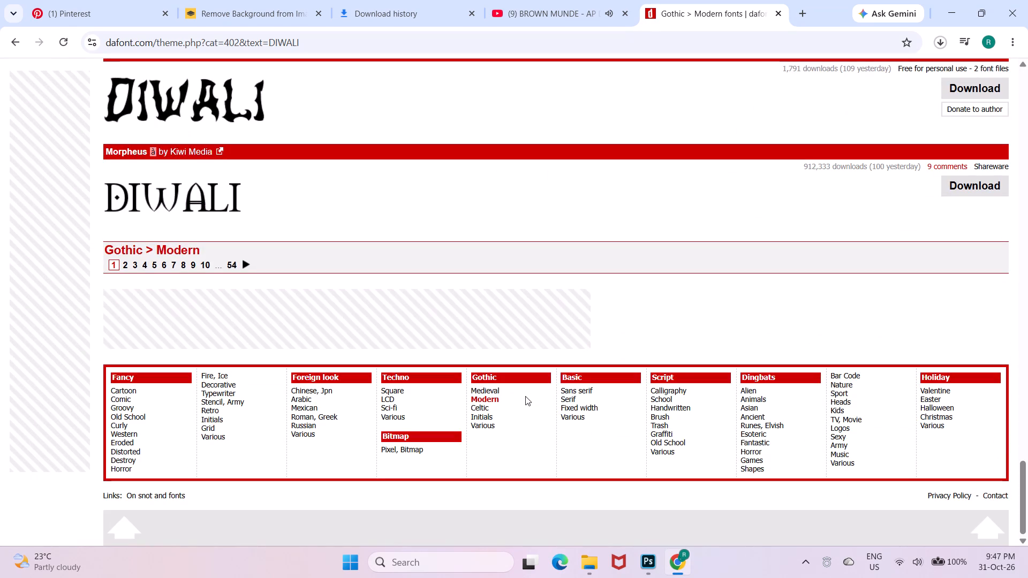
Open the Sci-fi category of the Techno theme and look through its first page of DIWALI previews.
click(385, 408)
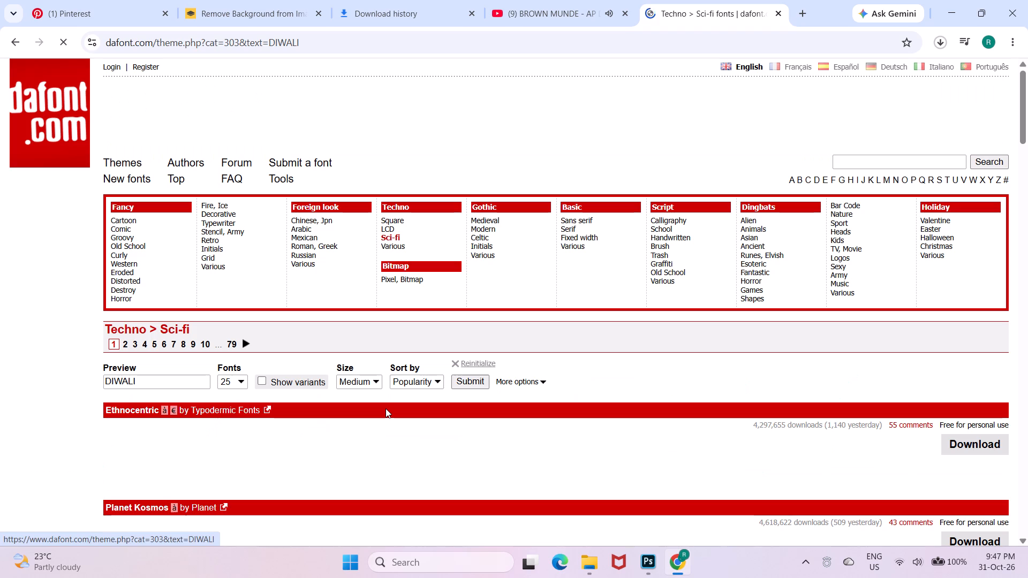
scroll(385, 408, down, 17)
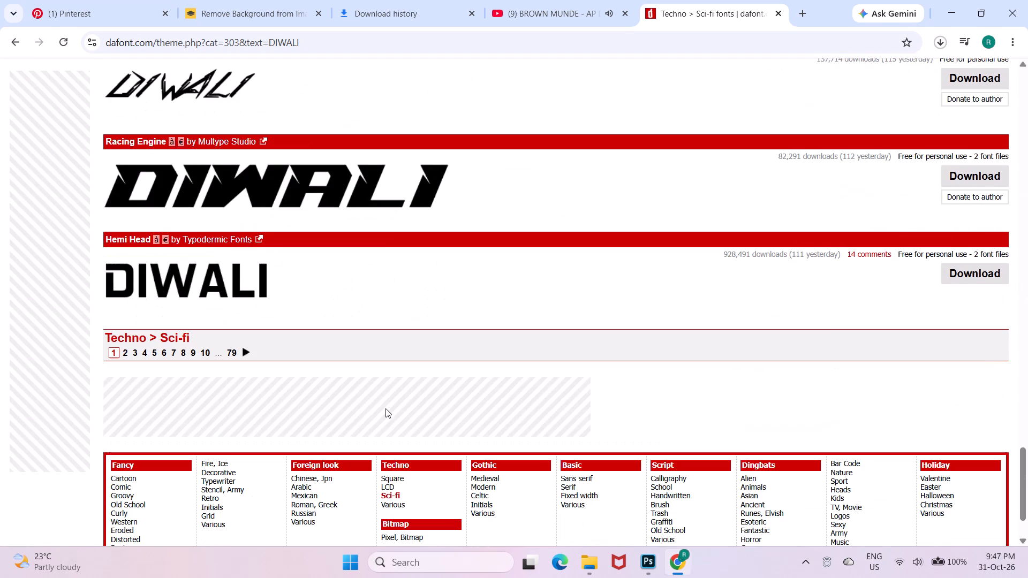
Open the Various category of the Techno theme and compare the DIWALI previews on its first page.
click(387, 416)
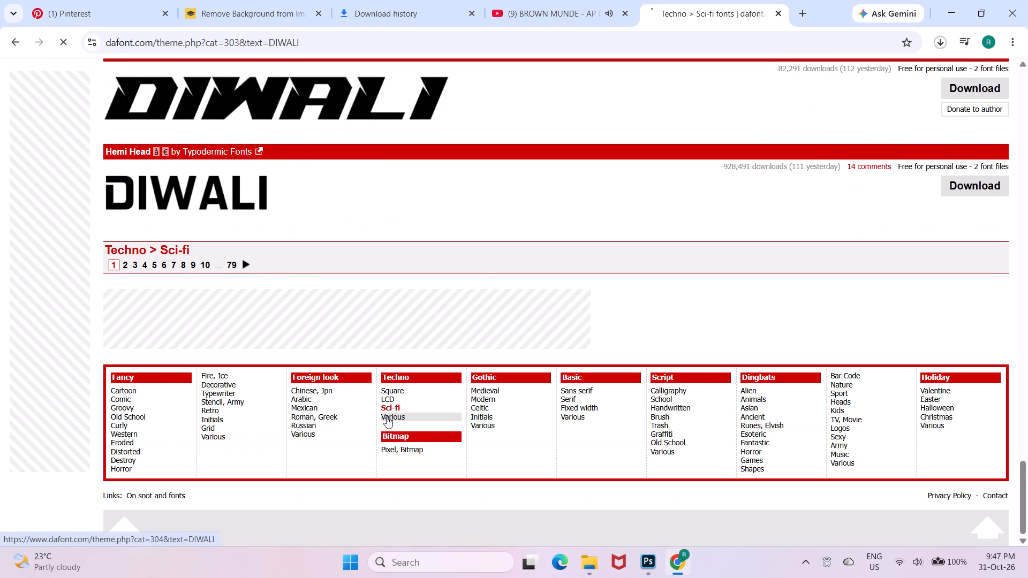
scroll(387, 416, down, 12)
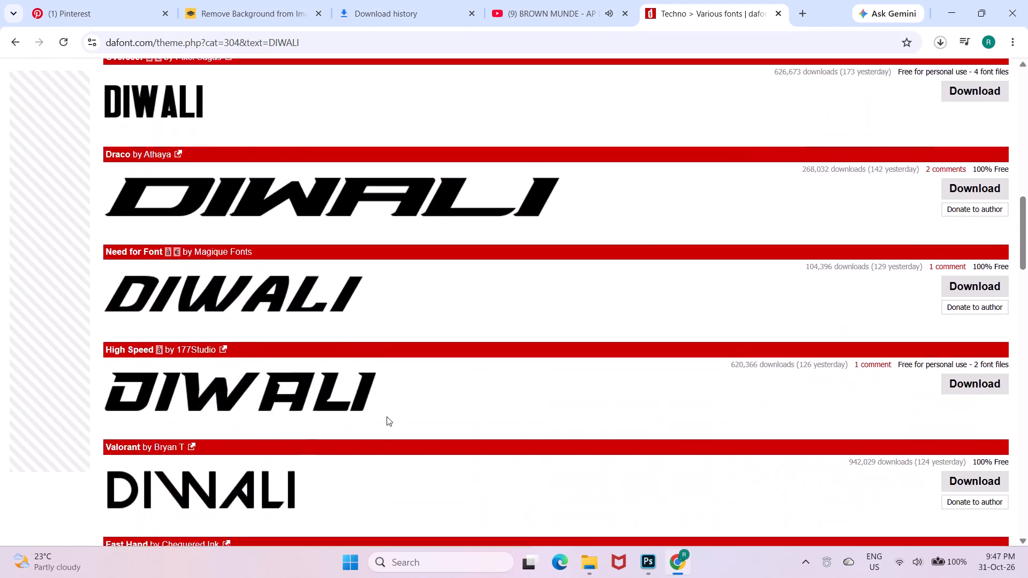
scroll(387, 416, down, 11)
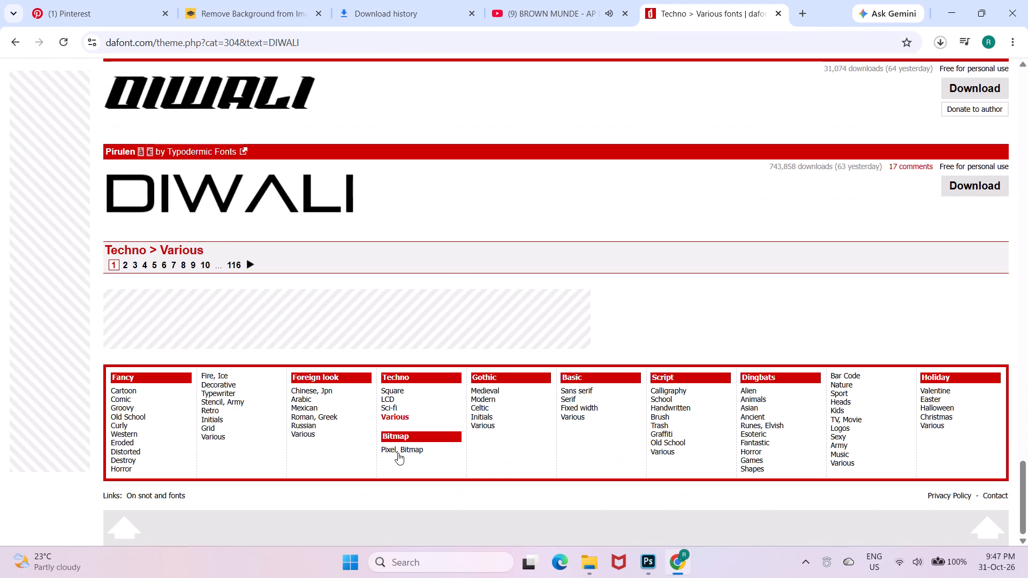
Open the Pixel, Bitmap category and look through its first page of DIWALI previews.
click(398, 453)
scroll(398, 453, down, 5)
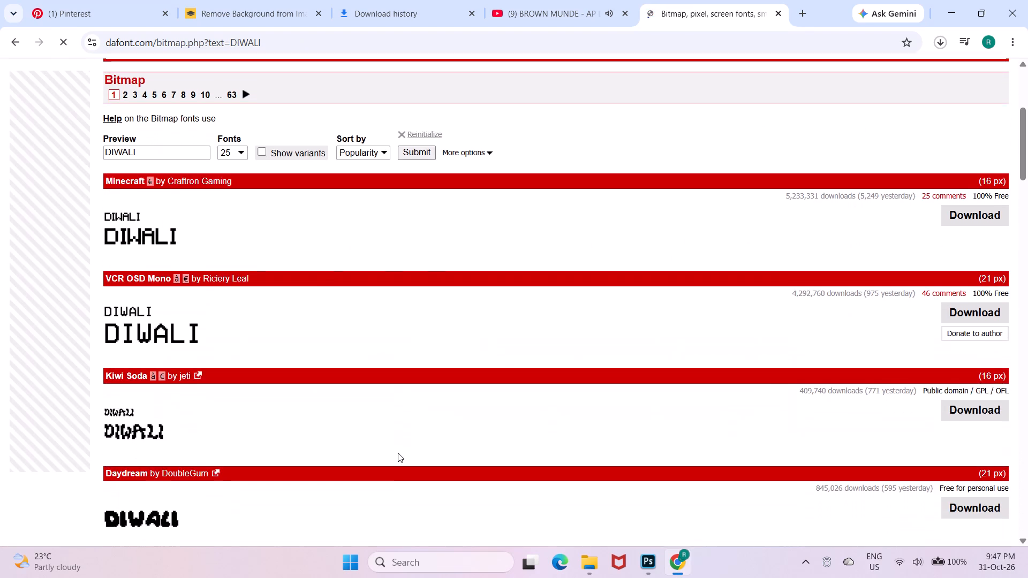
scroll(398, 453, down, 14)
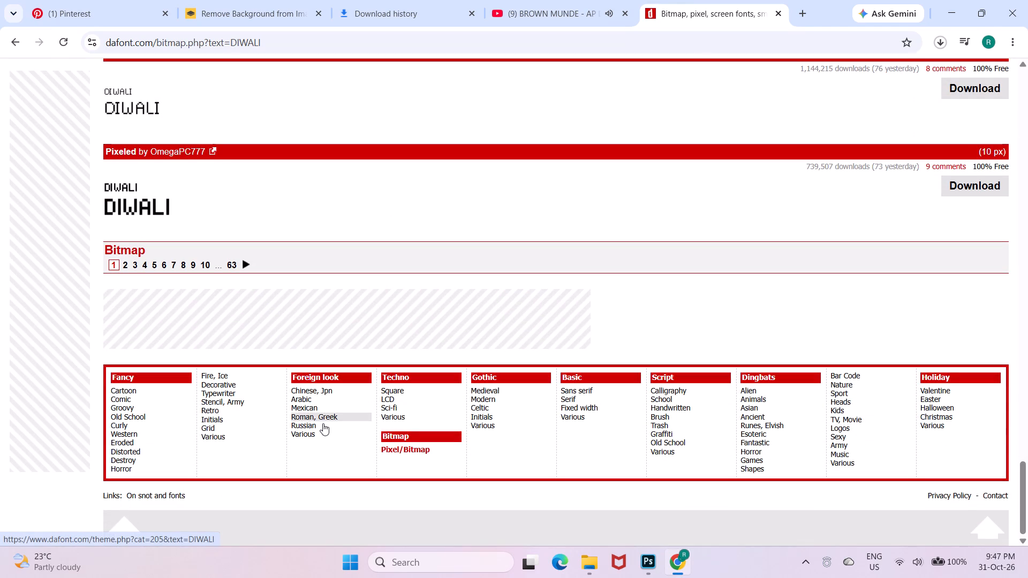
Open the Russian category of the Foreign look theme and examine the DIWALI previews on its first page.
click(327, 424)
scroll(327, 424, down, 7)
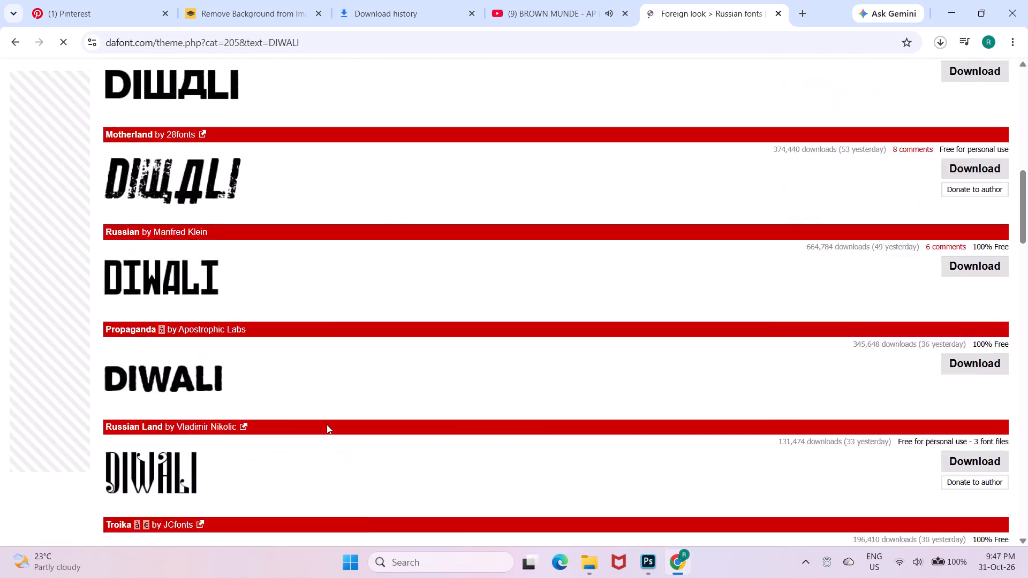
scroll(327, 424, down, 12)
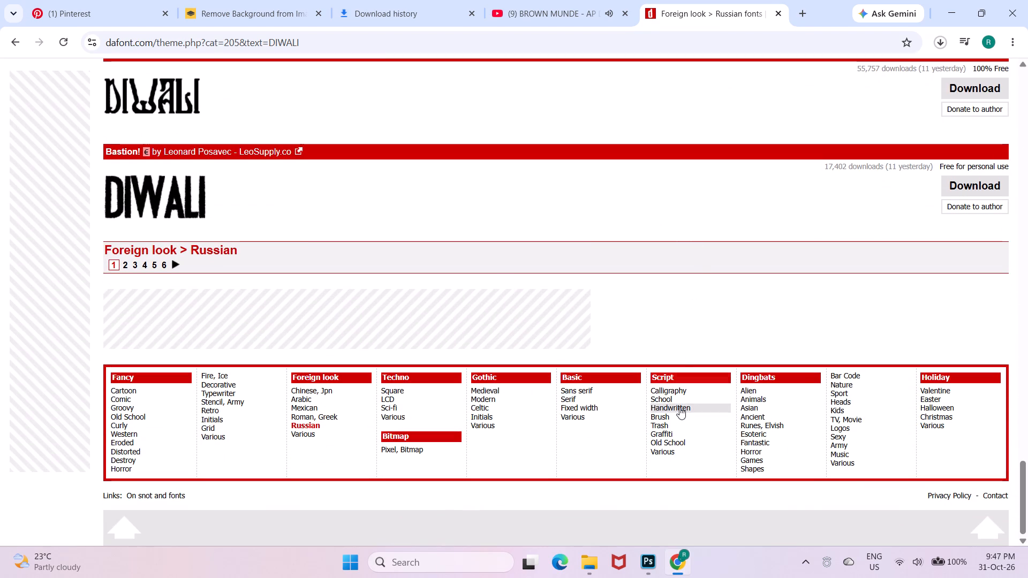
Open the Handwritten category of the Script theme and compare the DIWALI previews on its first page.
click(679, 408)
scroll(679, 408, down, 3)
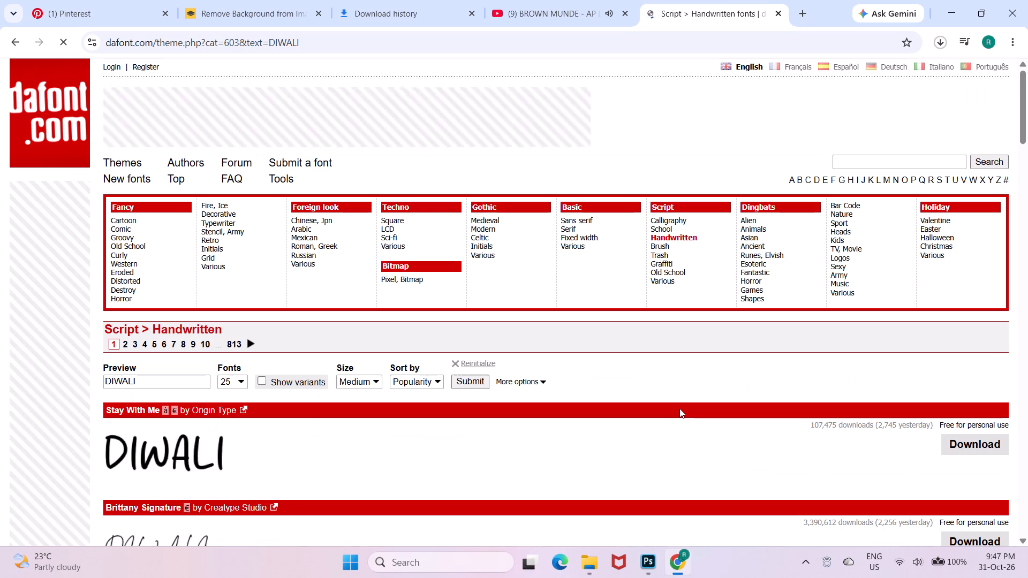
scroll(679, 408, down, 13)
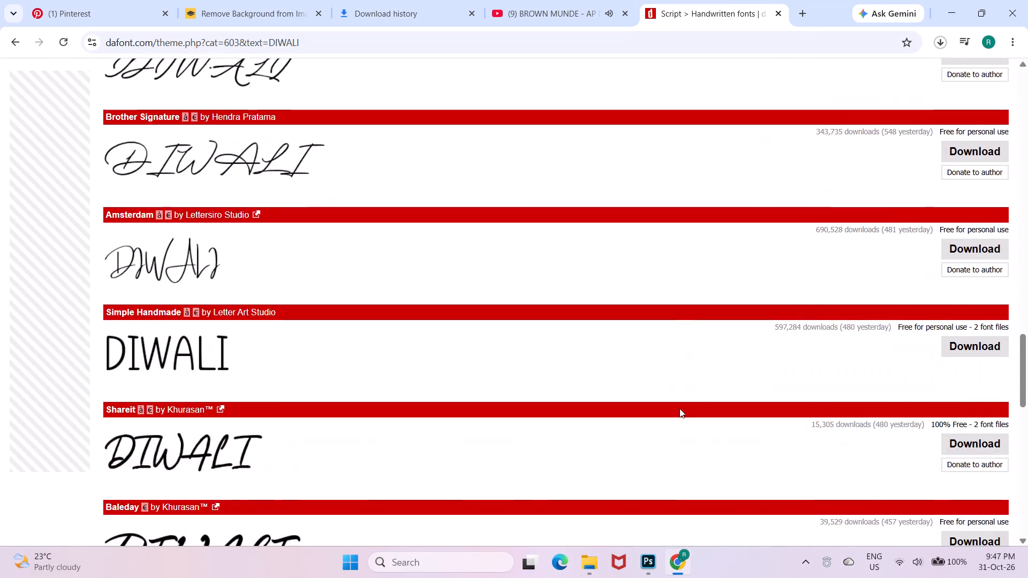
scroll(679, 408, down, 7)
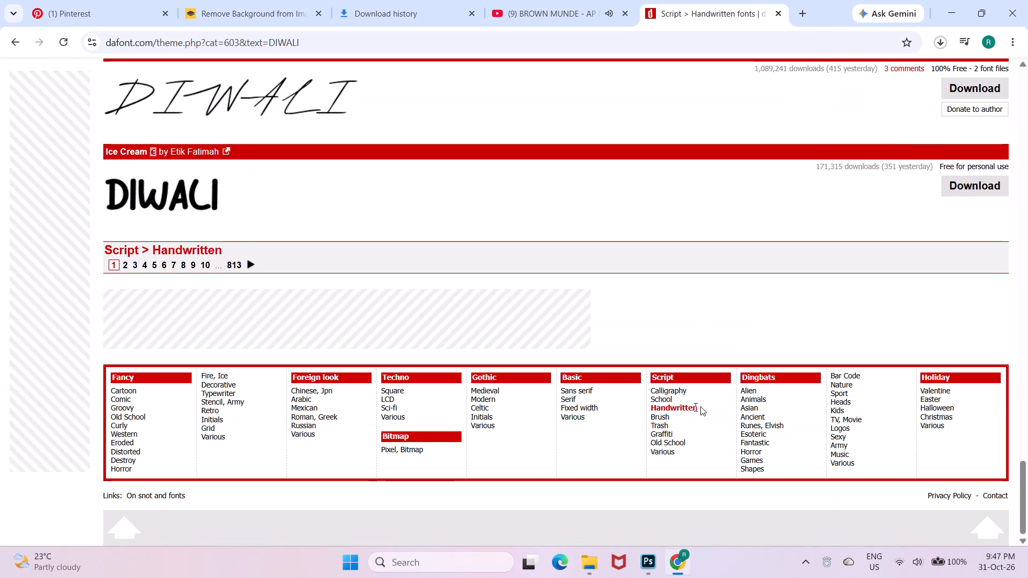
Open the Fantastic category of the Dingbats theme and look through the symbol fonts on its first page.
click(764, 441)
scroll(764, 441, down, 8)
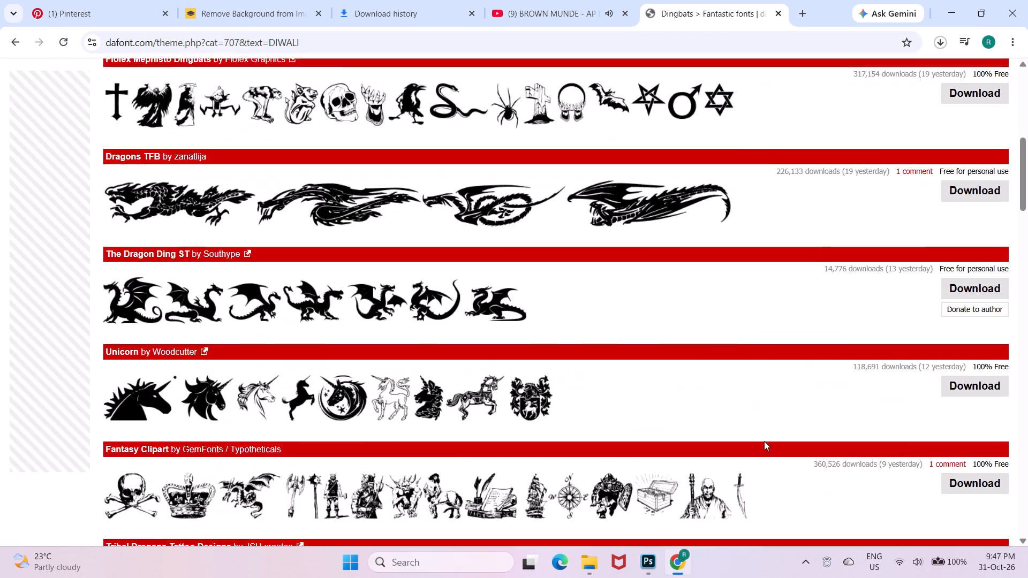
scroll(764, 441, up, 4)
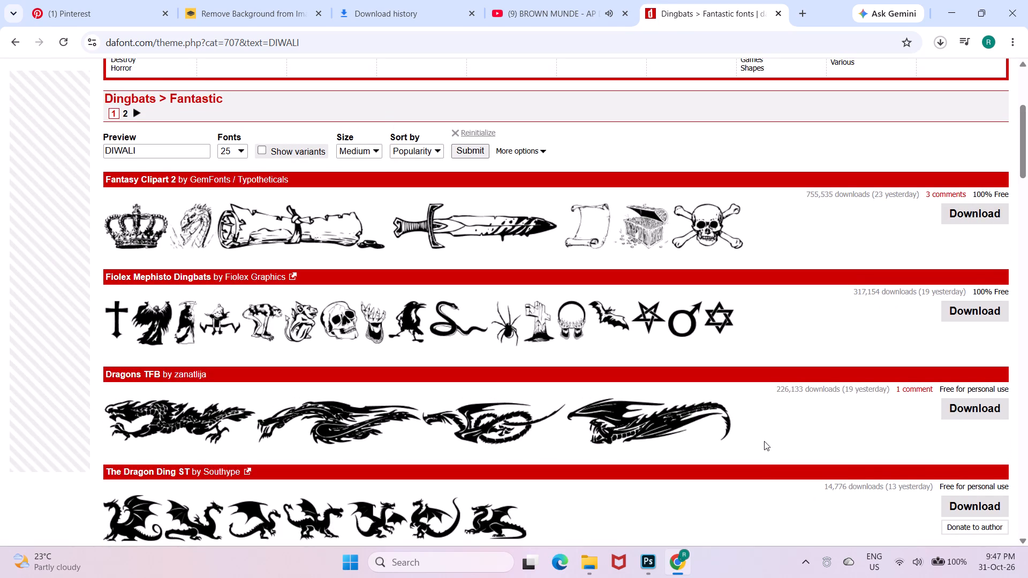
scroll(764, 441, down, 16)
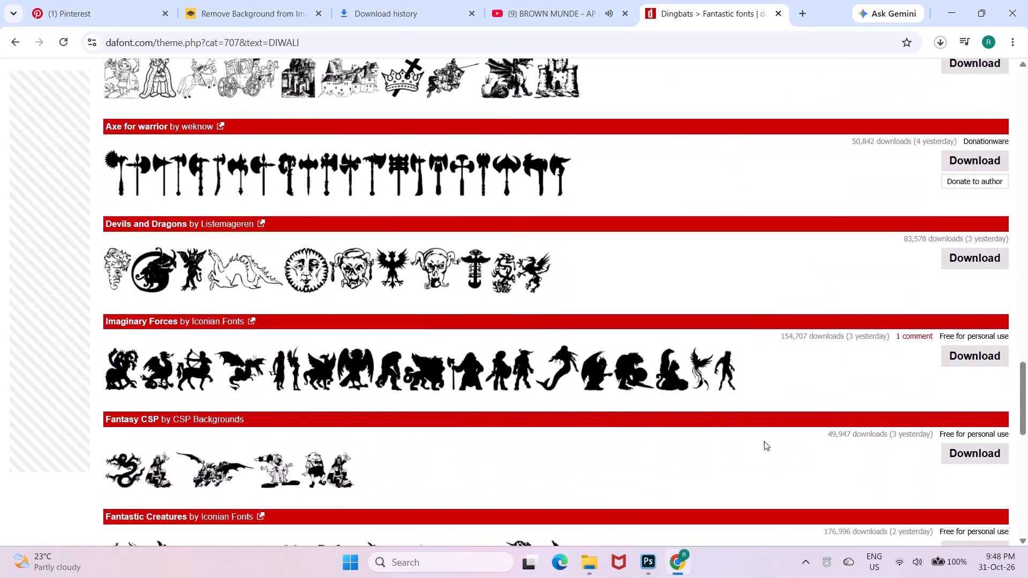
scroll(764, 441, down, 7)
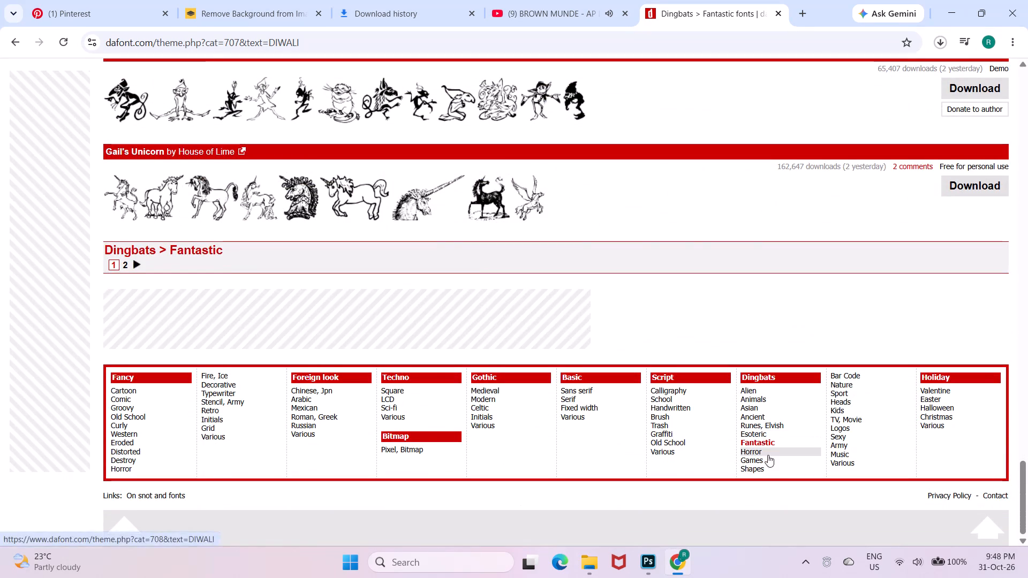
Open the Shapes category of the Dingbats theme and look through the symbol fonts on its first page.
click(774, 467)
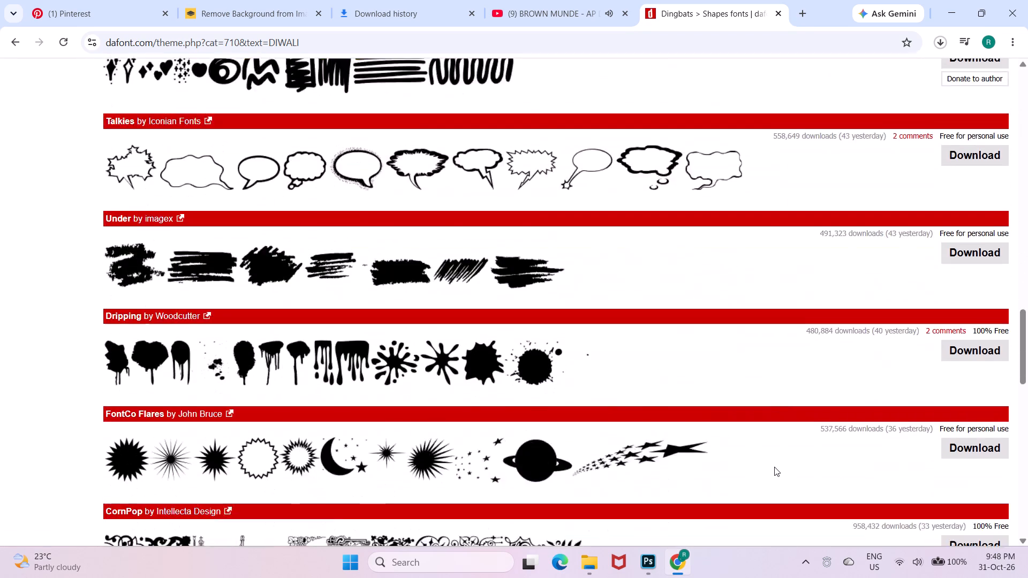
scroll(774, 467, down, 8)
Open the Games category of the Dingbats theme and examine the symbol fonts on its first page.
click(773, 457)
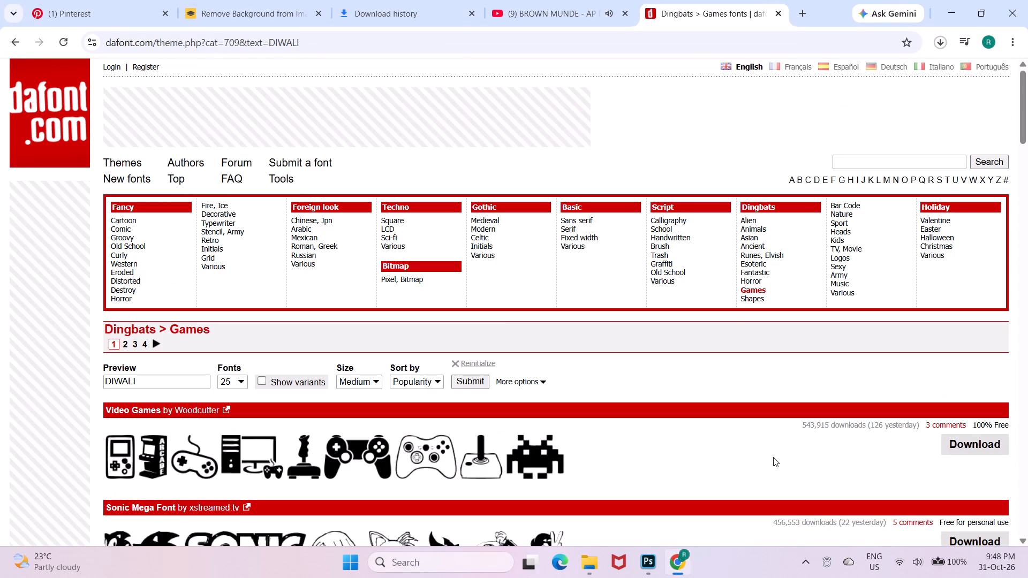
scroll(773, 457, down, 7)
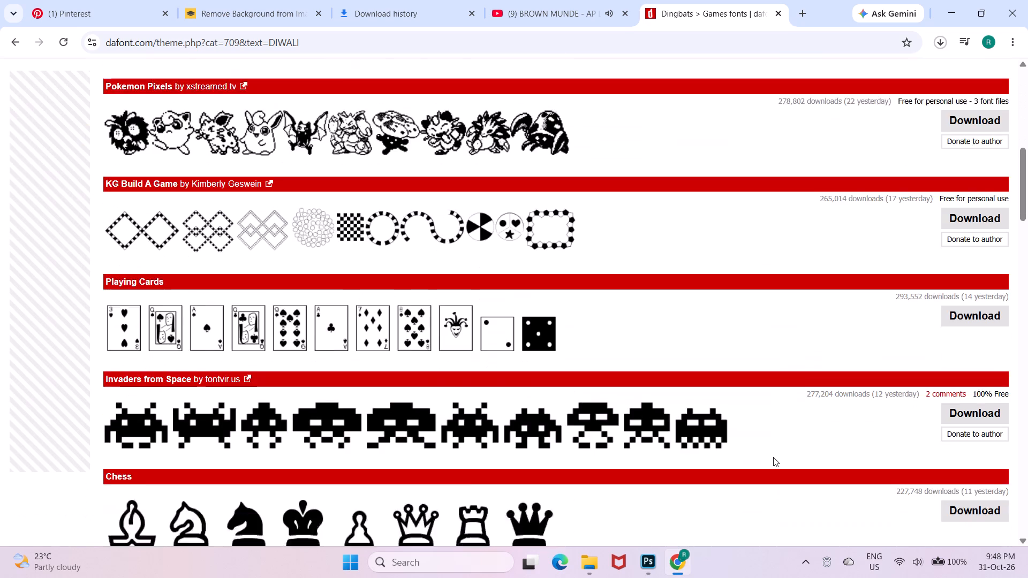
scroll(773, 457, down, 13)
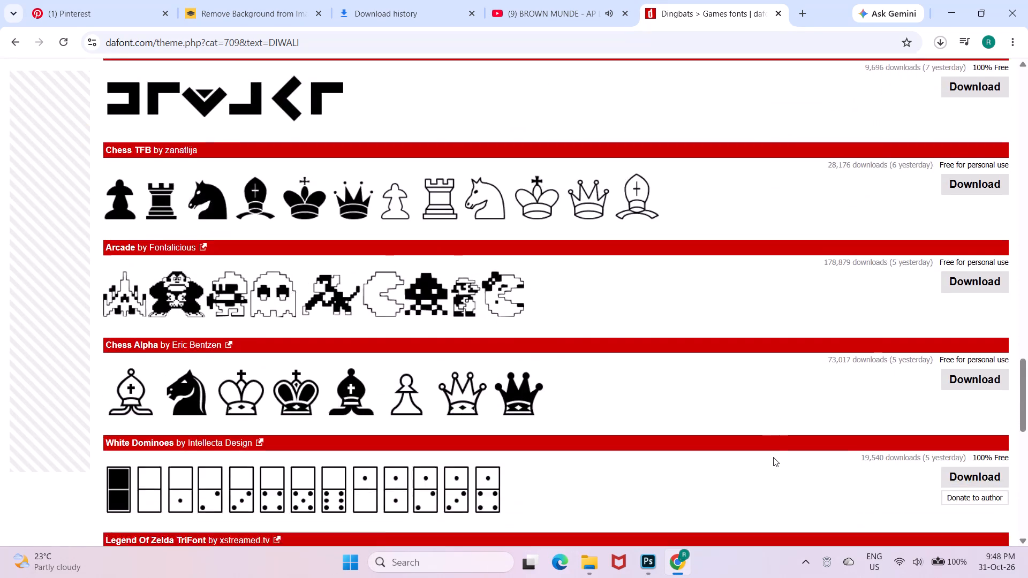
scroll(773, 457, down, 7)
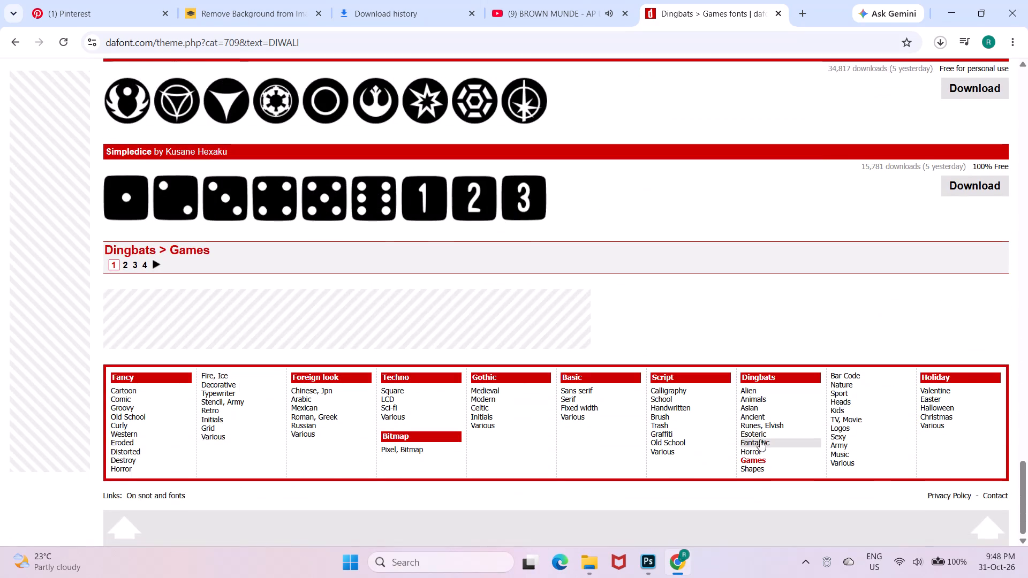
Open the Esoteric category of the Dingbats theme and look over the symbol fonts on its first page.
click(768, 435)
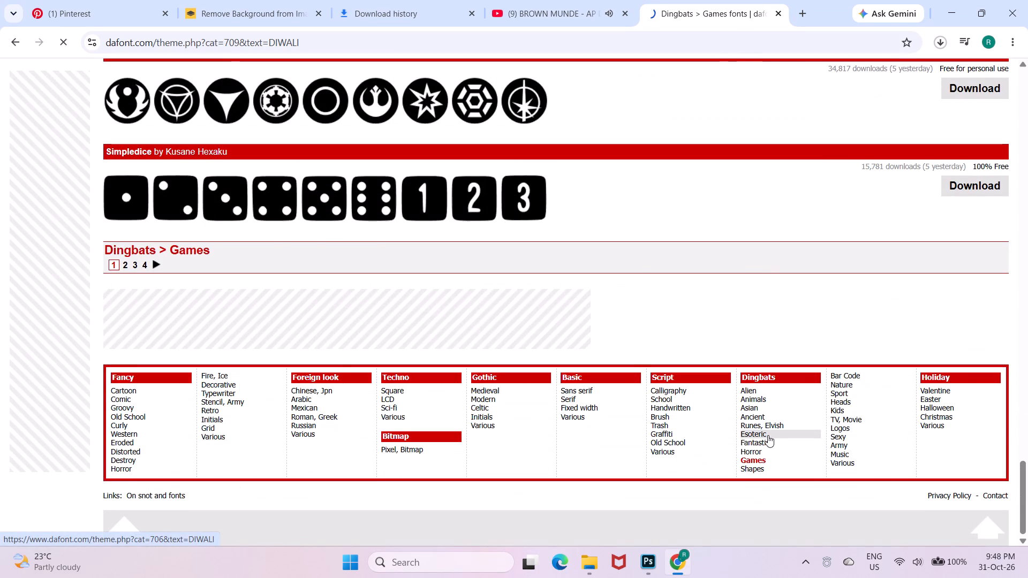
scroll(768, 435, down, 5)
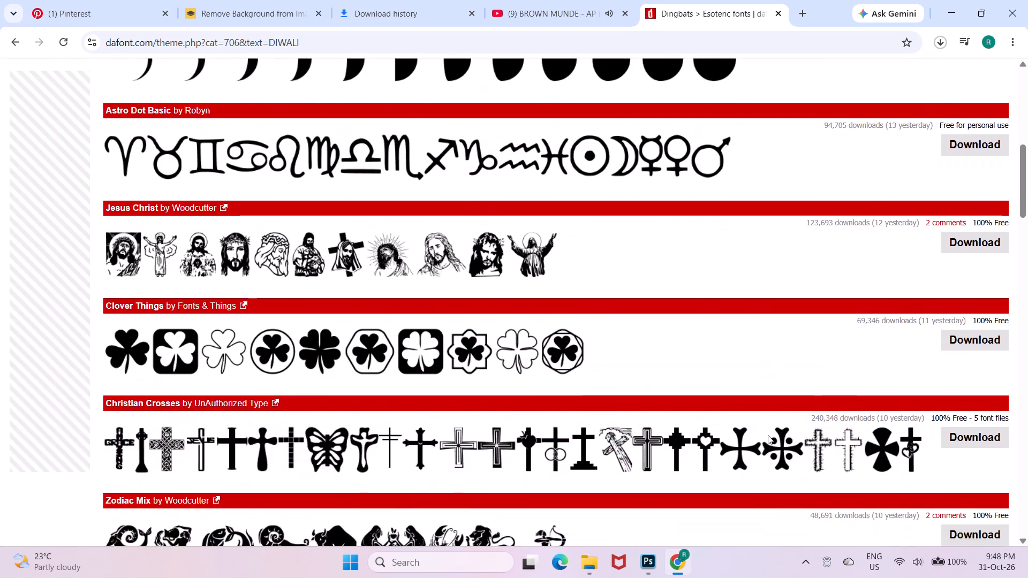
scroll(768, 435, down, 8)
scroll(768, 435, up, 17)
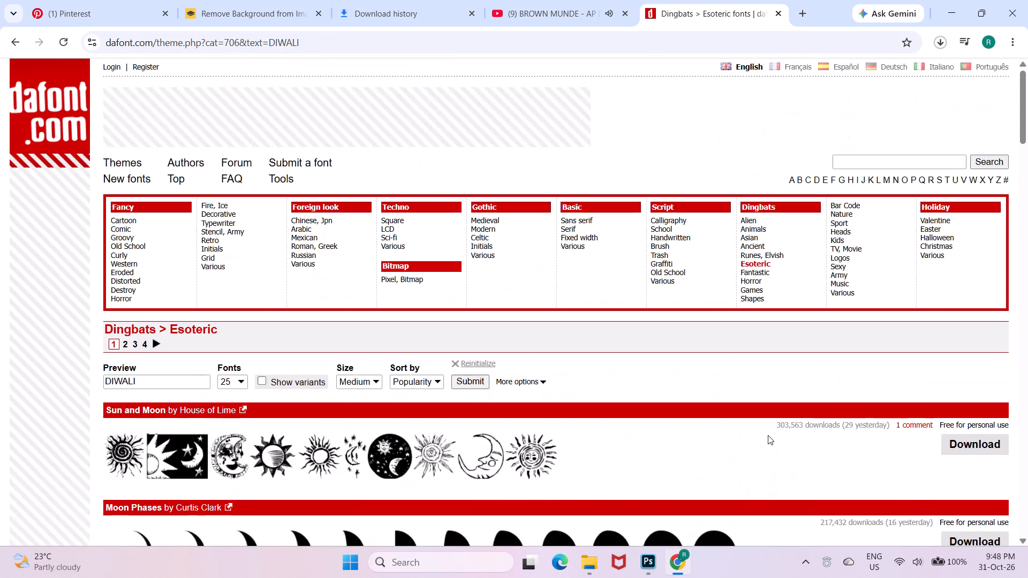
Open the Runes, Elvish category of the Dingbats theme and look through the fonts on its first page.
click(750, 253)
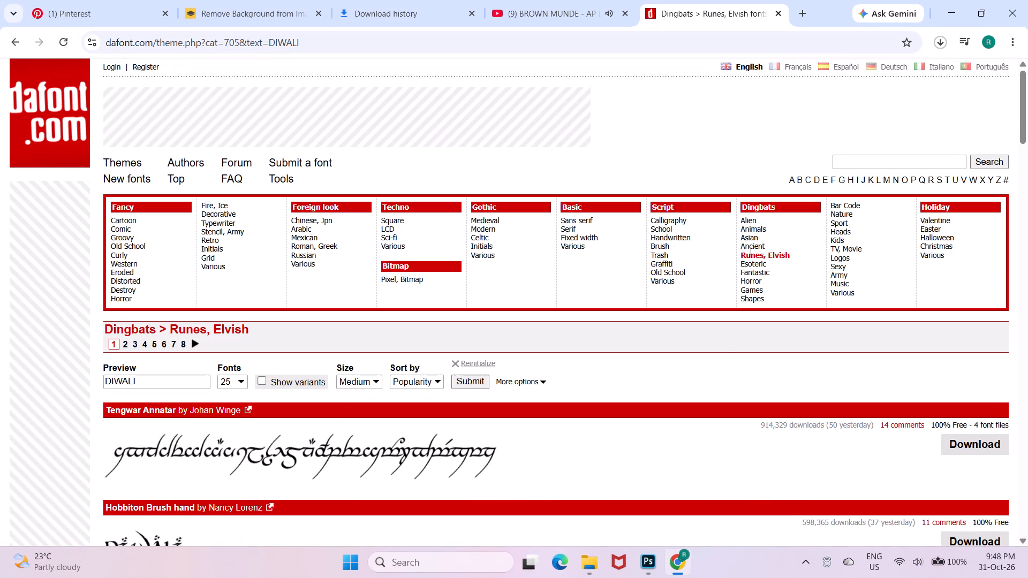
scroll(750, 248, down, 5)
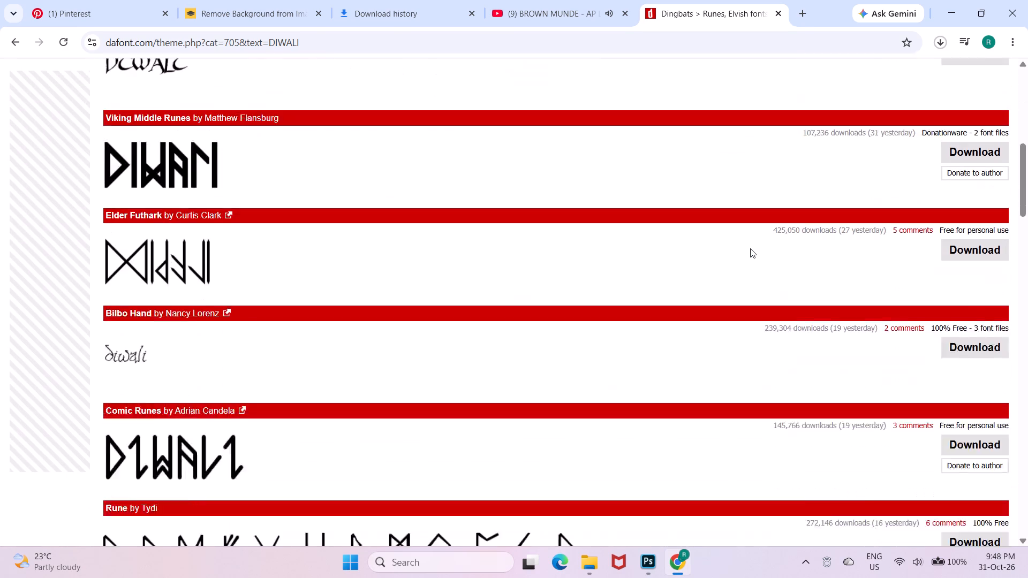
scroll(750, 248, down, 2)
scroll(750, 248, up, 7)
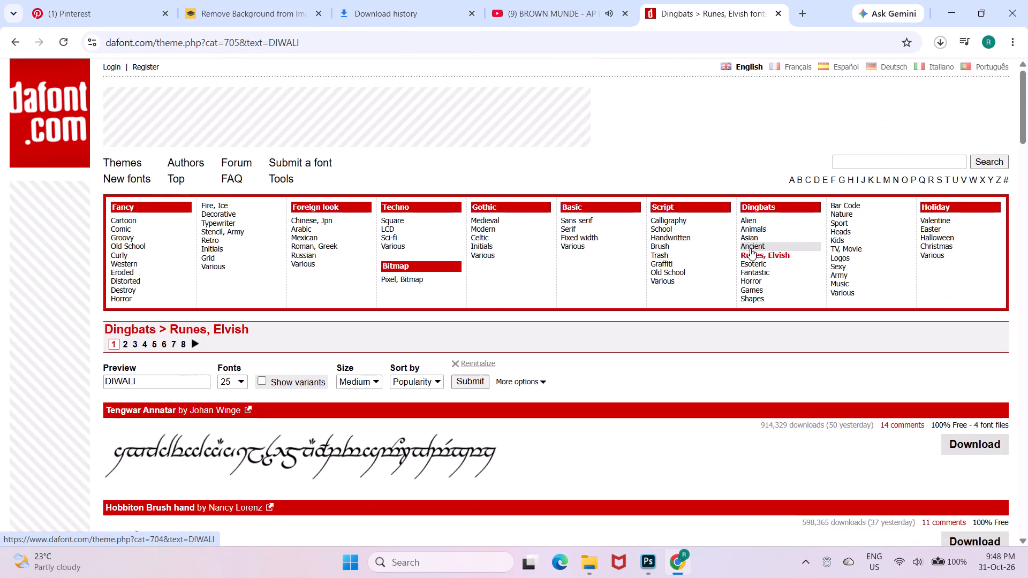
Open the Ancient category of the Dingbats theme and look through the ornament and symbol fonts on its first page.
click(750, 248)
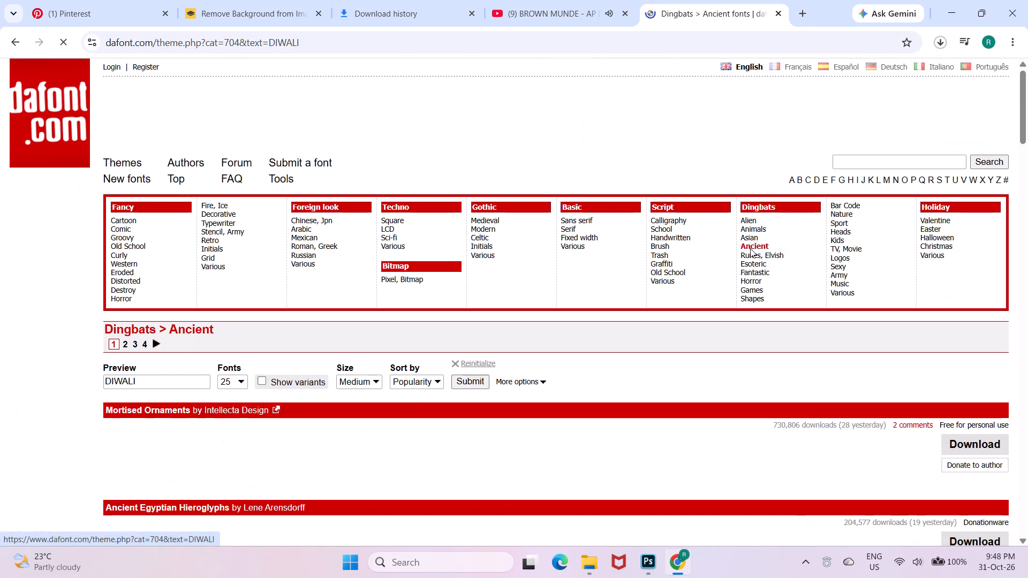
scroll(750, 248, down, 10)
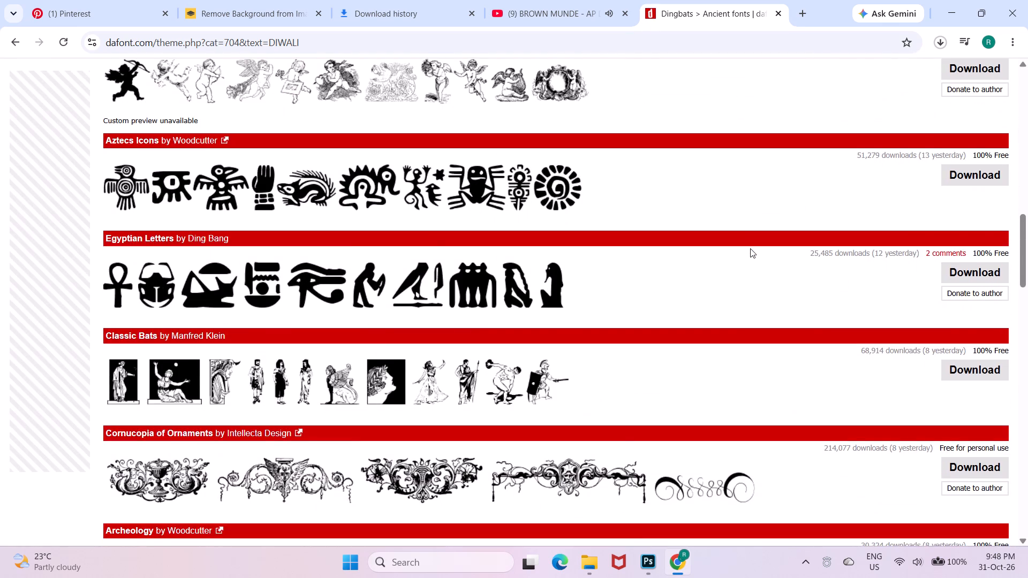
scroll(750, 248, up, 11)
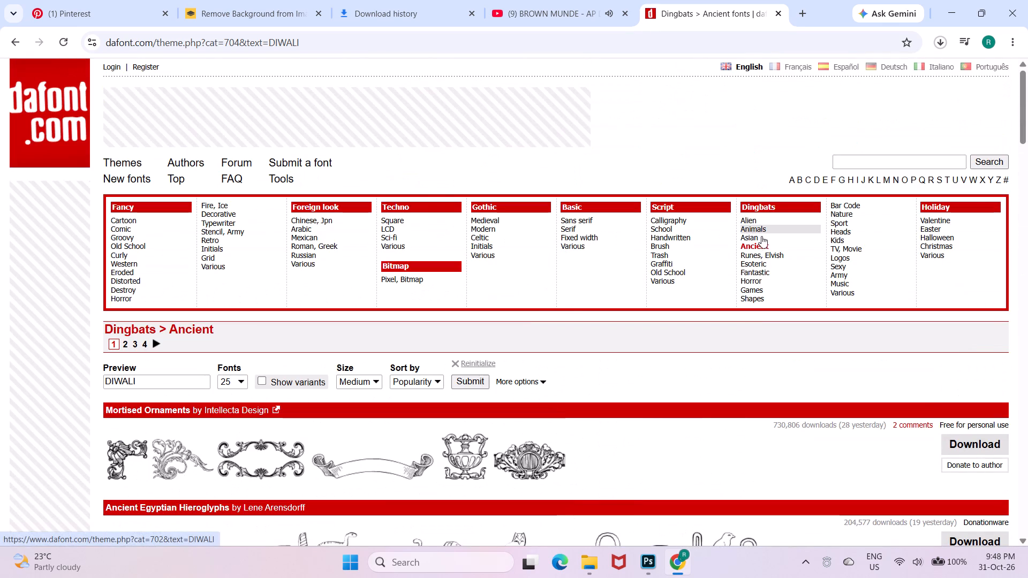
Open the Asian category of the Dingbats theme and look over the fonts on its first page.
click(762, 236)
scroll(762, 236, down, 8)
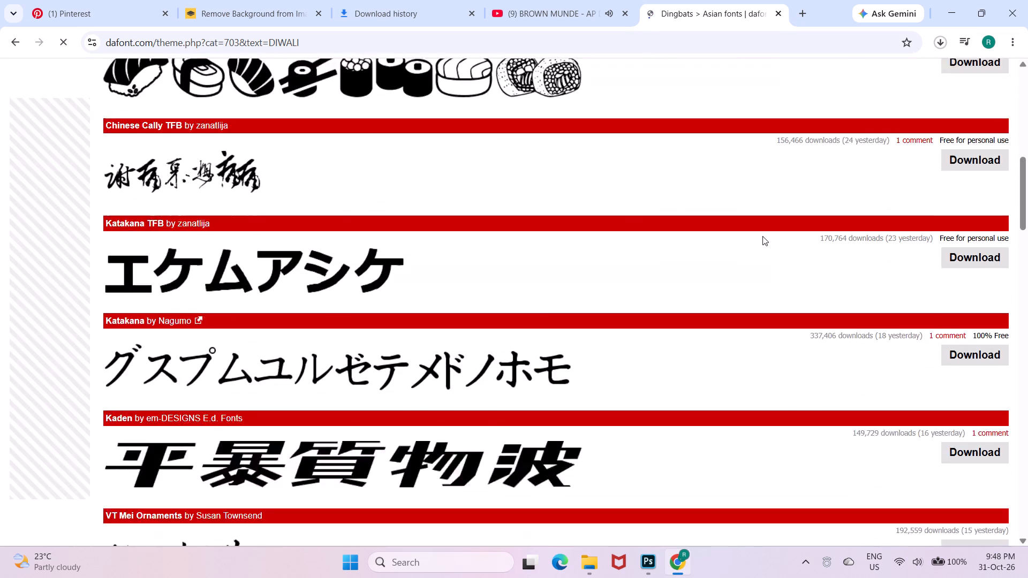
scroll(762, 236, up, 7)
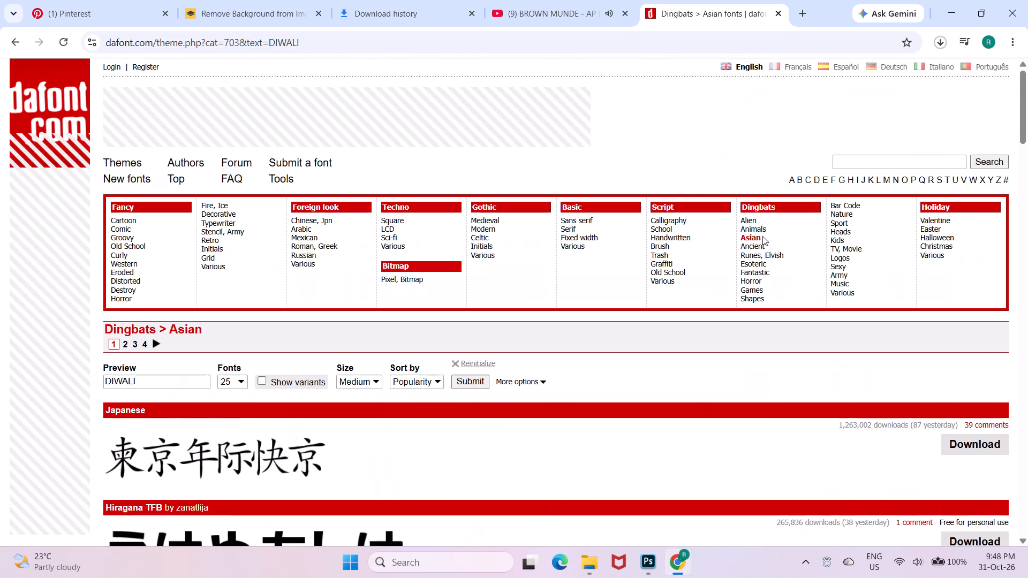
Open the Animals category of the Dingbats theme and look over the symbol fonts on its first page.
click(759, 226)
scroll(759, 226, down, 4)
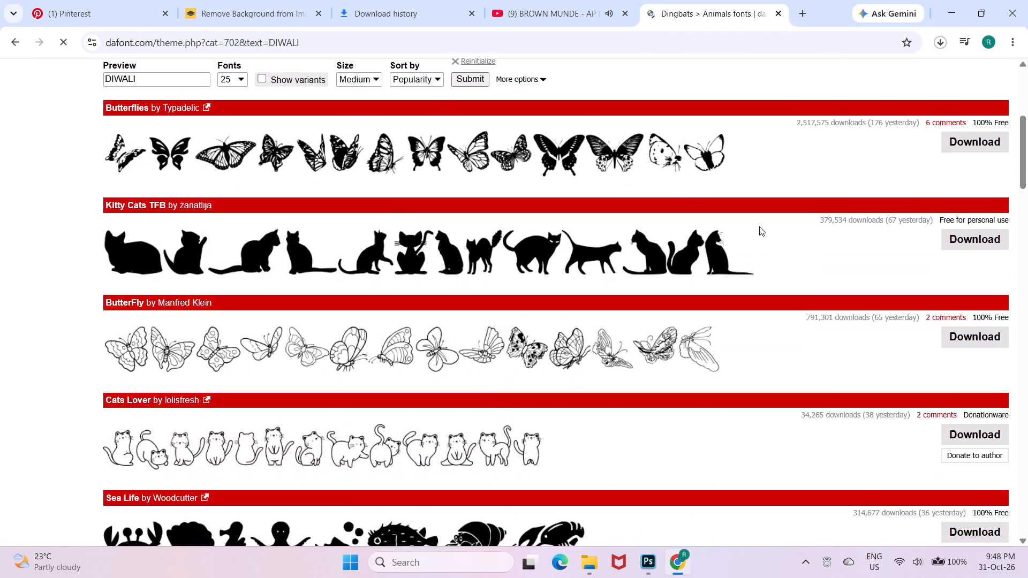
scroll(759, 226, up, 7)
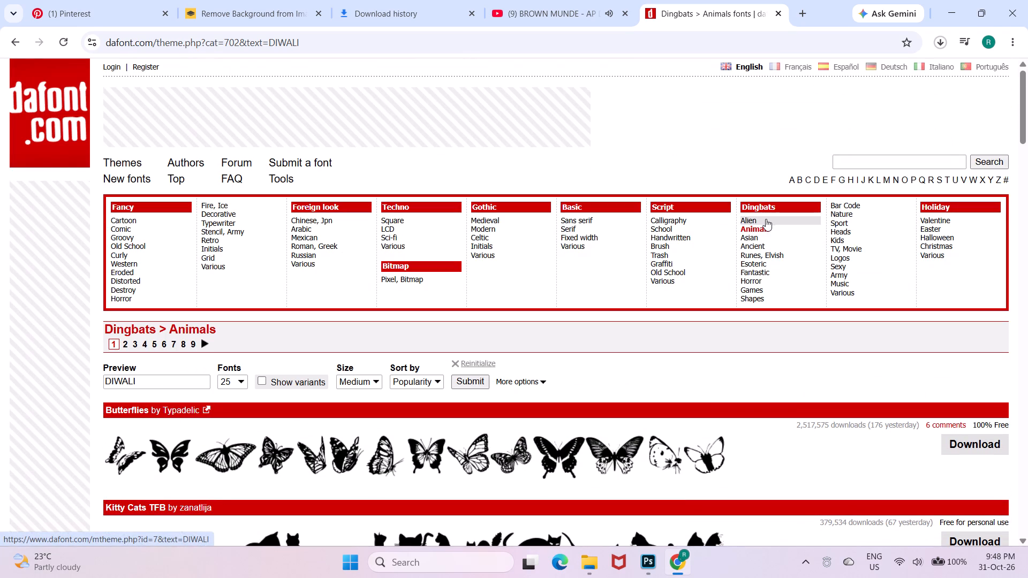
Open the Alien category of the Dingbats theme and look over the symbol fonts on its first page.
click(767, 219)
scroll(767, 219, down, 4)
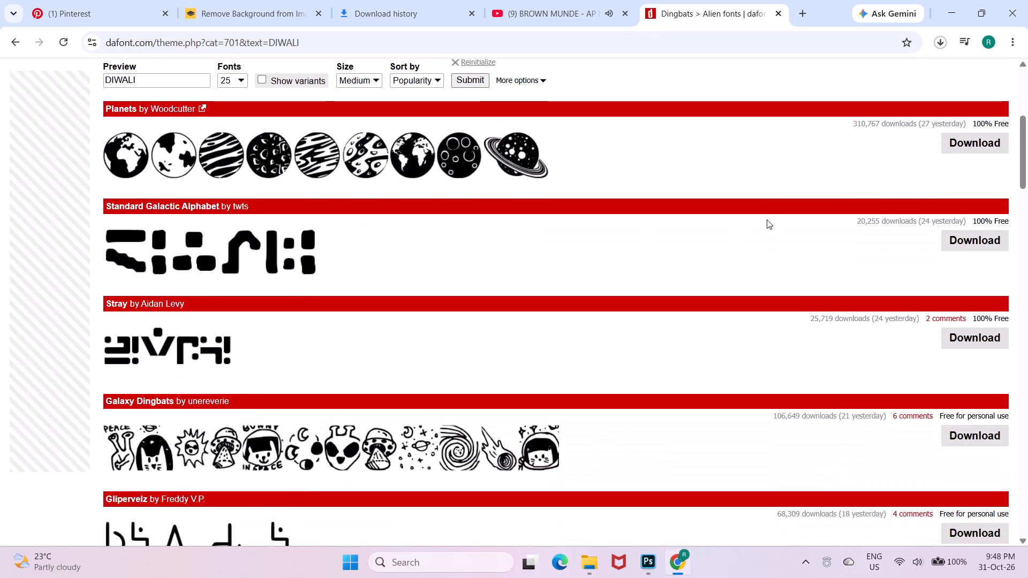
scroll(767, 219, up, 7)
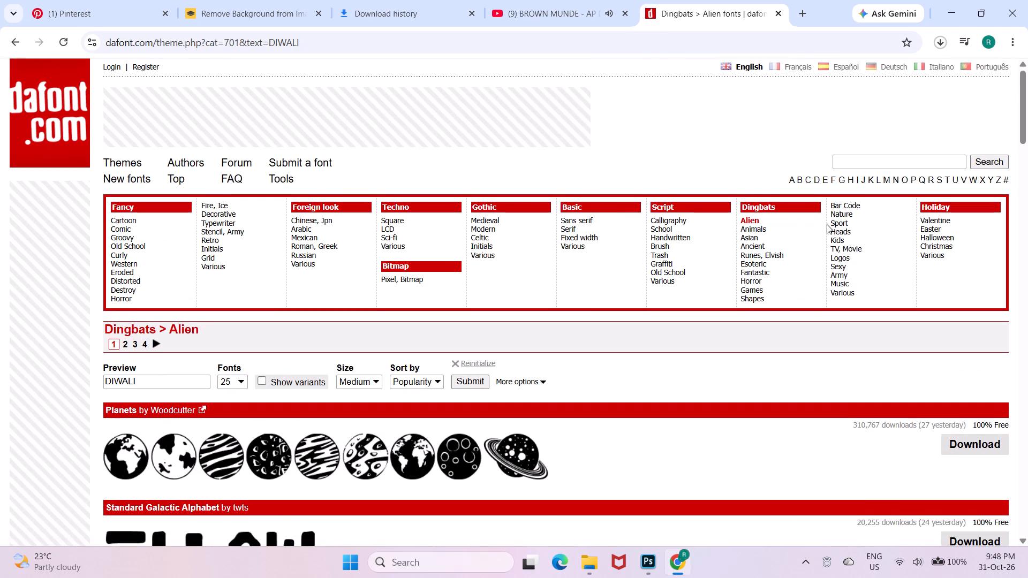
Open the Nature category of the Dingbats theme and look over the symbol fonts on its first page.
click(848, 213)
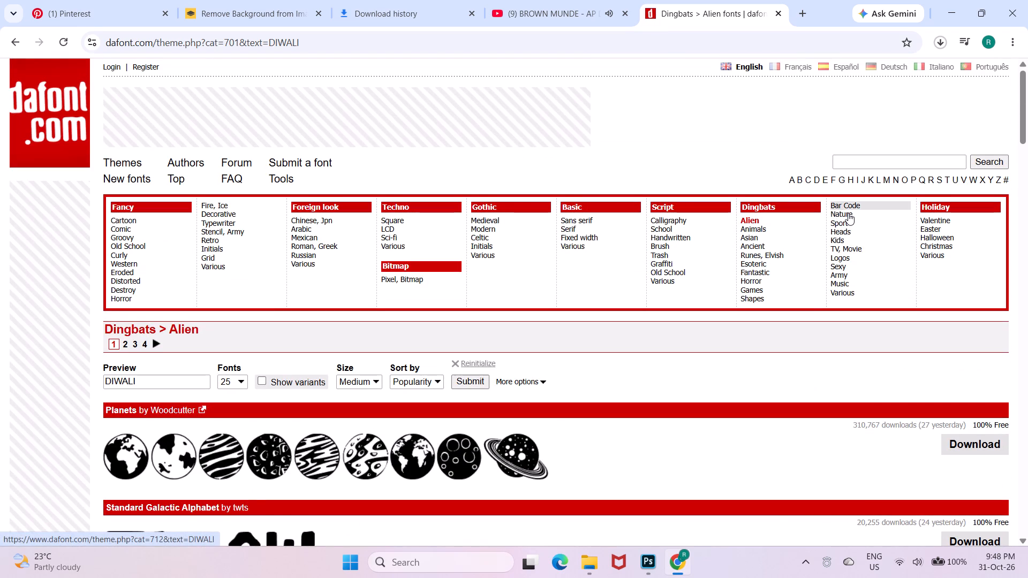
scroll(848, 213, down, 6)
scroll(848, 213, up, 7)
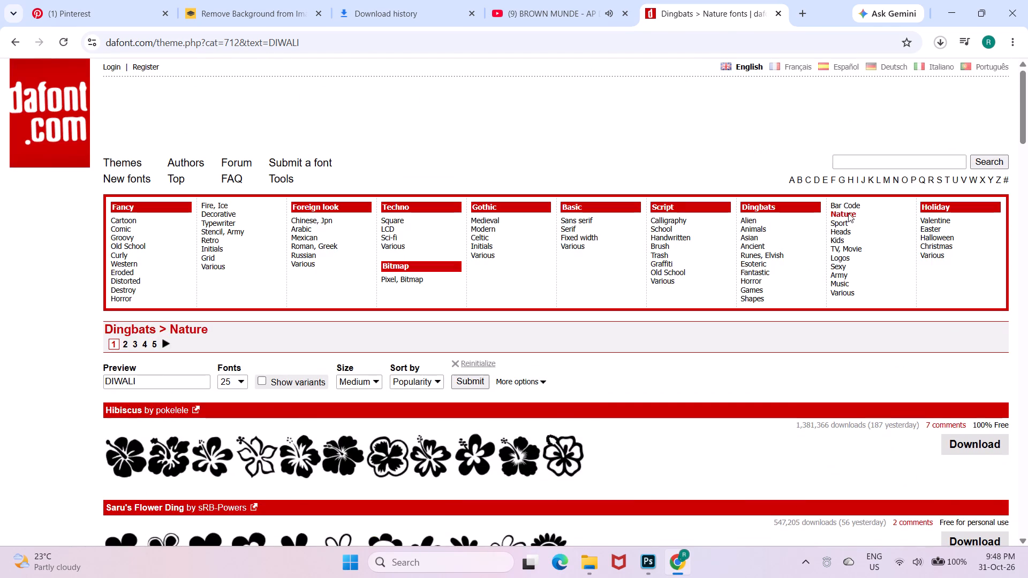
Open the Sexy category of the Dingbats theme and look through the fonts on its first page down to the end.
click(905, 265)
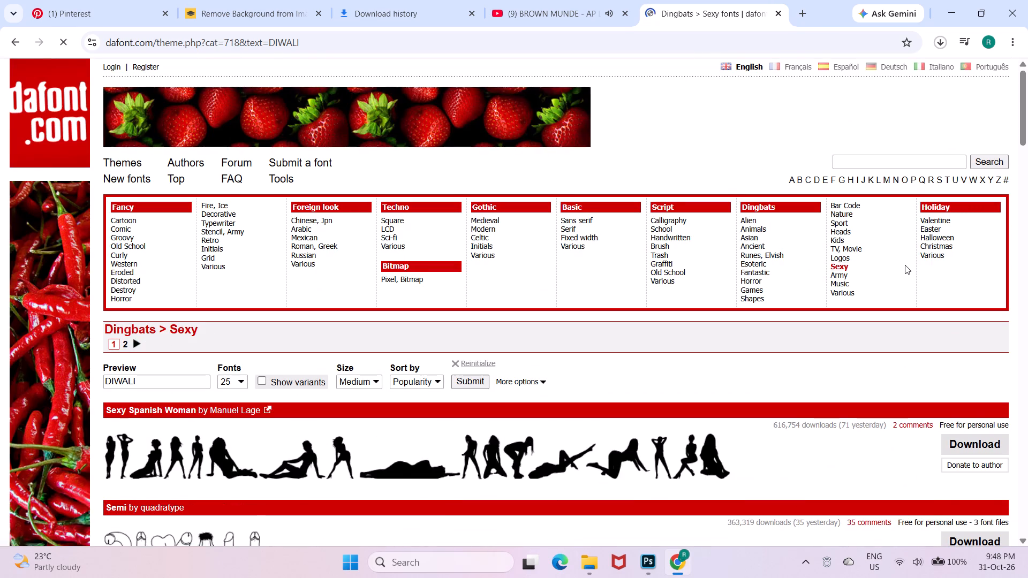
scroll(905, 265, down, 3)
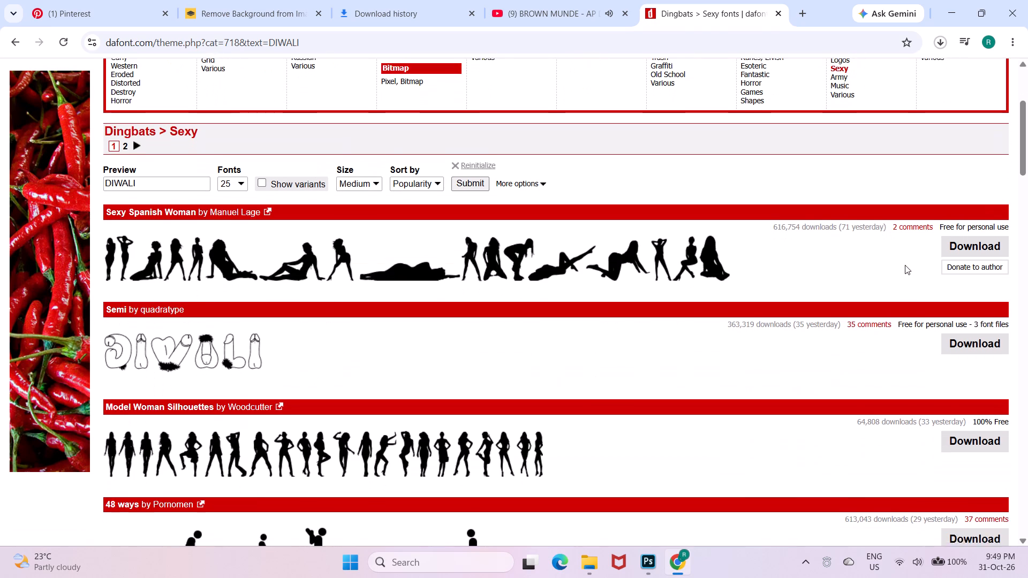
scroll(905, 265, down, 2)
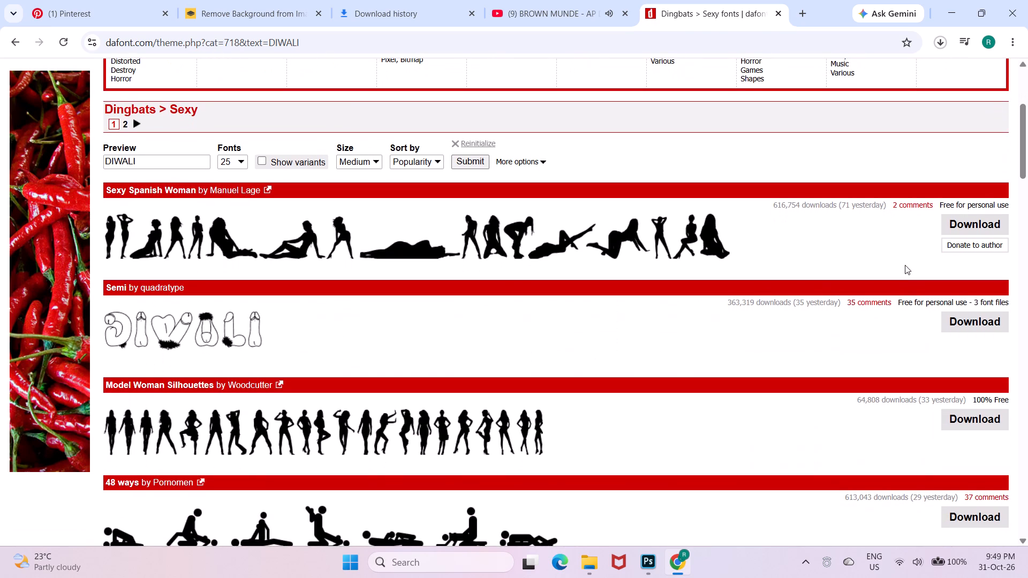
scroll(905, 265, down, 1)
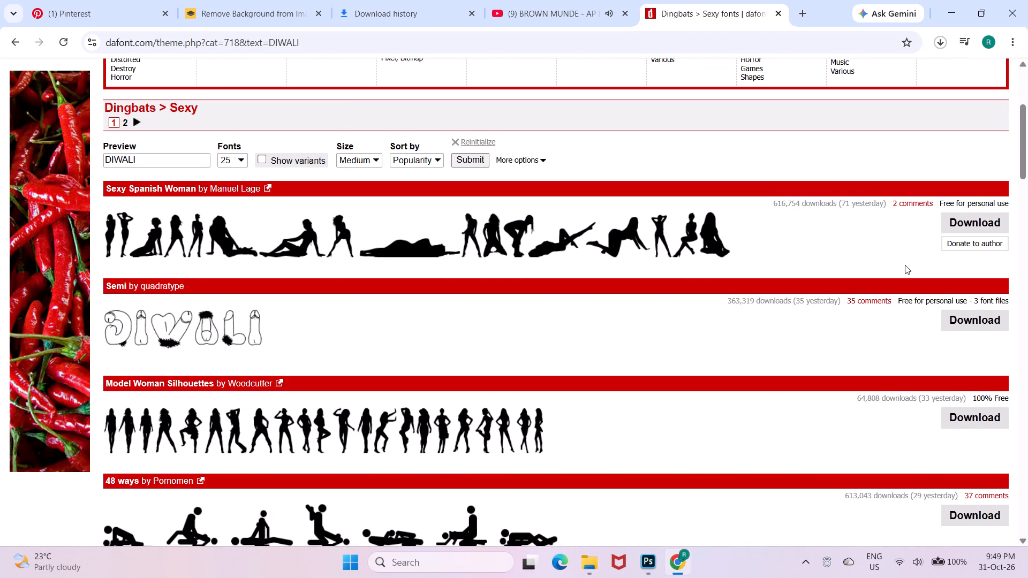
scroll(905, 265, down, 1)
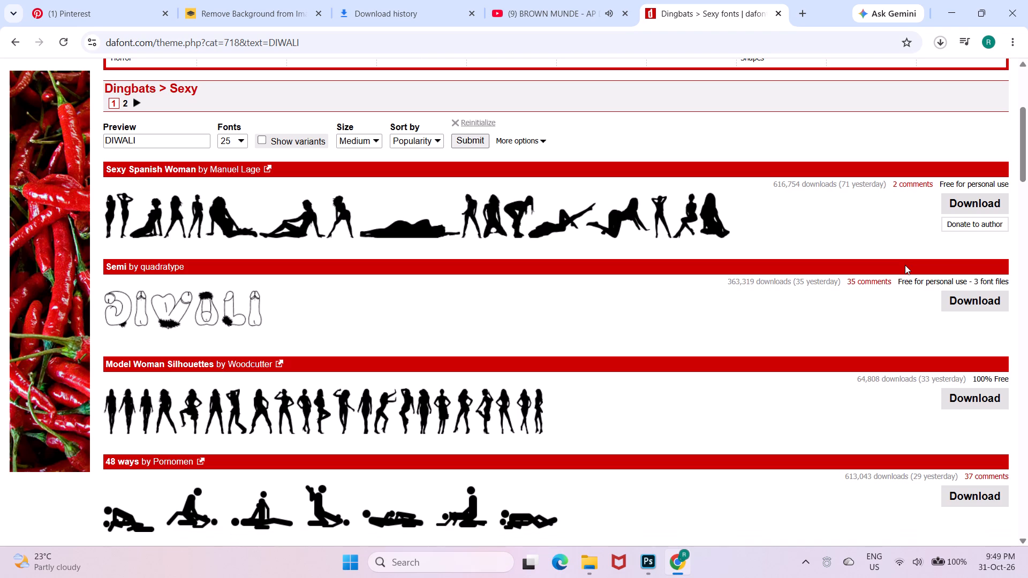
scroll(905, 265, down, 1)
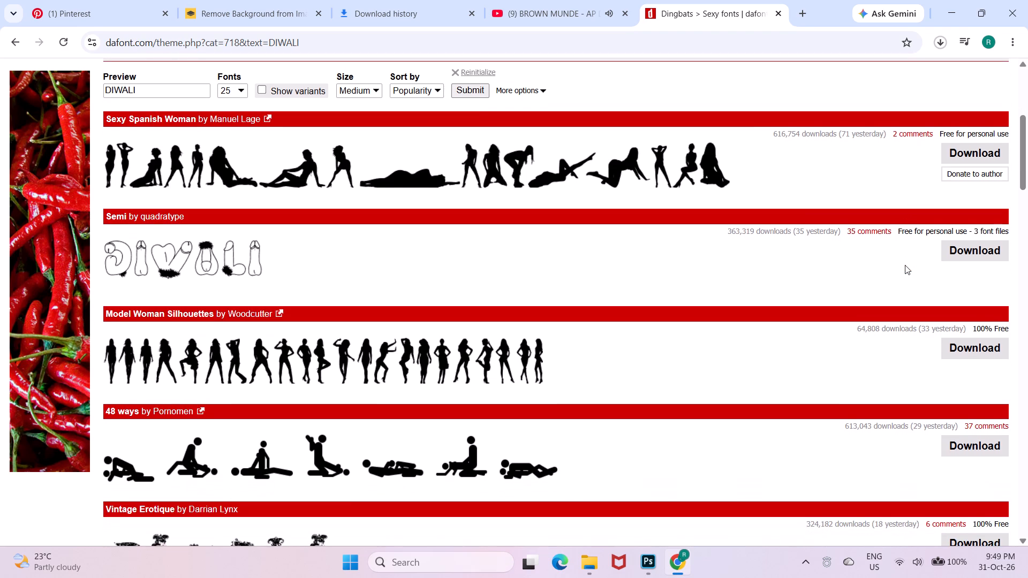
scroll(905, 265, down, 2)
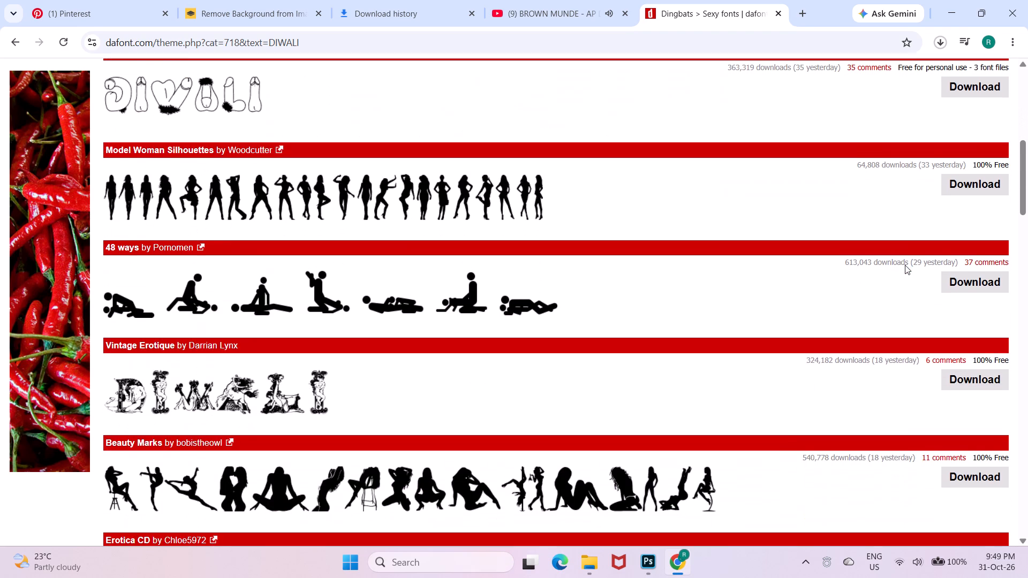
scroll(906, 237, down, 3)
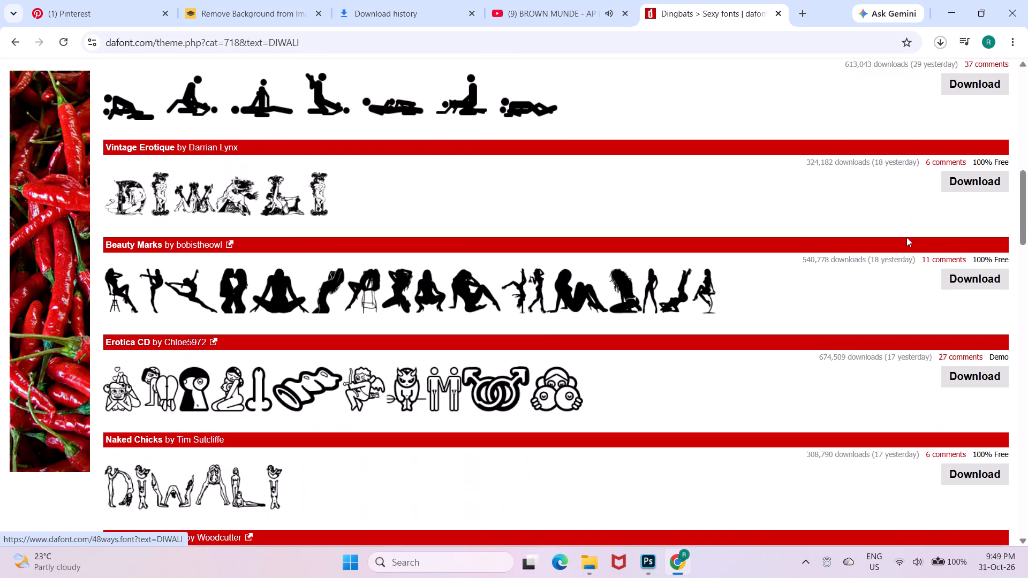
scroll(906, 237, down, 1)
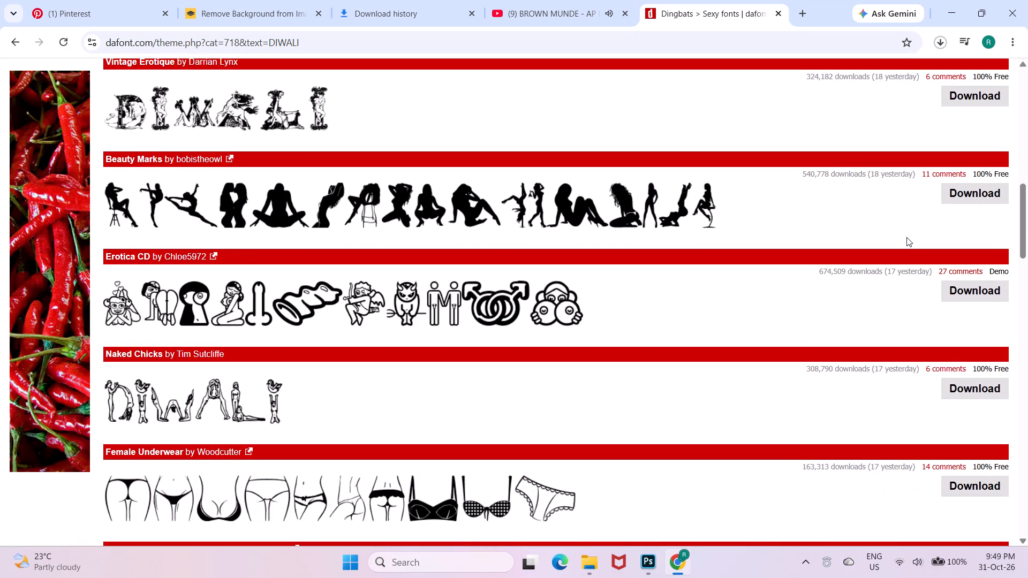
scroll(906, 237, down, 1)
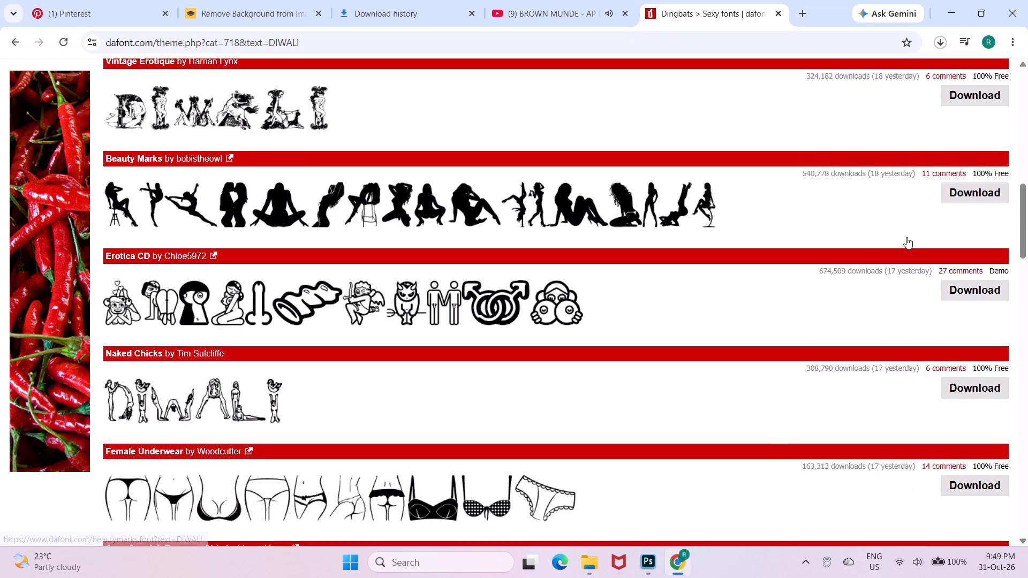
scroll(906, 237, down, 1)
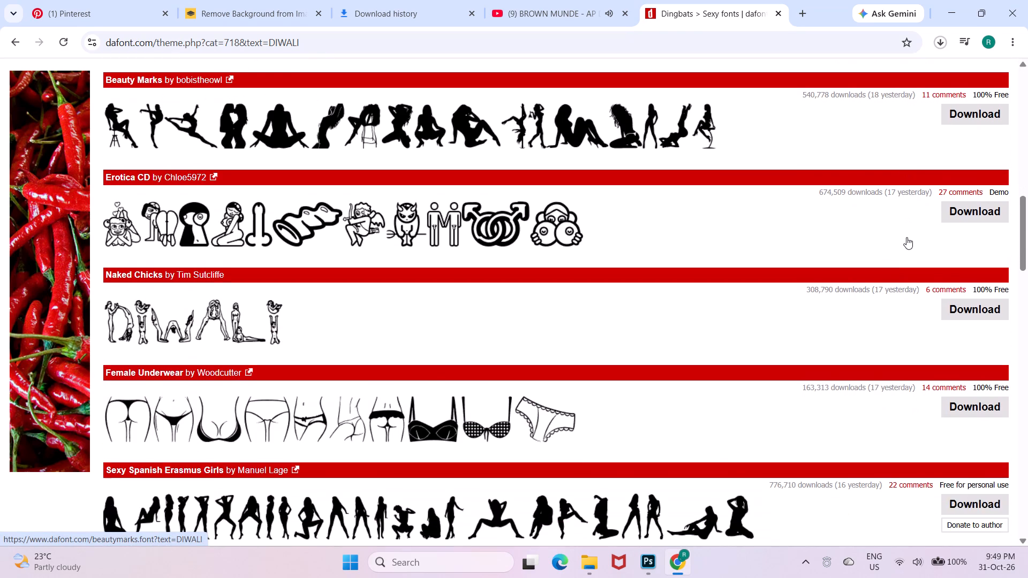
scroll(906, 237, down, 2)
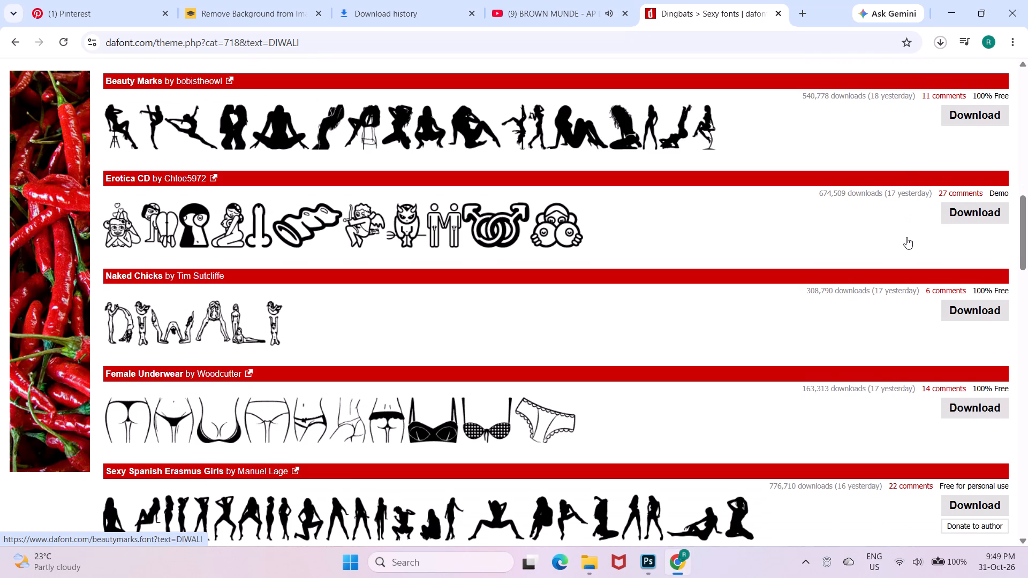
scroll(906, 237, down, 2)
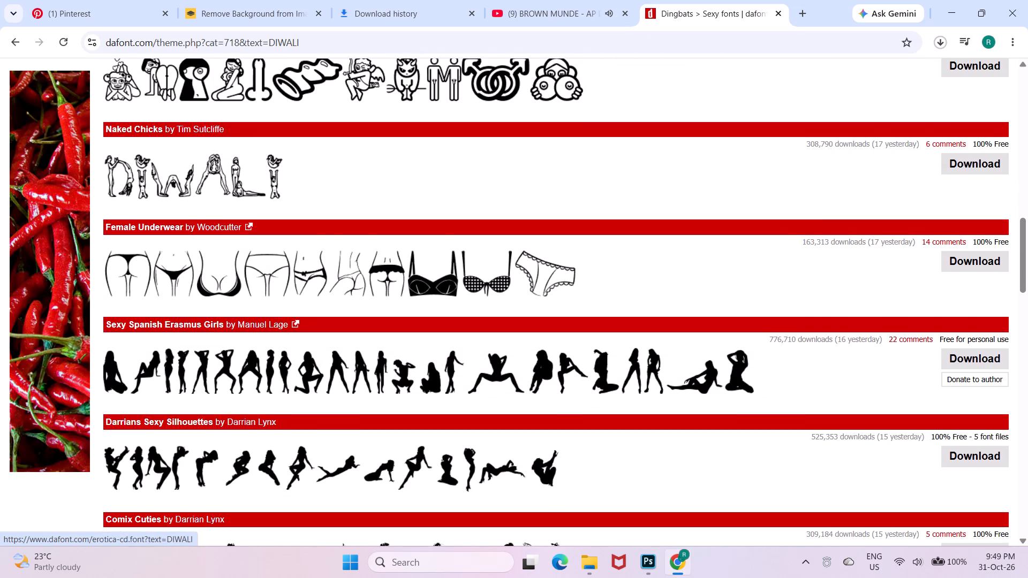
scroll(906, 237, down, 1)
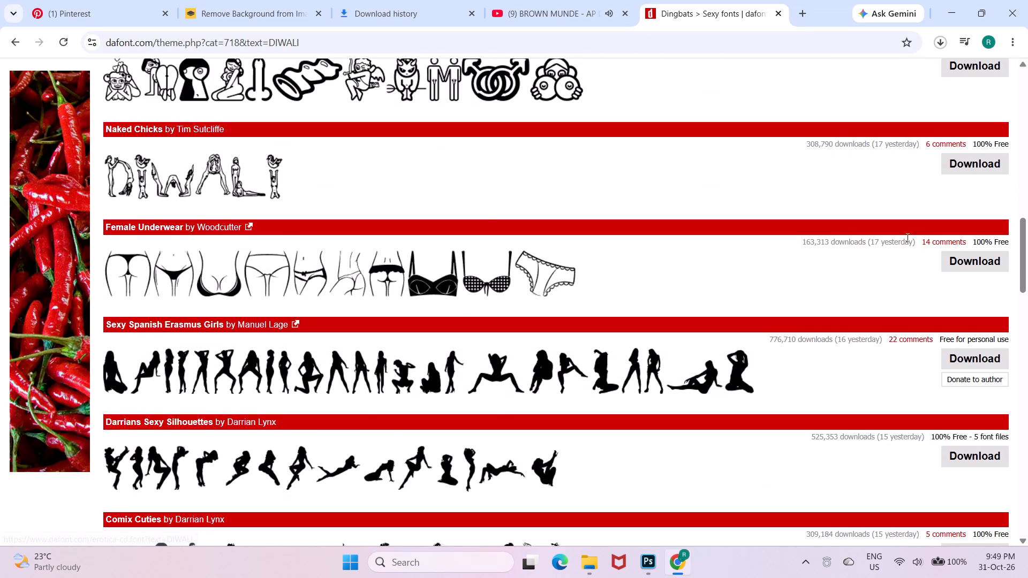
scroll(906, 237, down, 8)
scroll(906, 237, up, 6)
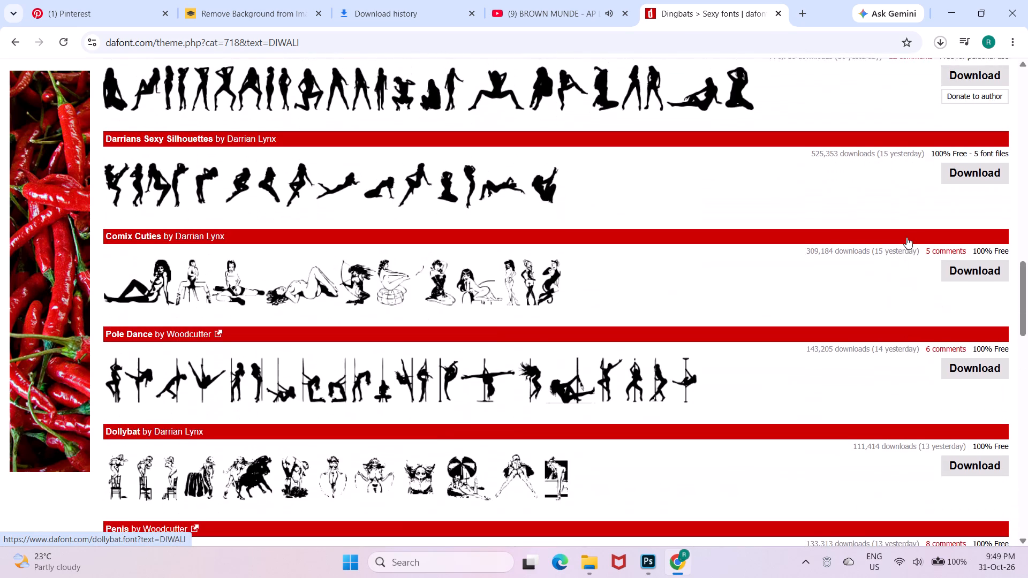
scroll(906, 237, up, 1)
scroll(906, 237, down, 9)
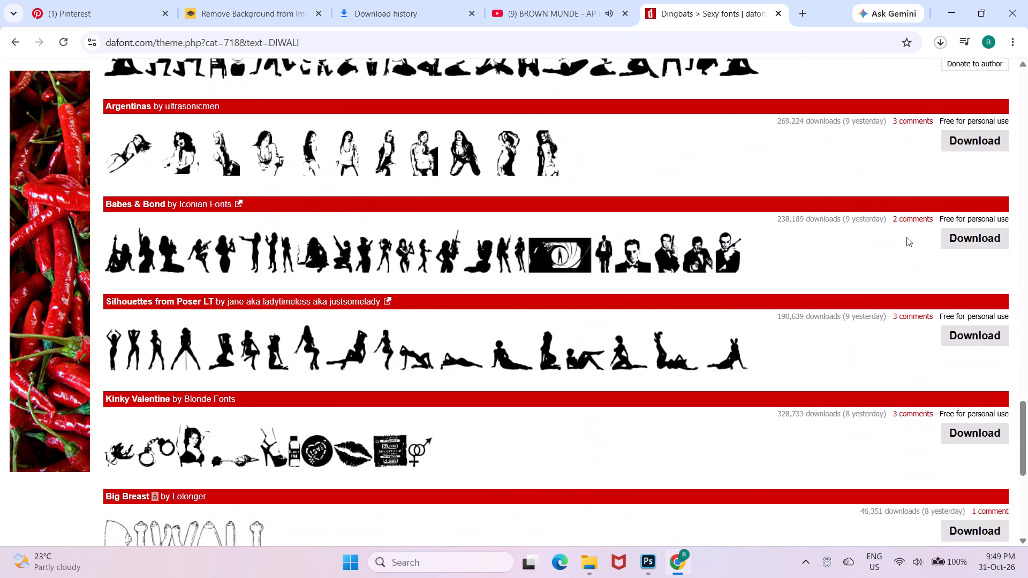
scroll(906, 237, down, 4)
scroll(906, 237, up, 1)
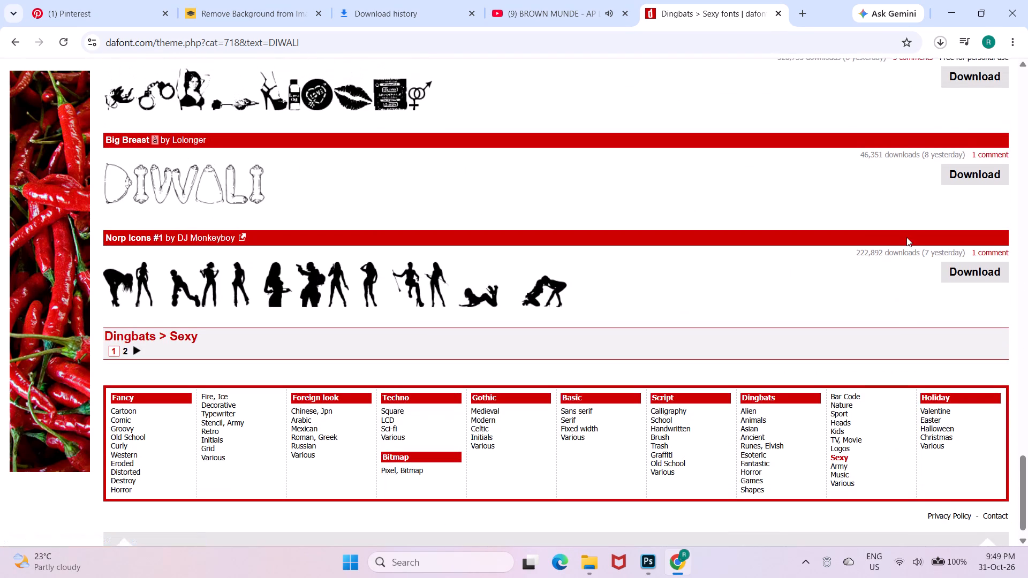
scroll(906, 237, up, 2)
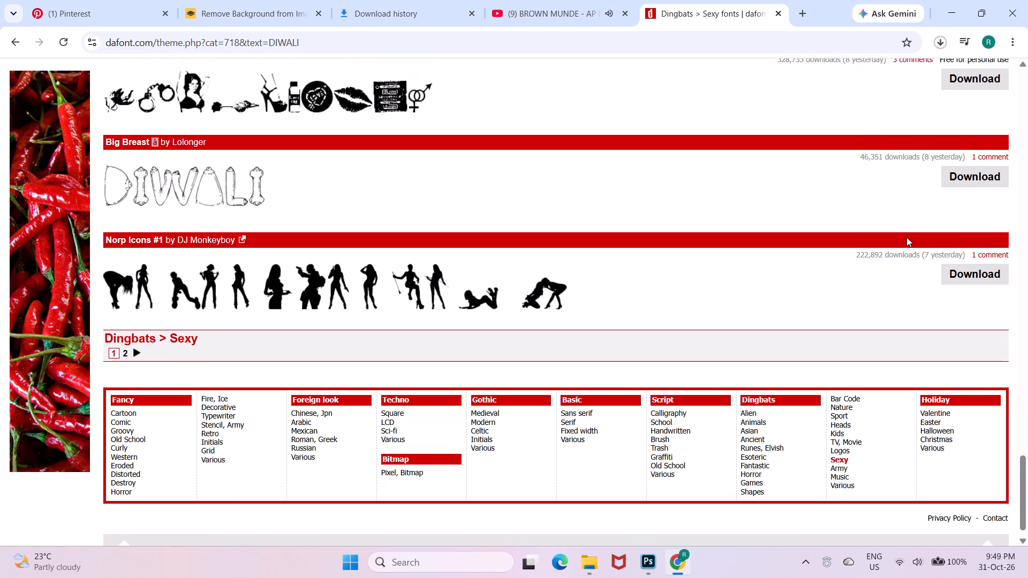
scroll(906, 237, up, 1)
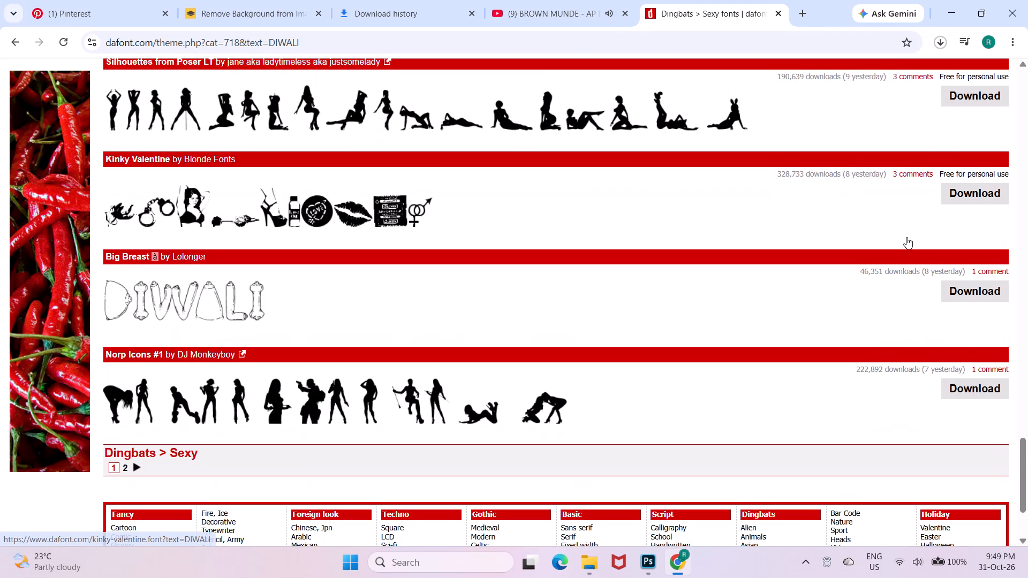
scroll(906, 237, up, 19)
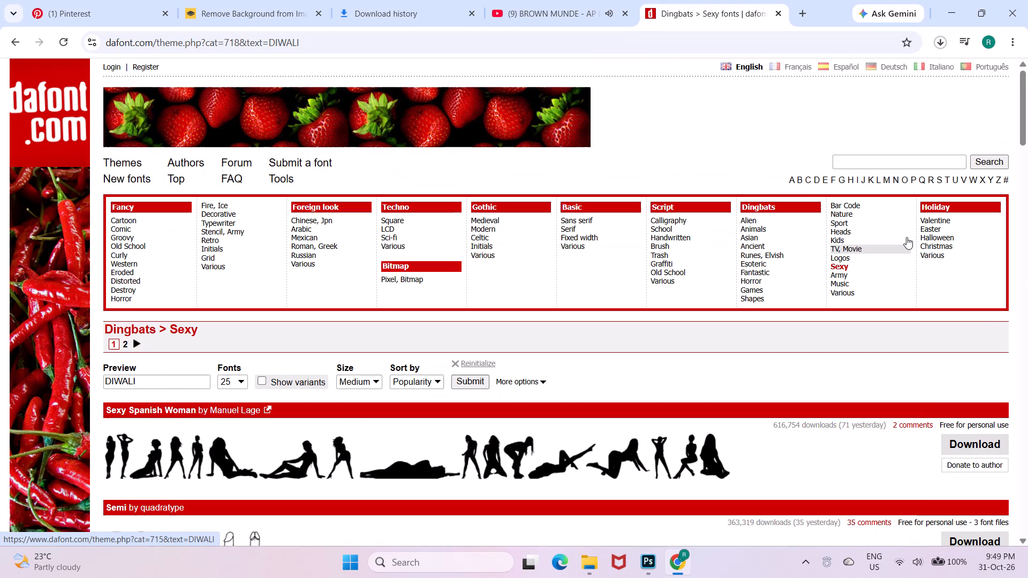
Open the Logos category of the Dingbats theme.
click(888, 256)
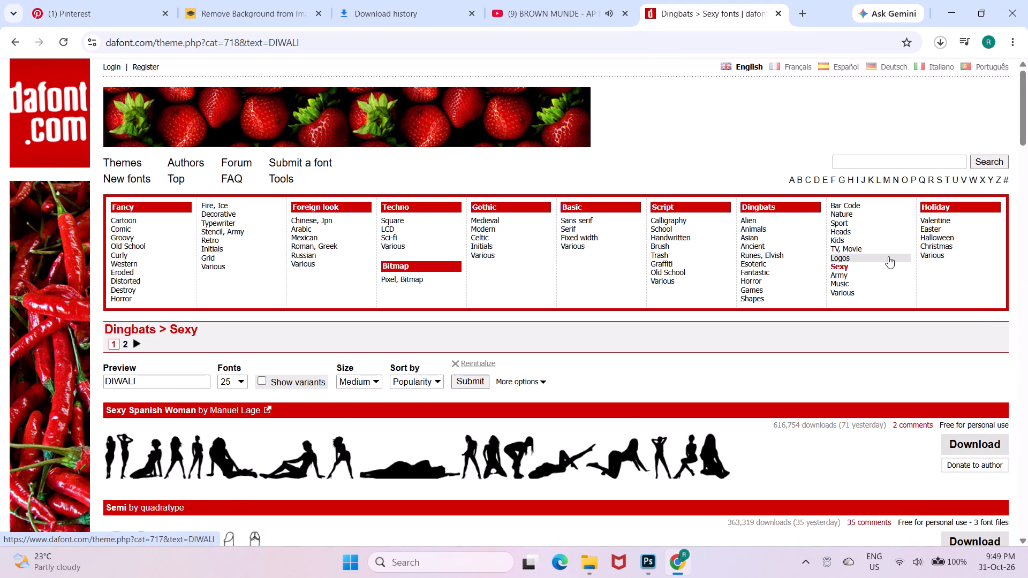
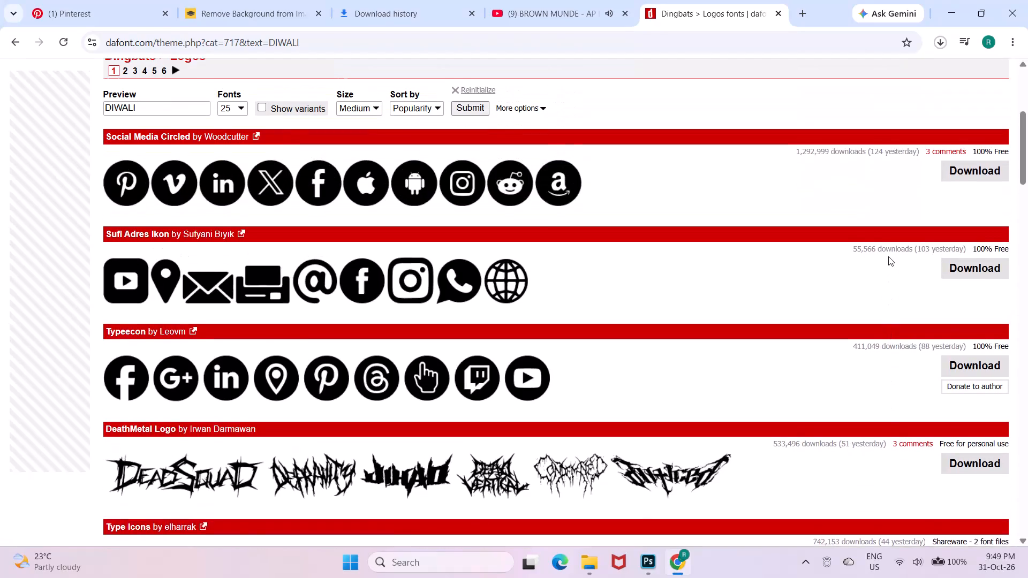
Look through the logo and icon fonts on the first page of the Dingbats Logos category, down to the end.
scroll(898, 301, down, 1)
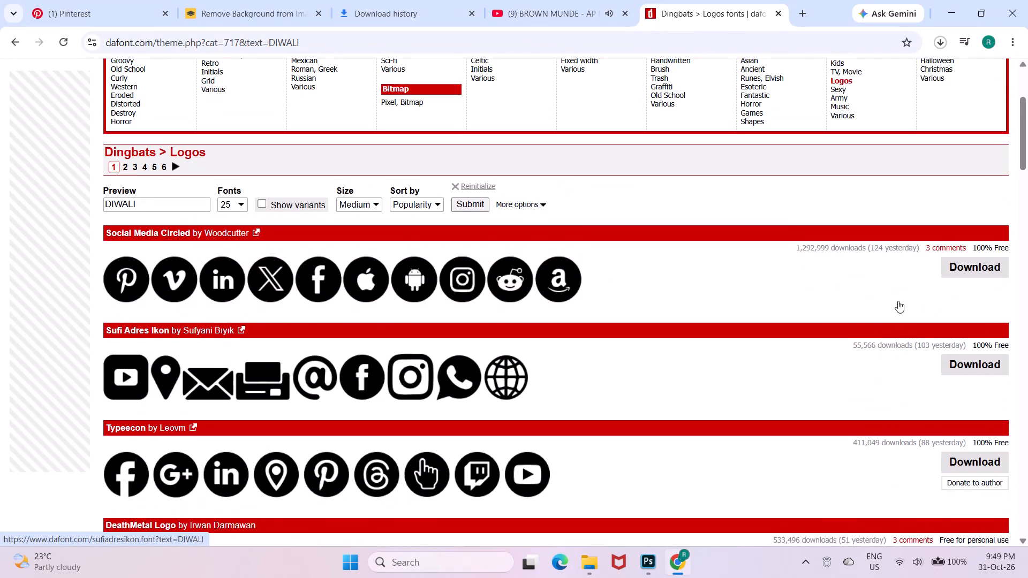
scroll(898, 301, down, 2)
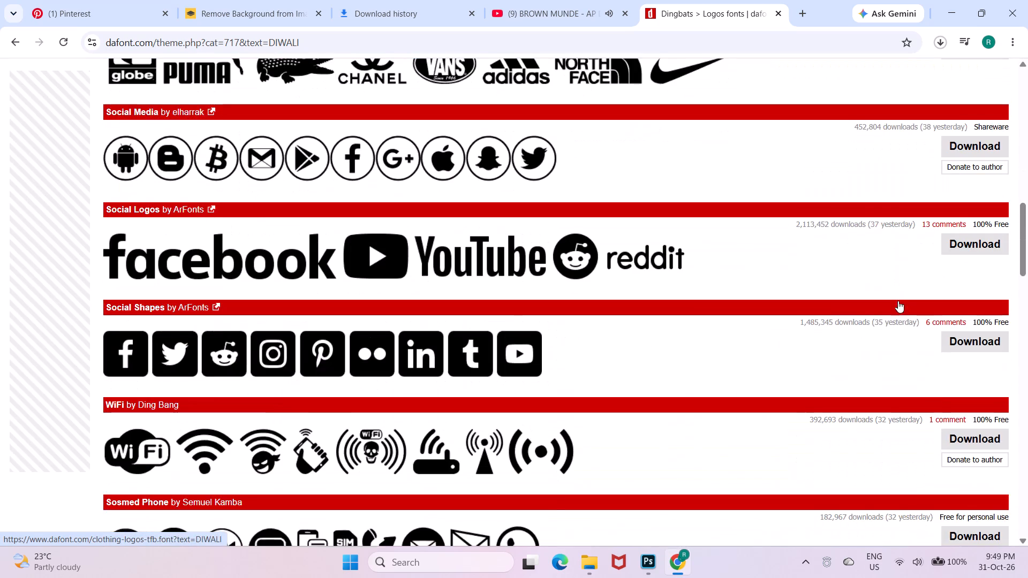
scroll(898, 301, down, 1)
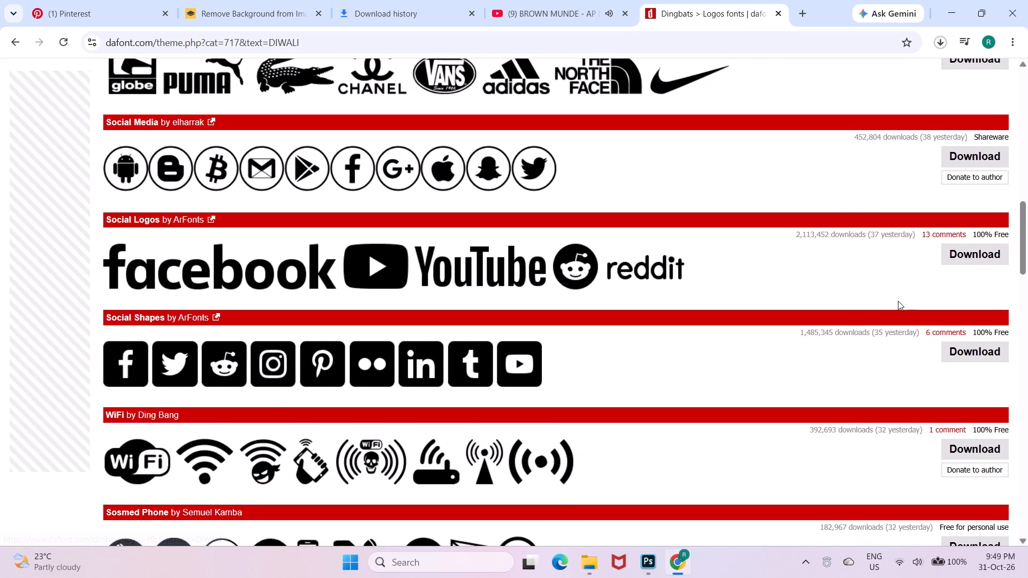
scroll(918, 303, down, 3)
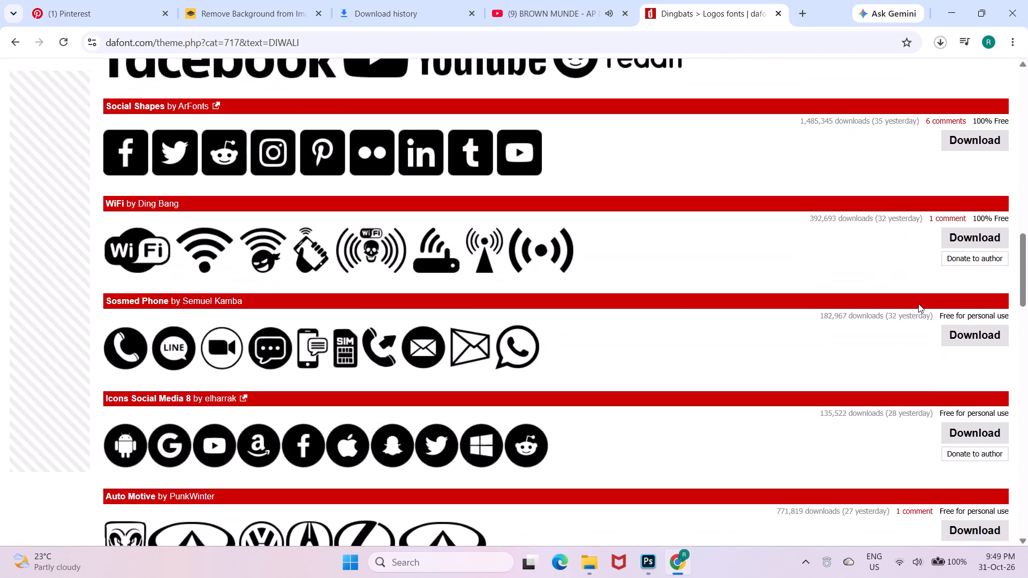
scroll(918, 303, down, 7)
scroll(918, 303, up, 5)
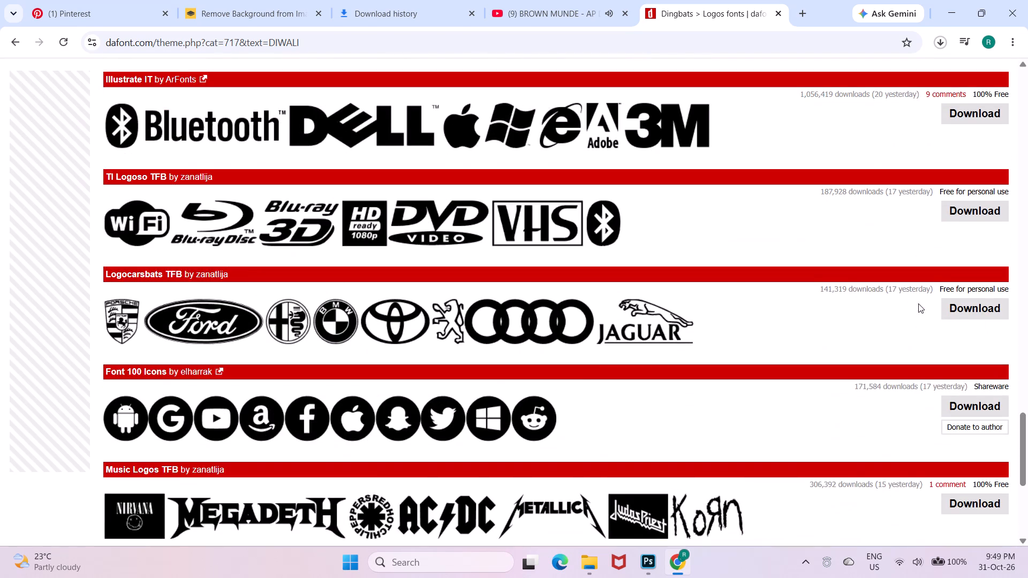
scroll(918, 303, down, 3)
Open the Kids category of the Dingbats theme.
scroll(918, 303, up, 1)
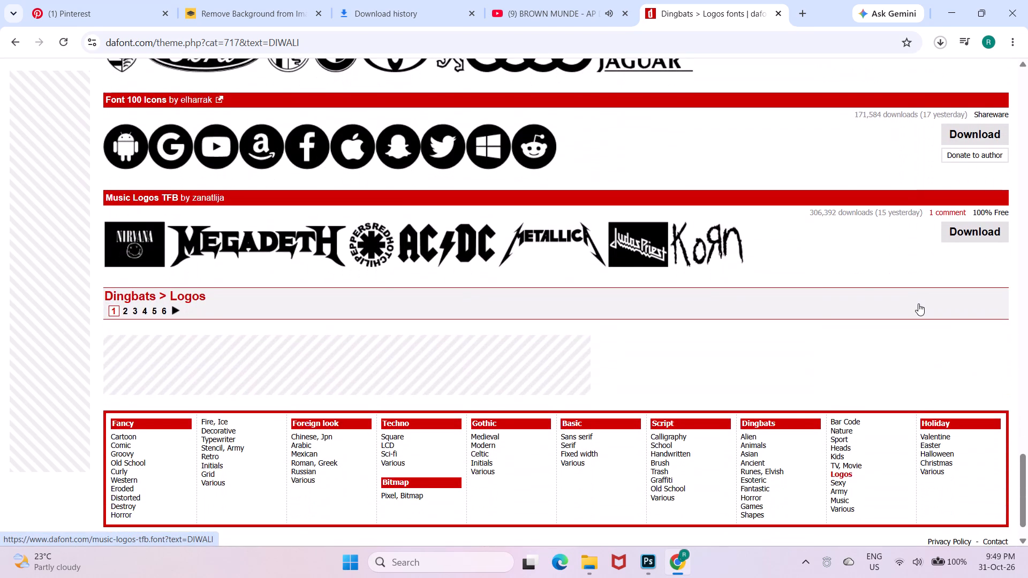
scroll(918, 303, up, 2)
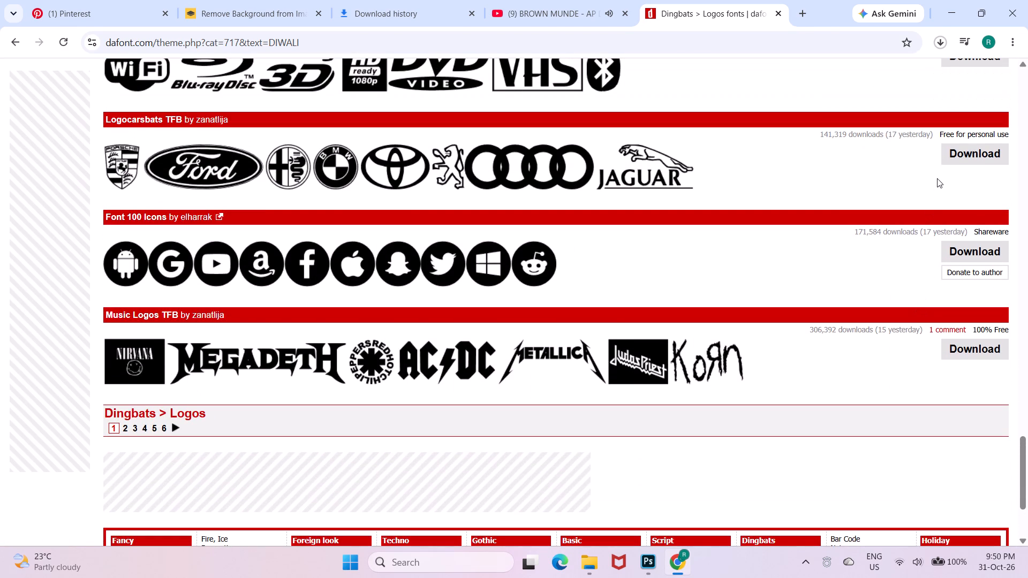
scroll(937, 178, up, 19)
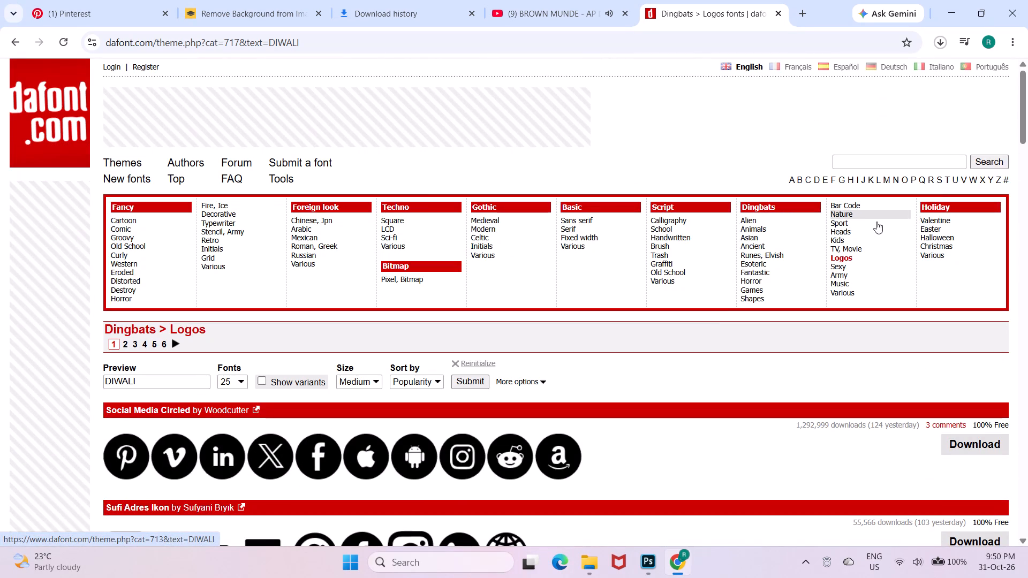
click(877, 237)
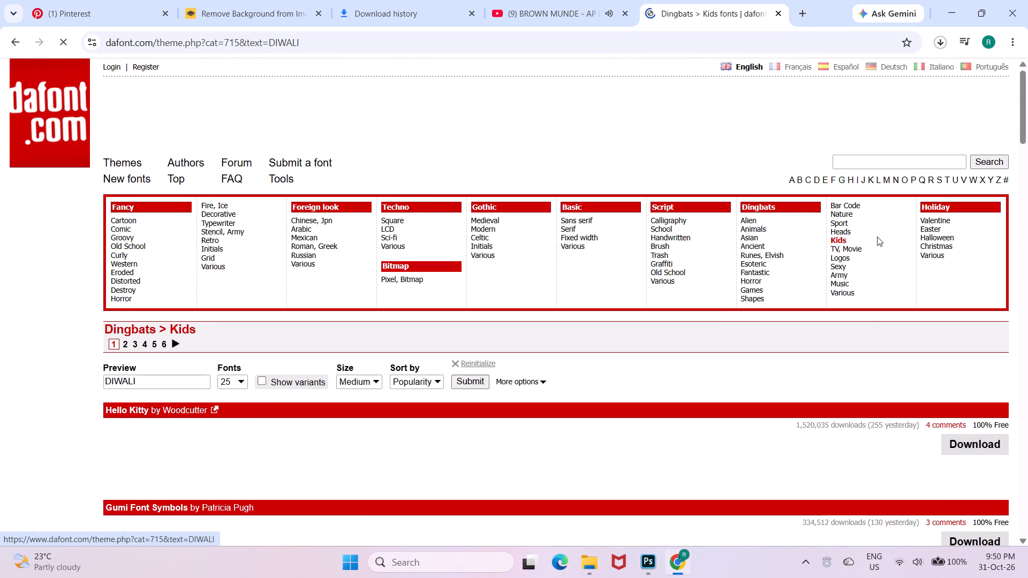
Open the Halloween category of the Holiday theme and glance over the first DIWALI previews.
click(933, 237)
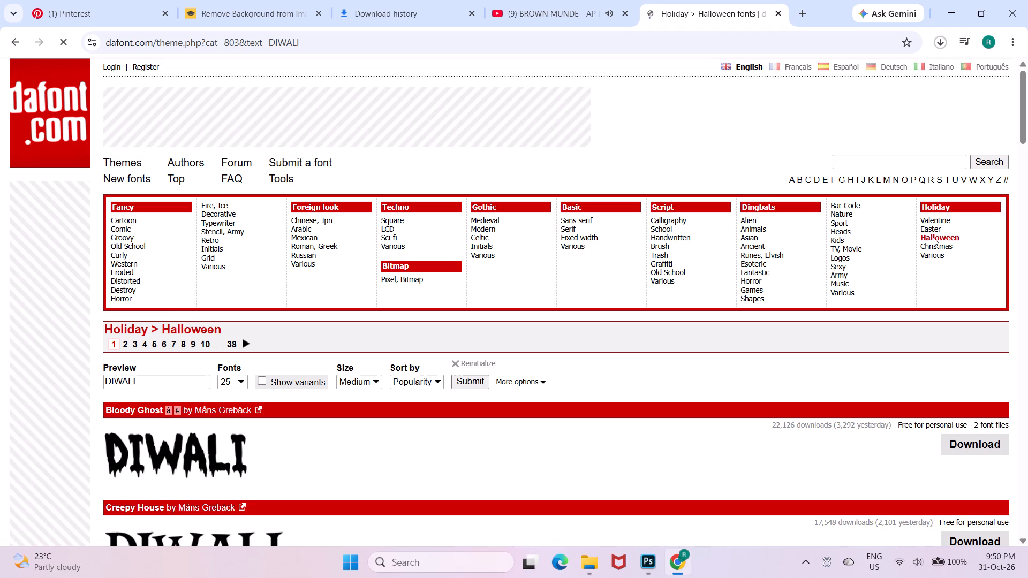
scroll(933, 237, down, 3)
scroll(933, 237, up, 8)
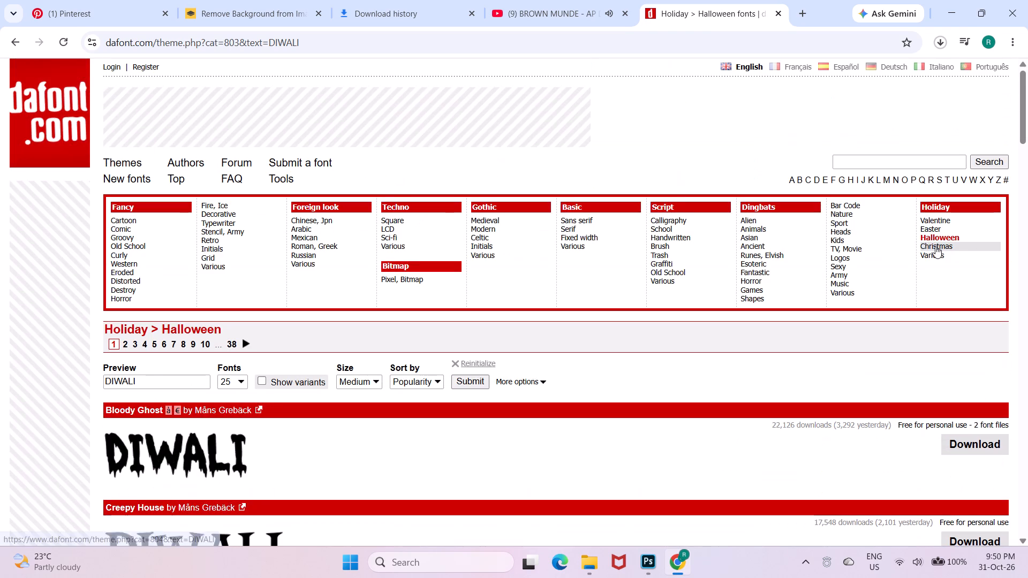
Open the Christmas category of the Holiday theme and look over the DIWALI previews on its first page.
click(935, 246)
scroll(935, 246, down, 2)
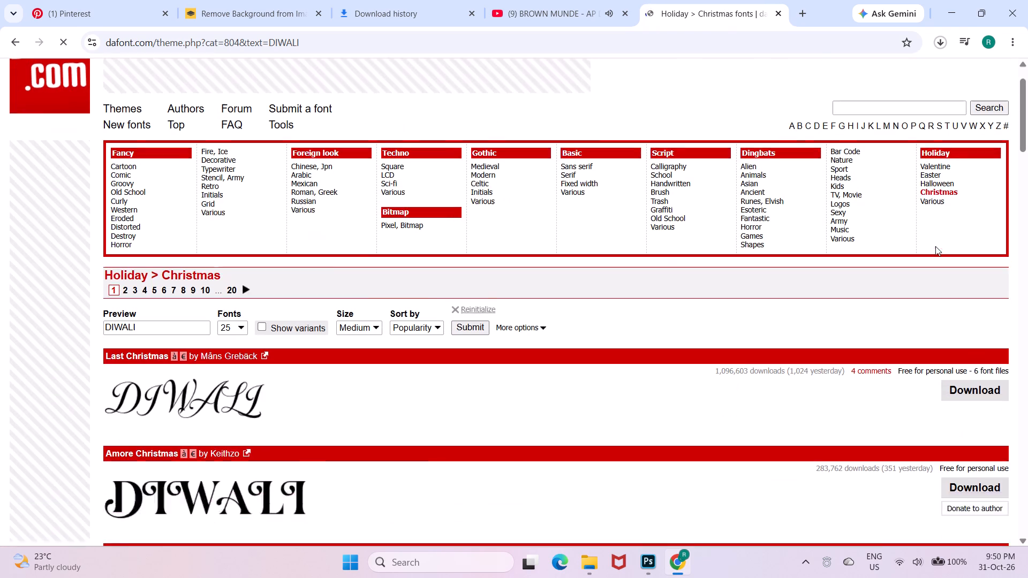
scroll(935, 246, down, 4)
scroll(935, 246, up, 10)
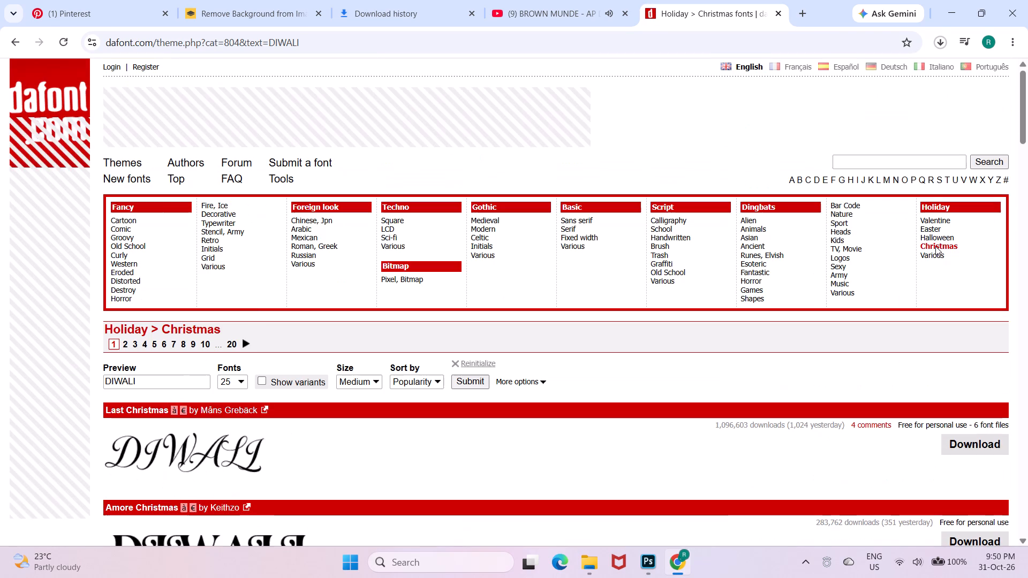
Open the Various category of the Holiday theme and look through the DIWALI previews on its first page.
click(937, 252)
scroll(937, 252, down, 3)
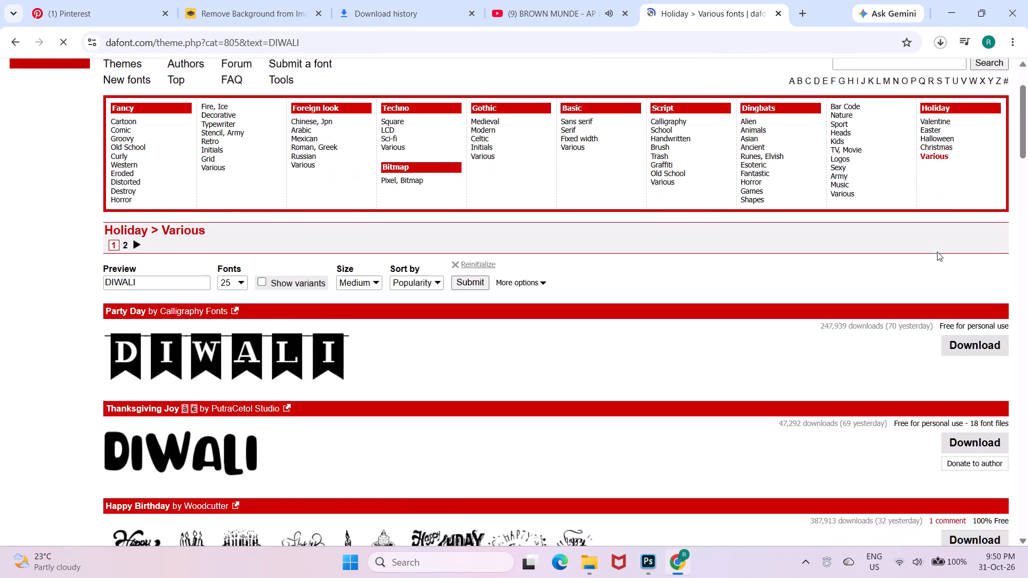
scroll(937, 252, down, 11)
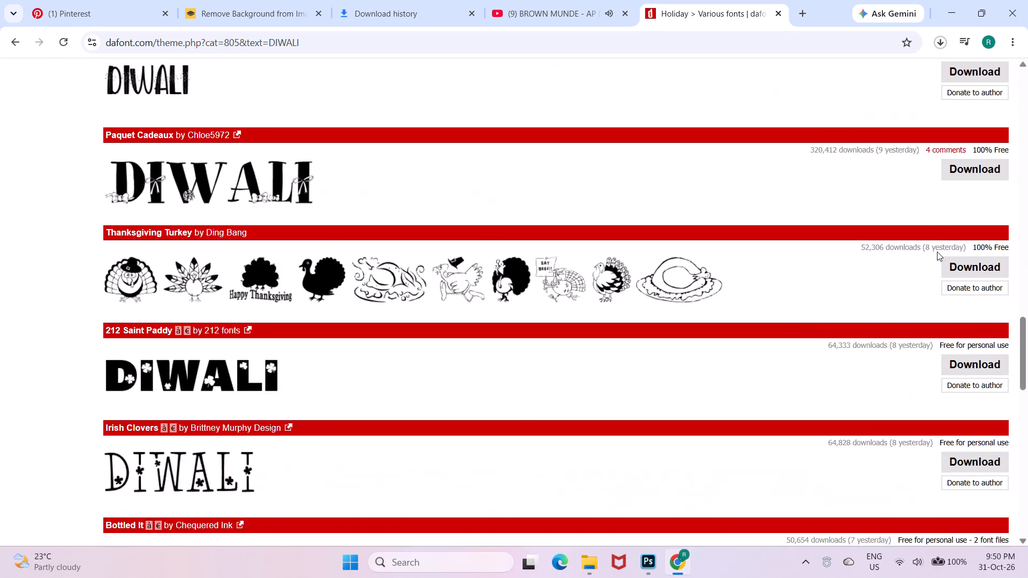
scroll(937, 252, down, 5)
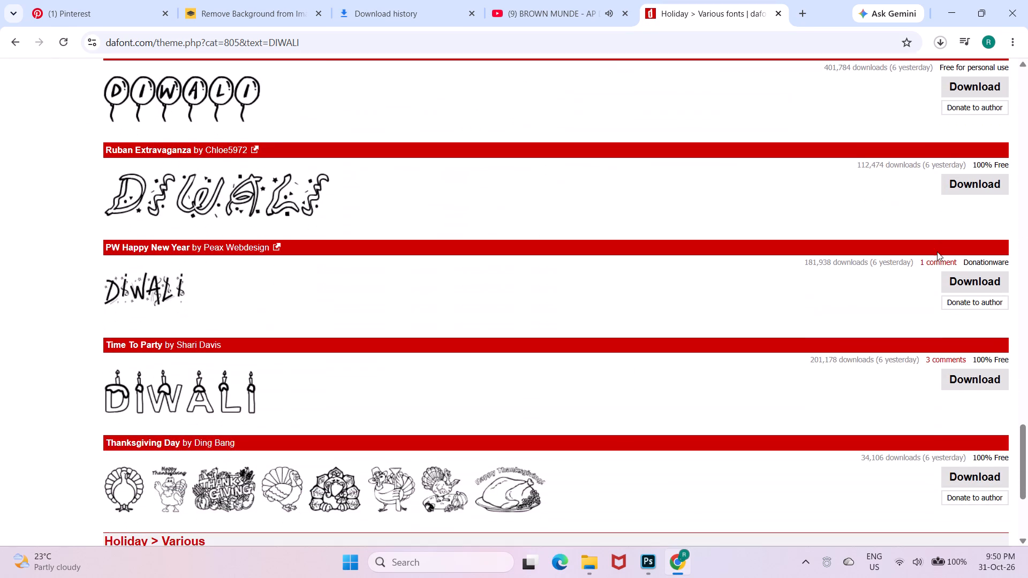
Close the DaFont page.
click(777, 14)
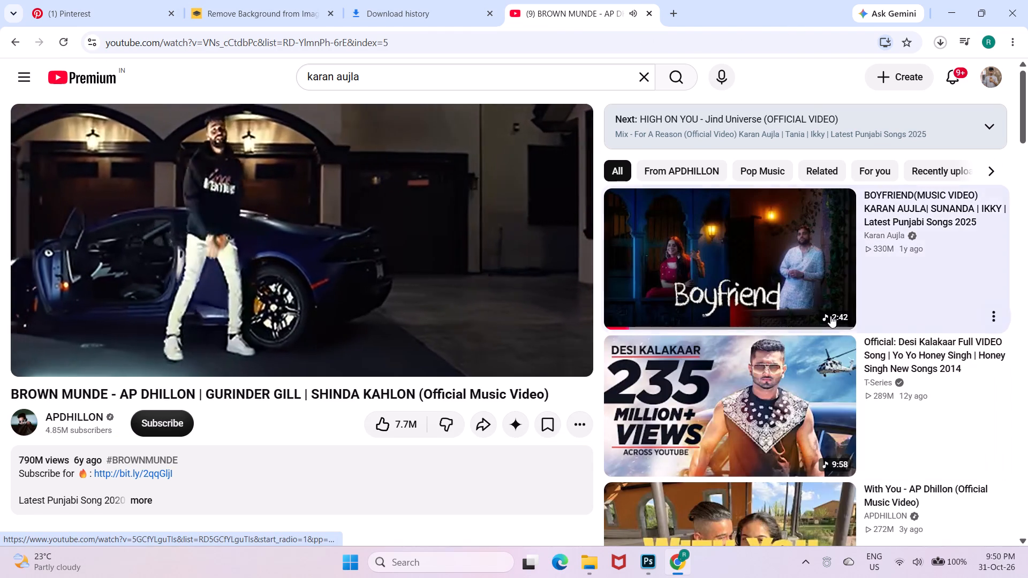
Play the suggested Karan Aujla music video "Boyfriend" on YouTube.
click(789, 258)
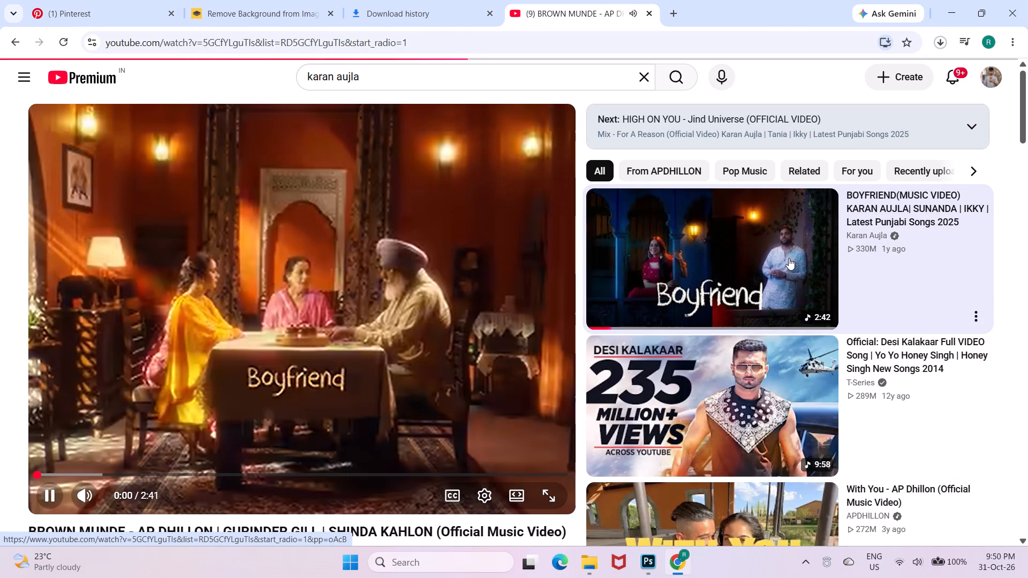
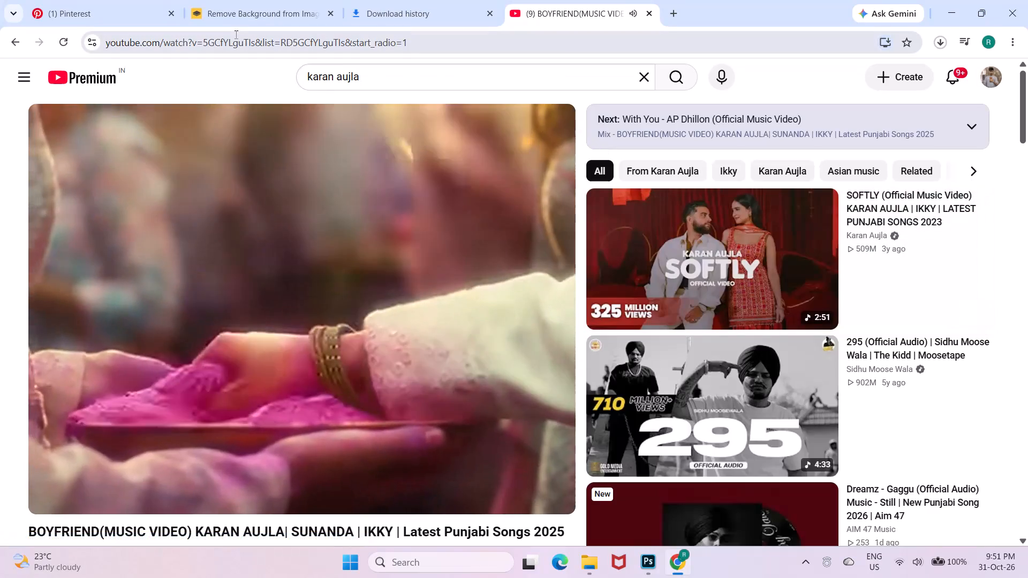
Remove the background from the downloaded orange Happy Diwali lettering image in remove.bg and download the free 720 x 288 preview.
click(254, 10)
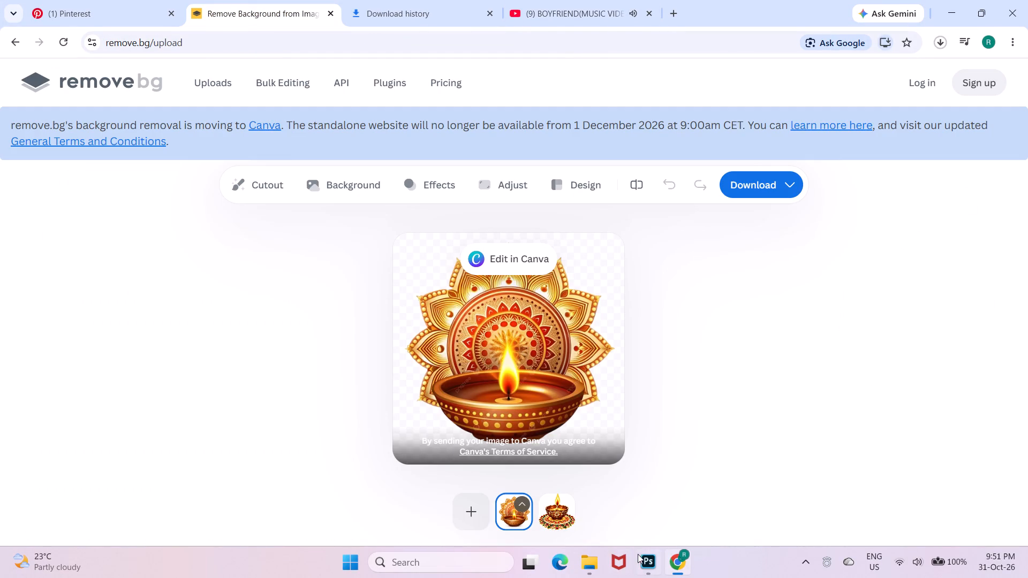
click(648, 564)
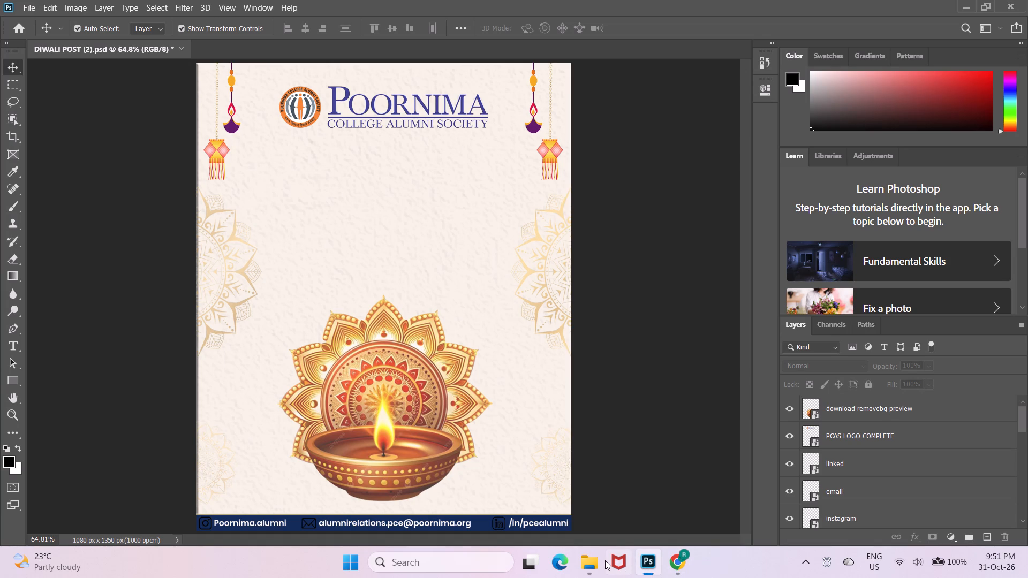
click(592, 560)
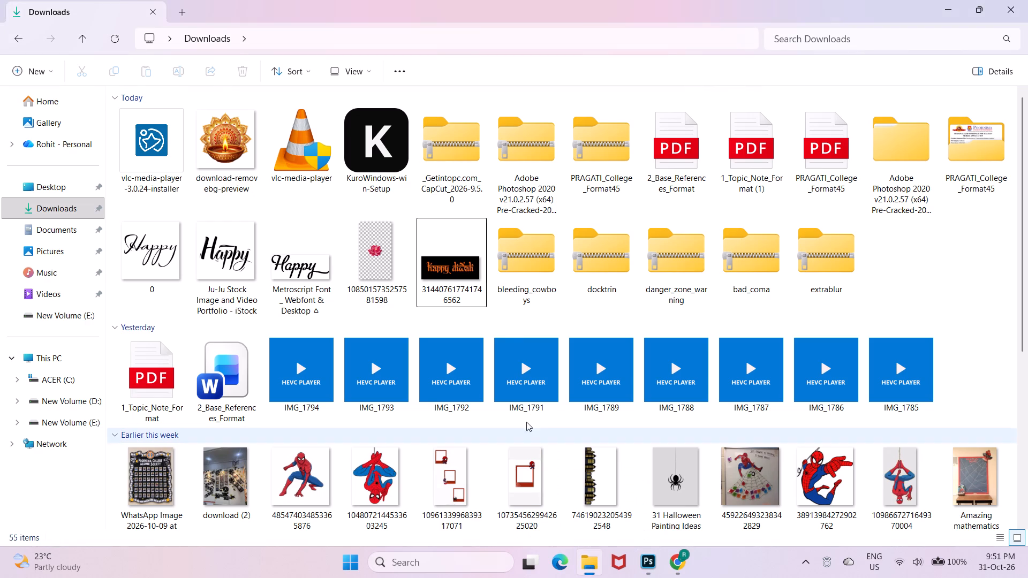
drag(468, 262, 658, 540)
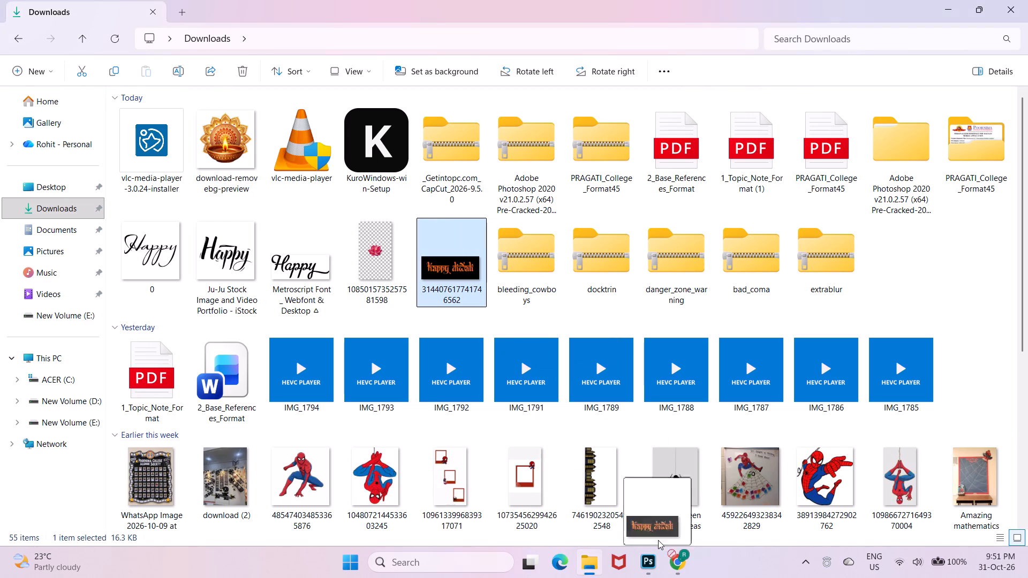
drag(658, 540, 284, 197)
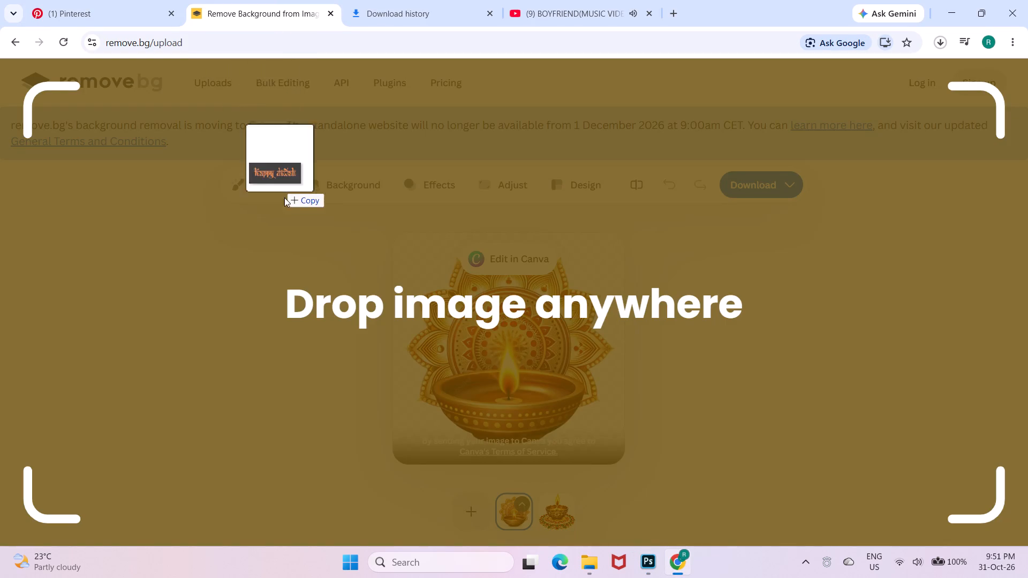
drag(284, 197, 285, 199)
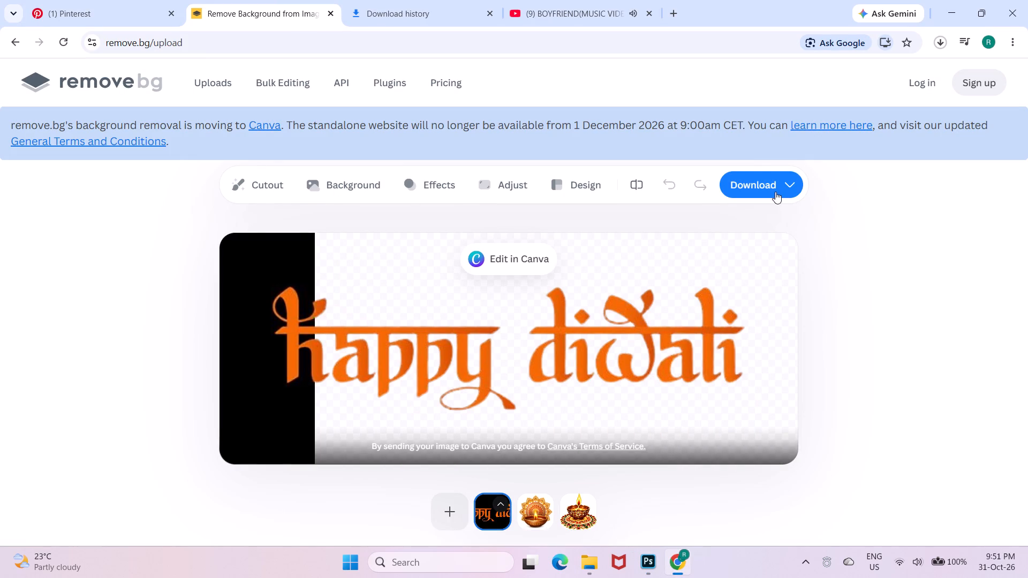
click(775, 192)
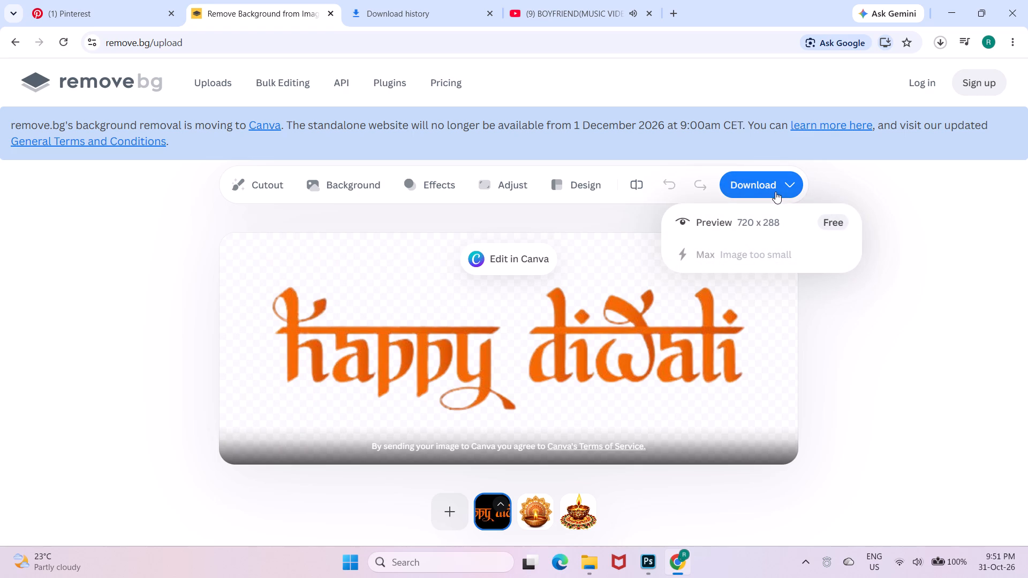
click(787, 221)
Upload the black brush-style "Happy" lettering image (Ju-Ju Stock Image) from Downloads to remove.bg for background removal.
click(590, 558)
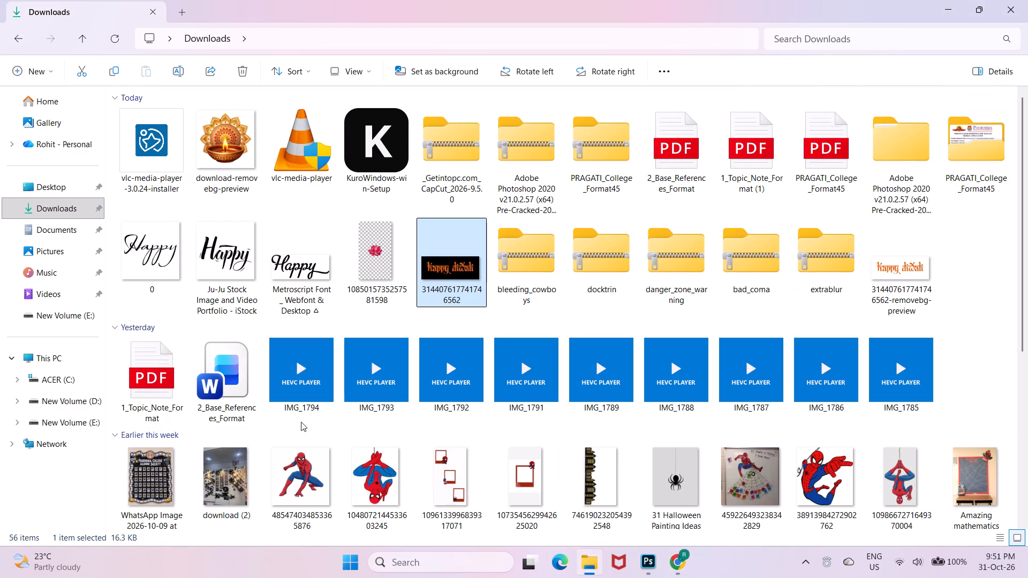
drag(208, 244, 548, 523)
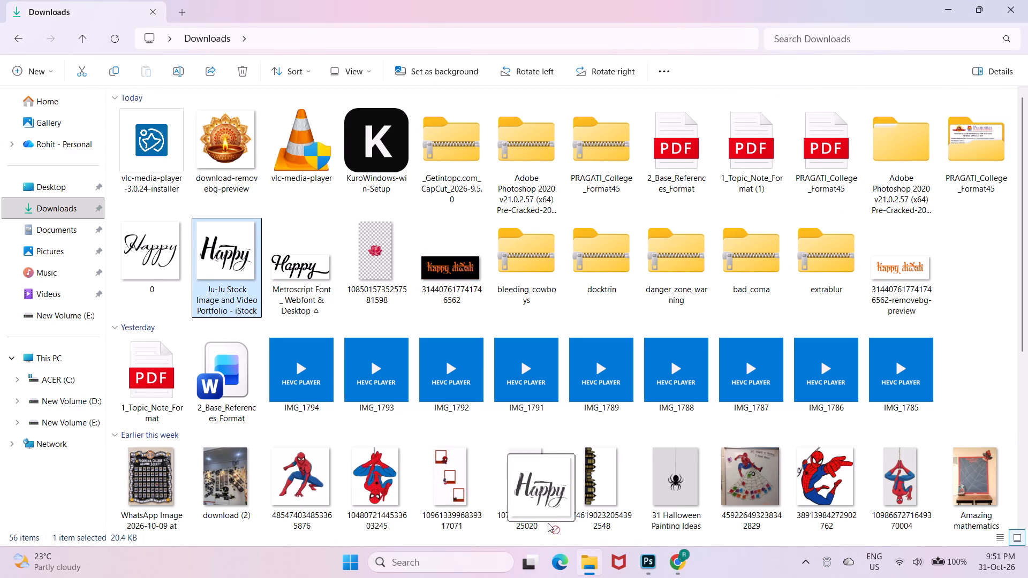
drag(548, 523, 666, 553)
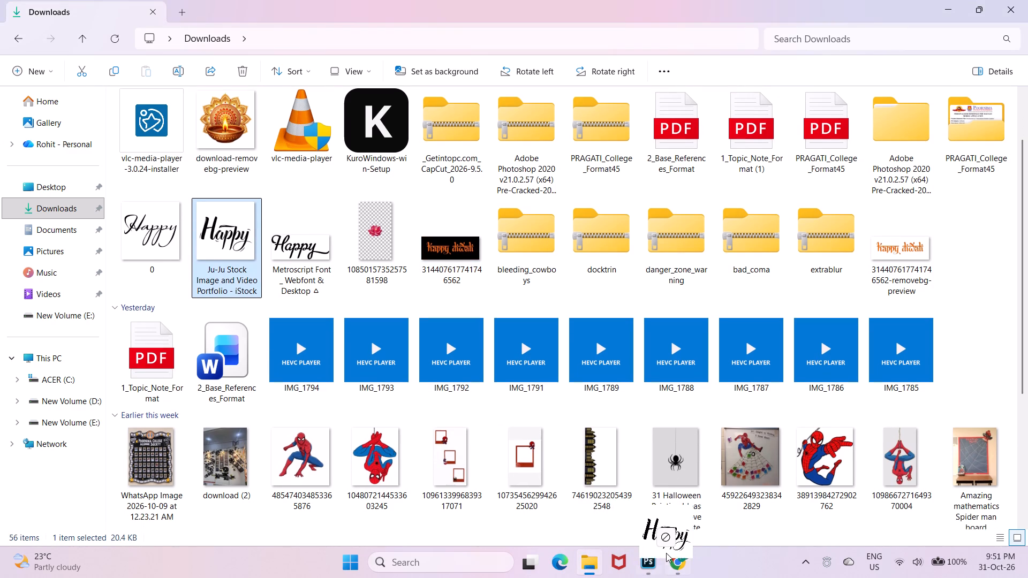
drag(666, 553, 372, 234)
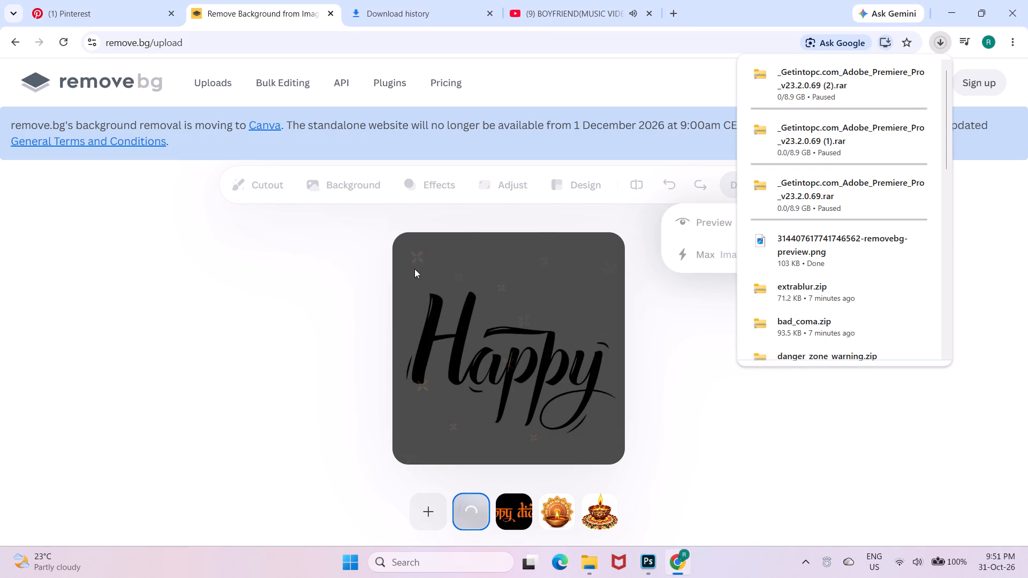
Place the background-free Happy Diwali lettering from Downloads into the DIWALI POST (2) poster in Photoshop.
click(586, 556)
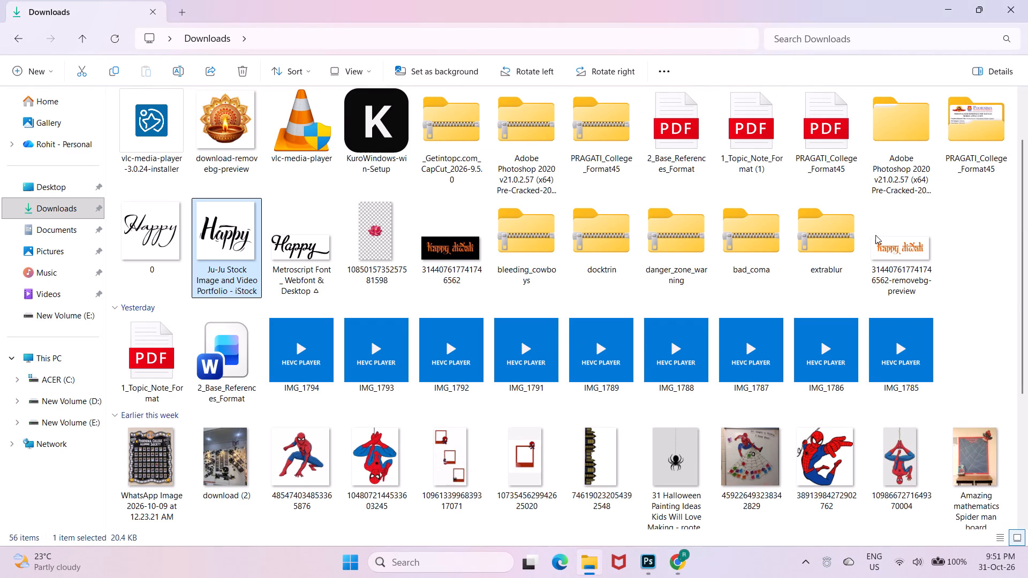
drag(875, 235, 660, 508)
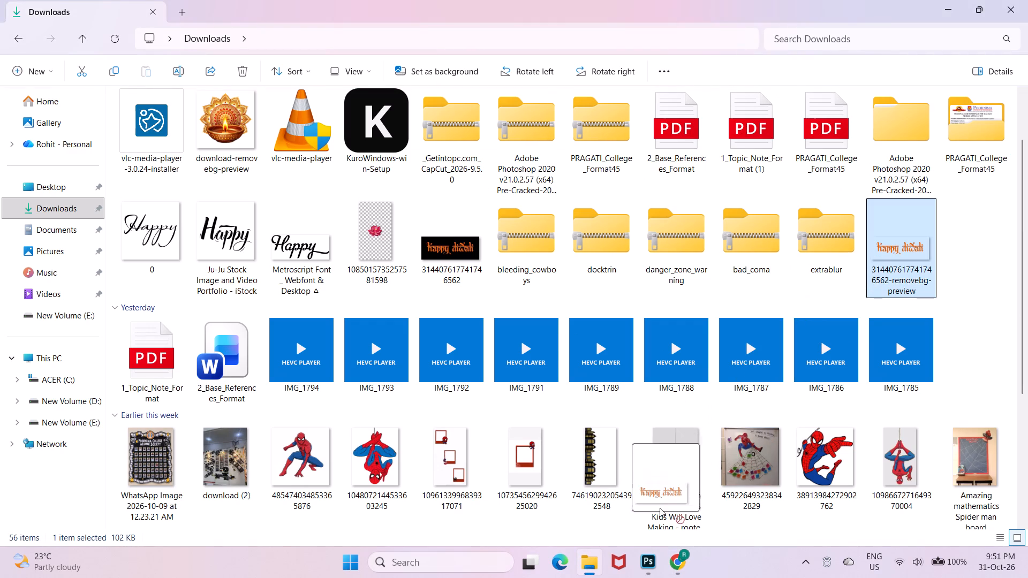
drag(660, 508, 628, 526)
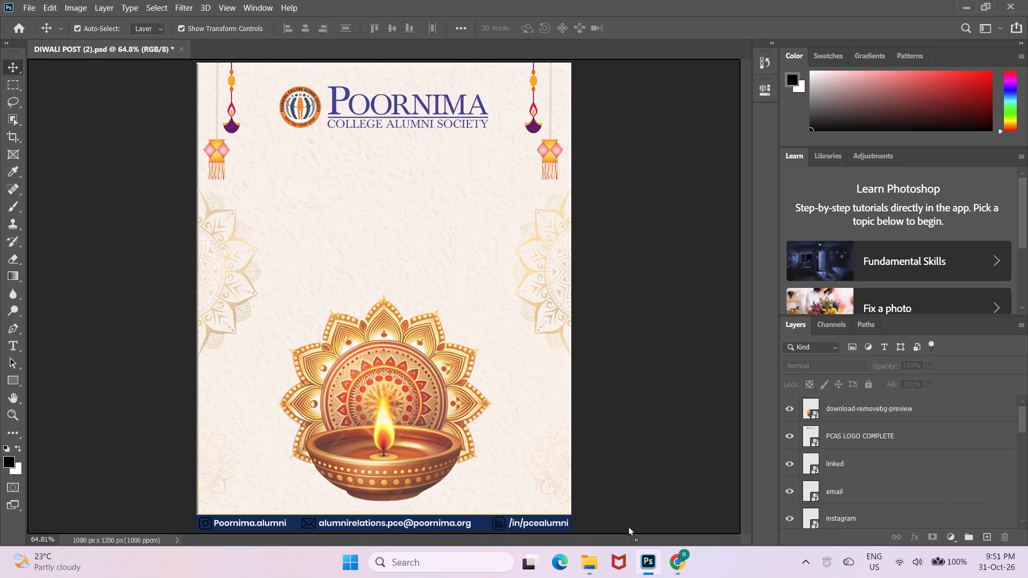
drag(628, 526, 357, 221)
drag(357, 221, 369, 199)
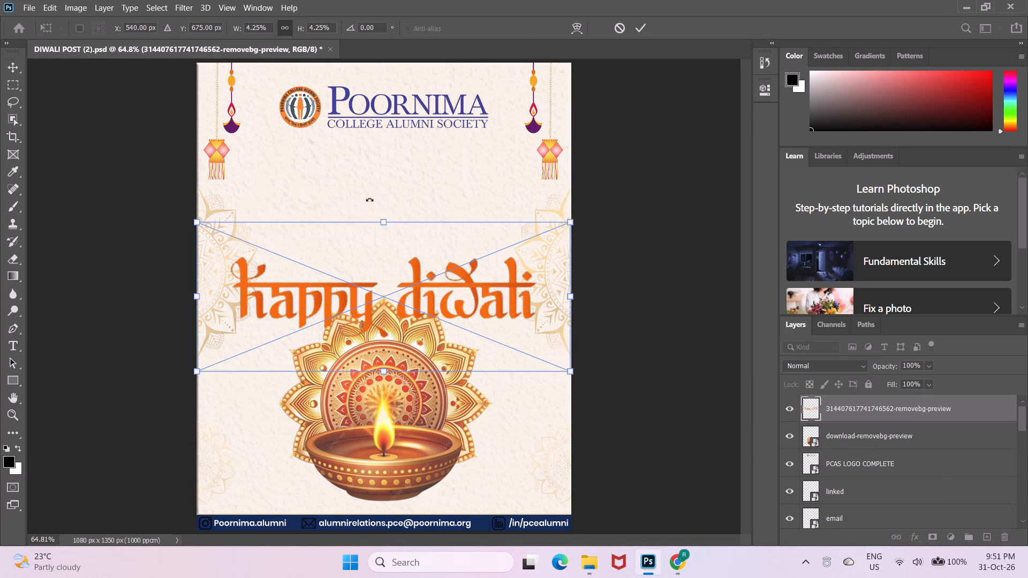
Scale the Happy Diwali lettering to about 3.02% and centre it below the logo at about X 540 px, Y 357 px.
drag(429, 282, 421, 199)
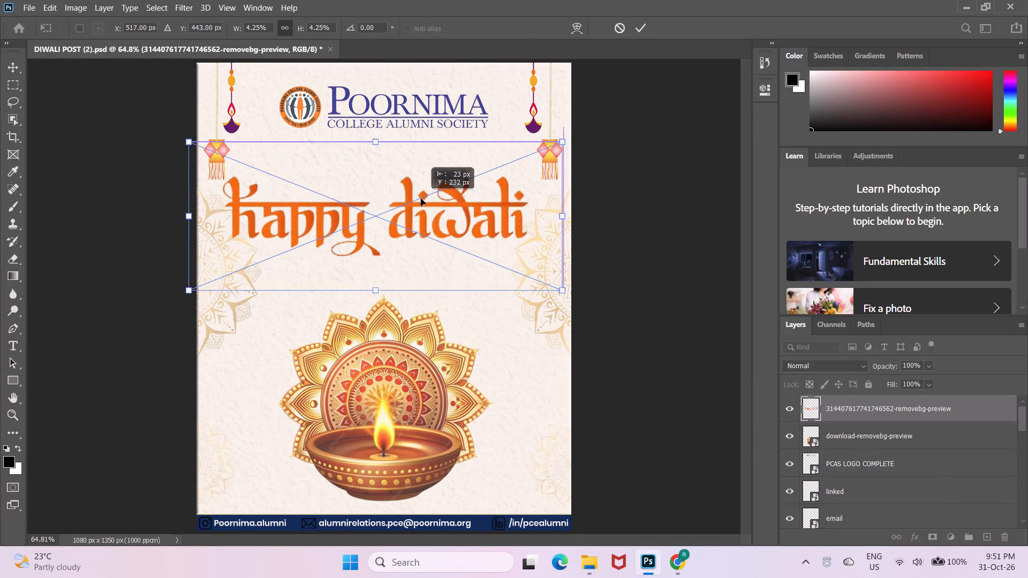
drag(421, 199, 422, 189)
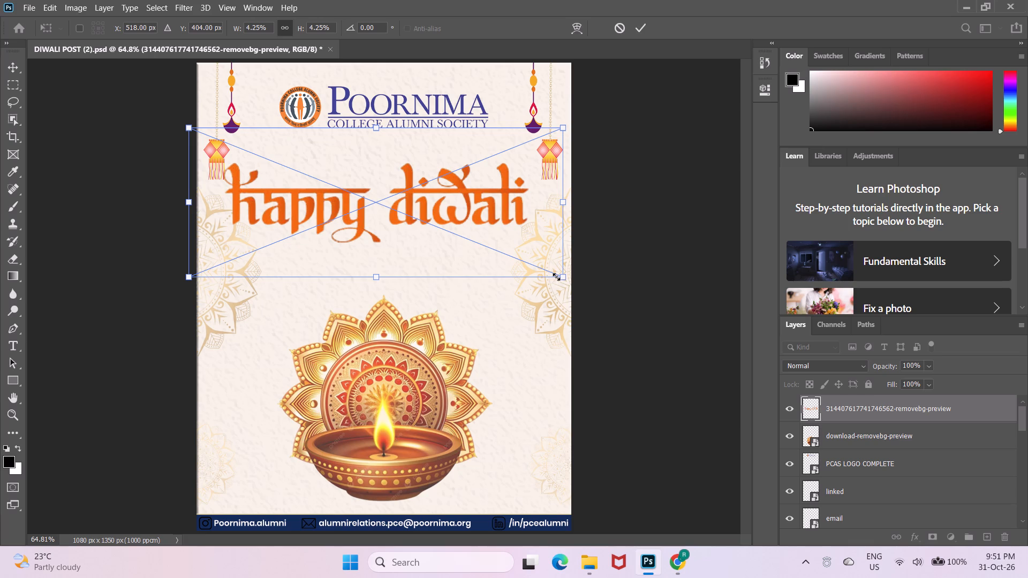
drag(556, 277, 445, 239)
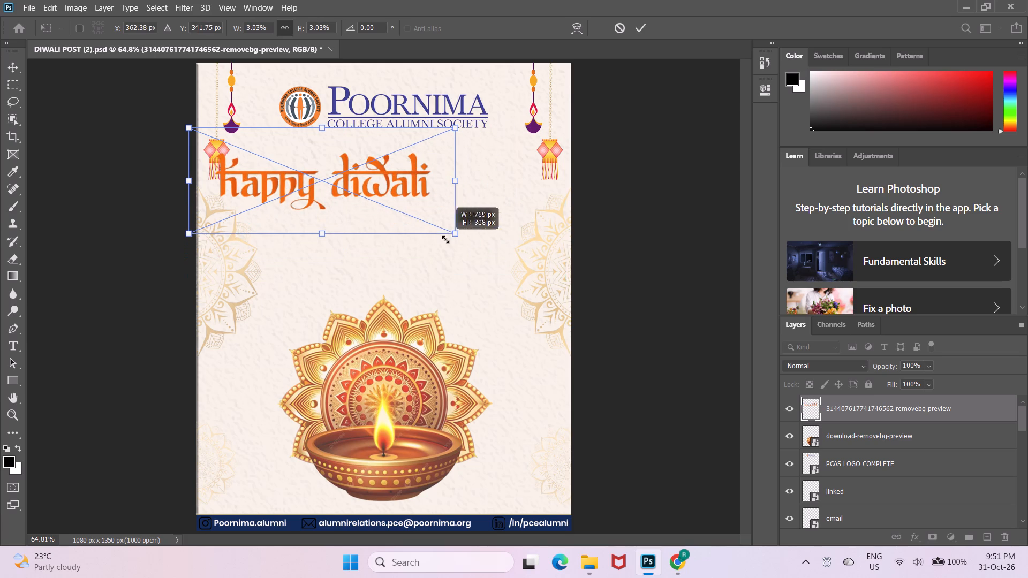
drag(406, 211, 474, 220)
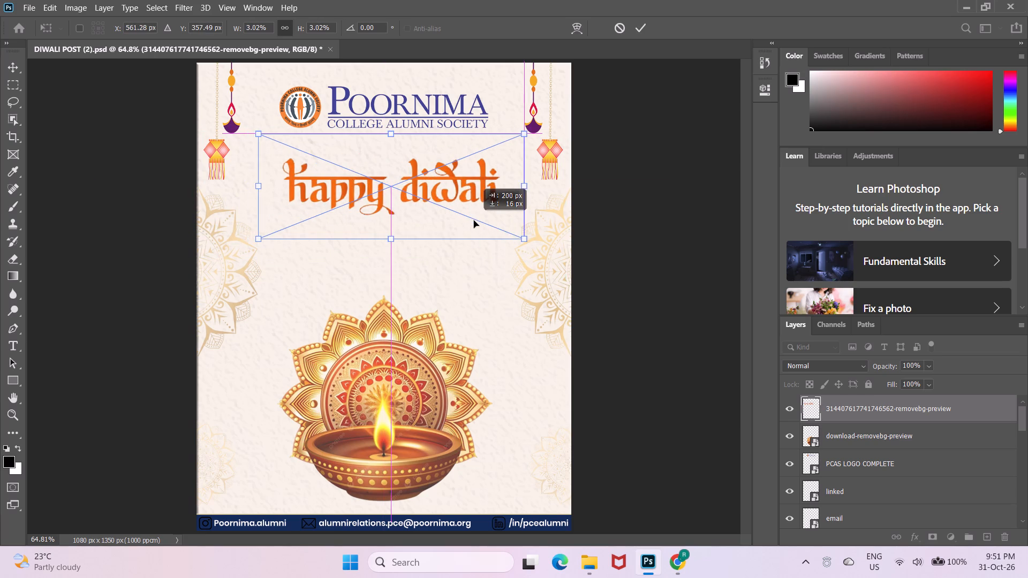
drag(474, 220, 468, 220)
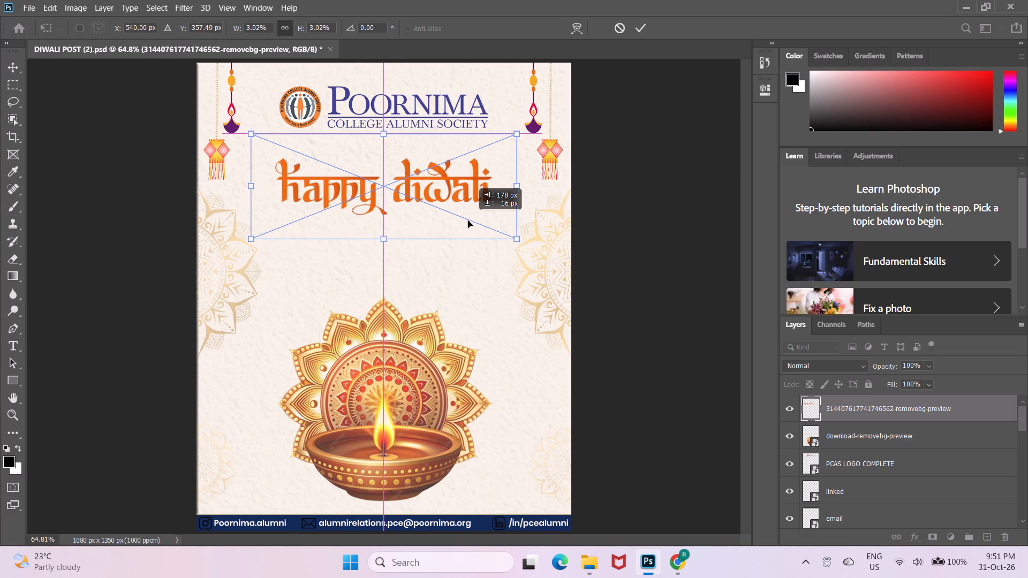
drag(468, 220, 468, 220)
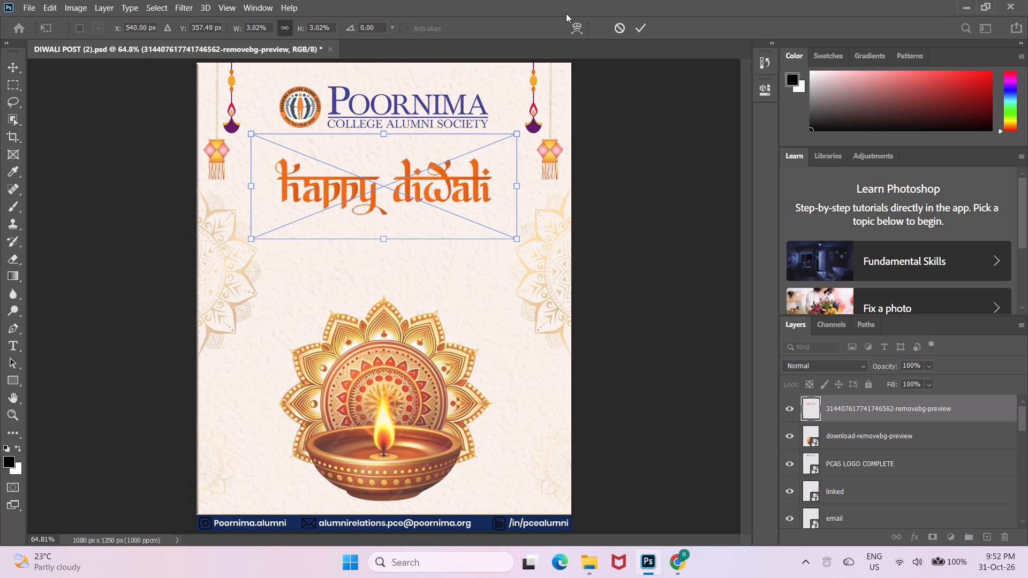
click(639, 26)
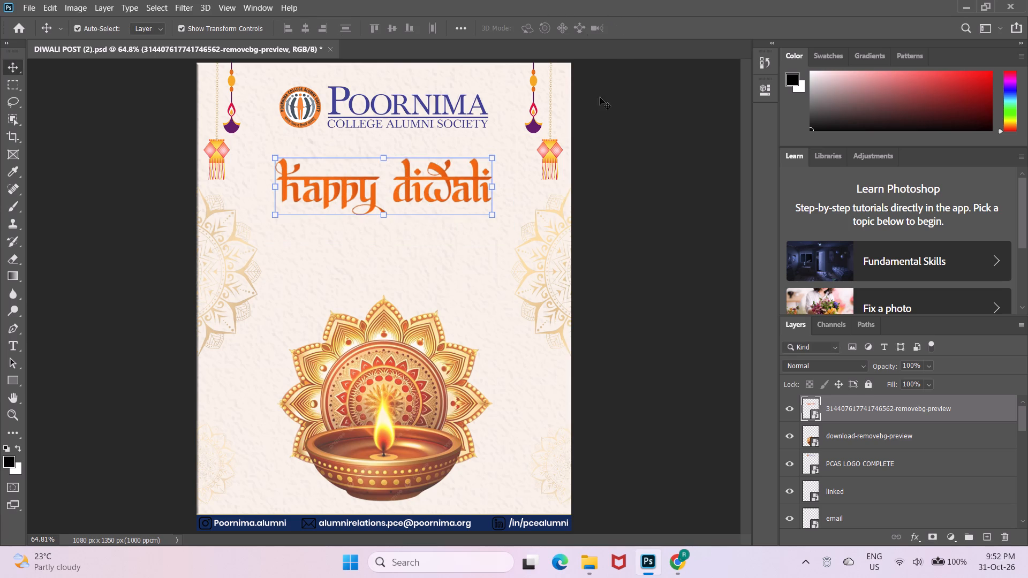
click(719, 204)
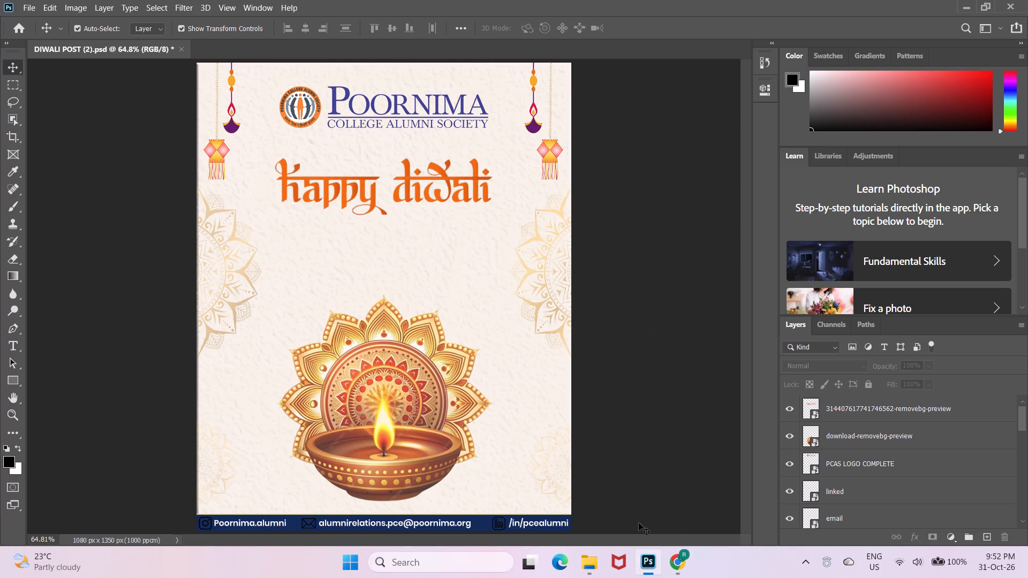
Switch to Pinterest in the browser, search for "diwali quotes in hindi" and look through the resulting pins.
click(674, 556)
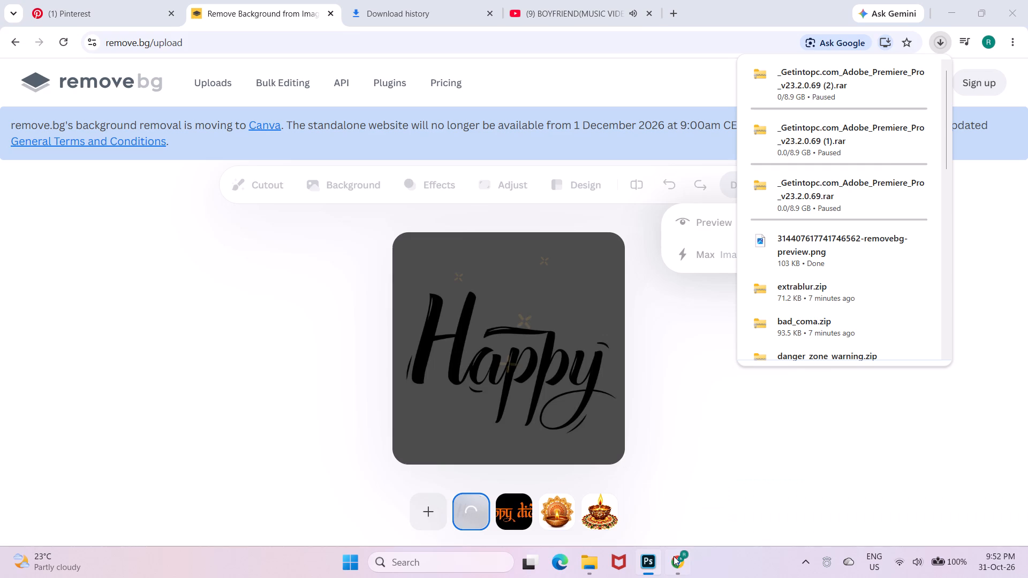
click(116, 0)
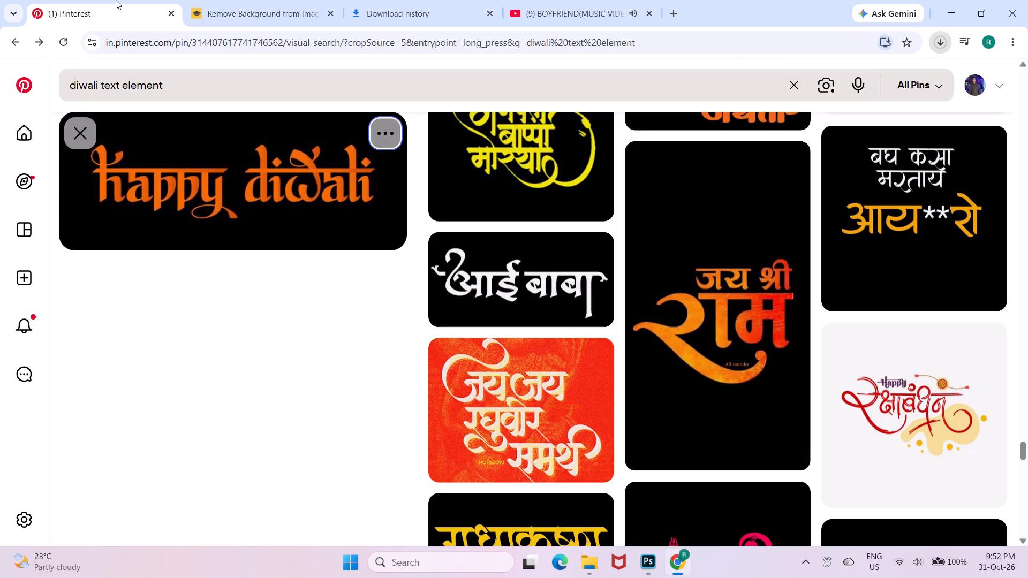
click(189, 76)
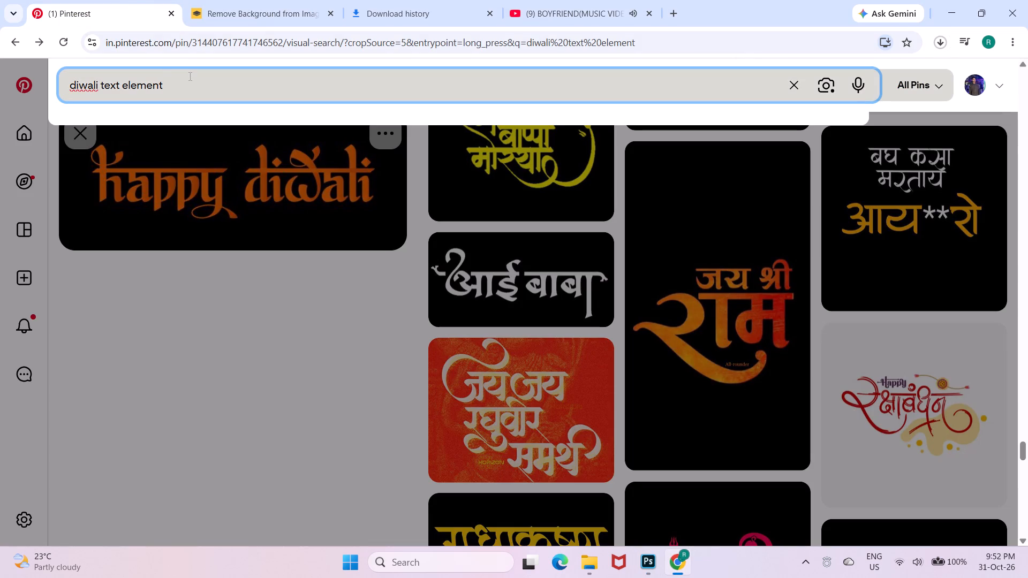
key(ctrl+BackSpace)
key(ctrl+BackSpace)
key(ctrl+BackSpace)
key(ctrl+BackSpace)
key(ctrl+BackSpace)
key(ctrl+BackSpace)
key(ctrl+BackSpace)
key(ctrl+BackSpace)
key(ctrl+BackSpace)
key(ctrl+BackSpace)
key(ctrl+BackSpace)
key(ctrl+BackSpace)
key(ctrl+BackSpace)
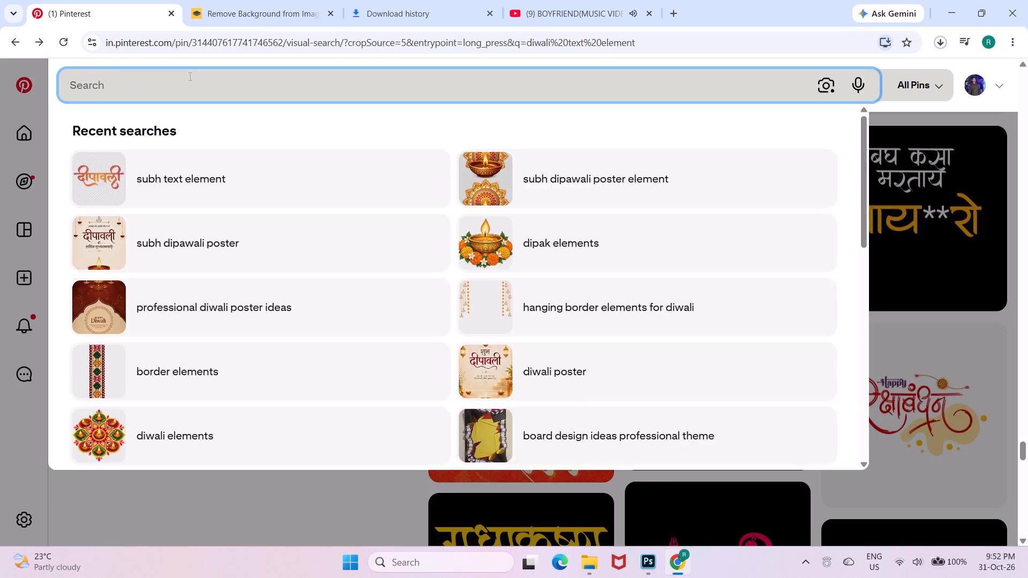
key(d)
key(i)
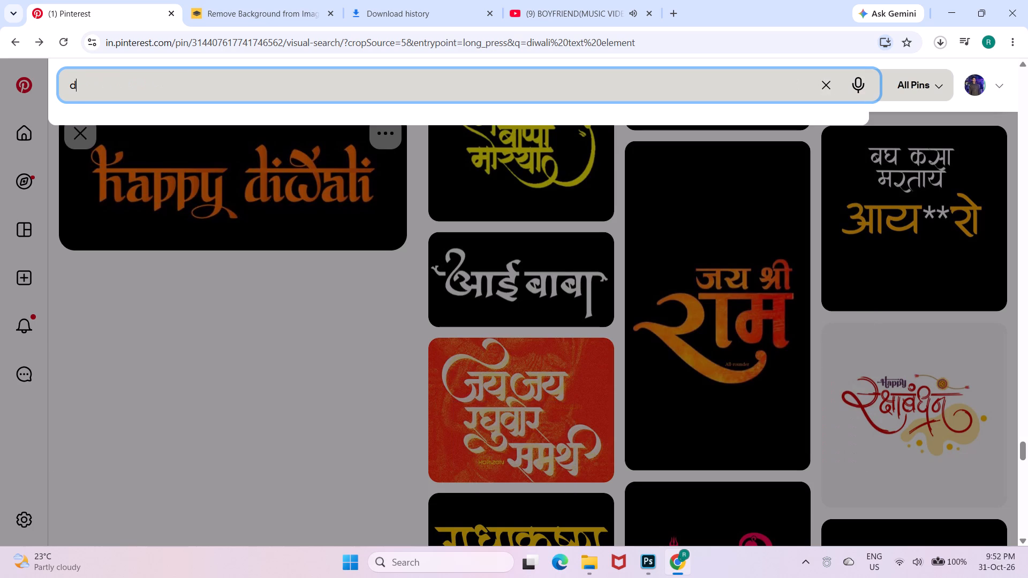
text(wali)
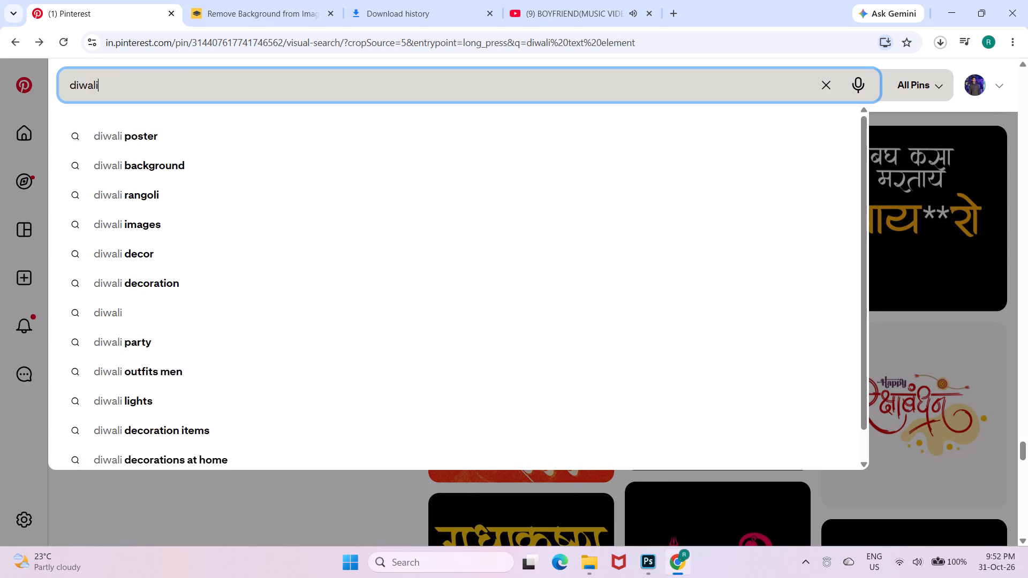
key(space)
key(q)
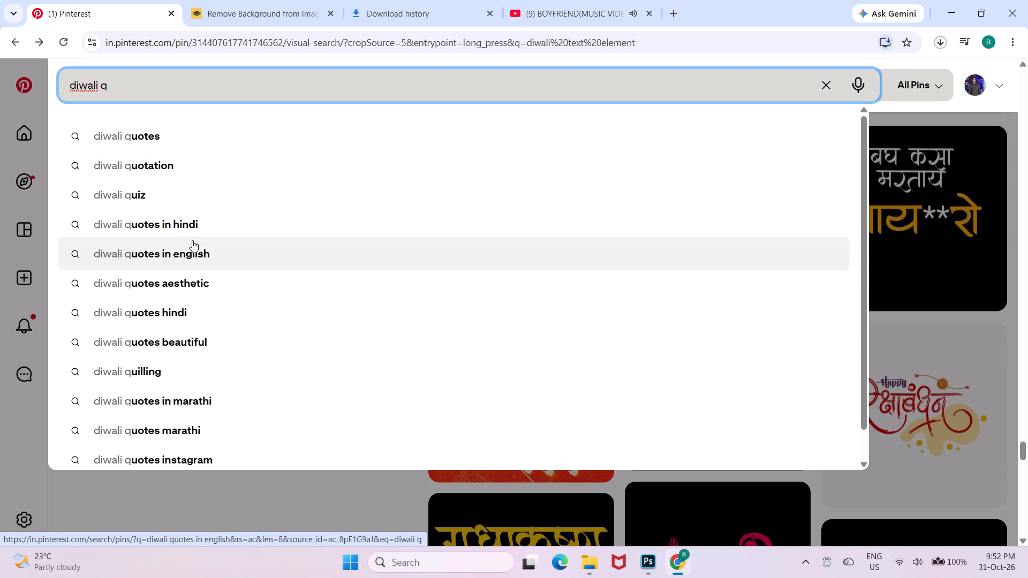
click(184, 212)
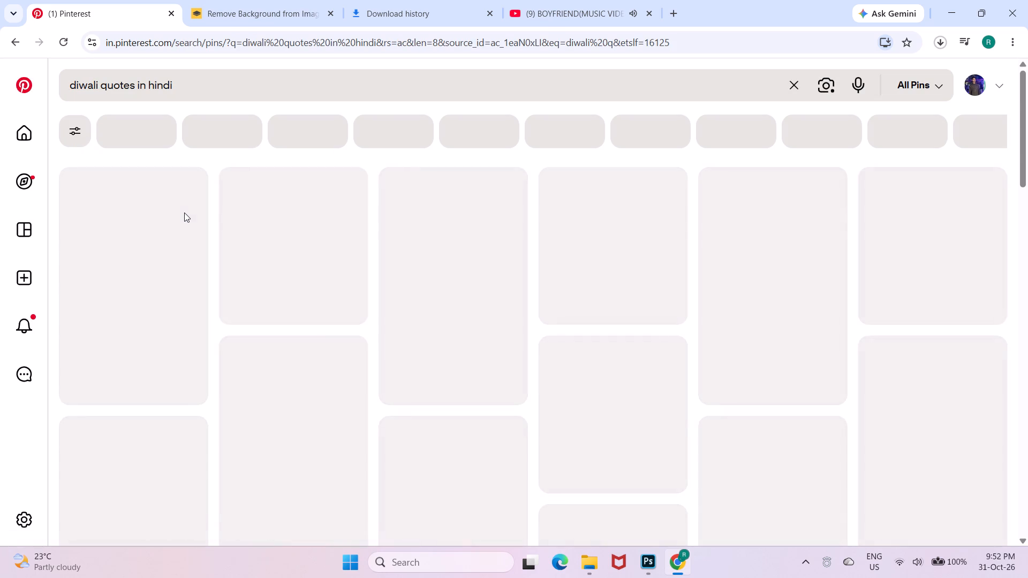
click(184, 212)
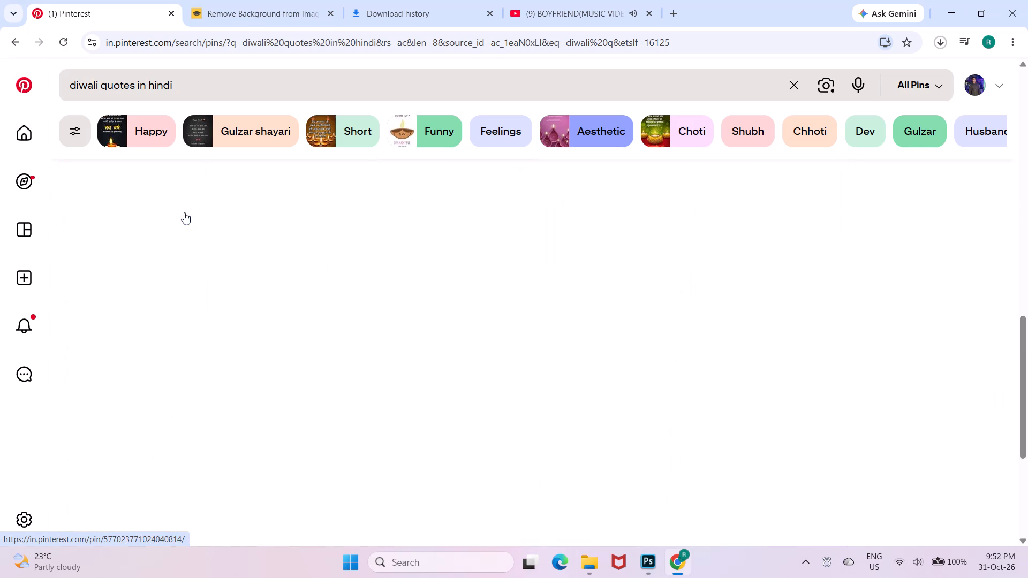
Narrow the Pinterest search to the suggestion "diwali quotes in hindi short".
click(89, 83)
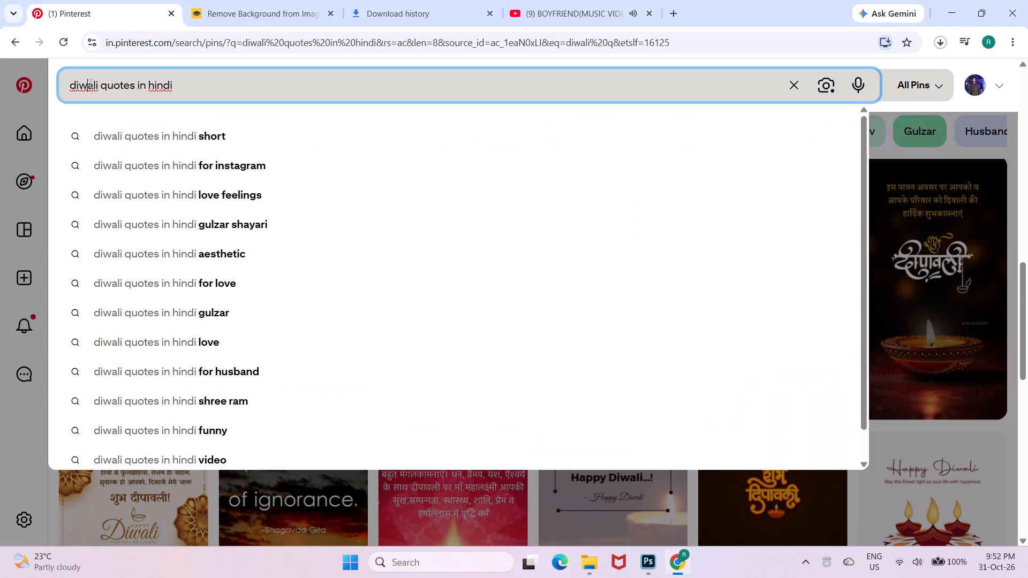
click(170, 146)
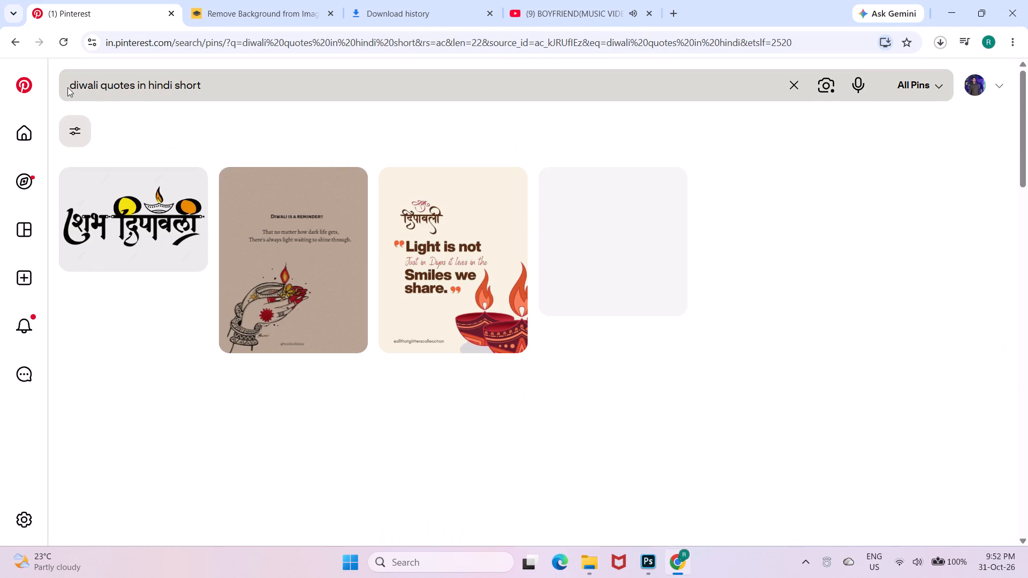
Search Pinterest for "Professional diwali quotes in hindi short".
click(70, 85)
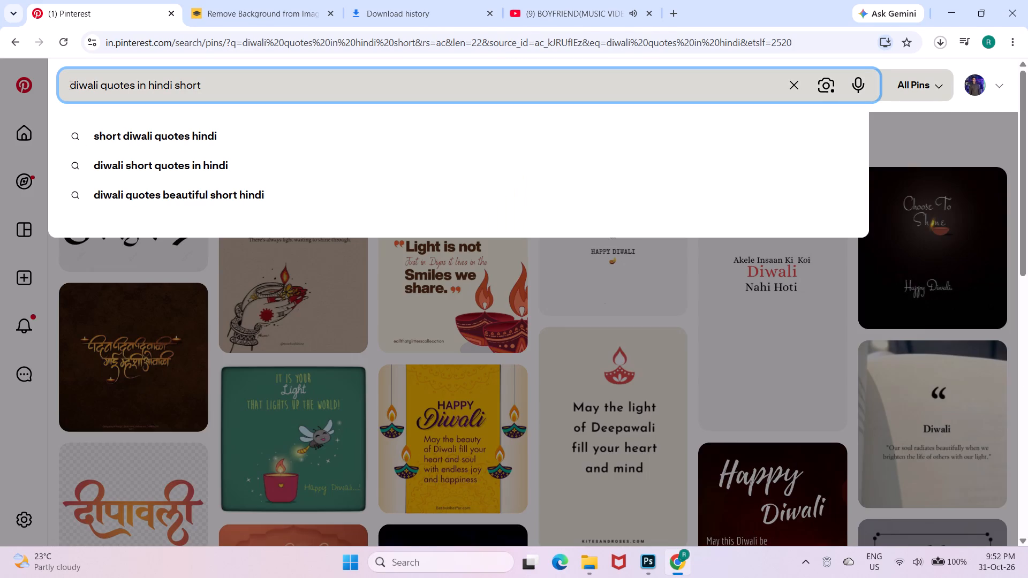
key(p)
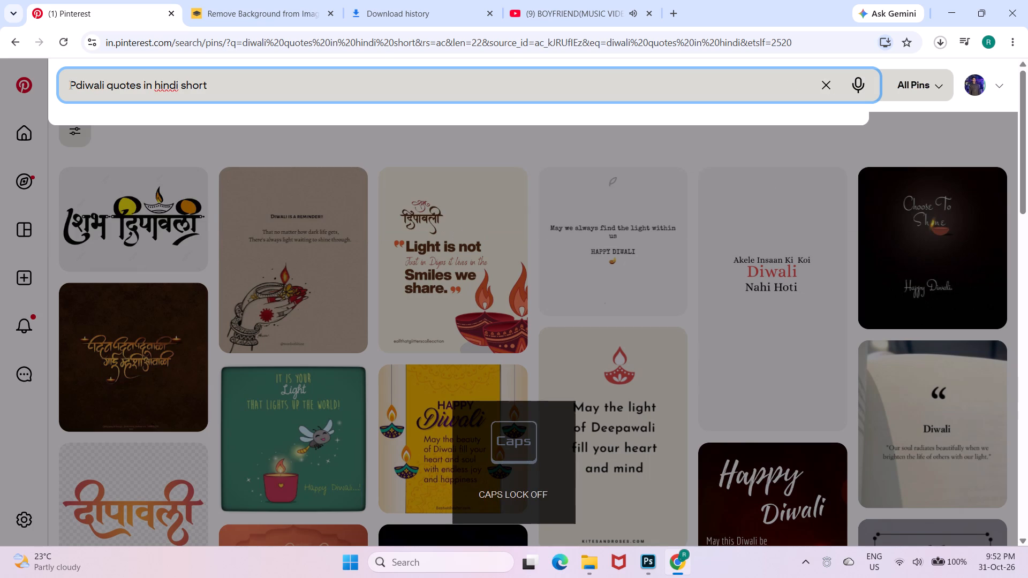
key(r)
key(o)
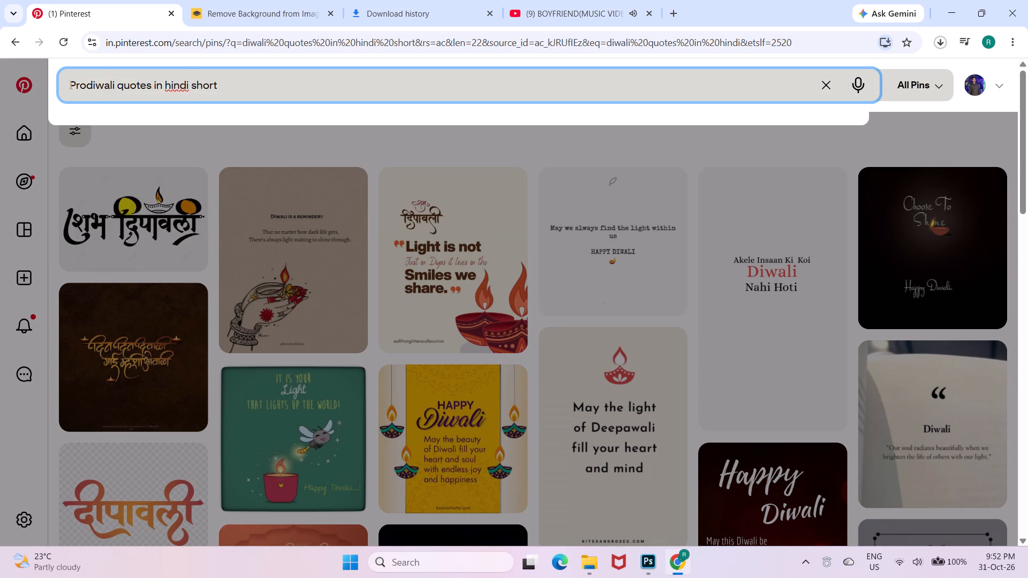
key(f)
text(essiona)
text(l)
key(space)
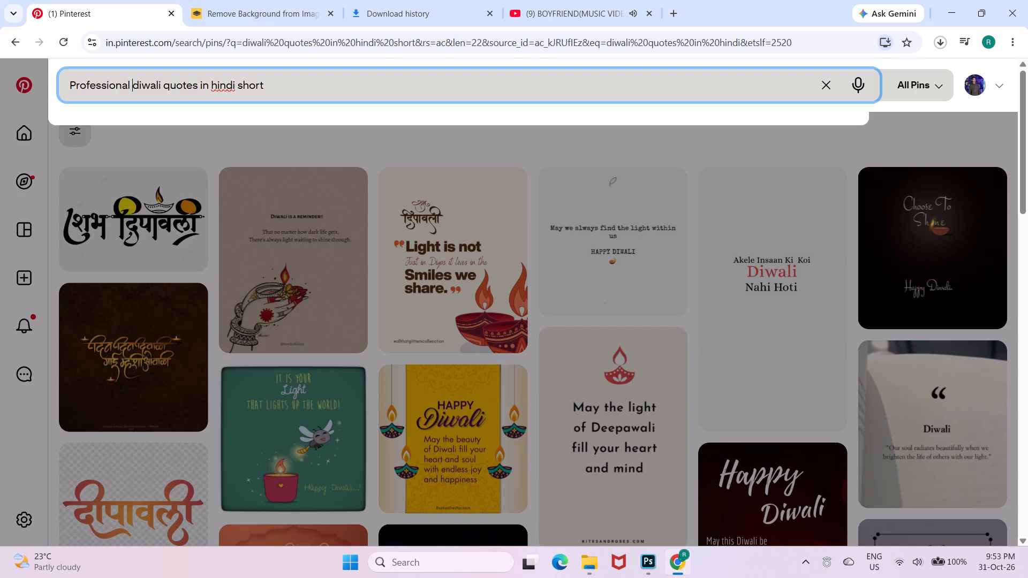
key(Return)
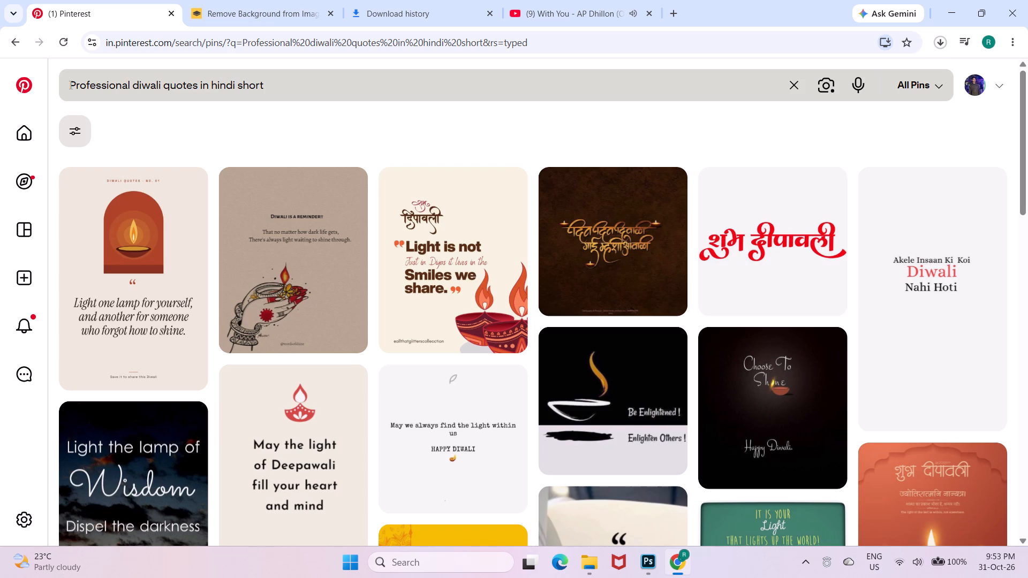
Look through the resulting pins for a short, professional Hindi Diwali quote suitable for the poster.
scroll(70, 85, down, 3)
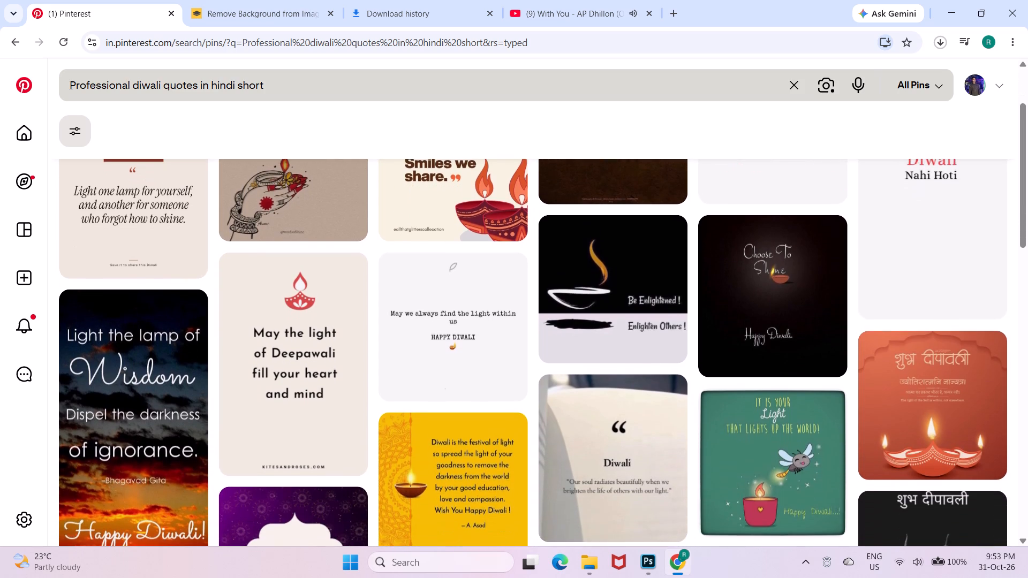
scroll(70, 85, down, 2)
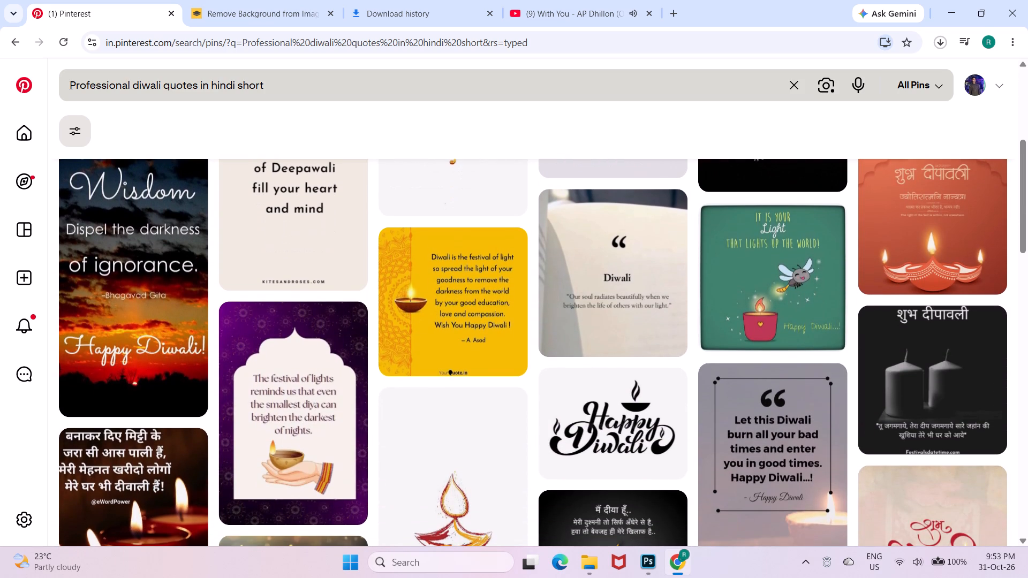
scroll(70, 85, down, 2)
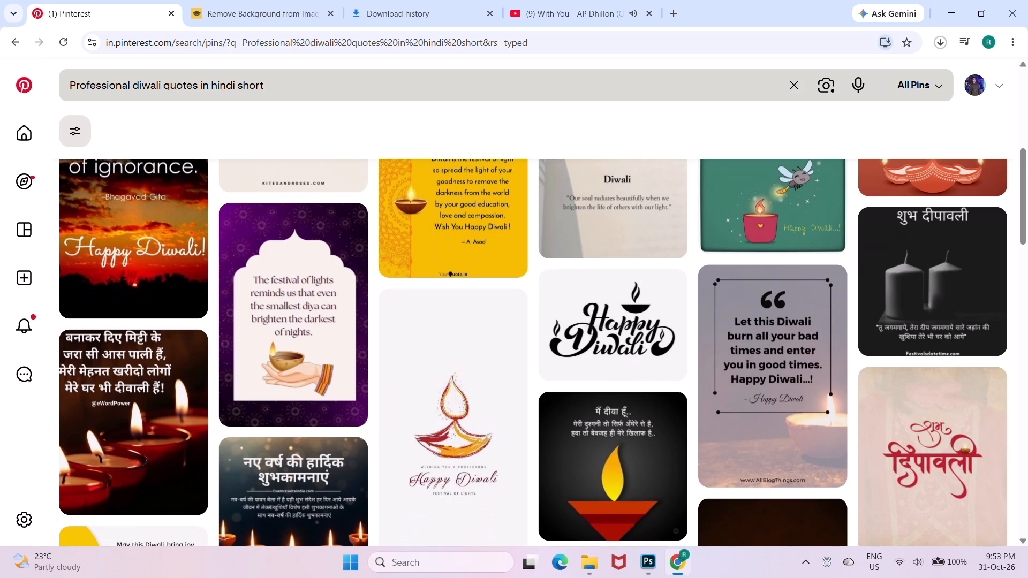
scroll(70, 85, down, 1)
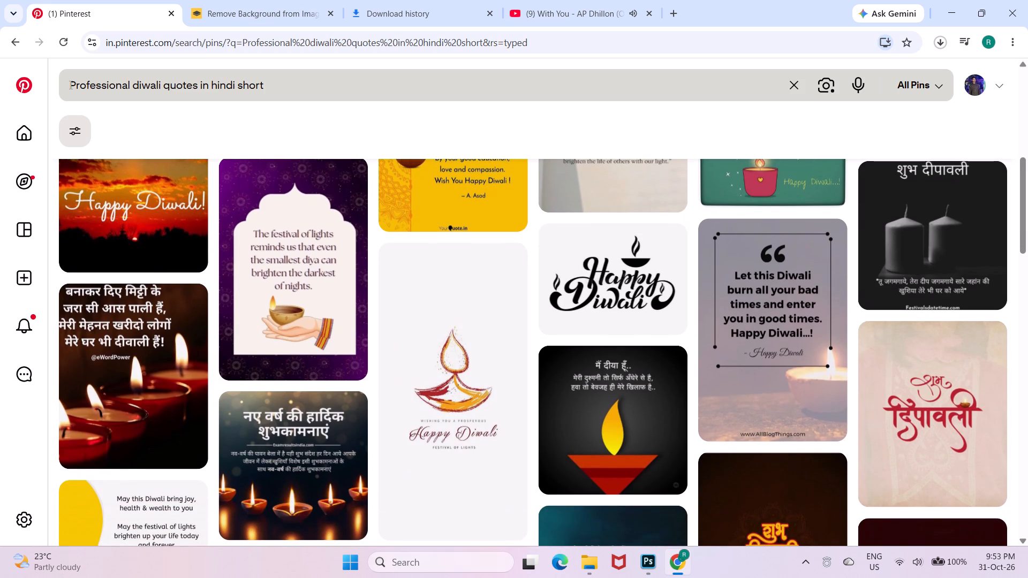
scroll(70, 85, down, 1)
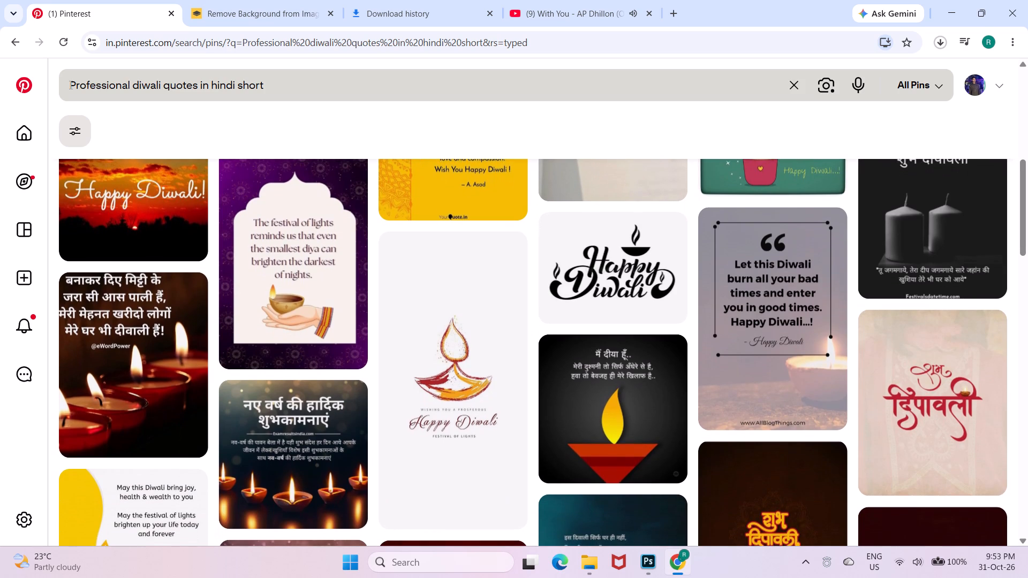
scroll(70, 85, down, 2)
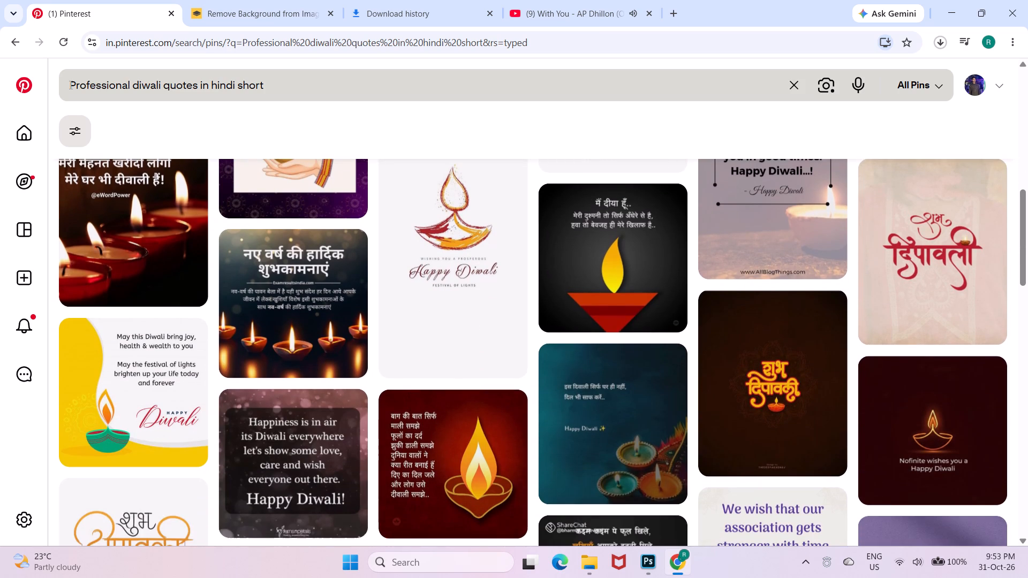
scroll(70, 85, down, 1)
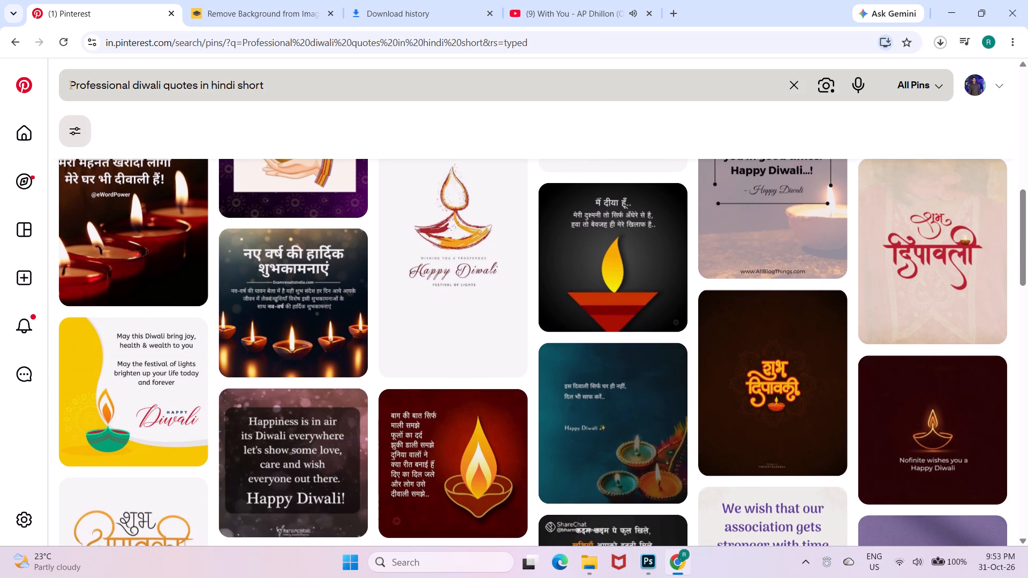
scroll(49, 67, down, 3)
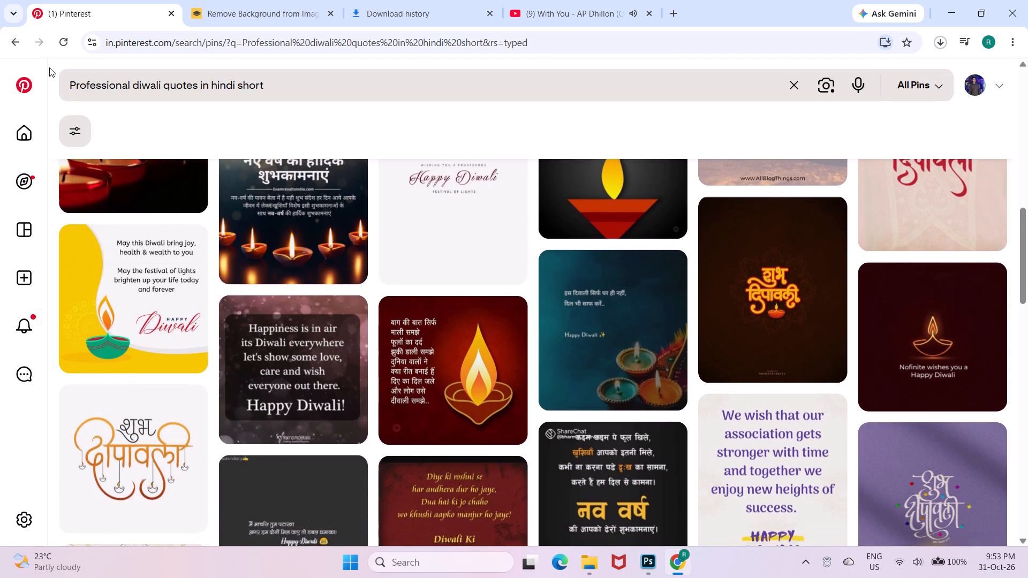
scroll(49, 67, down, 4)
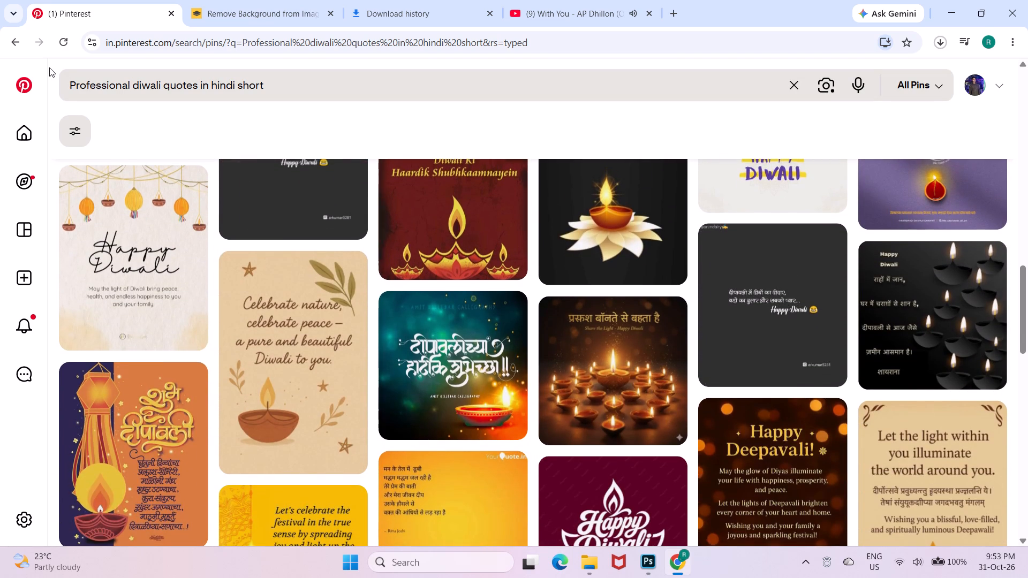
scroll(49, 67, down, 1)
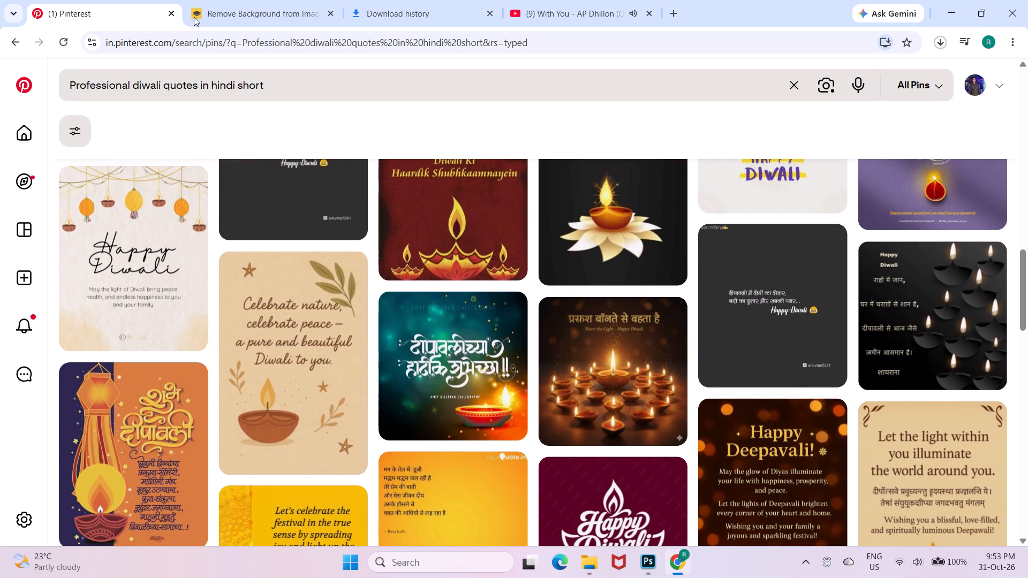
Shorten the Pinterest search to "Professional diwali quotes in hindi" and look through the resulting pins.
click(274, 83)
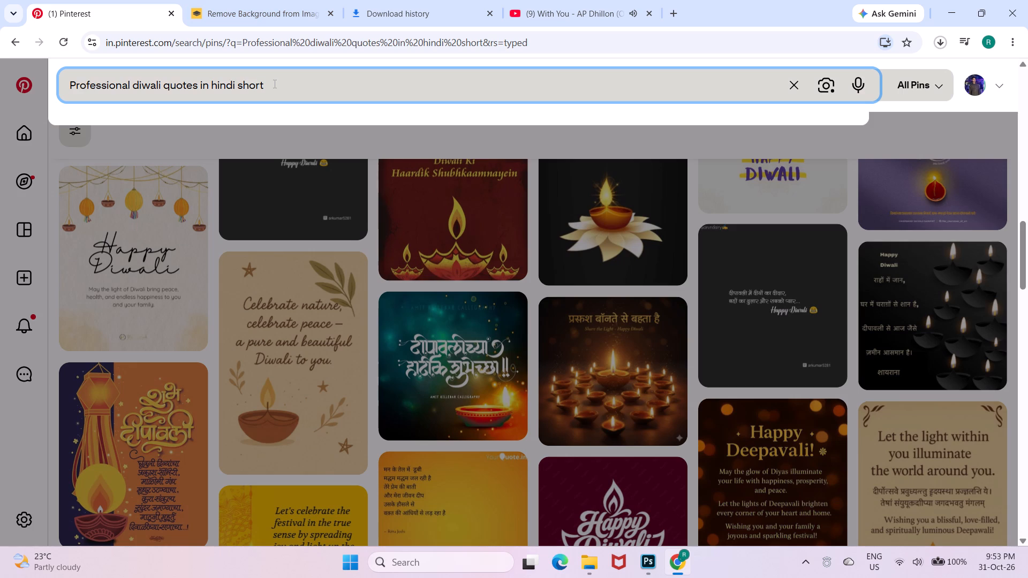
key(ctrl+BackSpace)
key(Return)
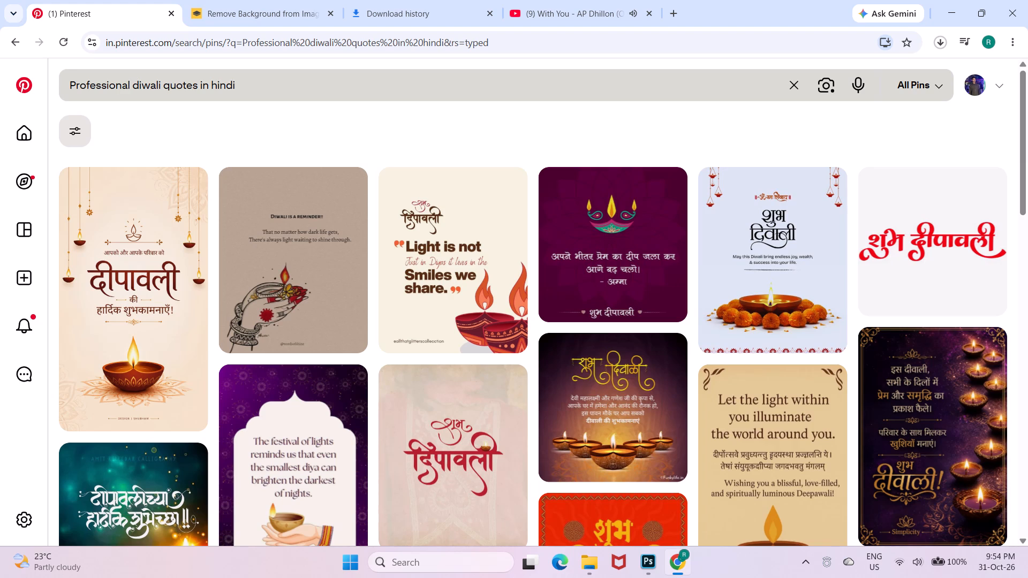
scroll(274, 83, down, 1)
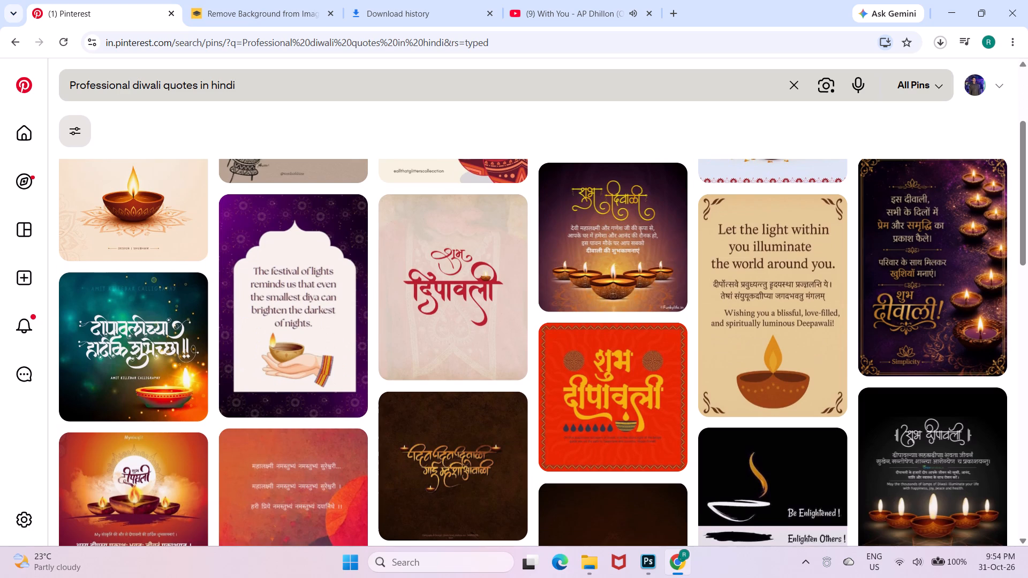
scroll(274, 83, down, 1)
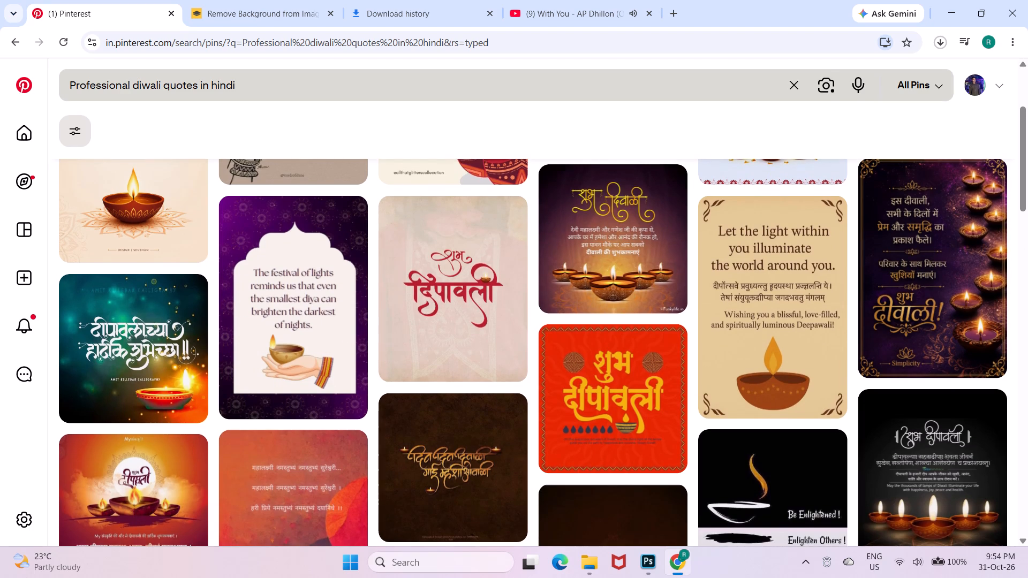
scroll(274, 83, down, 4)
scroll(274, 83, up, 1)
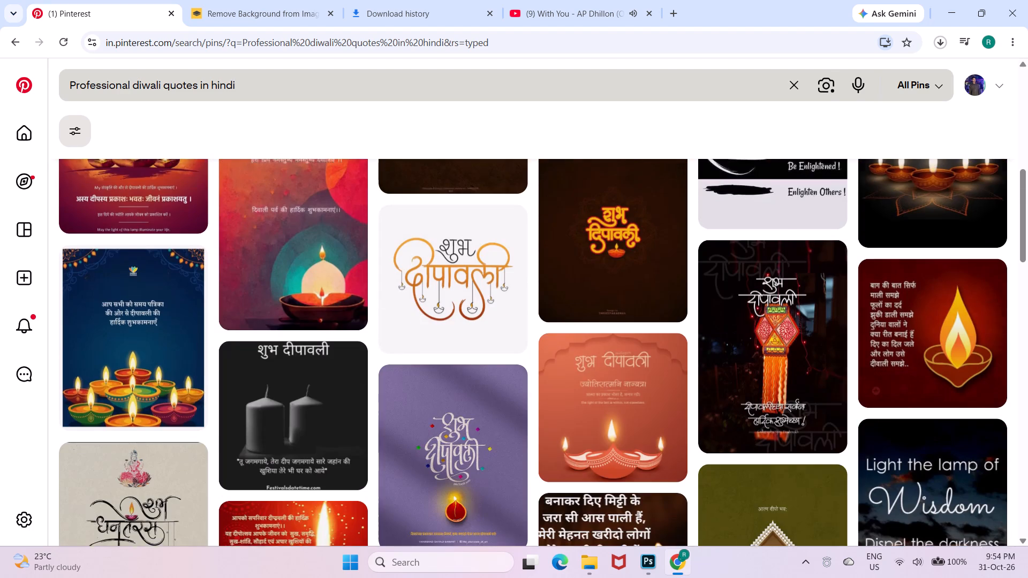
scroll(274, 83, up, 8)
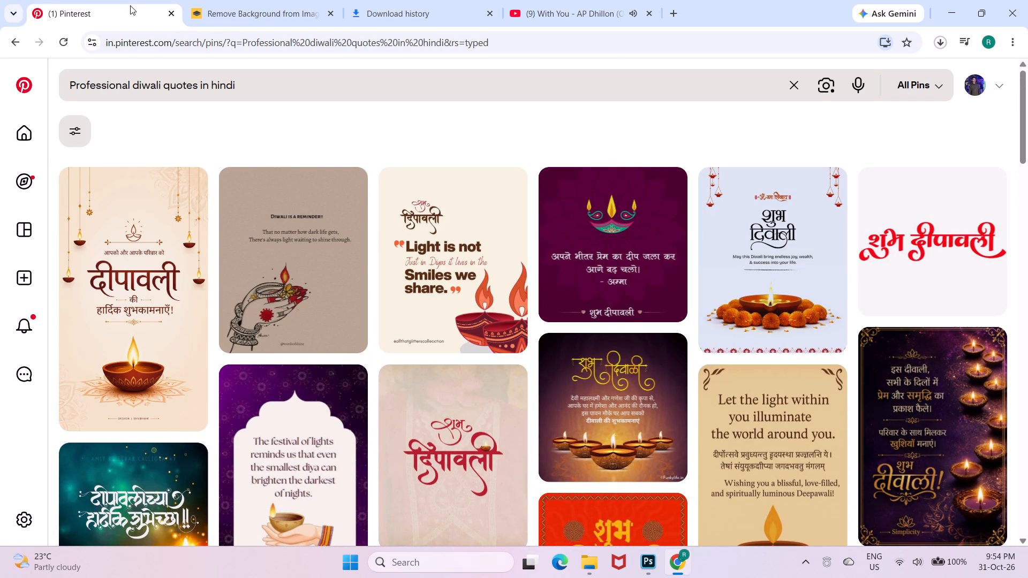
Open the cream Hindi Deepavali greeting pin with hanging lamps and examine the related Diwali poster pins for wording.
click(173, 273)
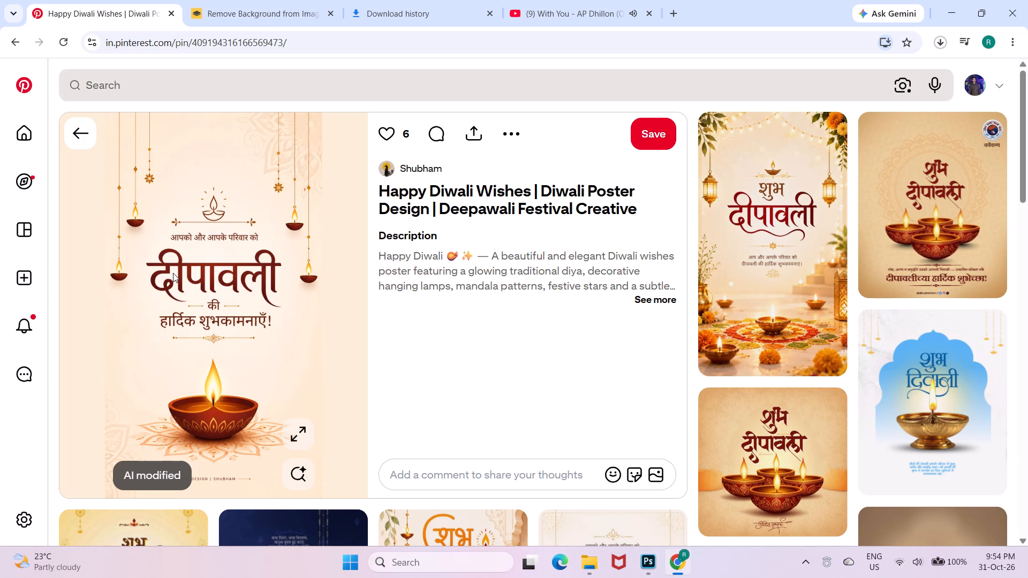
scroll(173, 273, up, 1)
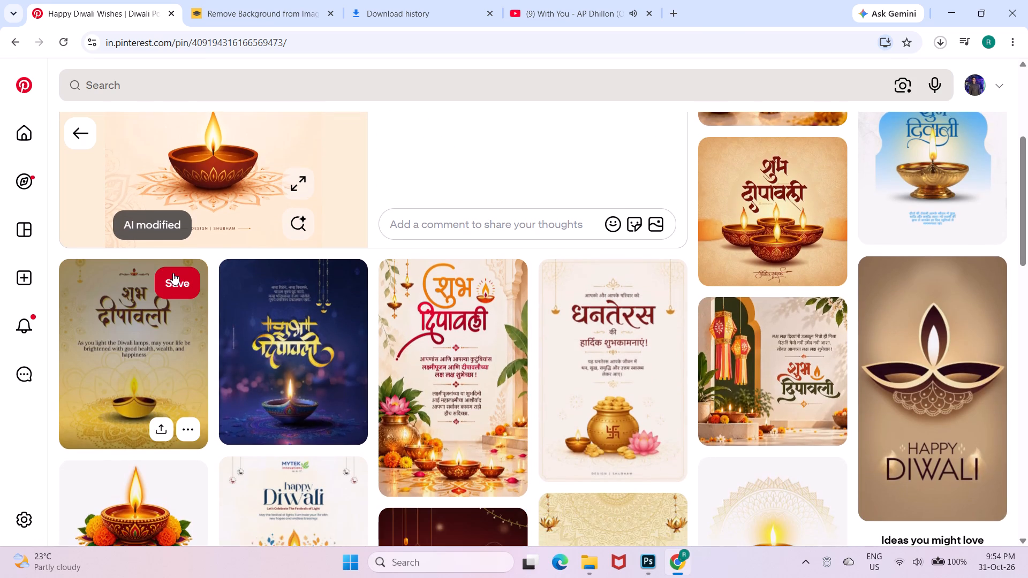
scroll(173, 273, up, 1)
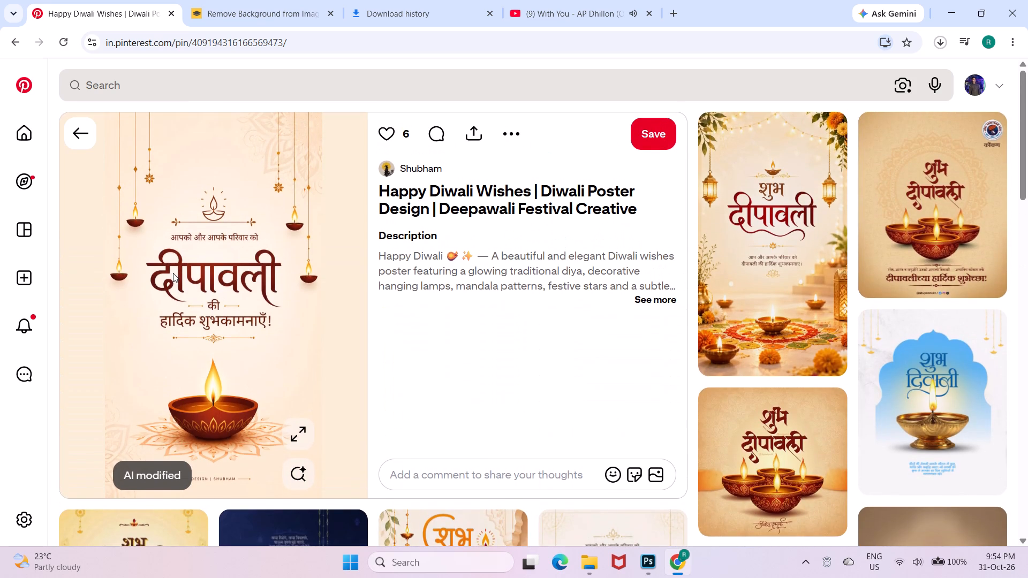
scroll(173, 273, down, 4)
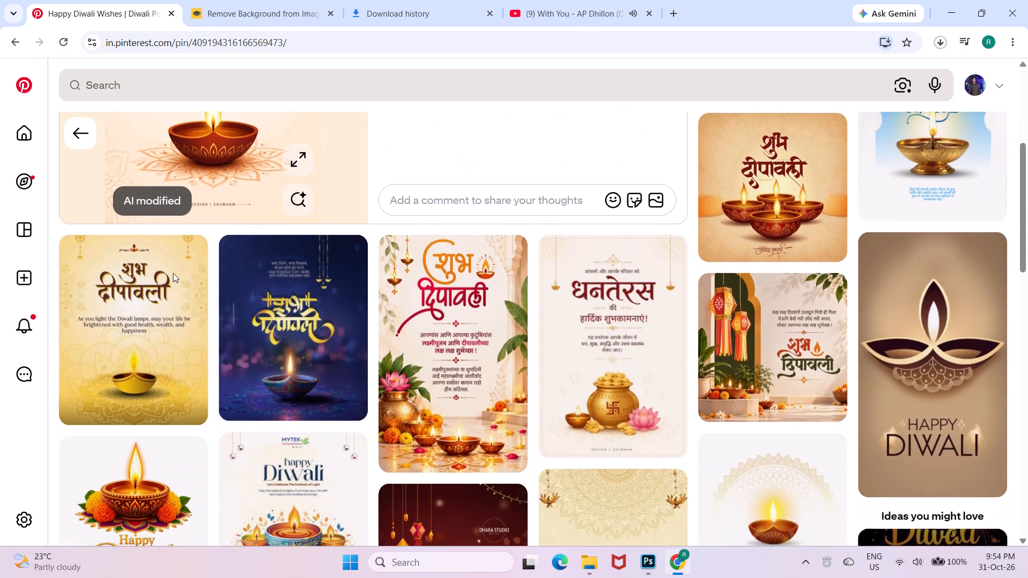
scroll(173, 273, down, 2)
scroll(173, 273, up, 1)
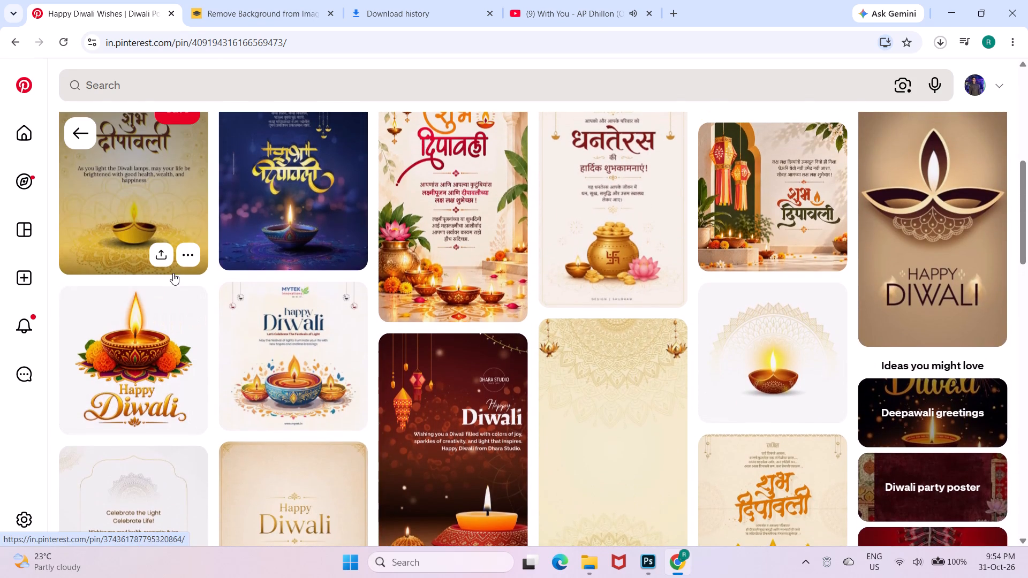
scroll(173, 273, up, 2)
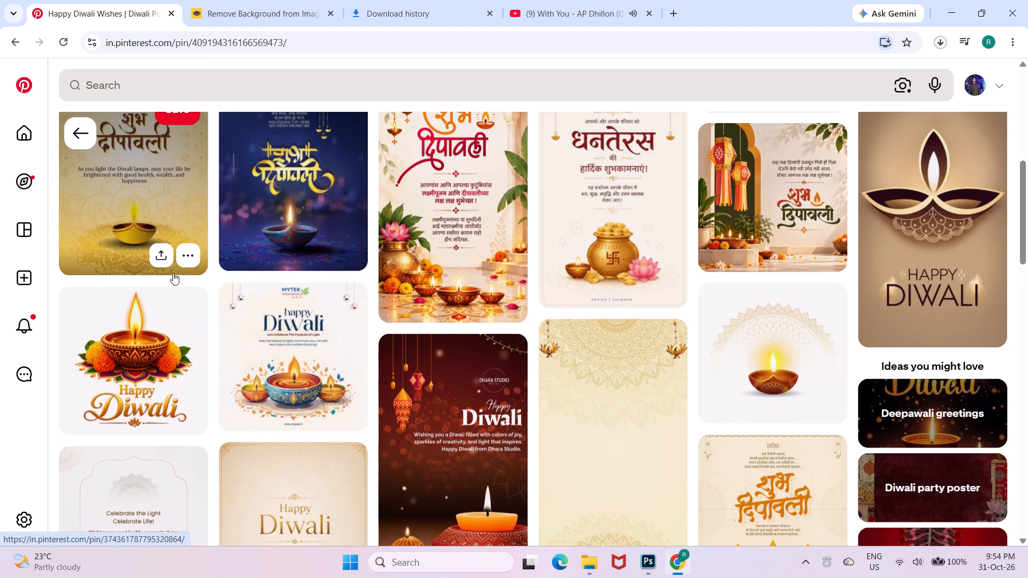
scroll(173, 273, down, 2)
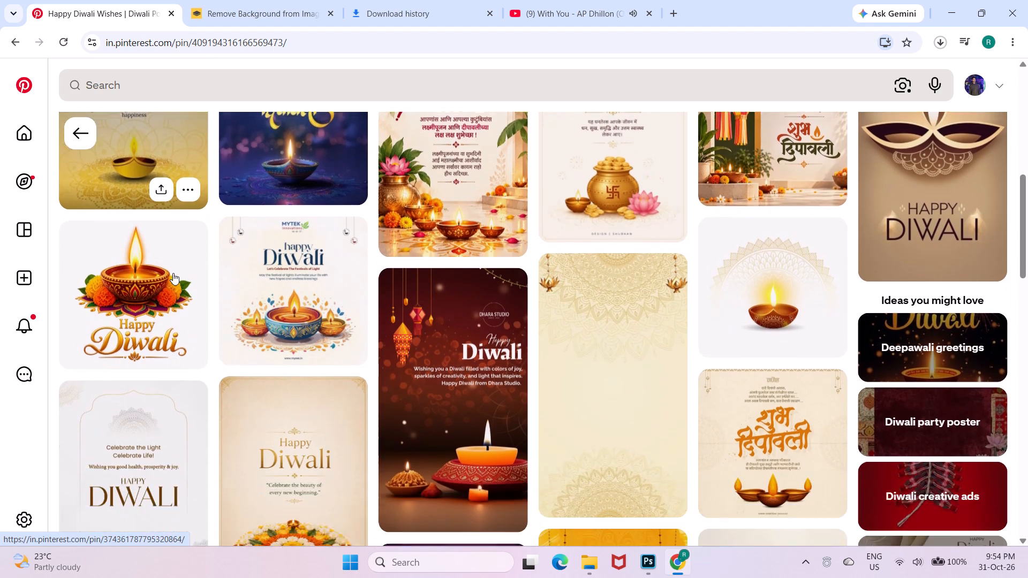
scroll(173, 273, down, 6)
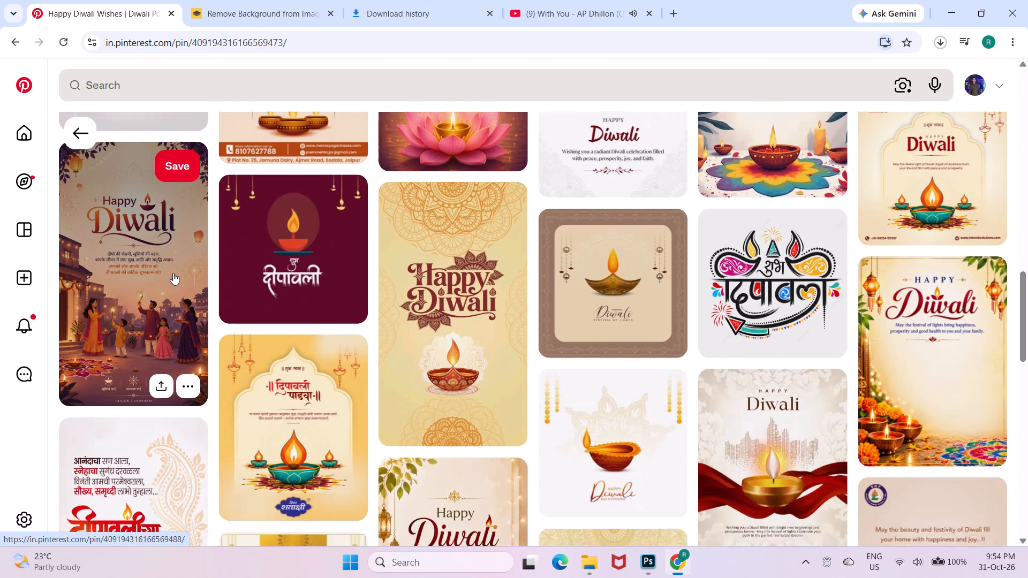
scroll(173, 273, down, 1)
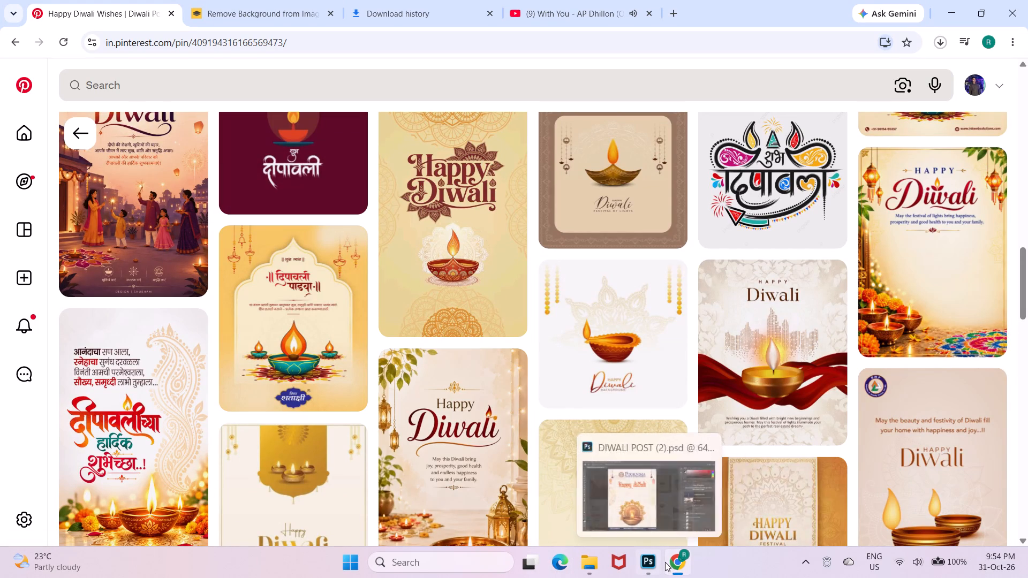
Open a new browser tab and pause the "With You - AP Dhillon" music video playing on YouTube.
click(666, 13)
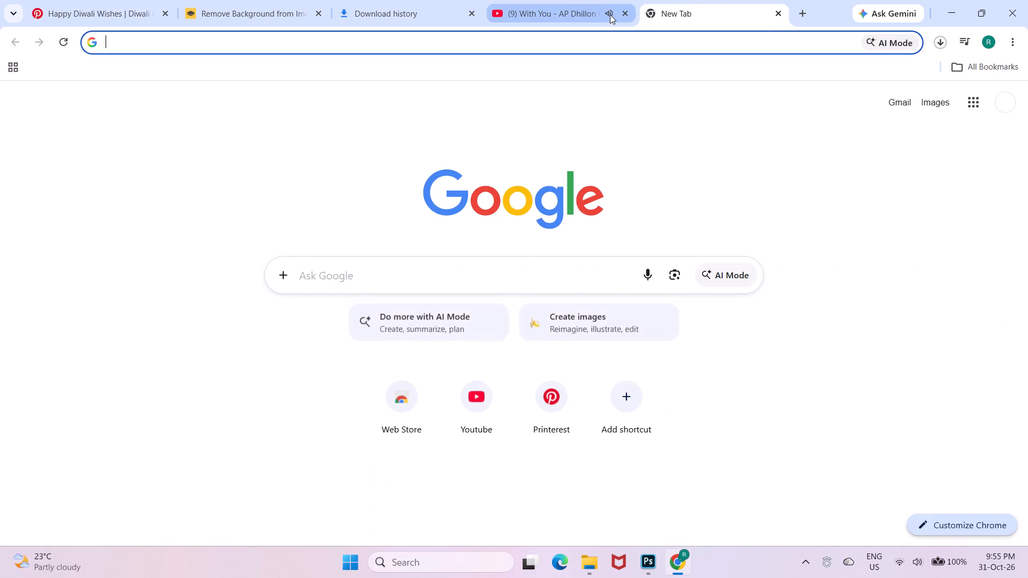
click(610, 14)
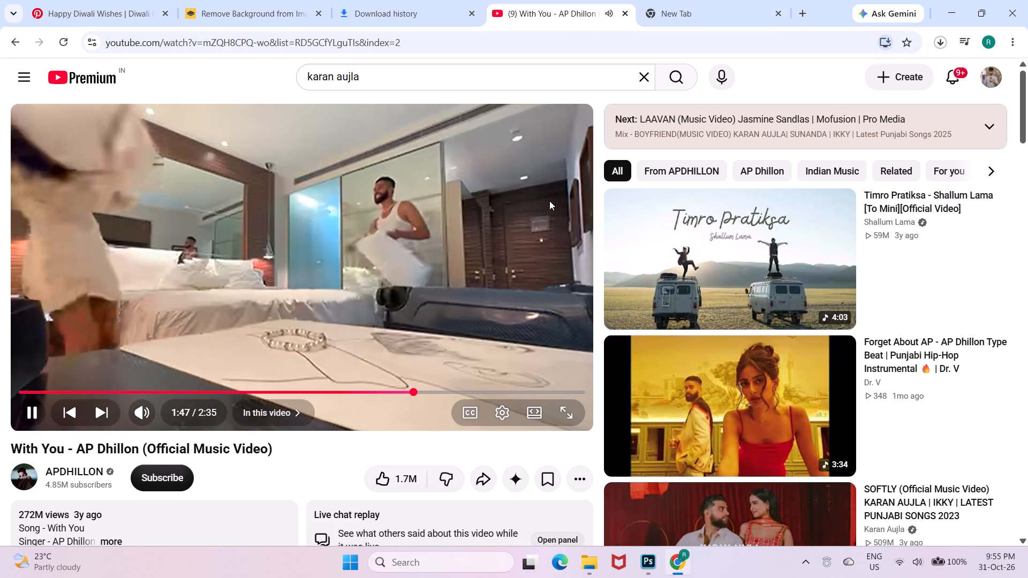
click(528, 218)
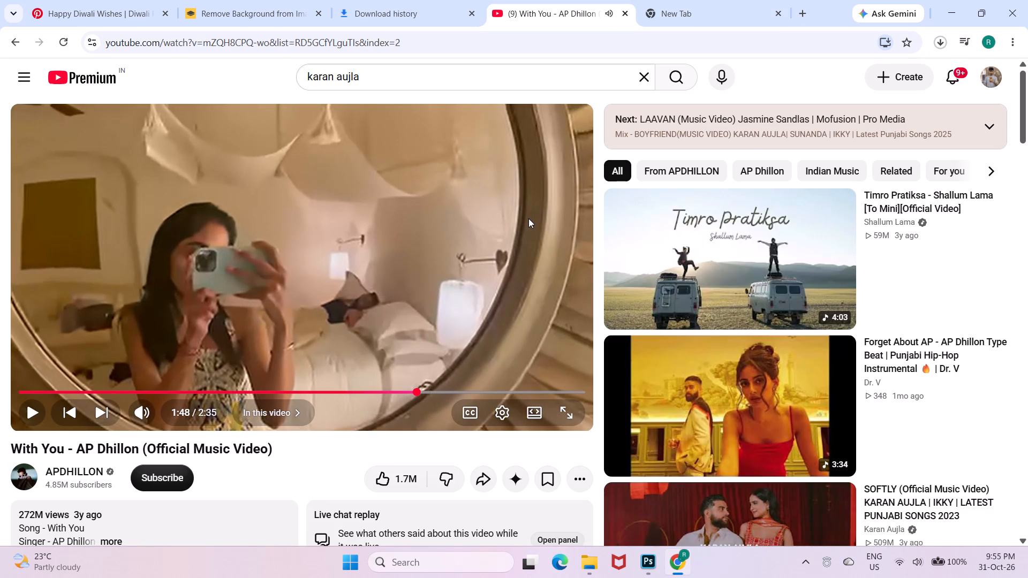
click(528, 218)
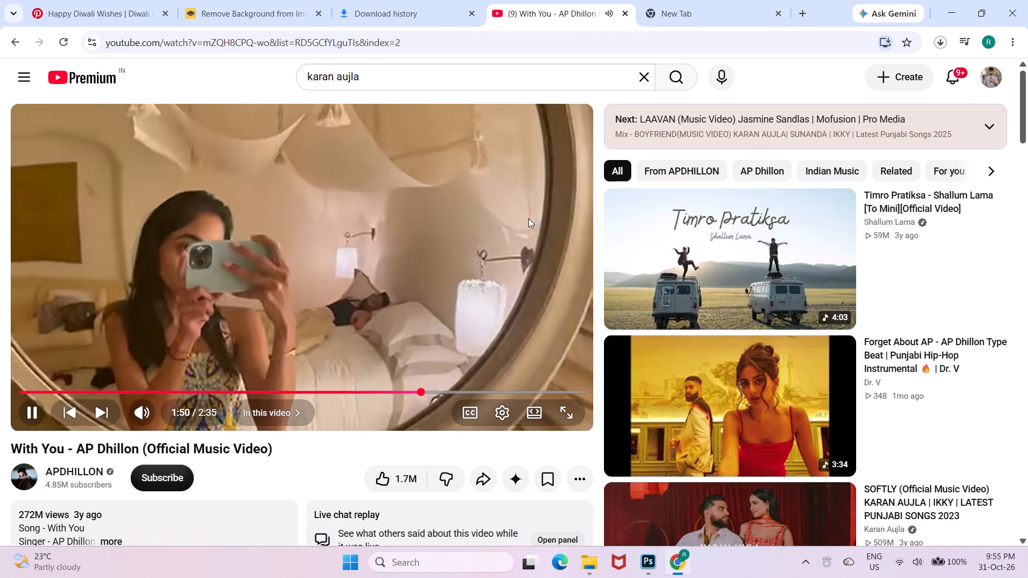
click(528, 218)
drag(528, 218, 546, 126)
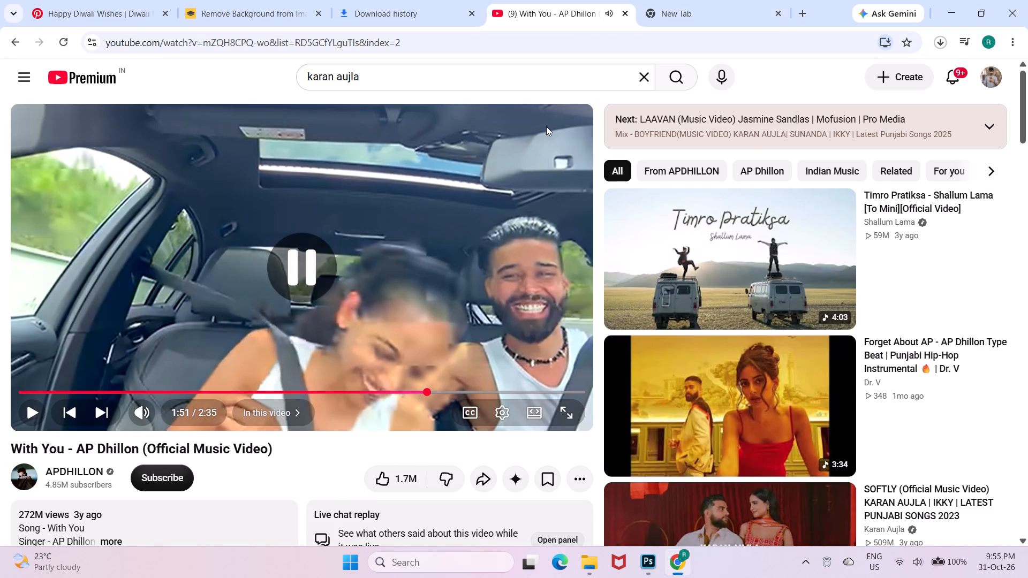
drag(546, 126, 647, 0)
Search Google by voice for "aap aur aapke Parivar ko Dipawali ki hardik shubhkamnaen text in Hindi".
click(647, 0)
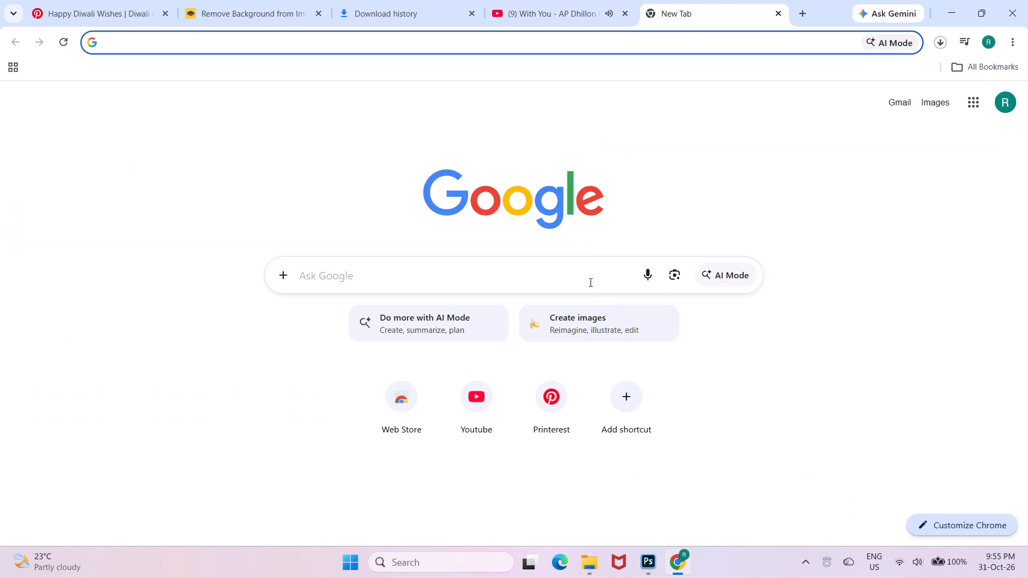
click(642, 281)
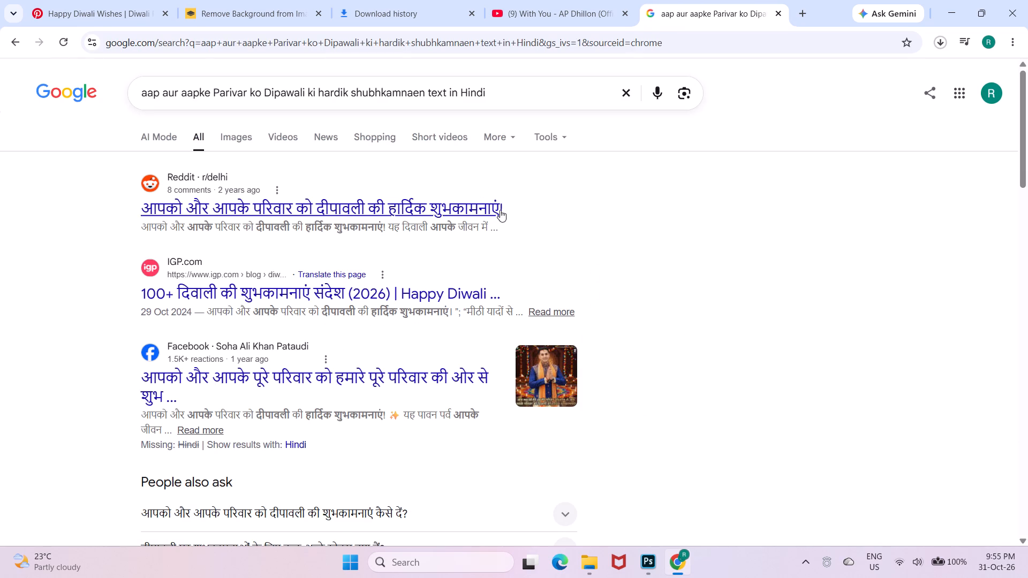
Copy "आप और आपके परिवार को दीपावली की शुभकामनाएं" from the answer to the first related question, and close the results tab.
scroll(460, 223, down, 3)
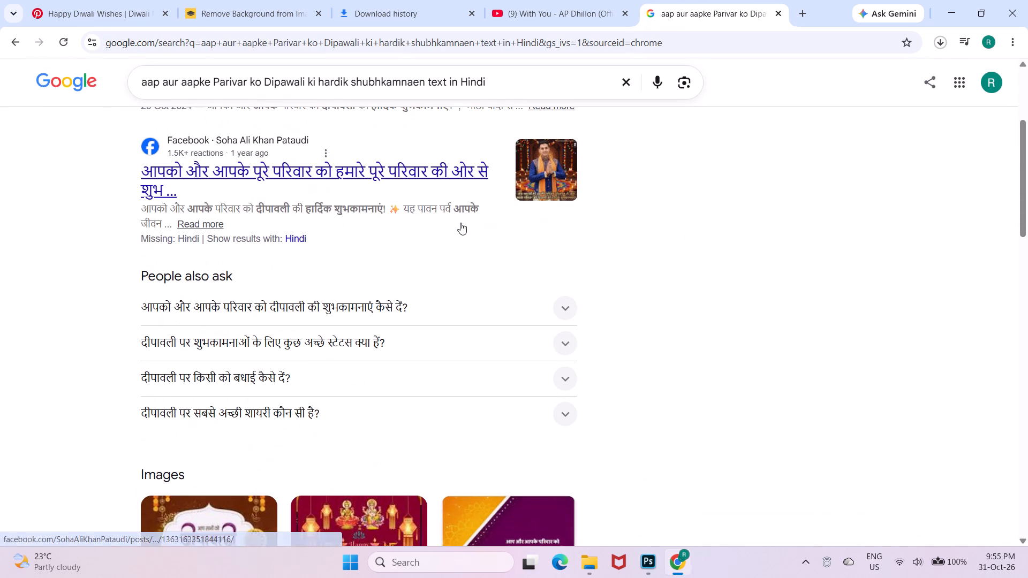
click(561, 309)
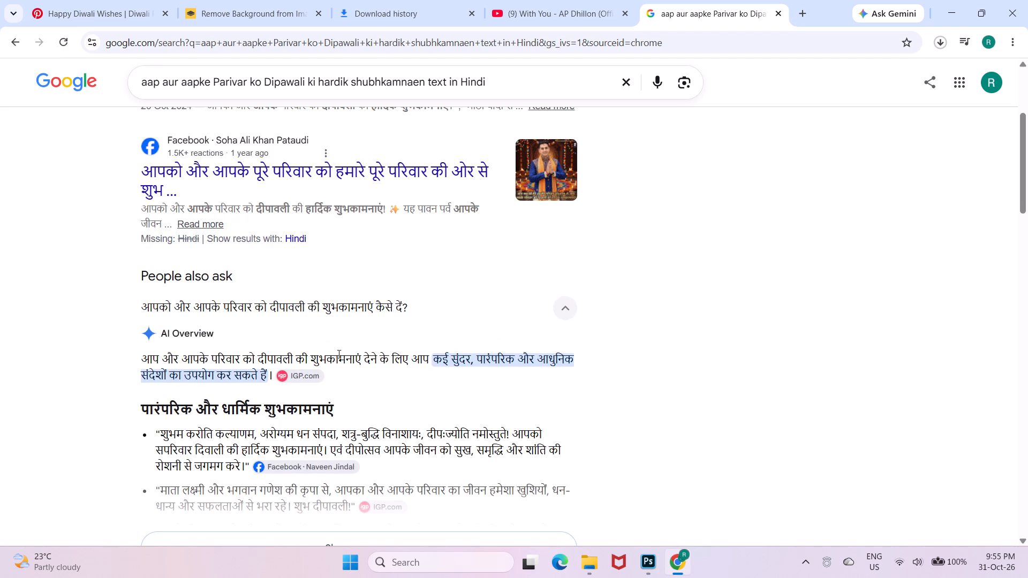
drag(365, 360, 165, 365)
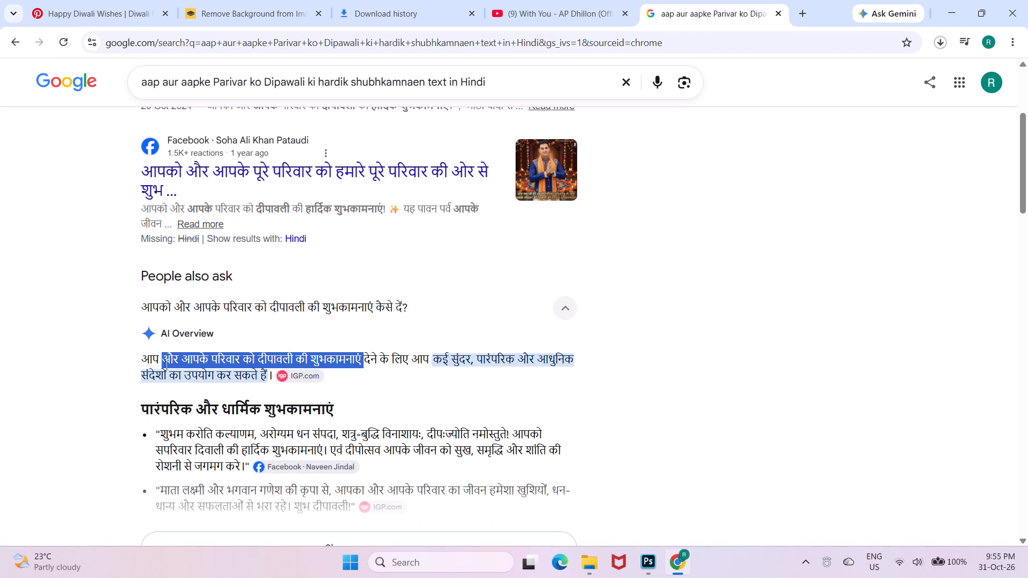
drag(165, 365, 145, 363)
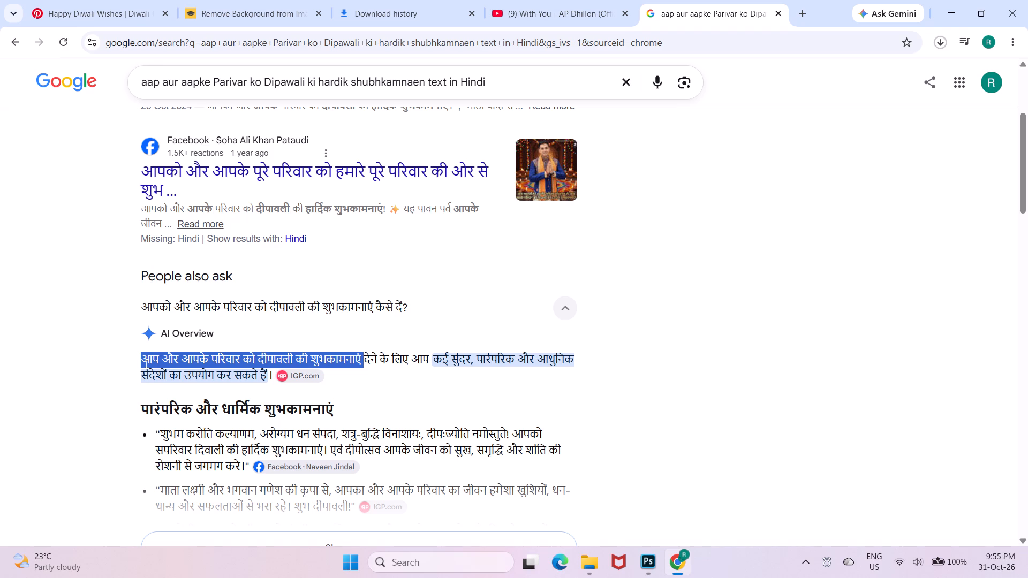
key(ctrl+c)
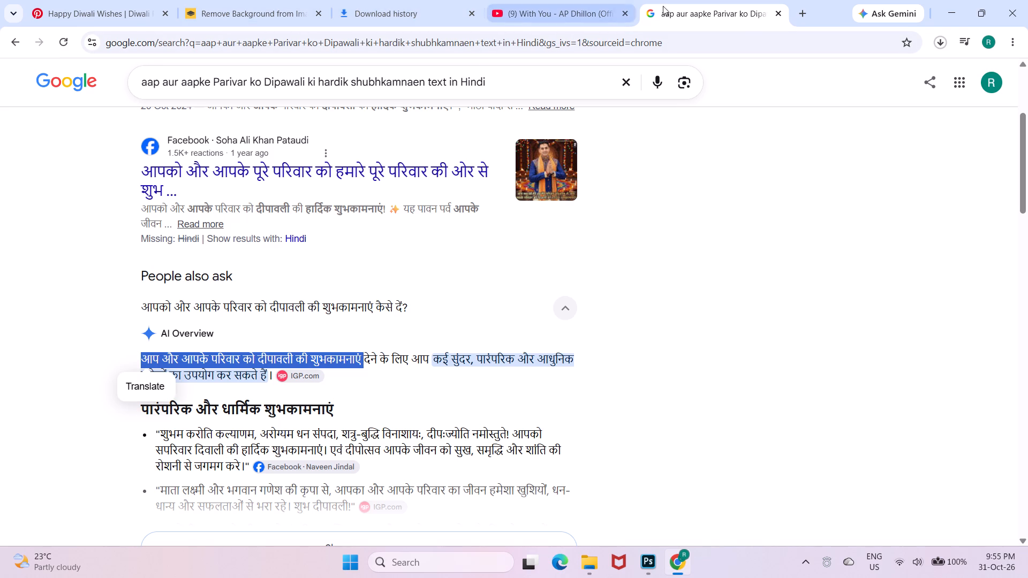
click(777, 11)
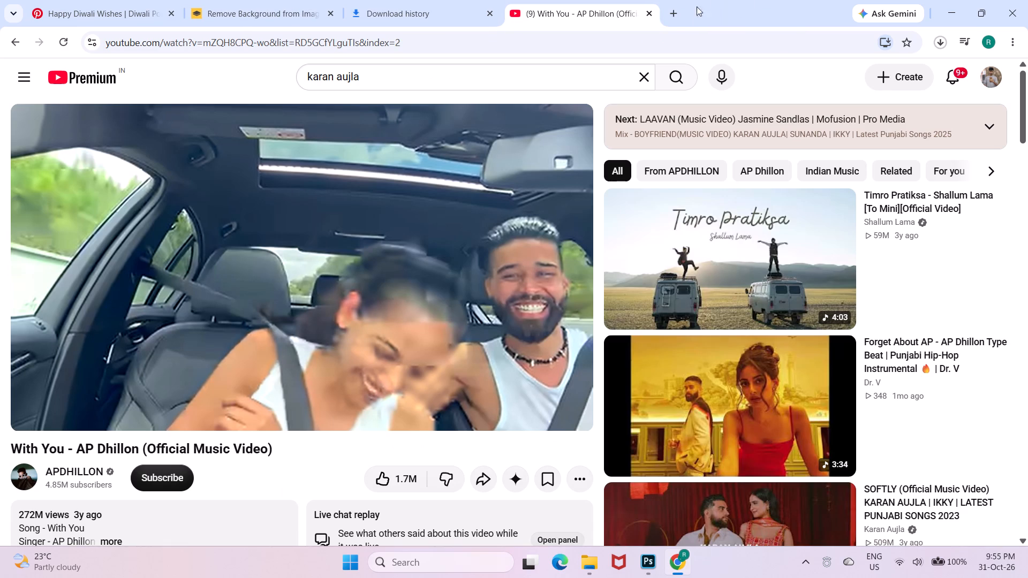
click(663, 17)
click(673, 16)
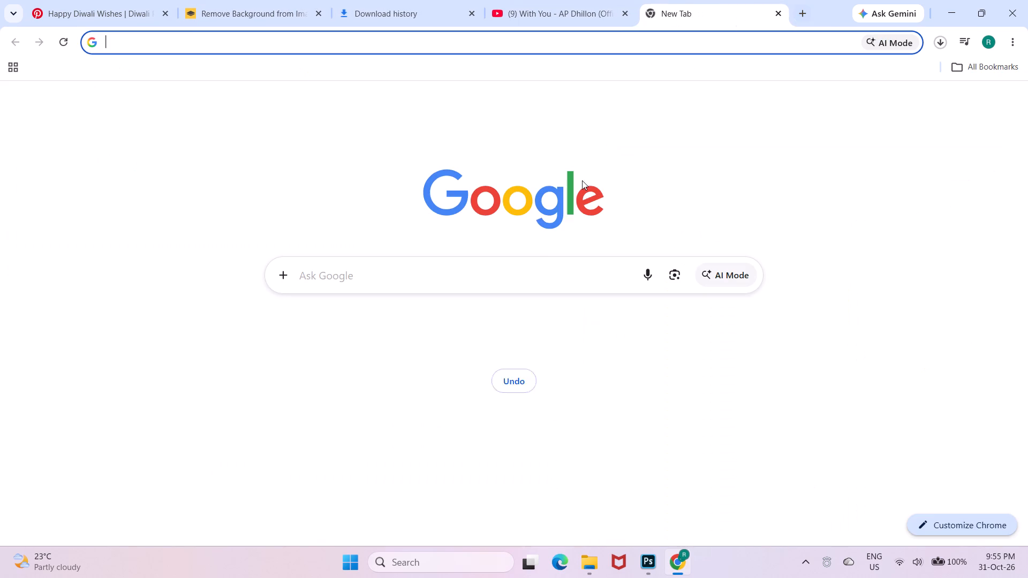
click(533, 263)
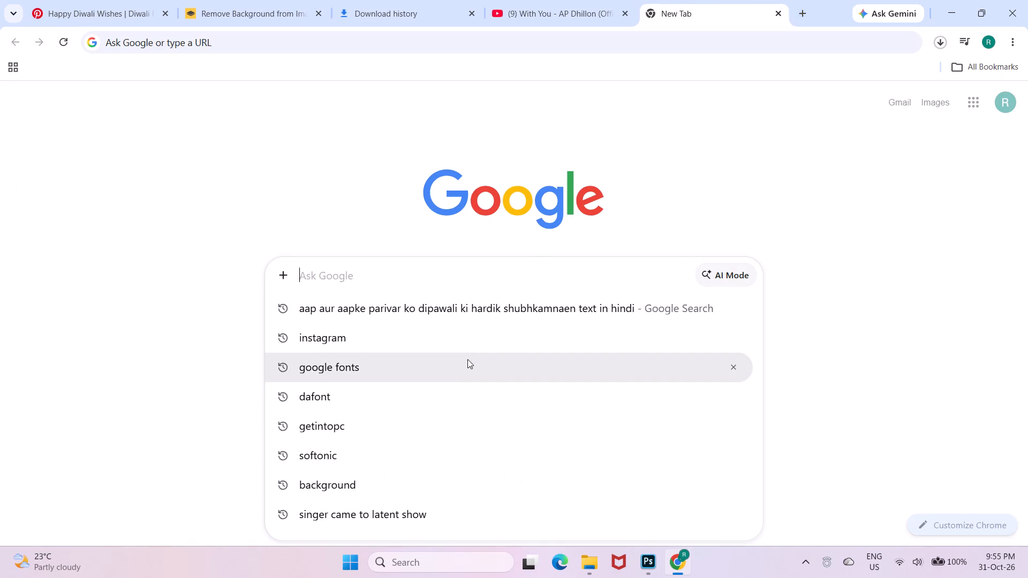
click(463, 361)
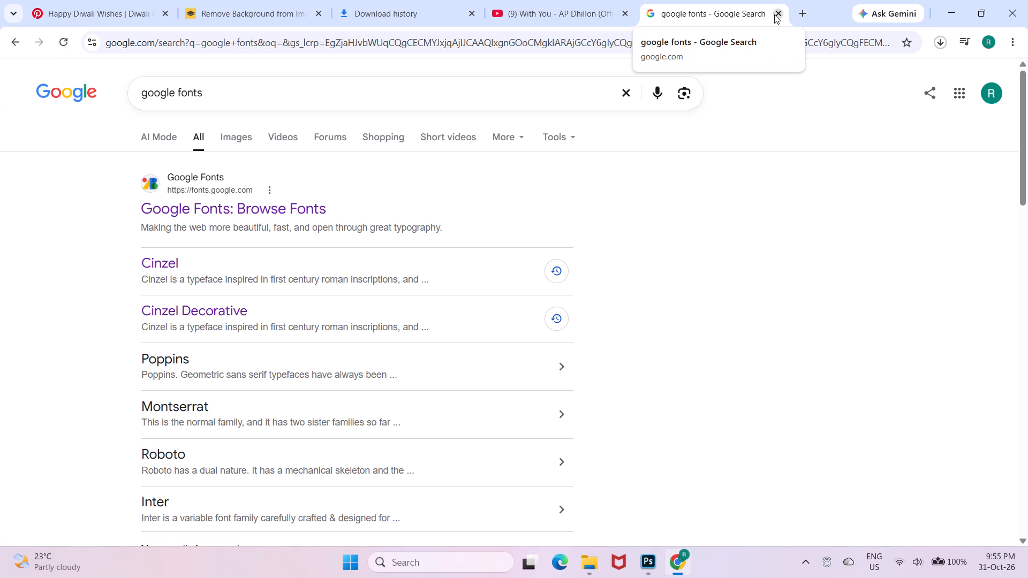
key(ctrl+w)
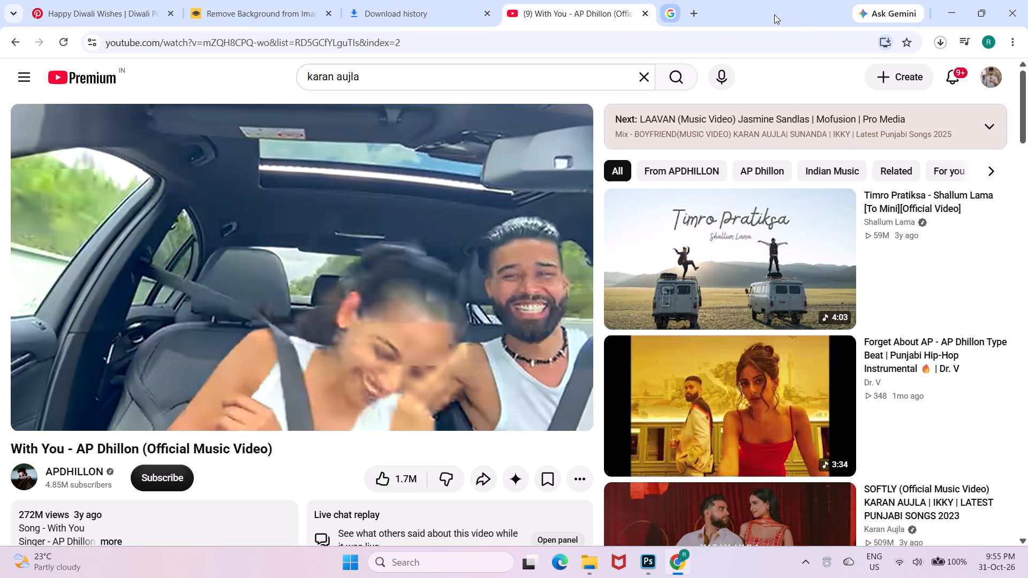
Search Google for dafont in a new browser tab and open the DaFont website.
click(675, 8)
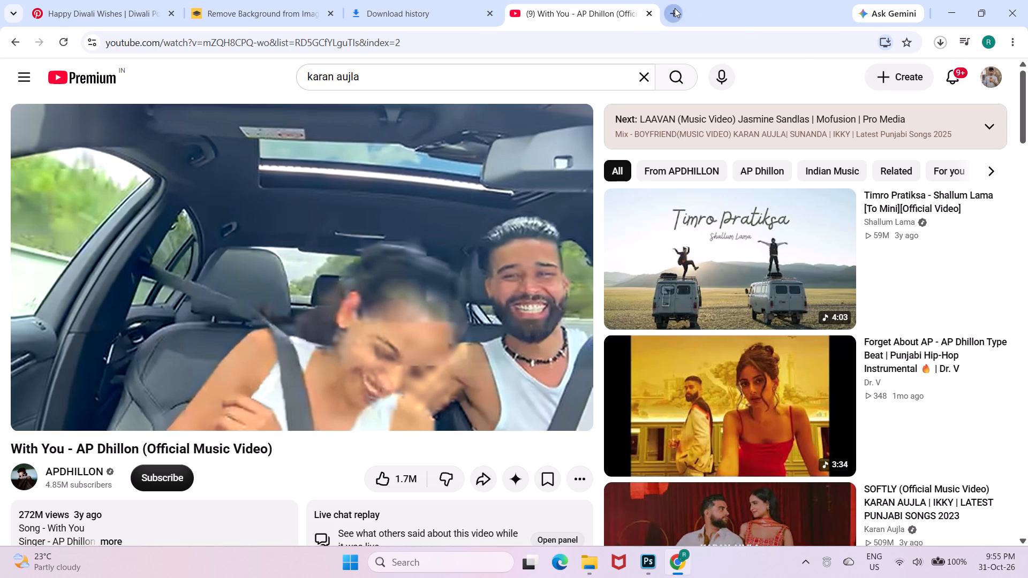
click(337, 275)
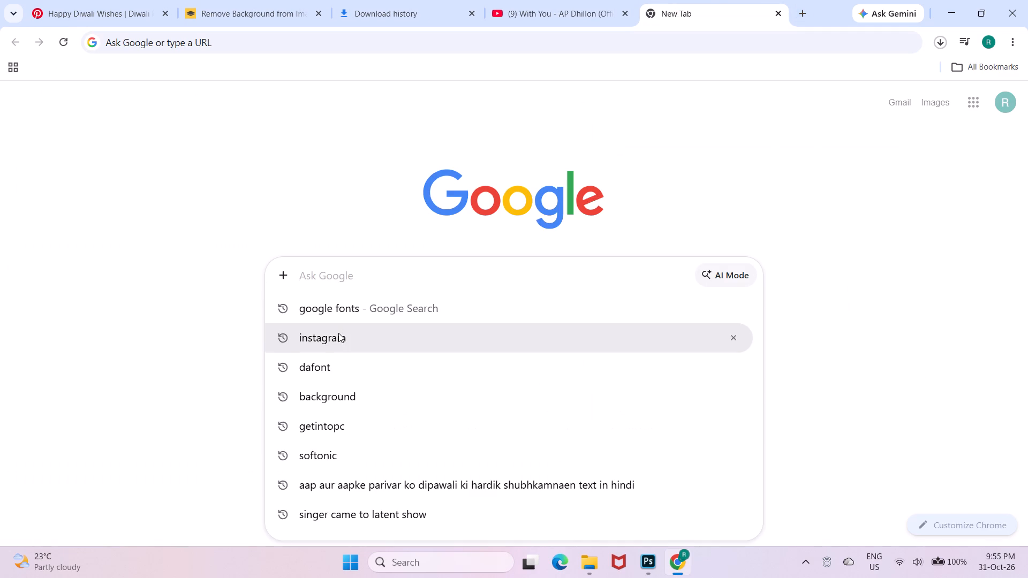
click(342, 360)
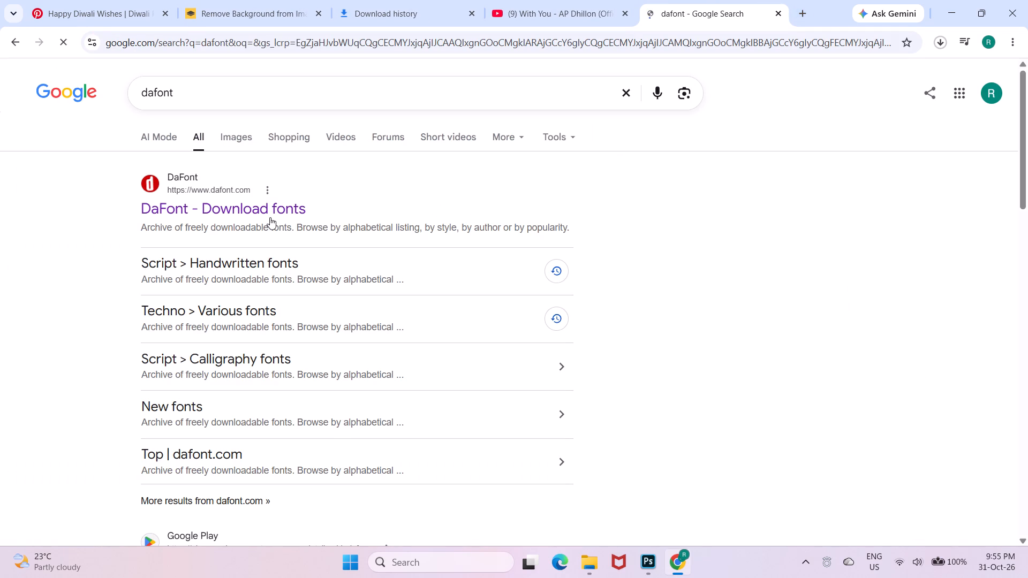
click(268, 215)
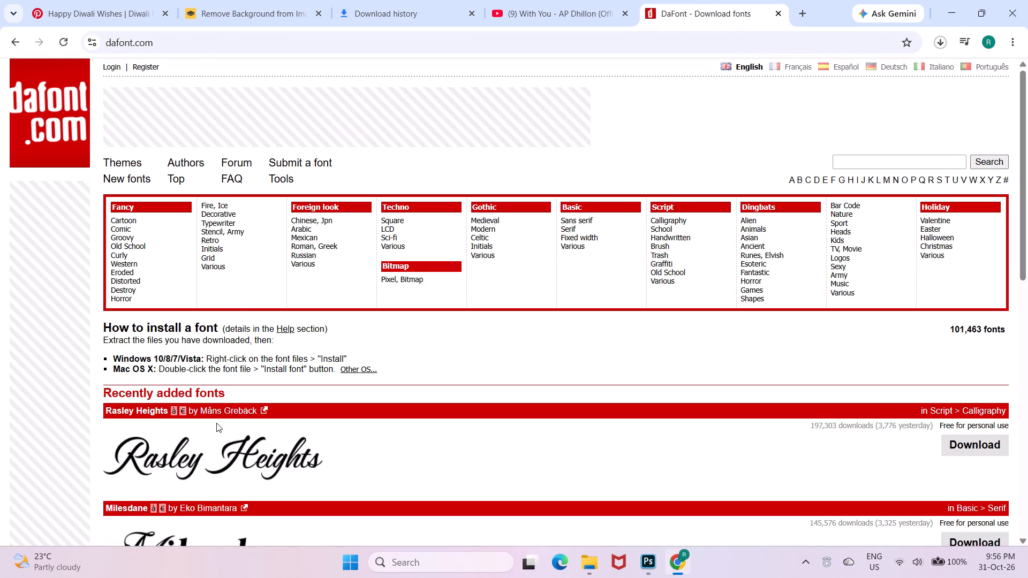
Preview the copied Hindi Diwali greeting in the Fancy > Western fonts and examine how the fonts render it.
scroll(216, 423, down, 3)
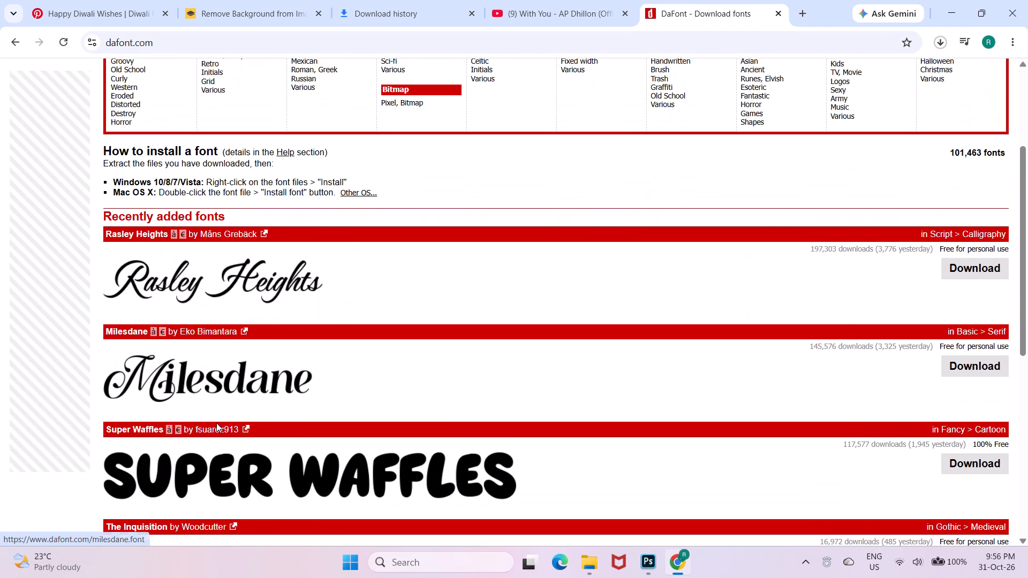
click(145, 86)
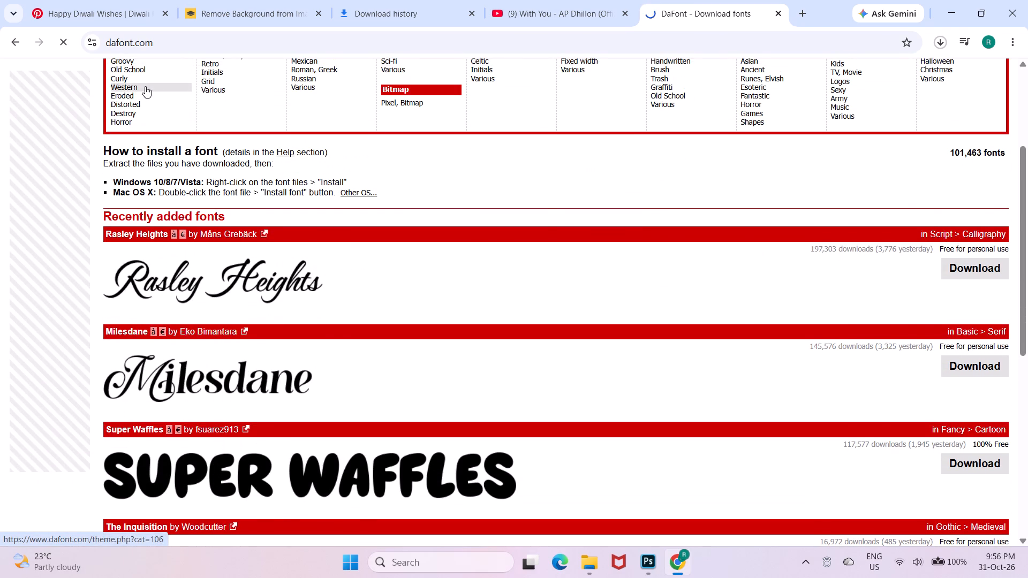
click(177, 383)
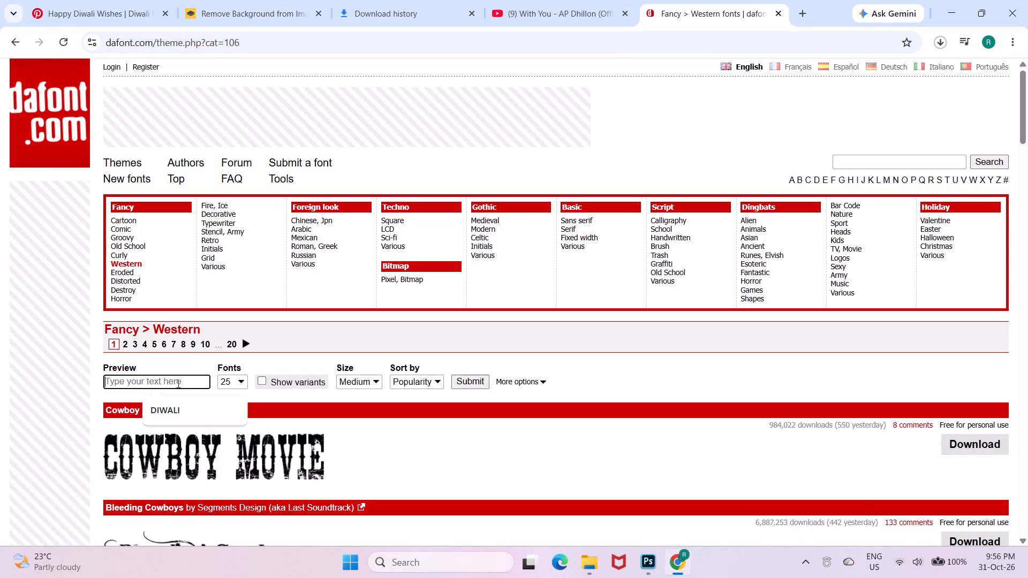
key(ctrl+v)
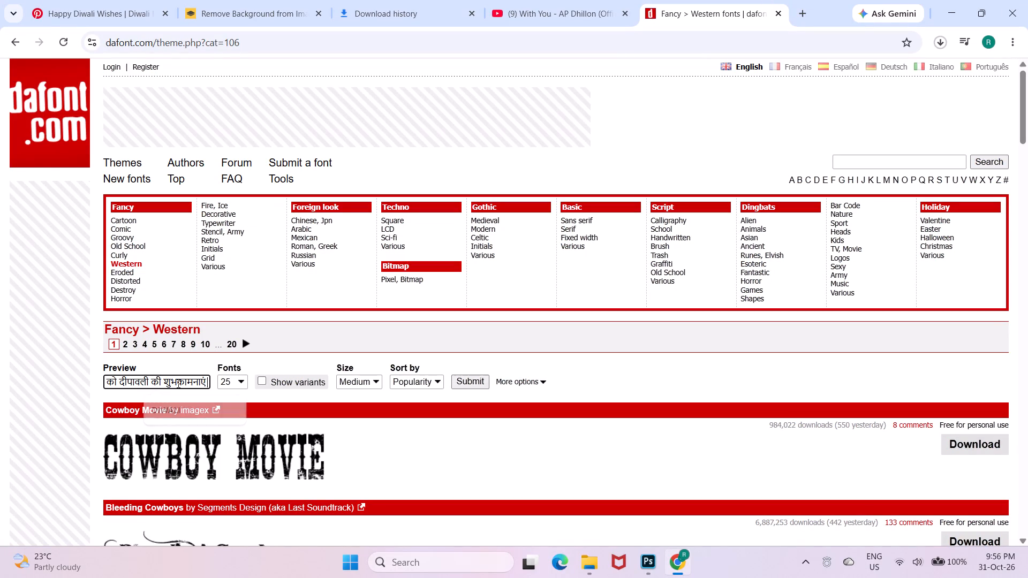
click(460, 383)
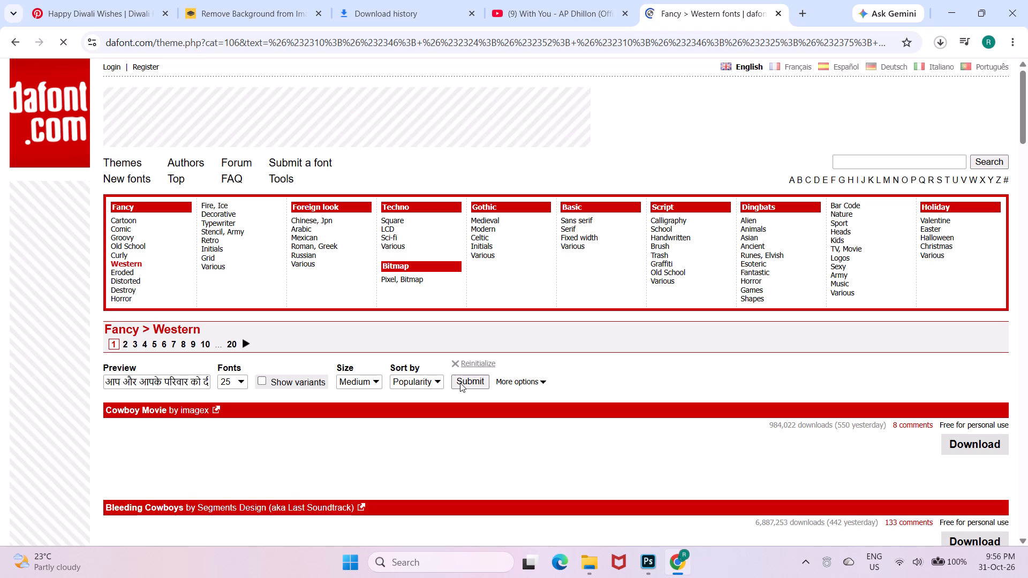
scroll(460, 383, down, 6)
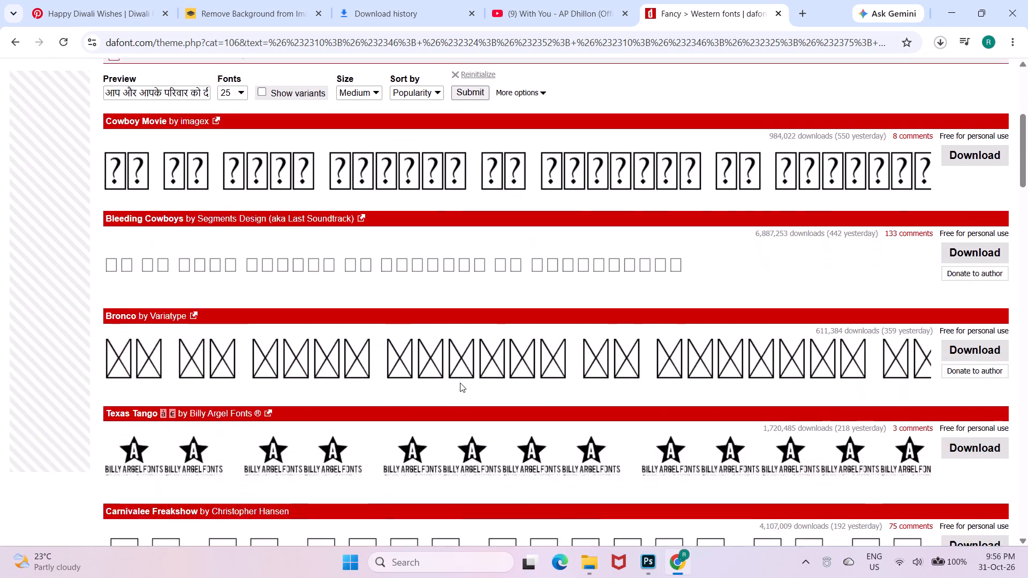
scroll(460, 383, up, 3)
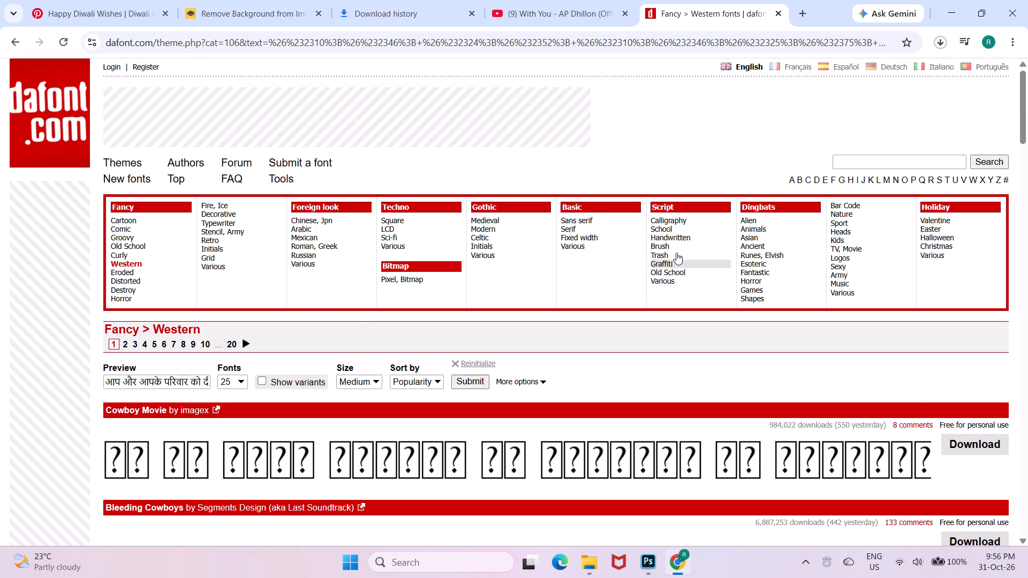
Open the Script > Calligraphy fonts, check the sorting and extra filter options, and reinitialize the preview settings.
click(668, 217)
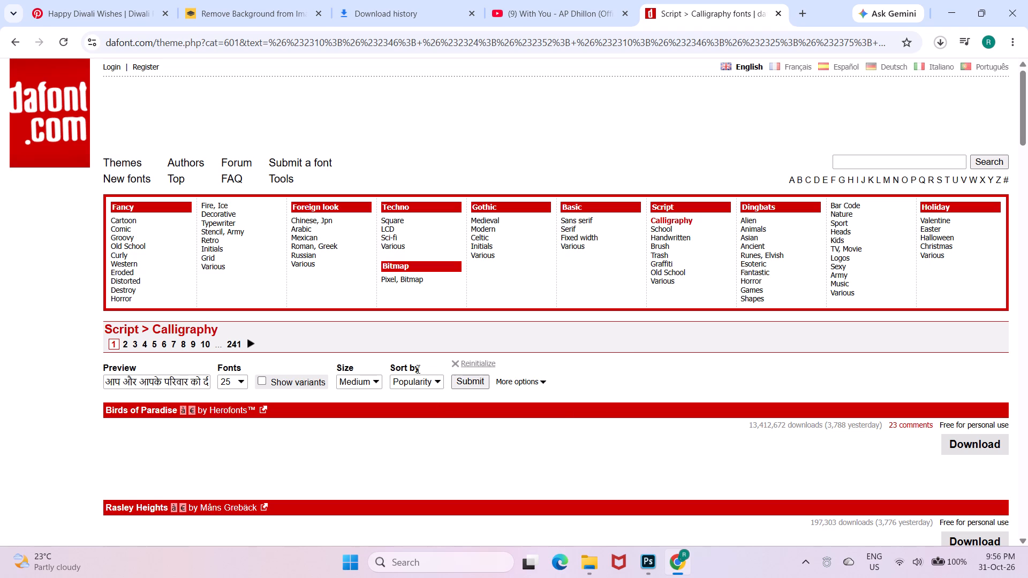
click(438, 384)
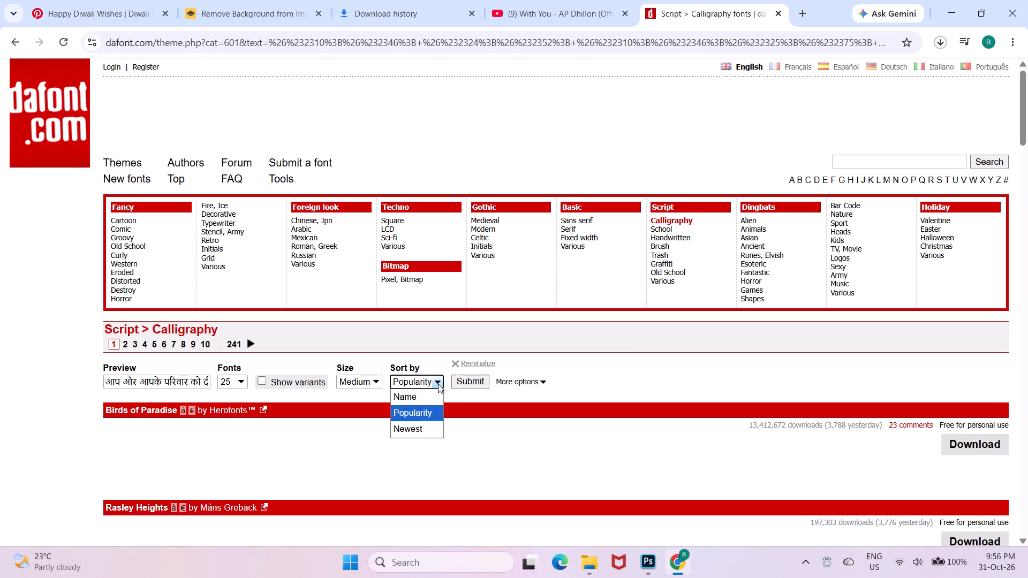
click(572, 355)
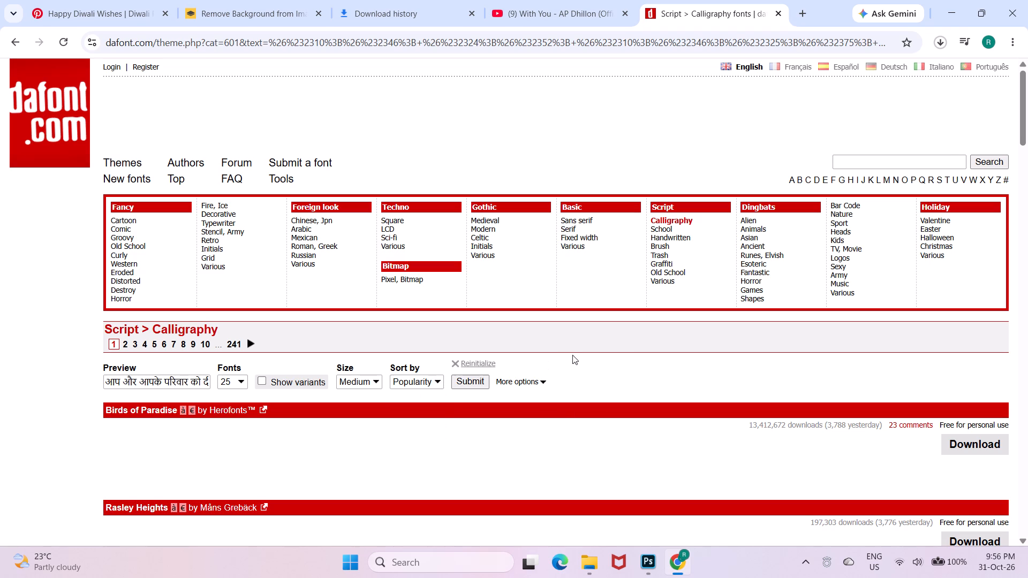
click(540, 383)
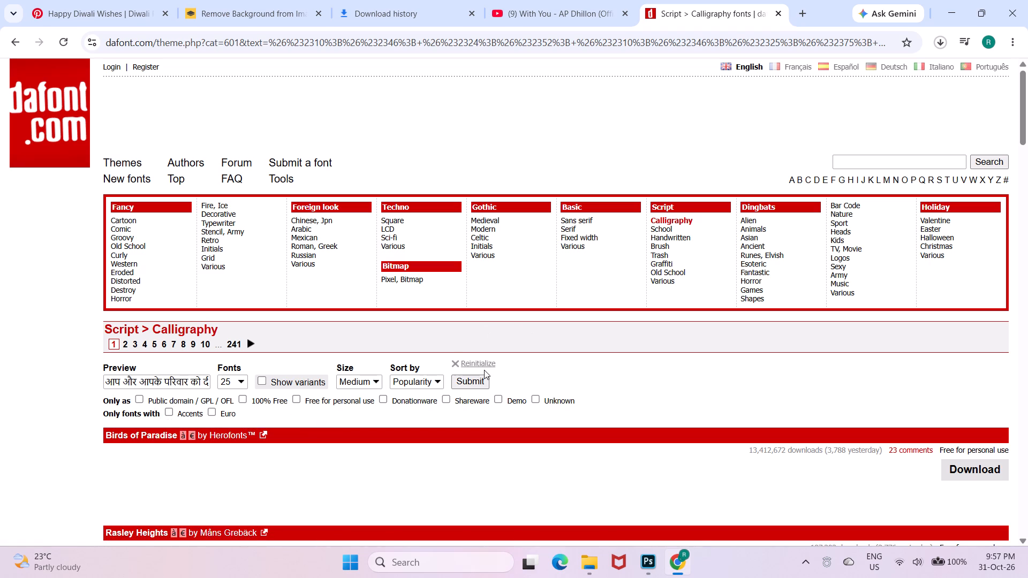
click(485, 356)
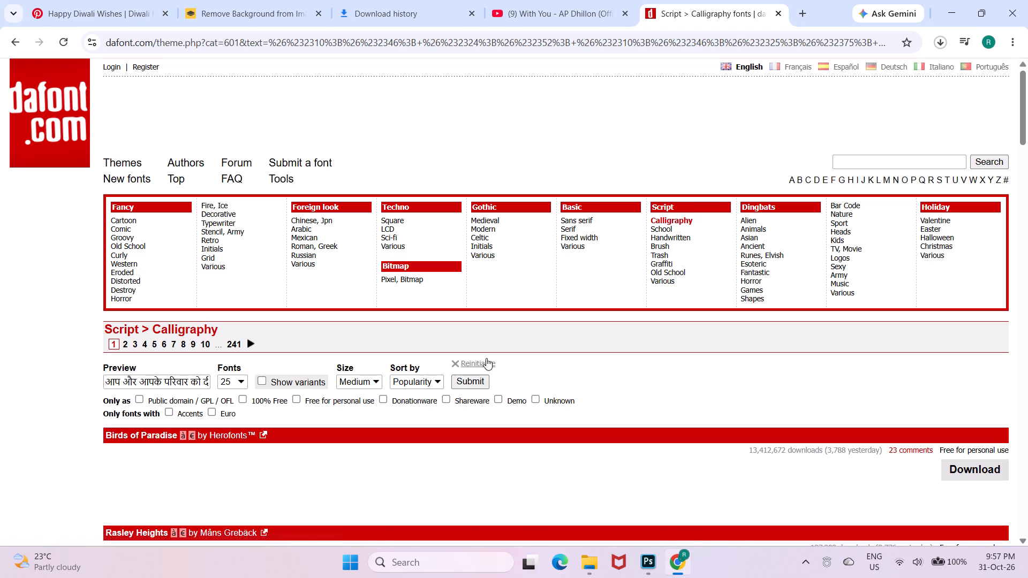
click(487, 359)
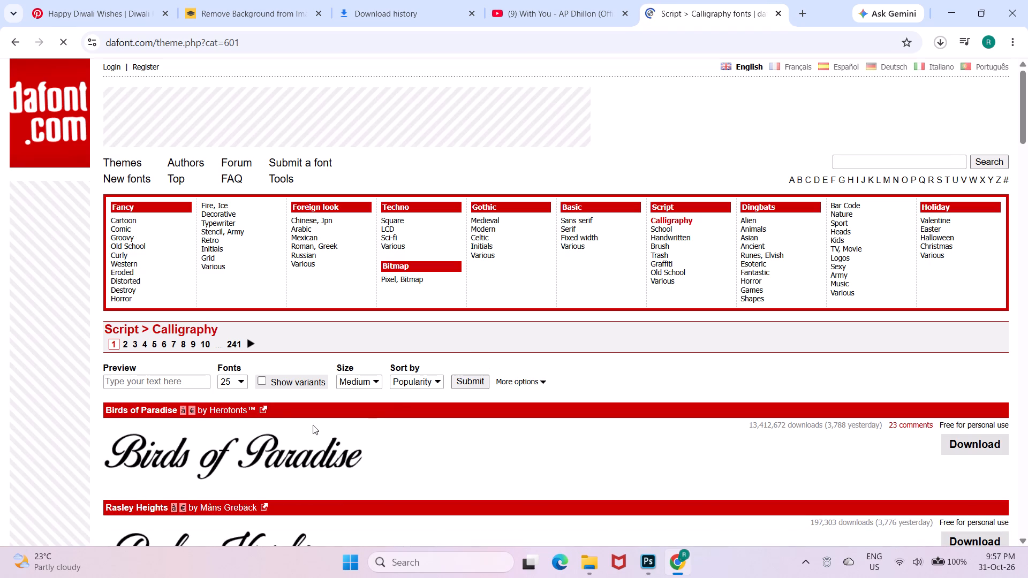
Preview the Hindi greeting beginning "आप और आपके परिवार को" in the Calligraphy fonts again.
click(163, 386)
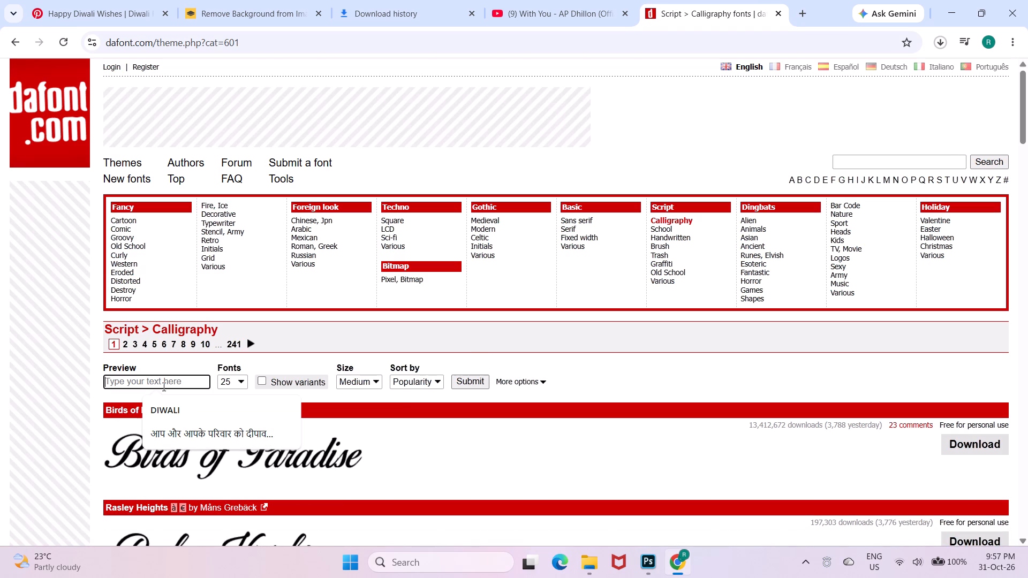
click(190, 433)
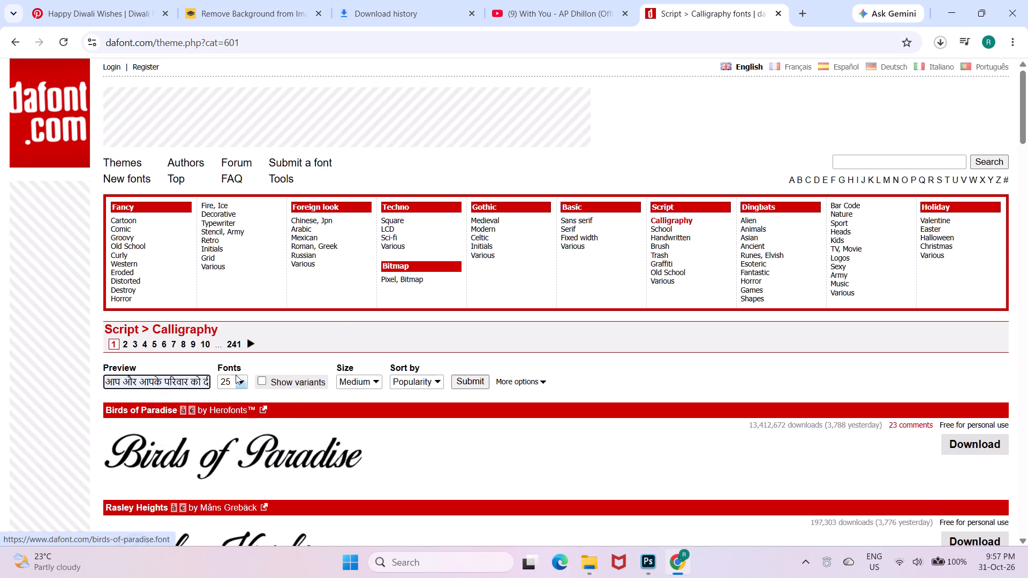
click(473, 378)
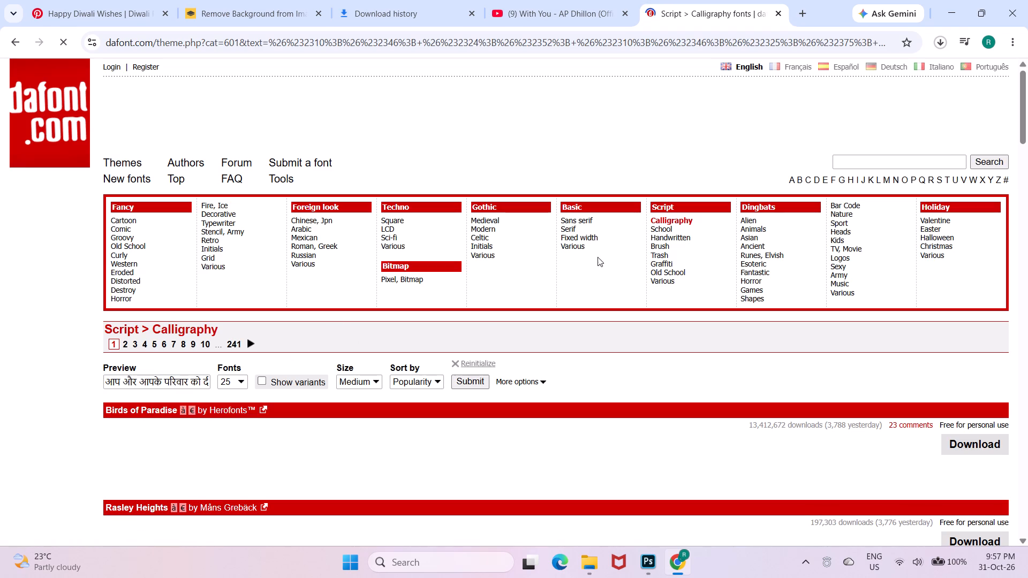
Open the Script > School fonts and examine how they render the Hindi Diwali greeting.
click(666, 224)
scroll(596, 384, down, 3)
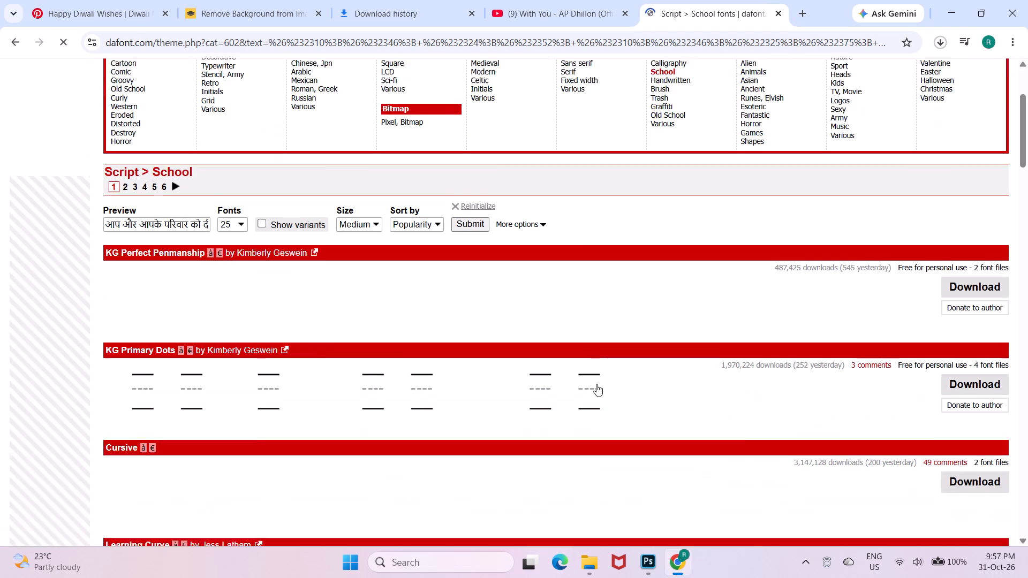
scroll(596, 384, down, 8)
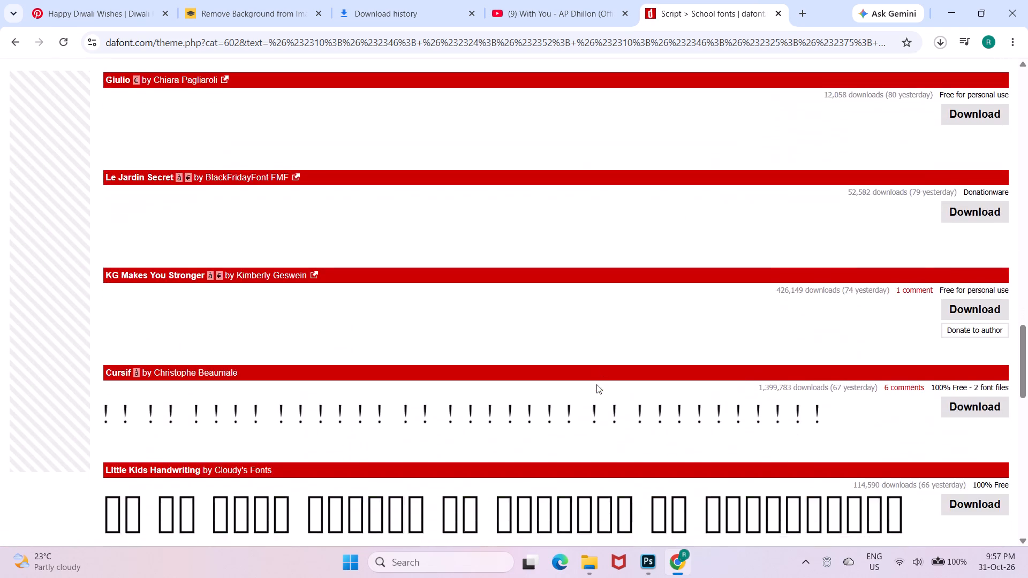
scroll(596, 384, down, 11)
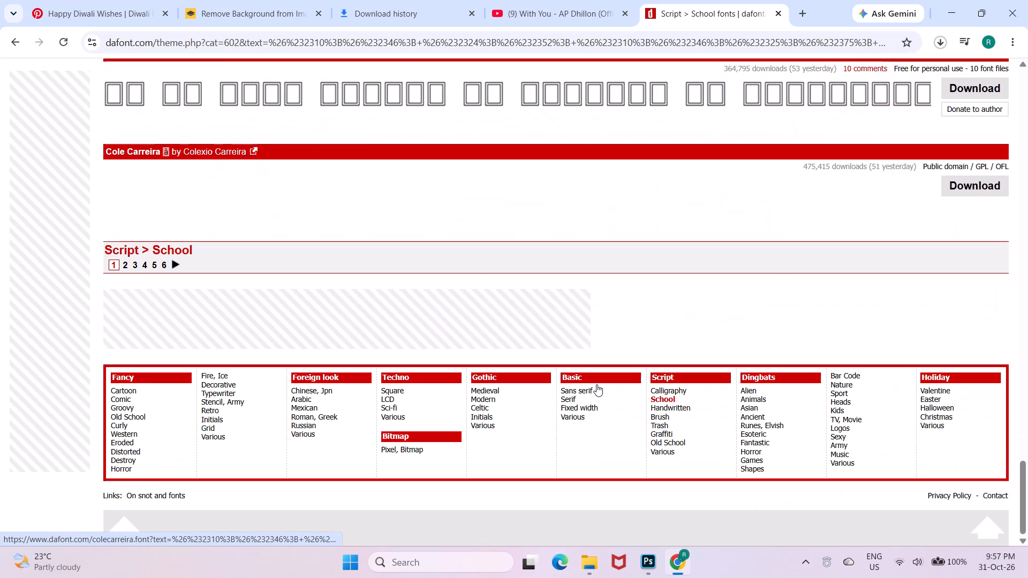
scroll(596, 384, up, 16)
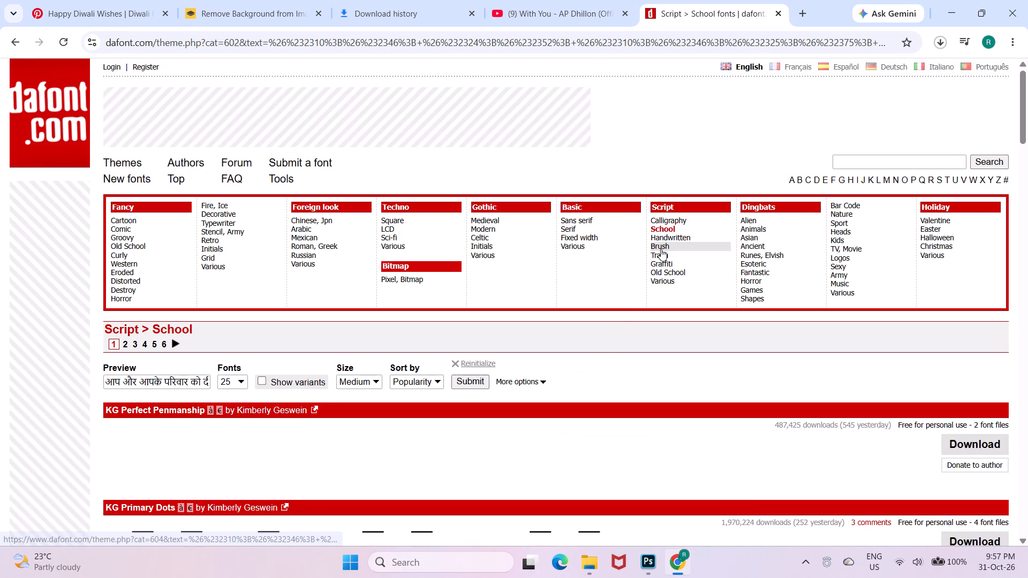
Open the Script > Brush fonts and examine how they render the Hindi greeting.
click(661, 249)
scroll(661, 249, down, 1)
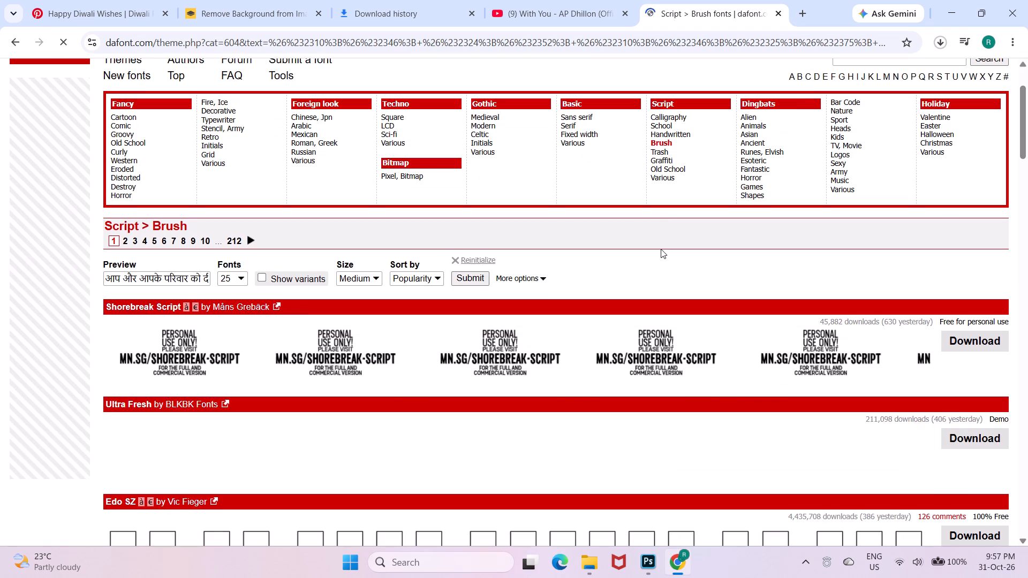
scroll(661, 249, down, 2)
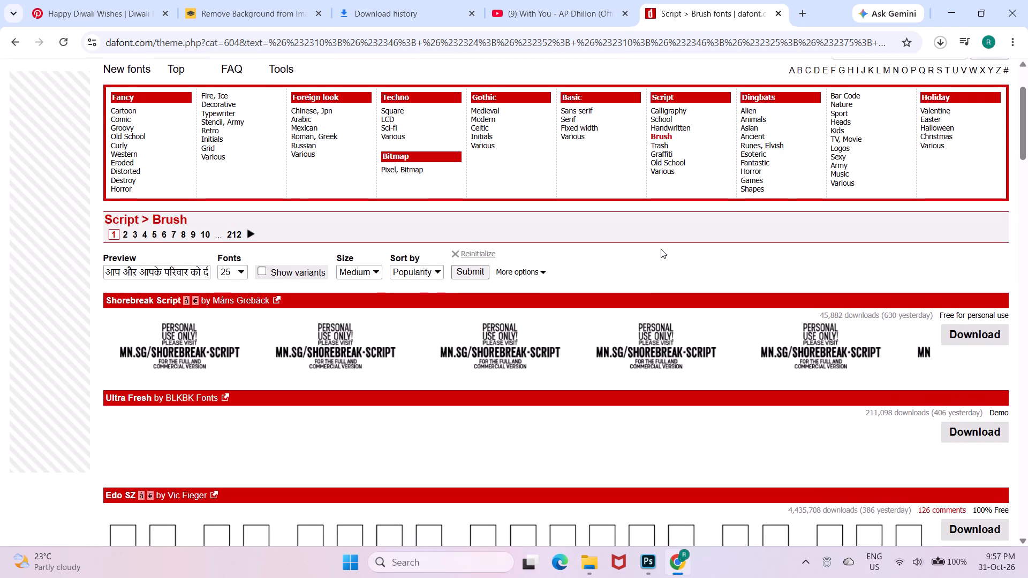
scroll(661, 249, down, 13)
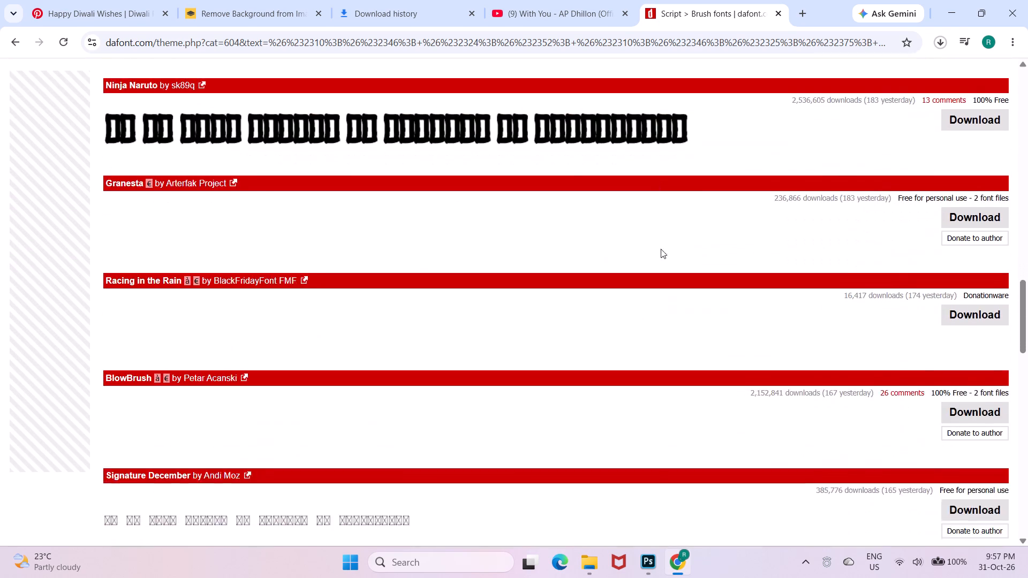
scroll(661, 249, down, 3)
scroll(661, 249, up, 7)
scroll(661, 249, down, 4)
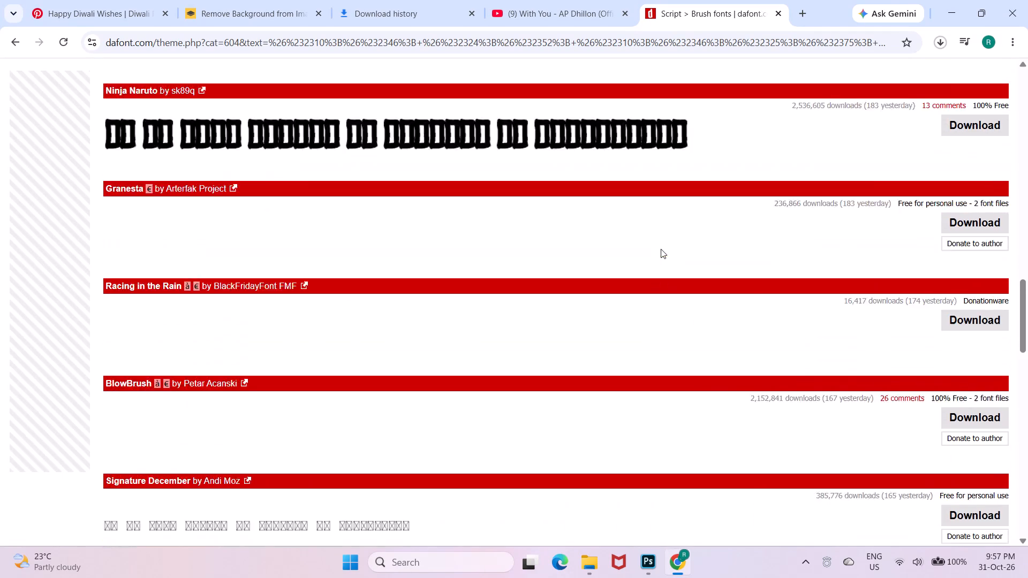
scroll(661, 249, down, 11)
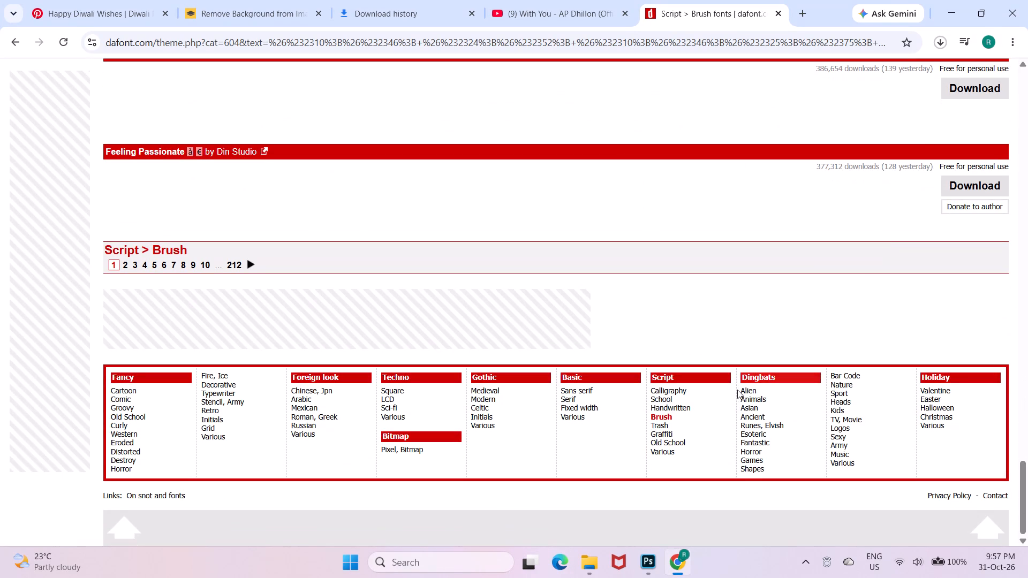
Check the Hindi greeting preview in the Dingbats > Animals, Gothic > Modern and Foreign look > Mexican font categories.
click(747, 398)
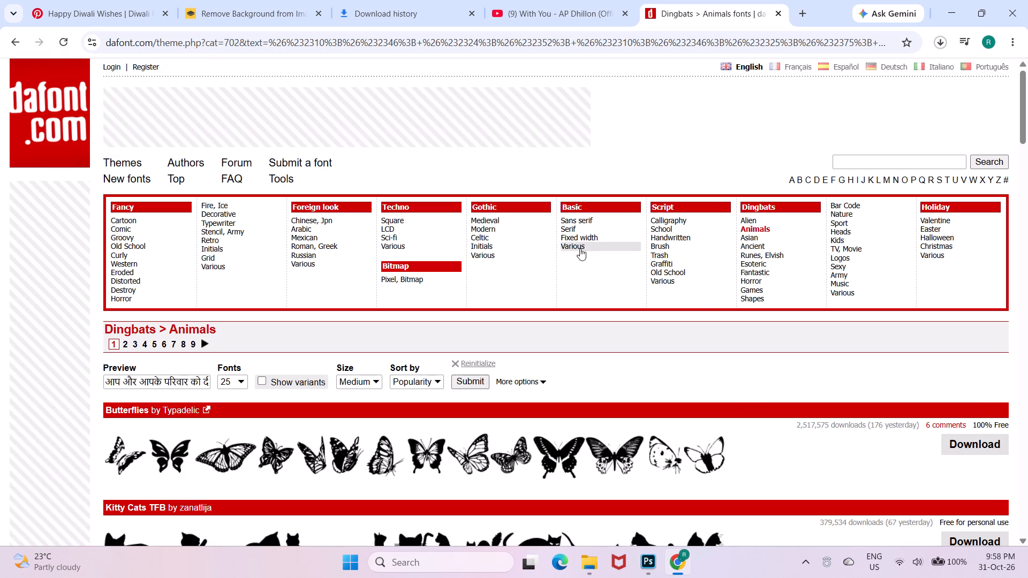
click(475, 230)
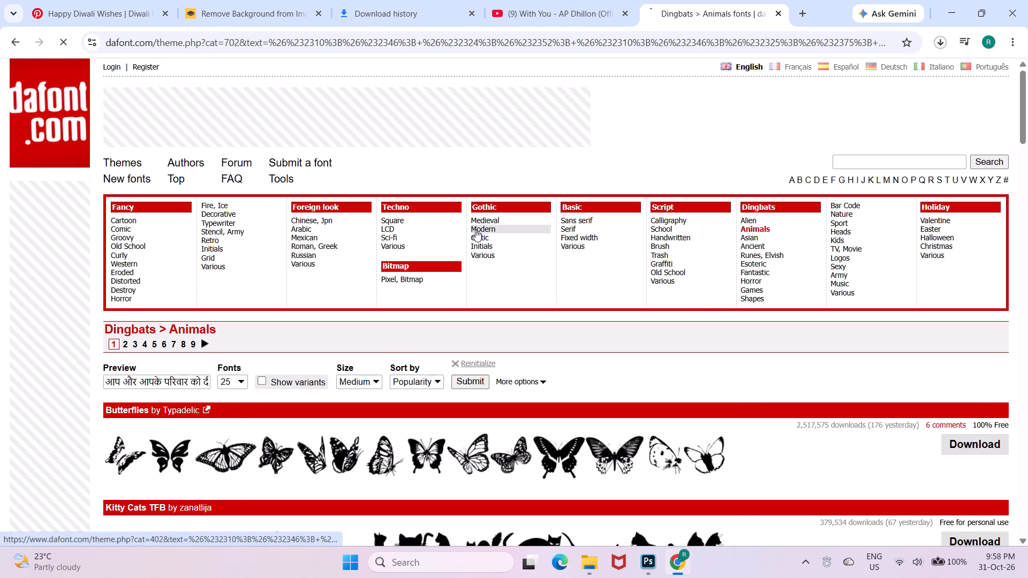
scroll(475, 230, down, 1)
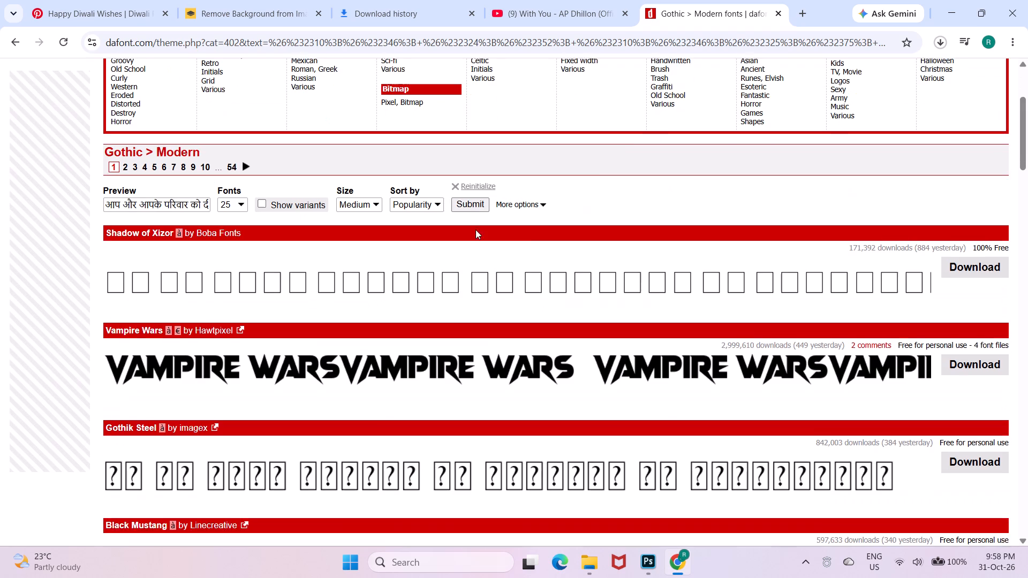
scroll(475, 230, down, 1)
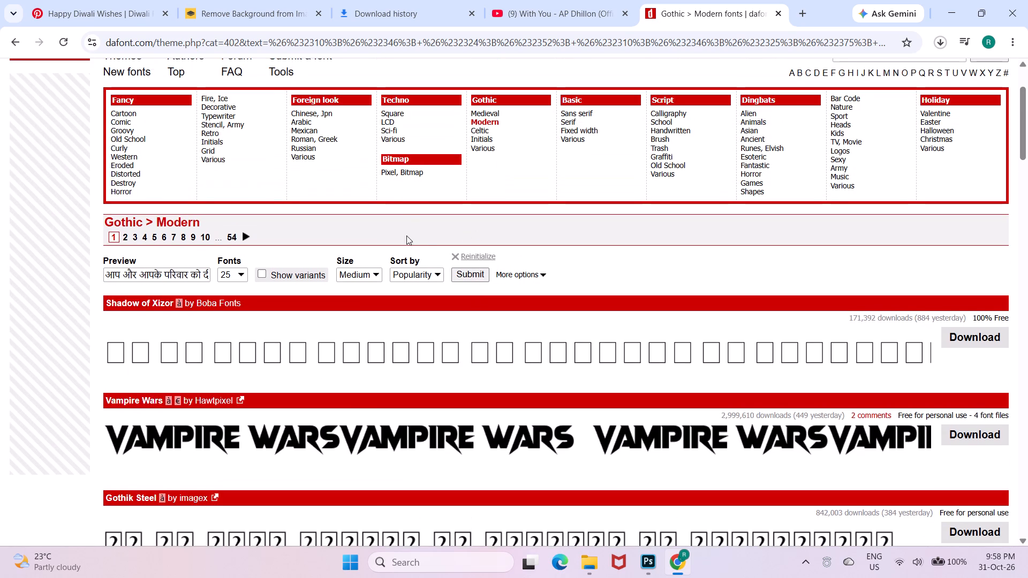
click(330, 128)
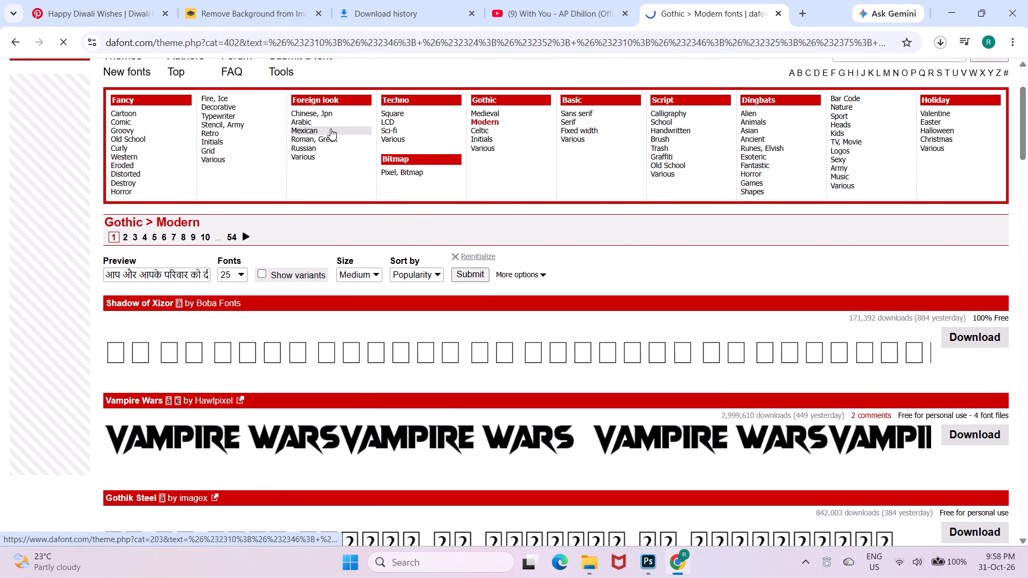
Leave DaFont by closing its open browser tabs.
right_click(330, 128)
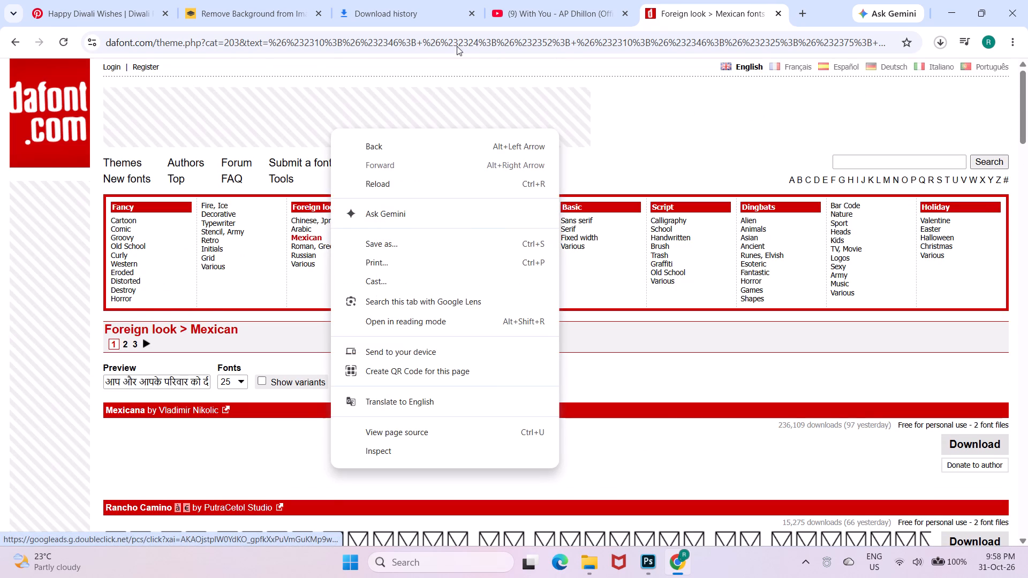
click(444, 92)
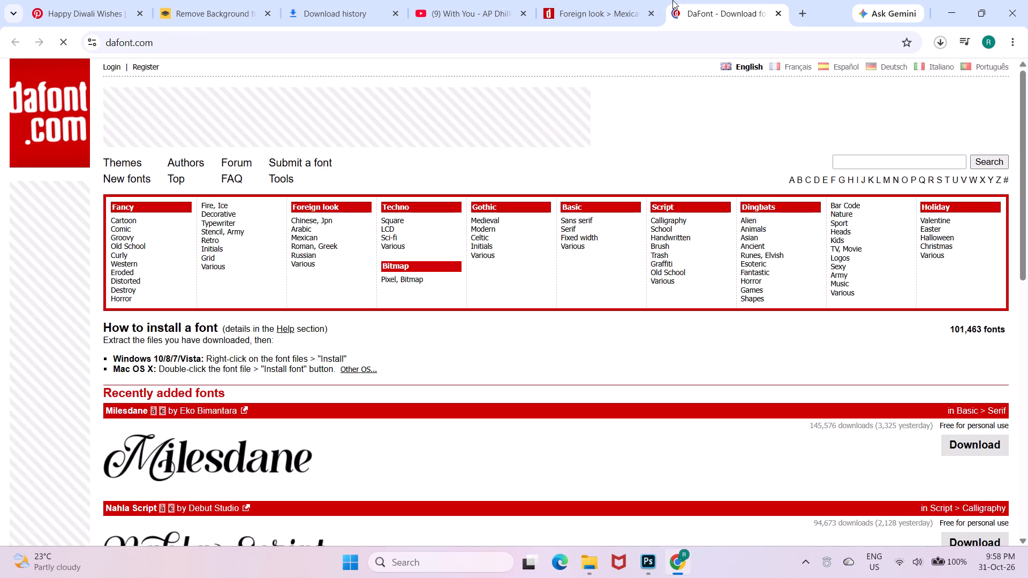
click(777, 18)
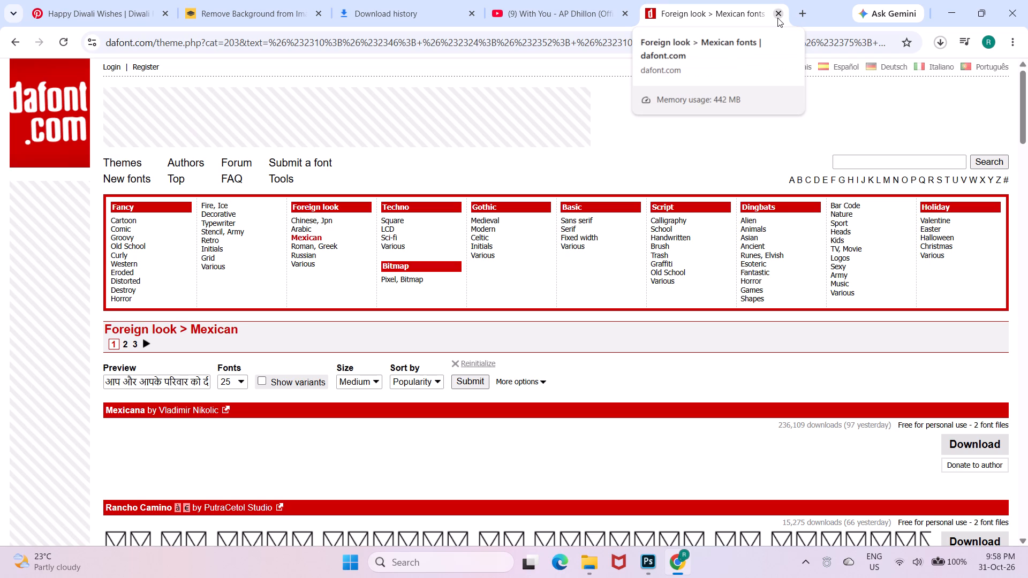
click(777, 18)
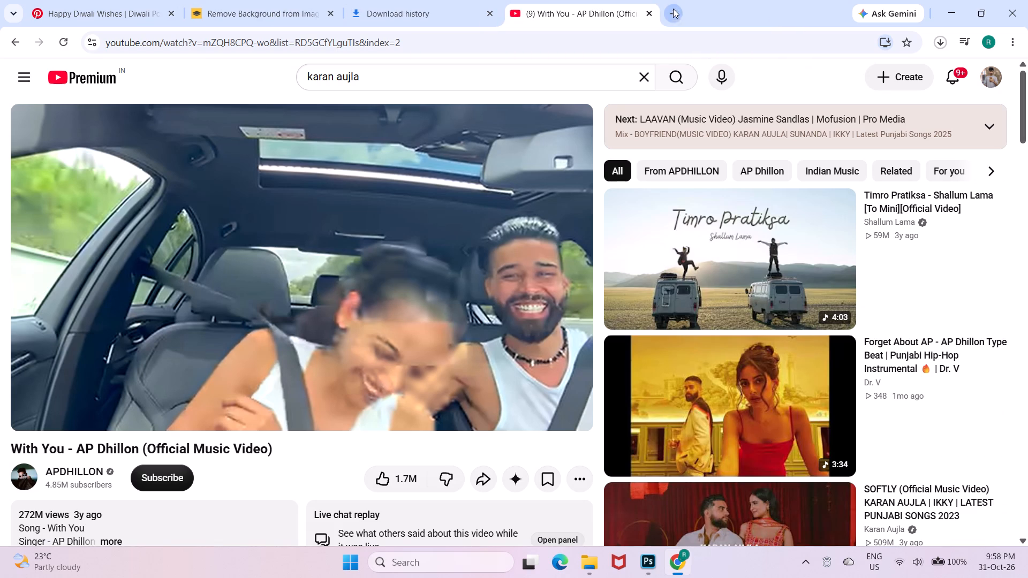
Search Google for google fonts in a new browser tab and open the Google Fonts website.
click(672, 11)
click(547, 287)
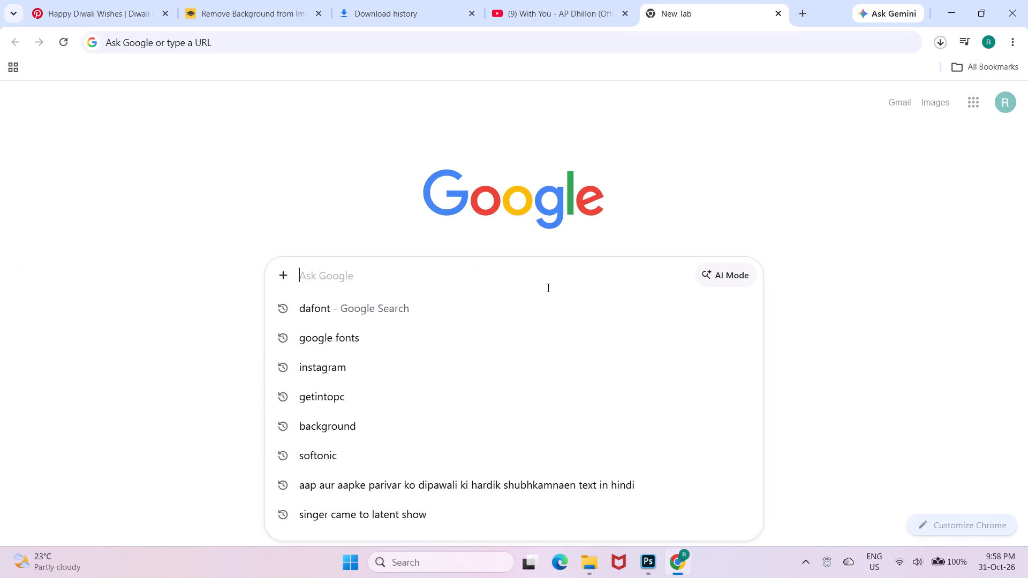
click(513, 335)
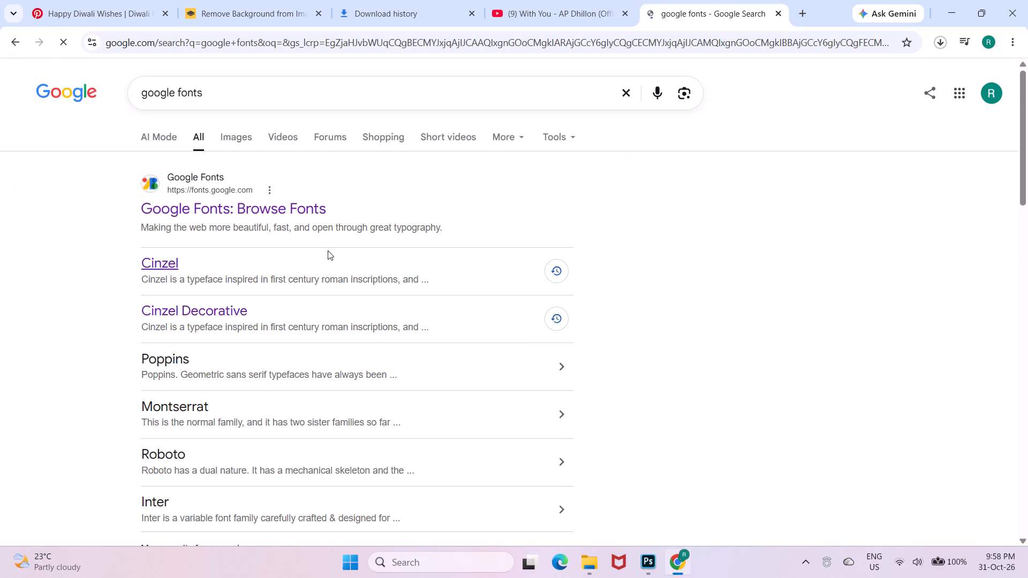
click(299, 218)
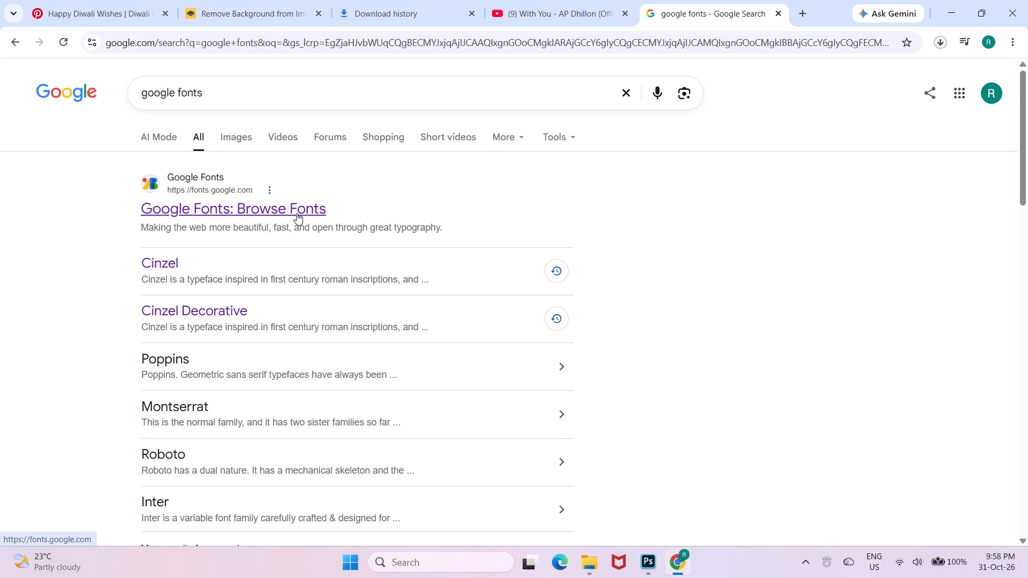
click(297, 213)
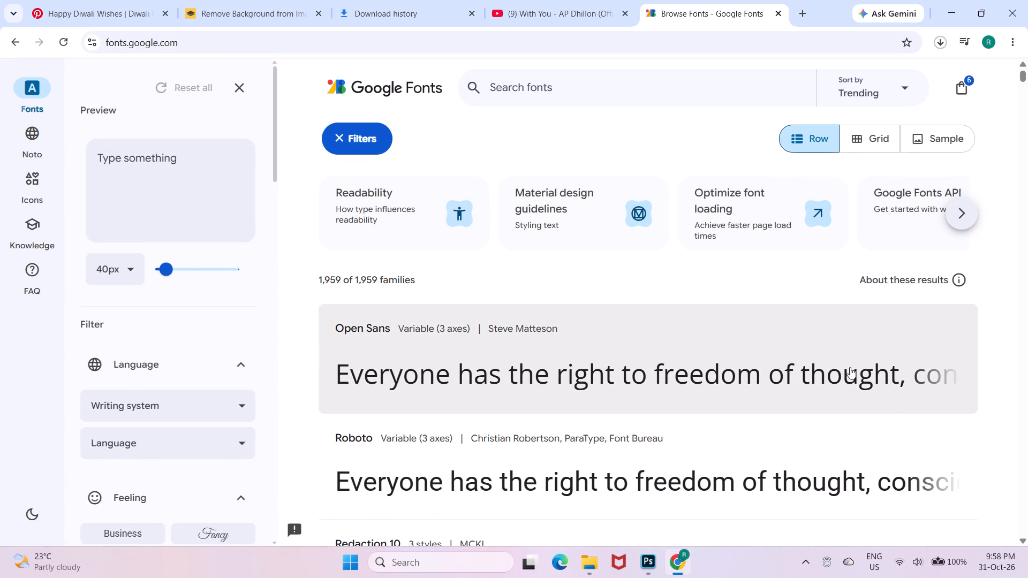
Set the font preview text to the copied Hindi greeting "आप और आपके परिवार को दीपावली की शुभकामनाएं".
click(208, 176)
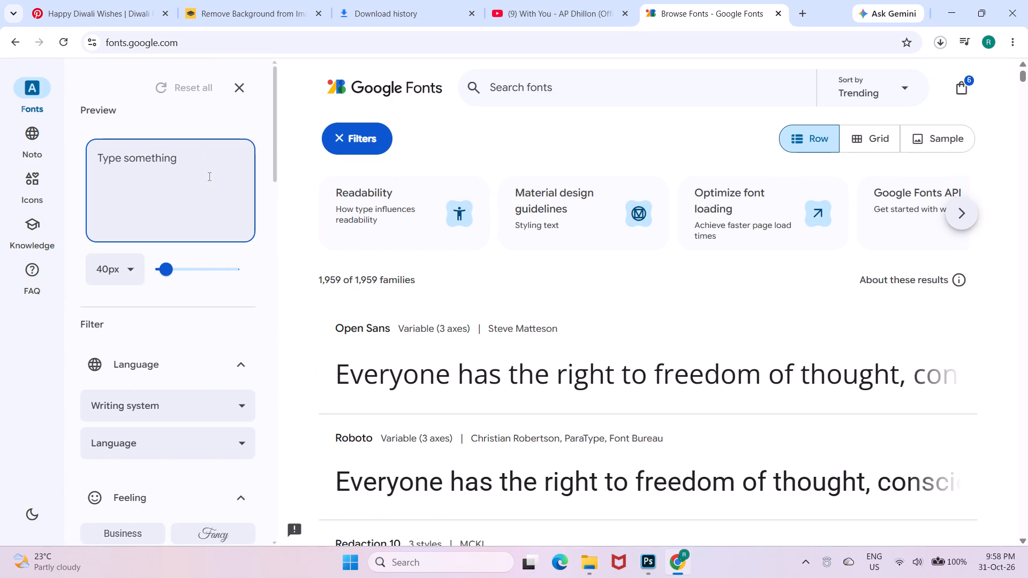
key(ctrl+v)
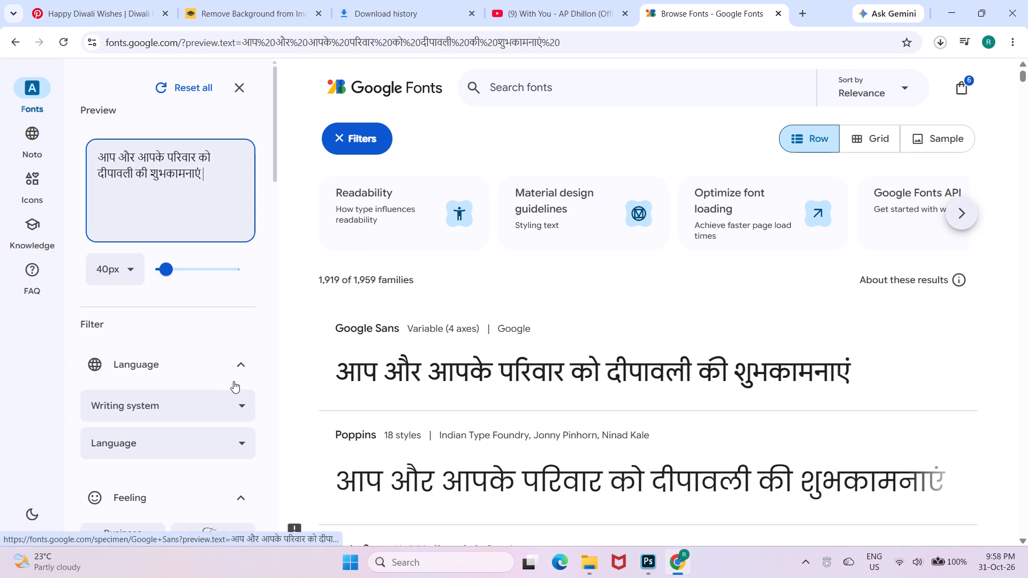
Compare the Hindi greeting previews across the Google Fonts families and open the Rozha One font page.
scroll(502, 430, down, 2)
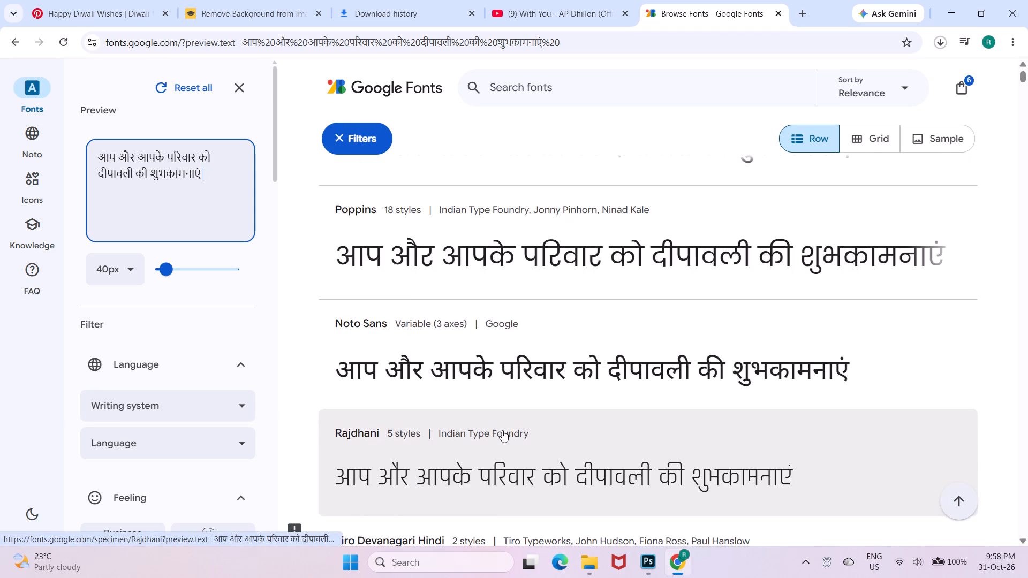
scroll(502, 430, down, 6)
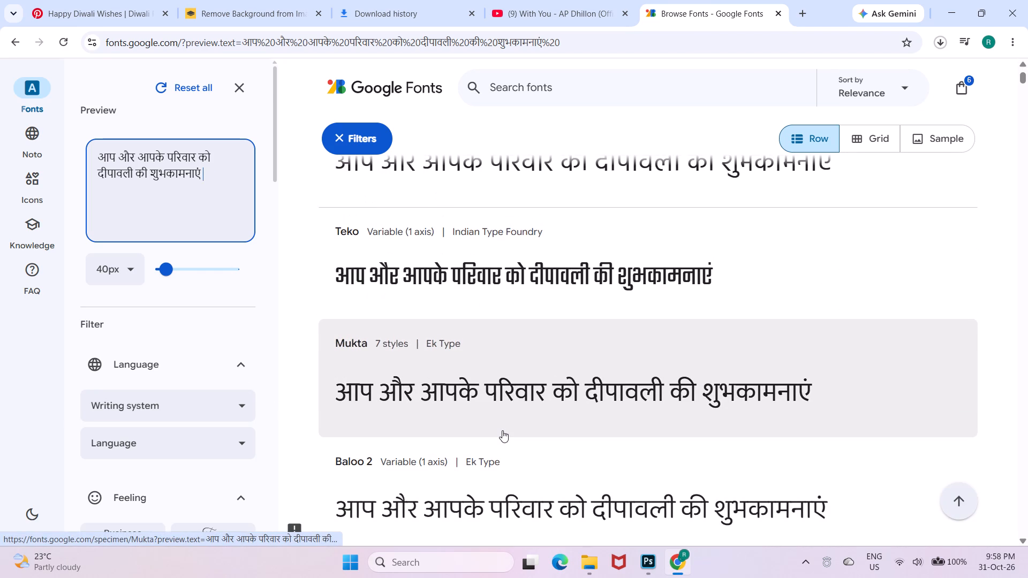
scroll(502, 430, down, 1)
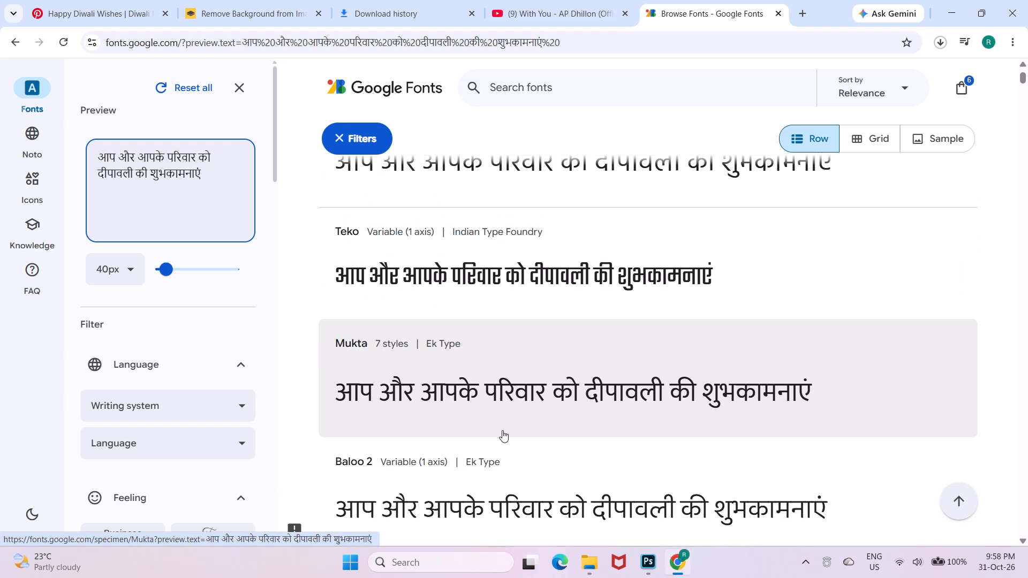
scroll(502, 430, down, 2)
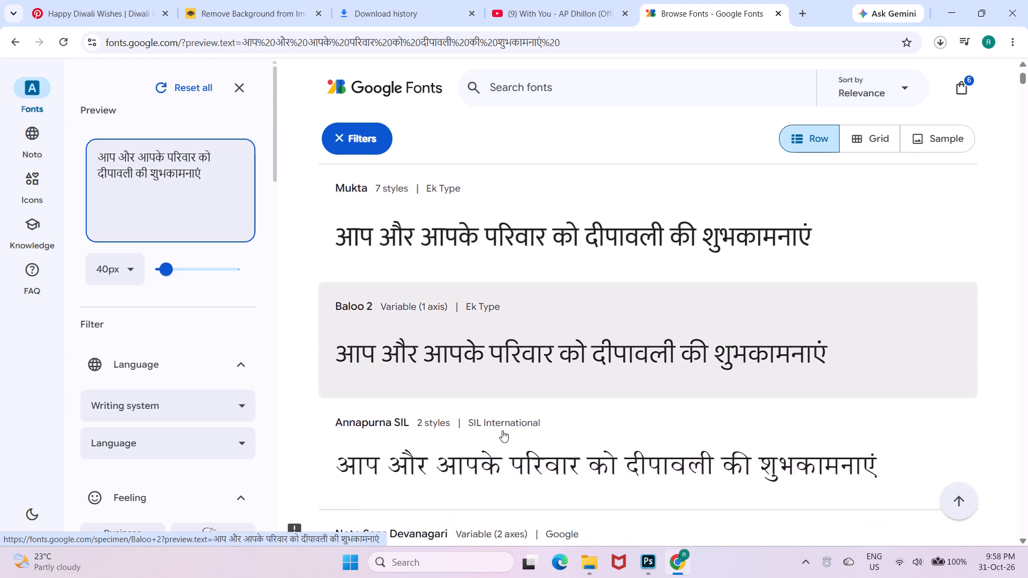
scroll(502, 430, down, 6)
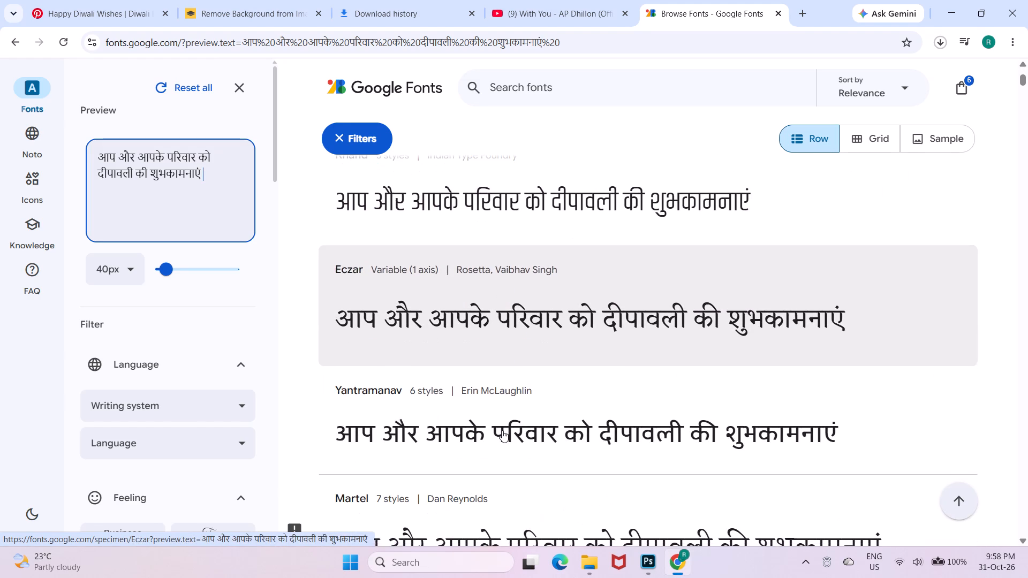
scroll(502, 430, down, 2)
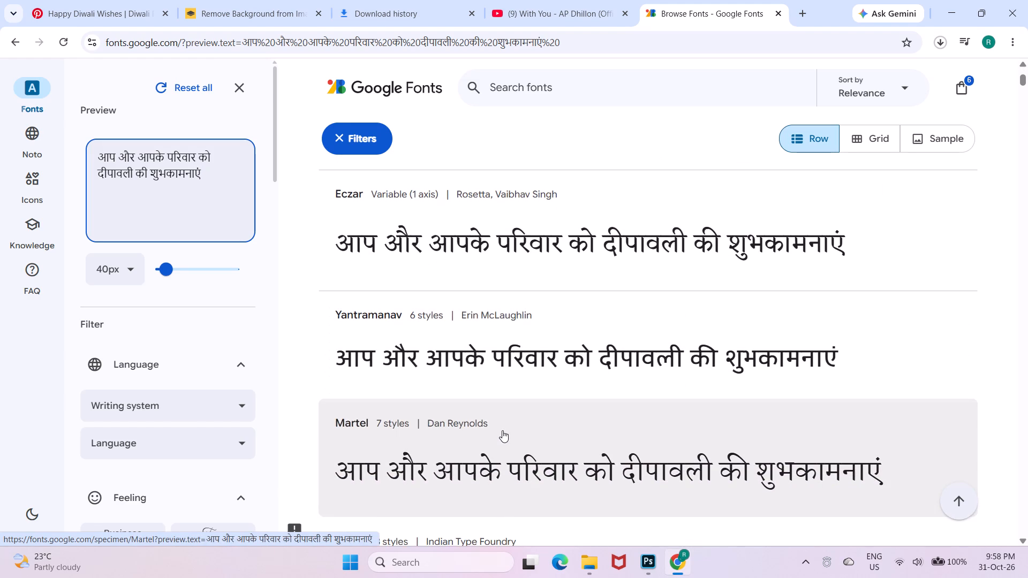
scroll(507, 414, down, 4)
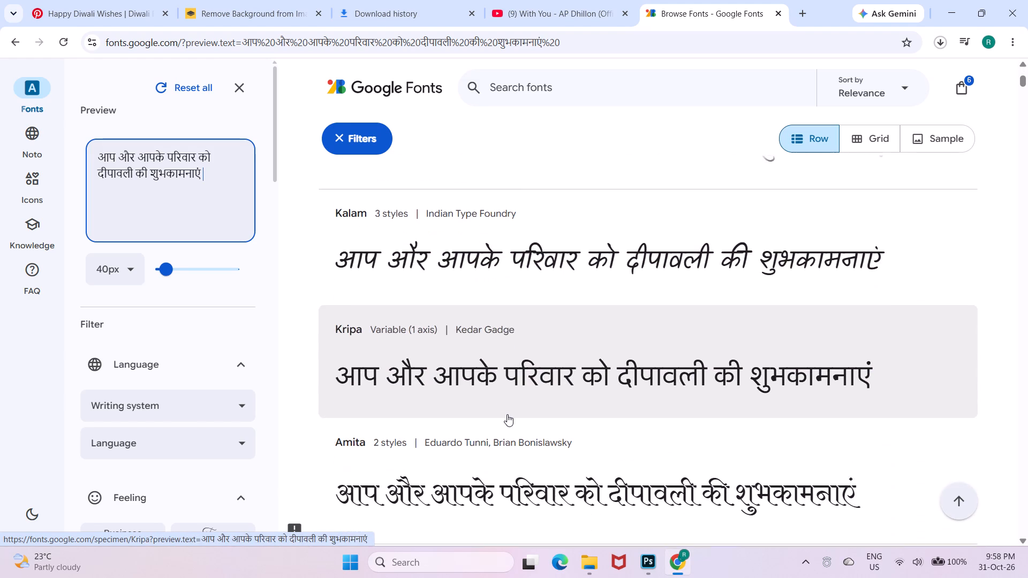
scroll(507, 414, down, 3)
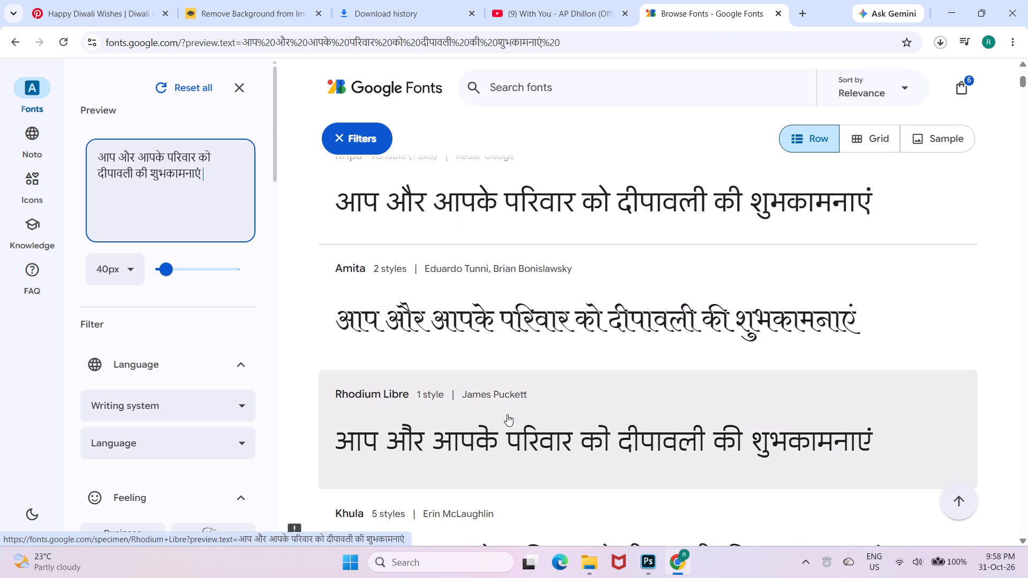
scroll(507, 414, down, 8)
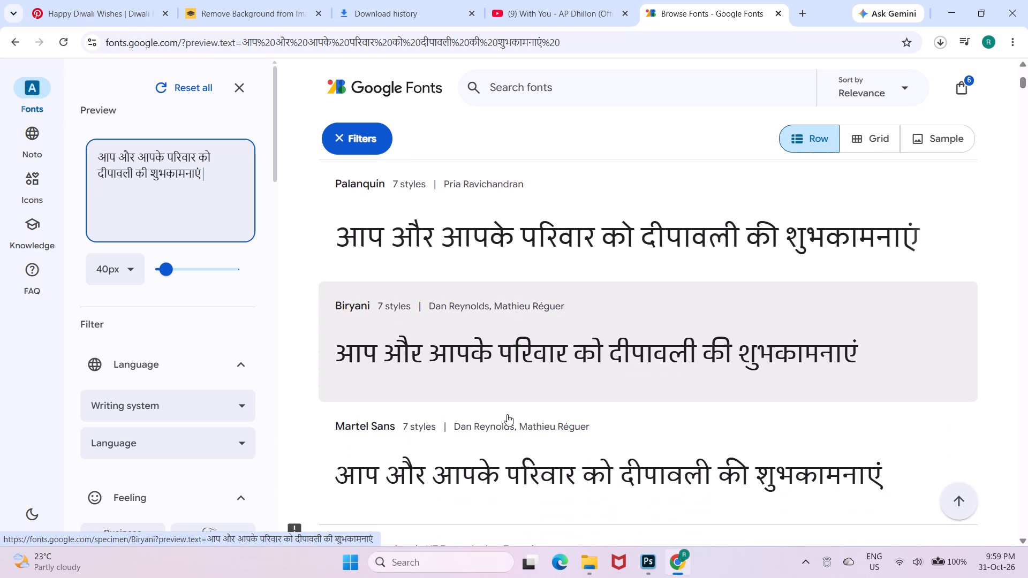
scroll(507, 414, down, 7)
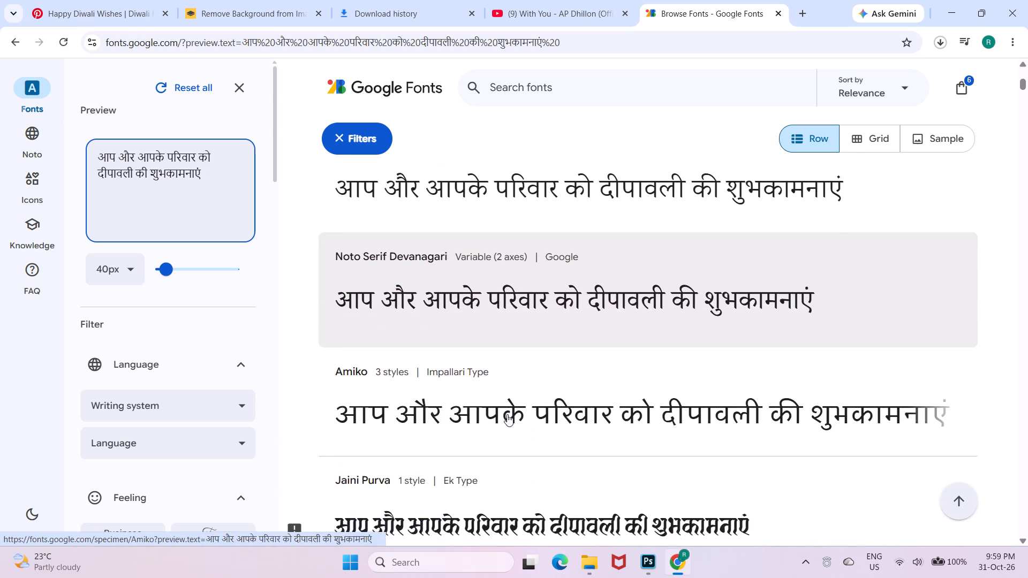
scroll(507, 414, down, 7)
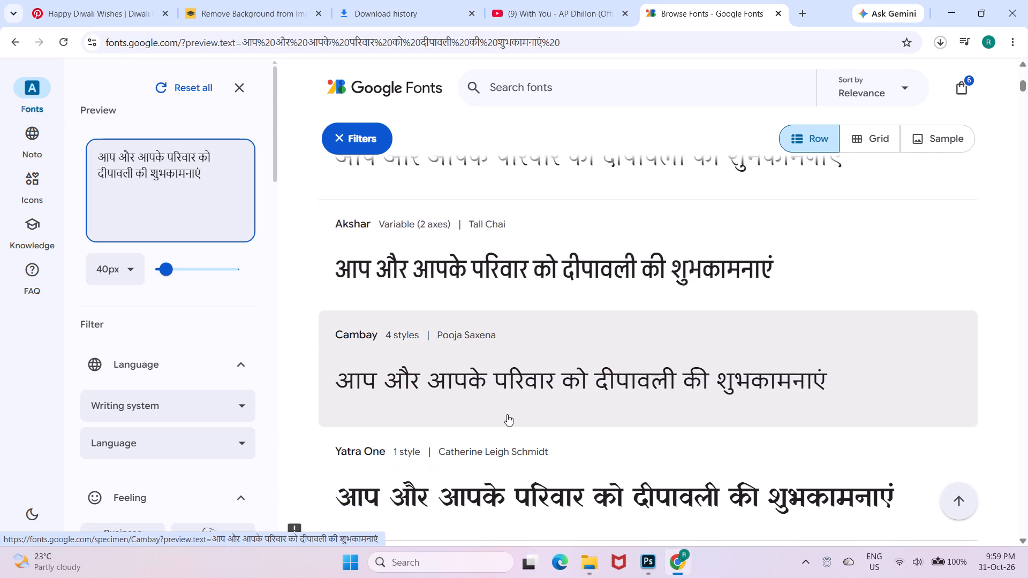
scroll(507, 414, down, 3)
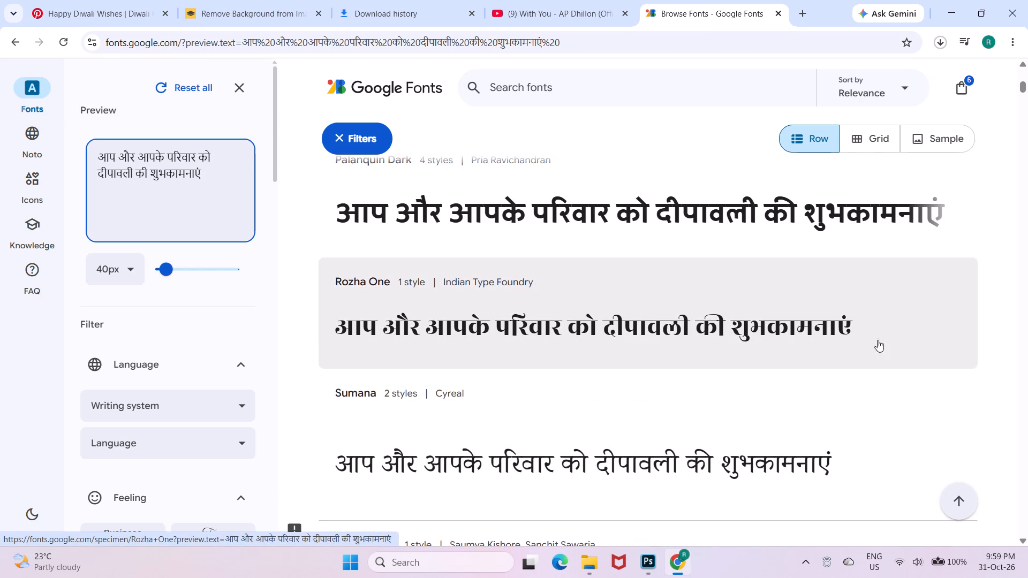
click(885, 340)
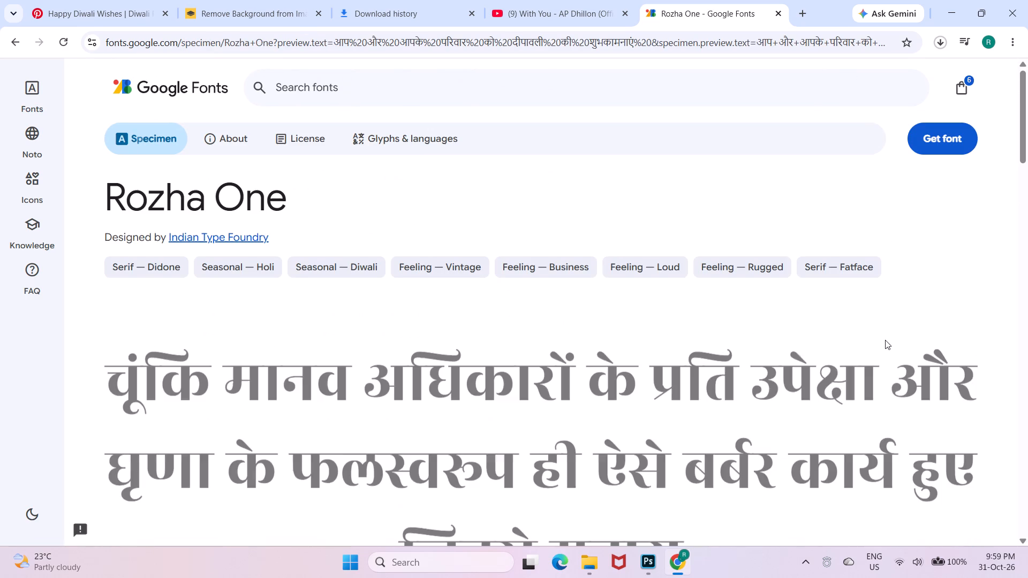
Switch to Photoshop and add the copied Hindi greeting in Rozha One Regular as a text layer below the Happy Diwali lettering.
click(650, 557)
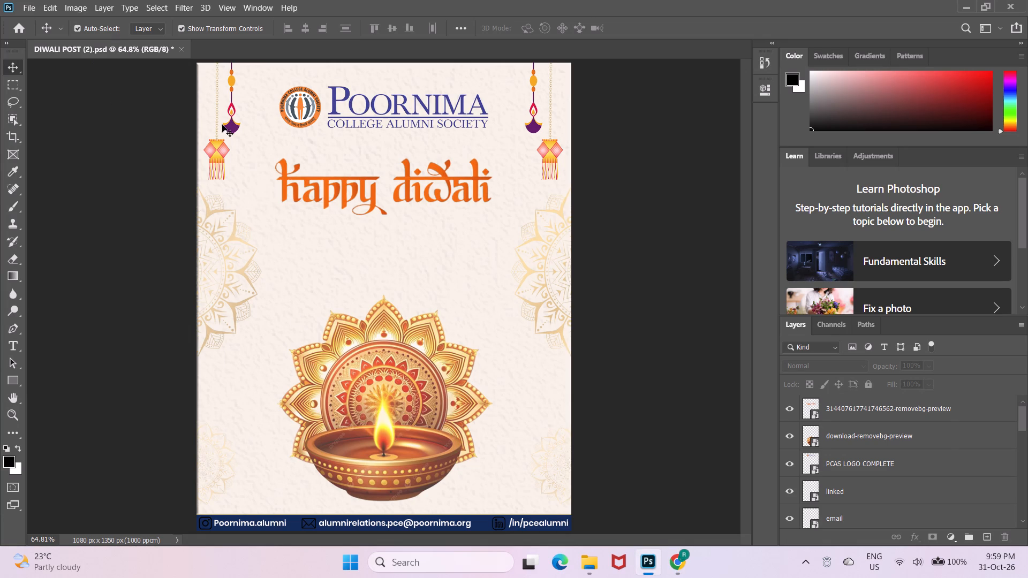
key(t)
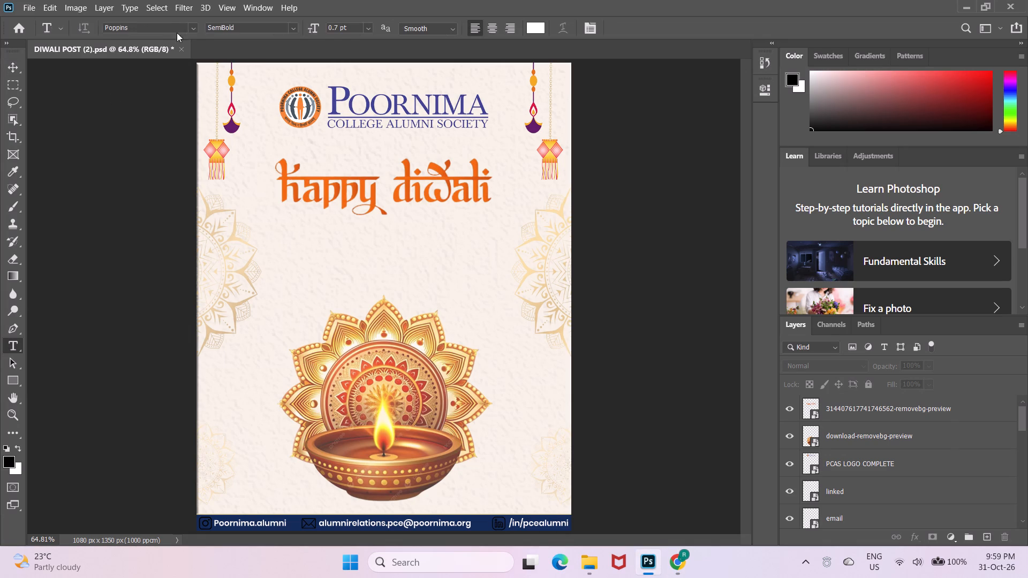
click(191, 32)
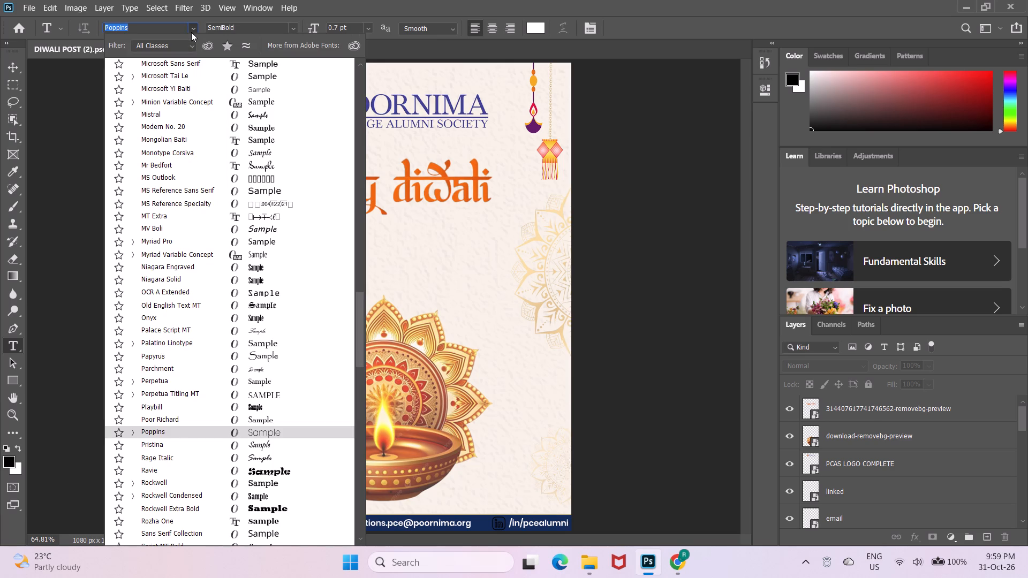
text(ro)
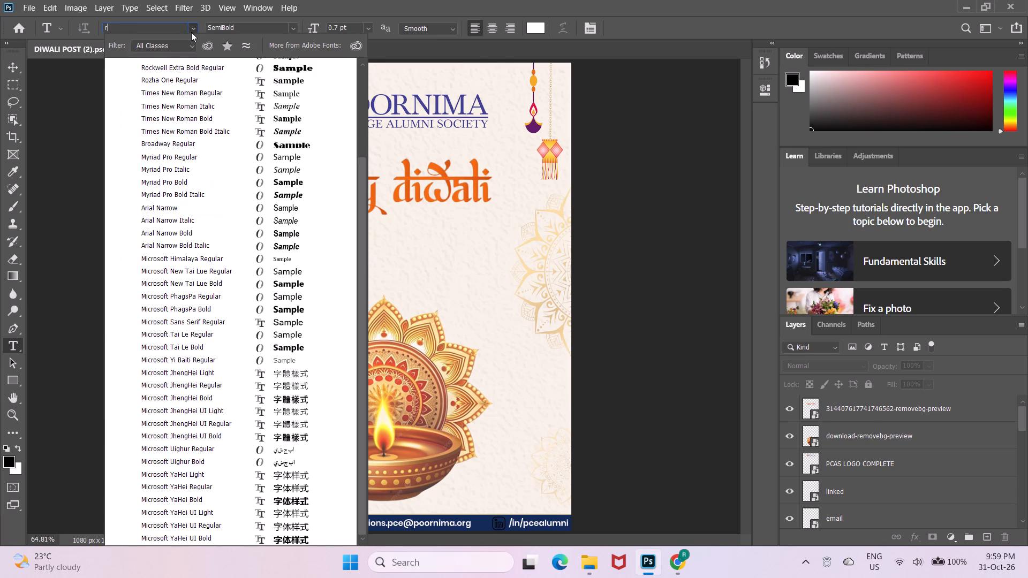
click(210, 80)
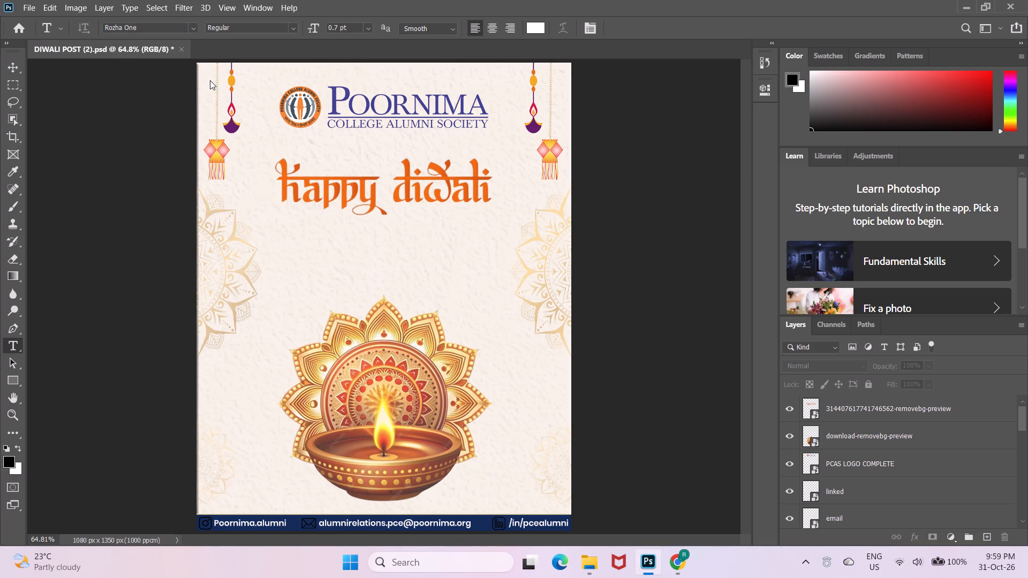
click(274, 241)
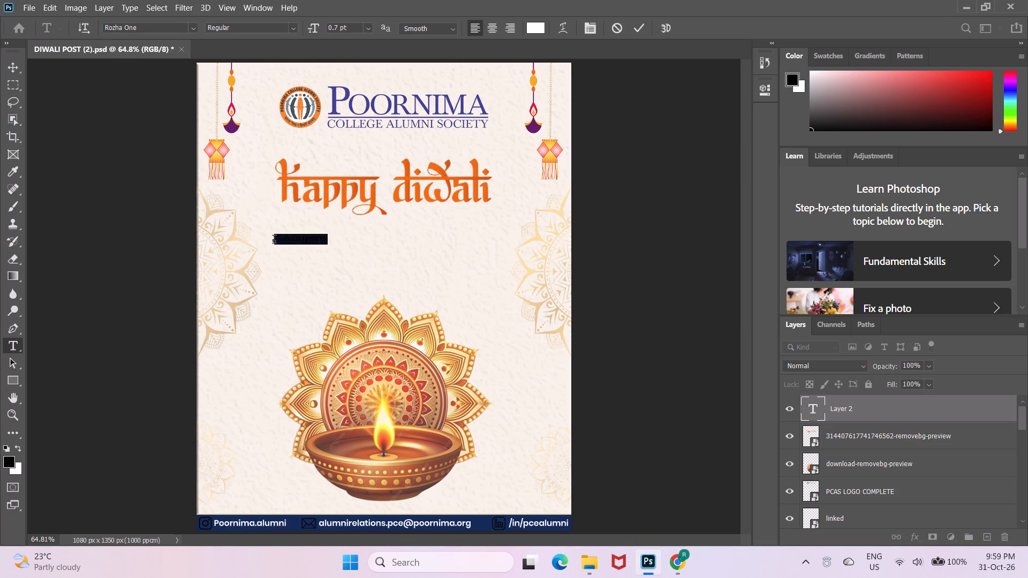
key(ctrl+v)
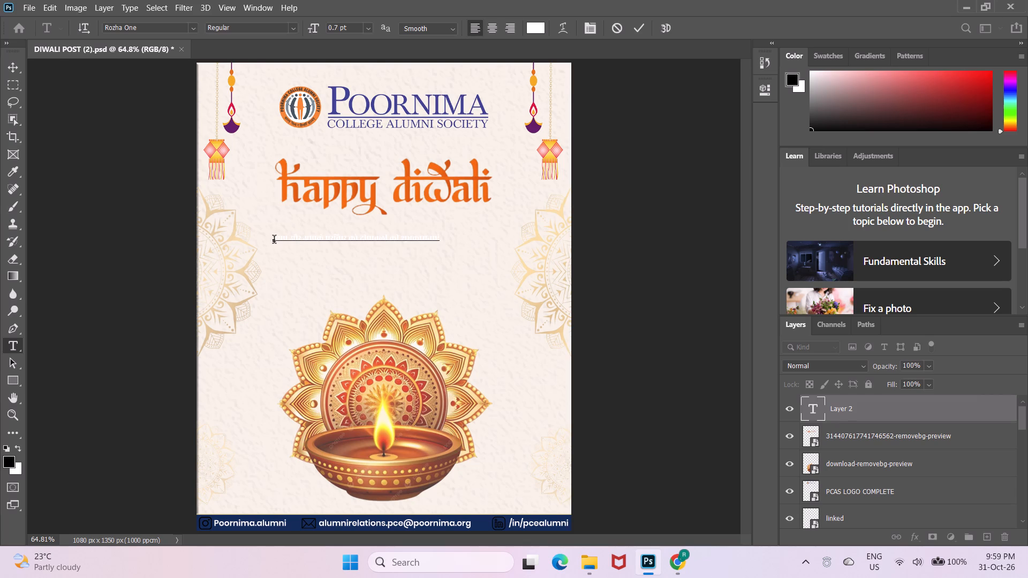
Recolour the whole Hindi greeting, trying black, the lettering's orange and the flame's yellow before settling on dark yellow #d0cf17.
key(ctrl+a)
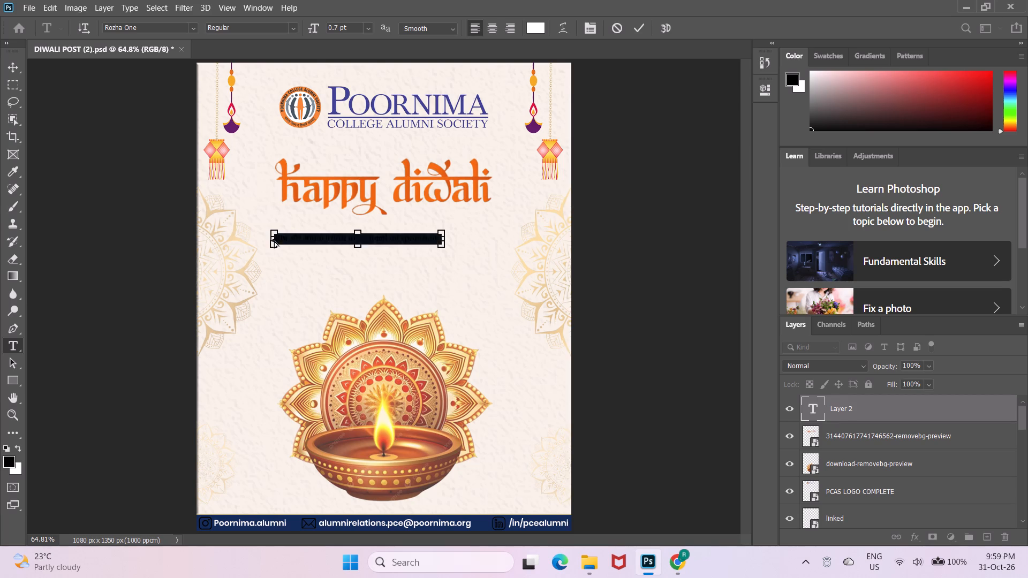
click(534, 23)
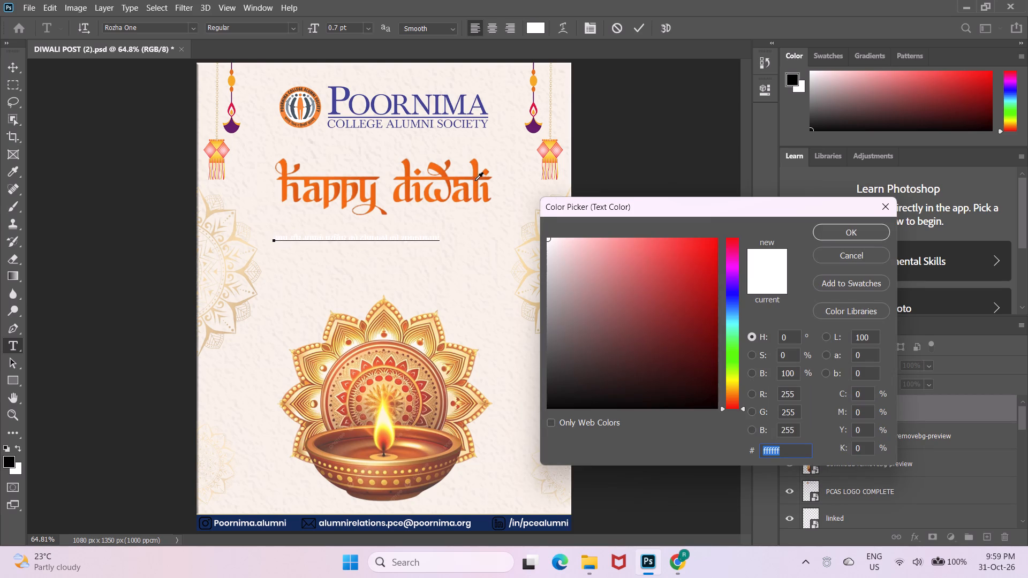
click(609, 403)
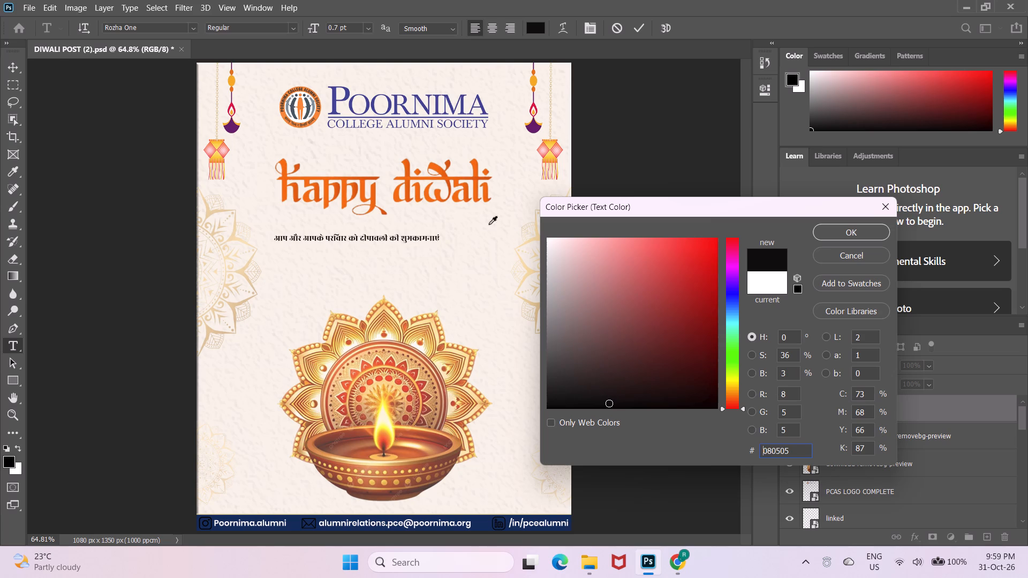
click(473, 189)
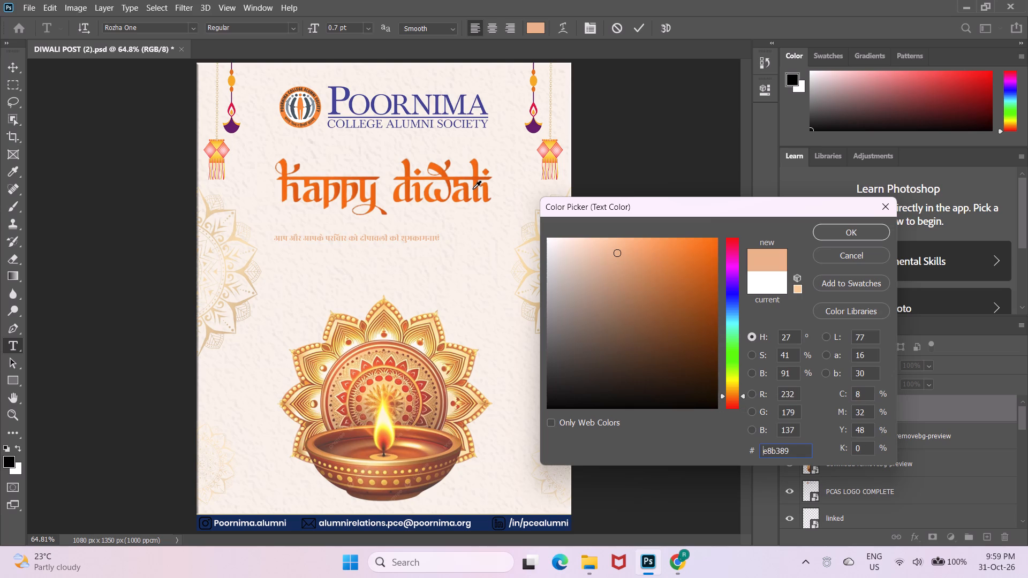
click(476, 178)
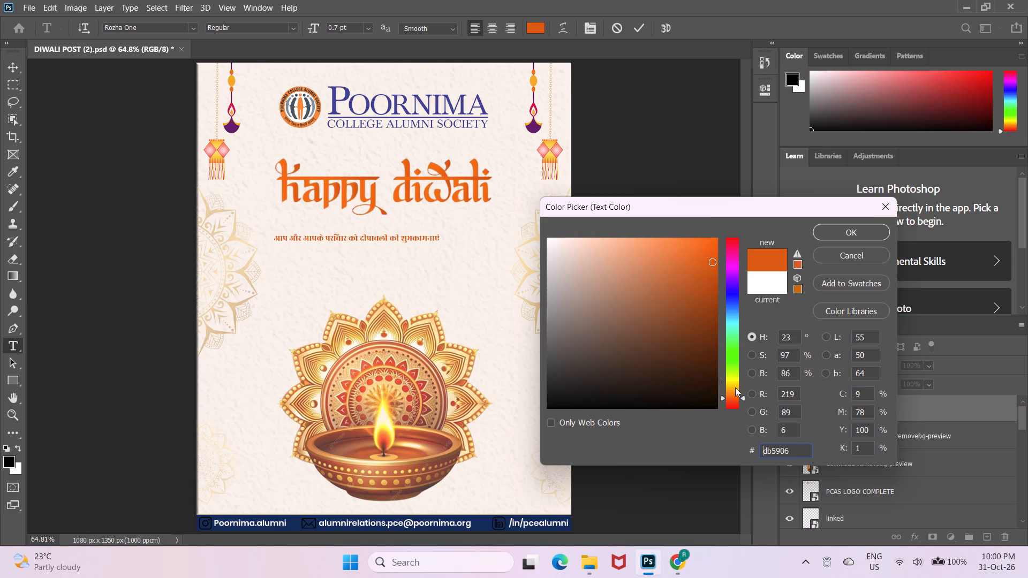
click(383, 425)
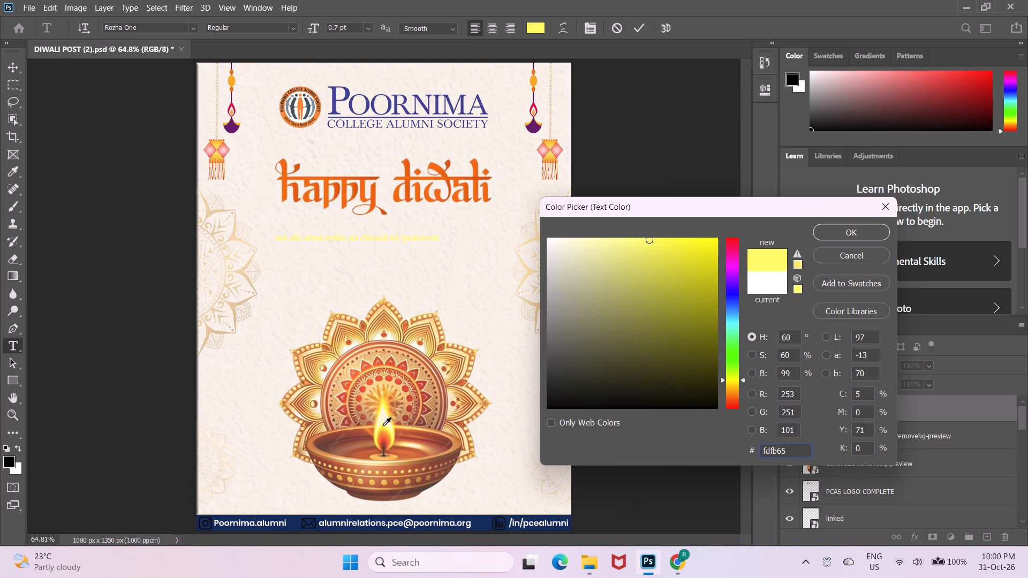
click(693, 254)
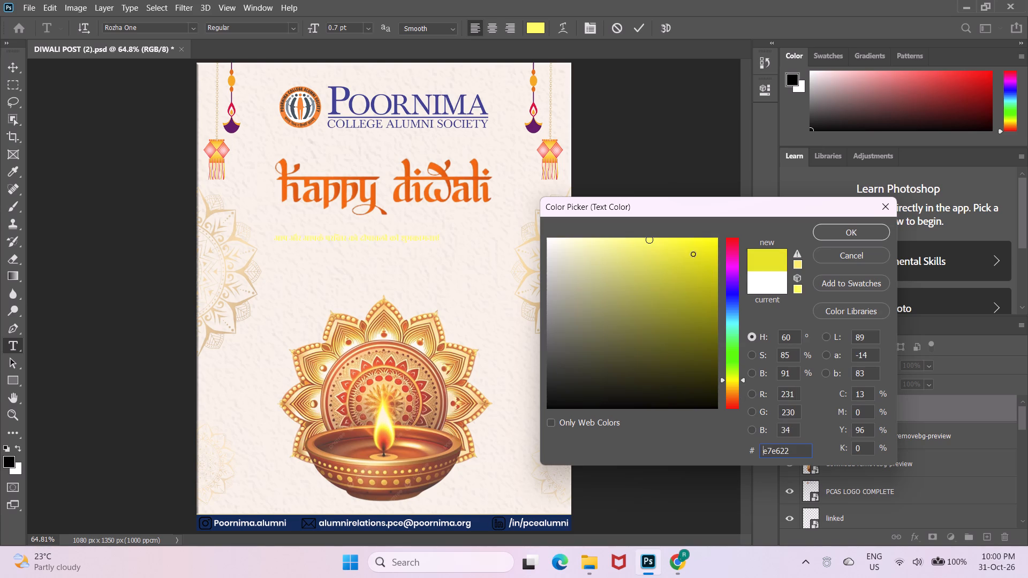
click(699, 269)
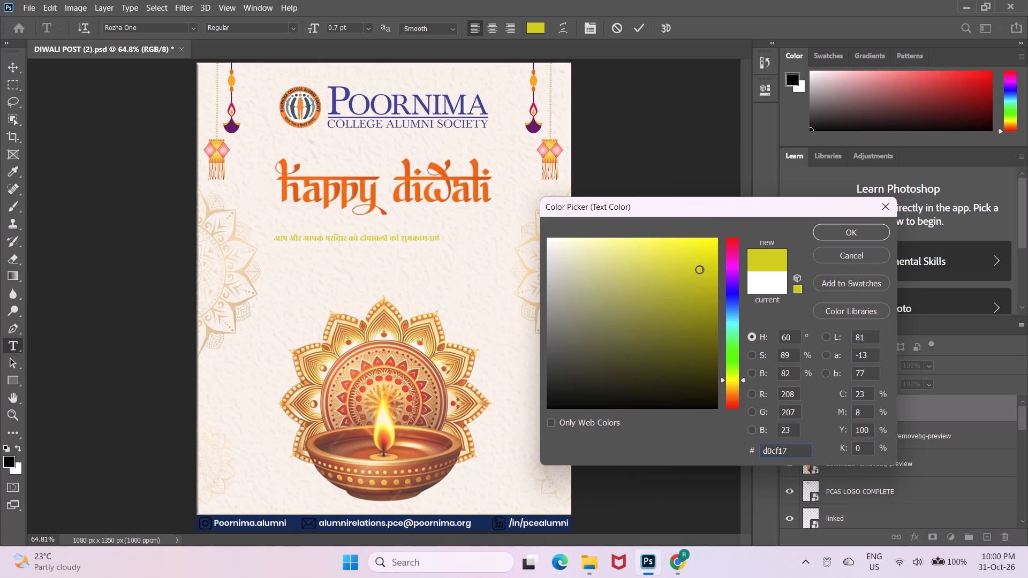
click(366, 23)
click(849, 235)
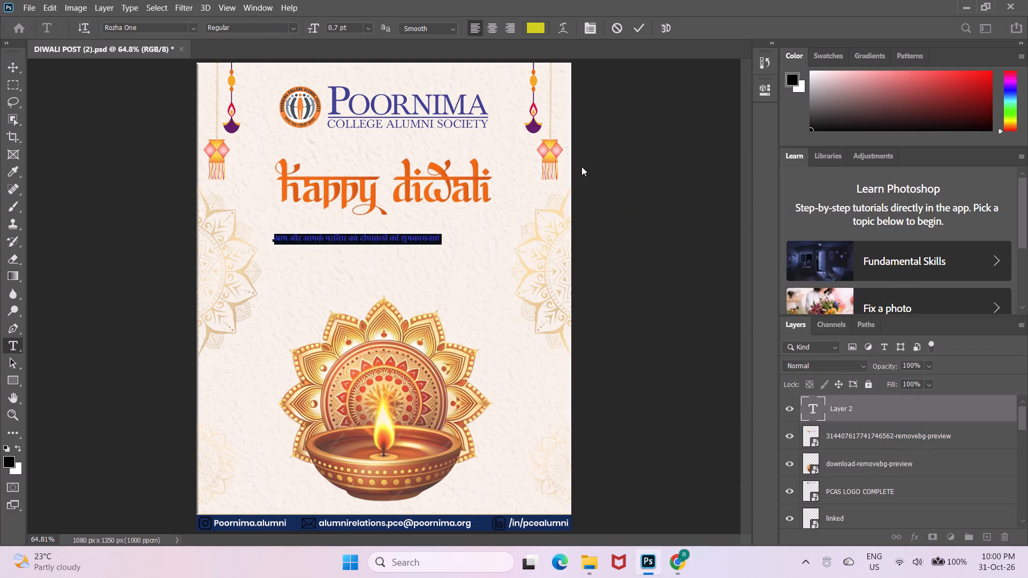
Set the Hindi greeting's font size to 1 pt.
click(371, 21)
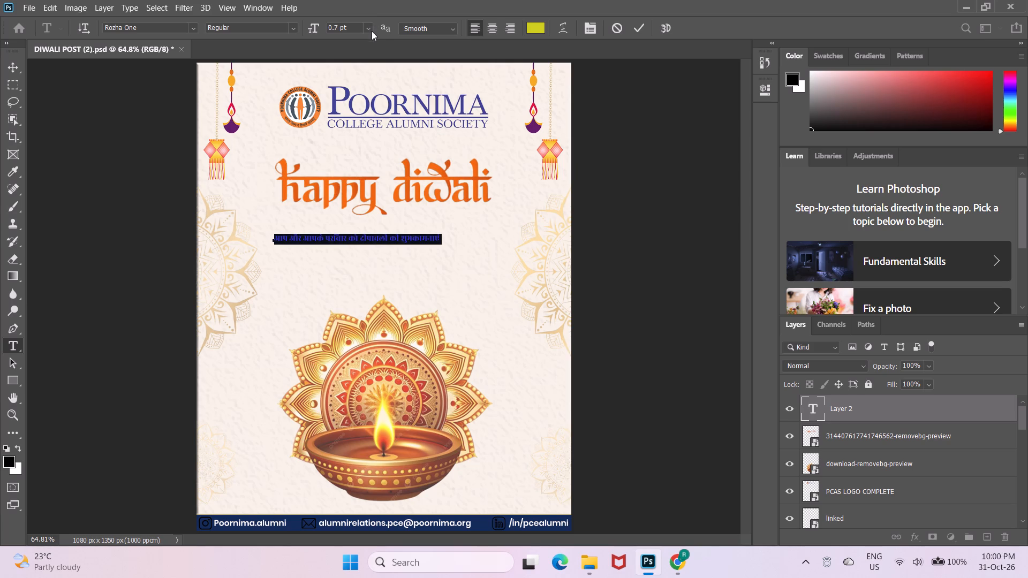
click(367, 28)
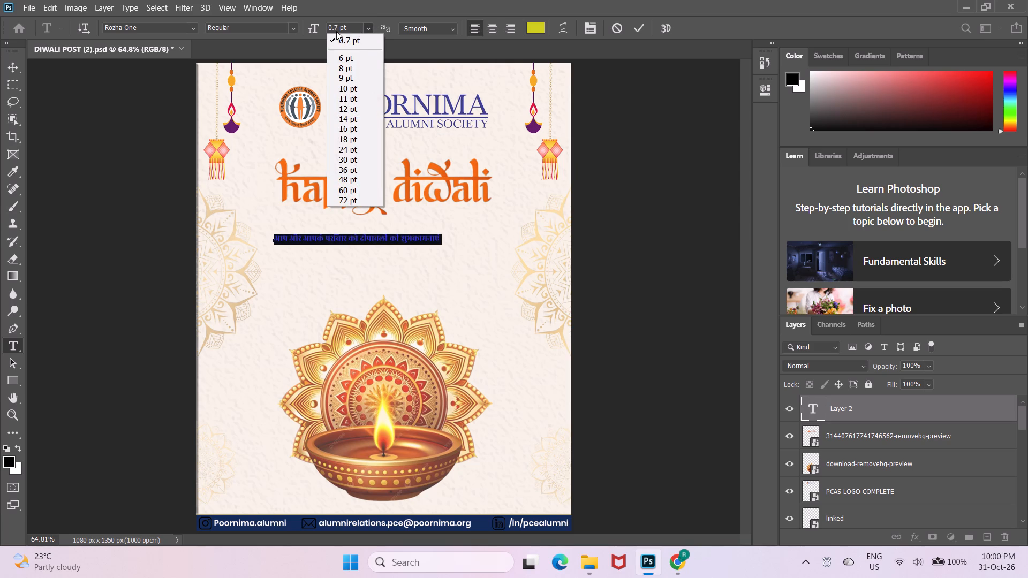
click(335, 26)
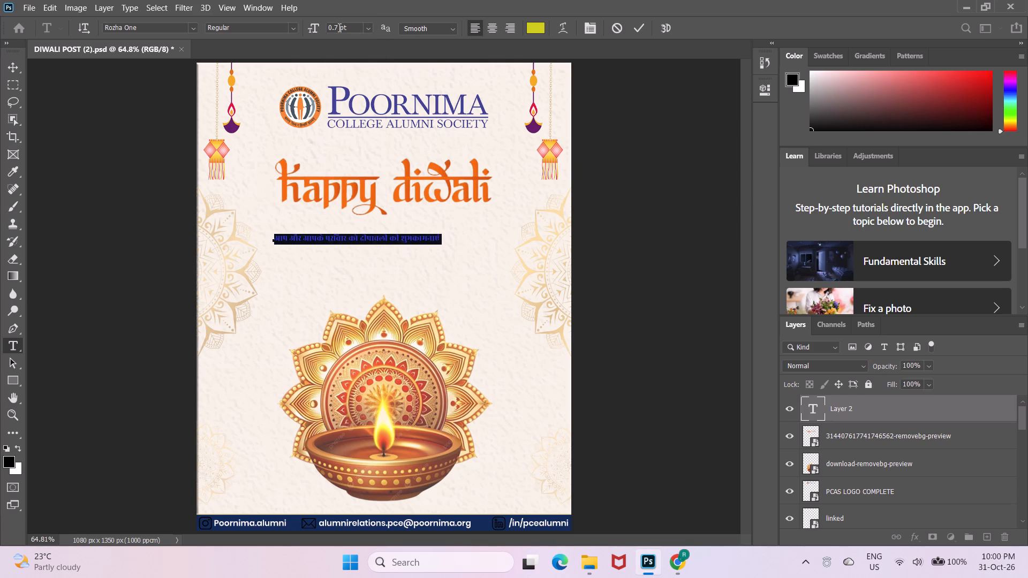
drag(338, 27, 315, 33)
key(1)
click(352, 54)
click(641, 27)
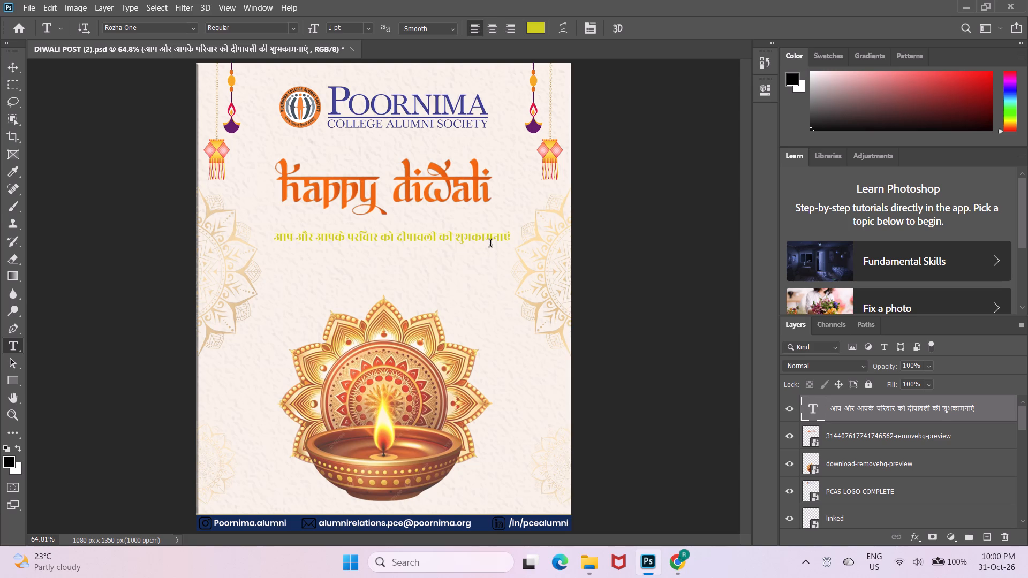
Move the Hindi greeting about 59 px down and 36 px to the left, between the lettering and the diya.
key(v)
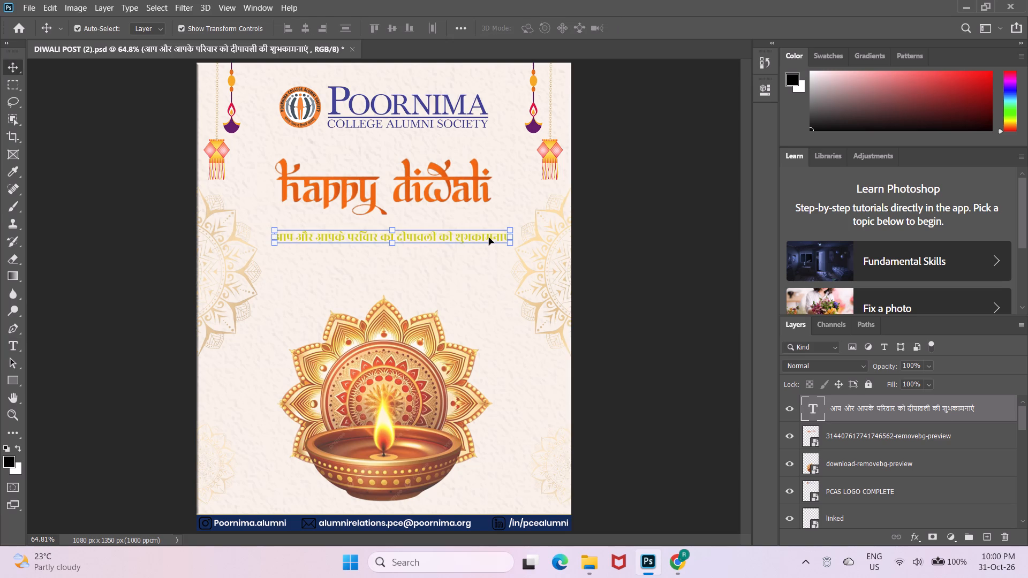
drag(489, 238, 477, 257)
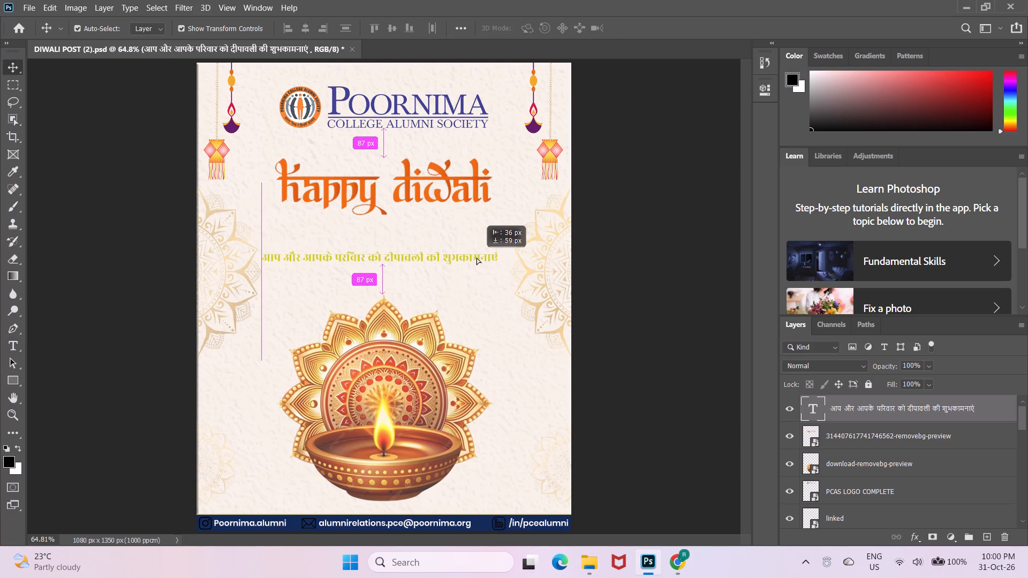
drag(477, 257, 477, 257)
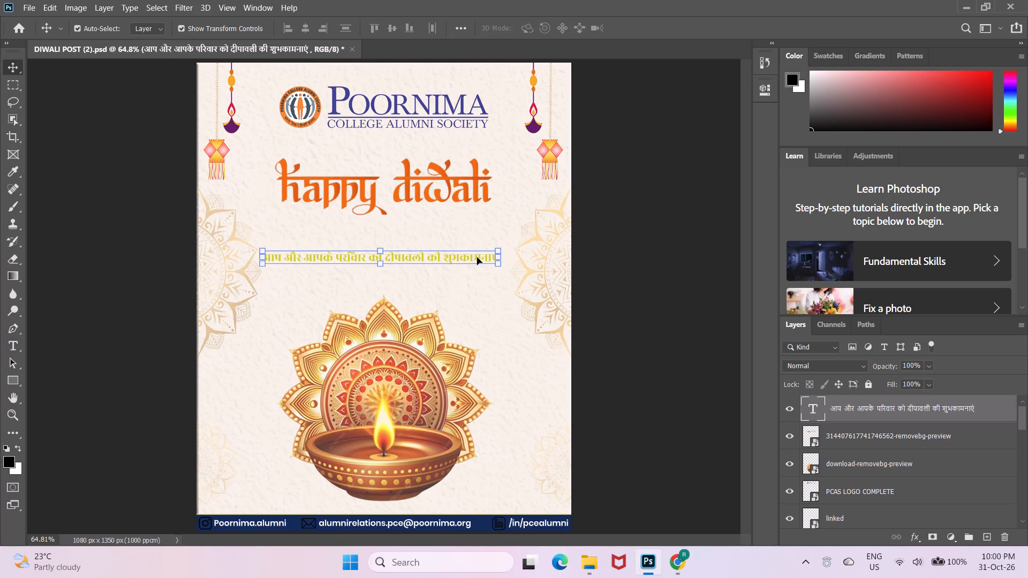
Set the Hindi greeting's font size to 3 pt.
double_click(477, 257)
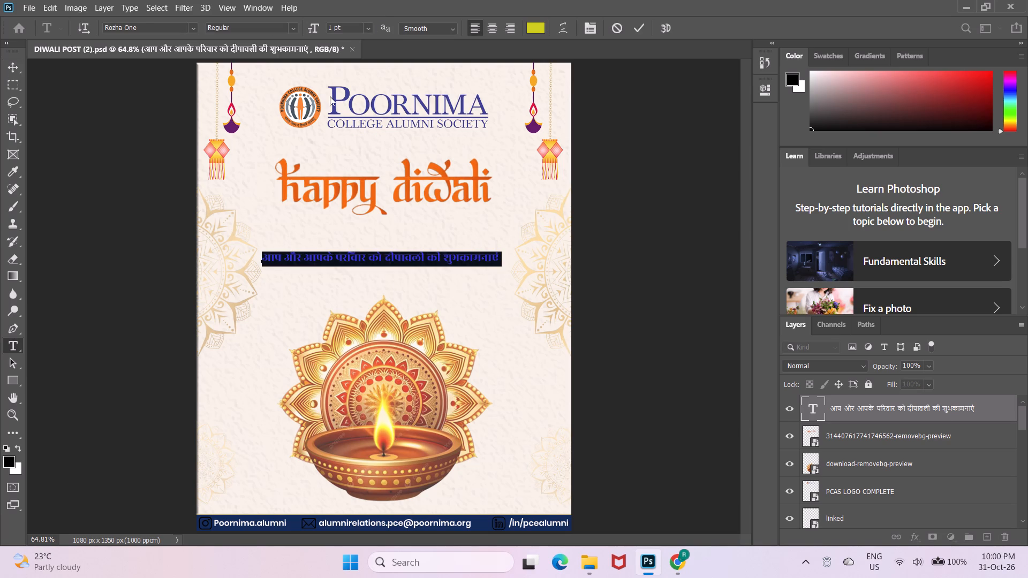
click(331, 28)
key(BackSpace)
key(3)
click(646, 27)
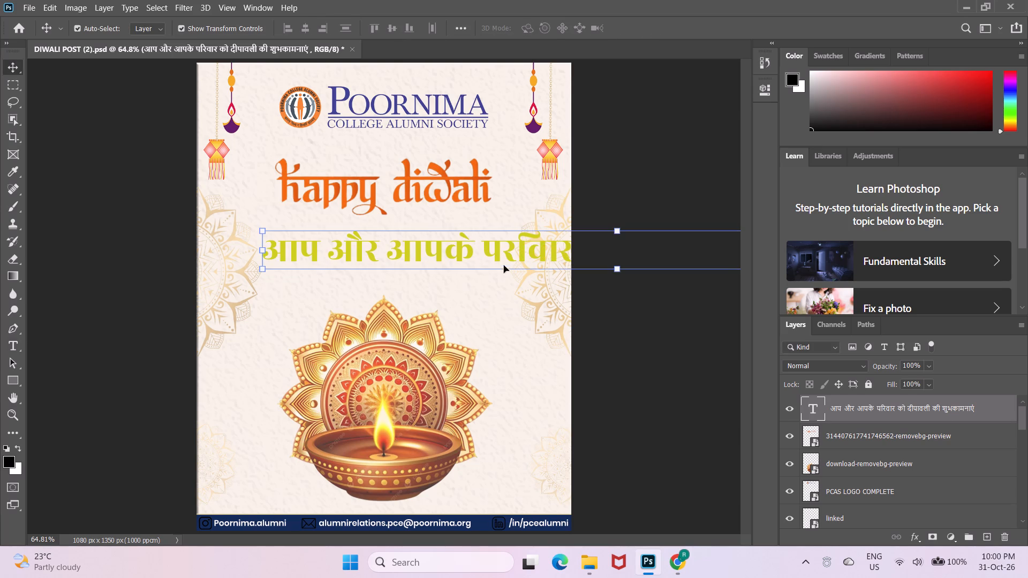
Shift the Hindi greeting slightly up and left, and set its font size to 2.2 pt.
drag(479, 258, 465, 250)
double_click(465, 250)
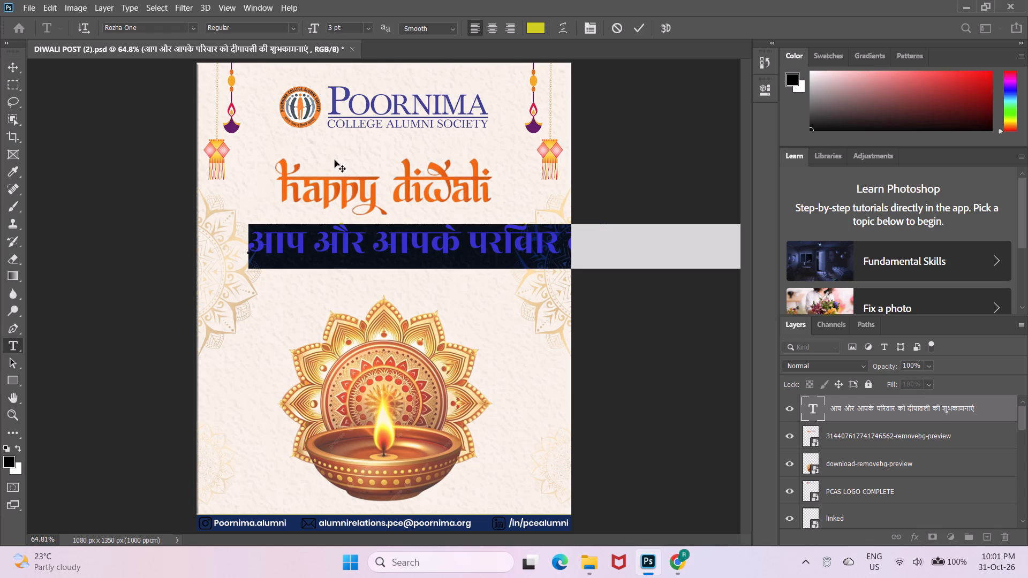
click(330, 25)
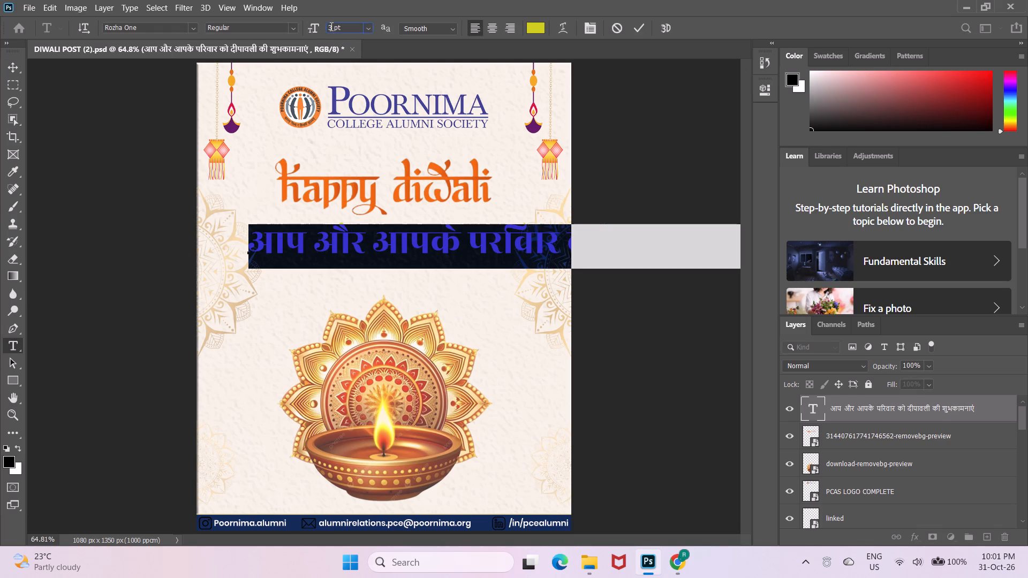
click(330, 26)
key(BackSpace)
text(2.2)
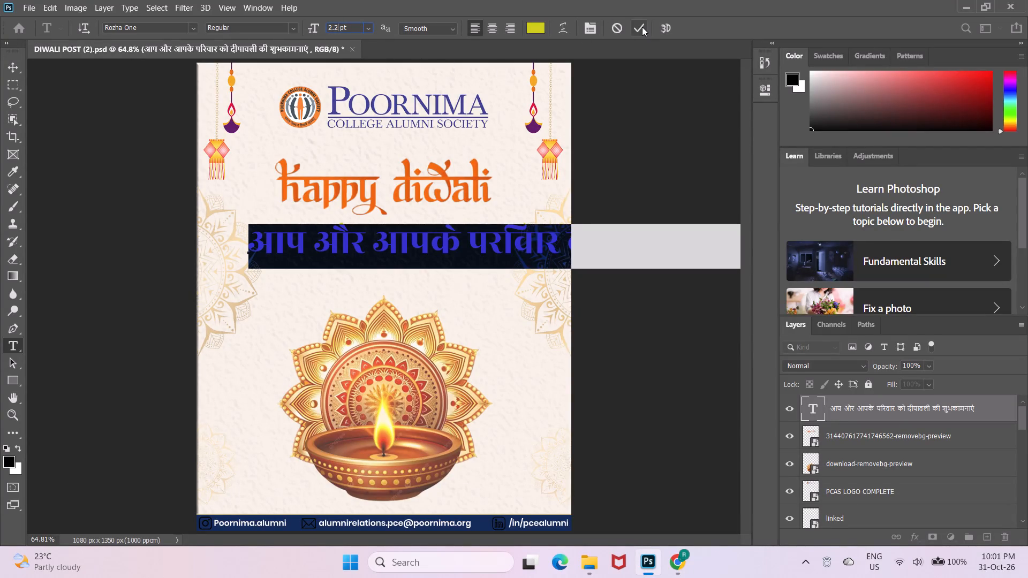
click(642, 27)
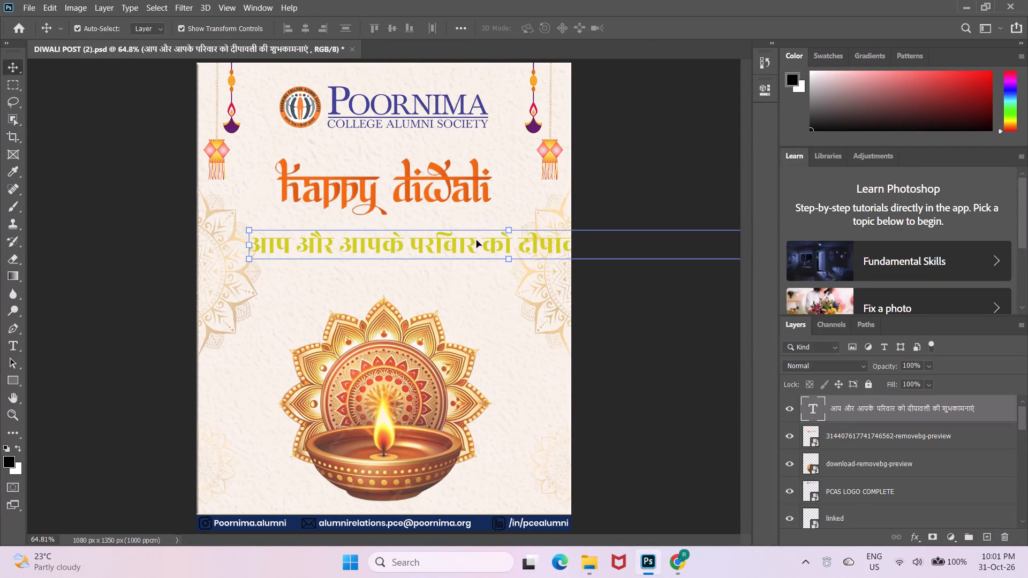
Remove the space before "को" in the Hindi greeting and try to start a new line there.
click(477, 248)
key(t)
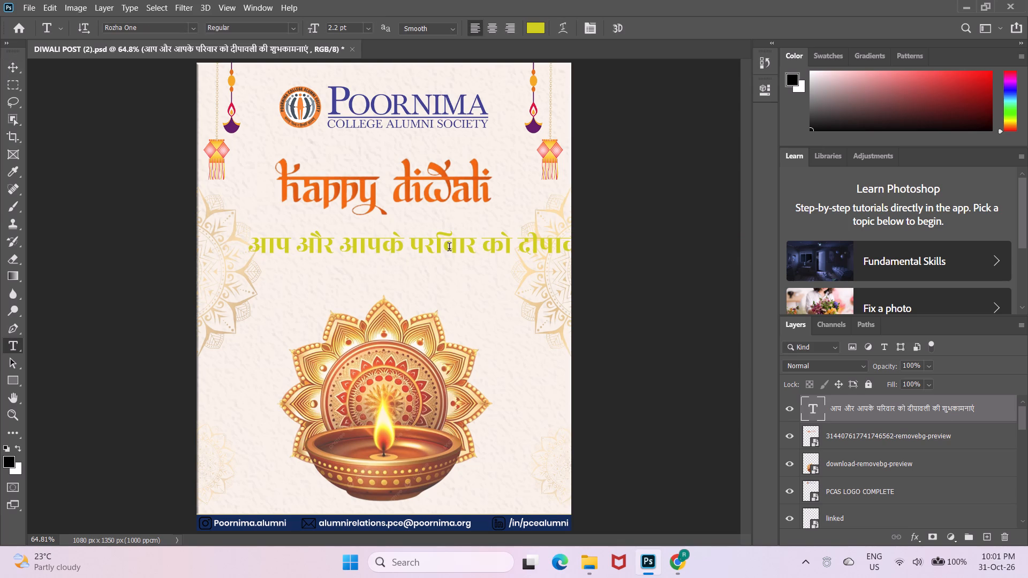
click(474, 247)
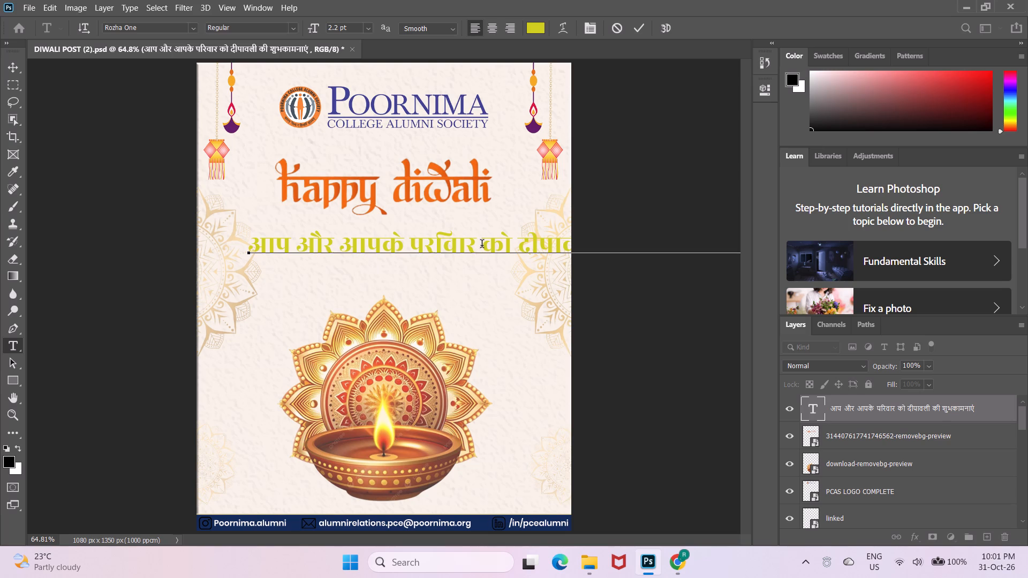
click(482, 245)
key(BackSpace)
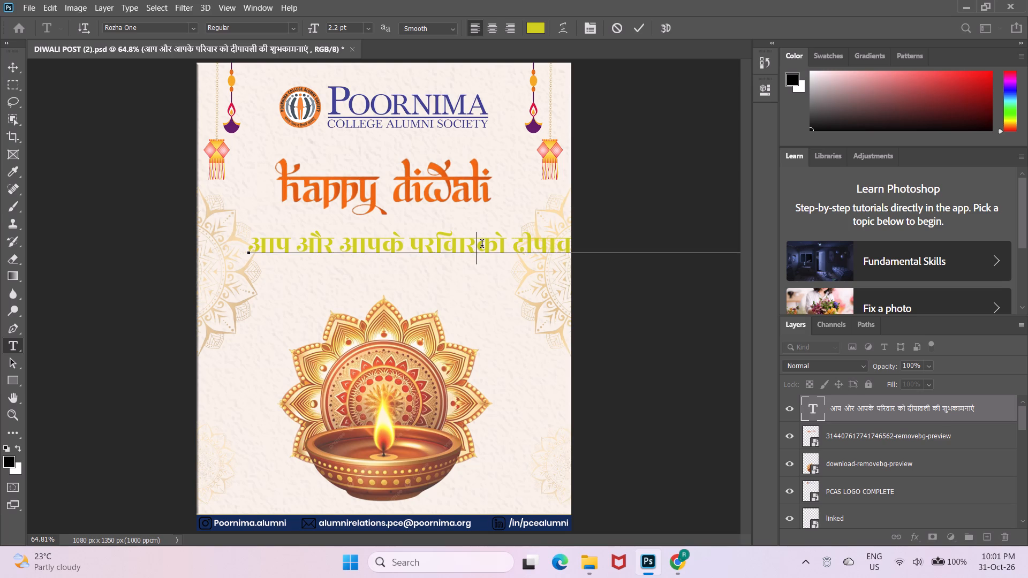
key(Return)
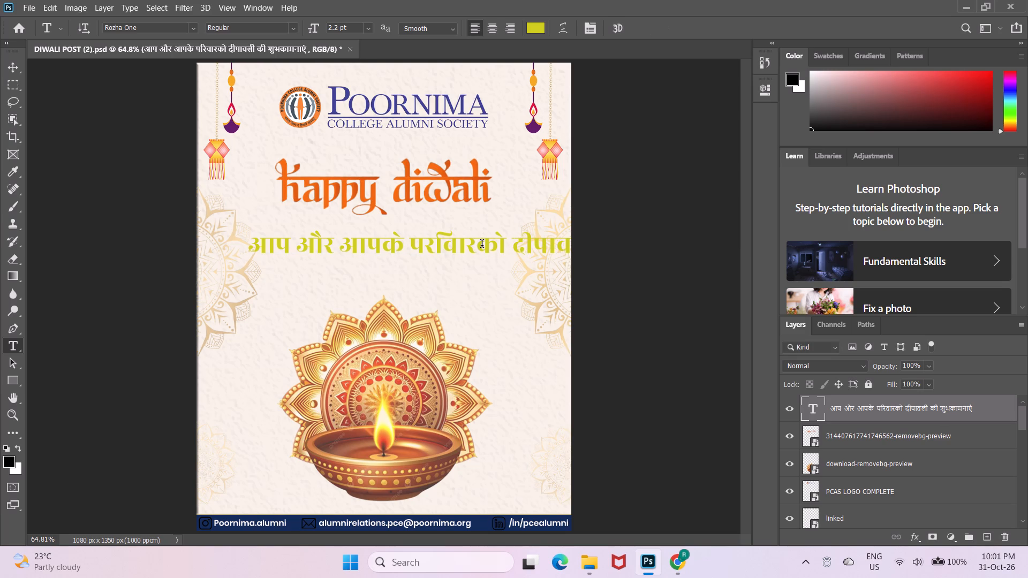
Delete "को दीपावली की शुभकामनाएं" from the greeting layer, keeping only "आप और आपके परिवार".
click(482, 245)
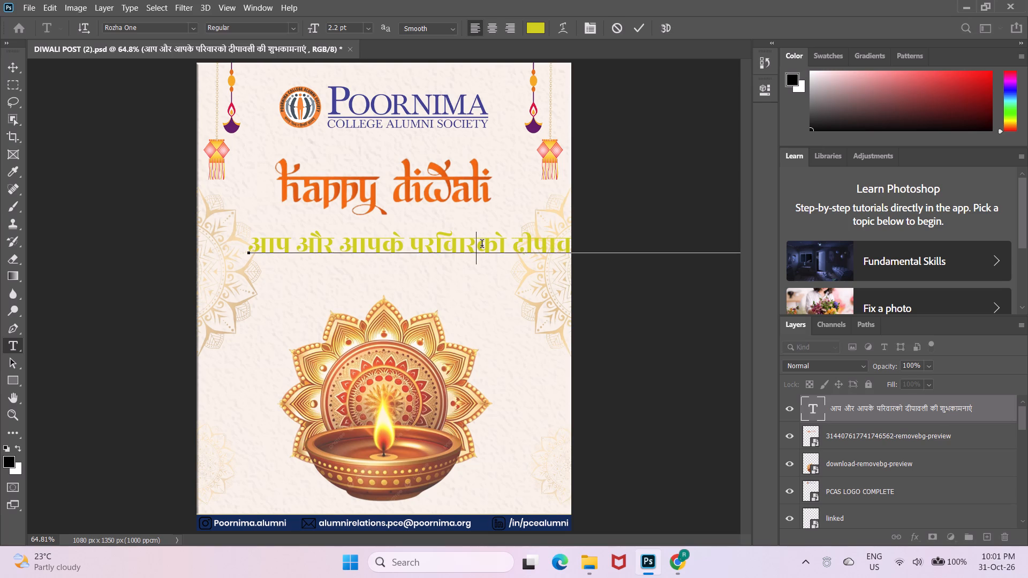
key(Delete)
key(Delete)
key(Delete)
key(Delete)
key(Delete)
key(Delete)
key(Delete)
key(Delete)
key(Delete)
key(Delete)
key(Delete)
key(Delete)
key(Delete)
key(Delete)
key(Delete)
key(Delete)
key(Delete)
key(Delete)
key(Delete)
key(Delete)
key(Delete)
key(Delete)
key(Delete)
key(Delete)
key(Delete)
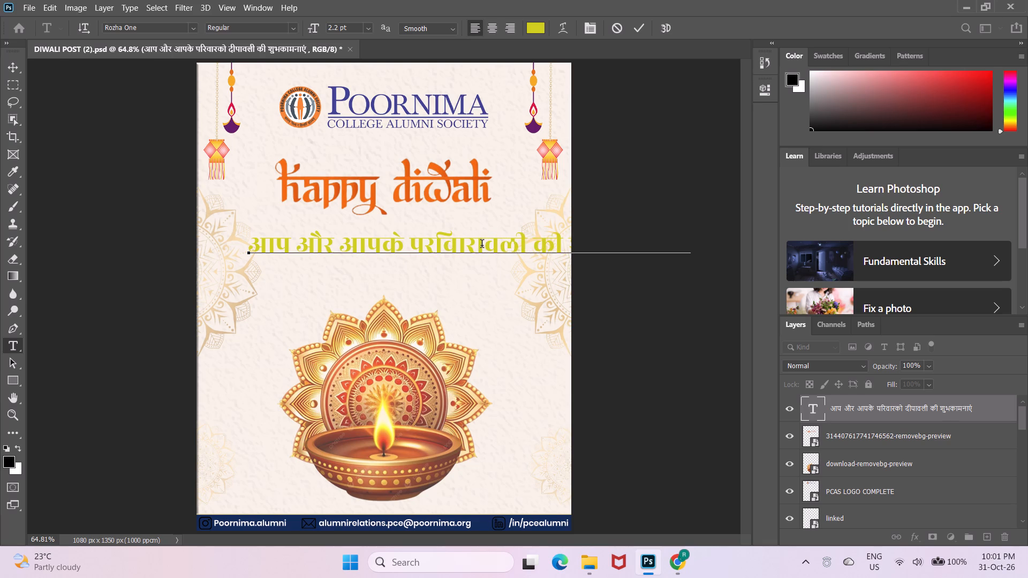
key(Delete)
key(Delete)
key(Delete)
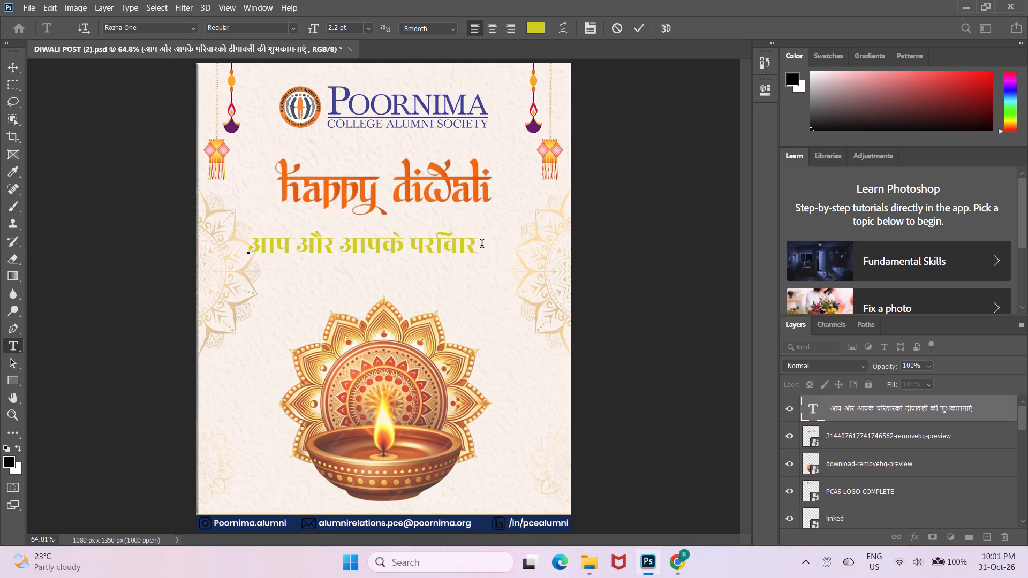
click(639, 29)
Add a second text layer below the greeting from the copied text, trimmed to "को दीपावली की शुभकामनाएं".
click(323, 284)
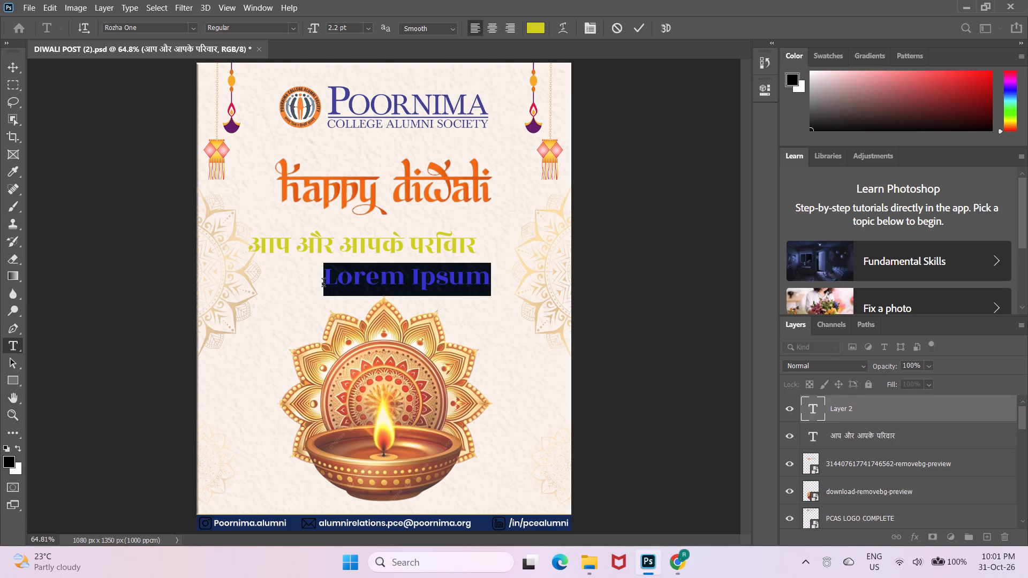
key(ctrl+v)
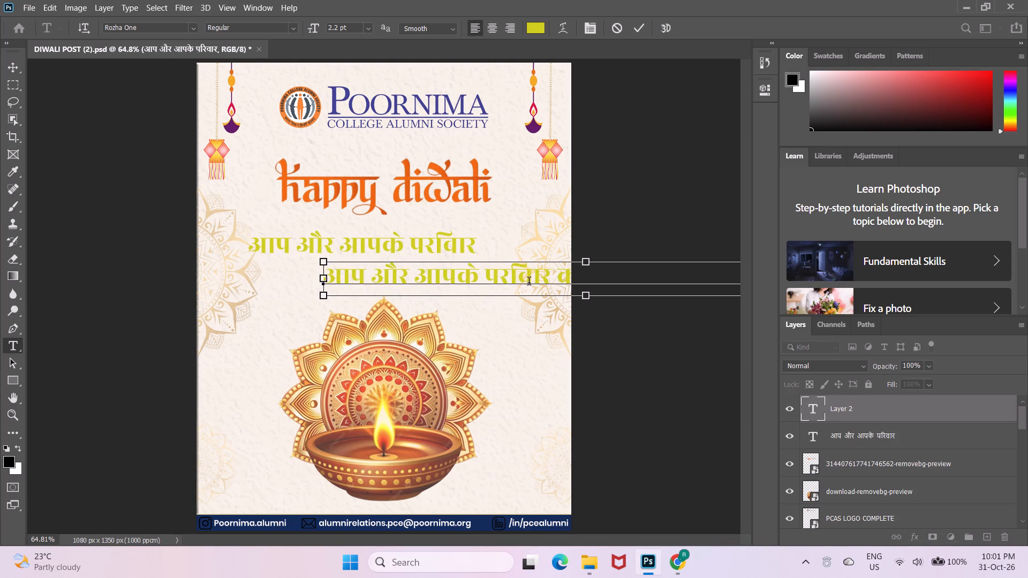
click(558, 280)
key(BackSpace)
key(BackSpace)
key(BackSpace)
key(BackSpace)
key(BackSpace)
key(BackSpace)
key(BackSpace)
key(BackSpace)
key(BackSpace)
key(BackSpace)
key(BackSpace)
key(BackSpace)
key(BackSpace)
key(BackSpace)
key(BackSpace)
key(BackSpace)
key(BackSpace)
key(BackSpace)
key(BackSpace)
key(BackSpace)
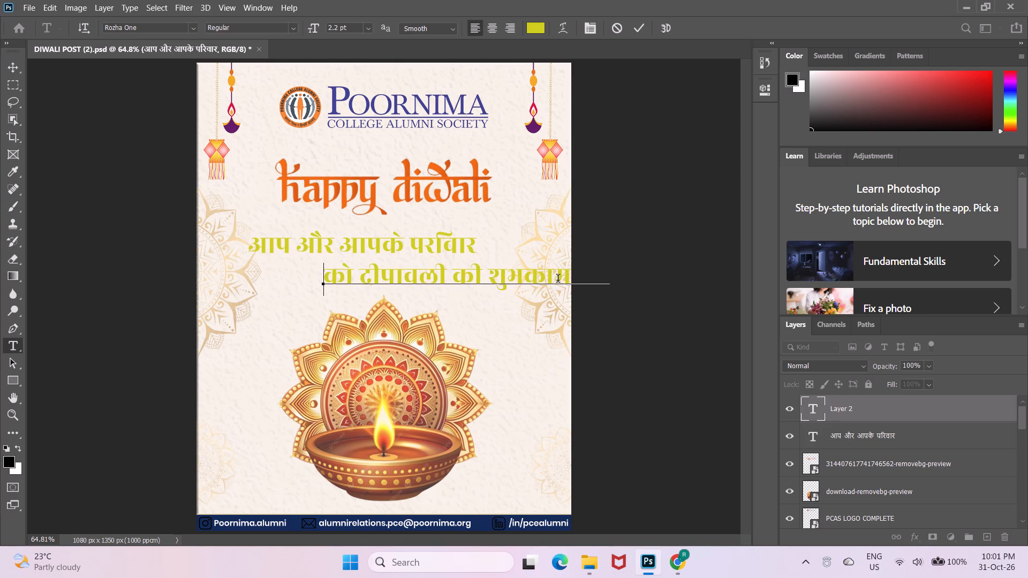
click(640, 24)
Center the "को दीपावली की शुभकामनाएं" line horizontally on the poster, just above the diya artwork.
key(v)
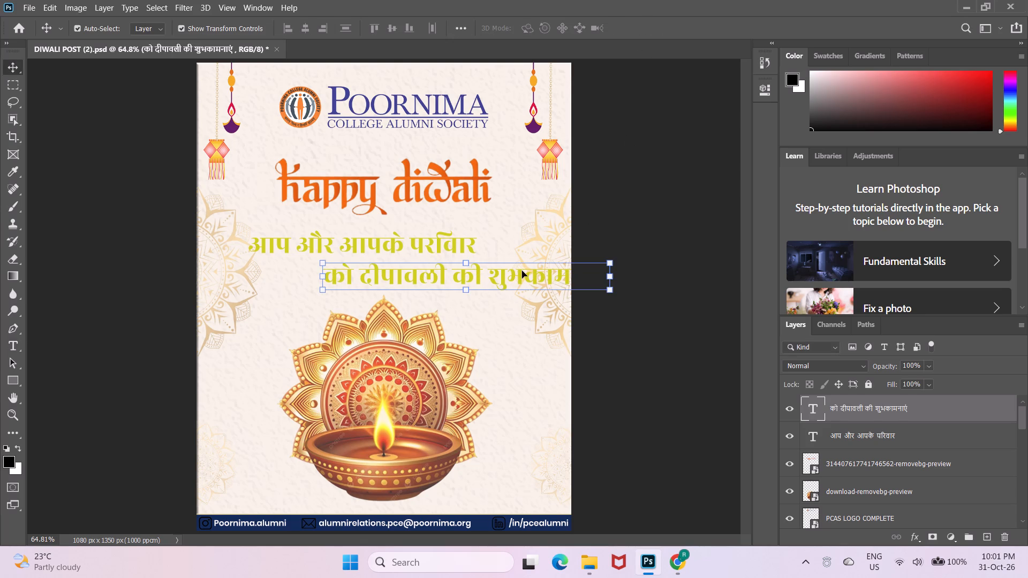
drag(522, 271, 440, 275)
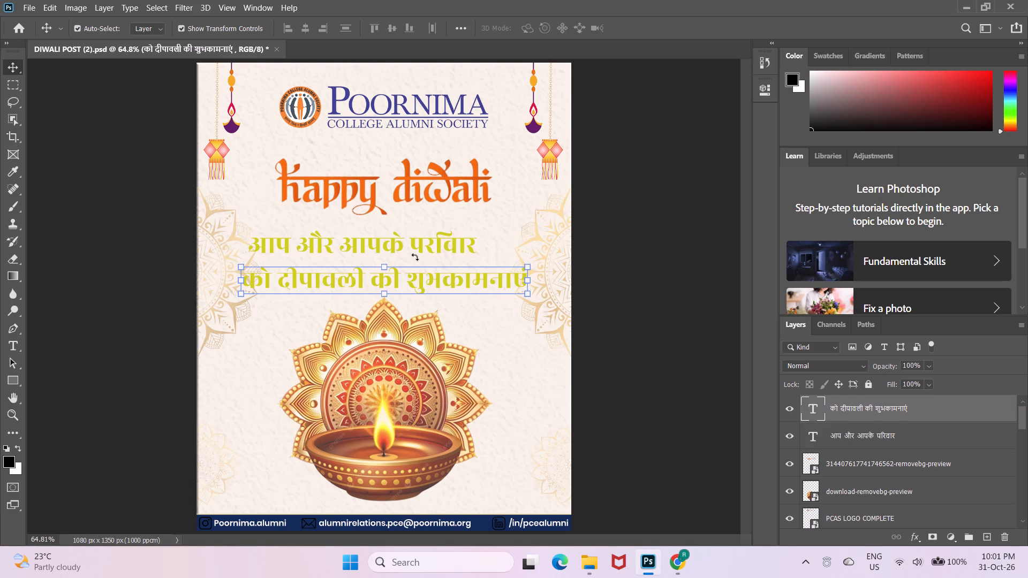
Center the "आप और आपके परिवार" line above the second greeting line, 32 px below the Happy Diwali lettering.
click(407, 242)
drag(407, 242, 426, 237)
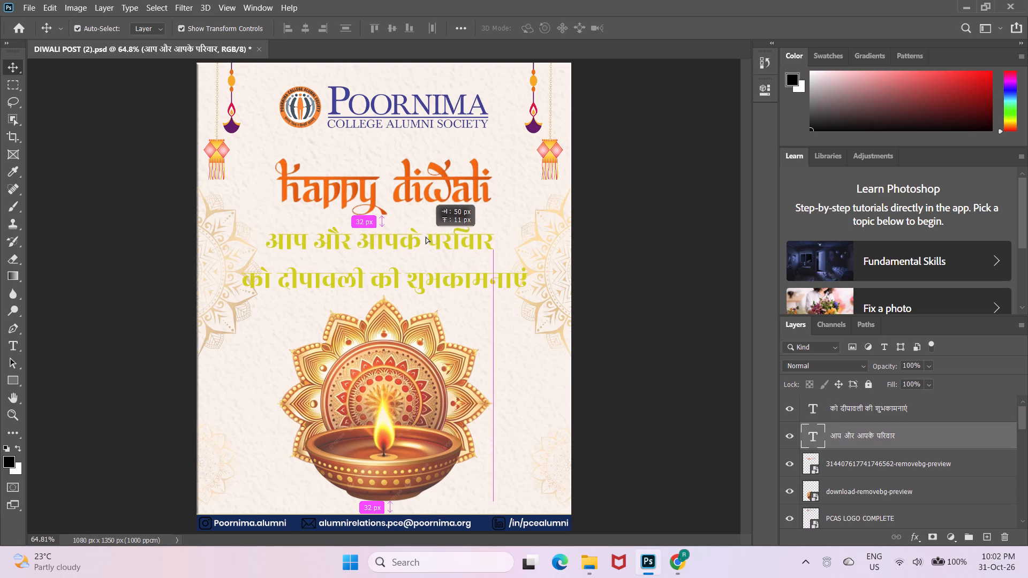
drag(426, 237, 429, 238)
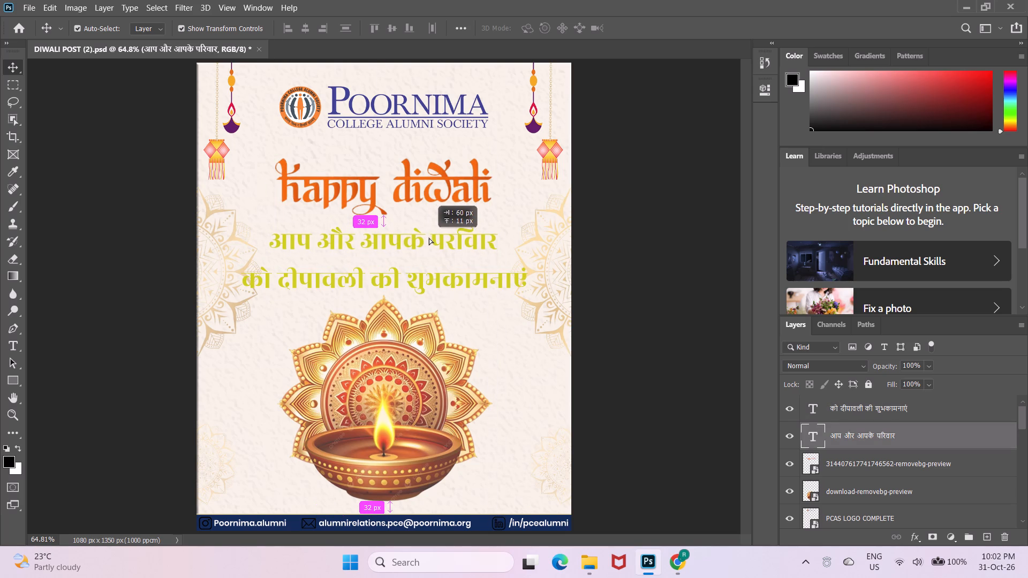
drag(429, 238, 428, 238)
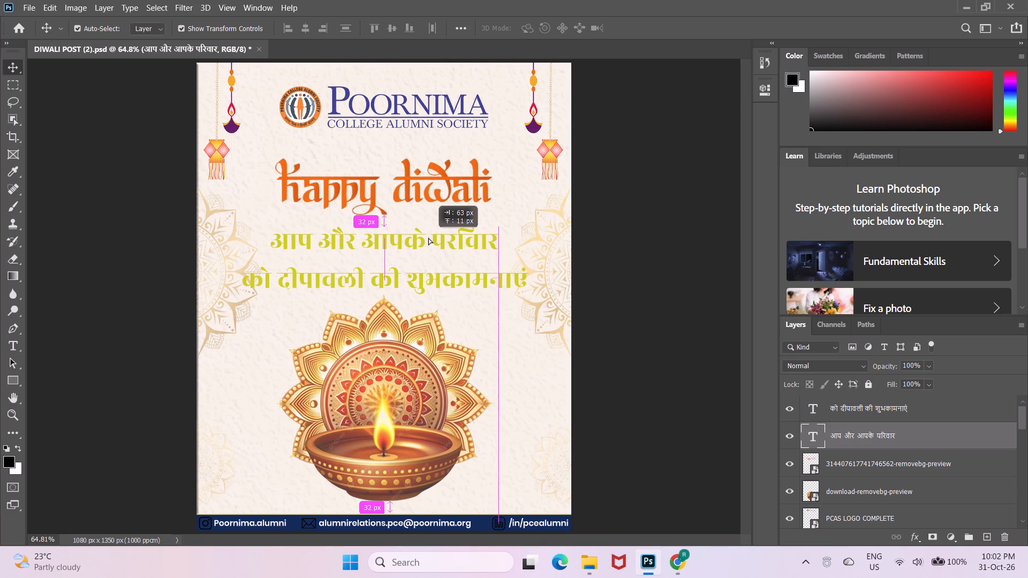
drag(428, 238, 428, 238)
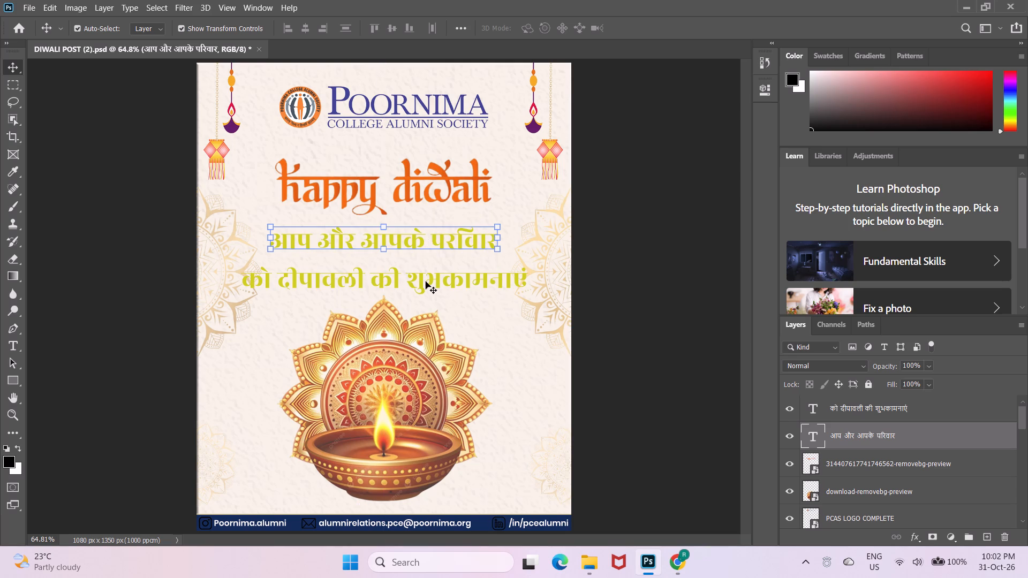
Select the "को दीपावली की शुभकामनाएं" text line.
click(426, 282)
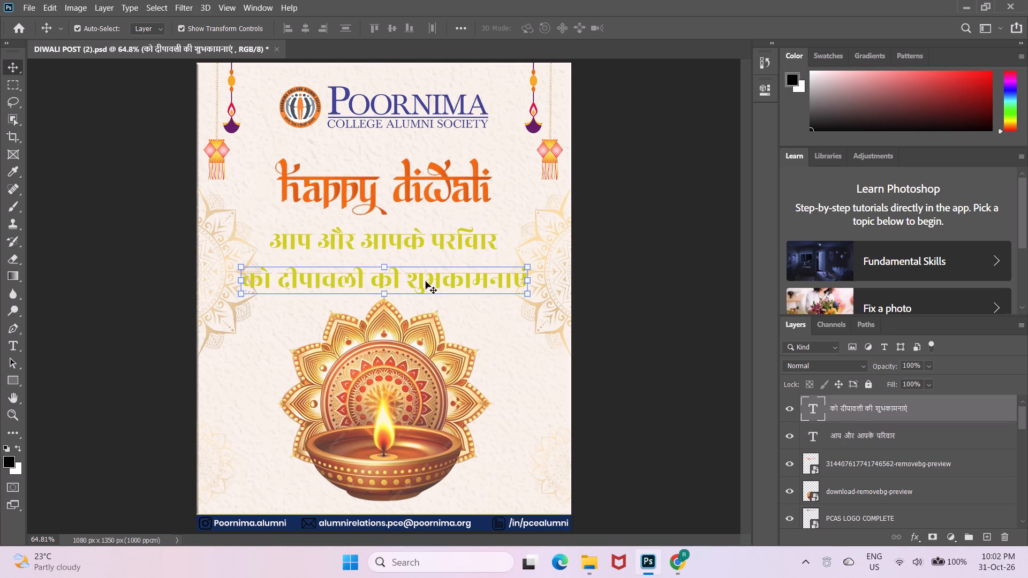
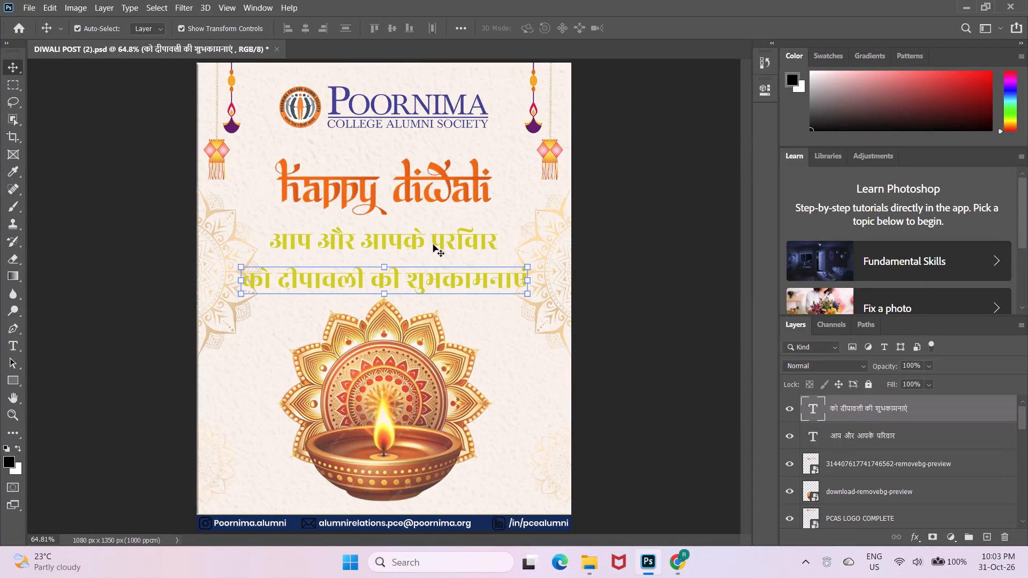
Set the font size of the "को दीपावली की शुभकामनाएं" line to 1.8 pt, keeping it left-aligned.
click(418, 282)
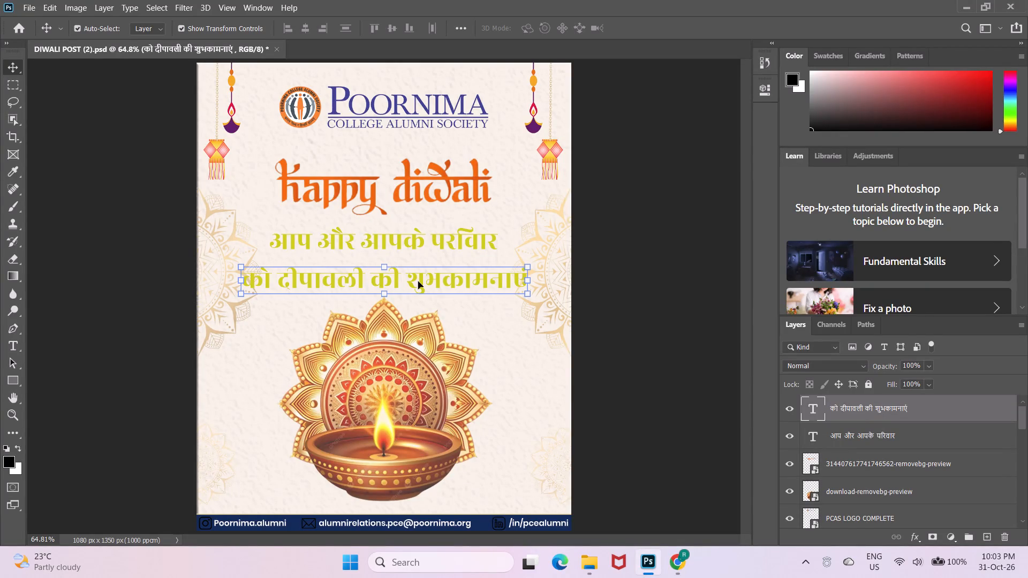
double_click(418, 282)
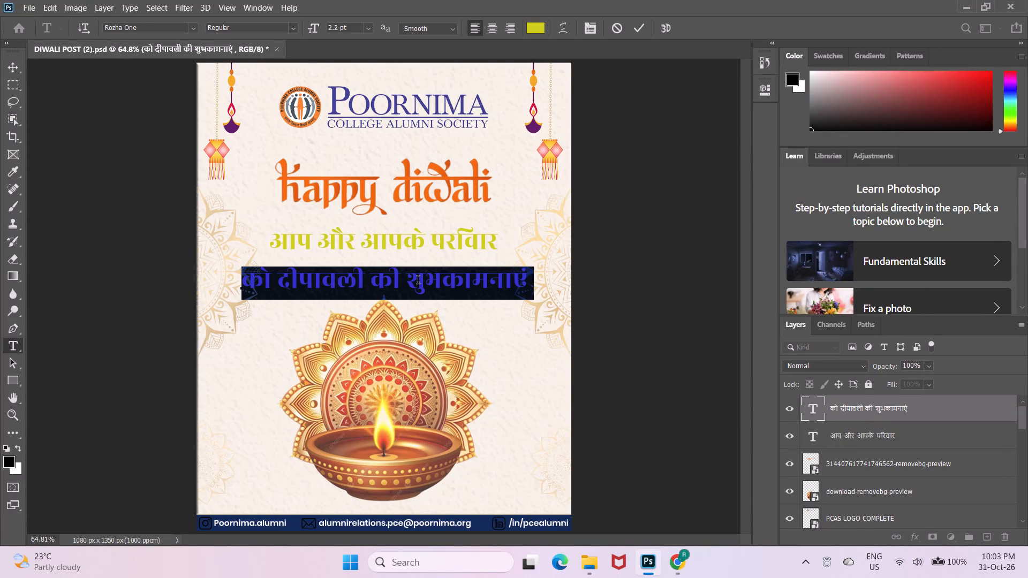
click(337, 27)
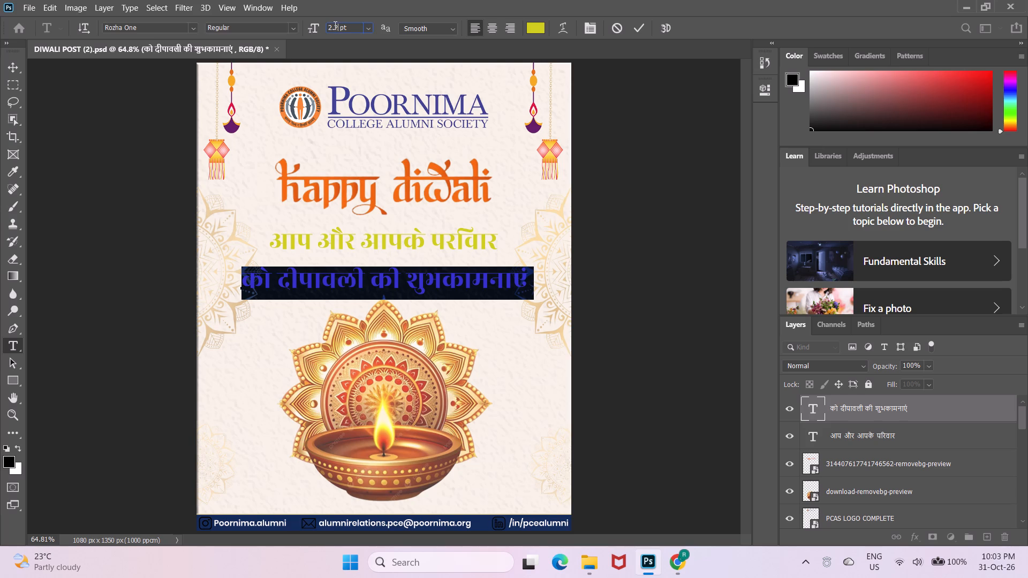
click(334, 25)
click(338, 25)
key(BackSpace)
key(BackSpace)
key(BackSpace)
text(1.8)
key(Return)
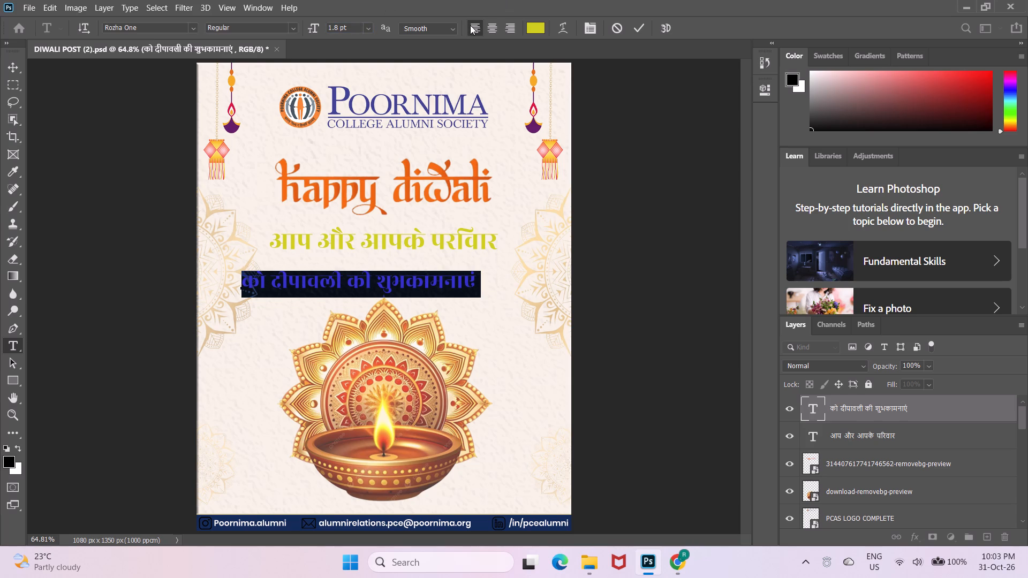
click(488, 24)
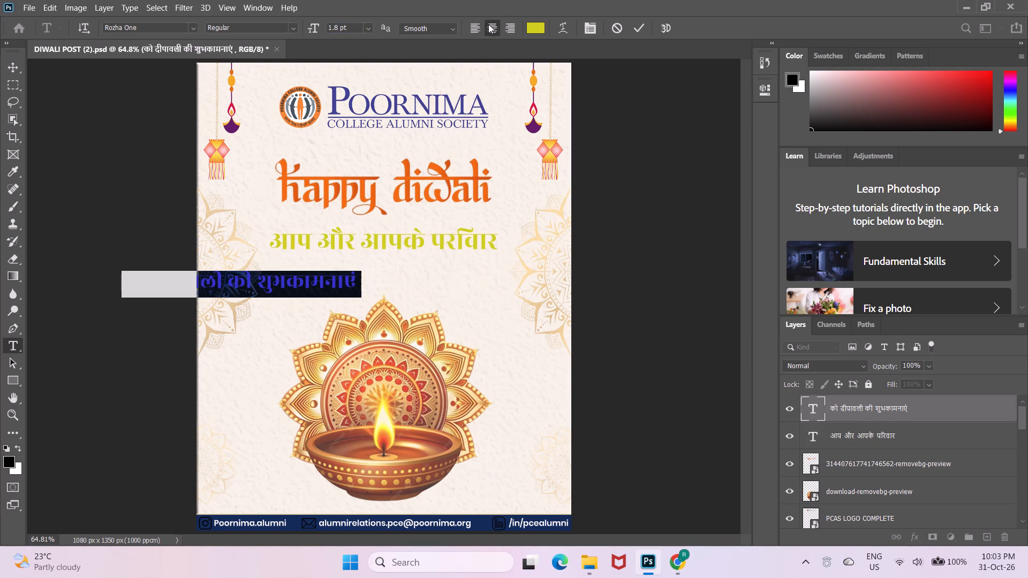
click(466, 26)
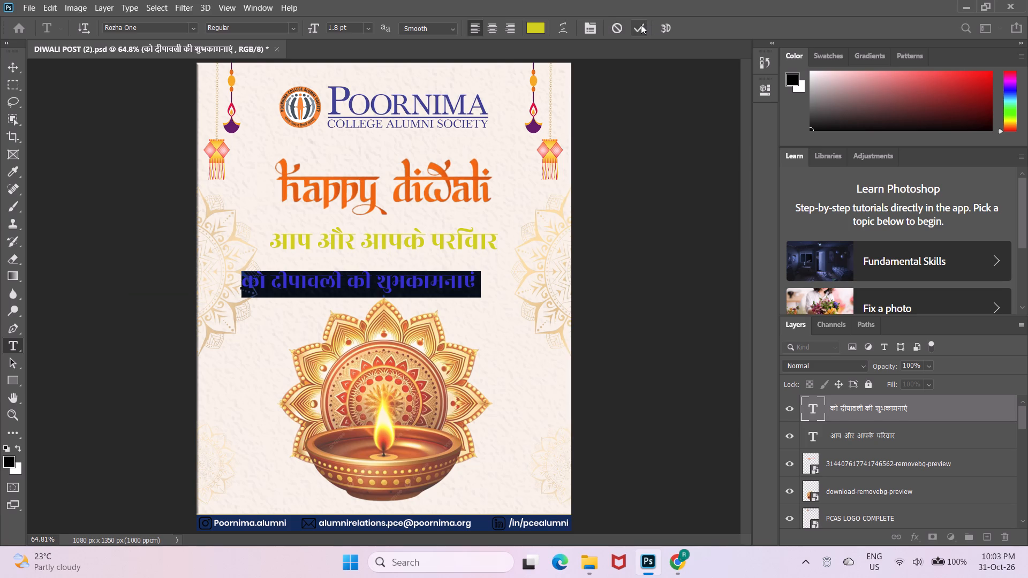
click(639, 25)
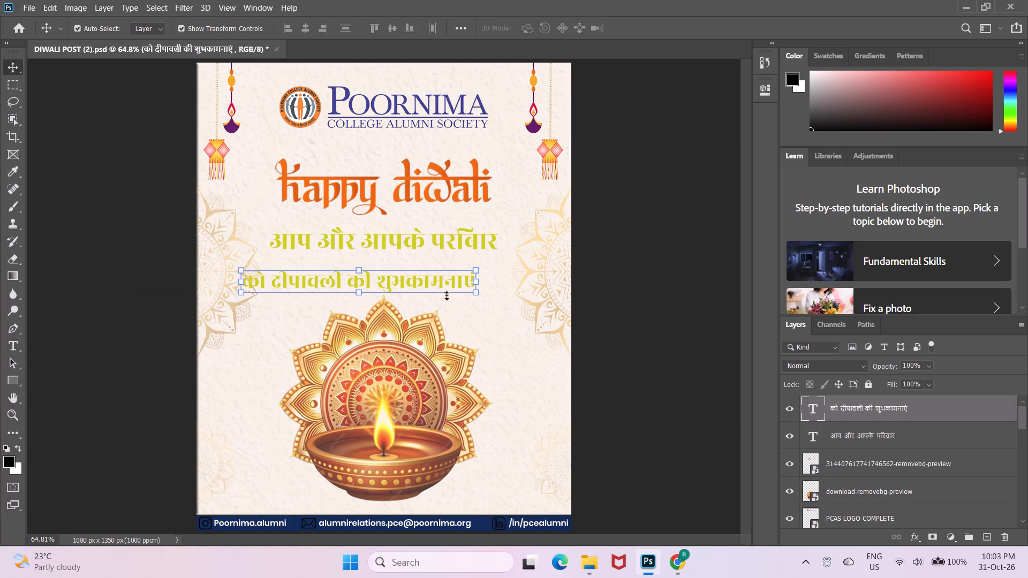
Move the "को दीपावली की शुभकामनाएं" line to the poster's horizontal center, slightly closer to the first greeting line.
drag(445, 284, 471, 280)
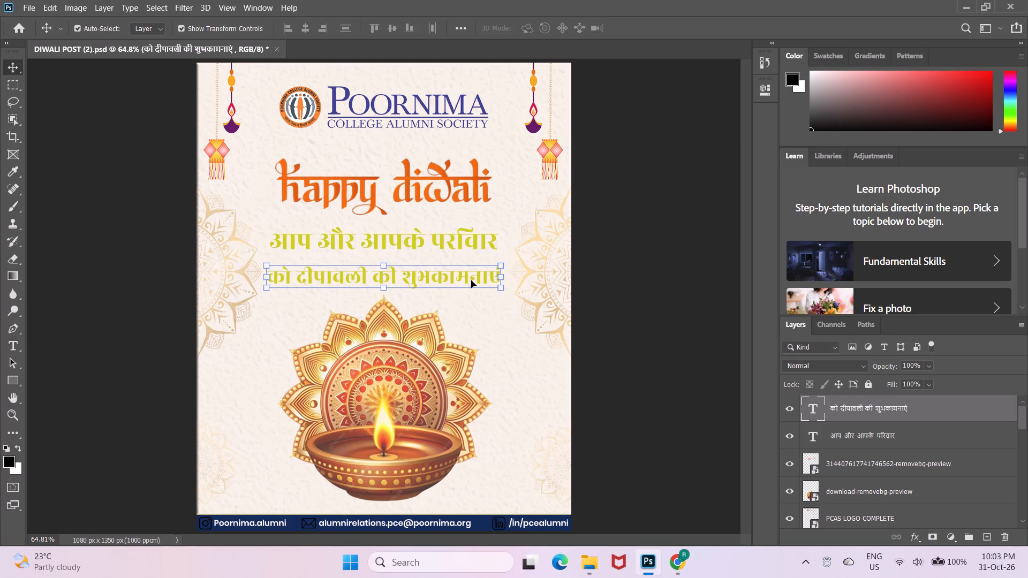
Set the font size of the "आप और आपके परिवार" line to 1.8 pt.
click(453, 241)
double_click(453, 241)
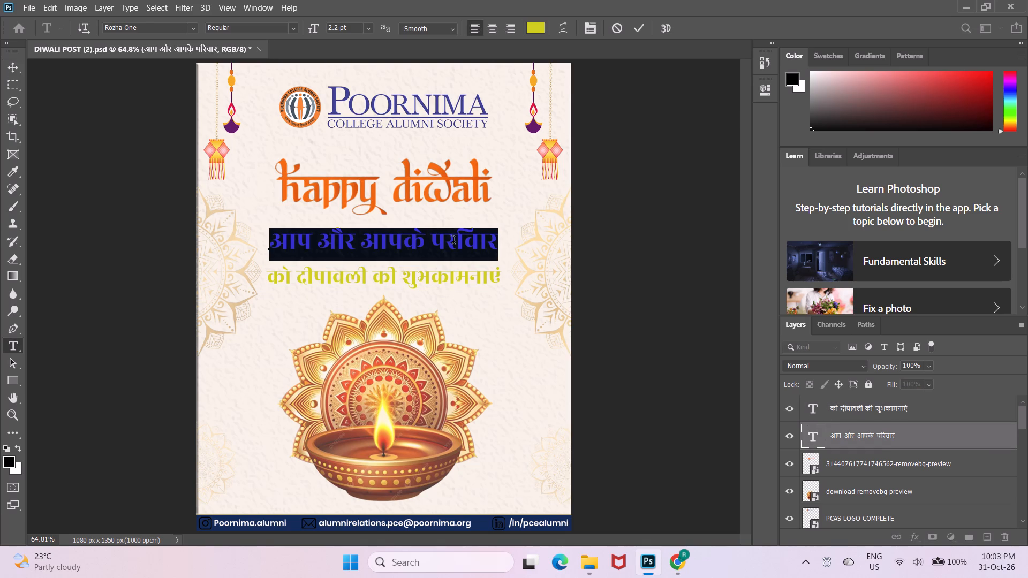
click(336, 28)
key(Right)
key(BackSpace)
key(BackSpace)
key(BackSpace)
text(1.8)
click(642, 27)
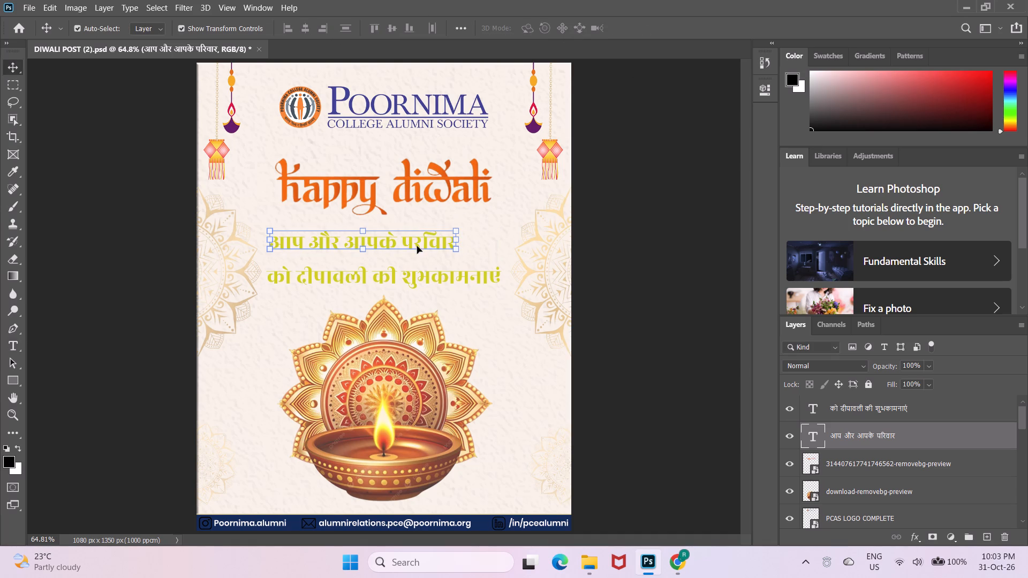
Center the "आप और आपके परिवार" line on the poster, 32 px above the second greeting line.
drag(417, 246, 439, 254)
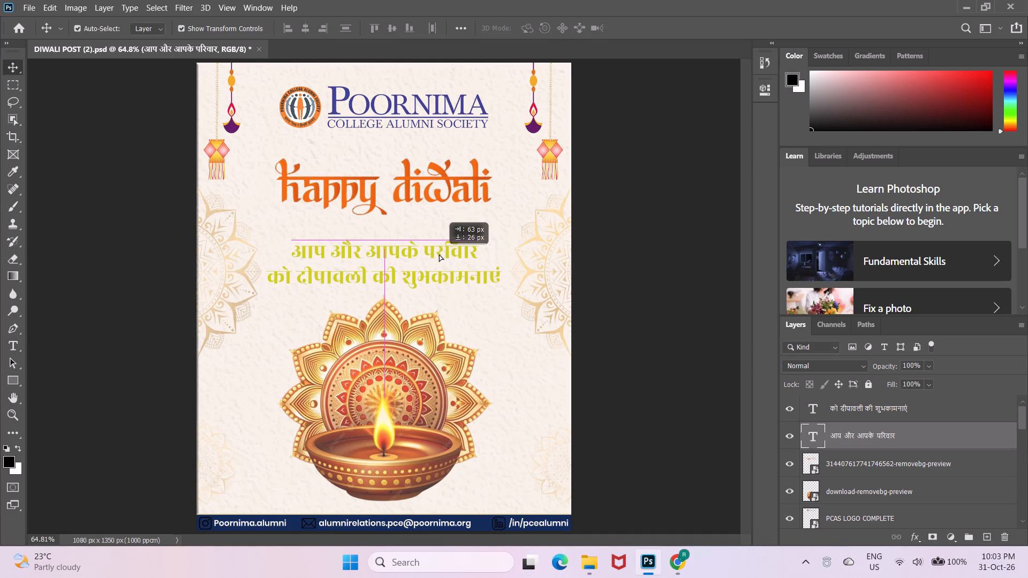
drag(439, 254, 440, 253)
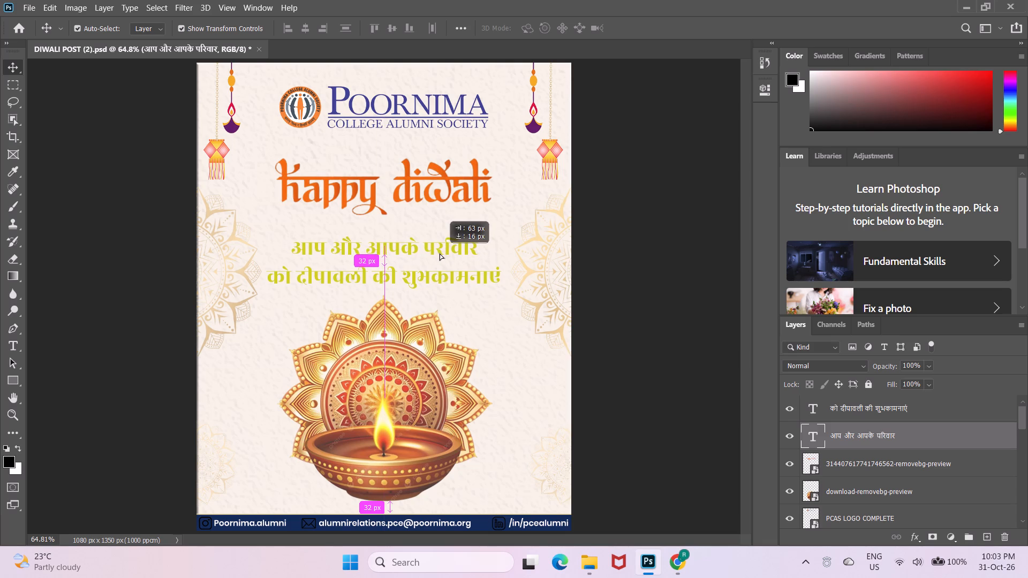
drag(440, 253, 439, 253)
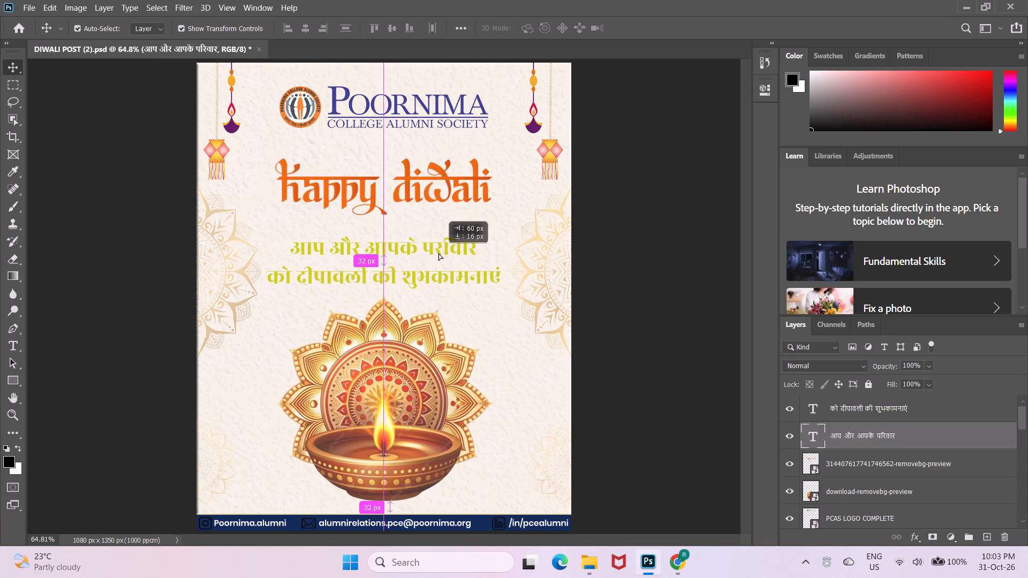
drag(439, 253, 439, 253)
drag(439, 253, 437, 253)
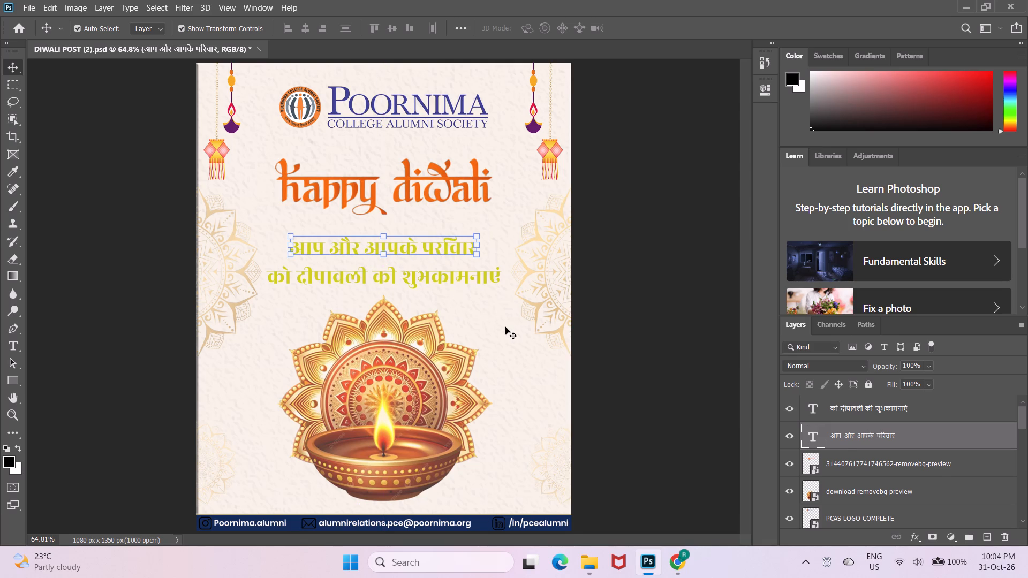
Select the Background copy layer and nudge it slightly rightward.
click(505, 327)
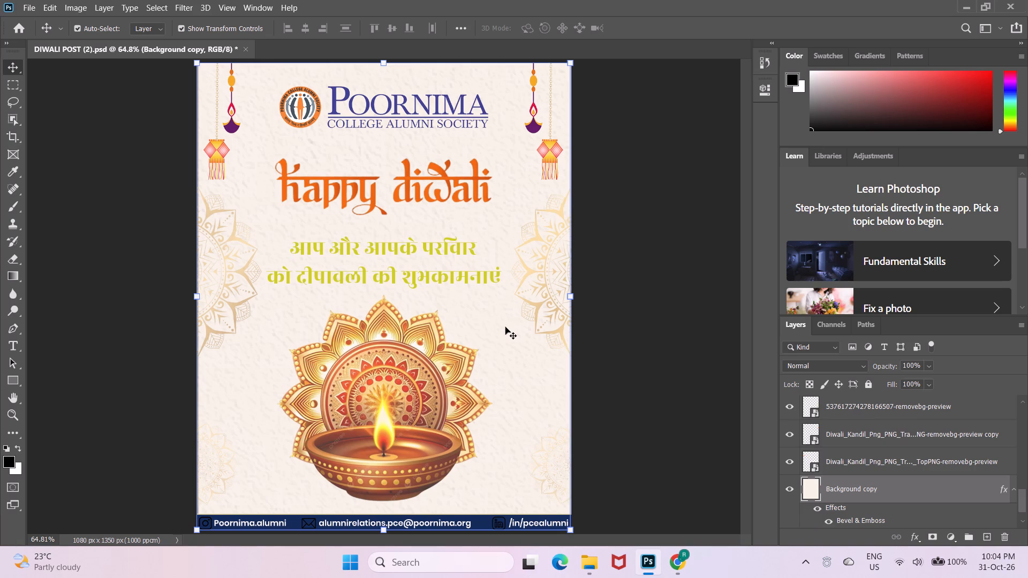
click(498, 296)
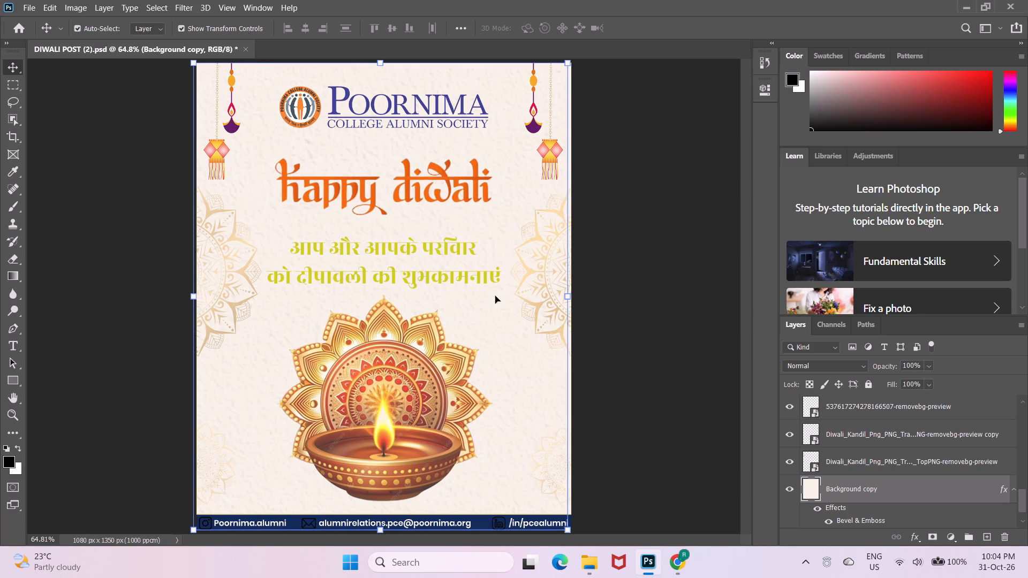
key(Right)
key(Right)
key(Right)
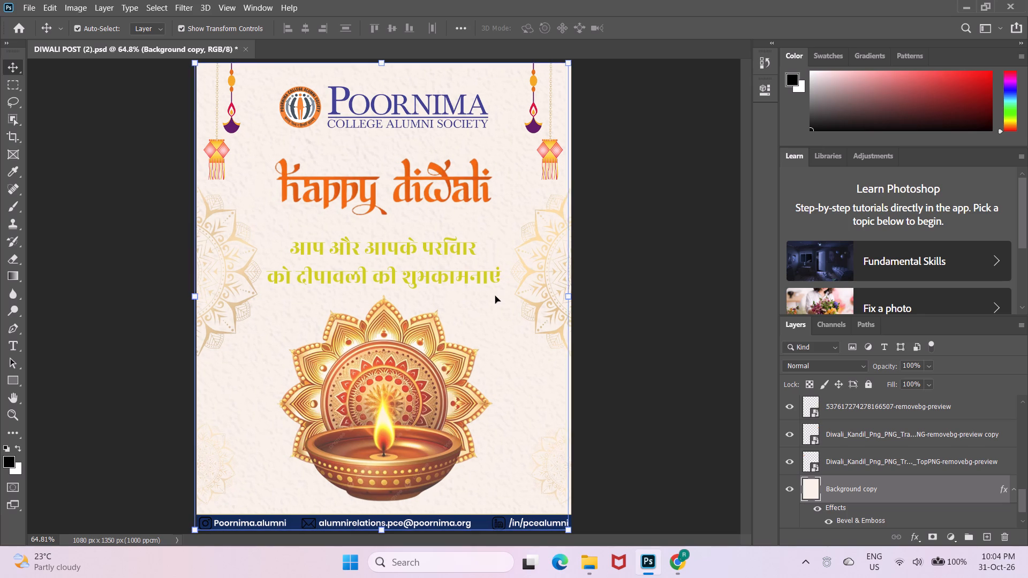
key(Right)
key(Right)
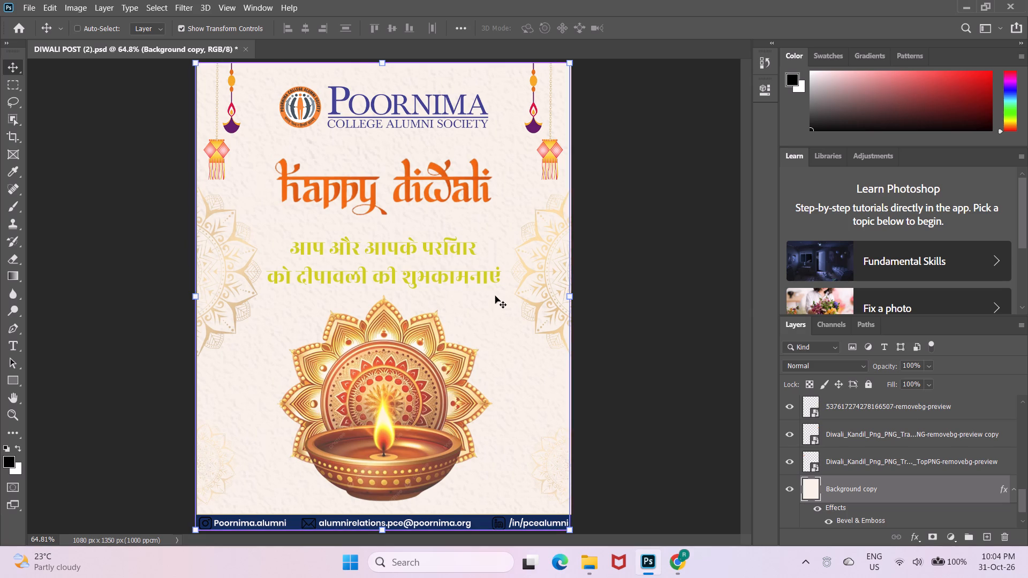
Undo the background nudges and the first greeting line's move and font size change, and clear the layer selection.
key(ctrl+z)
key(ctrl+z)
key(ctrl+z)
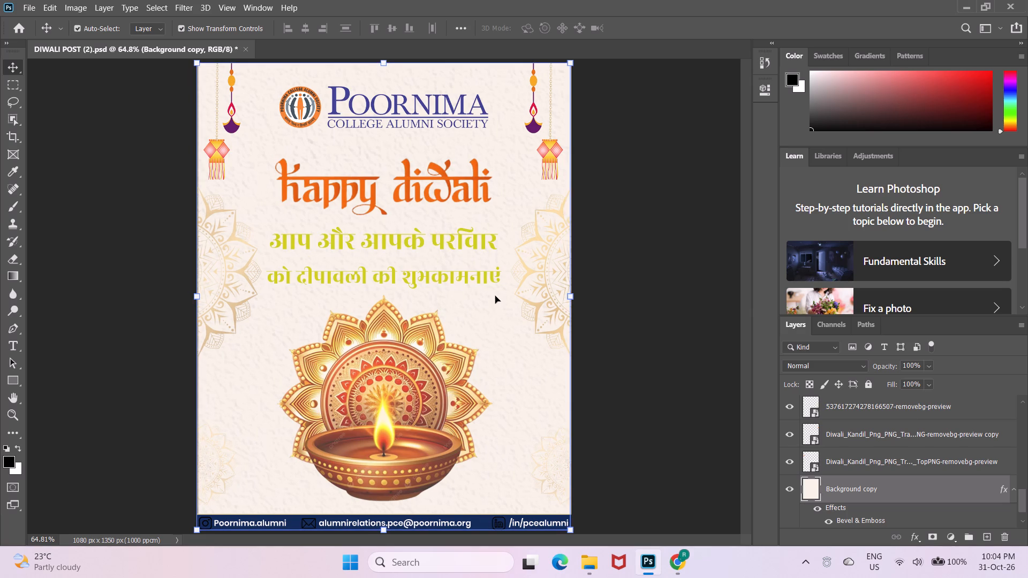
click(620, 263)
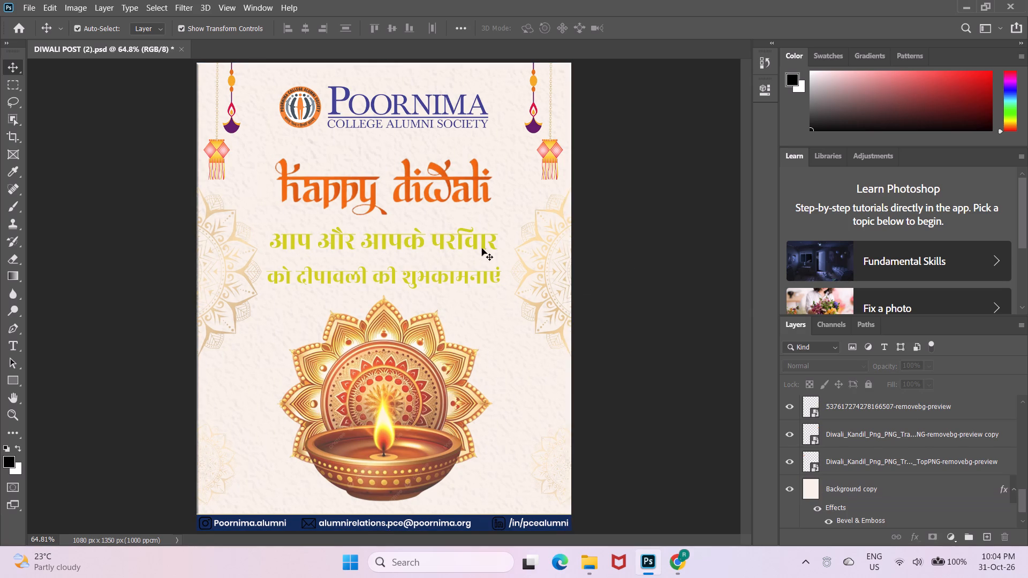
Select the "आप और आपके परिवार" line and turn on the CMYK proof colors preview.
click(479, 247)
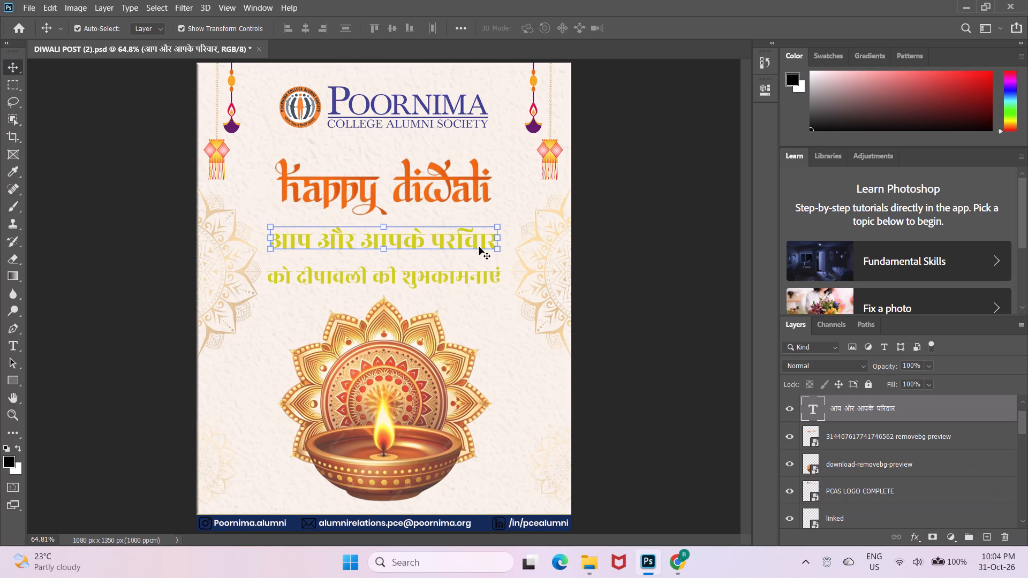
key(ctrl+y)
key(ctrl+y)
key(ctrl+y)
key(ctrl+y)
key(ctrl+y)
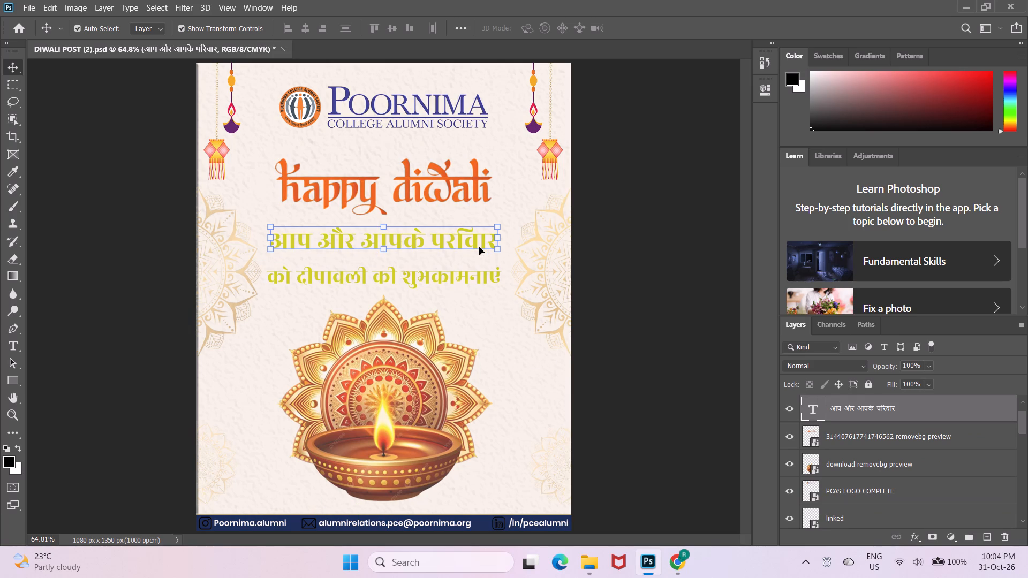
Set the font size of the "आप और आपके परिवार" line to 1.8 pt.
double_click(479, 247)
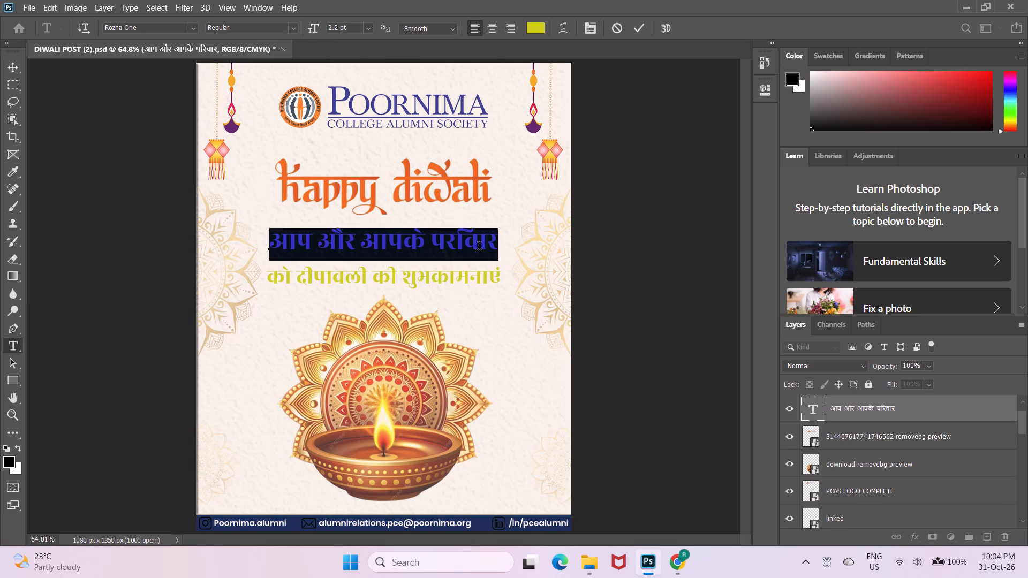
click(338, 26)
key(BackSpace)
key(BackSpace)
key(BackSpace)
text(1.)
key(8)
key(Return)
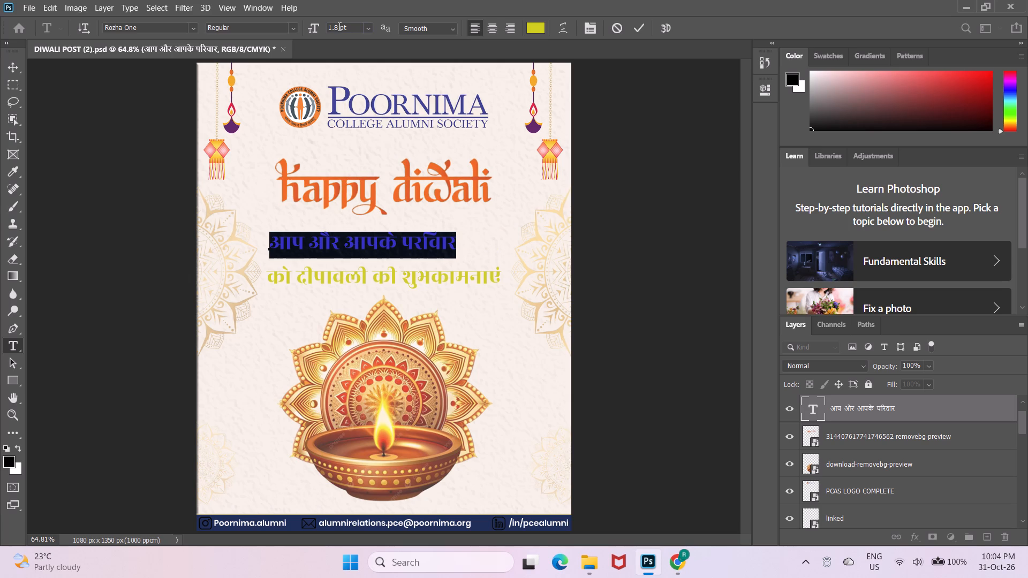
Undo the accidental overwrite of the "आप और आपके परिवार" text and commit the line's 1.8 pt edit.
key(Return)
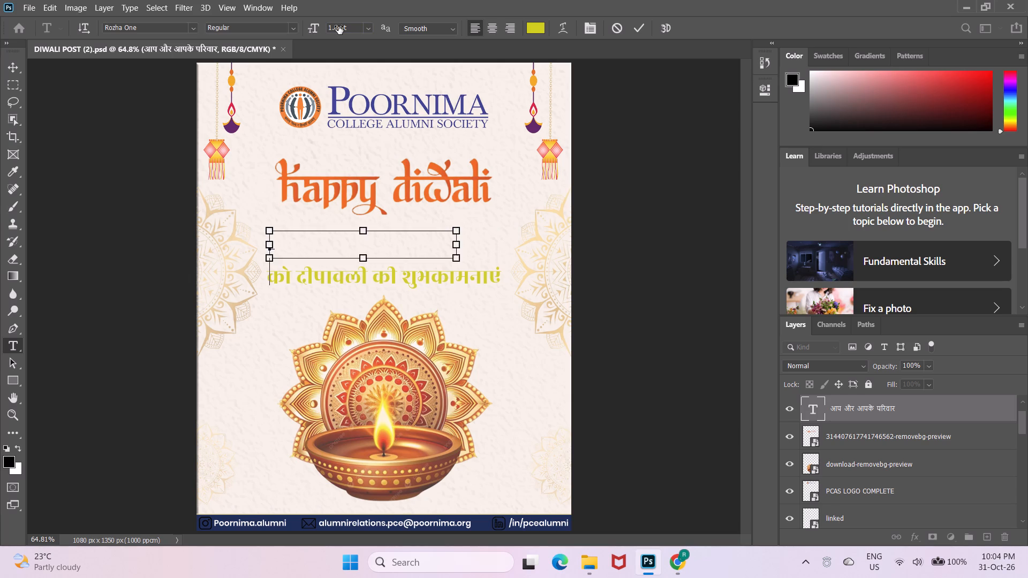
key(ctrl+z)
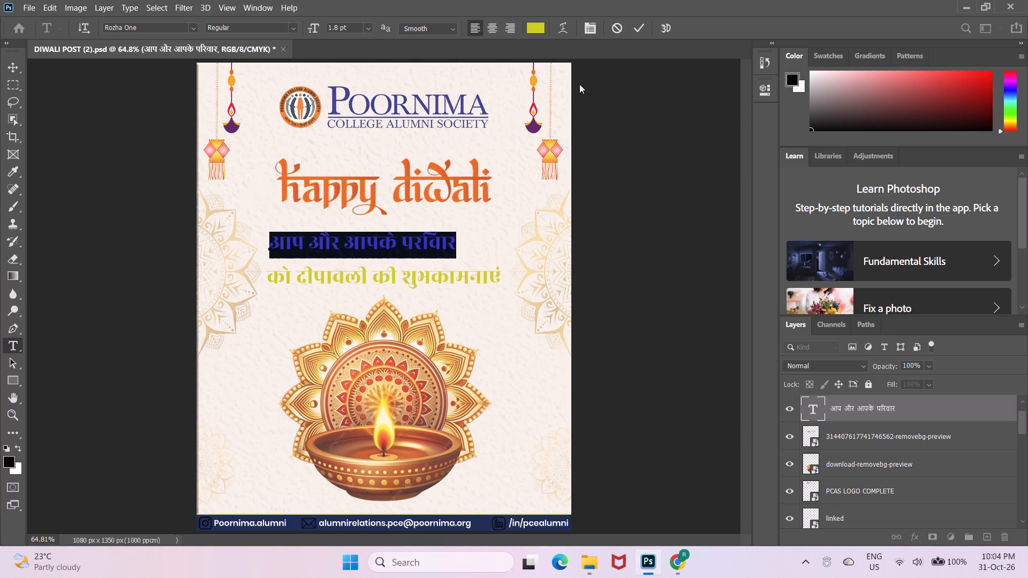
click(579, 84)
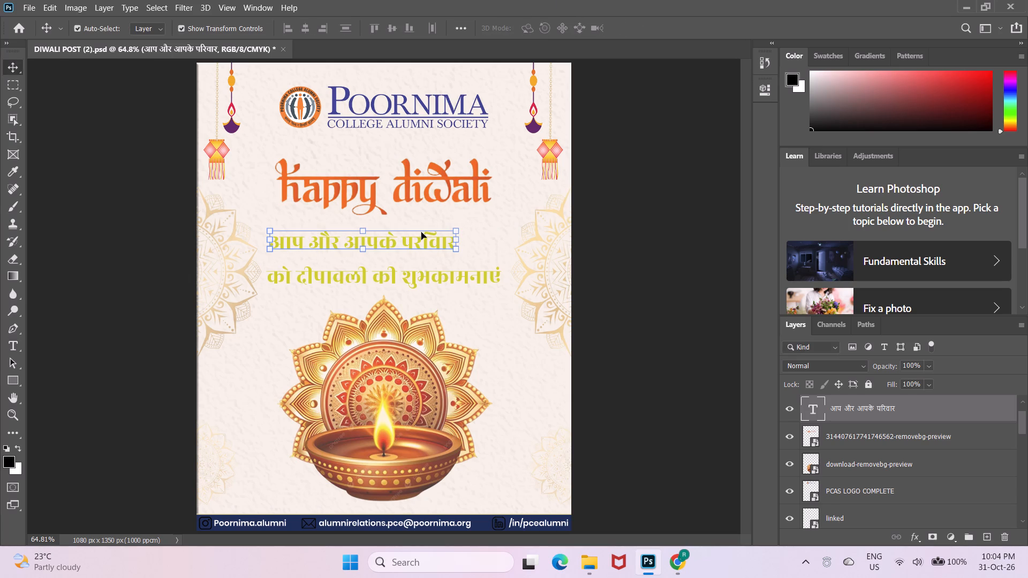
Move the "आप और आपके परिवार" line about 60 px right and 2 px down, centering it between the Happy Diwali lettering and second greeting line.
drag(415, 239, 424, 240)
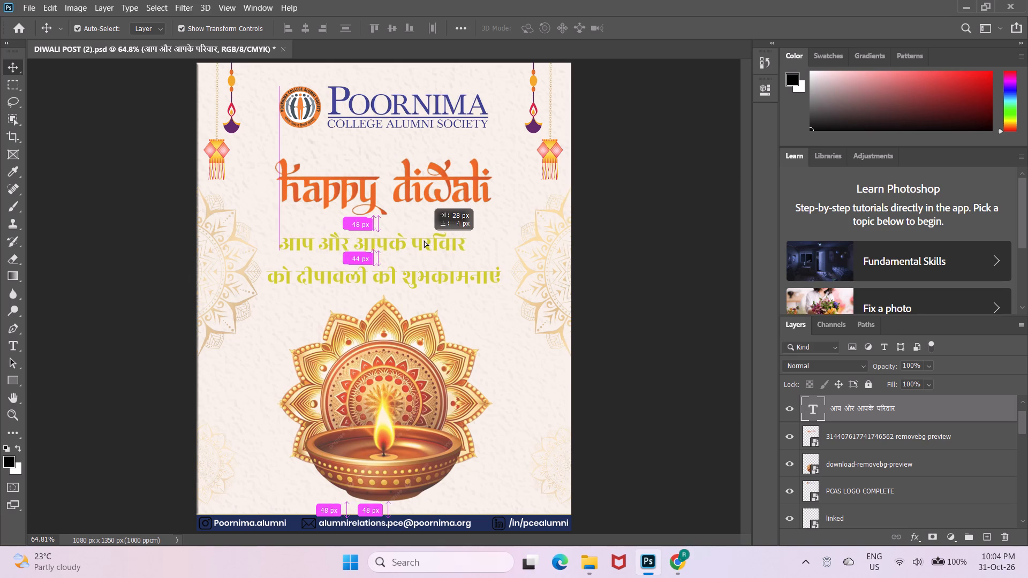
drag(424, 240, 439, 243)
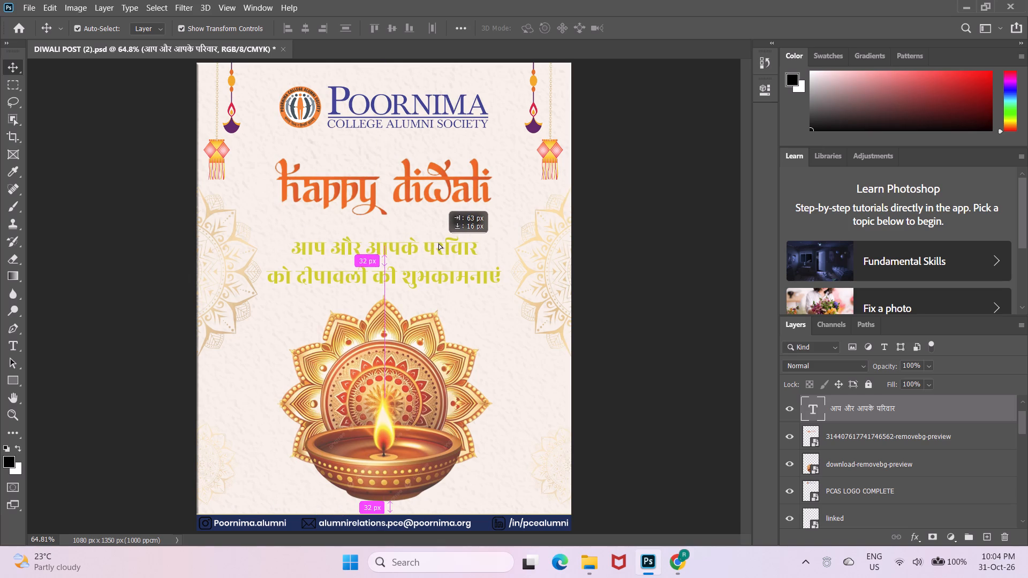
drag(439, 243, 436, 240)
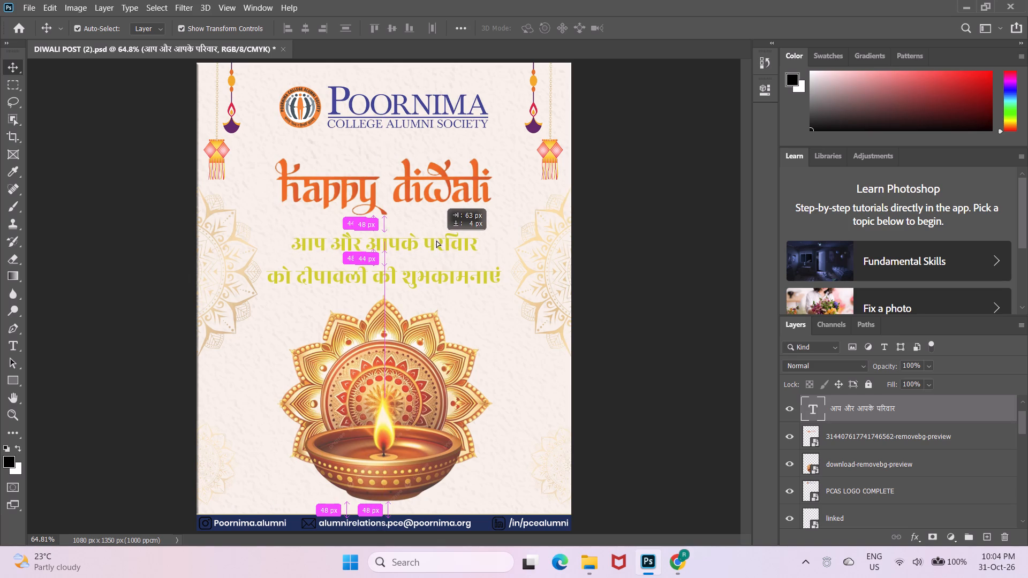
drag(436, 240, 436, 240)
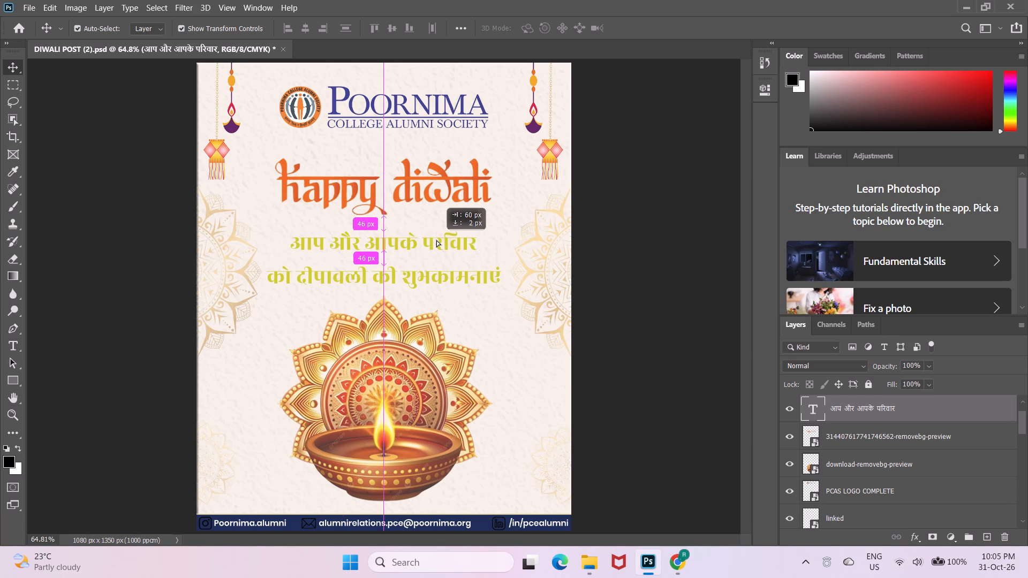
drag(436, 240, 436, 240)
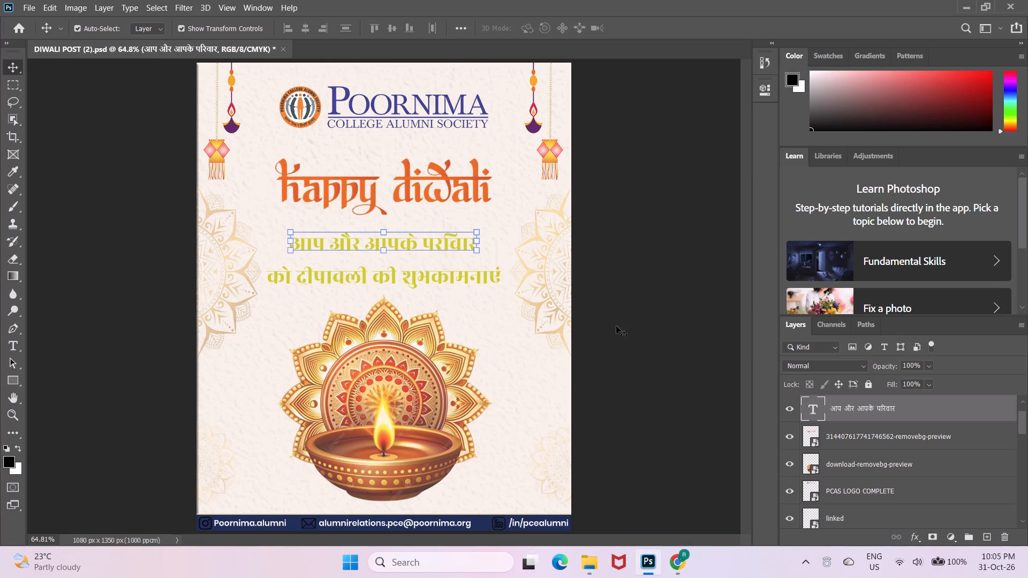
click(655, 341)
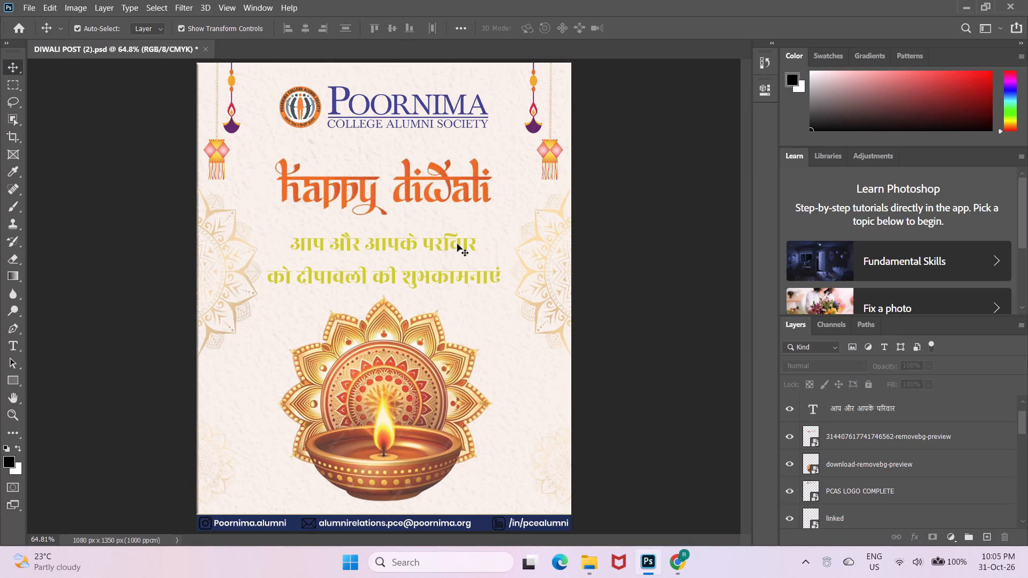
Try sampled poster colors on the "आप और आपके परिवार" line, apply golden brown c98940 from the diya, and copy its hex code.
double_click(457, 244)
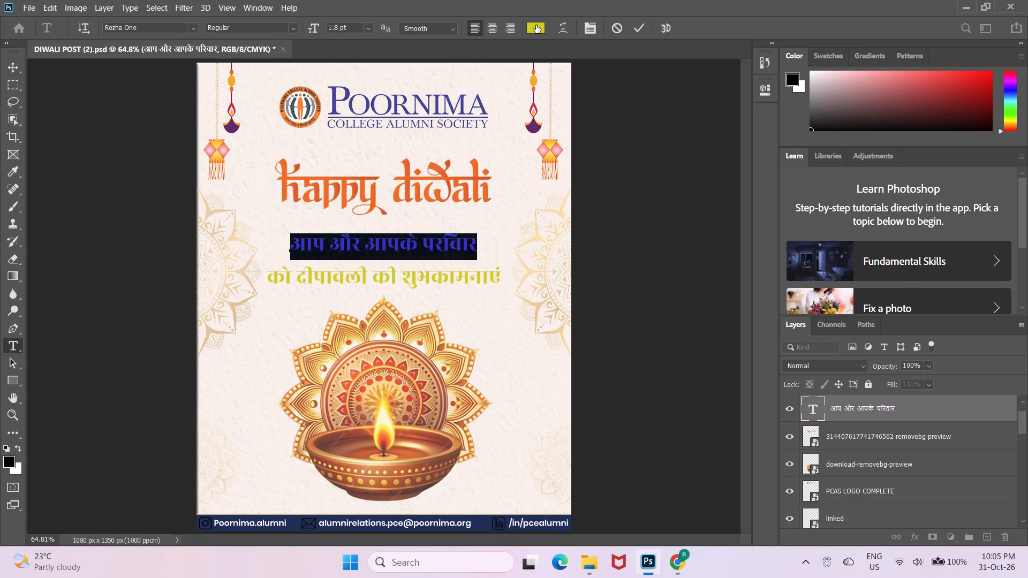
click(535, 26)
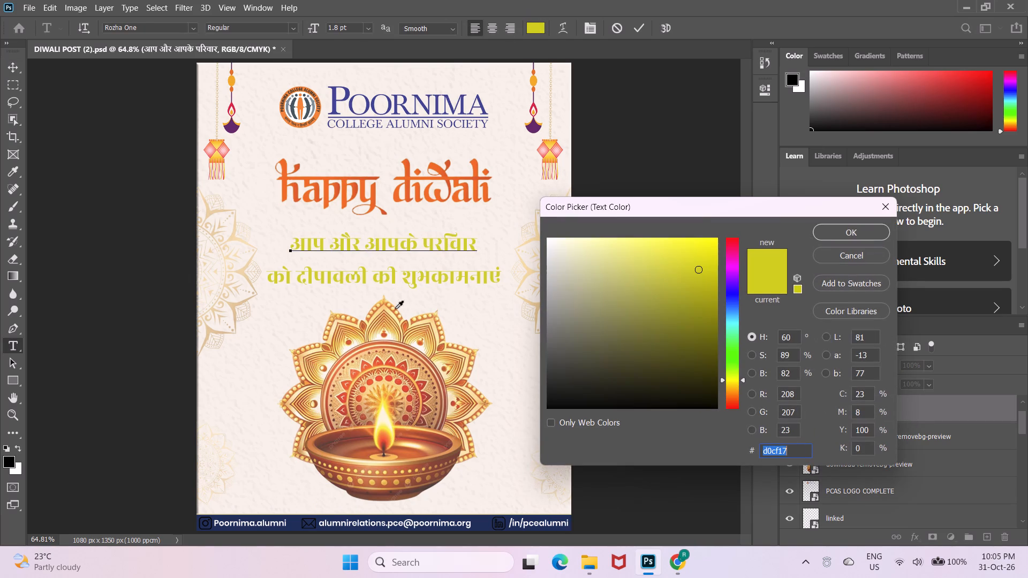
click(388, 329)
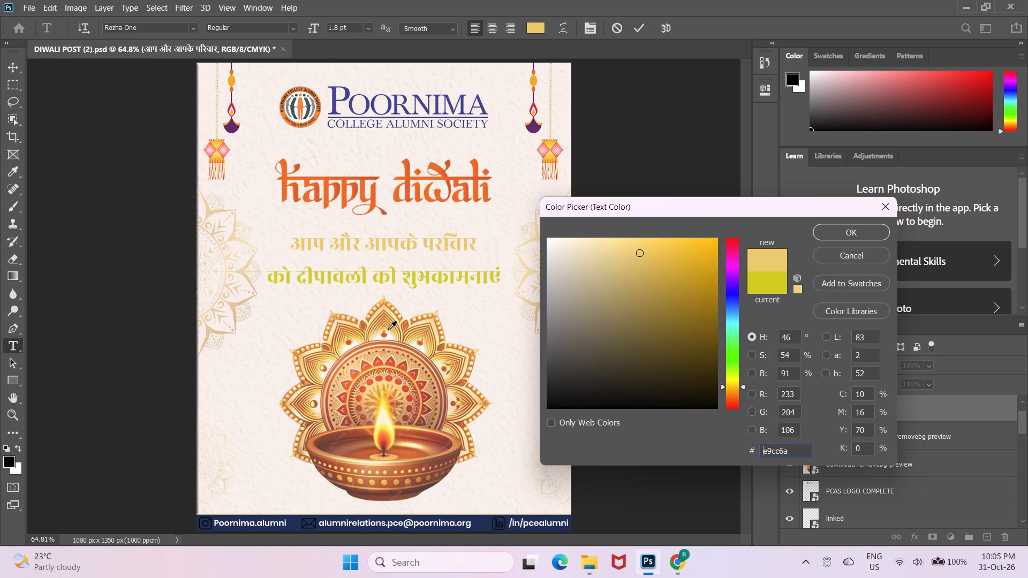
click(391, 321)
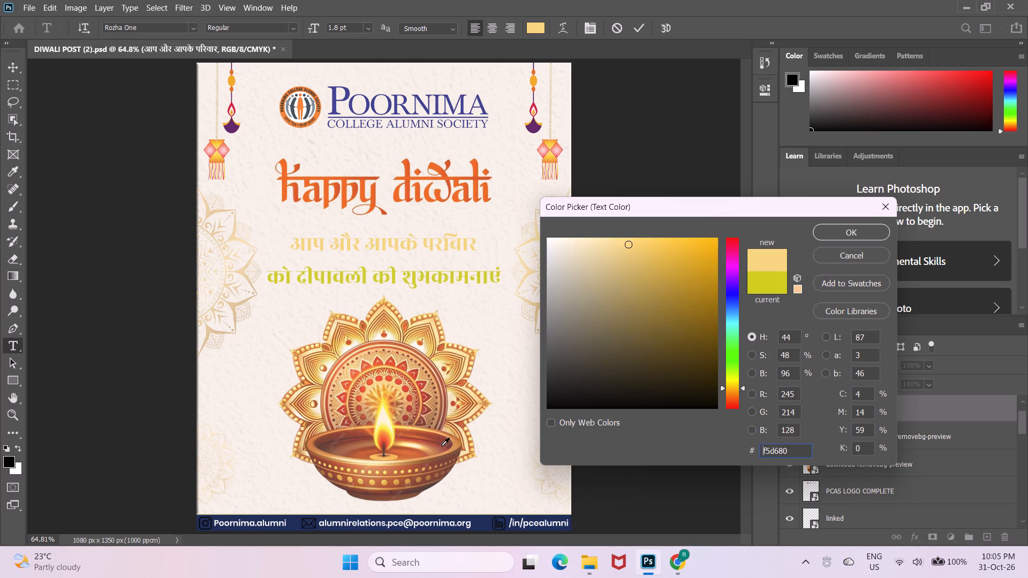
click(412, 493)
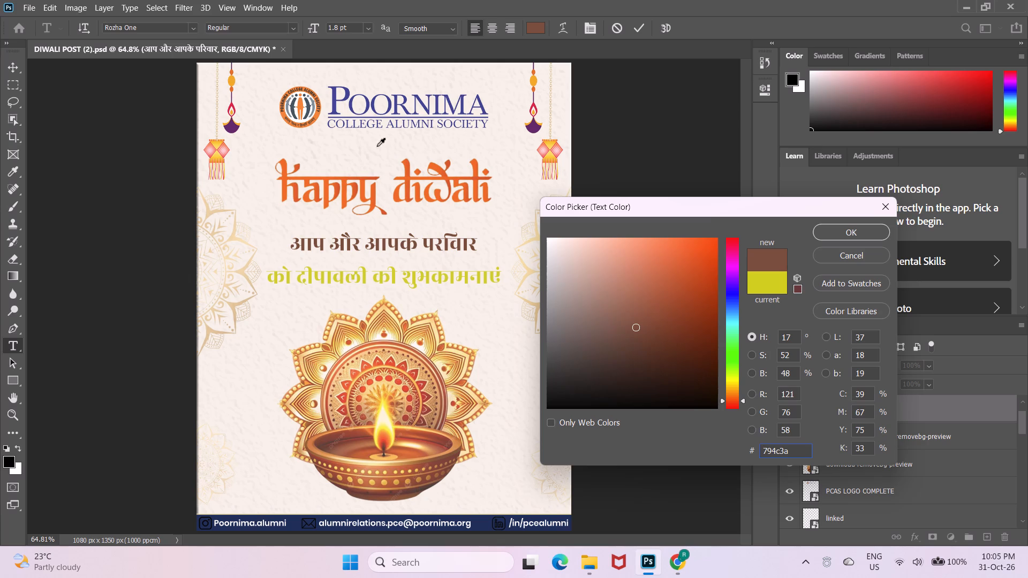
click(335, 110)
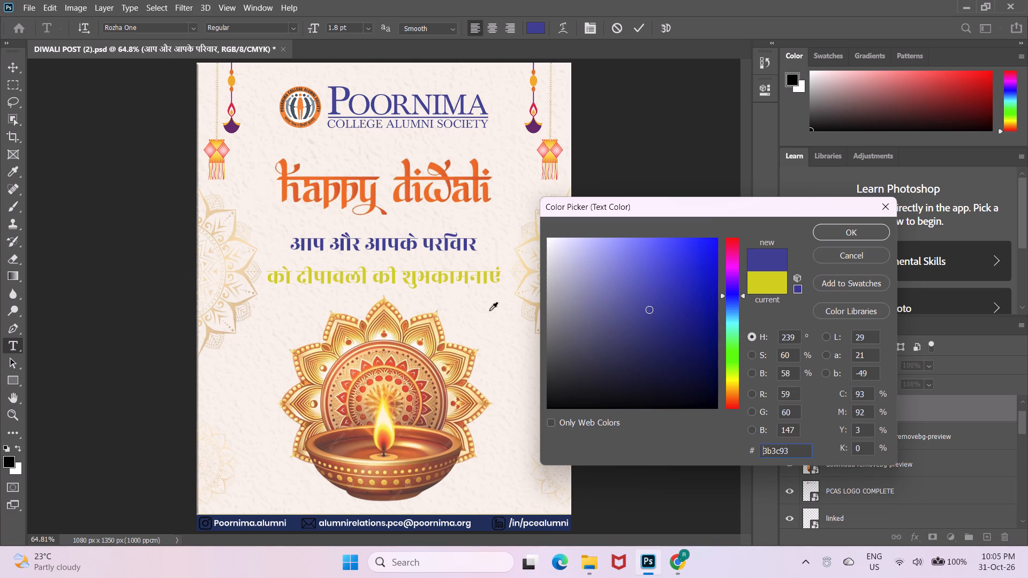
click(457, 442)
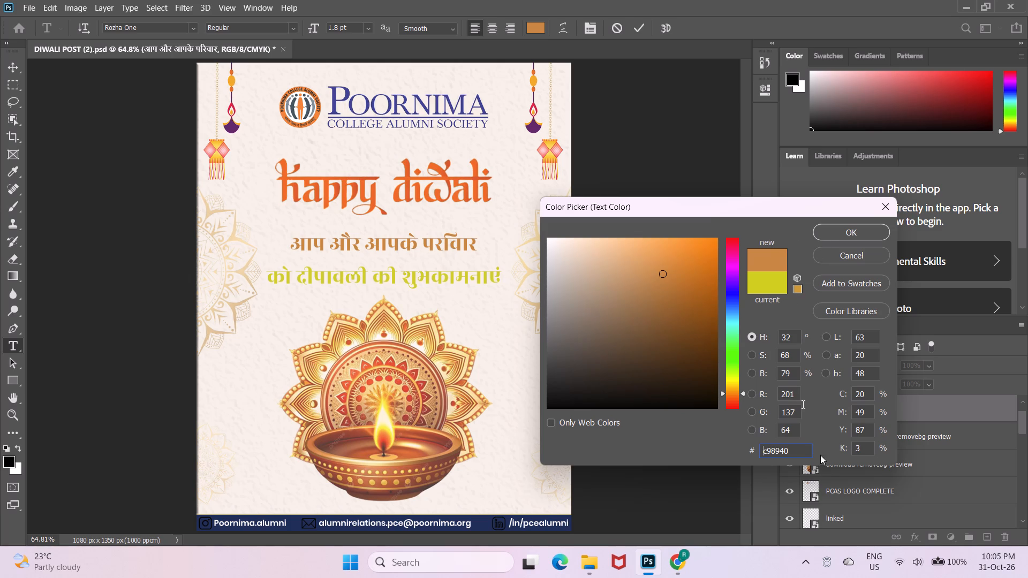
double_click(800, 452)
key(ctrl+c)
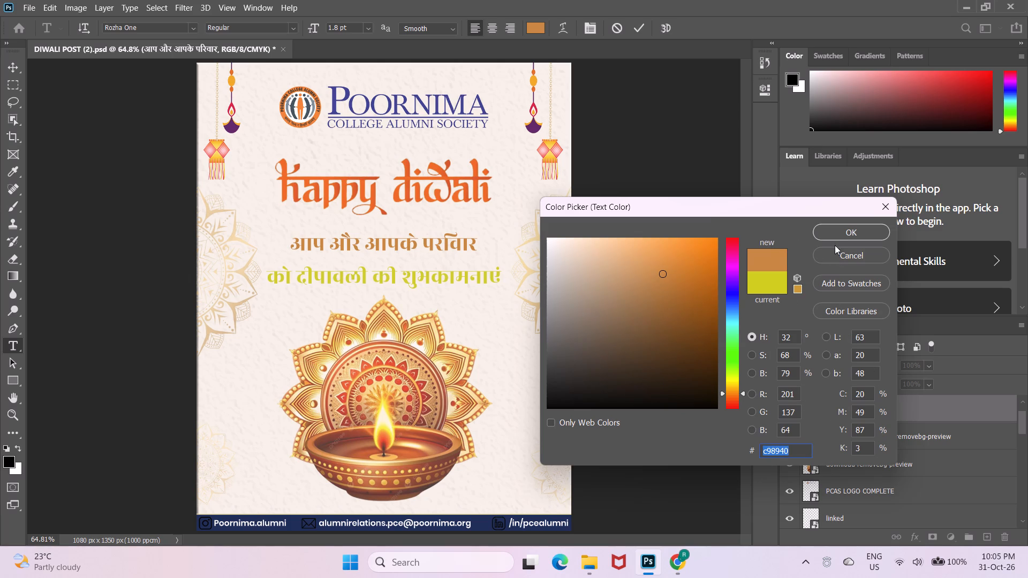
click(829, 239)
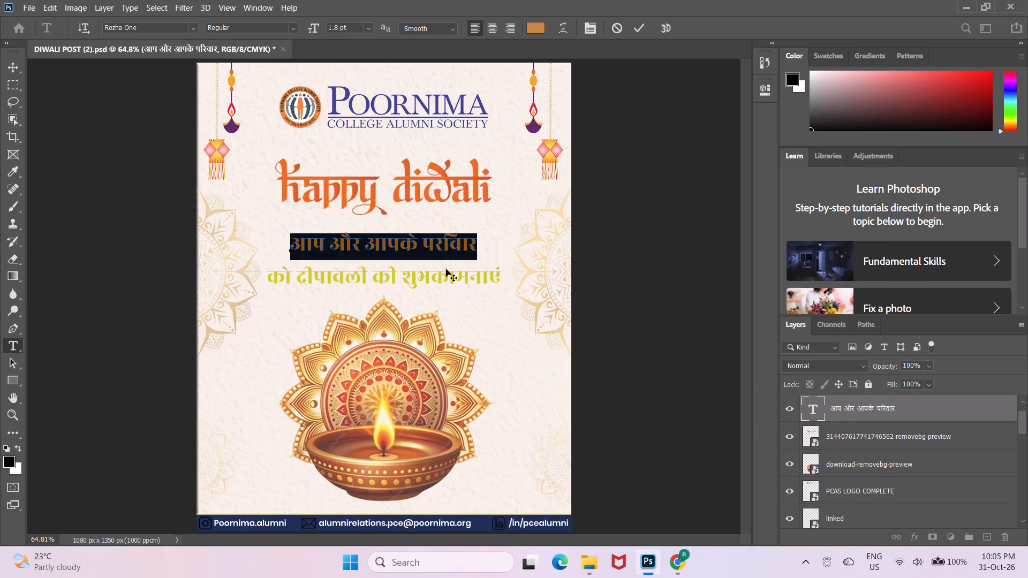
double_click(443, 274)
click(640, 34)
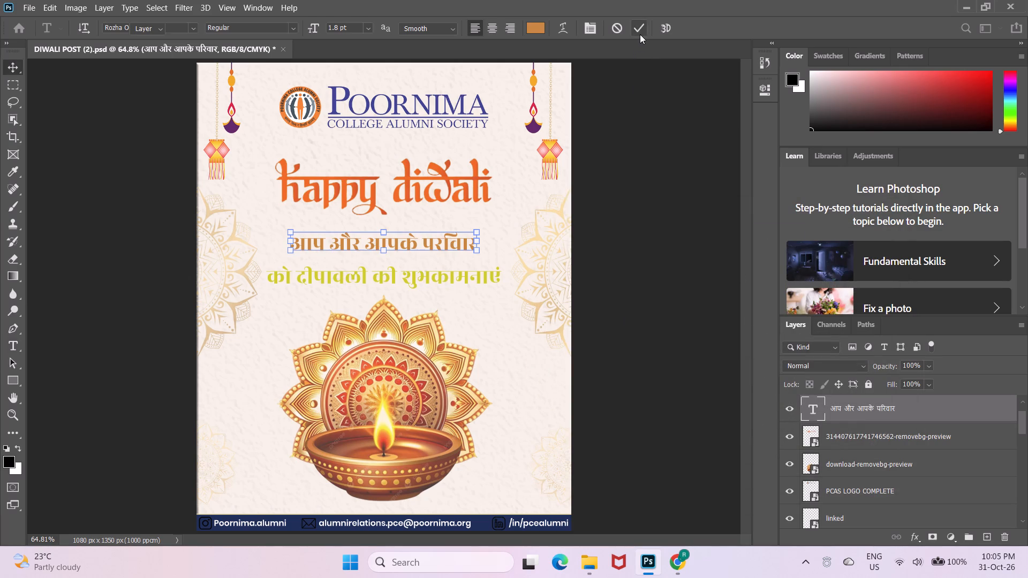
Set the text color of the "को दीपावली की शुभकामनाएं" line to the copied c98940 and commit the edit.
click(456, 268)
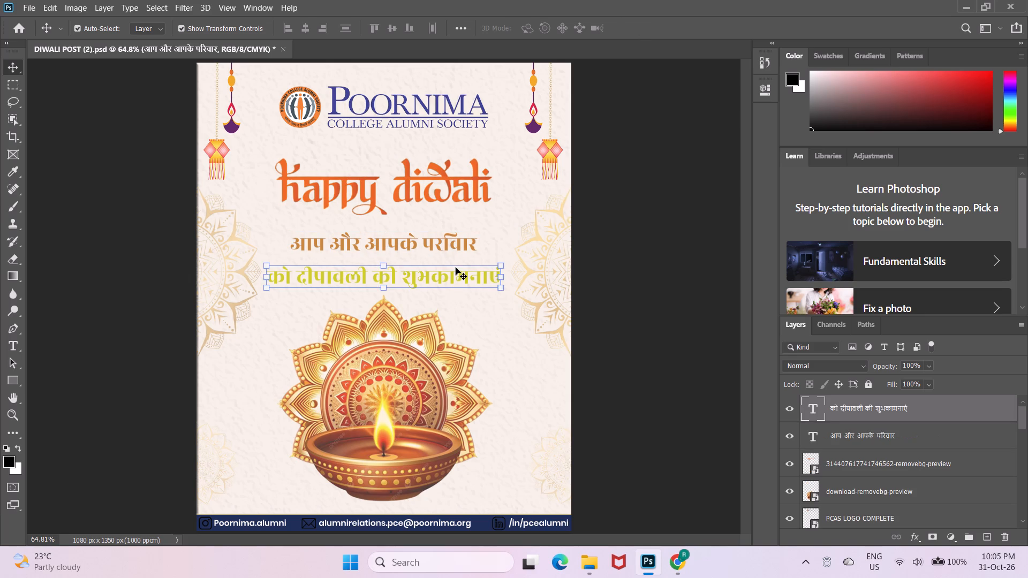
double_click(456, 268)
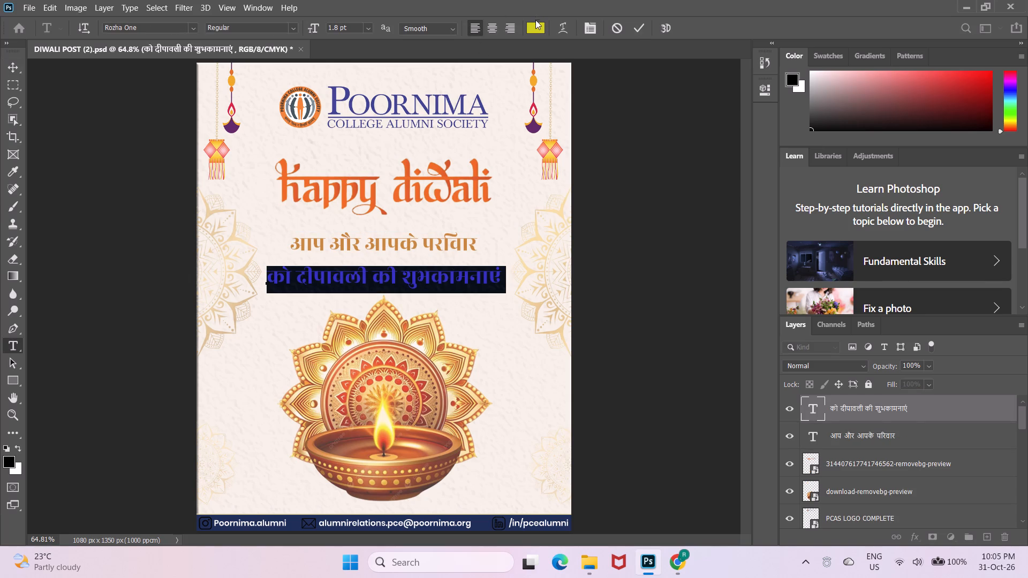
click(534, 24)
key(ctrl+v)
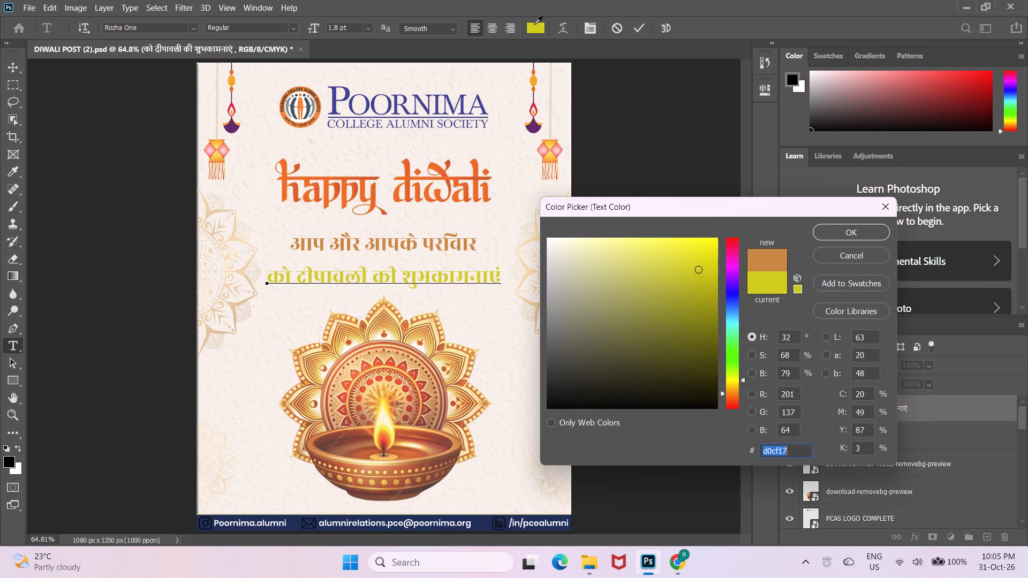
click(819, 229)
click(633, 27)
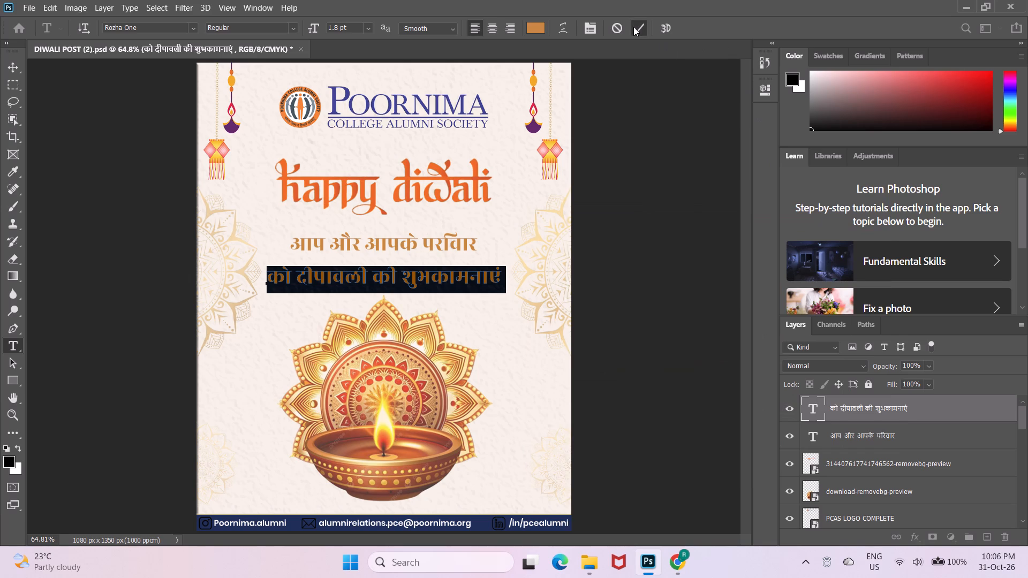
Apply a Color Overlay of c98940 to the Happy Diwali lettering layer, with Normal blending at 100% opacity, and clear the layer selection.
click(455, 193)
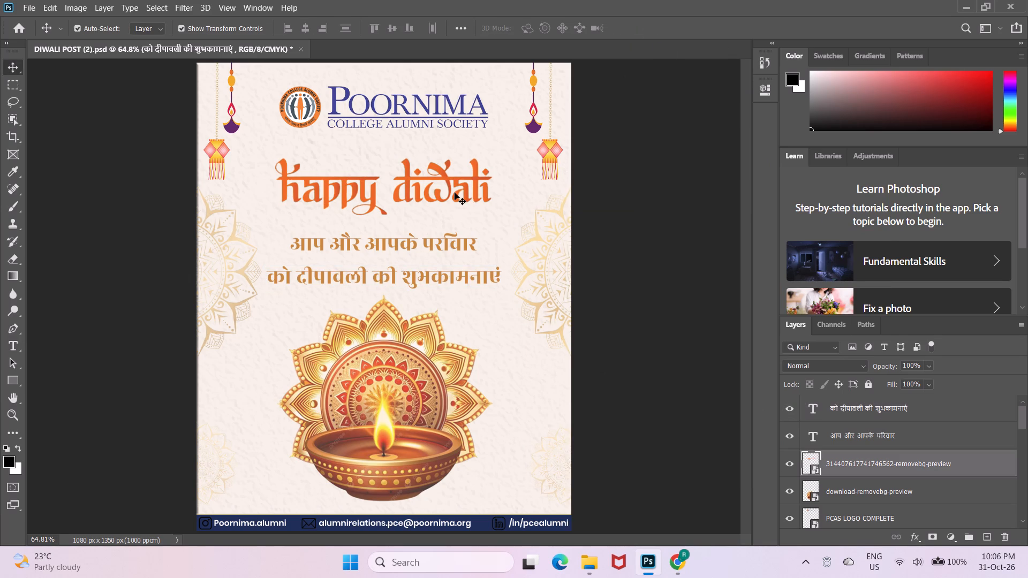
double_click(455, 193)
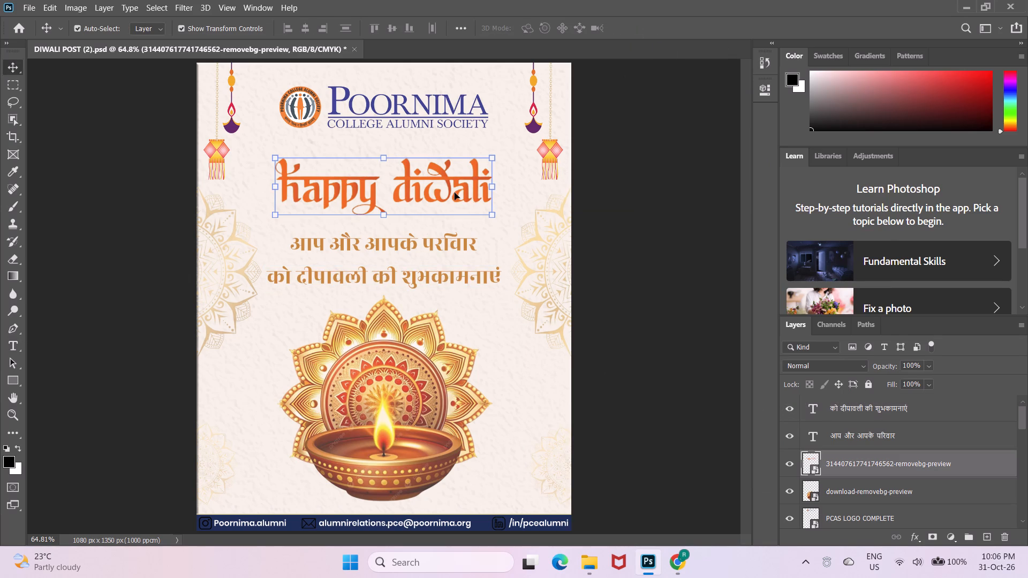
double_click(455, 193)
double_click(974, 462)
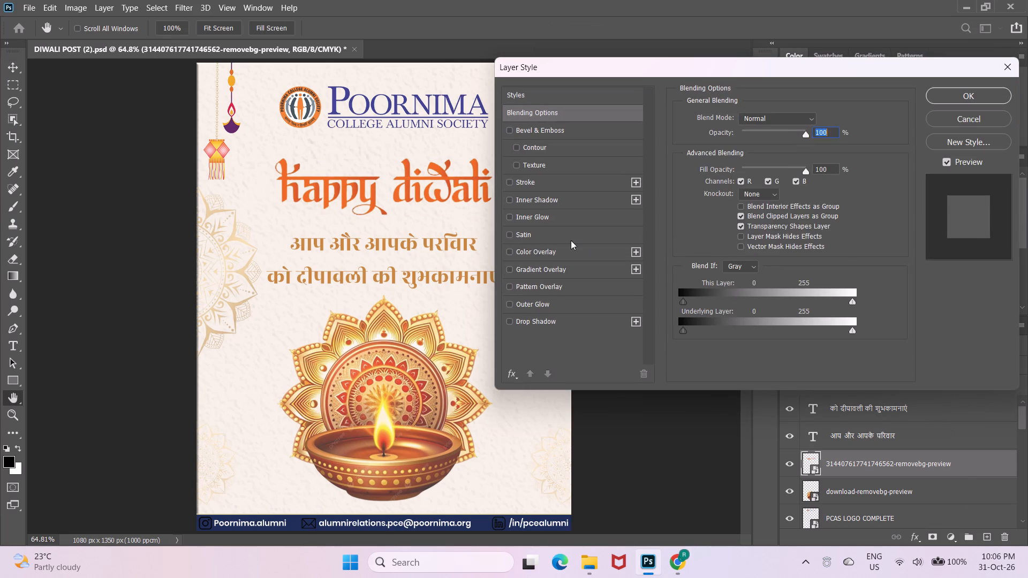
click(560, 246)
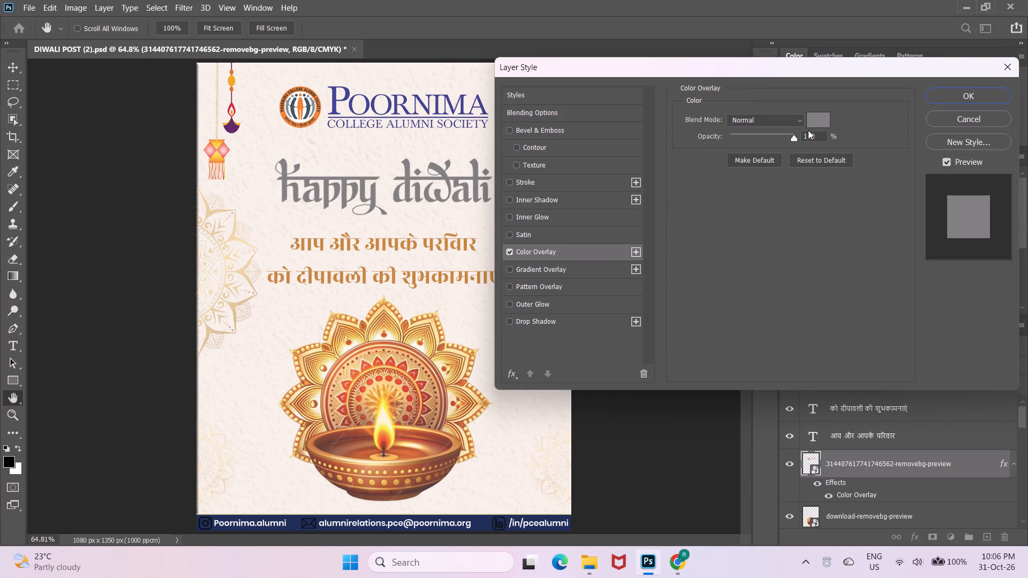
click(811, 120)
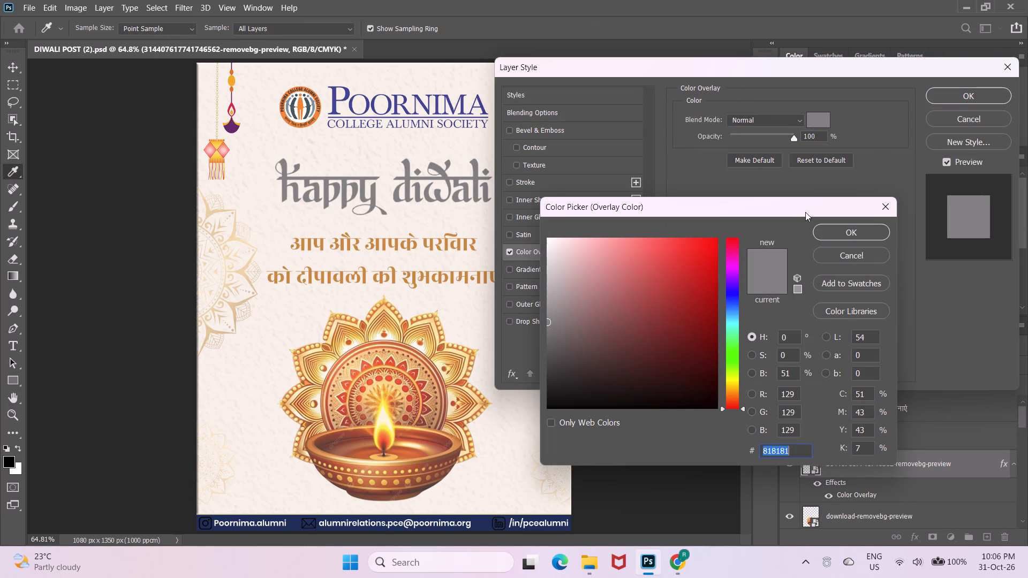
key(ctrl+v)
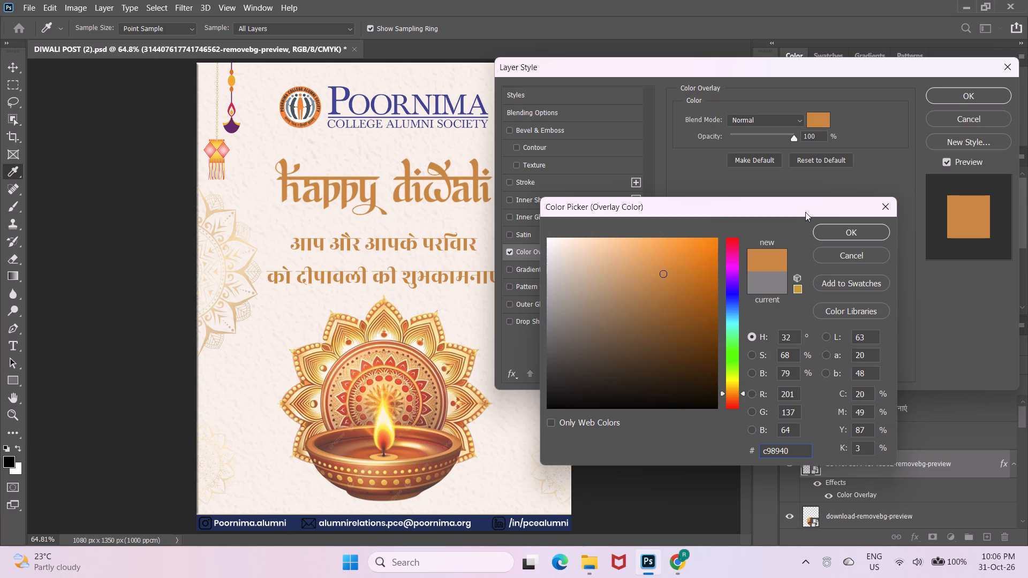
click(832, 230)
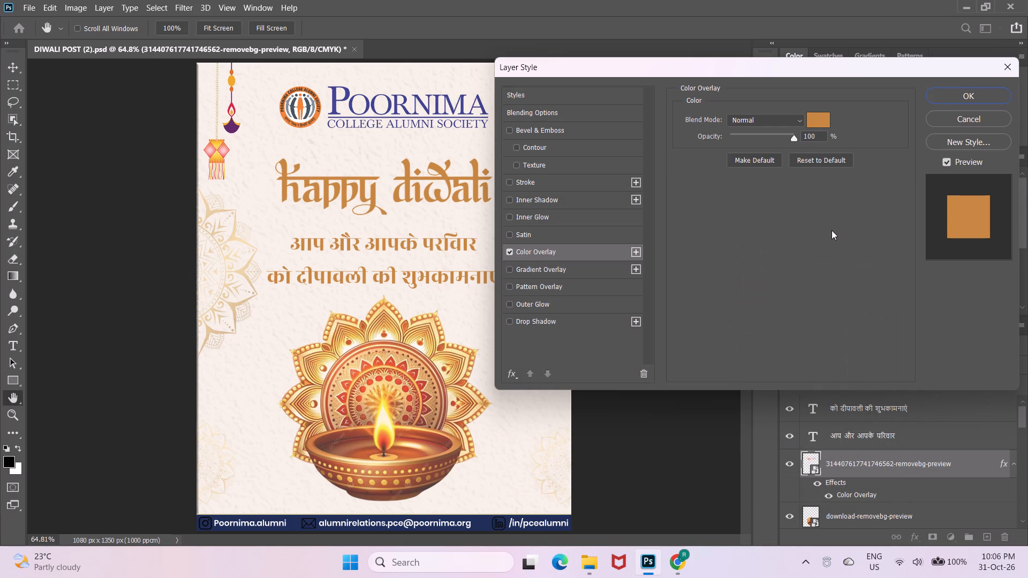
click(939, 95)
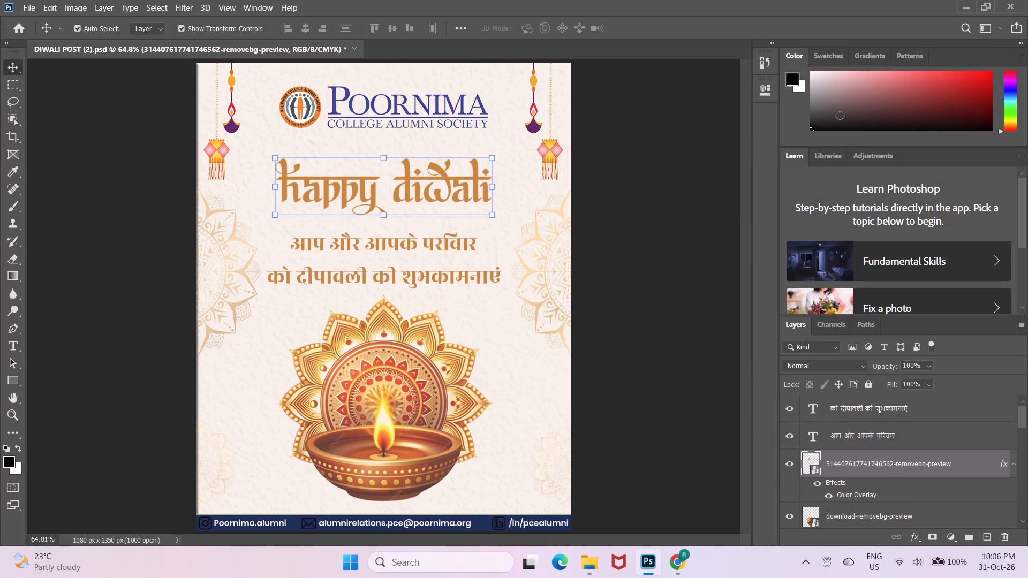
click(645, 277)
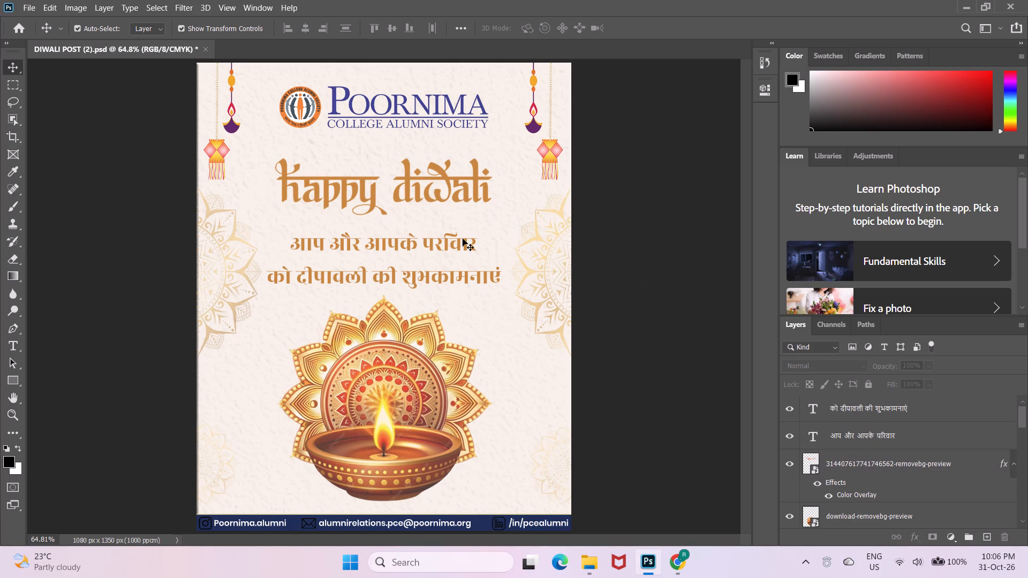
Scale the Happy Diwali lettering up to about 3.49%, center it on the poster at about X 540, Y 346 px, and deselect it.
click(429, 199)
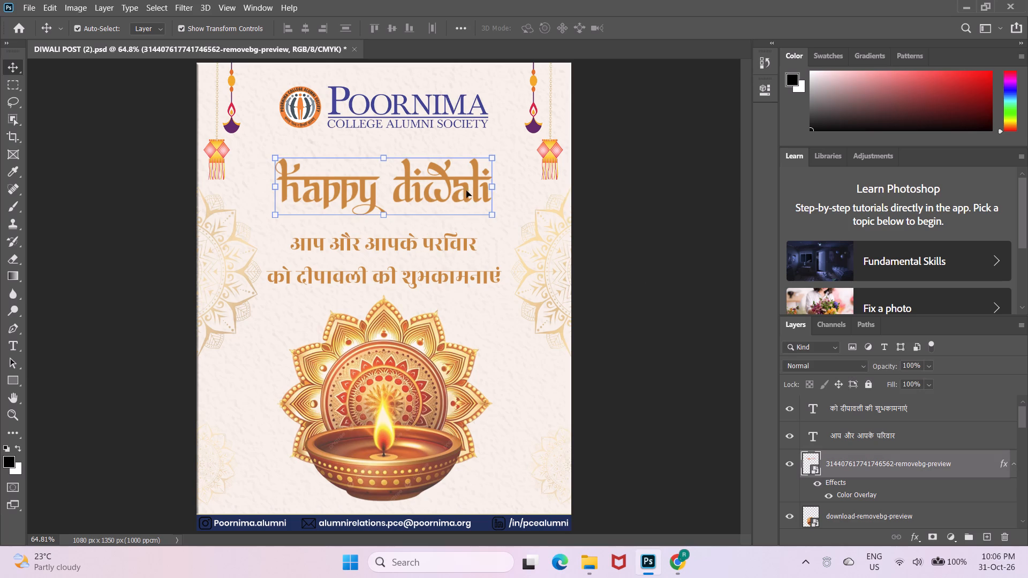
click(493, 157)
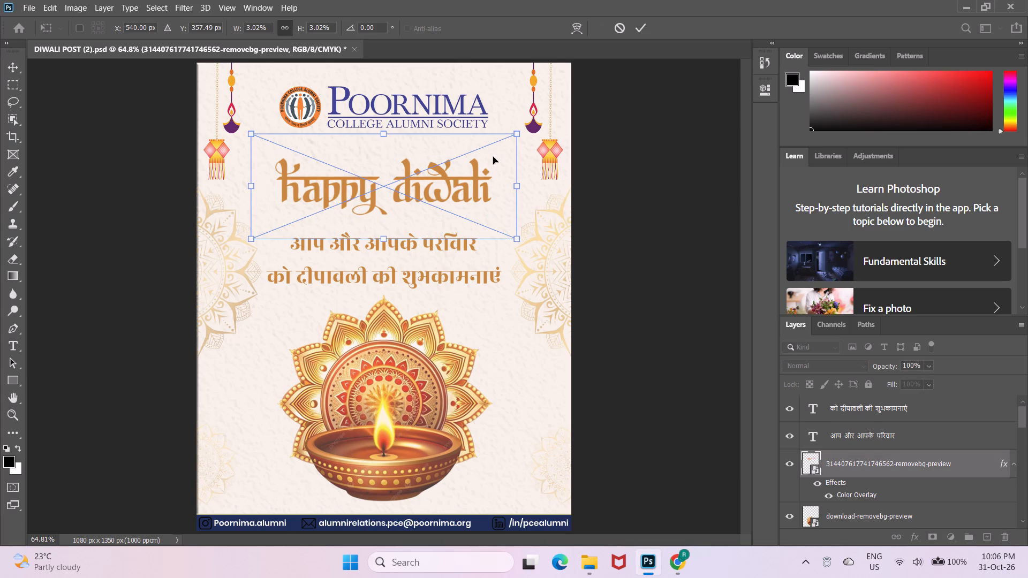
drag(512, 134, 516, 133)
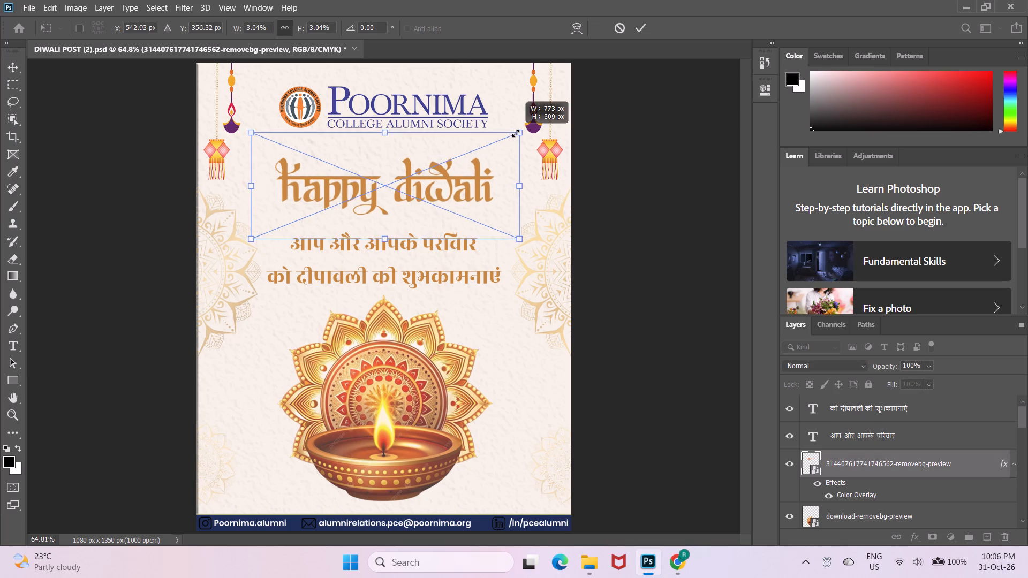
drag(516, 133, 553, 115)
drag(430, 188, 401, 195)
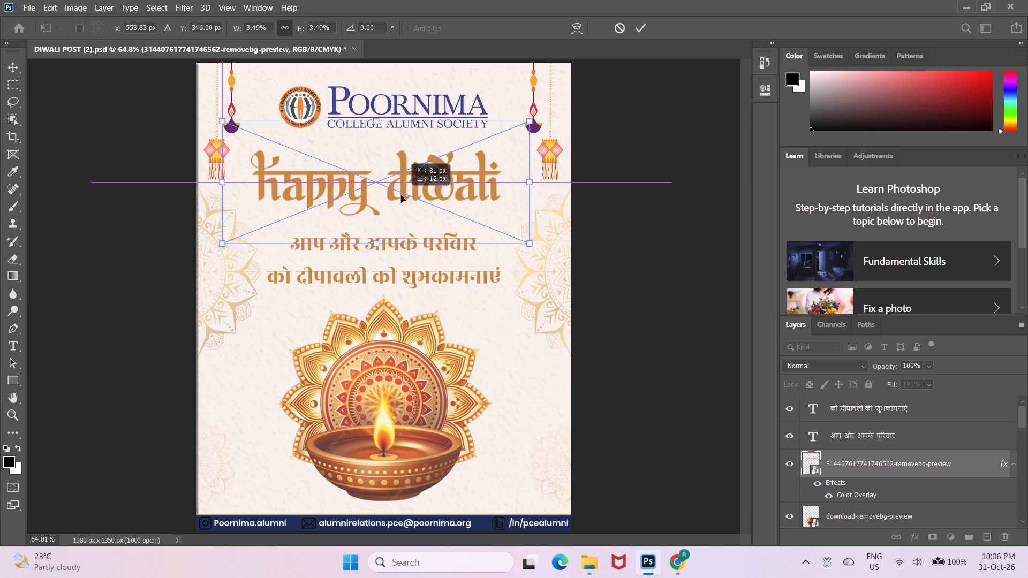
drag(401, 195, 401, 200)
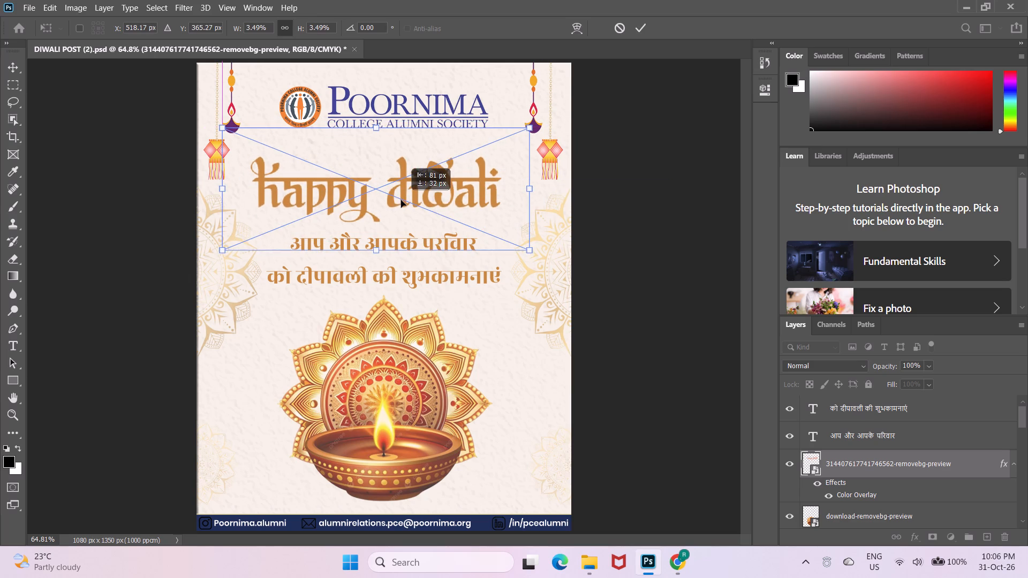
drag(401, 200, 409, 193)
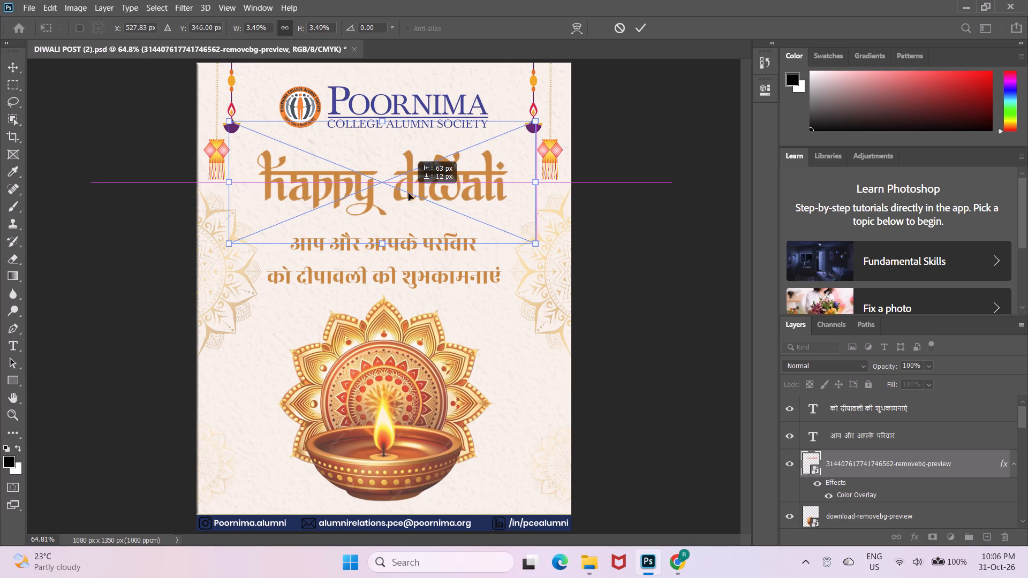
drag(409, 193, 409, 192)
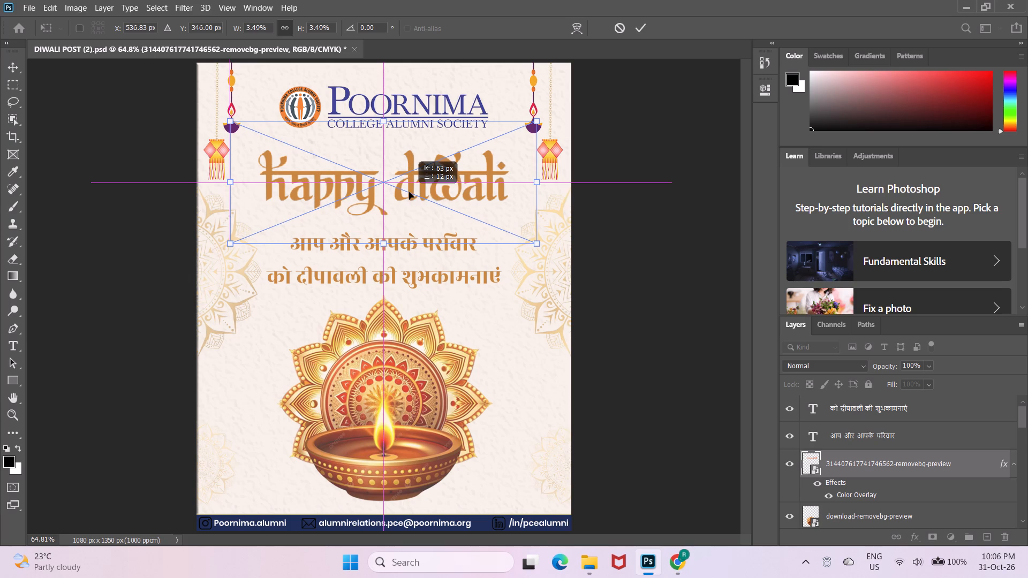
drag(409, 192, 408, 192)
click(408, 192)
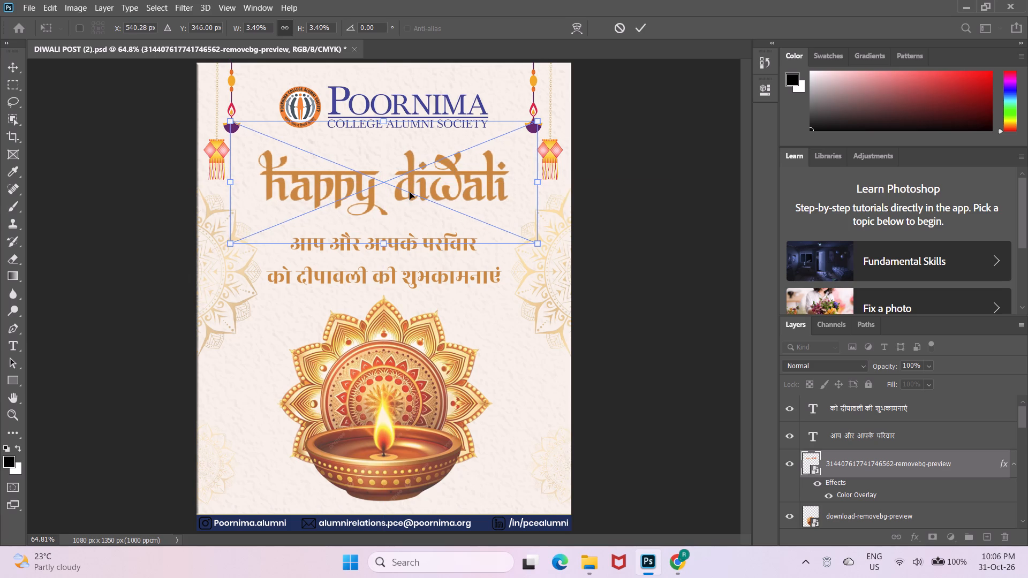
click(639, 31)
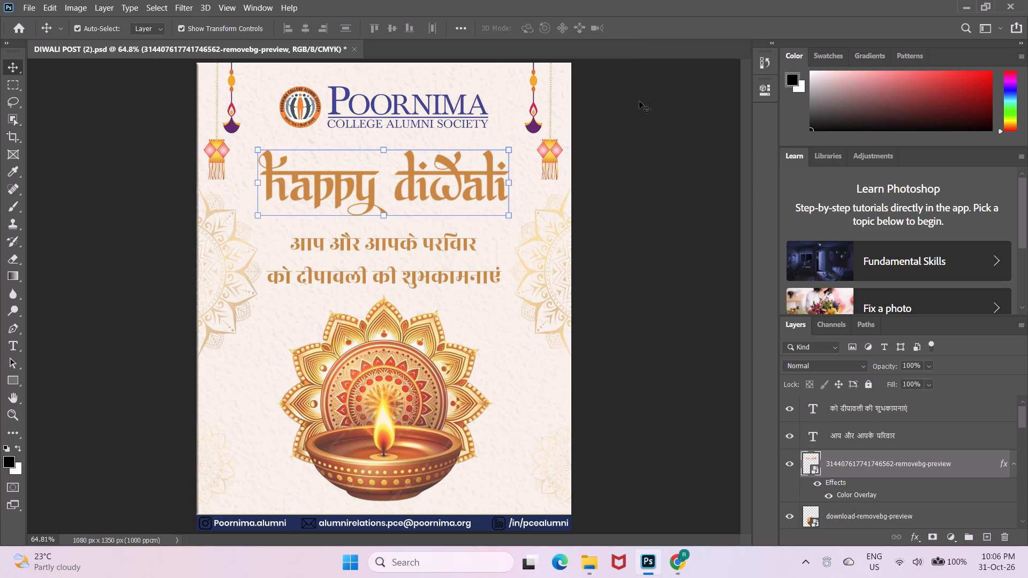
click(639, 101)
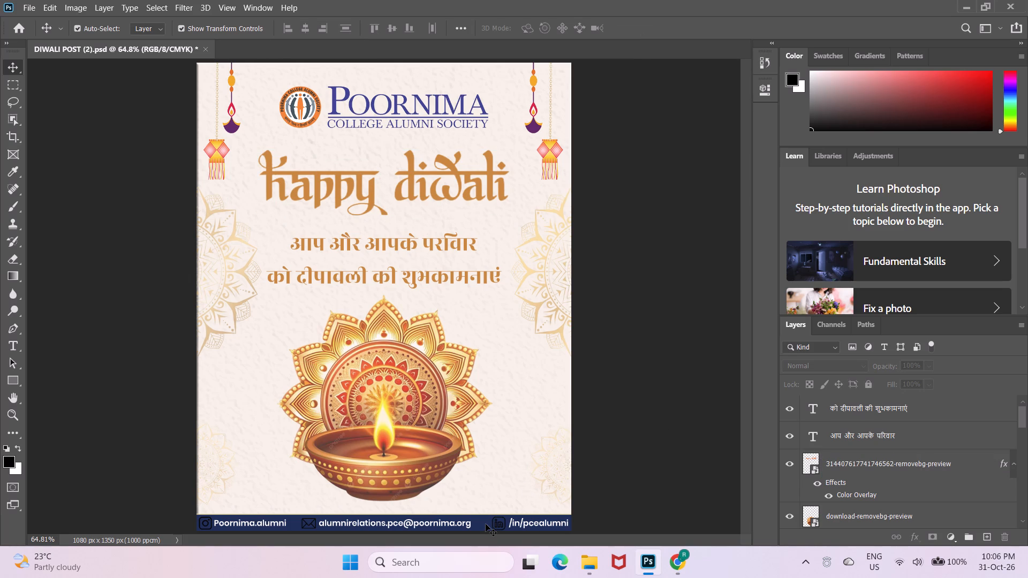
Apply a Color Overlay of c98940, Normal blending at 100% opacity, to the footer contact bar on Layer 1, and clear the layer selection.
alt+scroll(486, 524, up, 1)
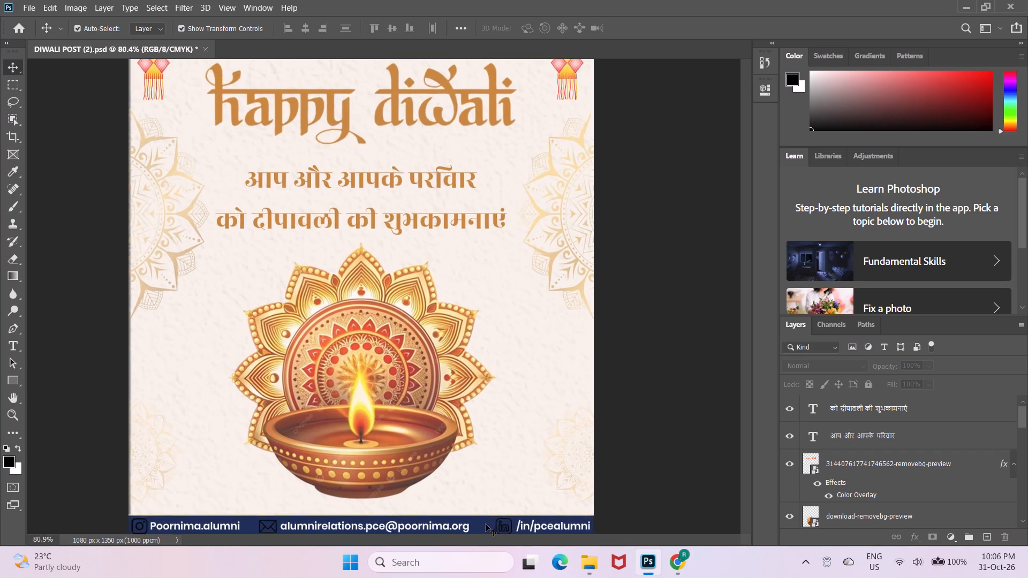
alt+scroll(486, 524, up, 3)
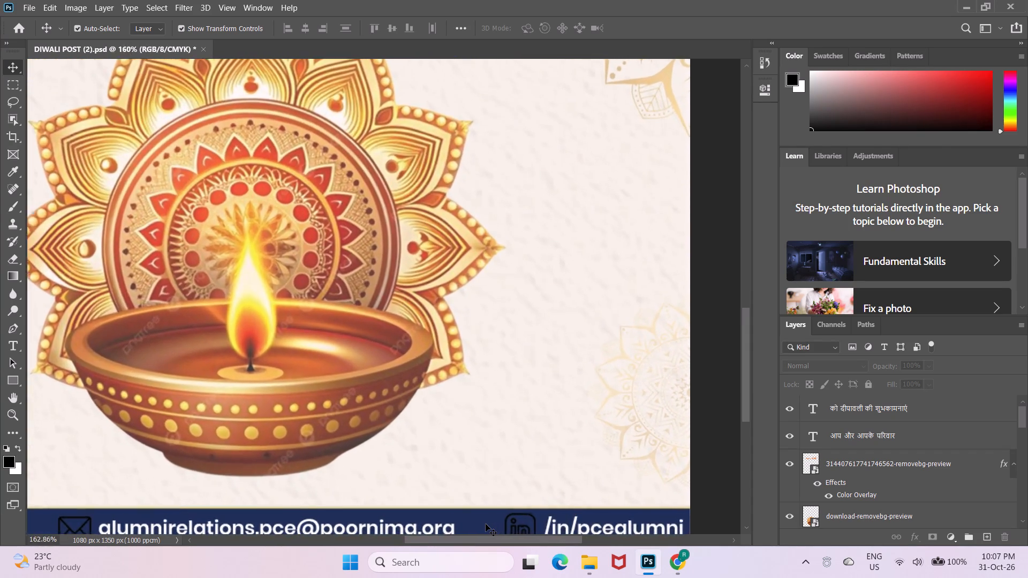
alt+scroll(486, 524, up, 2)
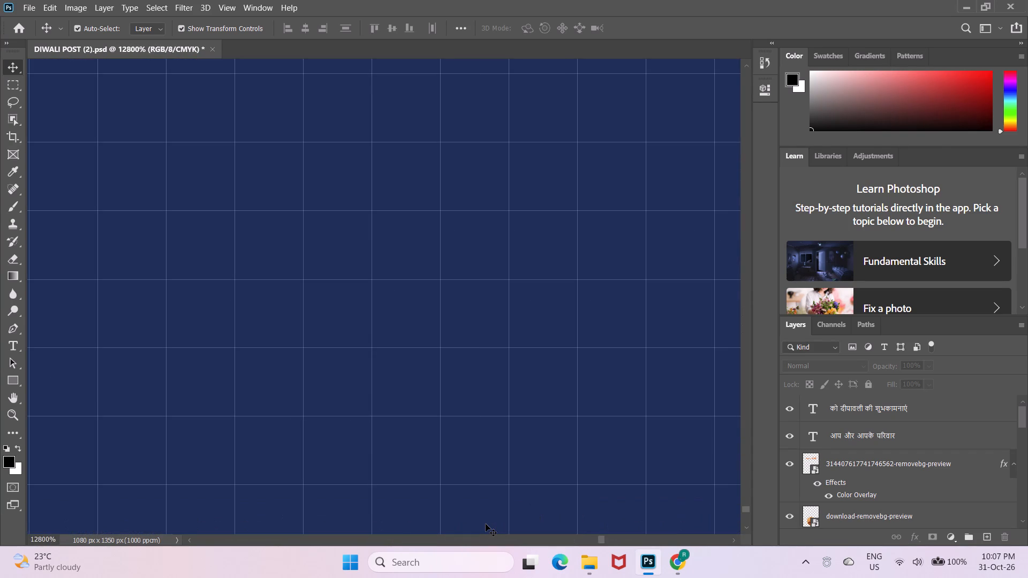
scroll(486, 524, up, 15)
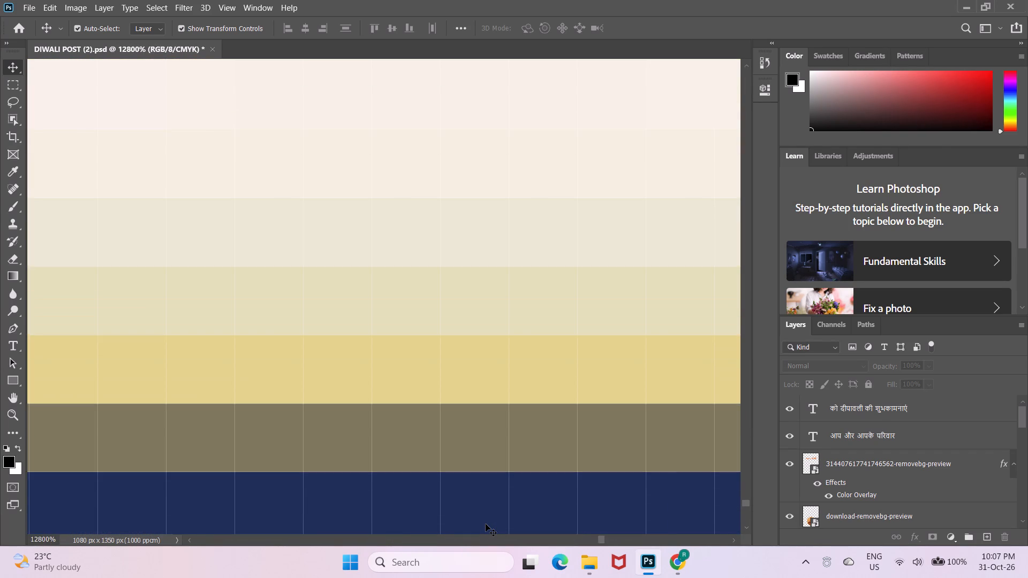
scroll(486, 524, down, 1)
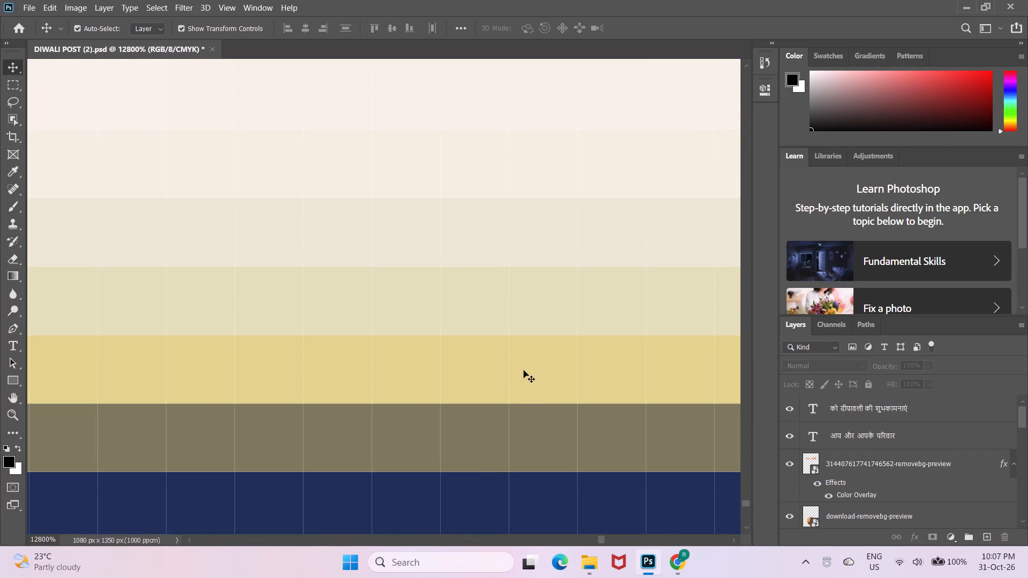
click(524, 370)
click(524, 370)
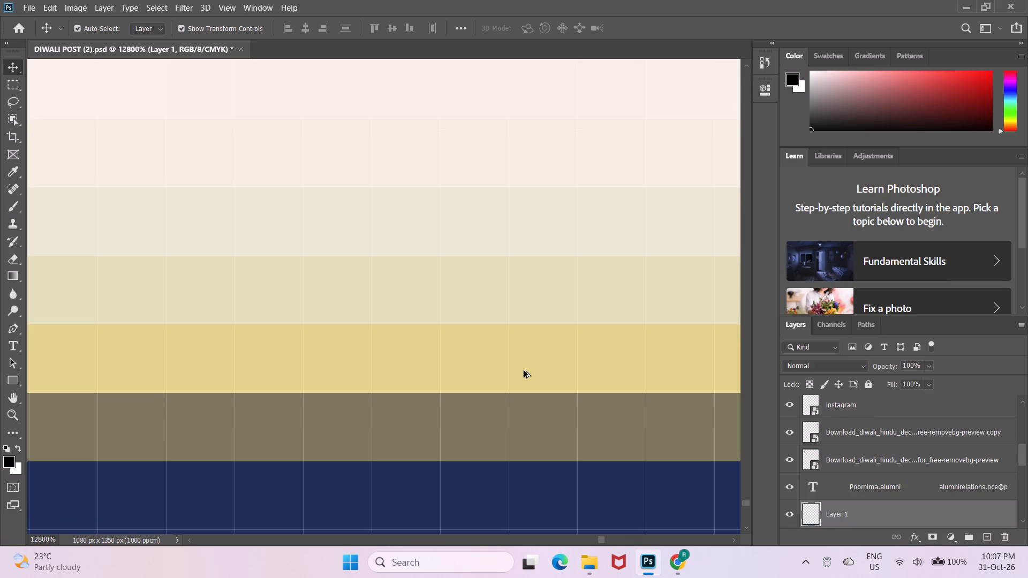
alt+scroll(524, 370, down, 2)
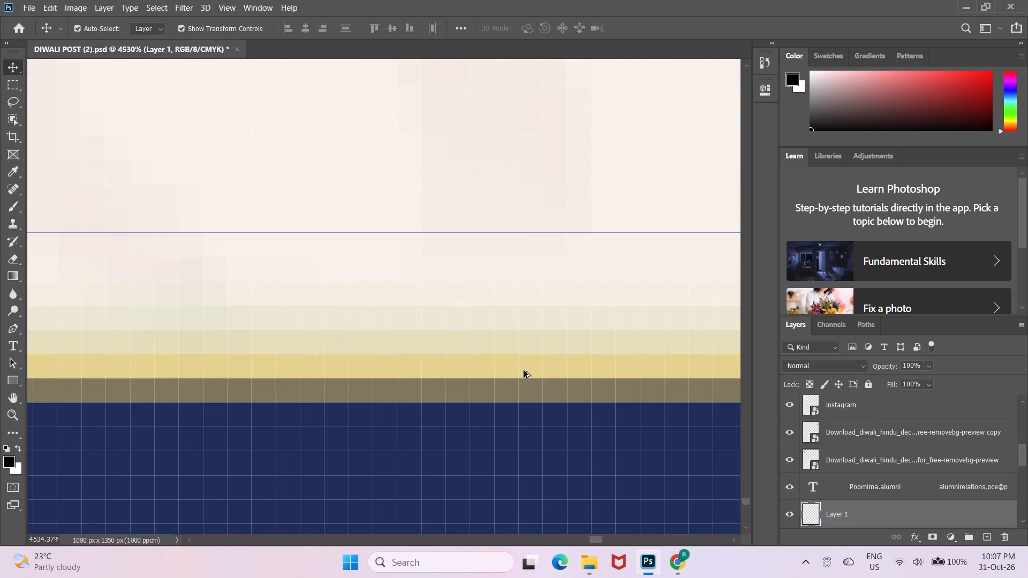
alt+scroll(524, 370, down, 2)
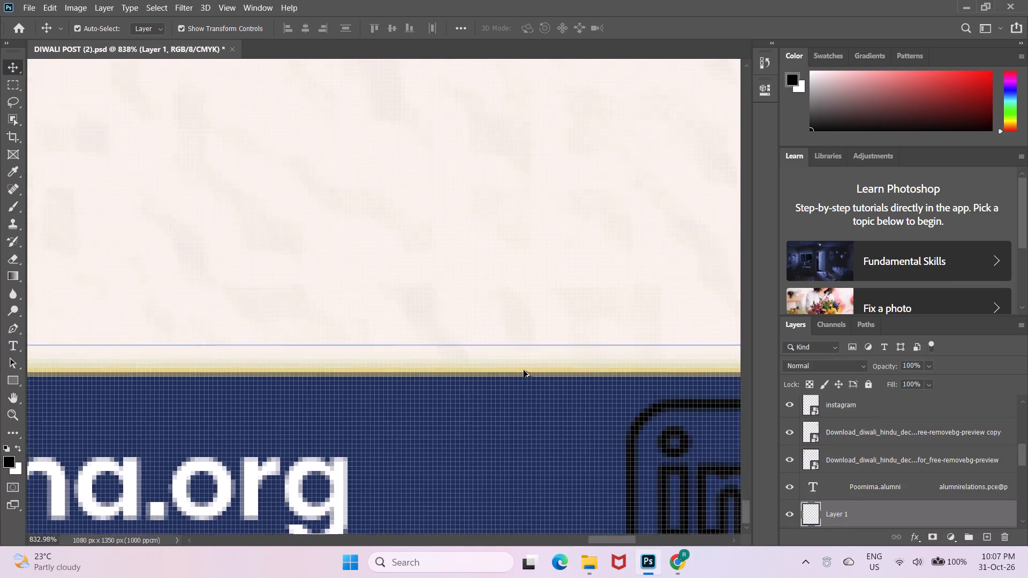
alt+scroll(524, 370, down, 3)
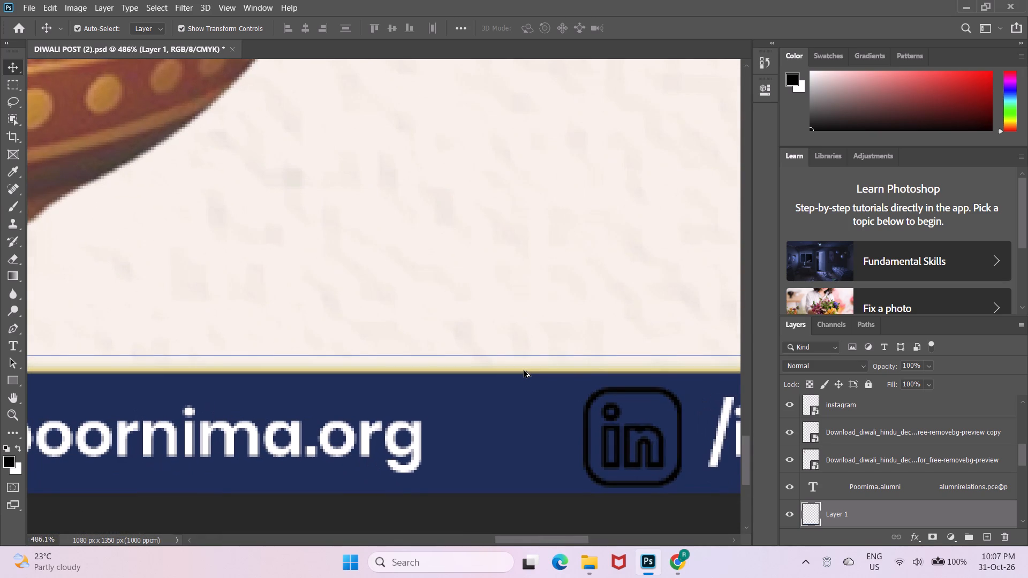
alt+scroll(524, 370, down, 1)
double_click(885, 508)
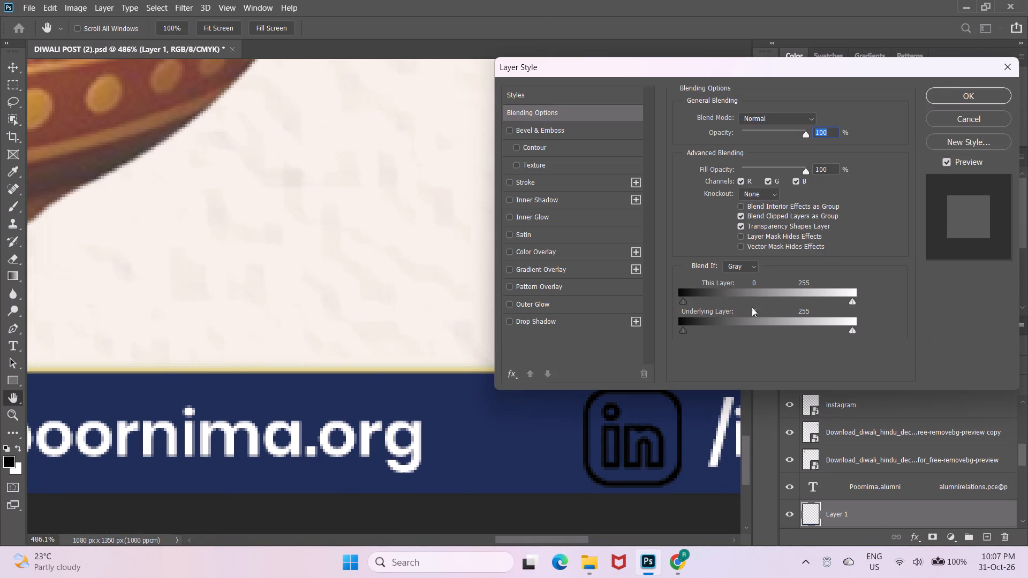
click(546, 252)
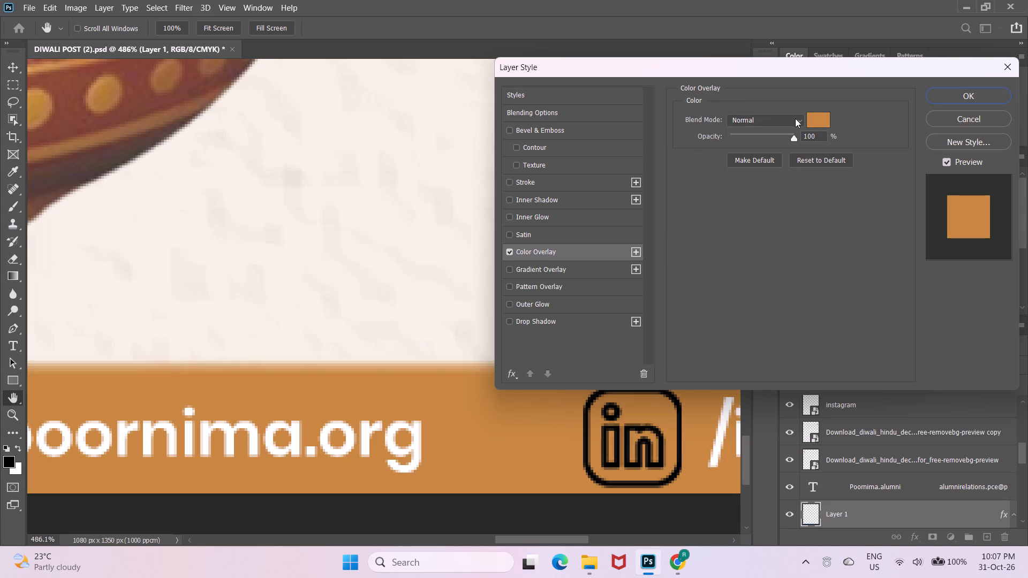
click(810, 121)
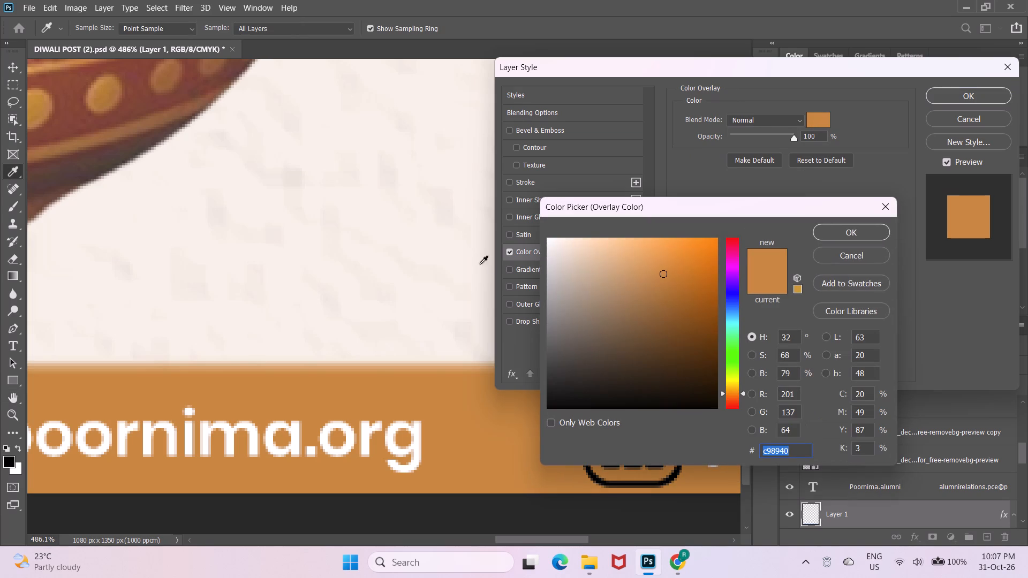
alt+scroll(418, 252, up, 3)
click(891, 207)
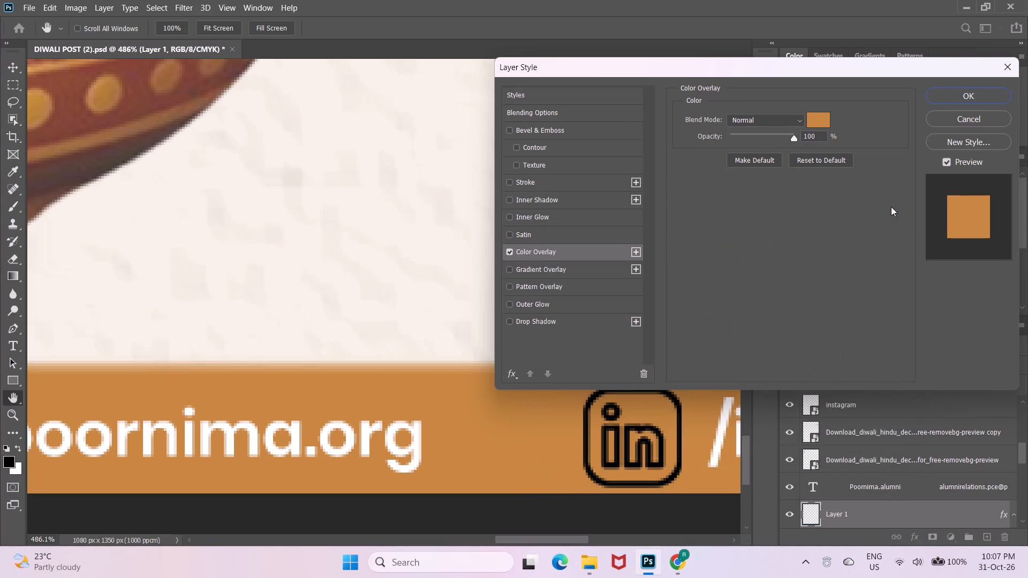
alt+scroll(381, 180, down, 5)
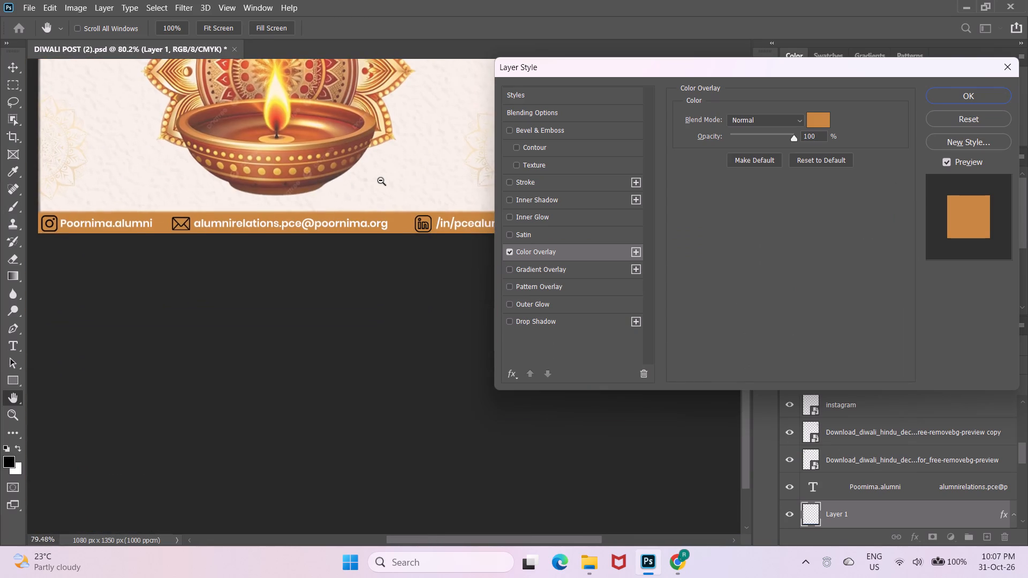
alt+scroll(381, 180, down, 1)
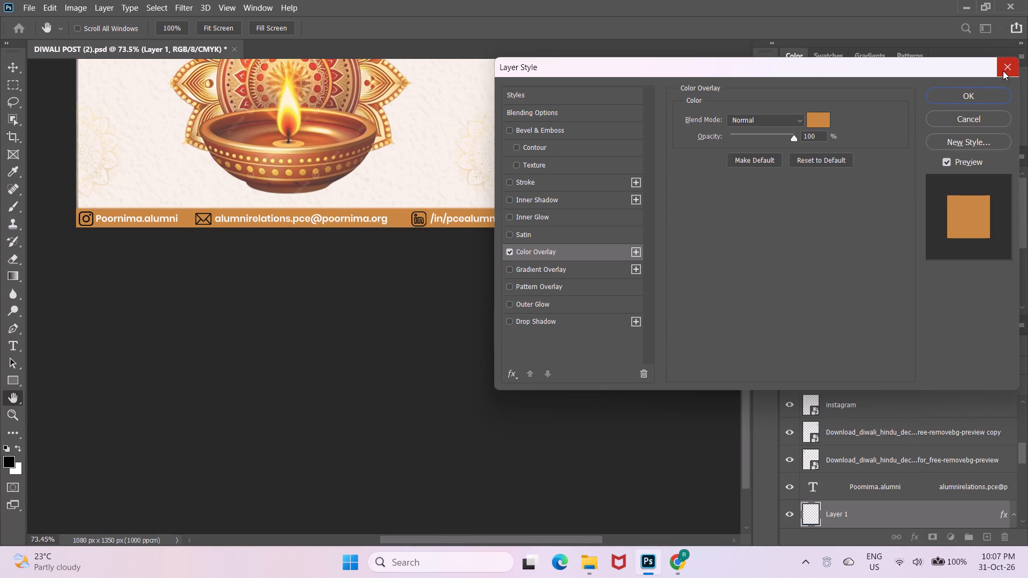
click(971, 96)
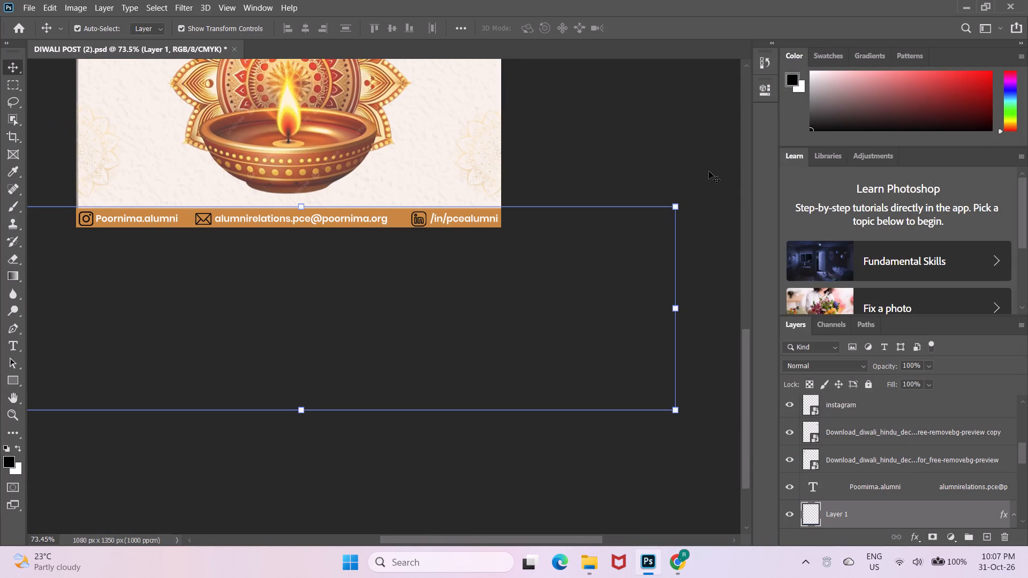
click(709, 171)
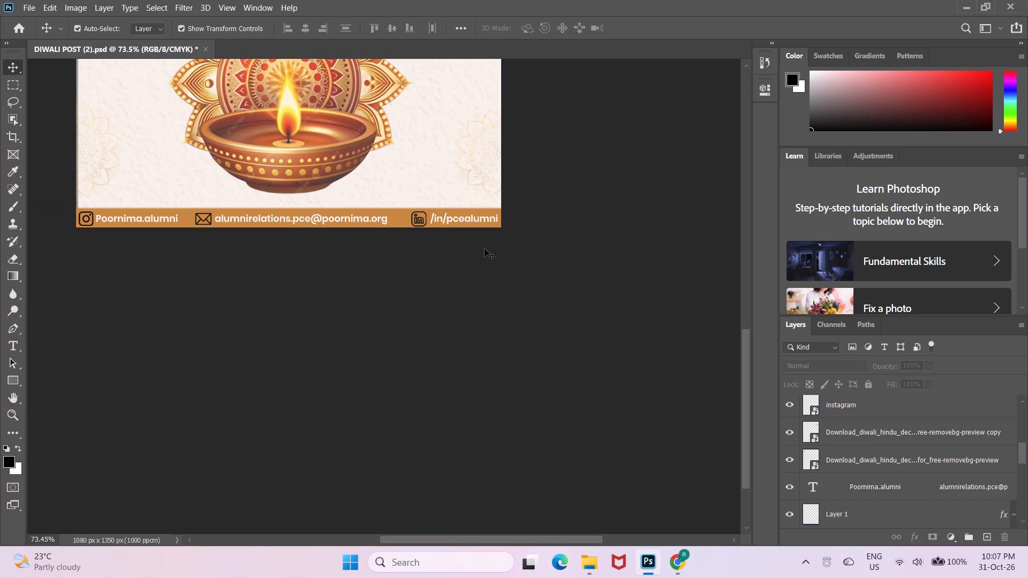
With the whole poster in view, shift the Background copy layer about 23 px left without vertical movement, and deselect it.
key(z)
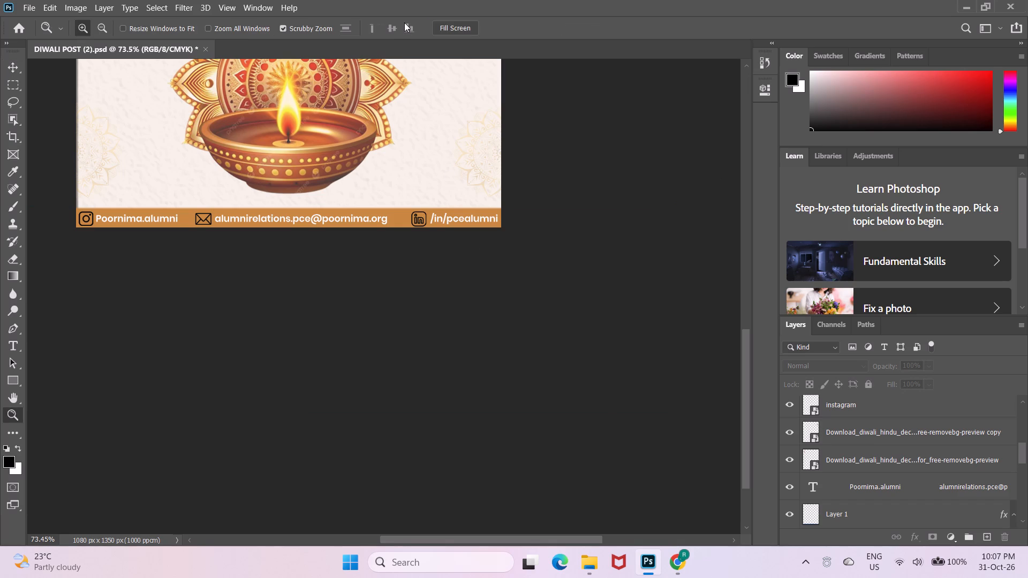
click(404, 22)
click(592, 124)
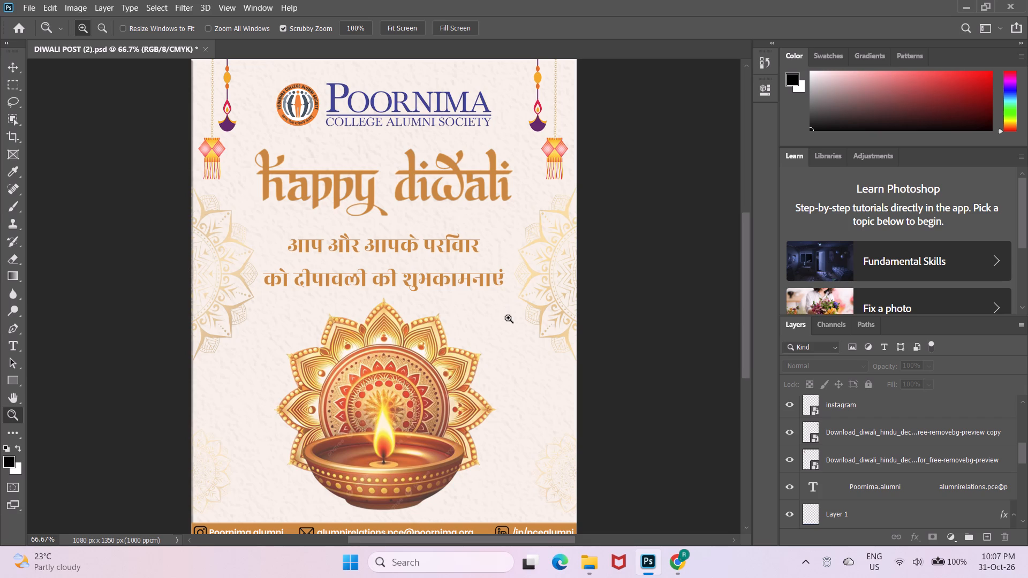
key(v)
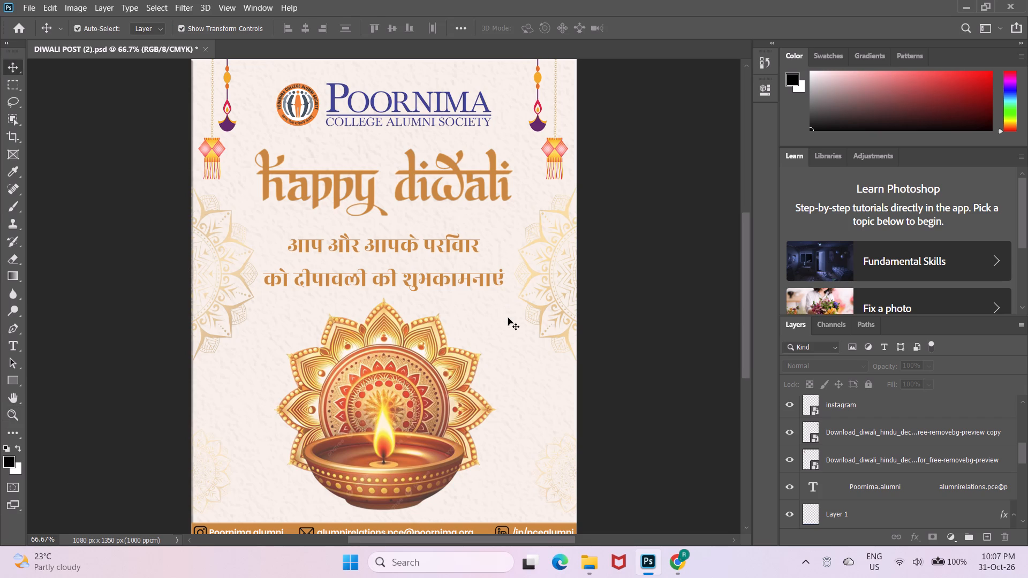
drag(500, 319, 490, 319)
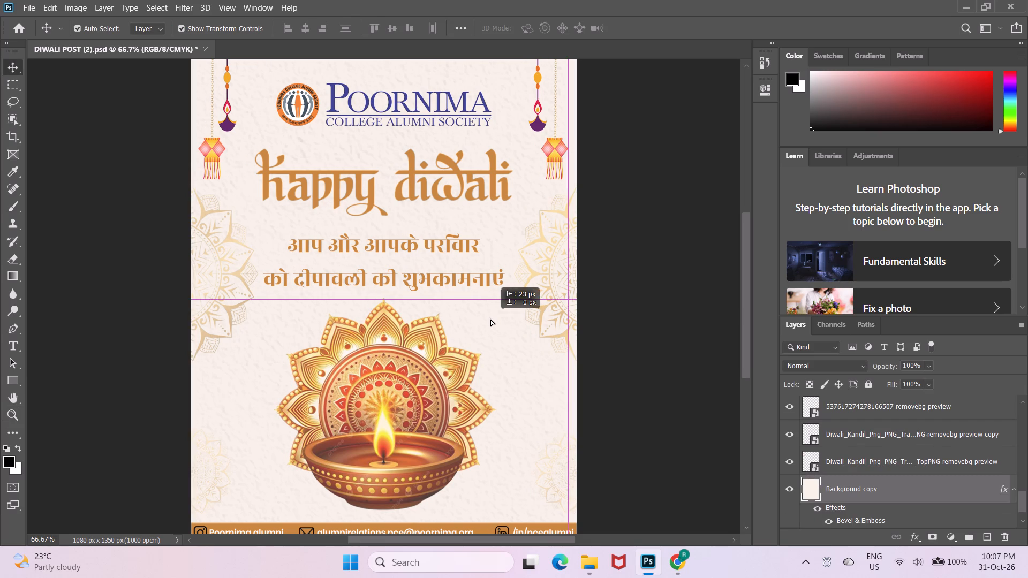
drag(490, 319, 491, 320)
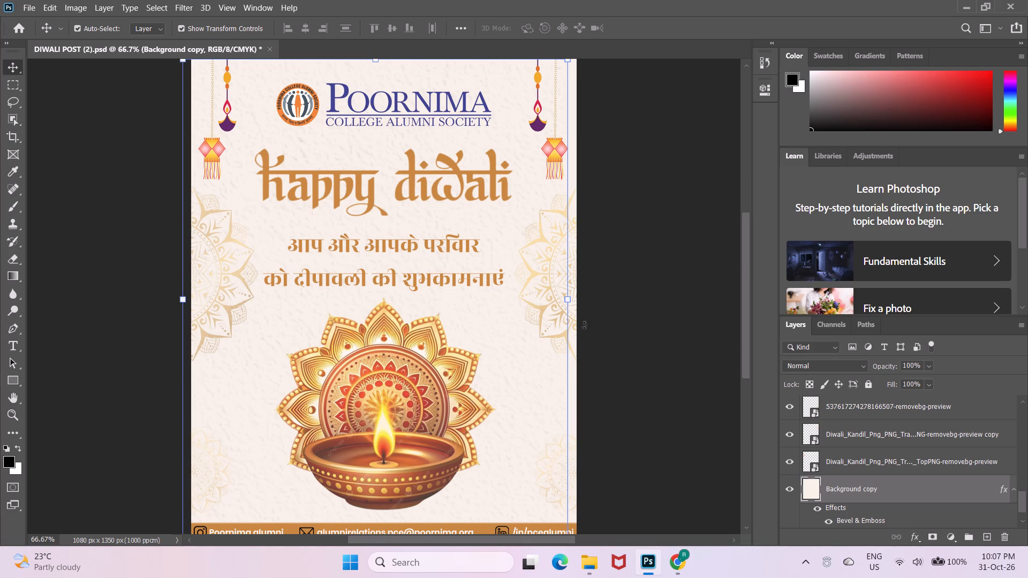
click(607, 309)
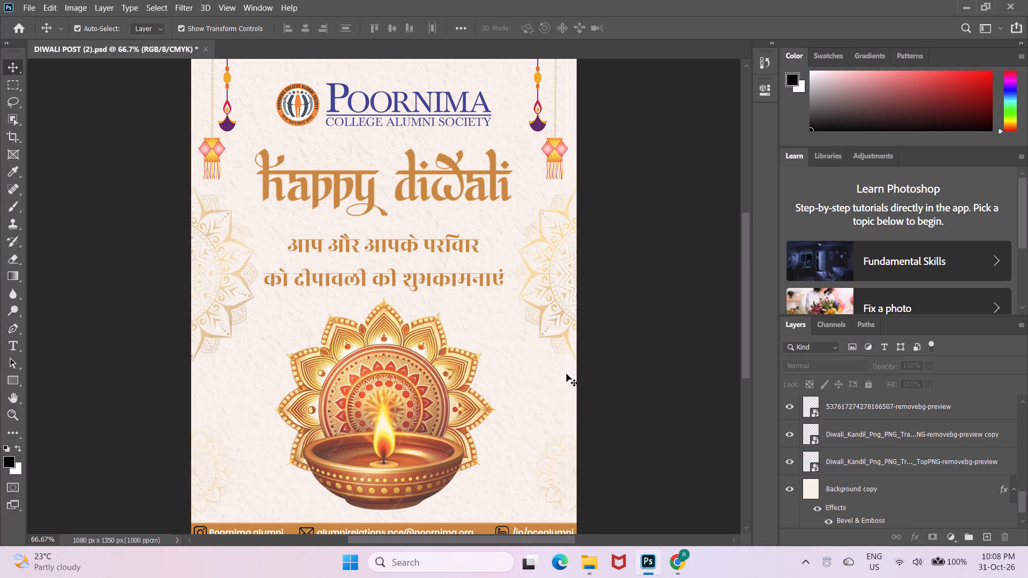
Scale the Background copy layer proportionally to about 102.18% so its right side meets the poster's right edge, and deselect it.
click(551, 376)
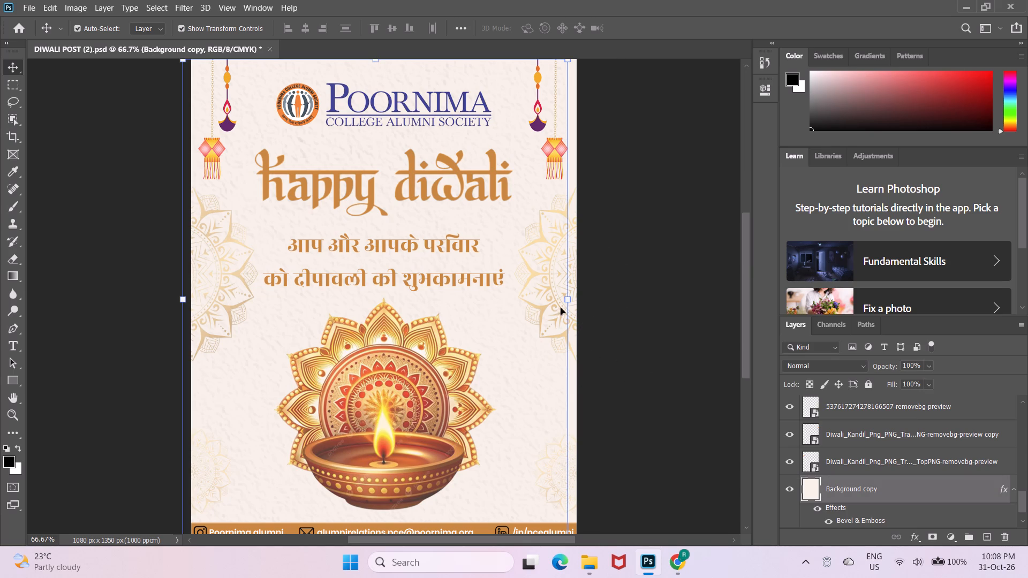
drag(564, 303, 576, 299)
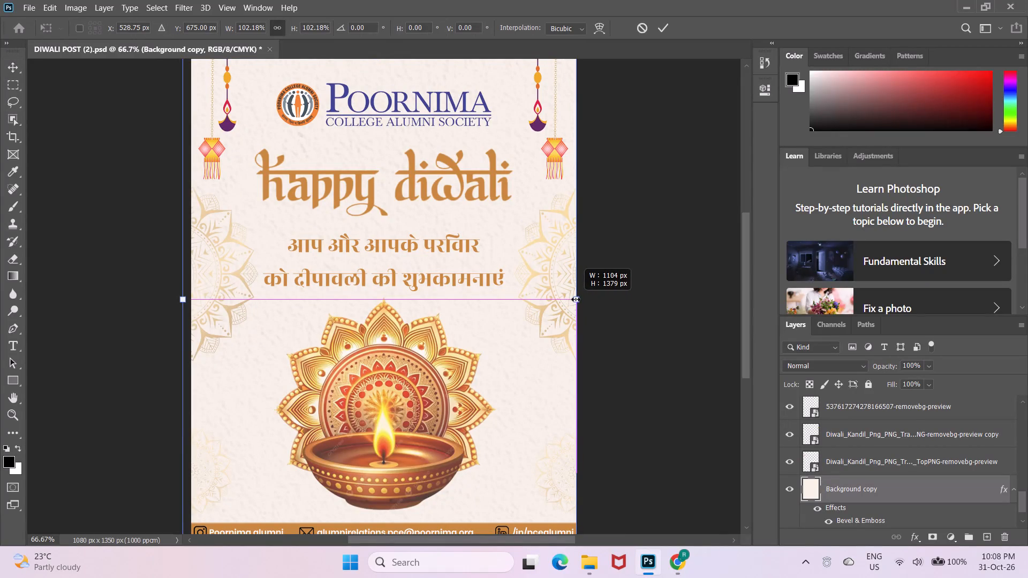
drag(576, 299, 576, 299)
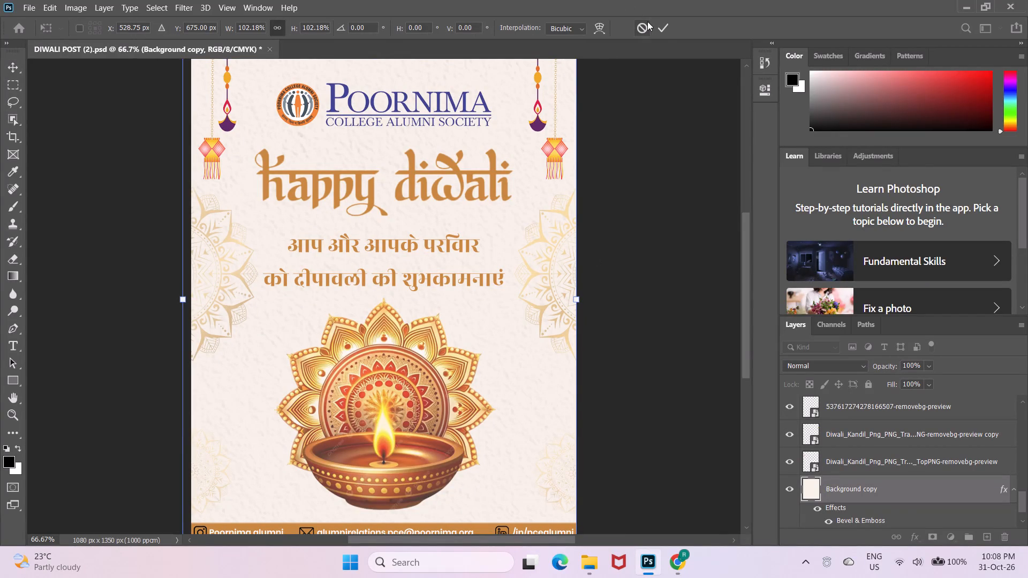
click(660, 24)
click(678, 115)
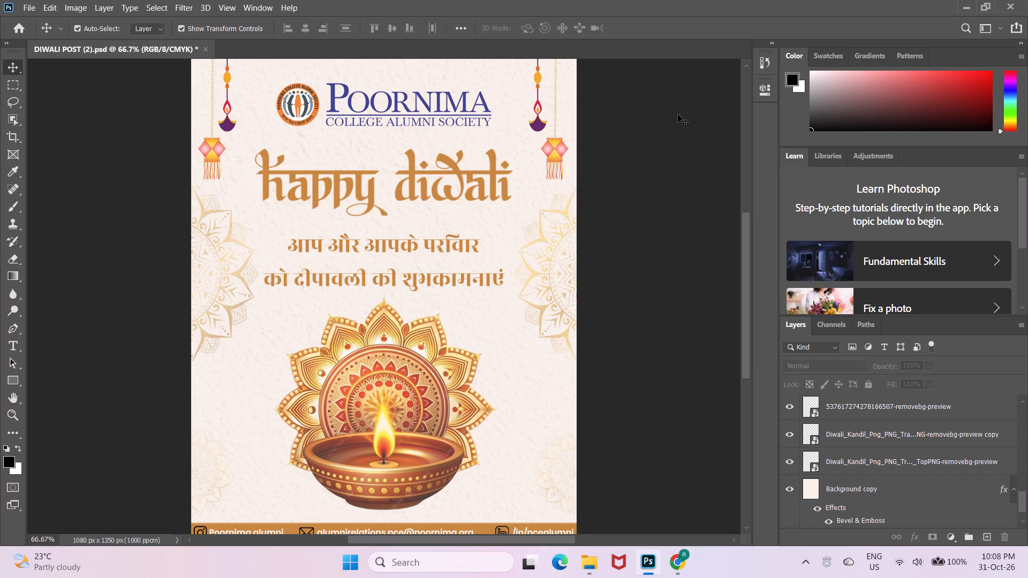
Scale the LinkedIn icon in the footer bar proportionally to 4.5%, apply the transform, and deselect it.
scroll(678, 115, down, 1)
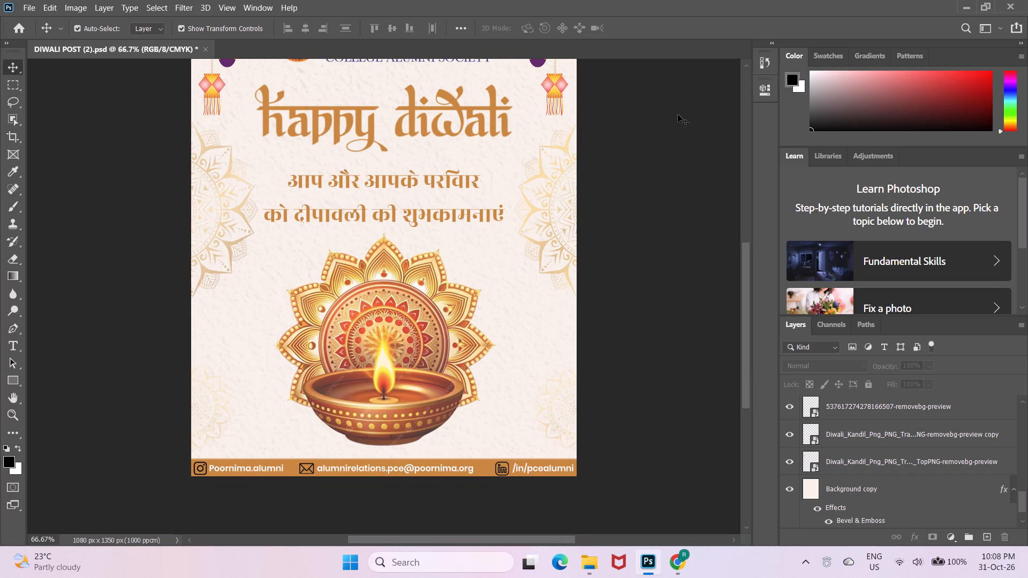
scroll(678, 115, down, 1)
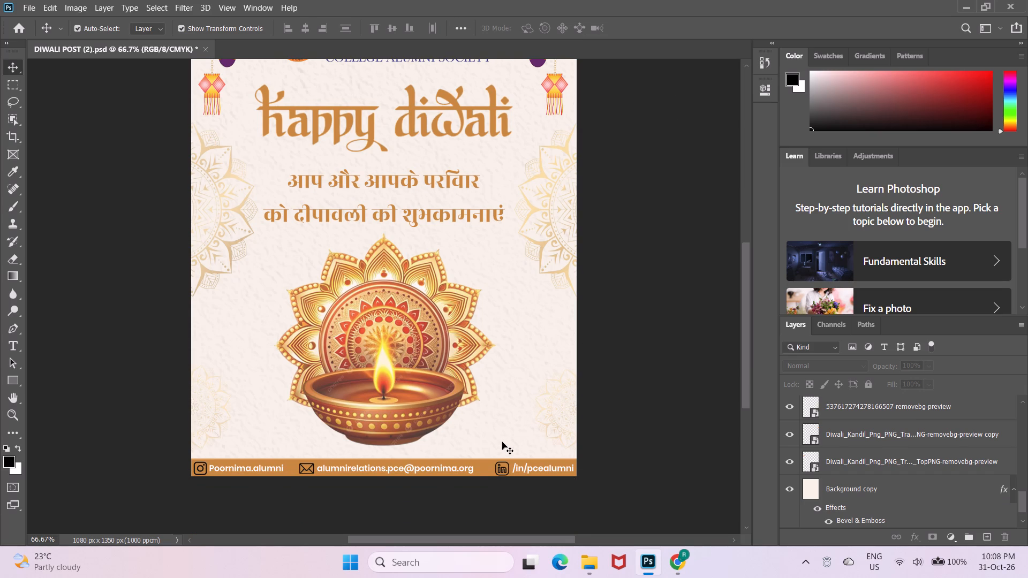
click(500, 447)
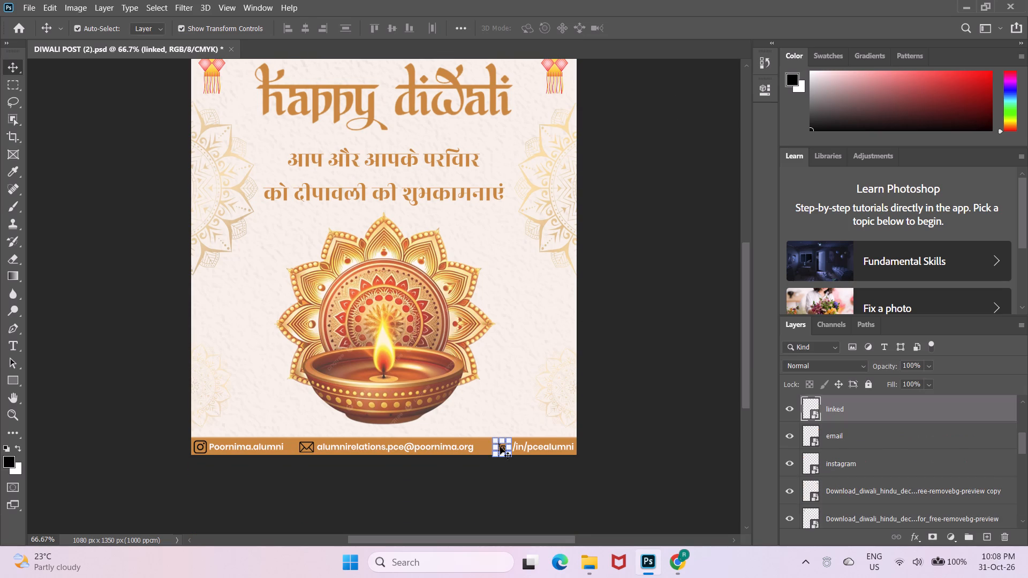
click(508, 439)
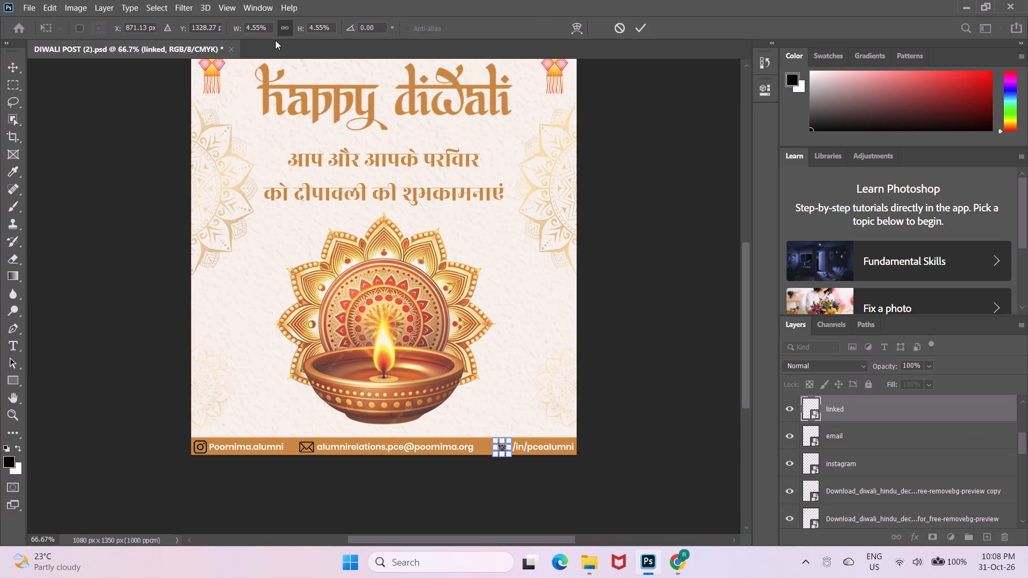
click(258, 27)
click(259, 27)
key(BackSpace)
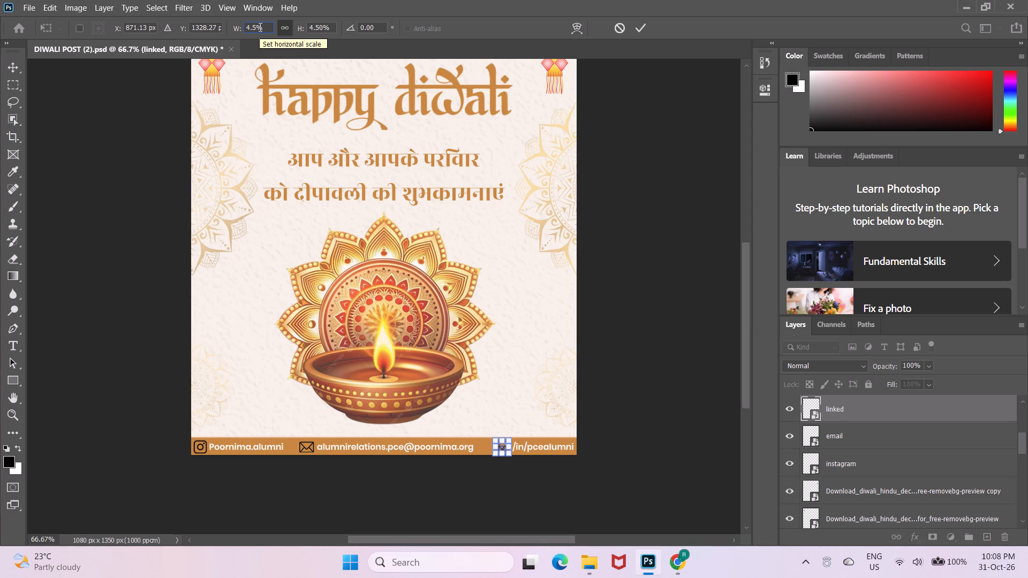
click(642, 28)
click(658, 183)
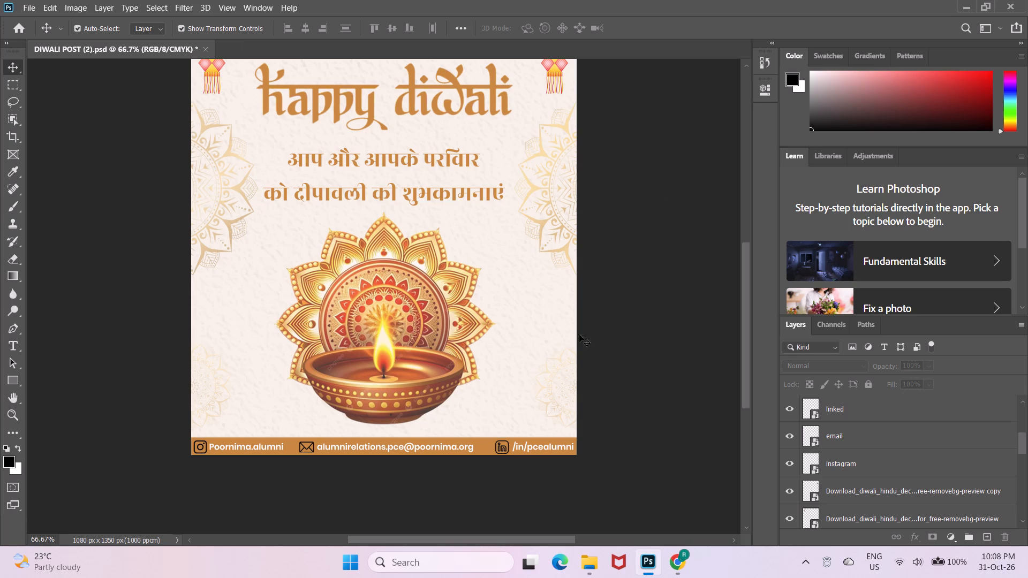
Nudge the linked layer's icon up by one small increment to align it in the footer bar, and deselect it.
click(507, 448)
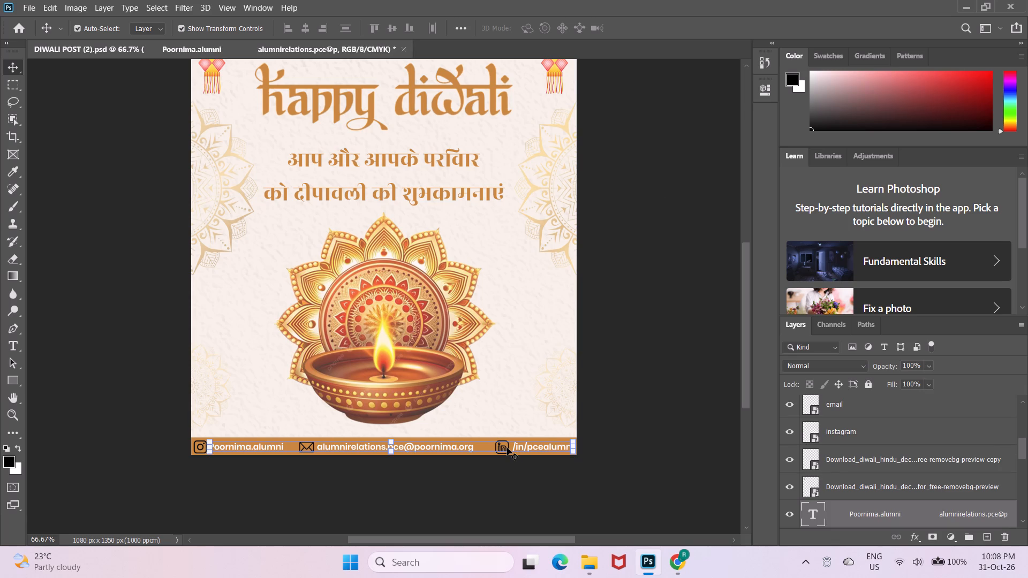
click(877, 437)
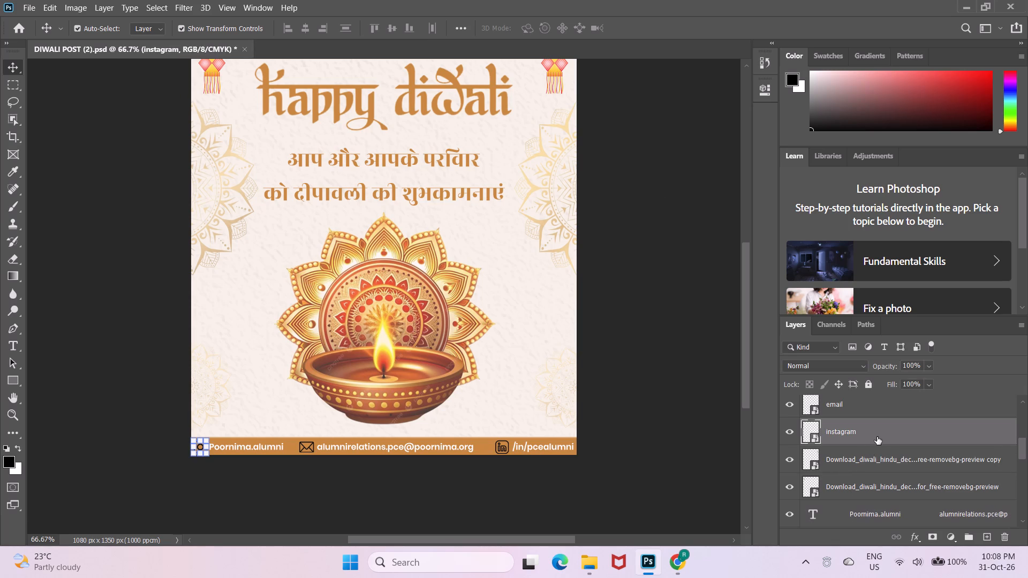
scroll(877, 437, up, 1)
click(877, 437)
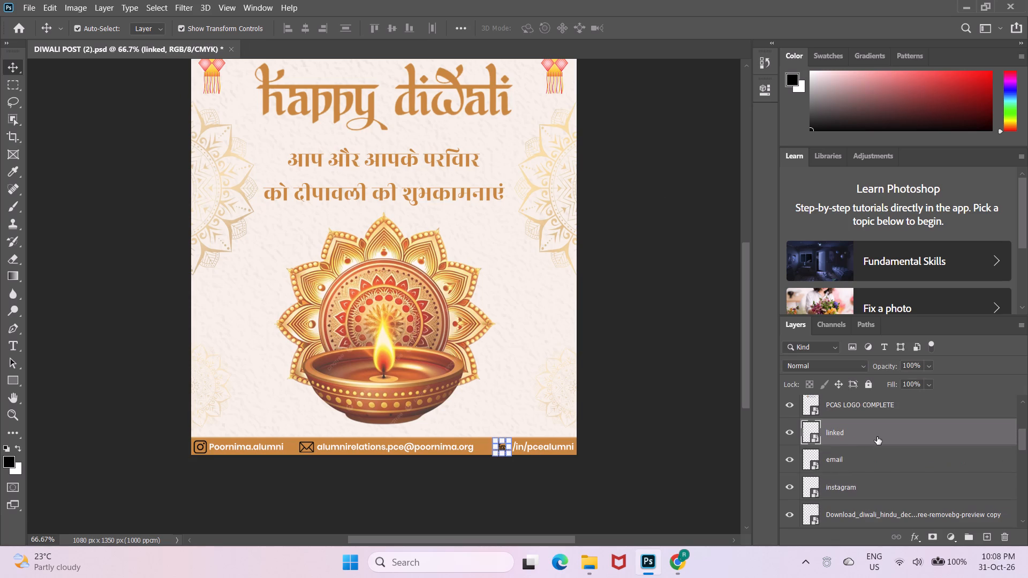
key(Up)
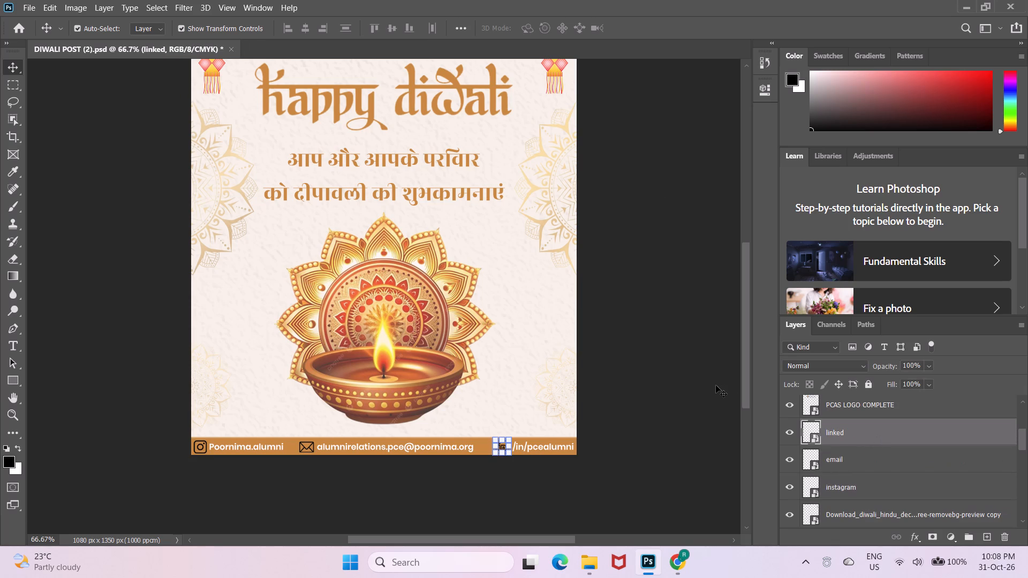
click(716, 385)
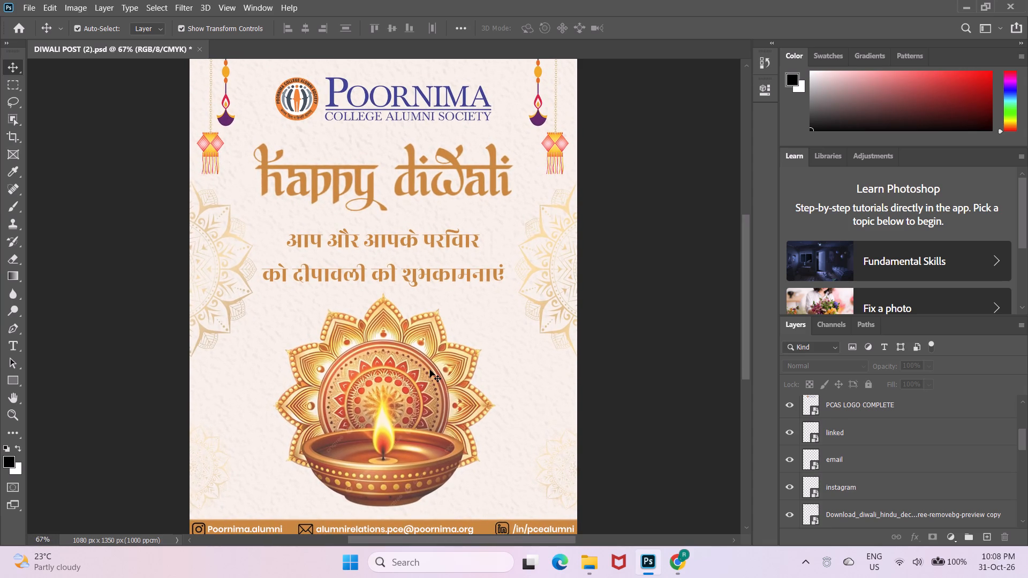
Examine the overall poster layout from the logo down to the footer contact bar, with the whole page fitted in view.
scroll(430, 370, up, 1)
key(Down)
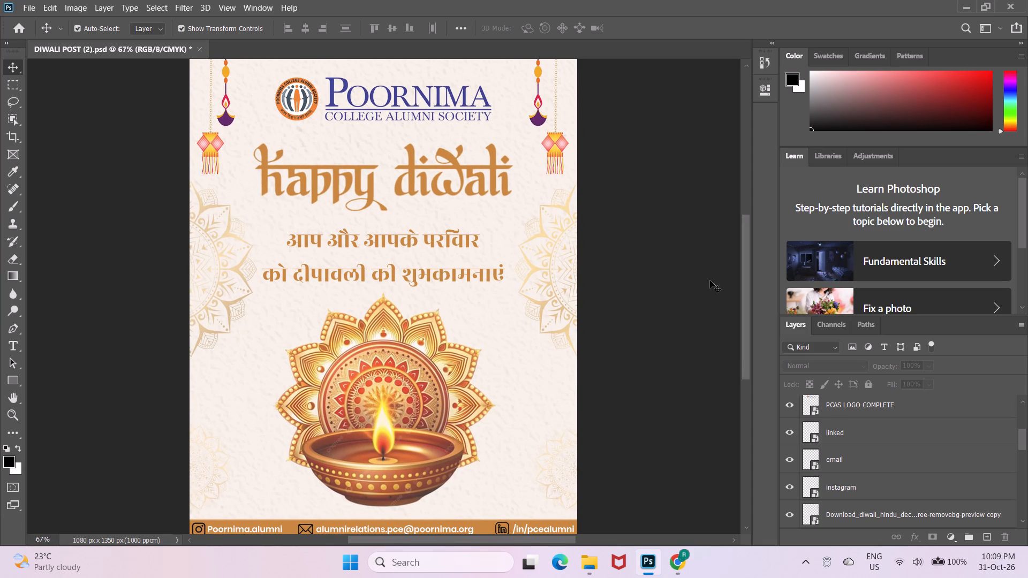
click(702, 286)
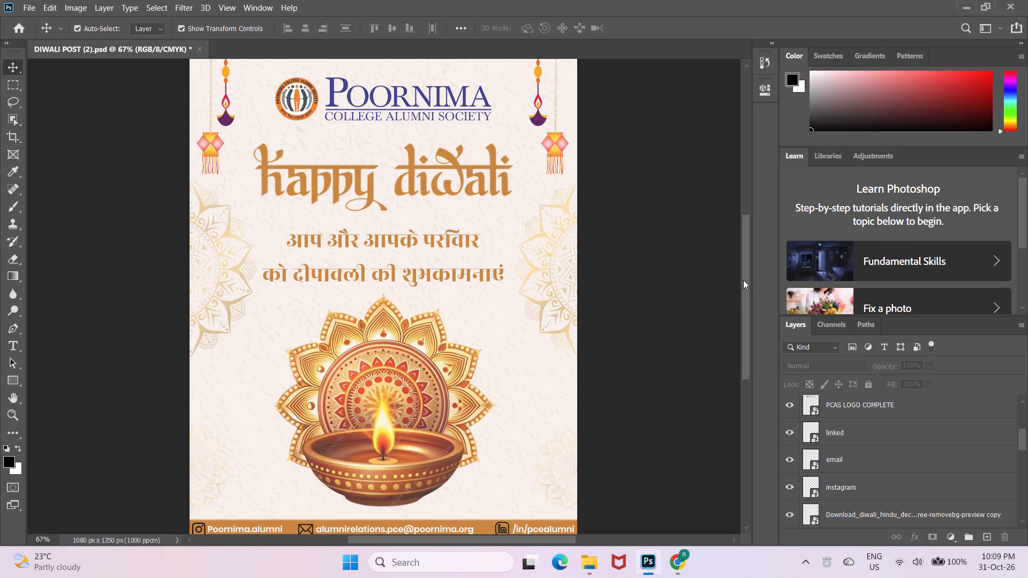
click(743, 280)
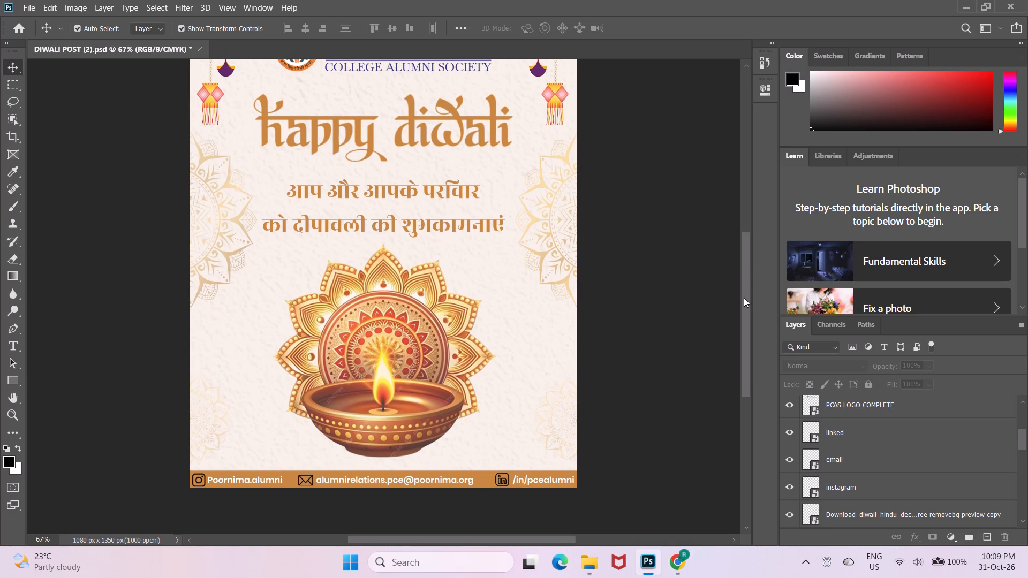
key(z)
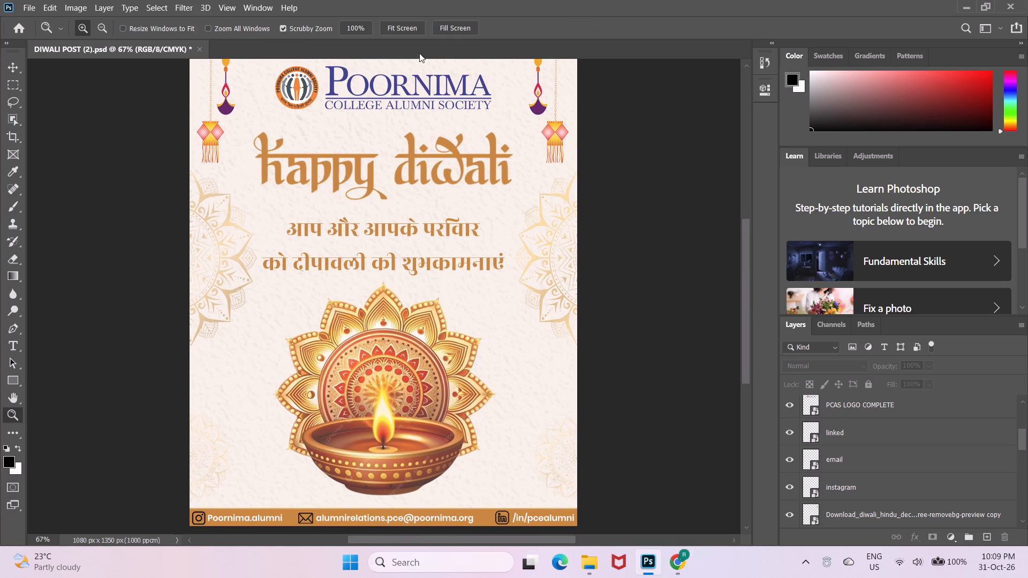
click(418, 28)
click(650, 166)
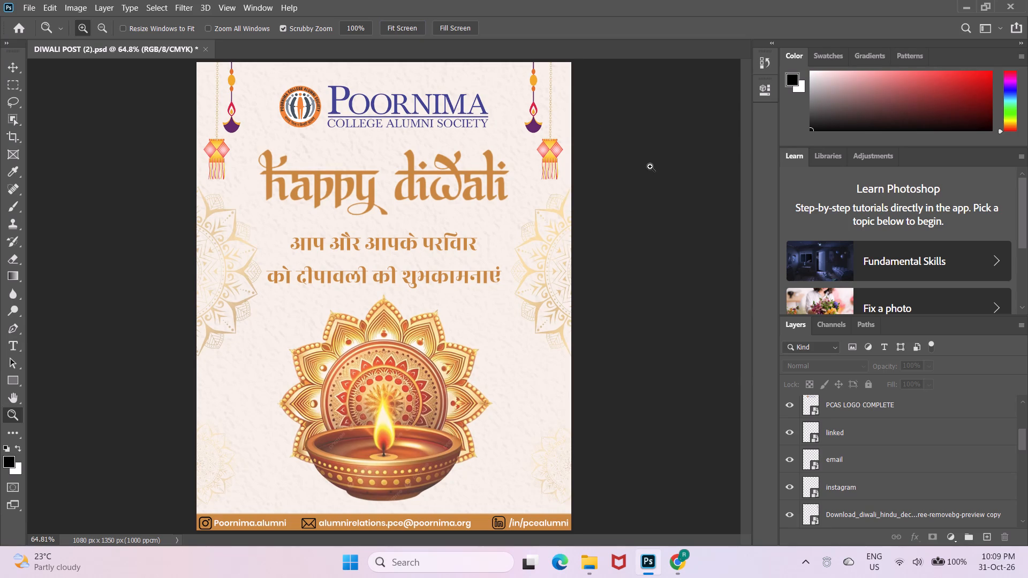
click(650, 166)
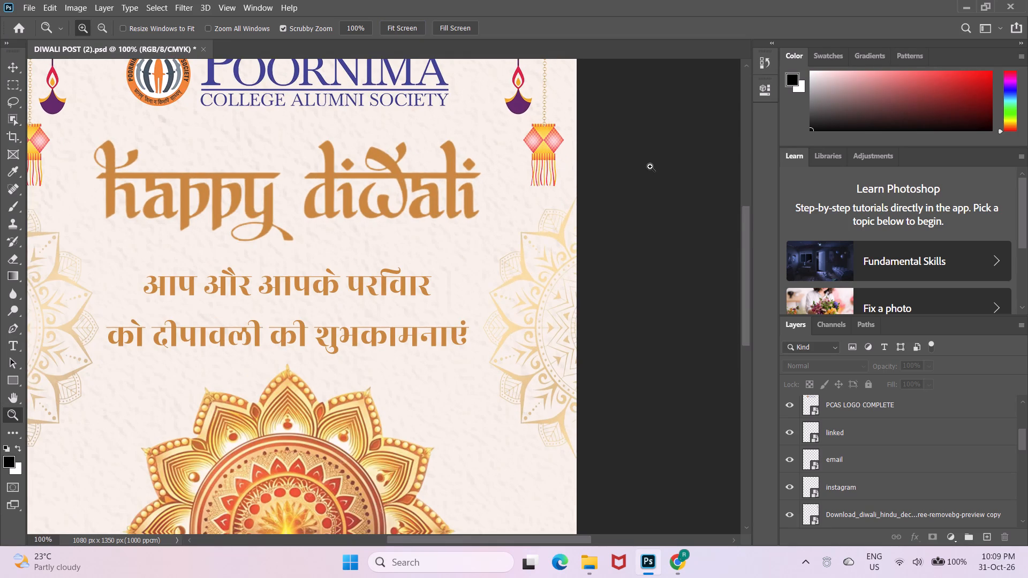
click(409, 29)
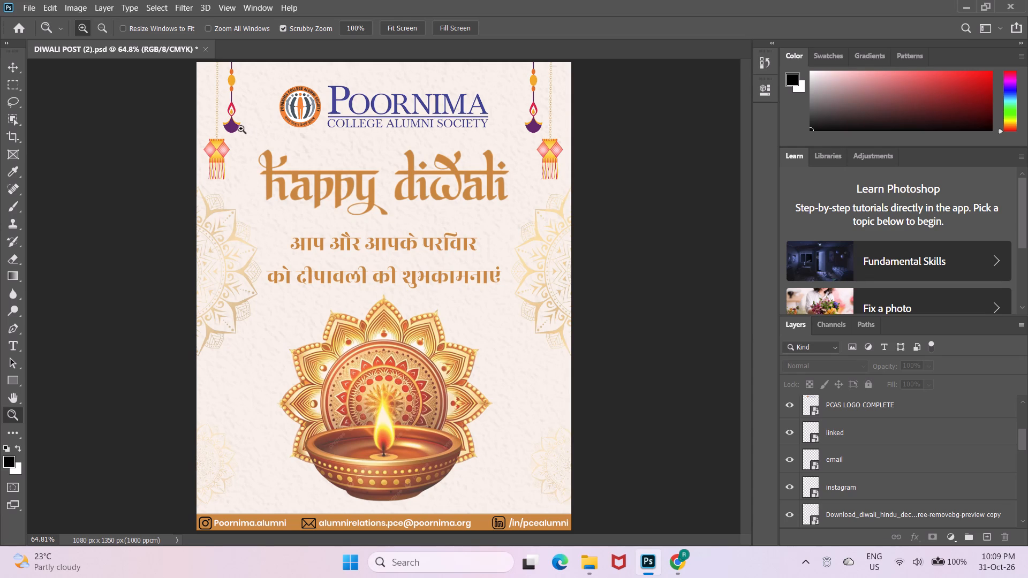
Nudge the hanging purple diya decoration on the poster's left side about 3 px to the right, and deselect it.
key(v)
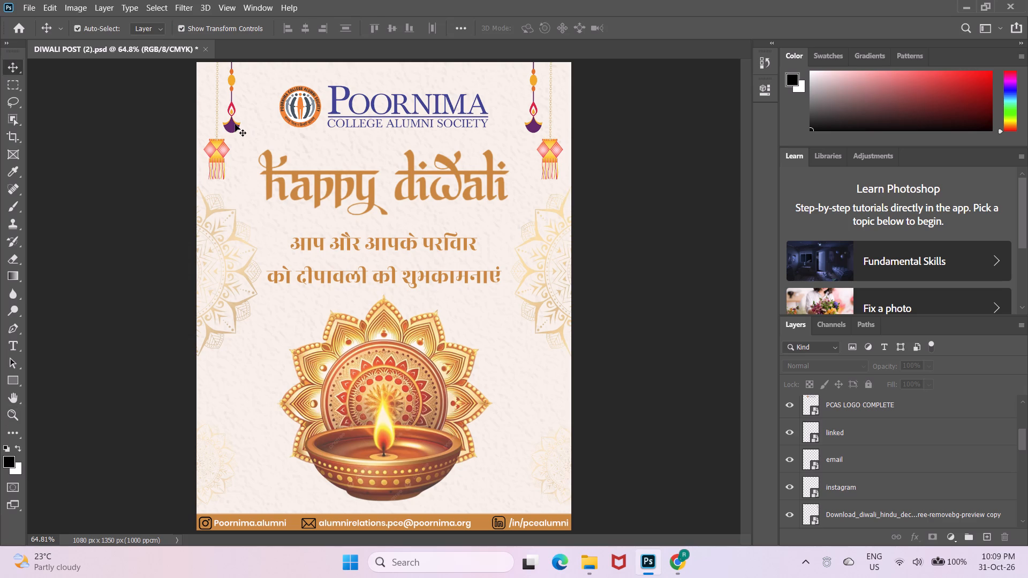
click(235, 124)
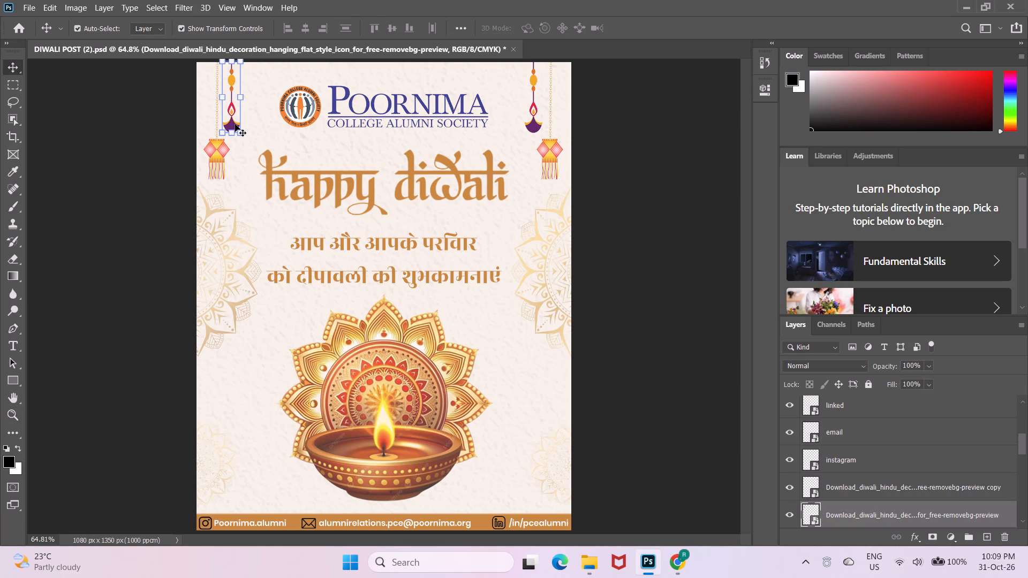
key(Right)
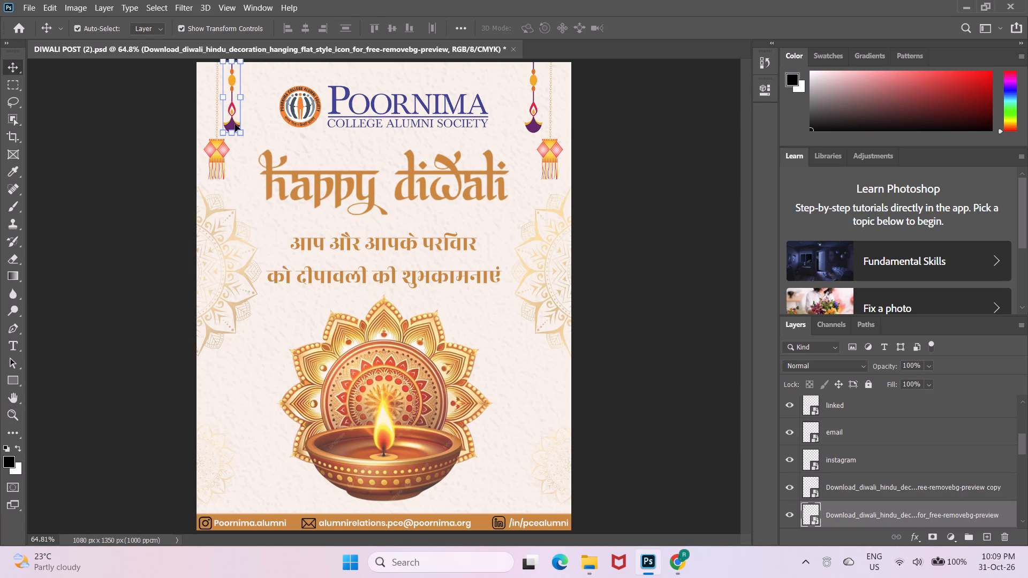
key(Right)
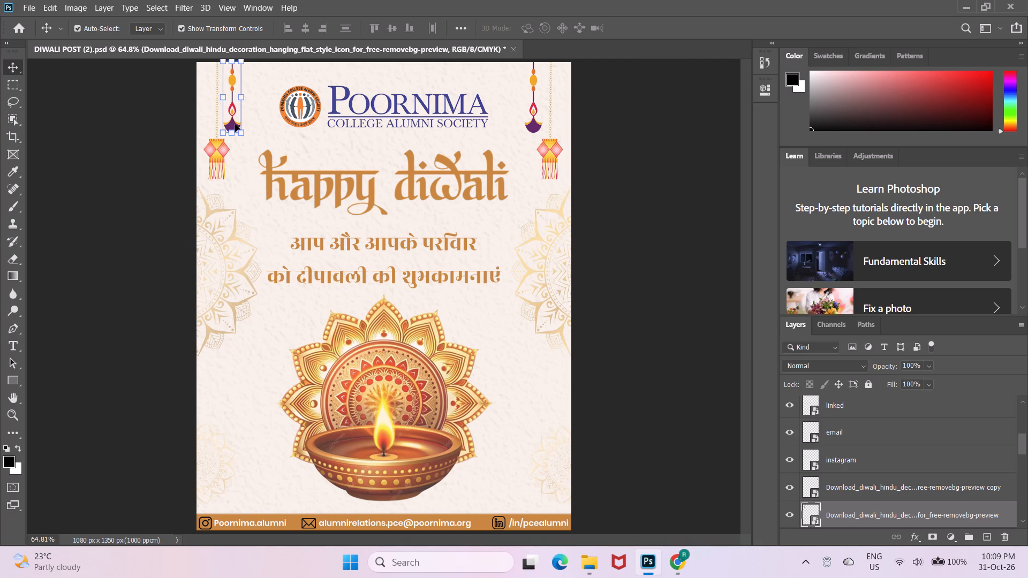
key(Right)
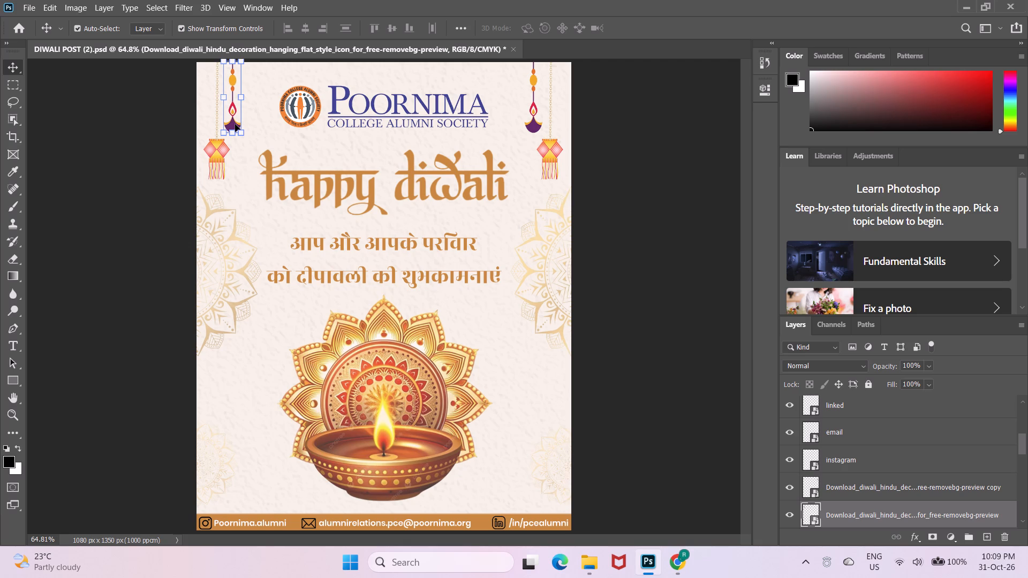
click(637, 207)
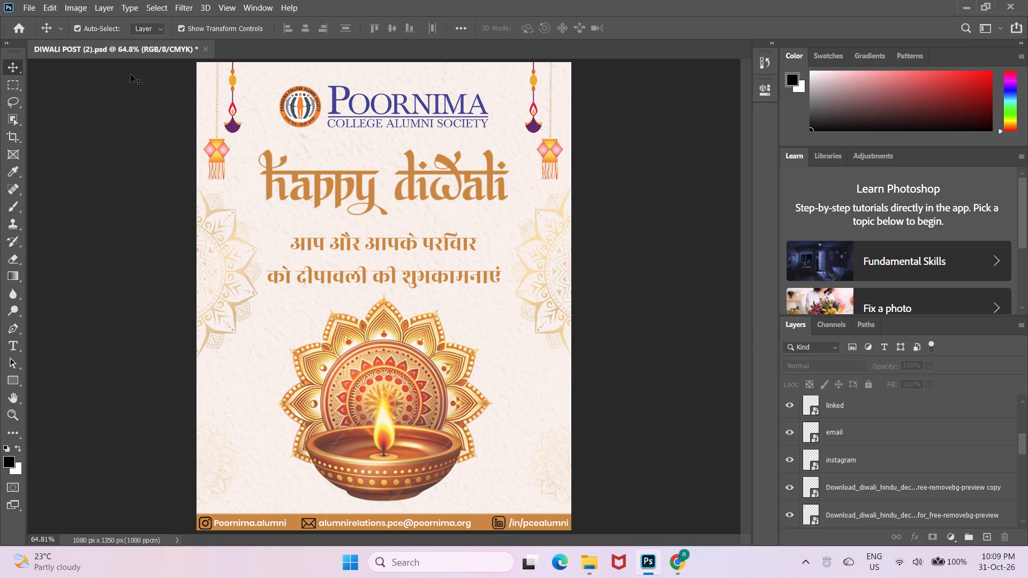
Quick-export the poster as a PNG named DIWALI POST (2)00 in the Downloads folder.
click(20, 12)
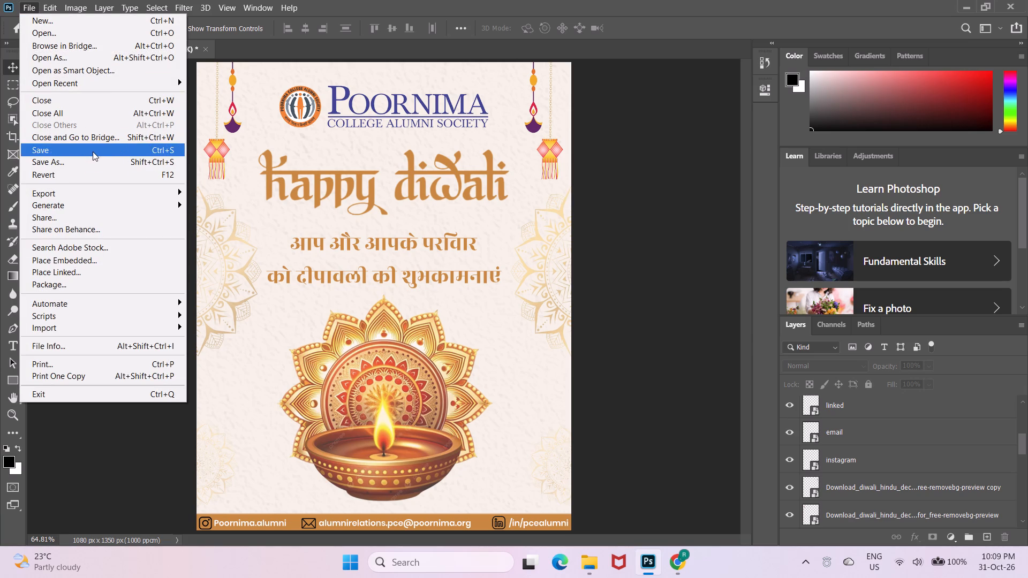
click(89, 189)
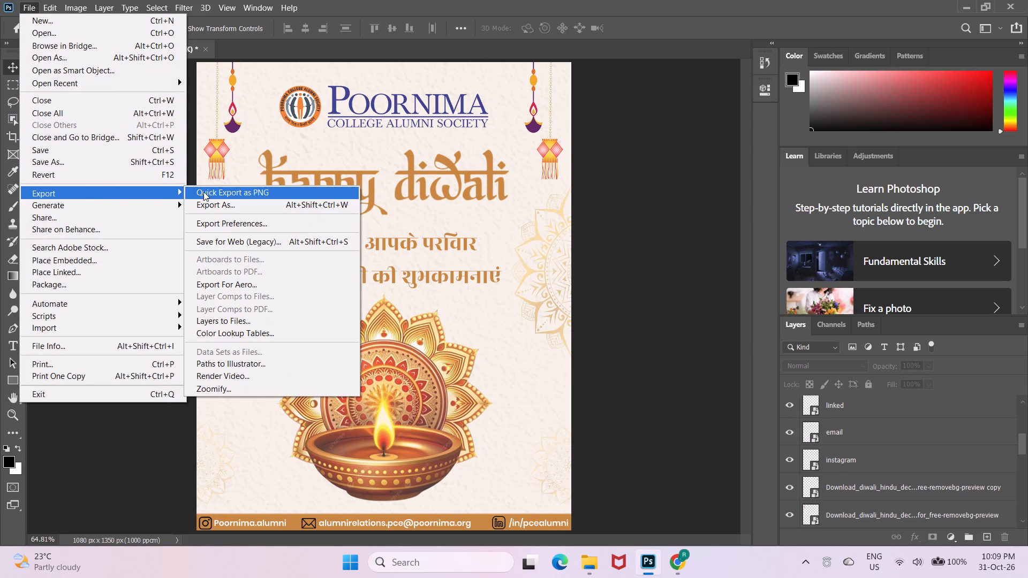
click(204, 192)
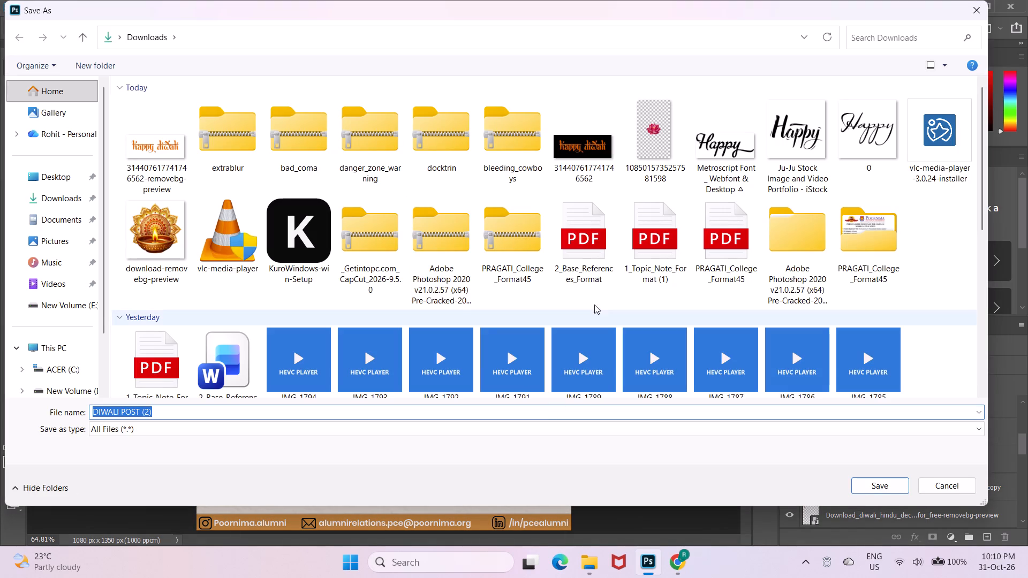
scroll(602, 289, up, 1)
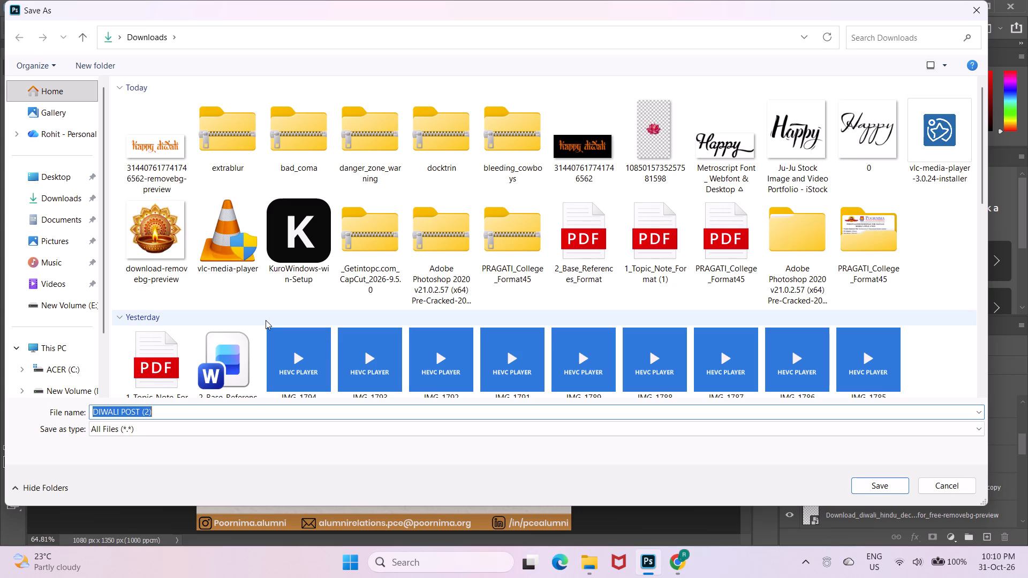
click(196, 415)
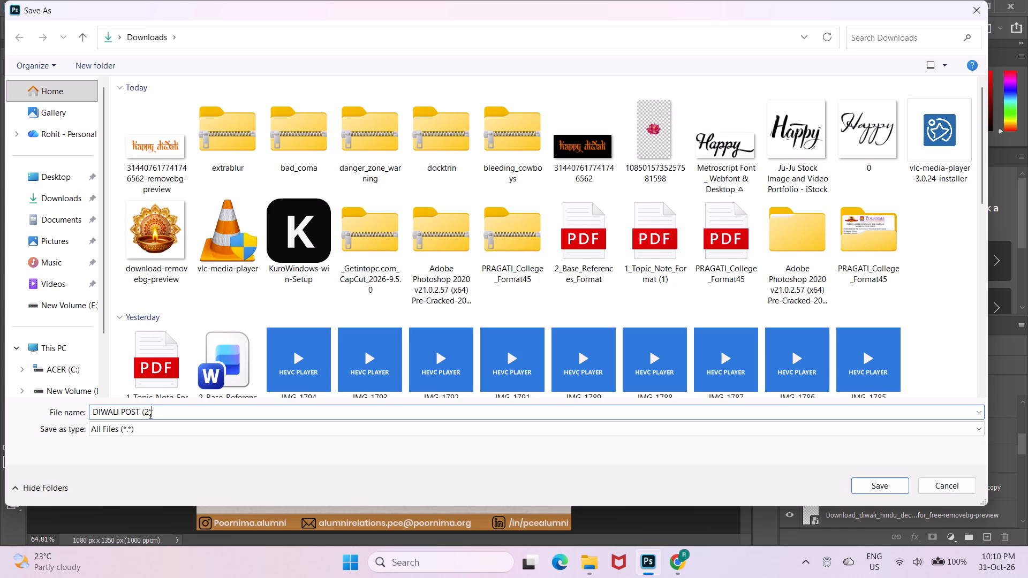
text(00)
Save the exported poster image as DIWALI POST (2)00 in the Downloads folder.
click(886, 483)
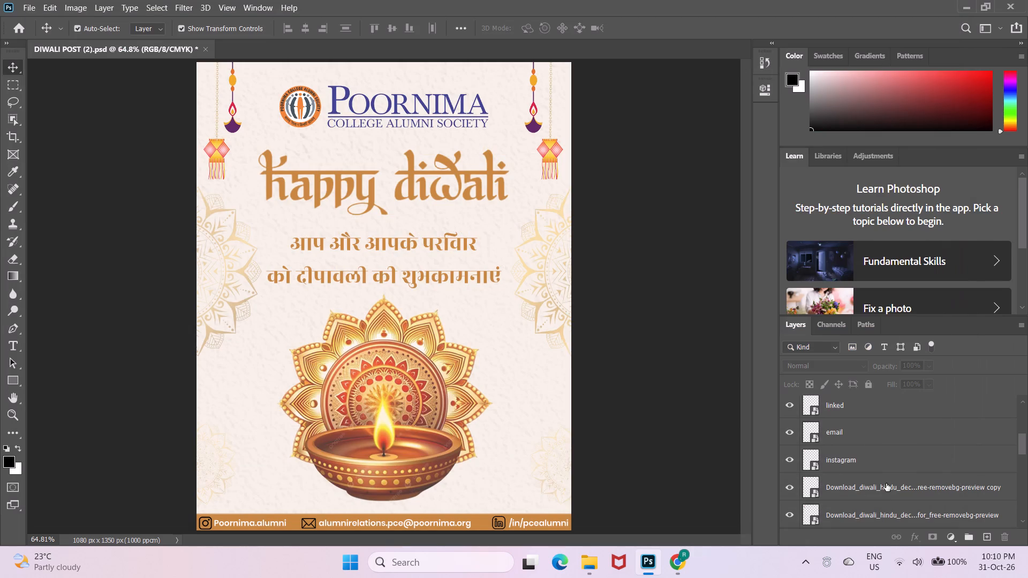
Switch to File Explorer and check the Downloads folder for the exported DIWALI POST (2)00 image.
click(594, 555)
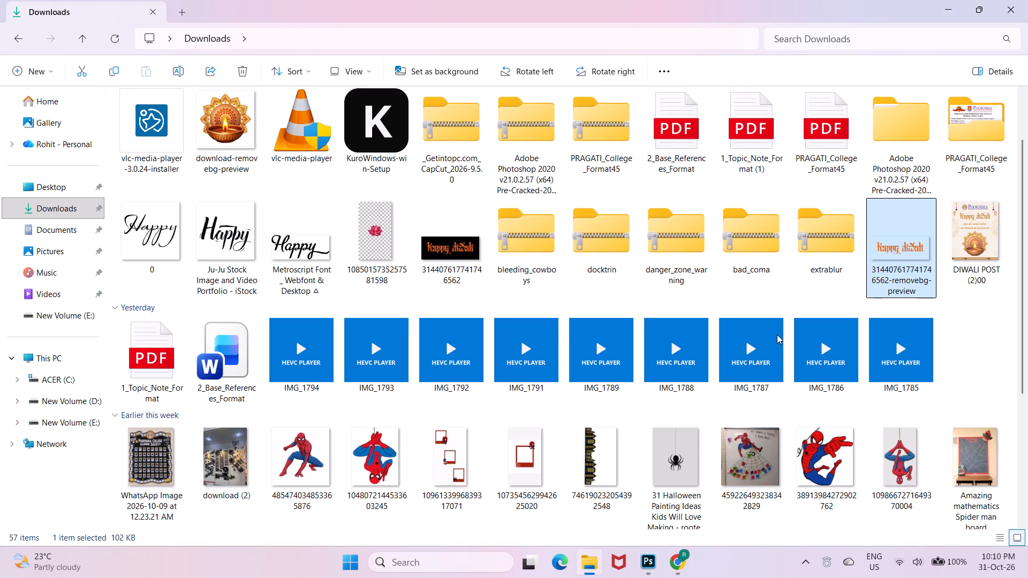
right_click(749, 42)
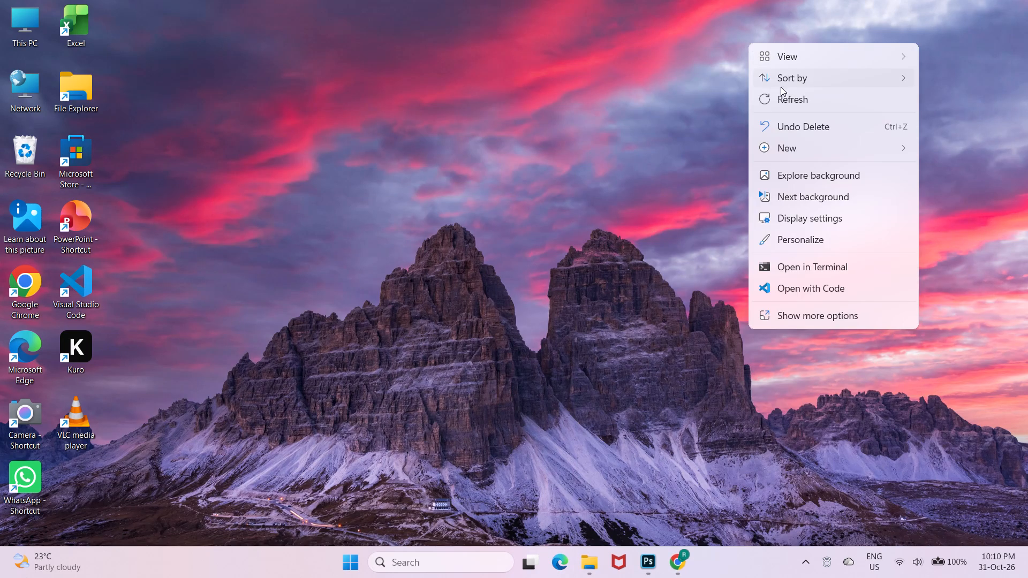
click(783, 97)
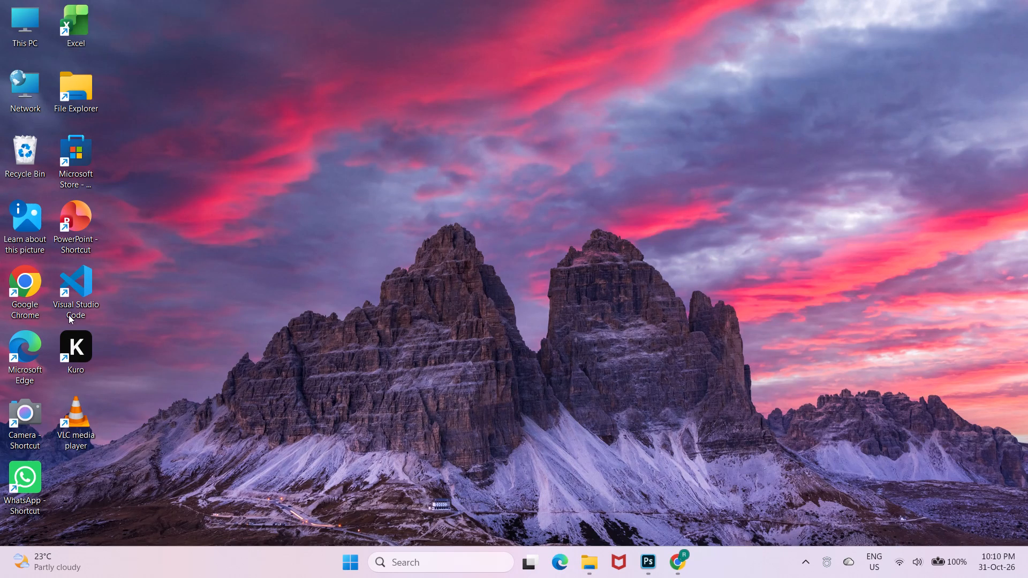
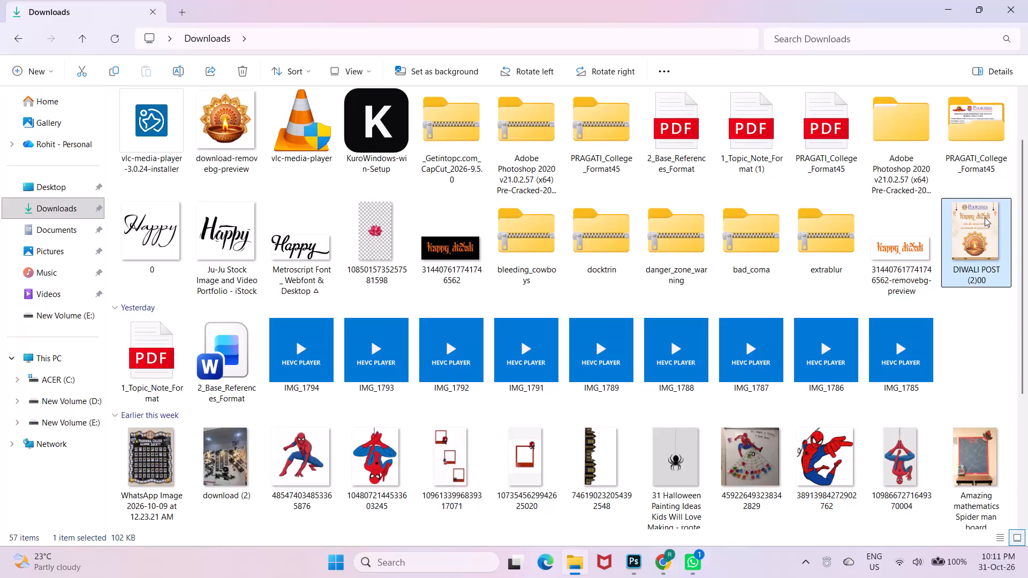
Take the exported DIWALI POST (2)00 image from the Downloads folder to move it into another open application.
click(985, 217)
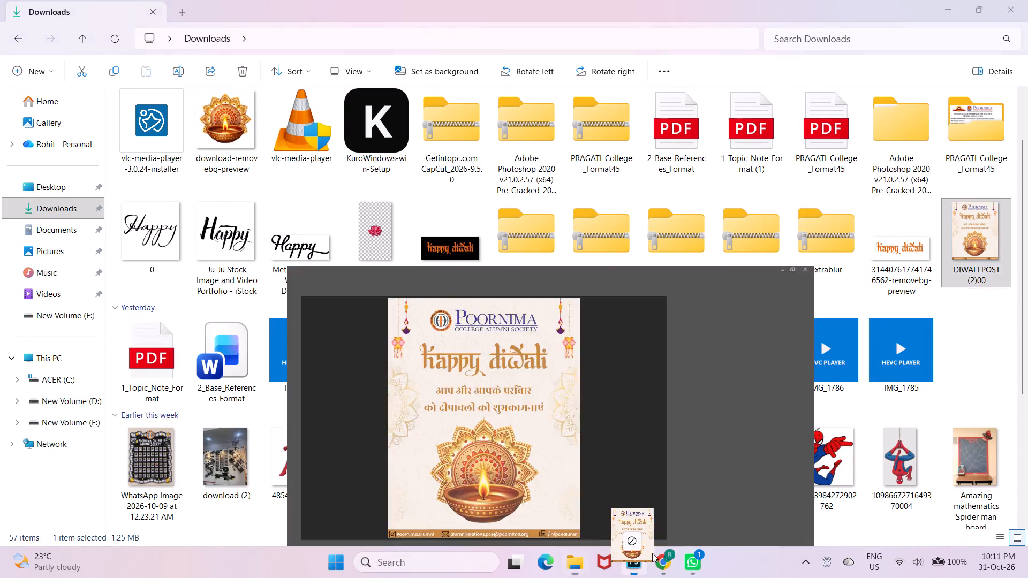
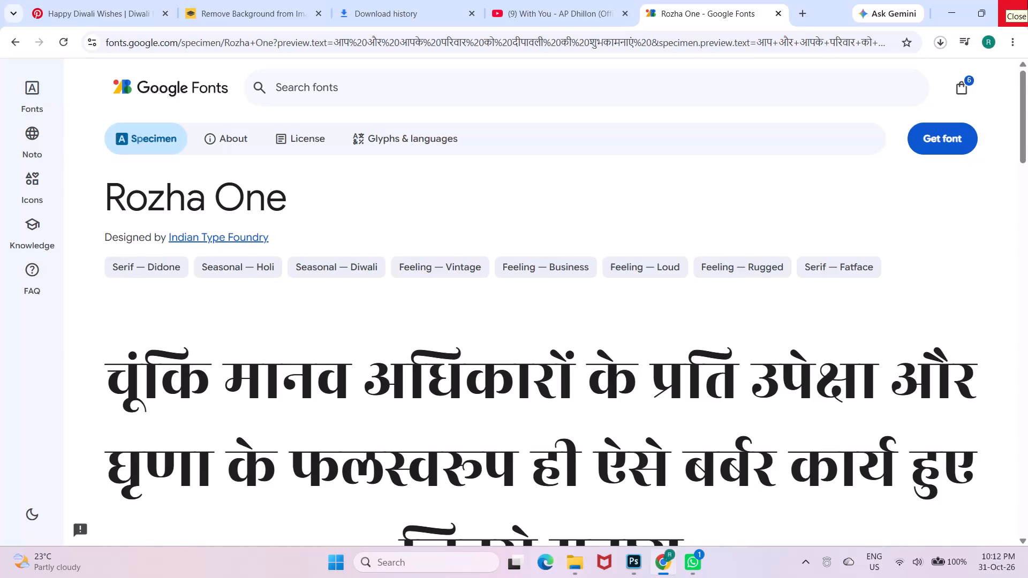
Close the Chrome browser window that shows the Rozha One font page.
click(1027, 0)
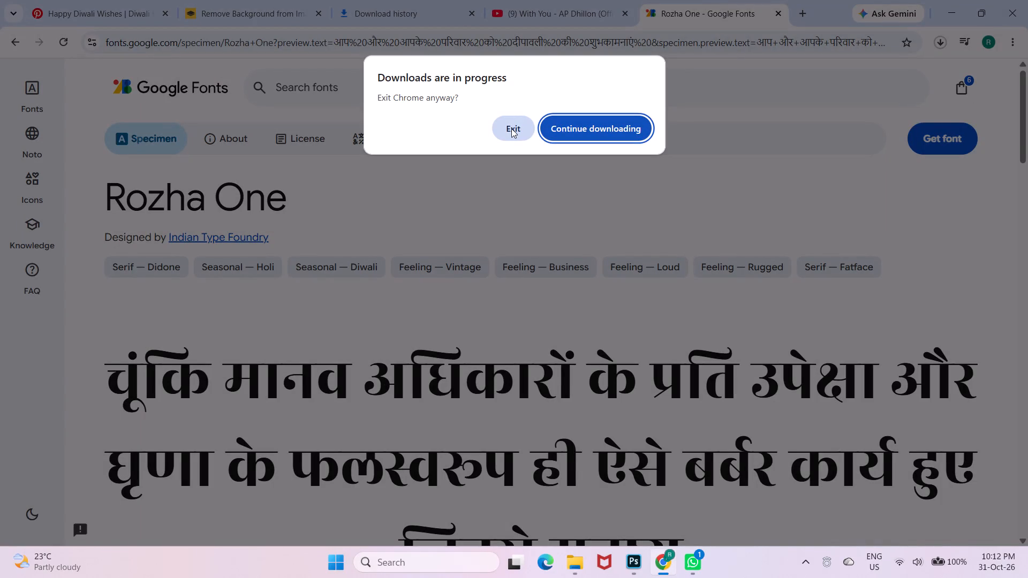
Exit the browser despite the downloads still in progress.
click(523, 129)
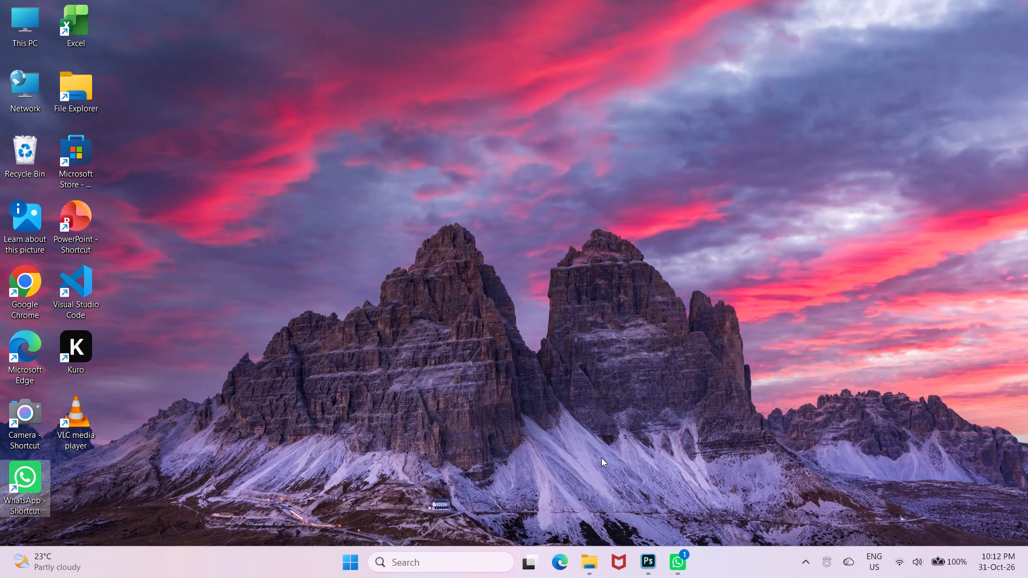
Reopen Chrome and search Google by voice for "aap aur aapke Parivar ko Dipawali ki hardik shubhkamnaen text in Hindi".
double_click(31, 282)
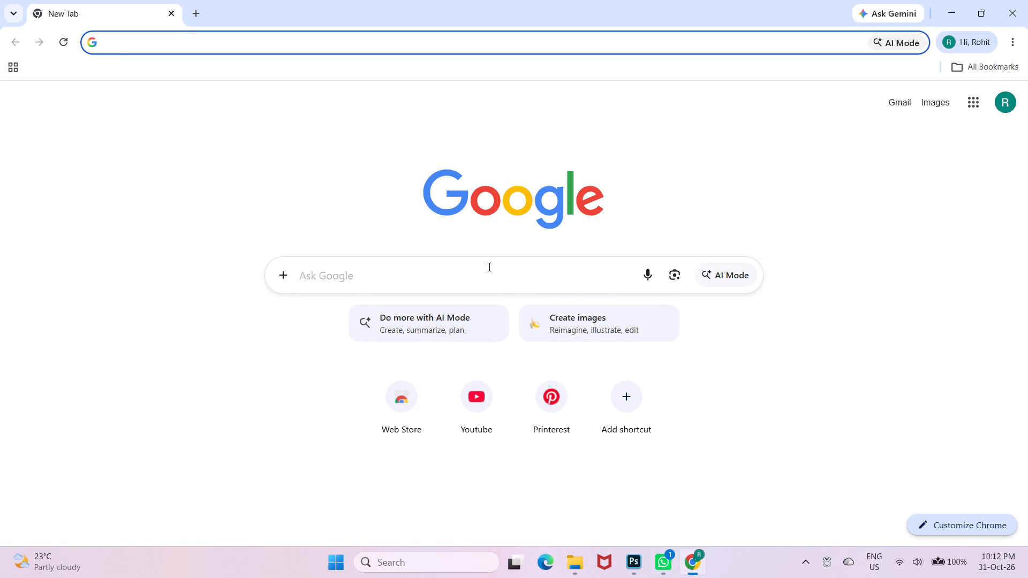
click(488, 267)
drag(773, 188, 668, 275)
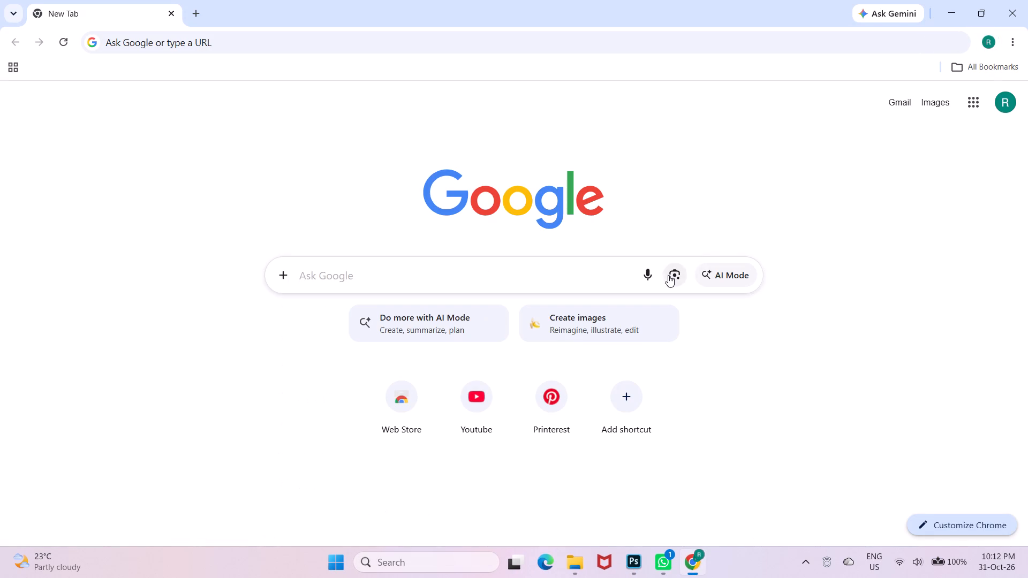
drag(668, 275, 651, 275)
click(651, 275)
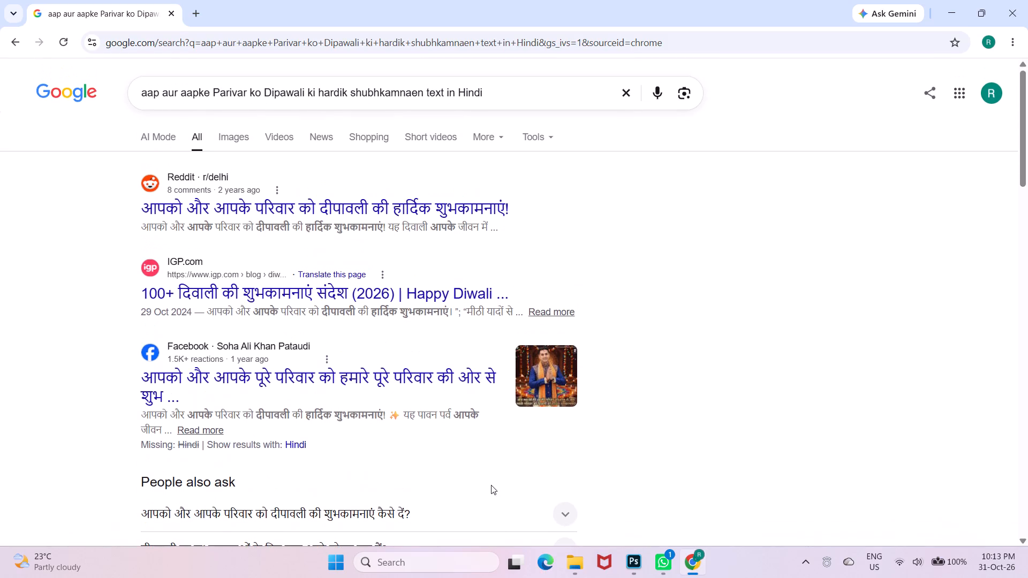
Open the Reddit r/delhi result and copy its headline "आपको और आपके परिवार को दीपावली की हार्दिक शुभकामनाएं!".
click(485, 201)
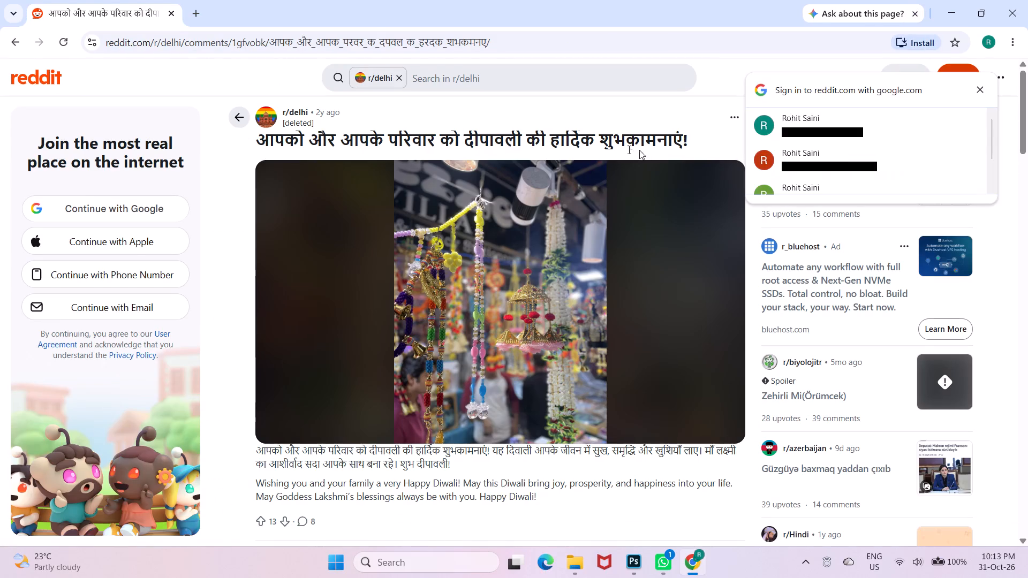
drag(686, 138, 259, 142)
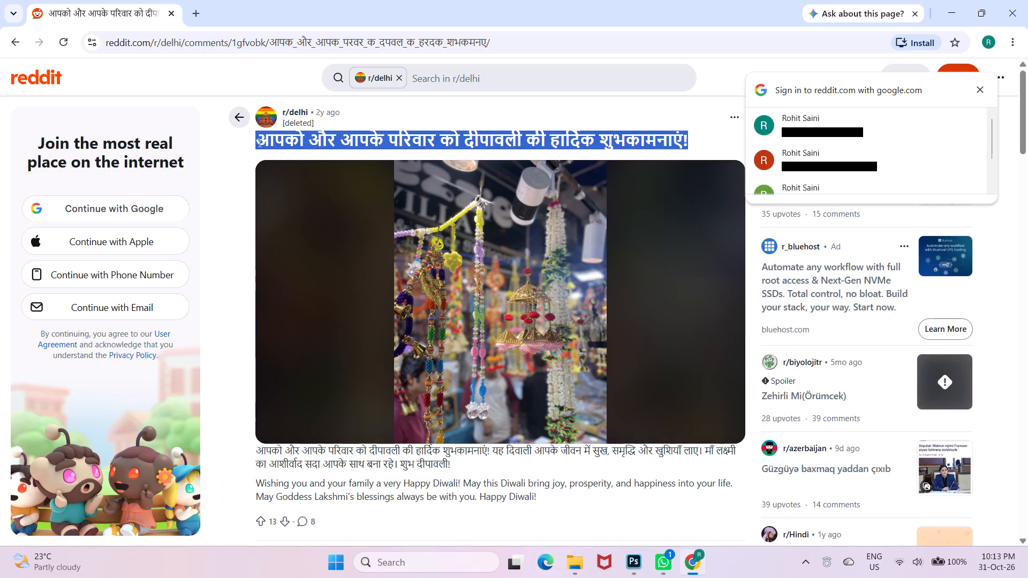
key(ctrl+c)
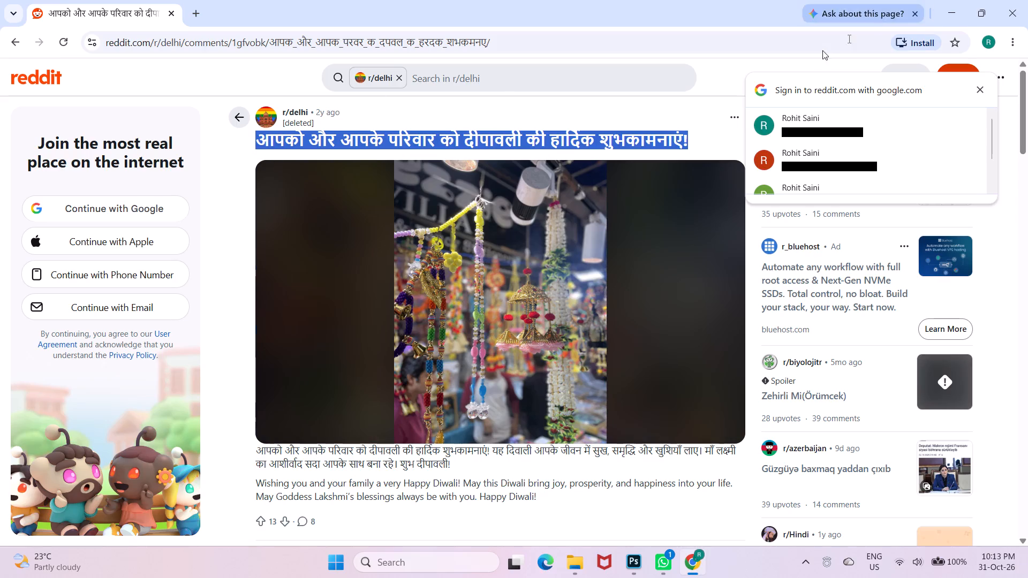
Switch to Photoshop and replace the entire first Hindi line under the Happy Diwali title with the copied greeting.
click(937, 3)
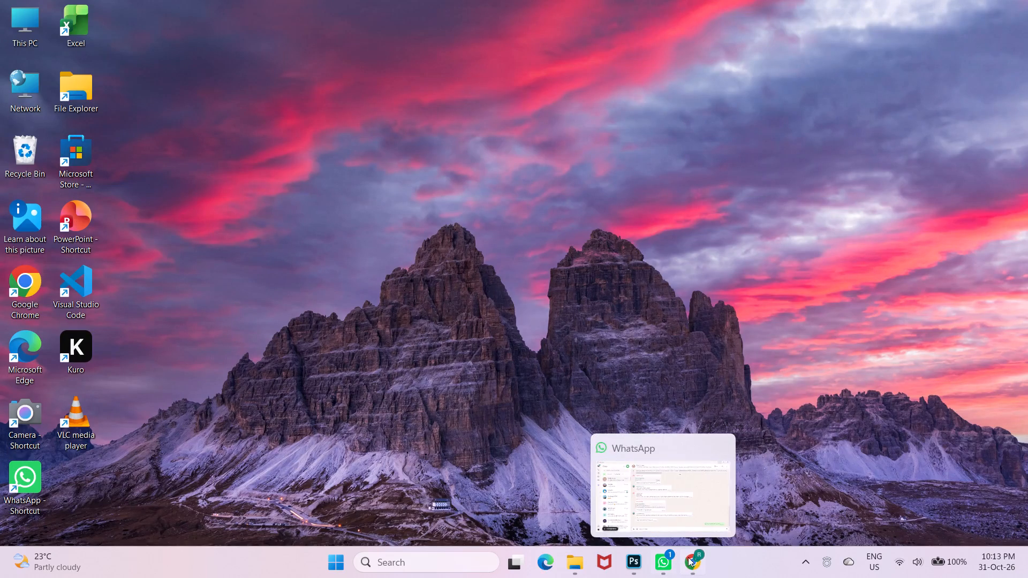
click(641, 563)
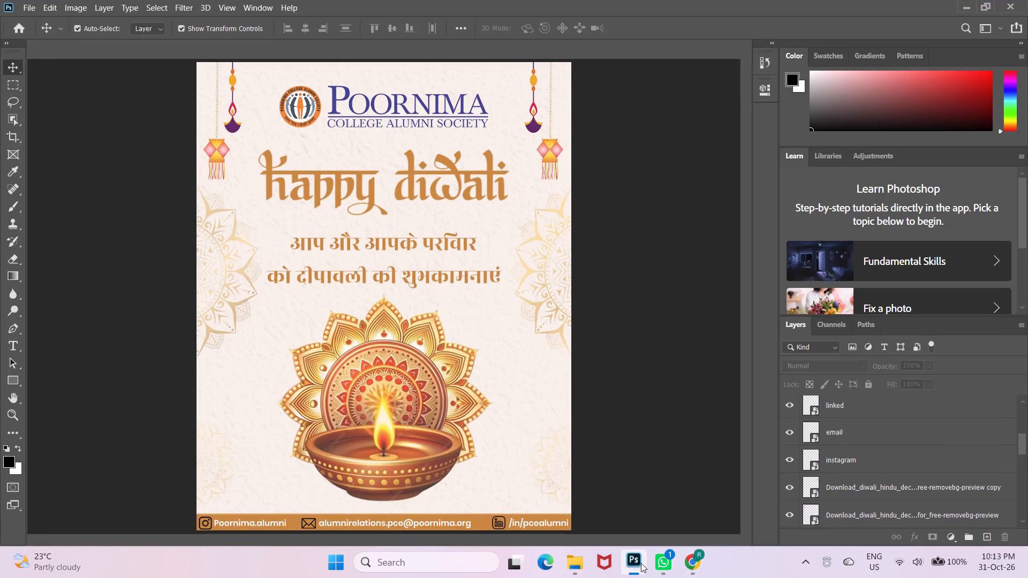
click(475, 245)
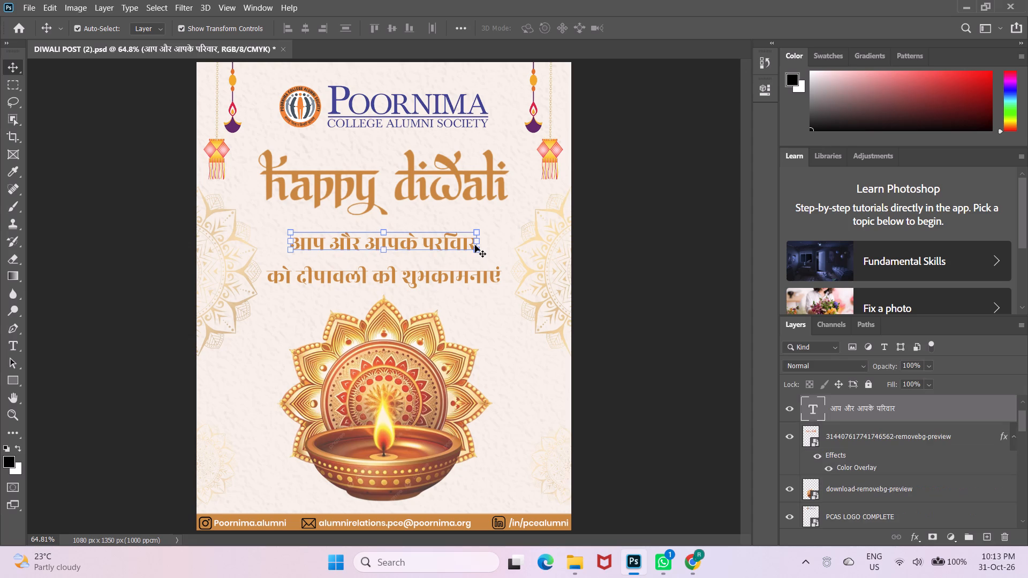
key(t)
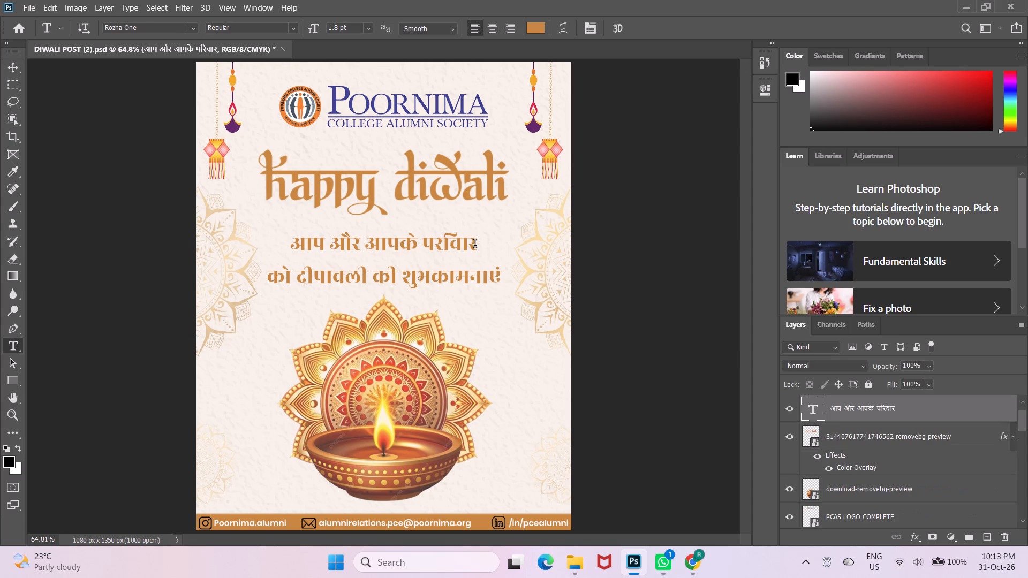
click(475, 245)
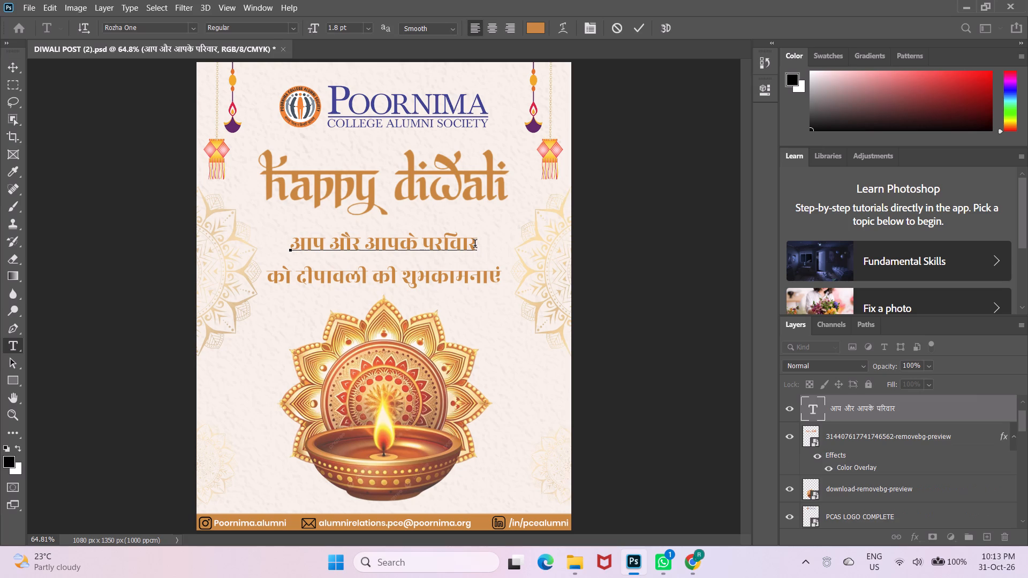
key(ctrl+BackSpace)
key(BackSpace)
key(BackSpace)
key(BackSpace)
key(BackSpace)
key(BackSpace)
key(BackSpace)
key(BackSpace)
key(BackSpace)
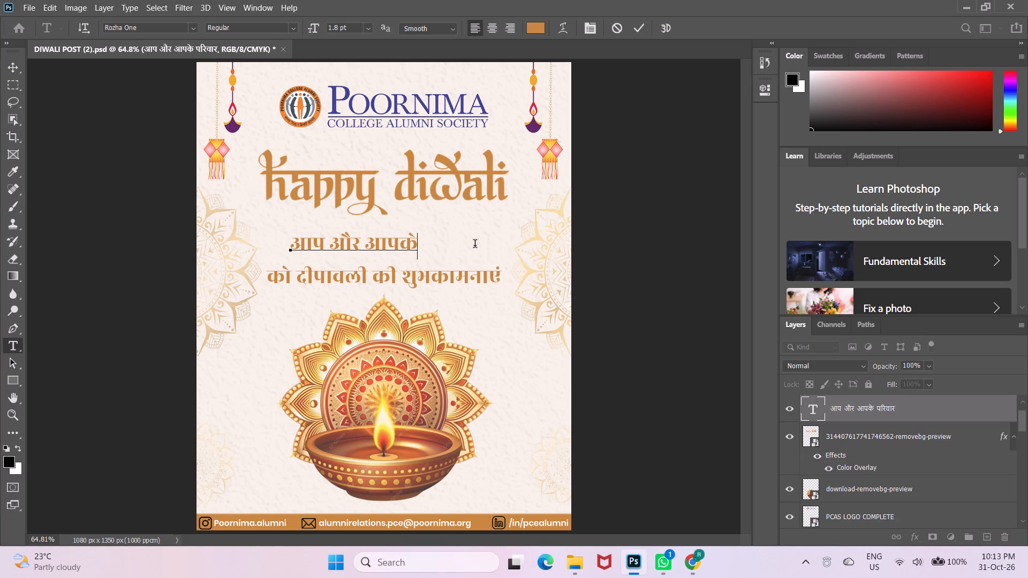
key(BackSpace)
key(BackSpace)
key(BackSpace)
key(BackSpace)
key(BackSpace)
key(BackSpace)
key(BackSpace)
key(BackSpace)
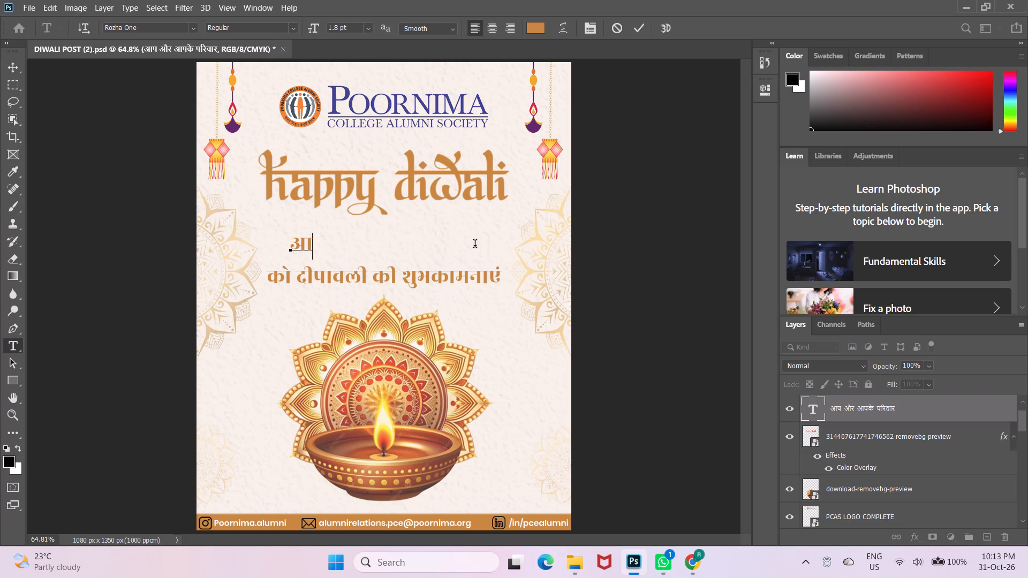
key(BackSpace)
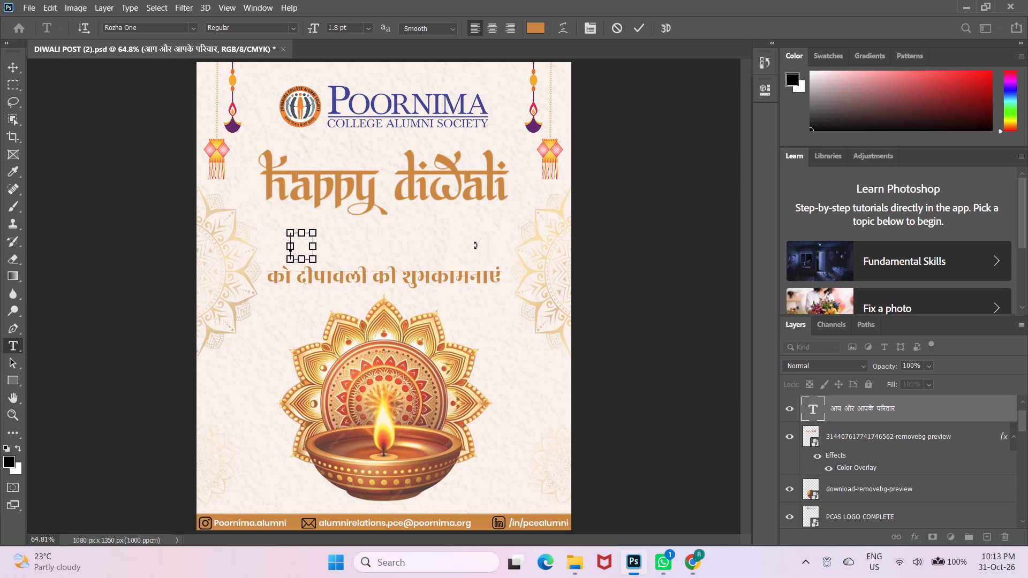
key(ctrl+v)
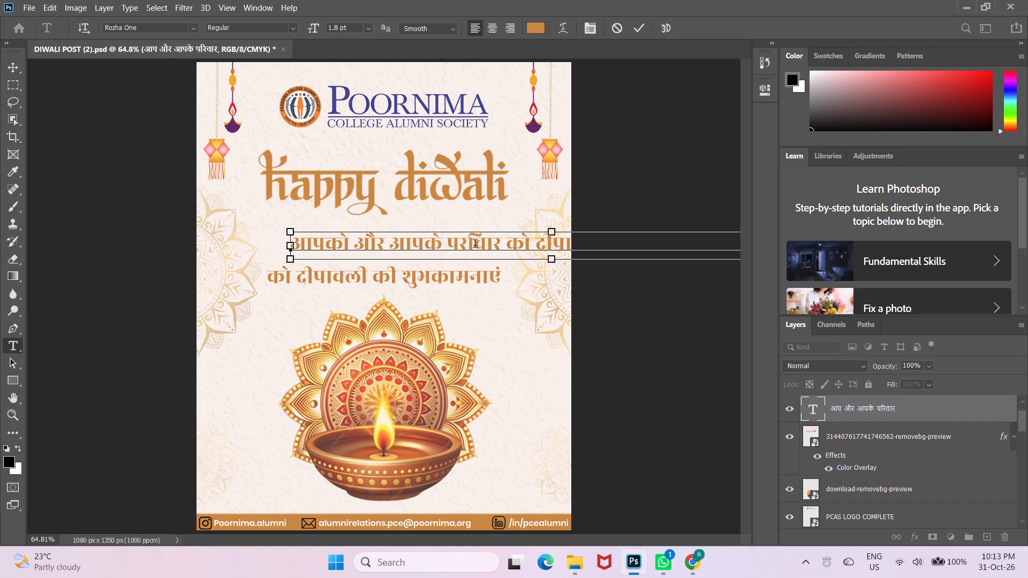
Trim the end of the first Hindi line so it reads "आपको और आपके परिवार को".
click(533, 245)
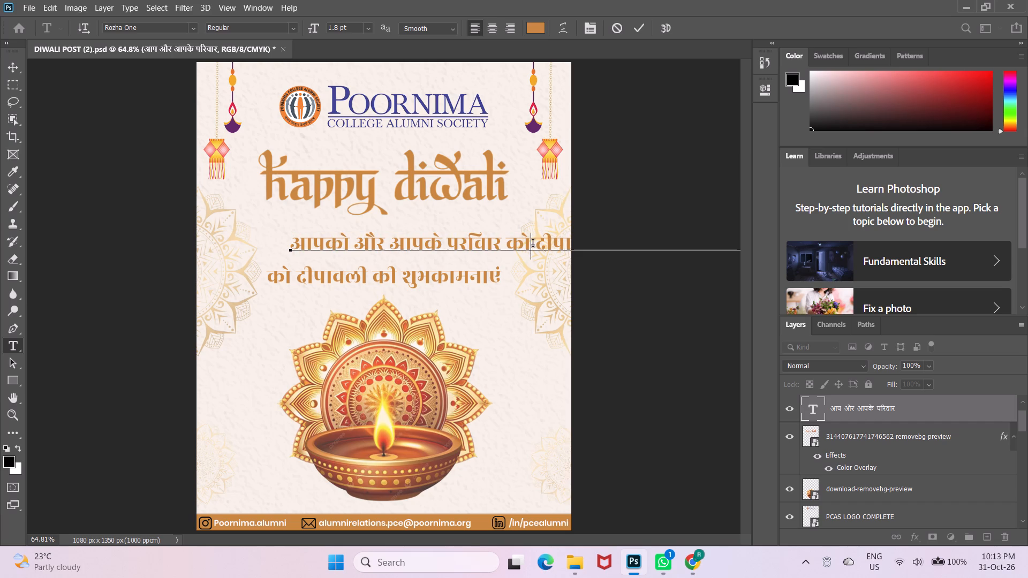
key(Delete)
key(Delete)
key(Delete)
key(Delete)
key(Delete)
key(Delete)
key(Delete)
key(Delete)
key(Delete)
key(Delete)
key(Delete)
key(Delete)
key(Delete)
key(Delete)
key(Delete)
key(Delete)
key(Delete)
key(Delete)
key(Delete)
key(Delete)
key(Delete)
key(Delete)
key(Delete)
key(Delete)
key(Delete)
key(Delete)
key(Delete)
key(Delete)
key(Delete)
key(Delete)
key(Delete)
key(Delete)
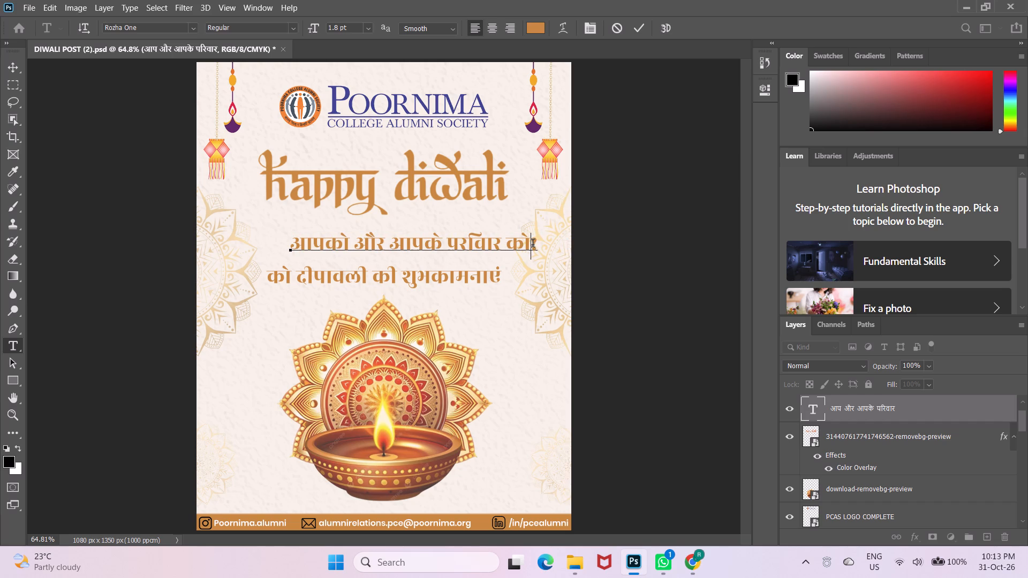
key(Delete)
key(Delete)
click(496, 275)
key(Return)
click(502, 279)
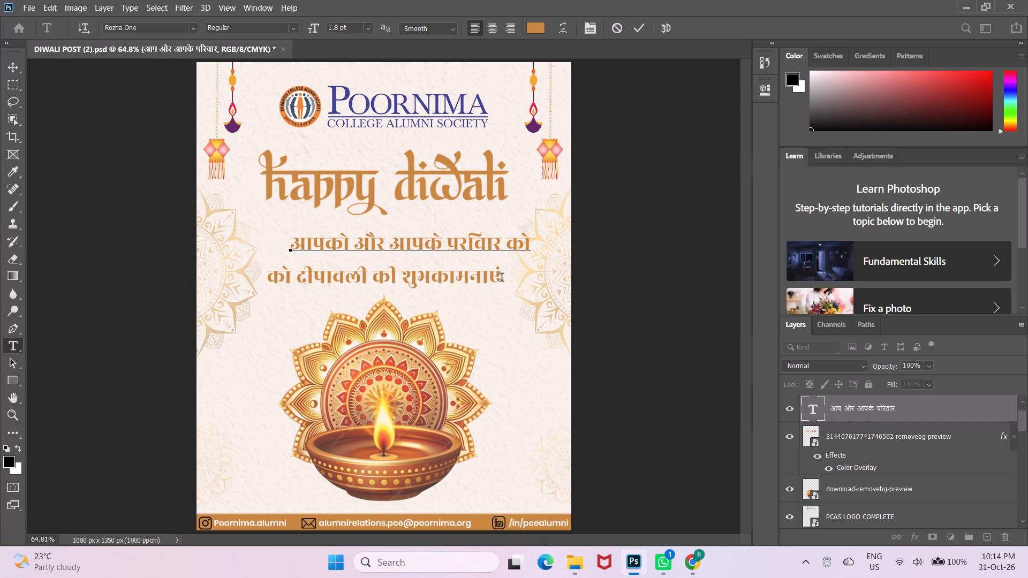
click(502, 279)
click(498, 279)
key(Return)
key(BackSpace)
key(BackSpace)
Commit the text edit of the first Hindi line.
click(640, 28)
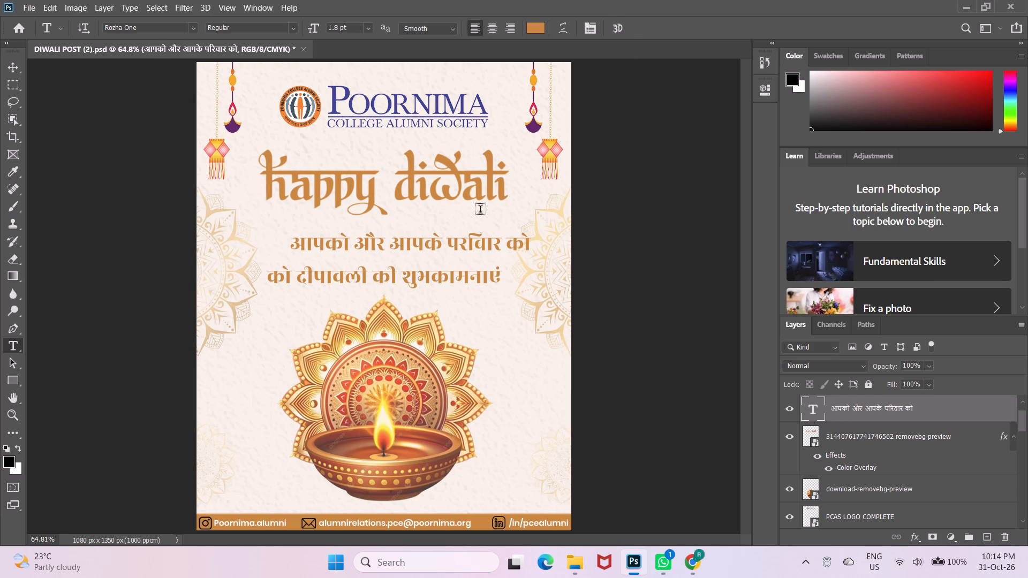
Replace the entire second Hindi line, "को दीपावली की शुभकामनाएं", with the copied greeting.
click(501, 278)
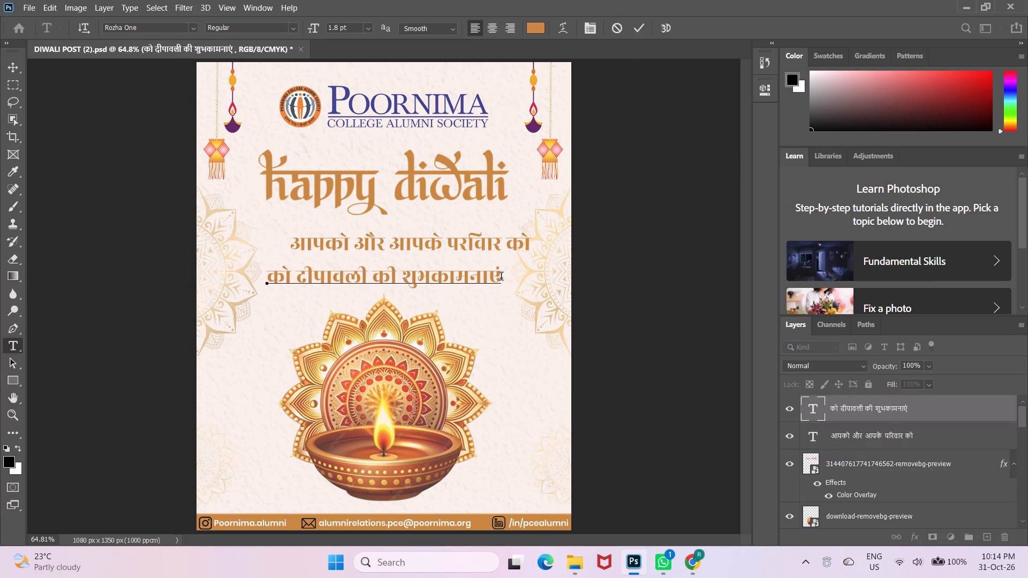
key(BackSpace)
key(BackSpace)
key(BackSpace)
key(BackSpace)
key(BackSpace)
key(BackSpace)
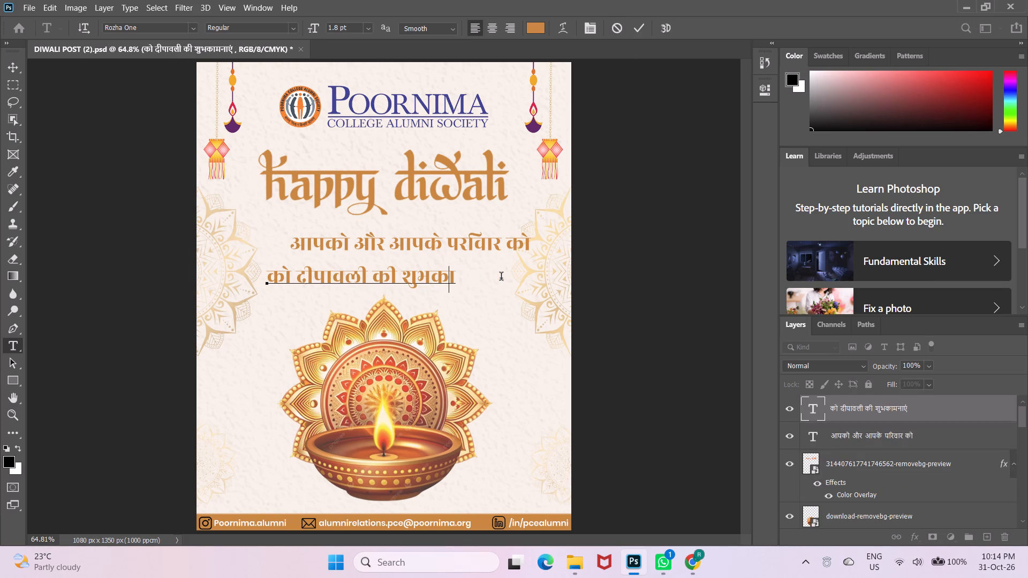
key(BackSpace)
key(BackSpace)
key(BackSpace)
key(BackSpace)
key(BackSpace)
key(BackSpace)
key(BackSpace)
key(BackSpace)
key(BackSpace)
key(BackSpace)
key(BackSpace)
key(BackSpace)
key(BackSpace)
key(BackSpace)
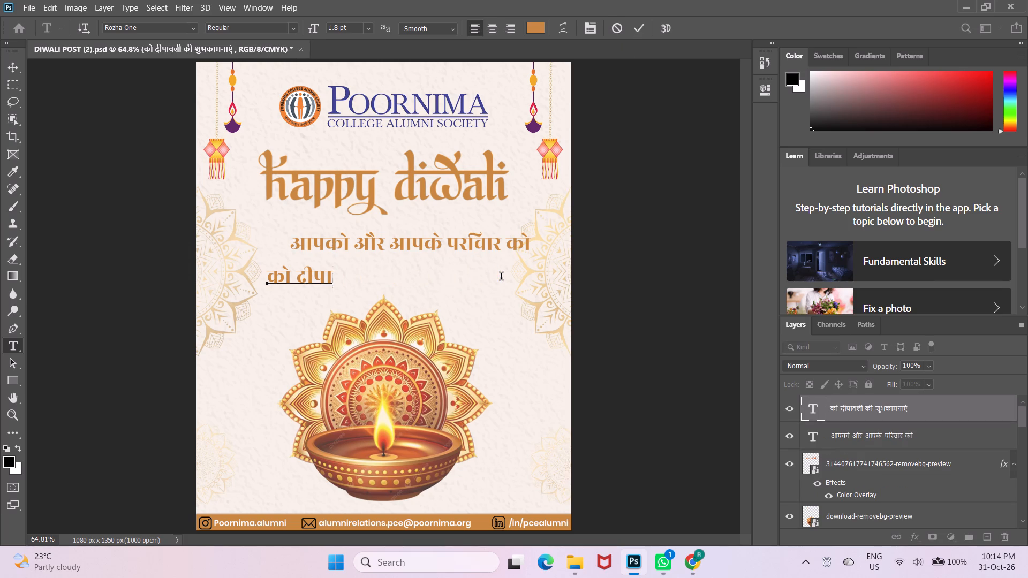
key(BackSpace)
key(BackSpace)
key(BackSpace)
key(BackSpace)
key(BackSpace)
key(BackSpace)
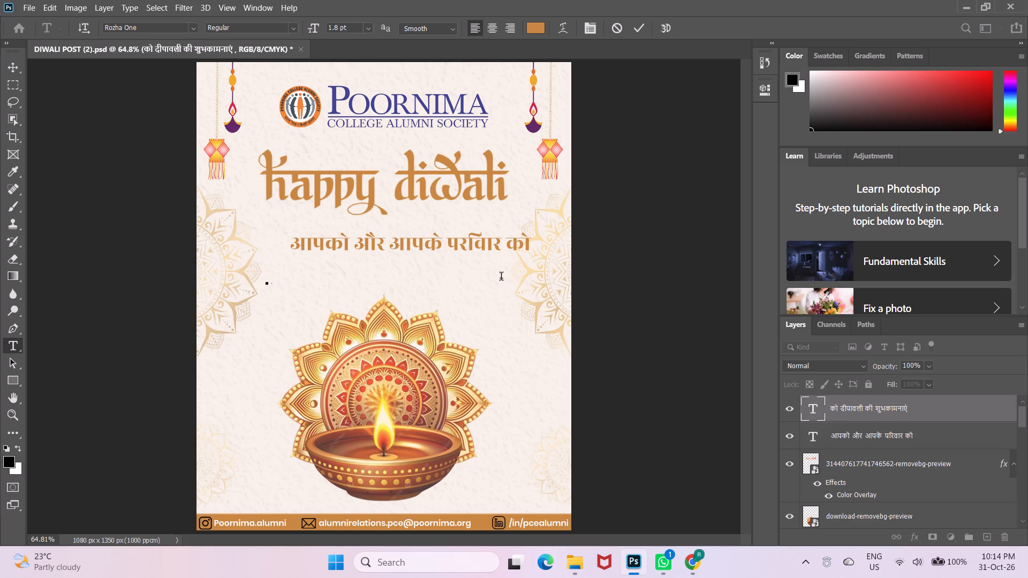
key(ctrl+v)
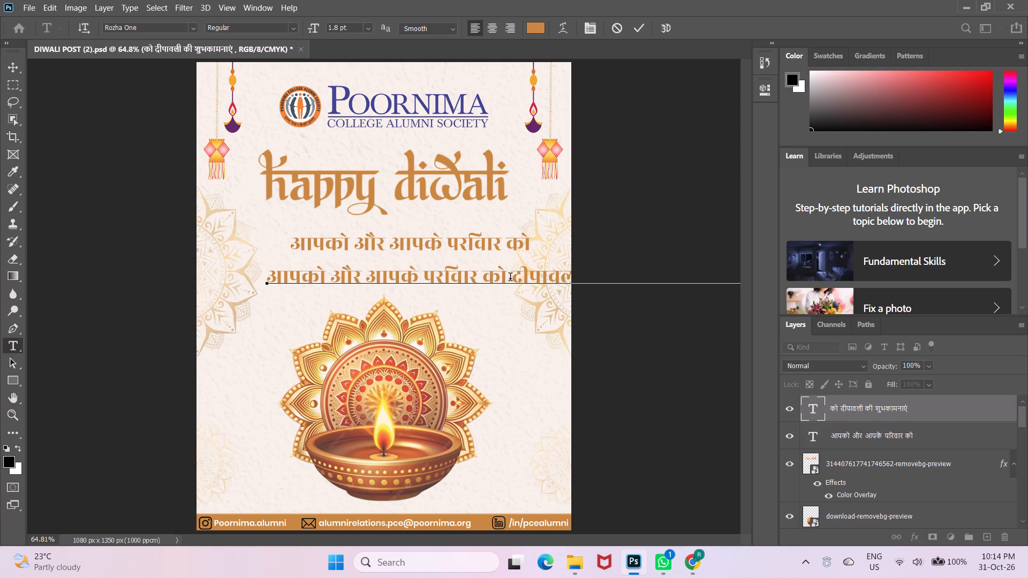
Trim the start of the second Hindi line so it reads "दीपावली की हार्दिक शुभकामनाएं!".
click(512, 278)
key(BackSpace)
key(BackSpace)
key(BackSpace)
key(BackSpace)
key(BackSpace)
key(BackSpace)
key(BackSpace)
key(BackSpace)
key(BackSpace)
key(BackSpace)
key(BackSpace)
key(BackSpace)
key(BackSpace)
key(BackSpace)
key(BackSpace)
key(BackSpace)
key(BackSpace)
key(BackSpace)
key(BackSpace)
key(BackSpace)
key(BackSpace)
key(BackSpace)
key(BackSpace)
key(BackSpace)
key(BackSpace)
key(BackSpace)
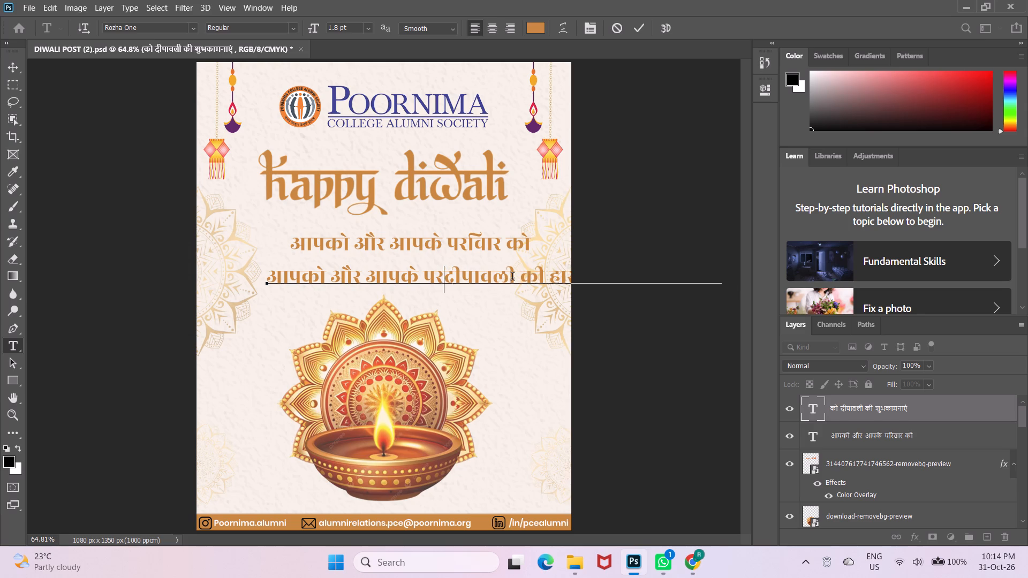
key(BackSpace)
key(BackSpace)
key(BackSpace)
key(BackSpace)
key(BackSpace)
key(BackSpace)
key(BackSpace)
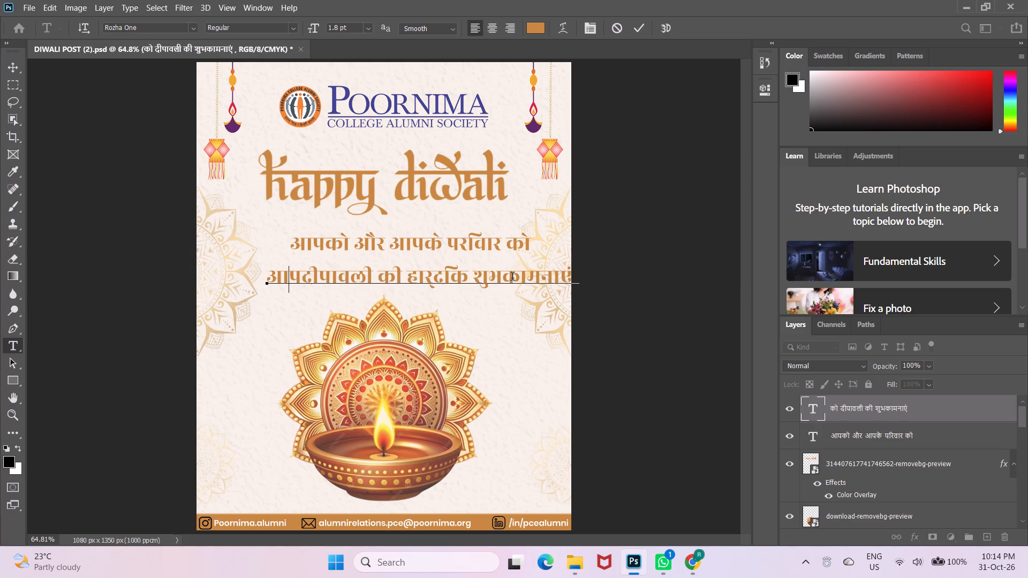
key(BackSpace)
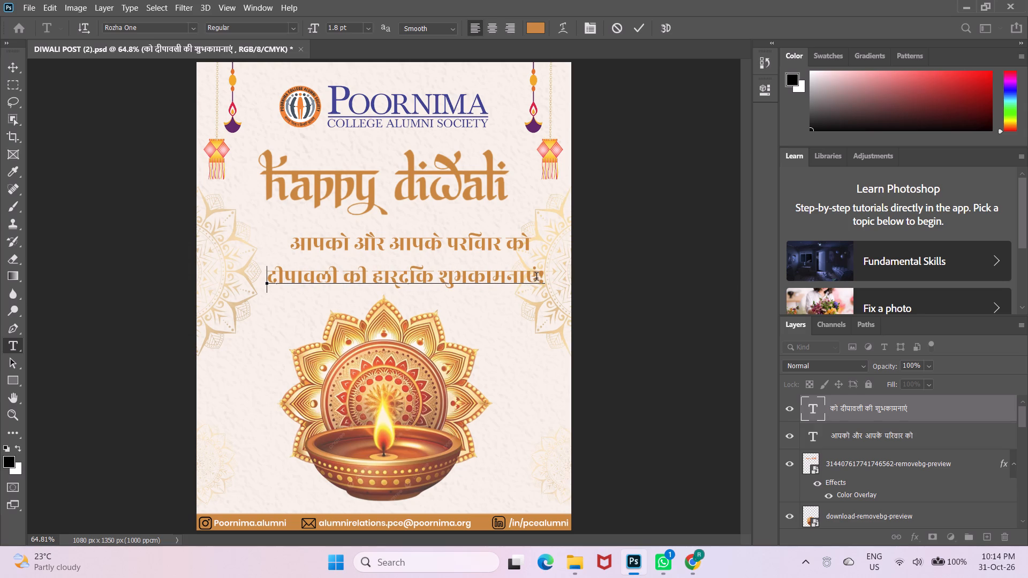
click(637, 30)
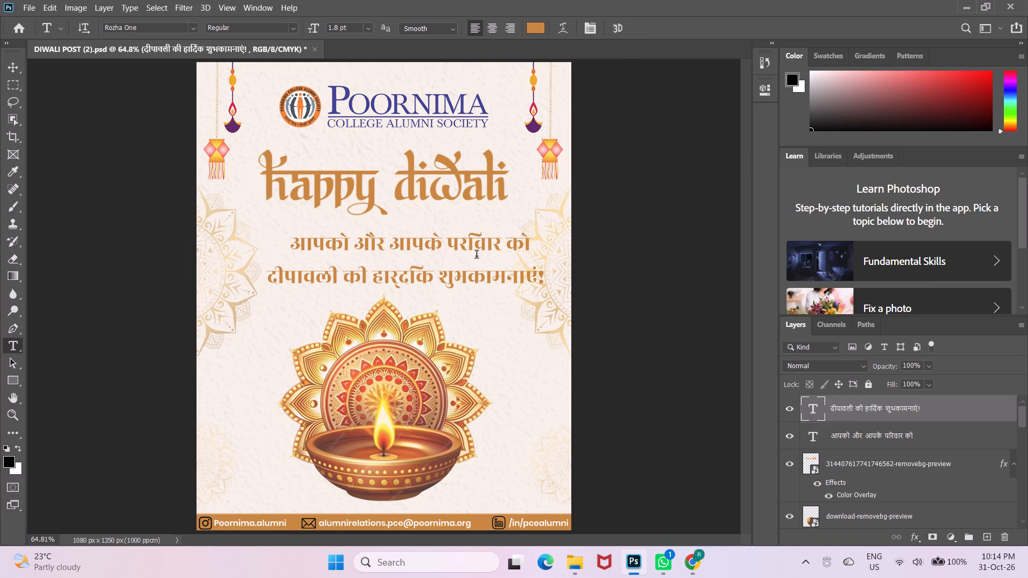
Set the font size of the whole second Hindi line to 1.5 pt.
key(v)
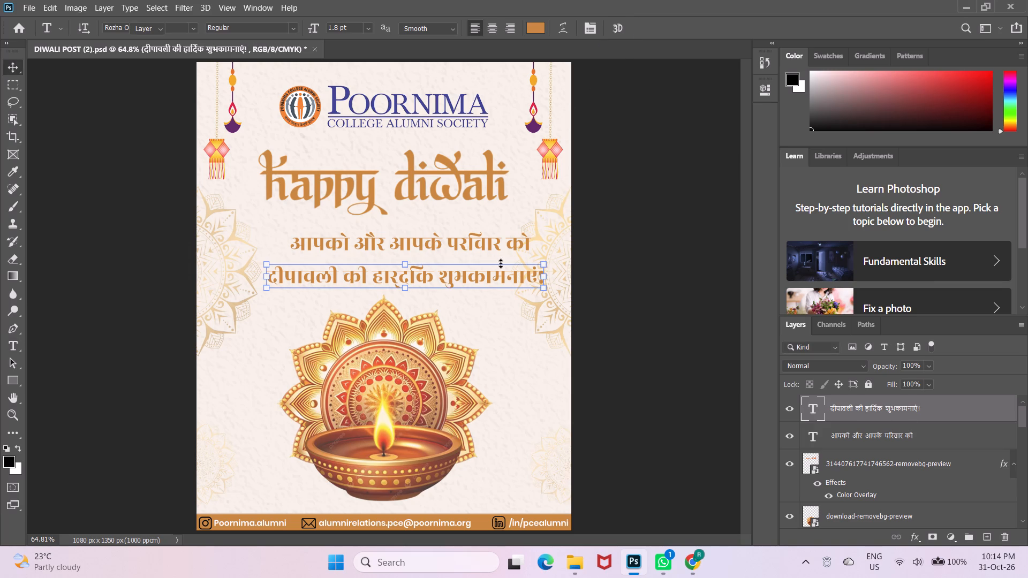
double_click(493, 277)
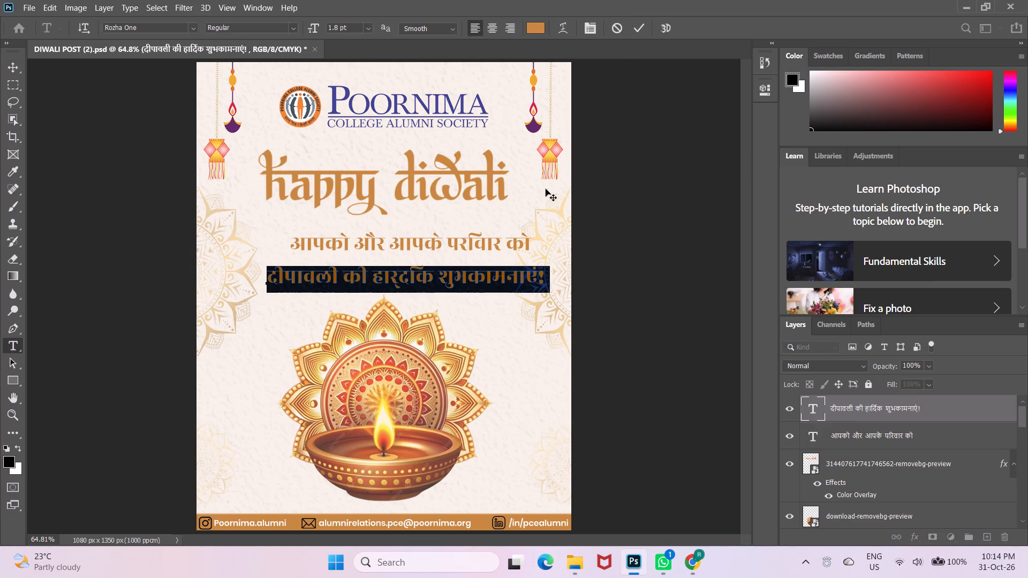
click(339, 26)
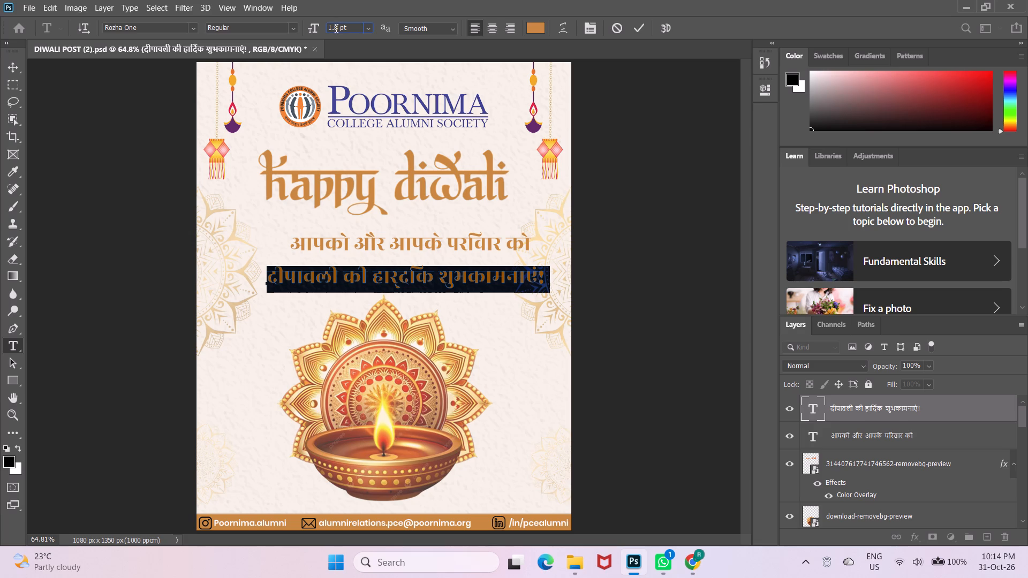
click(337, 27)
key(BackSpace)
key(5)
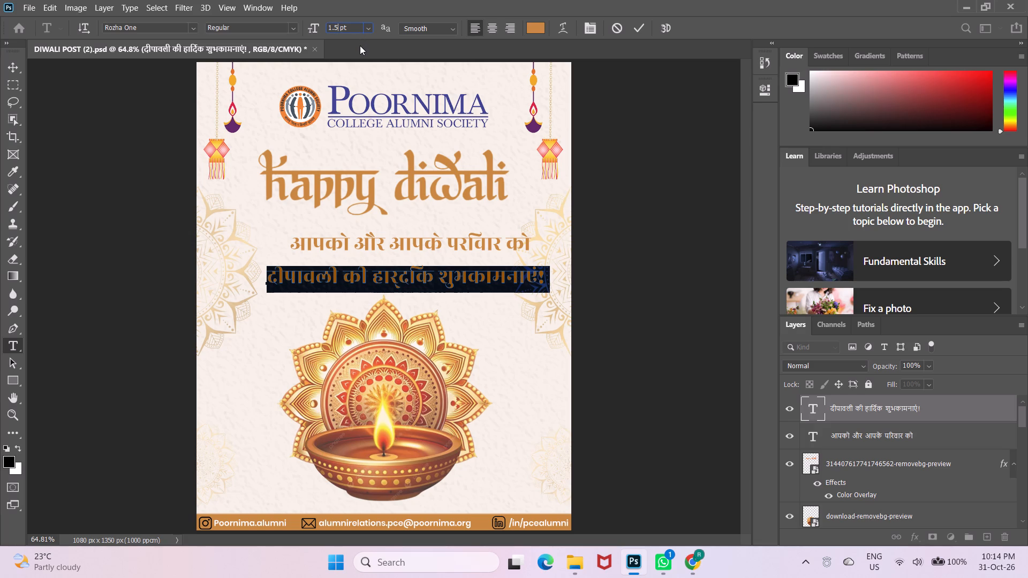
click(360, 45)
key(Return)
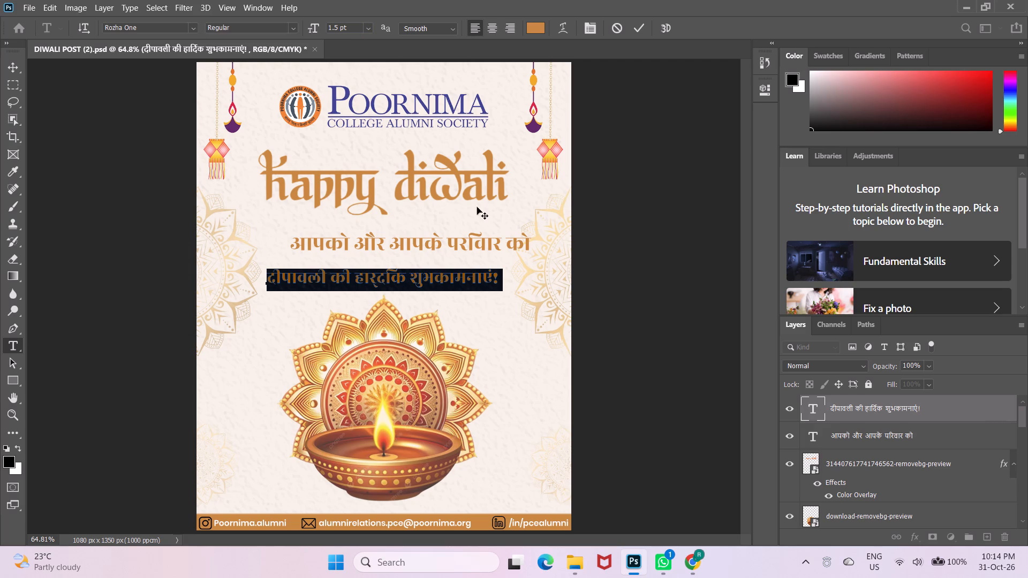
click(639, 26)
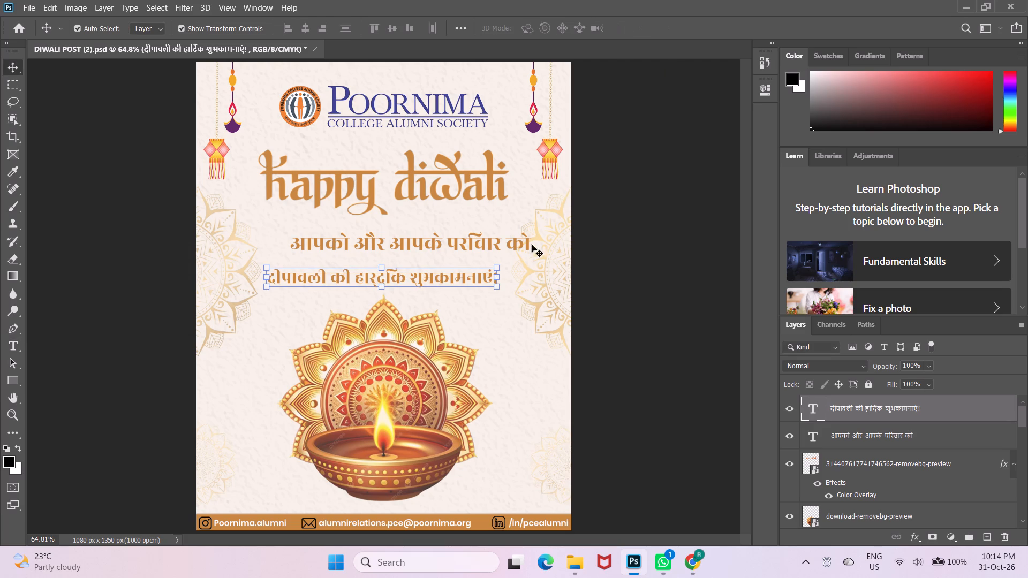
Set the font size of the whole first Hindi line, "आपको और आपके परिवार को", to 1.5 pt.
click(504, 244)
double_click(504, 244)
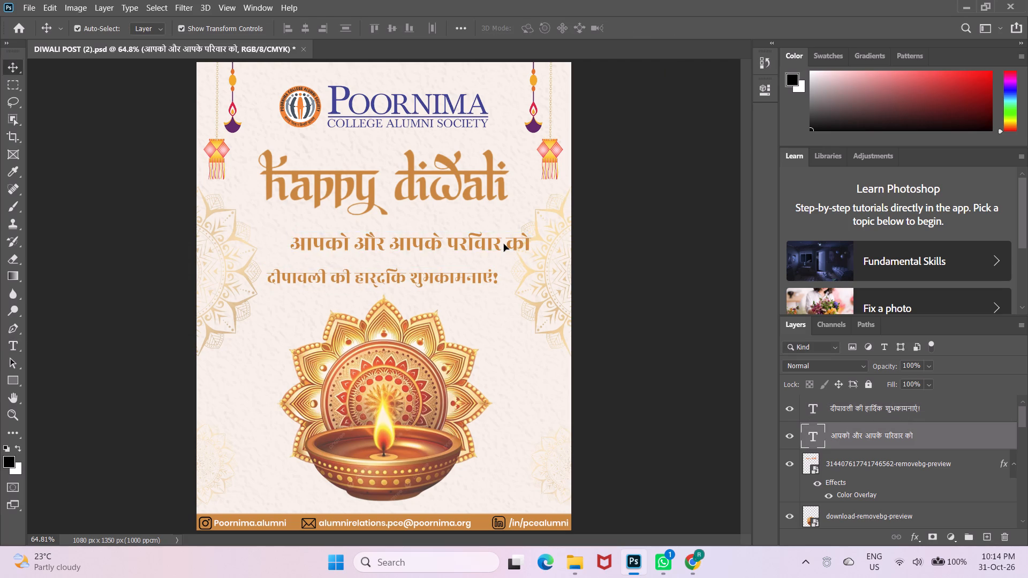
click(338, 26)
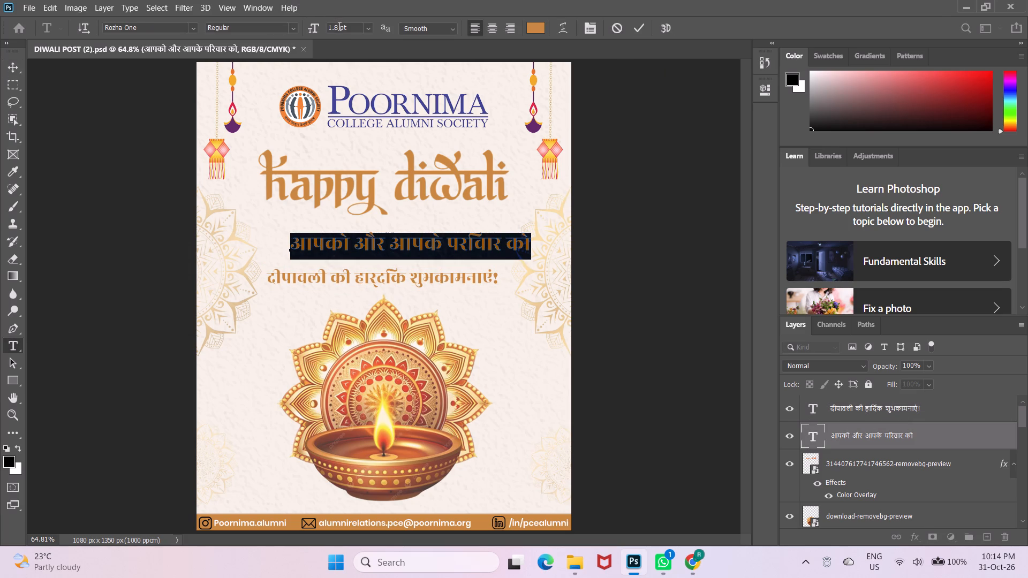
key(BackSpace)
key(5)
click(637, 26)
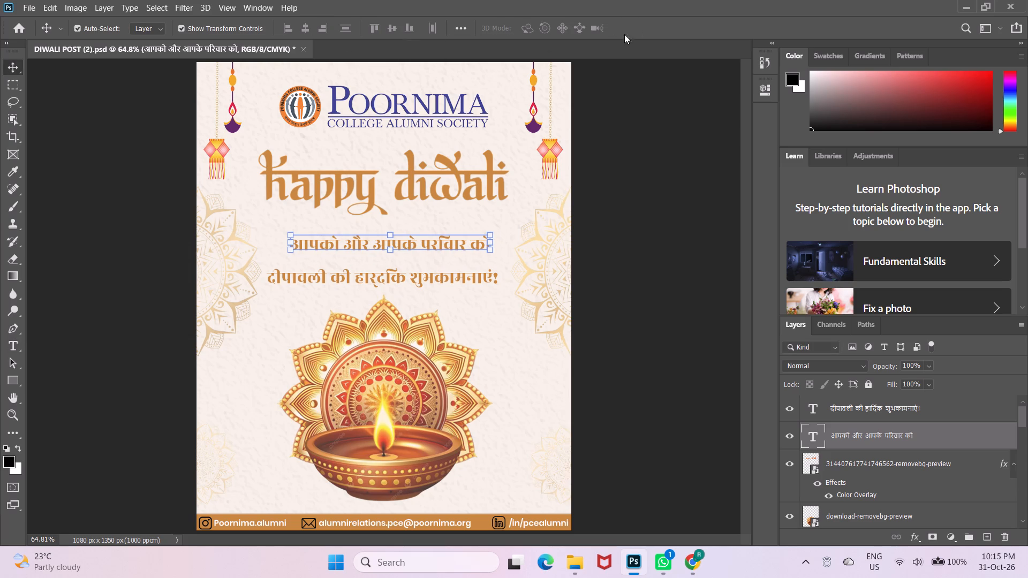
Move the first Hindi line about 20 px left so it is centred horizontally on the poster.
drag(428, 245, 419, 247)
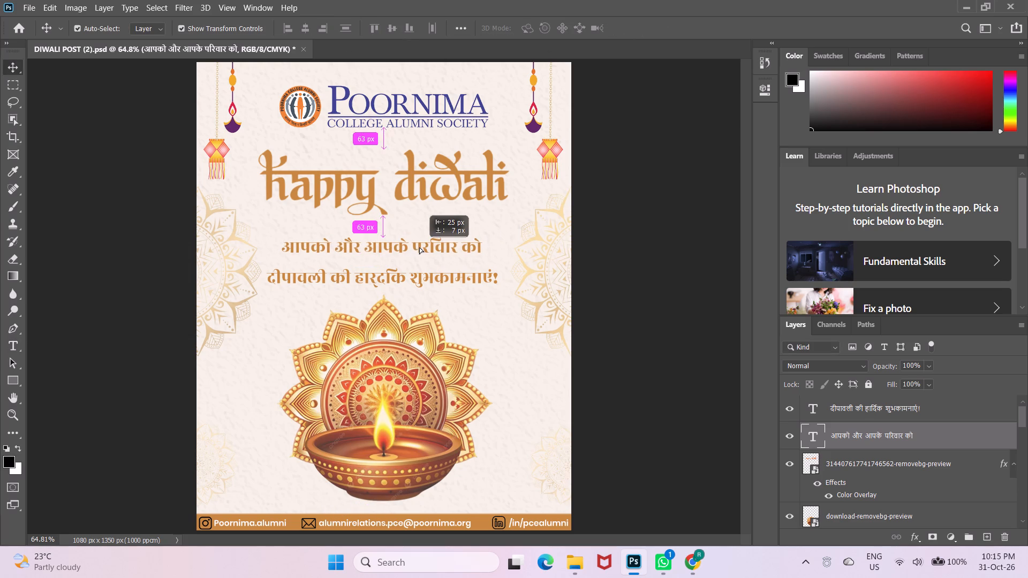
drag(419, 247, 421, 245)
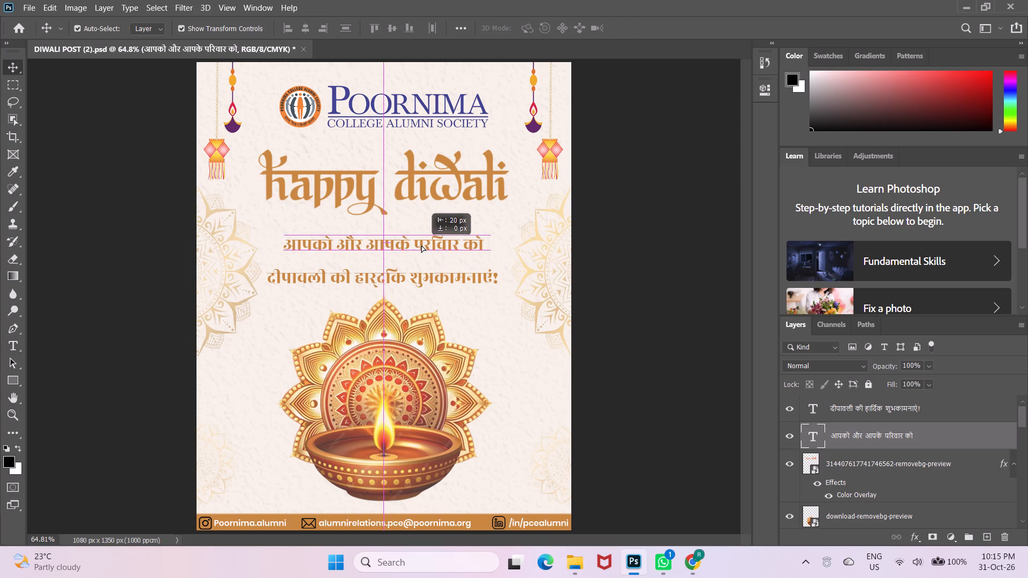
drag(421, 245, 421, 246)
click(603, 236)
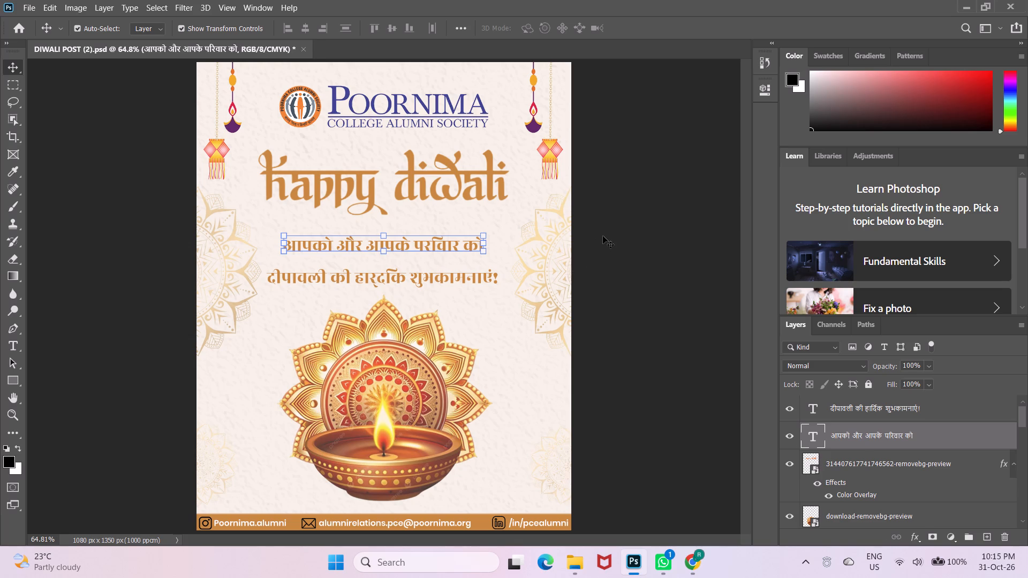
Move the second Hindi line up about 18 px and right about 5 px, closer beneath the first line and centred.
click(445, 280)
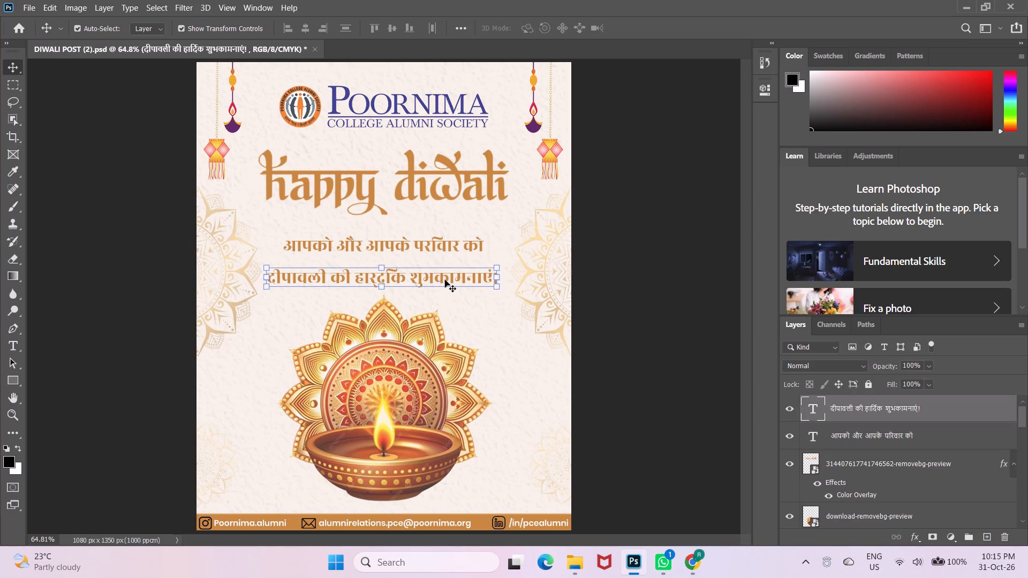
drag(445, 280, 444, 274)
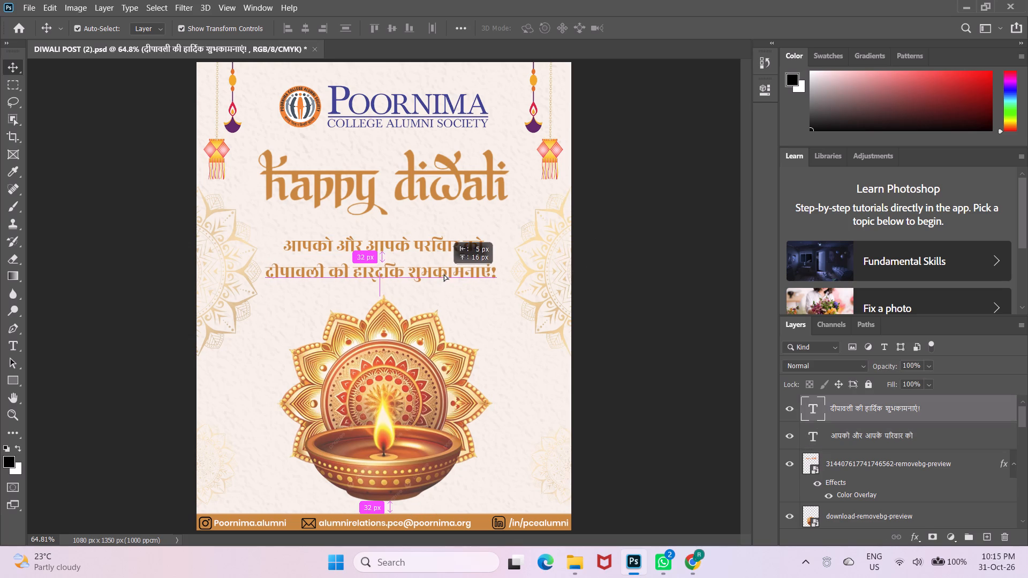
drag(444, 274, 447, 273)
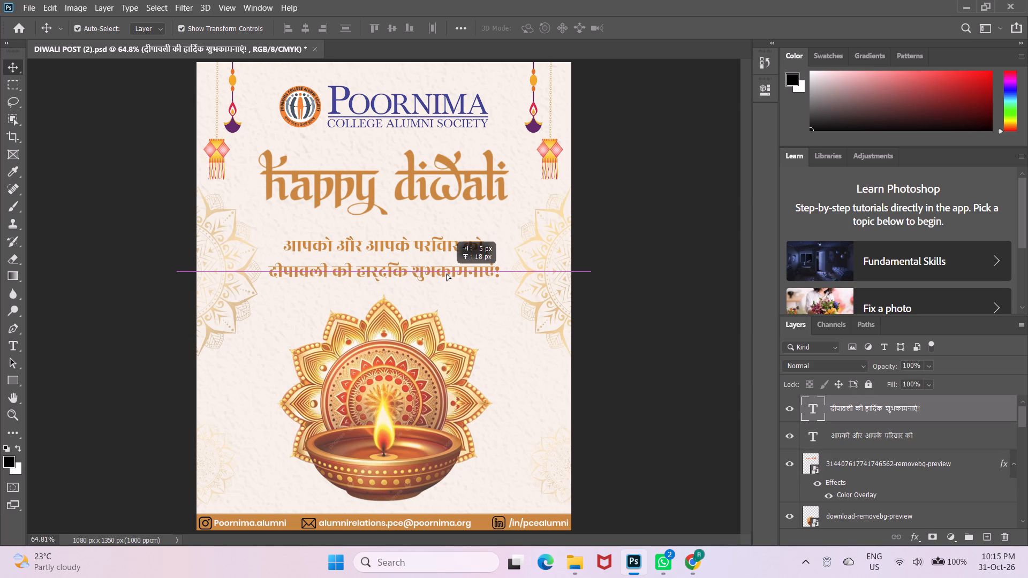
drag(447, 273, 447, 274)
click(686, 226)
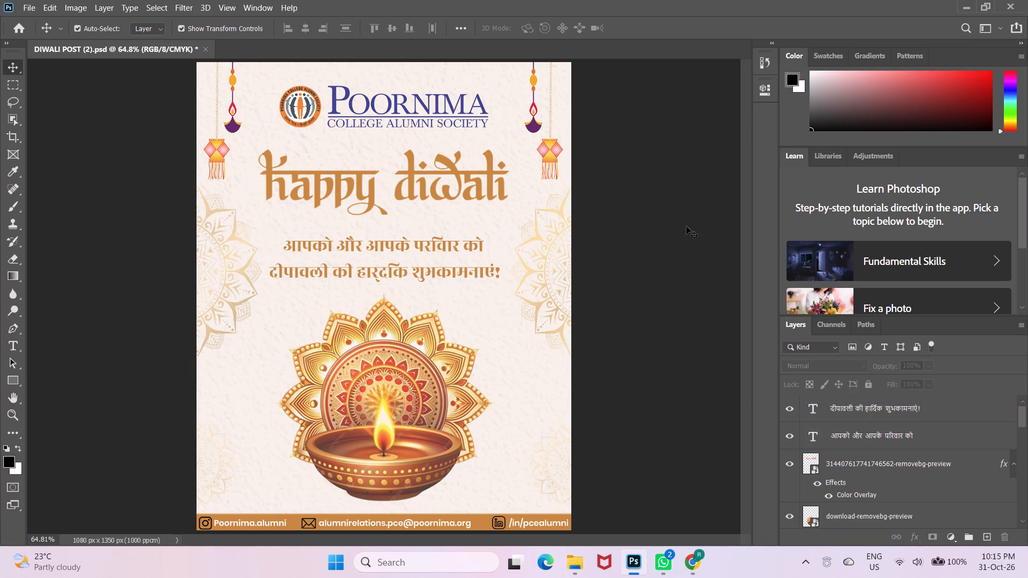
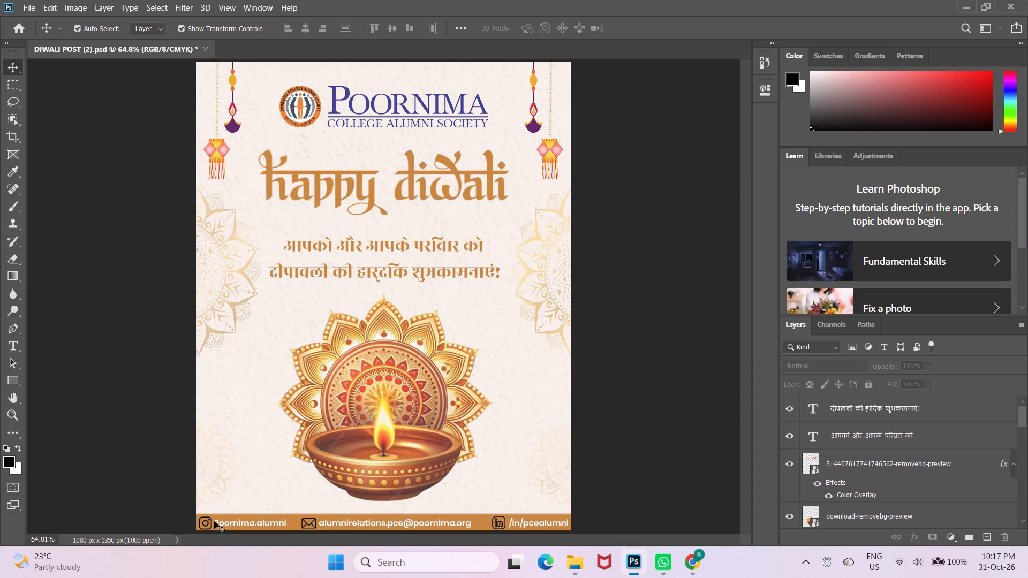
Add a Color Overlay to the Instagram icon in the footer bar, sampling white (ffffff) from the Poornima.alumni text.
alt+scroll(214, 521, up, 1)
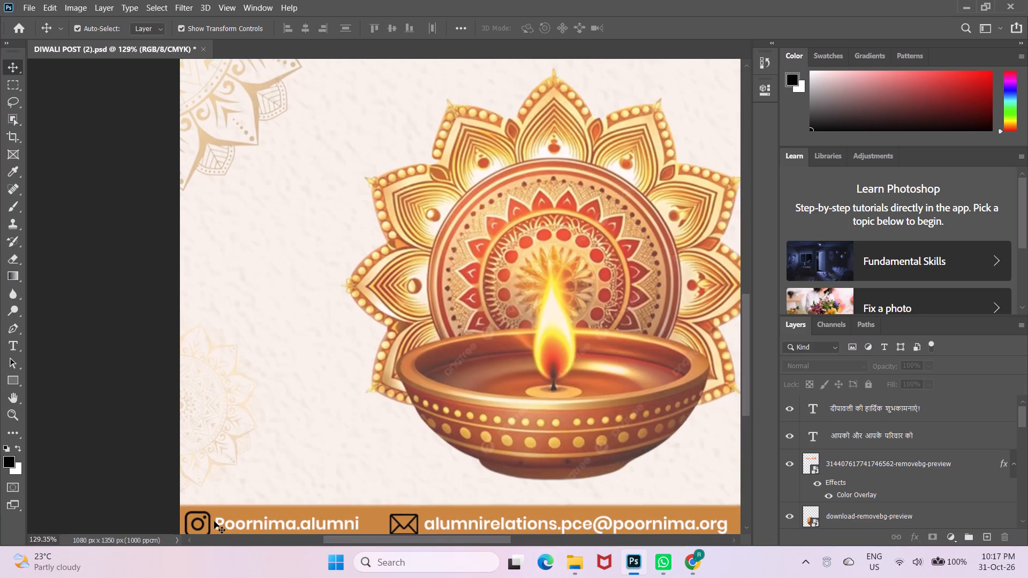
alt+scroll(214, 521, up, 3)
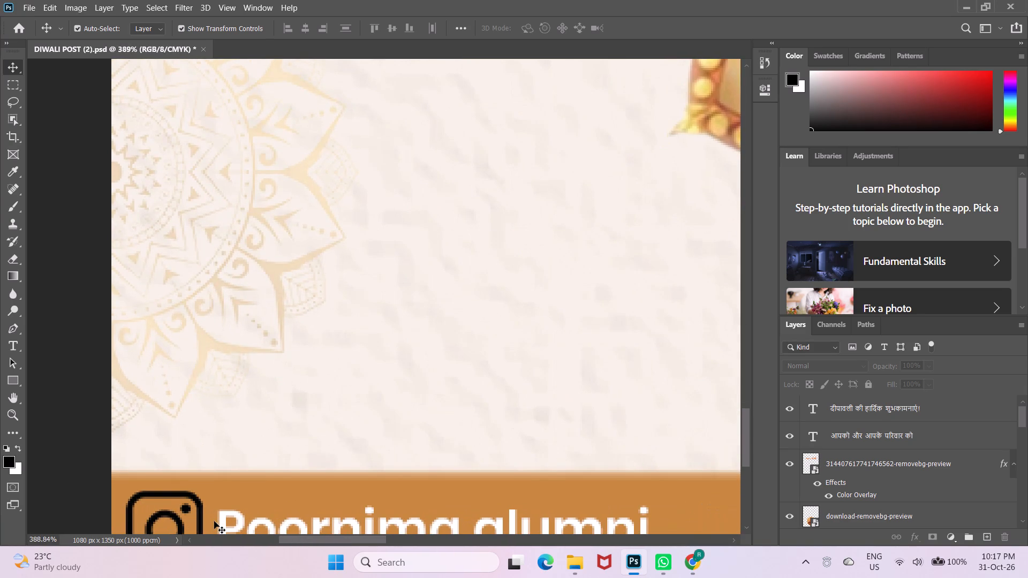
scroll(214, 521, down, 1)
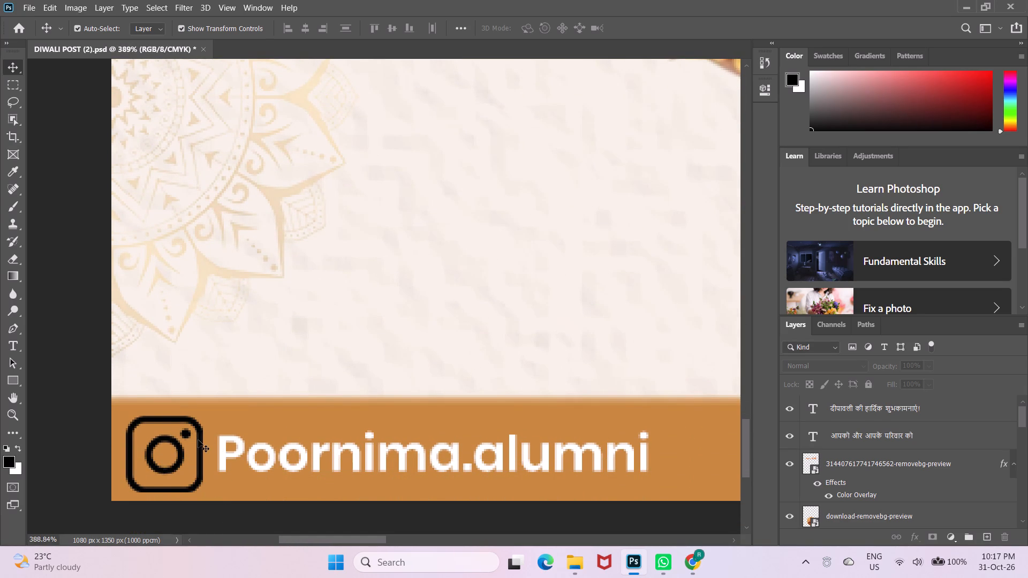
click(198, 440)
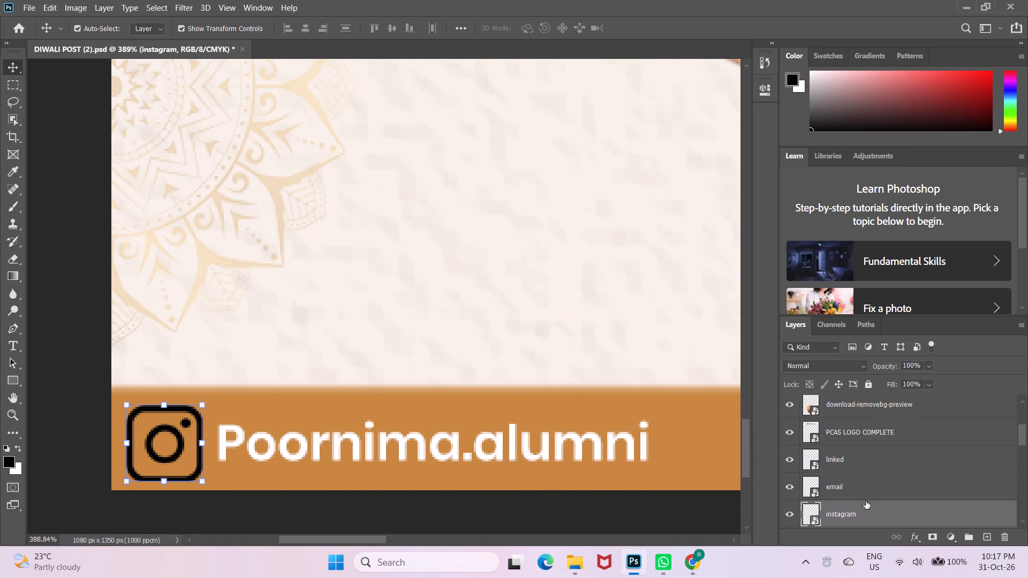
double_click(878, 517)
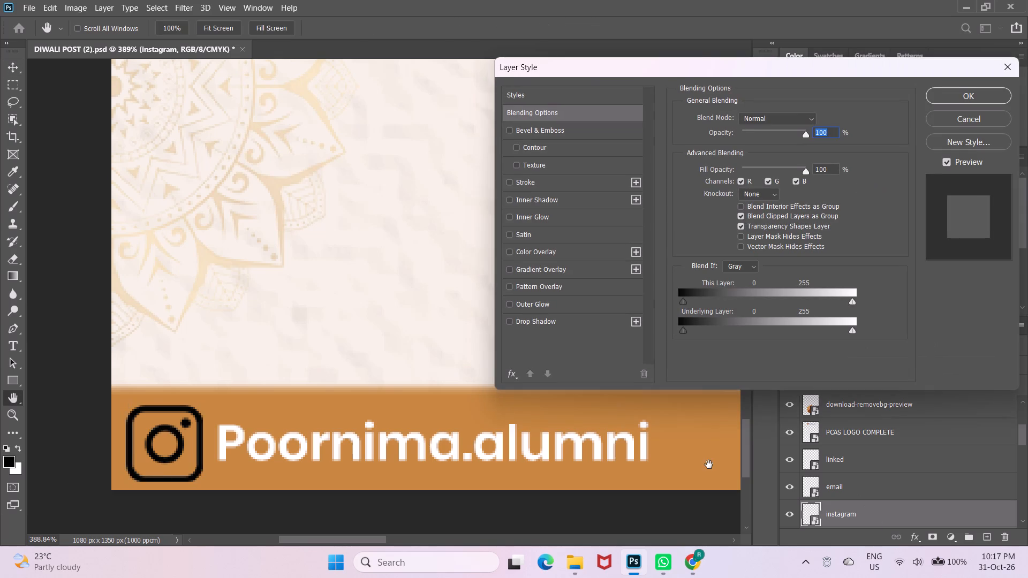
click(564, 254)
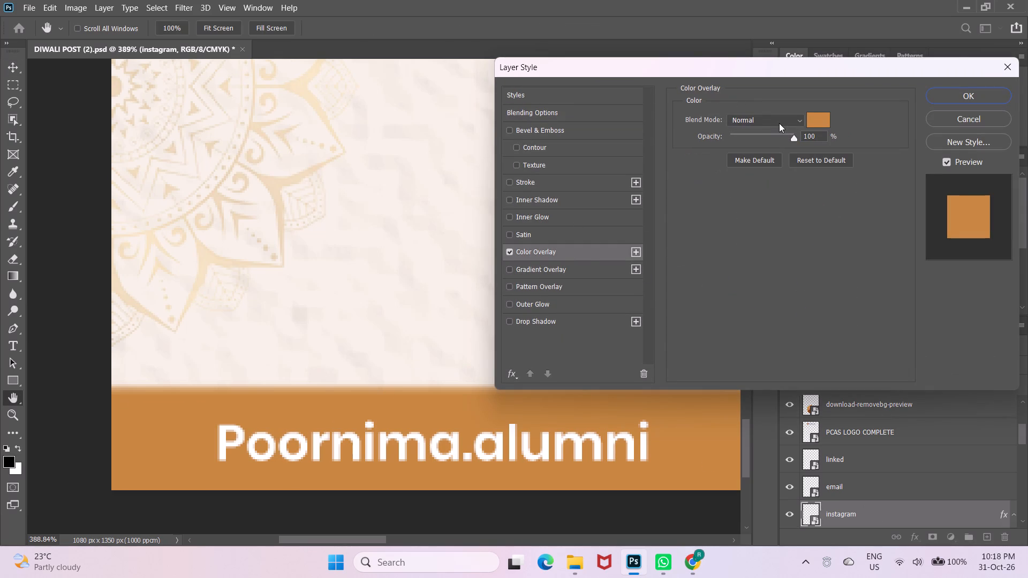
click(813, 119)
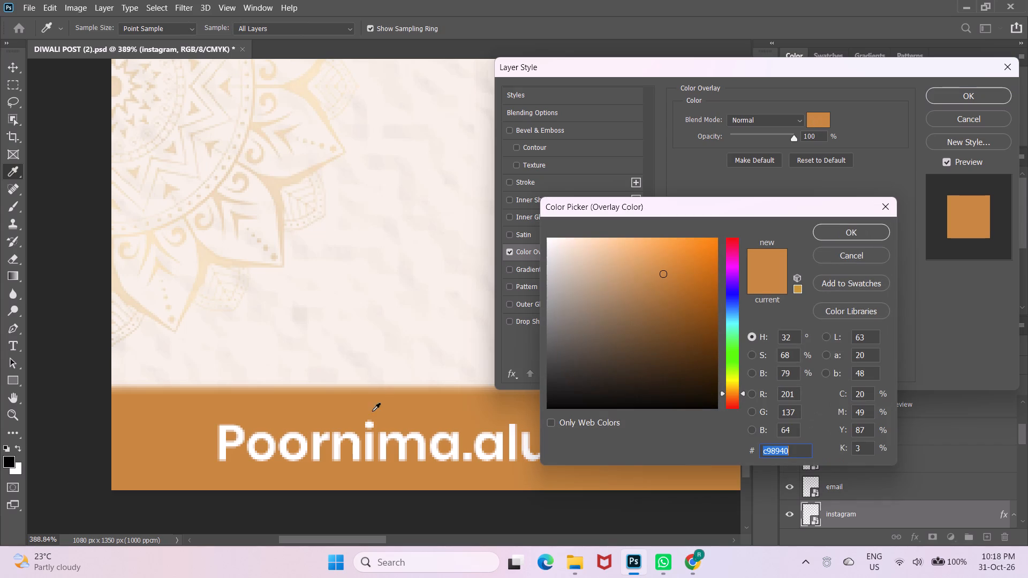
click(337, 444)
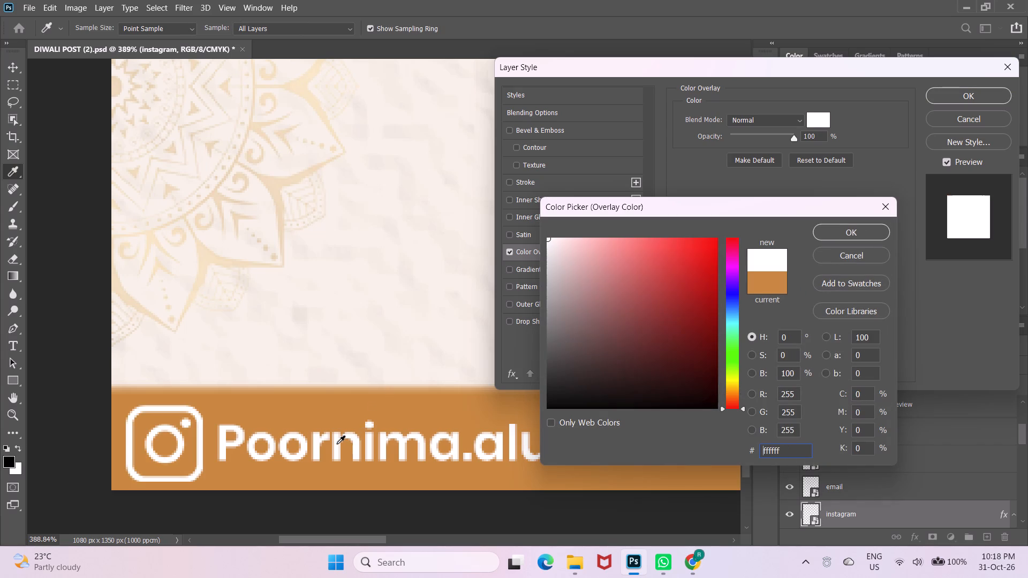
click(864, 230)
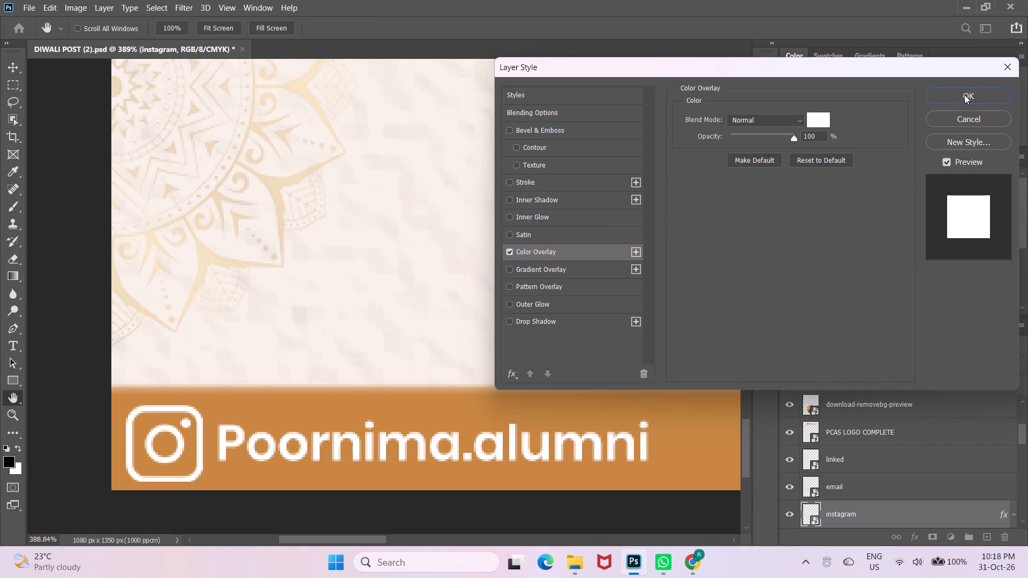
Copy the overlay colour's hex code ffffff and apply the layer style to the Instagram icon.
click(817, 125)
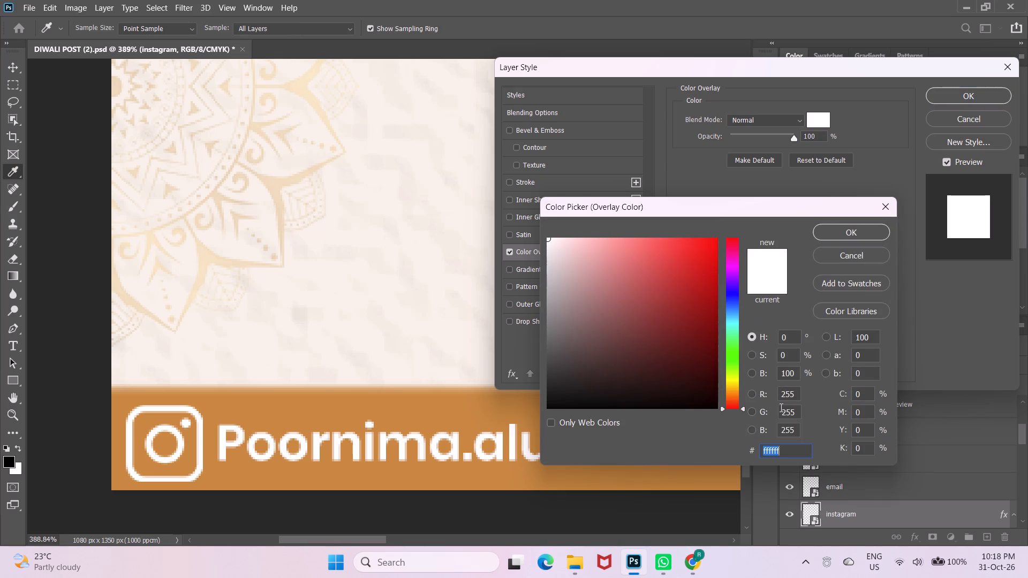
key(ctrl+c)
click(965, 98)
click(856, 237)
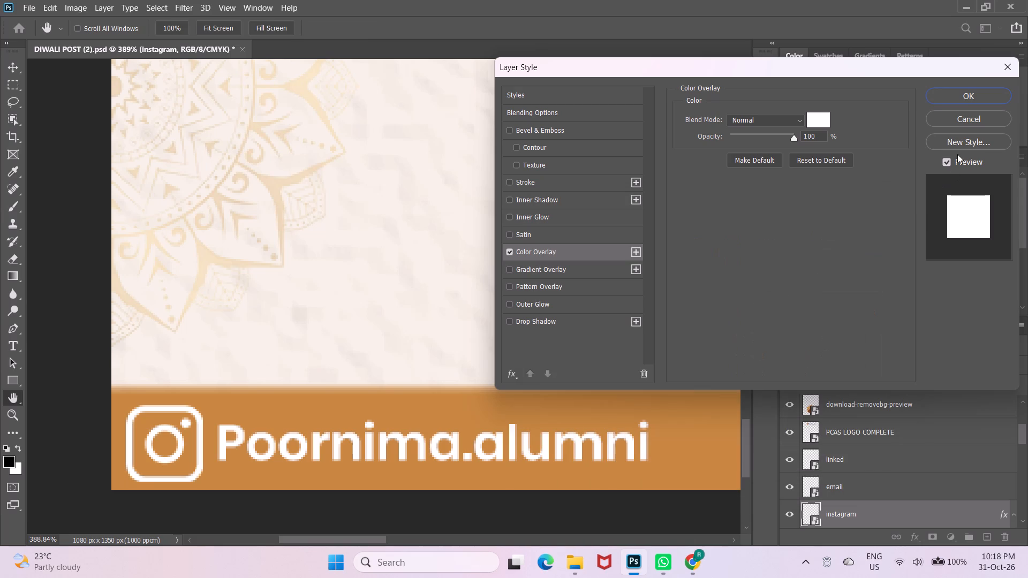
click(976, 96)
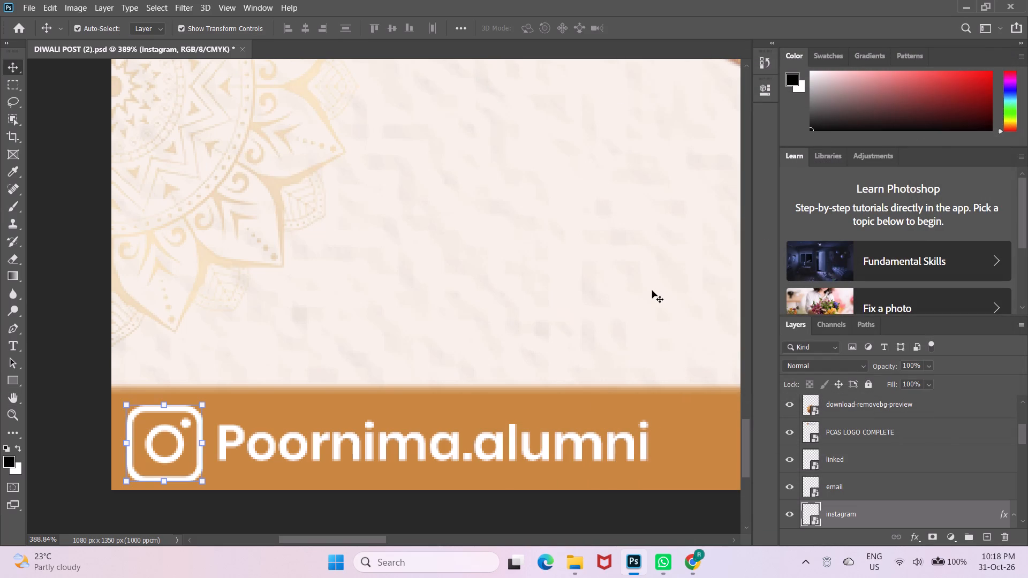
Try to select the black envelope icon in the footer bar for recolouring.
scroll(636, 362, right, 1)
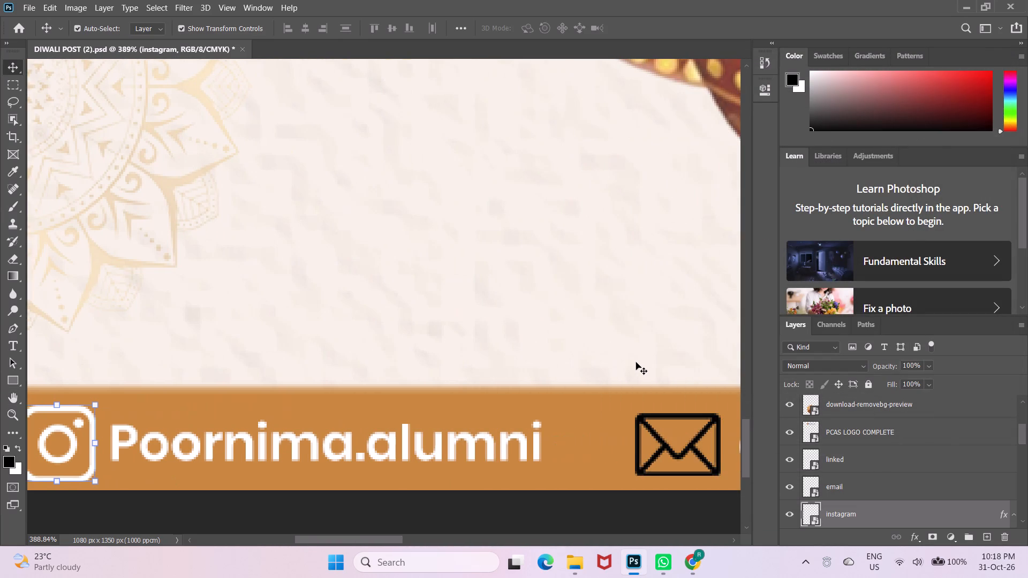
scroll(636, 362, right, 3)
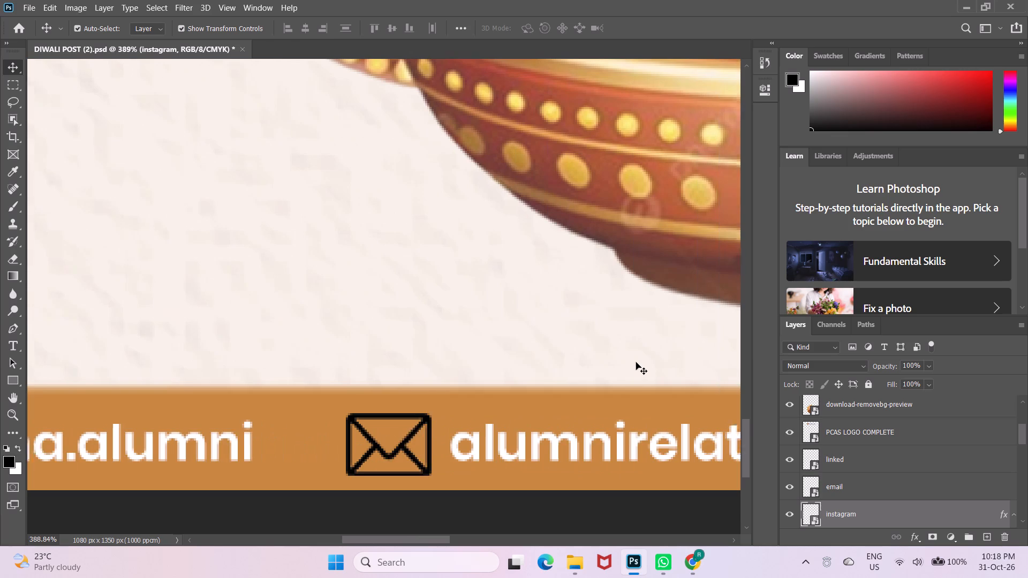
scroll(636, 362, right, 3)
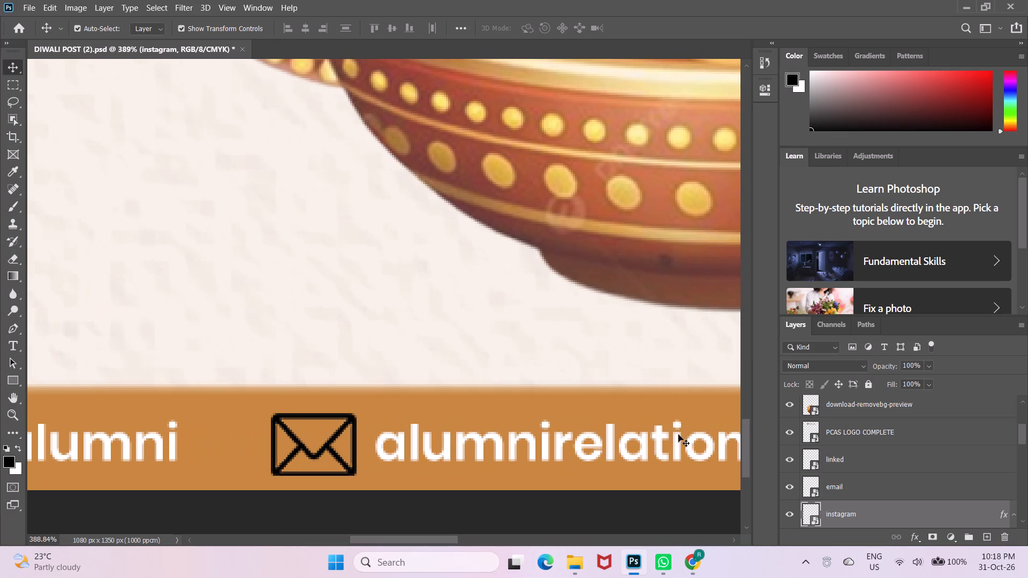
click(345, 420)
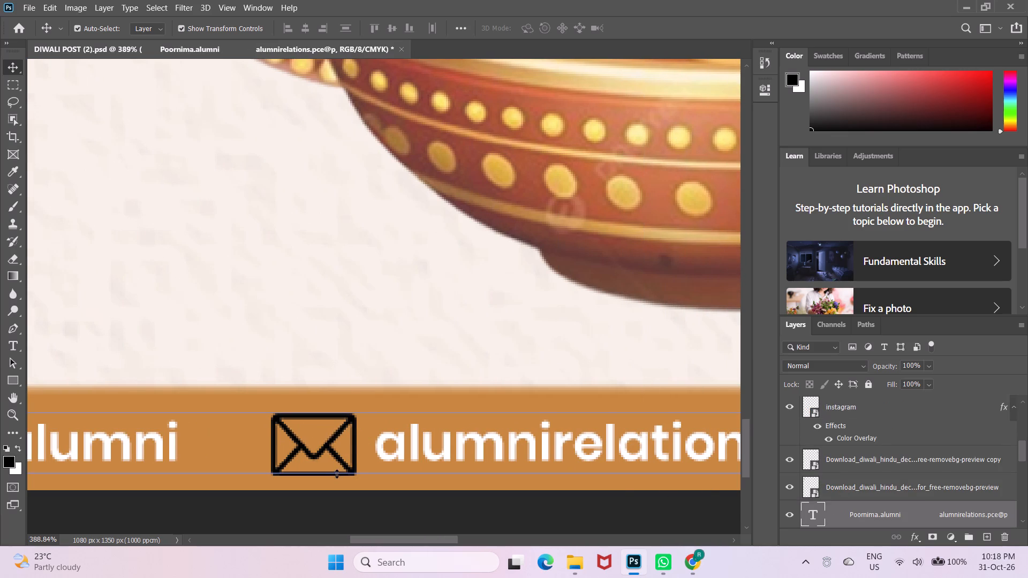
click(342, 483)
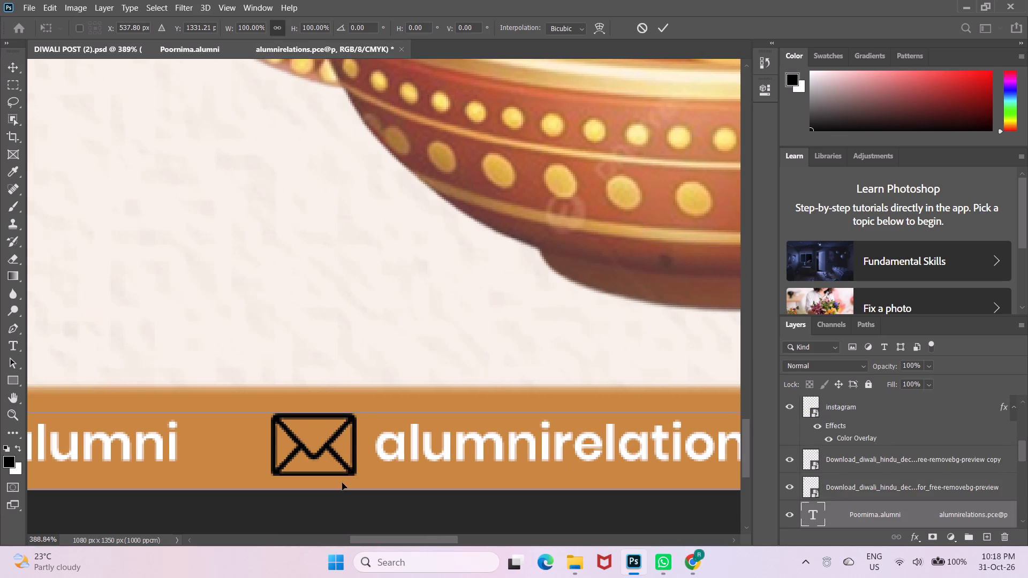
click(343, 475)
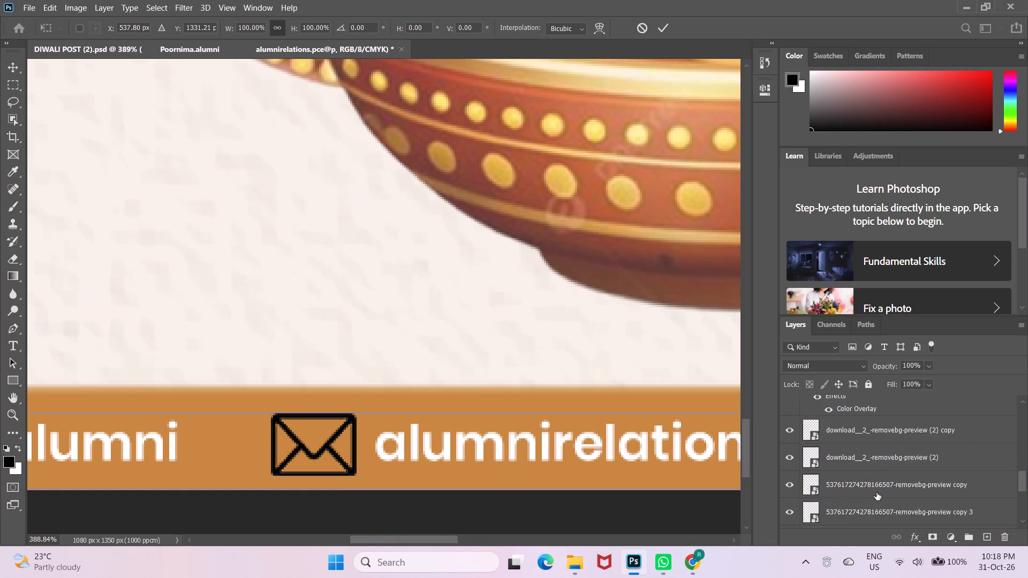
Add a white Color Overlay at 100% opacity to the email envelope icon's layer in the poster footer.
scroll(876, 492, up, 1)
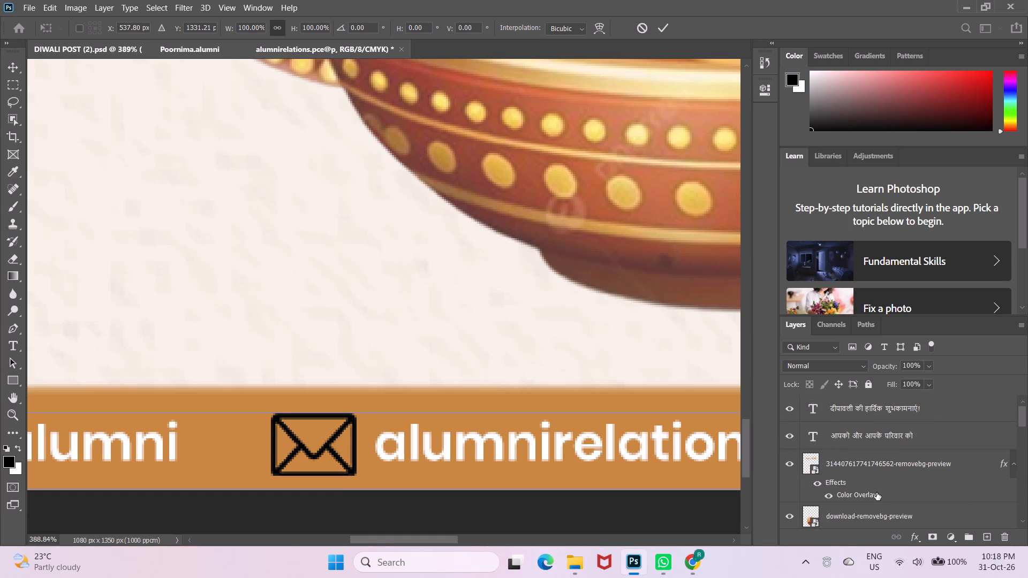
scroll(876, 492, up, 1)
click(889, 431)
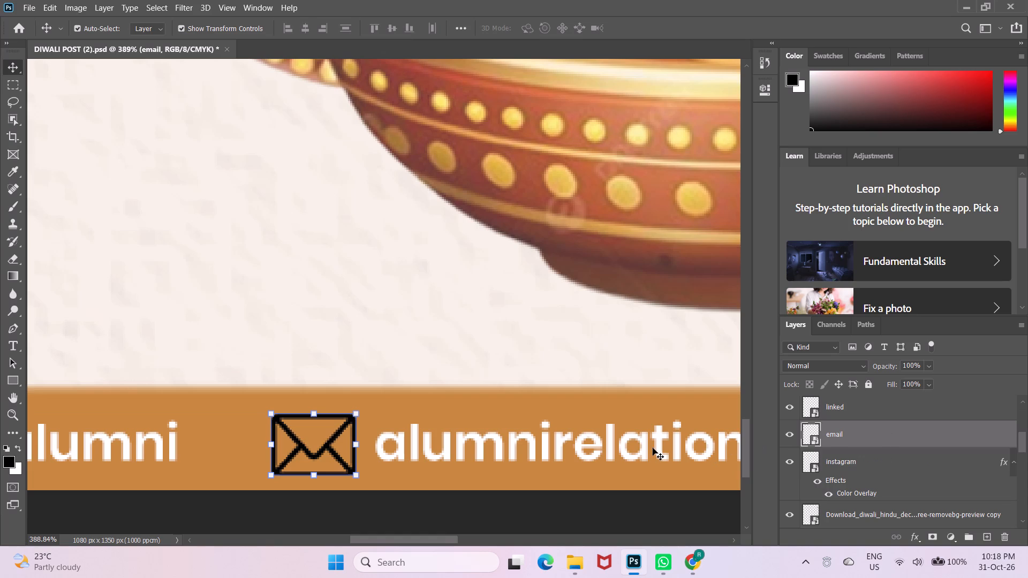
double_click(865, 435)
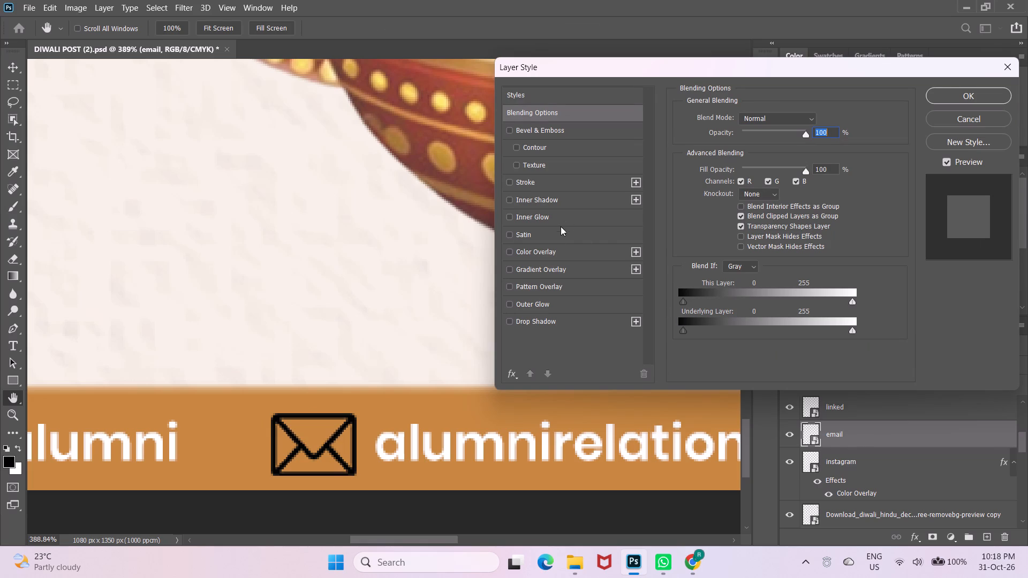
click(556, 249)
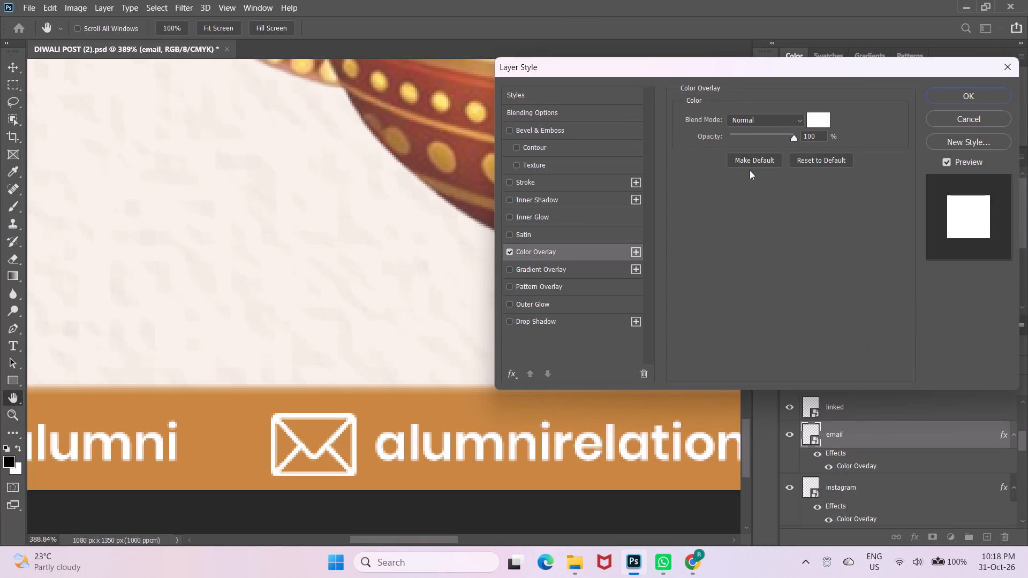
click(964, 93)
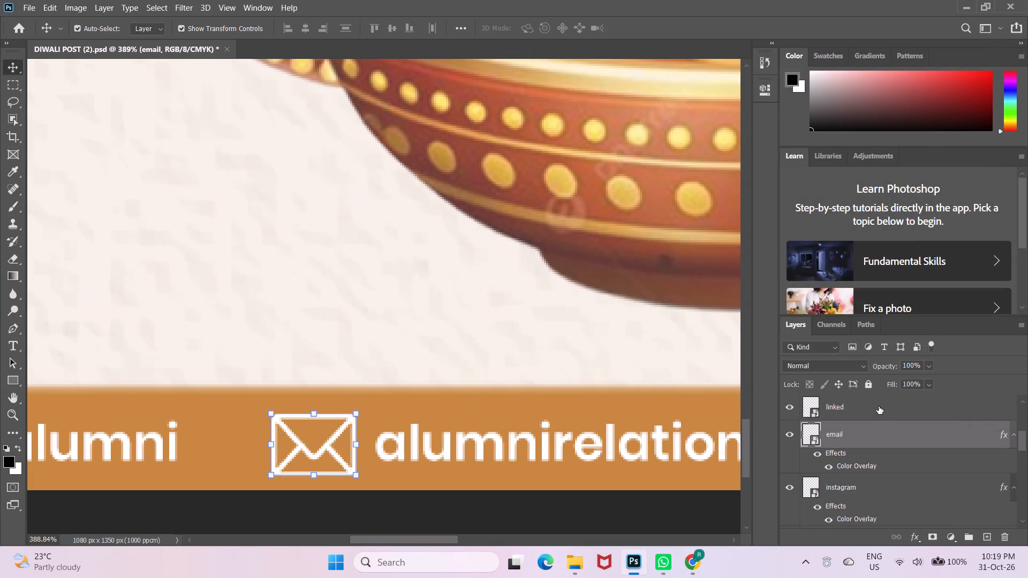
Add a white Color Overlay at 100% opacity to the "linked" icon layer.
click(879, 405)
double_click(879, 405)
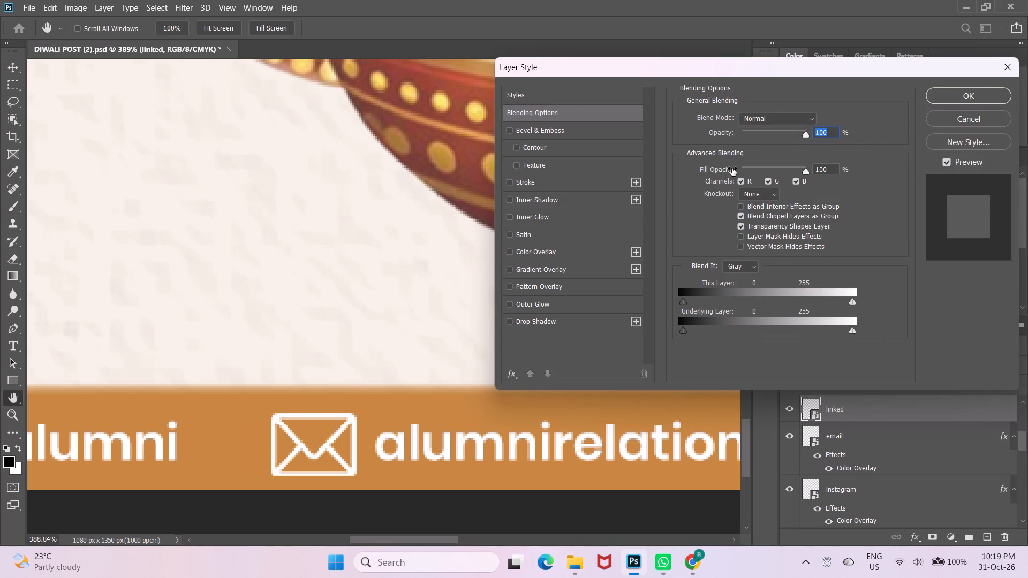
click(535, 253)
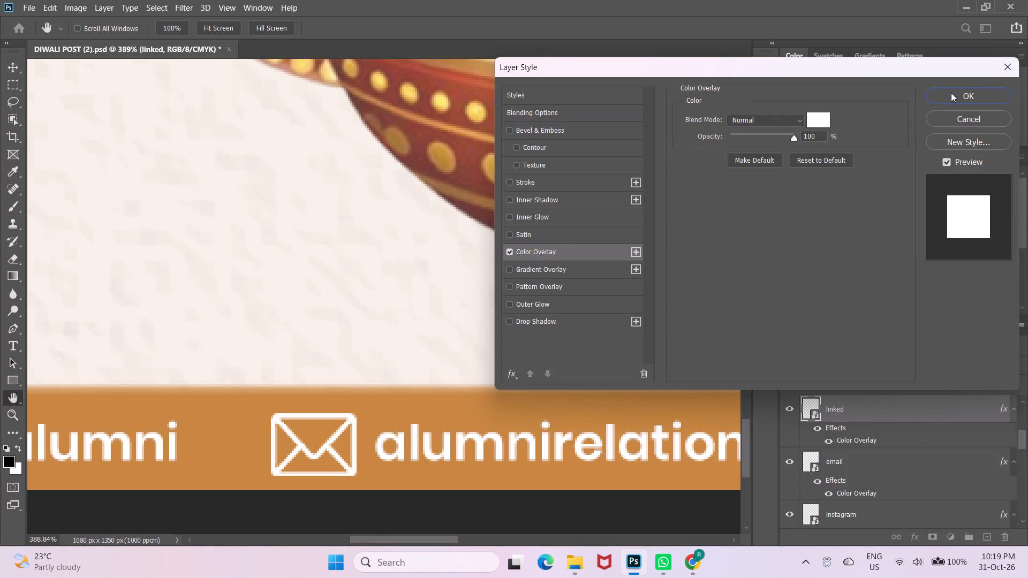
click(951, 93)
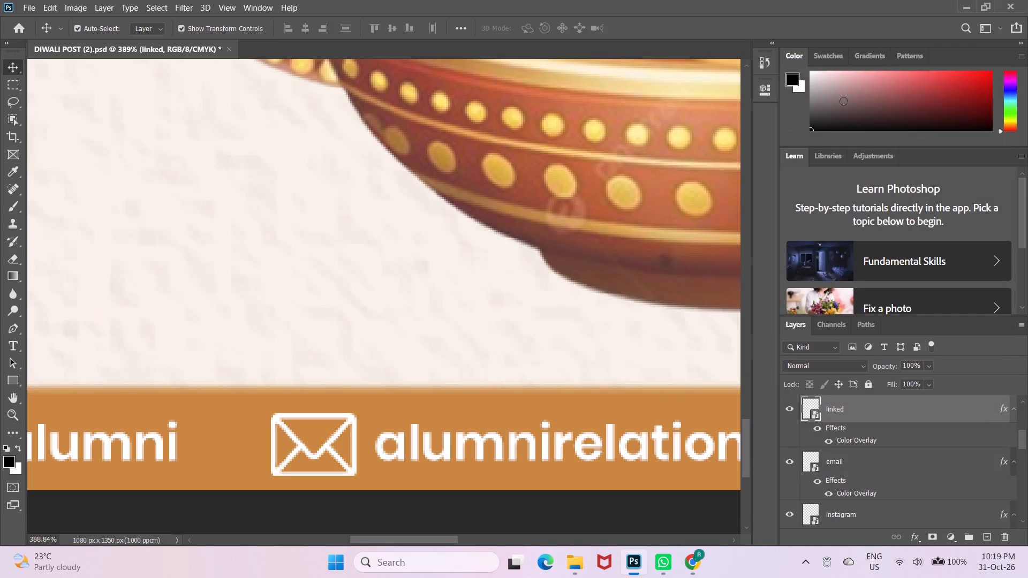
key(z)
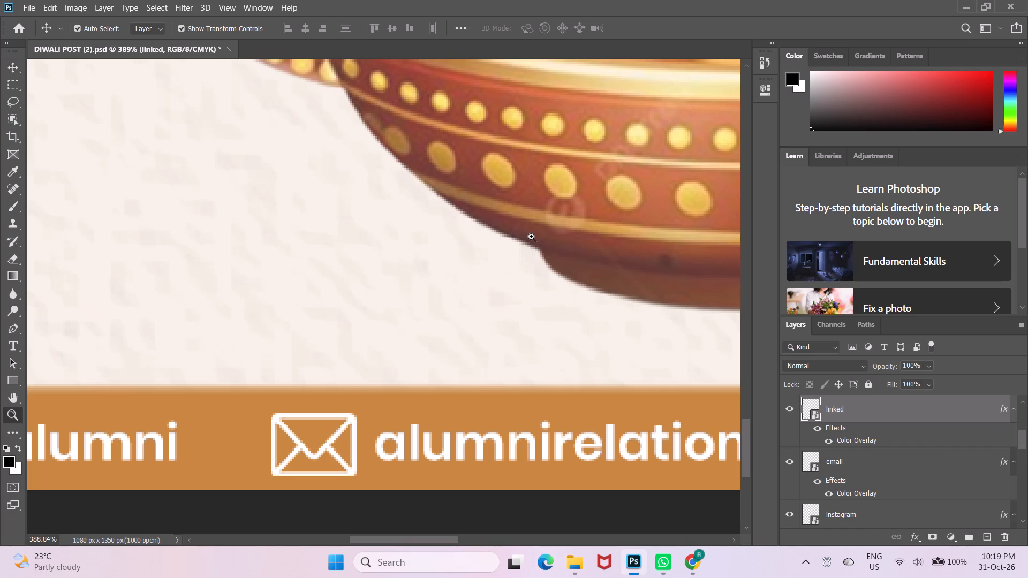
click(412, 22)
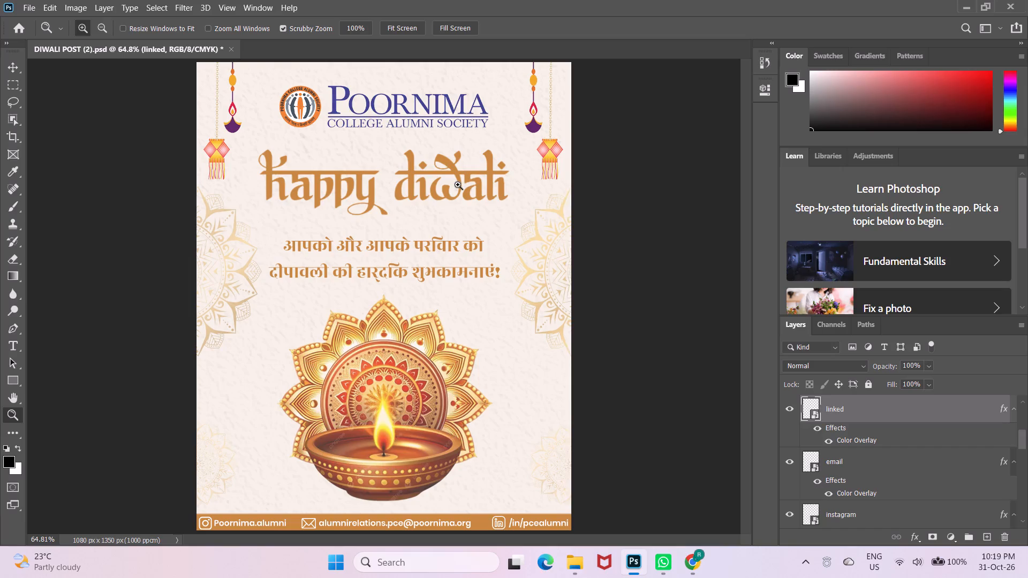
Switch to Chrome, replace the Reddit page with a fresh tab, search Google for instagram and open the Instagram site.
click(692, 571)
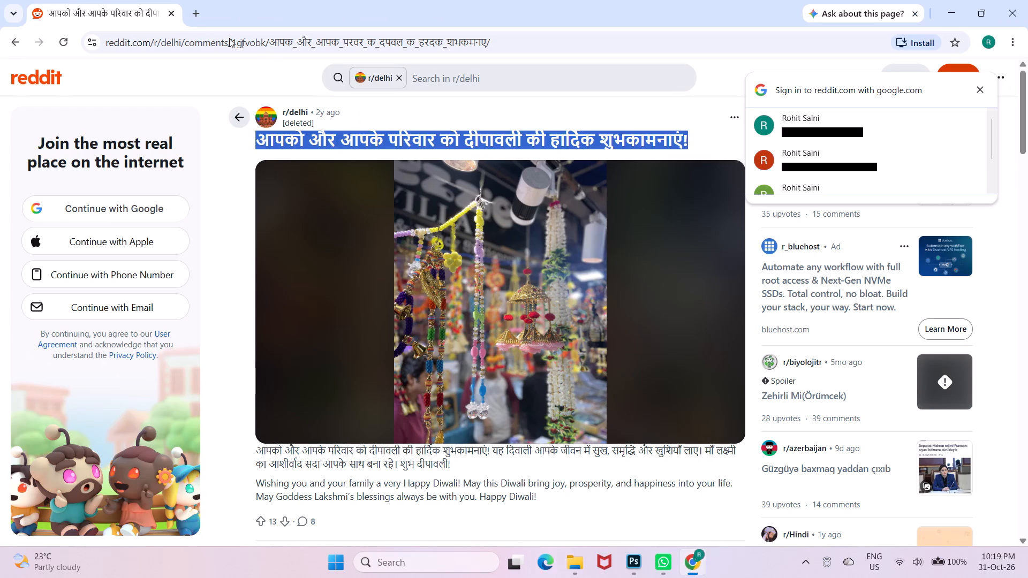
click(188, 10)
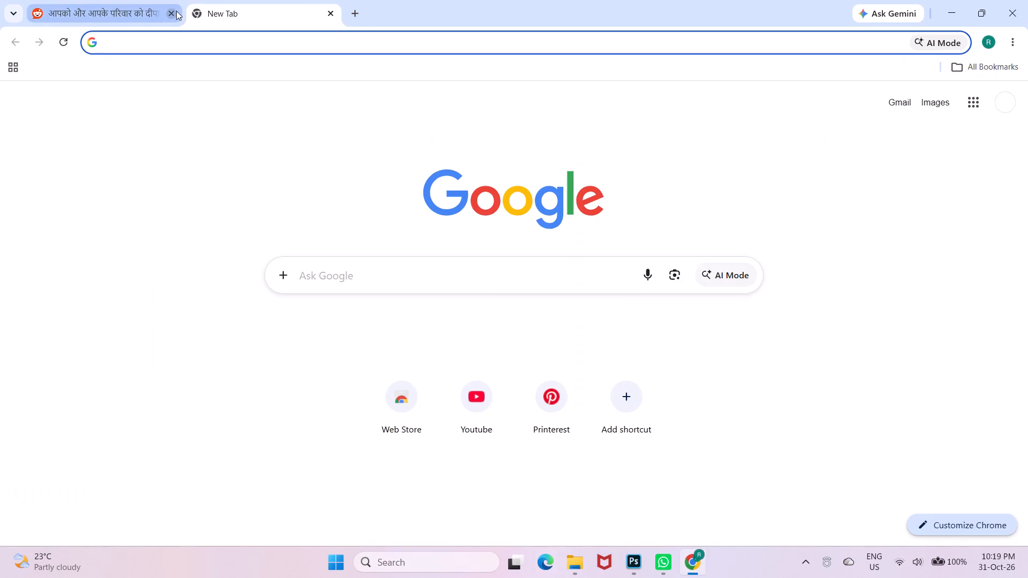
click(176, 11)
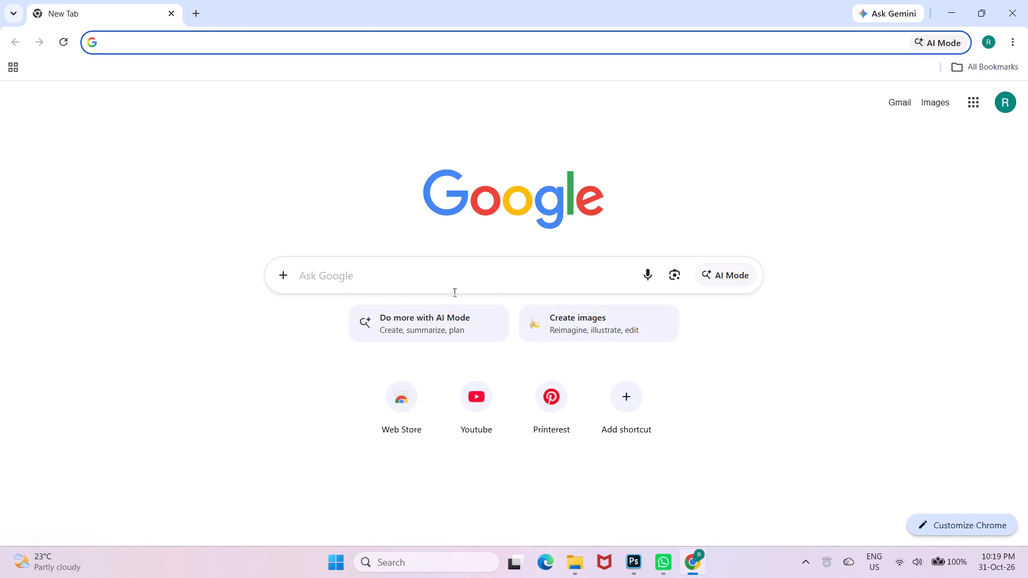
click(385, 277)
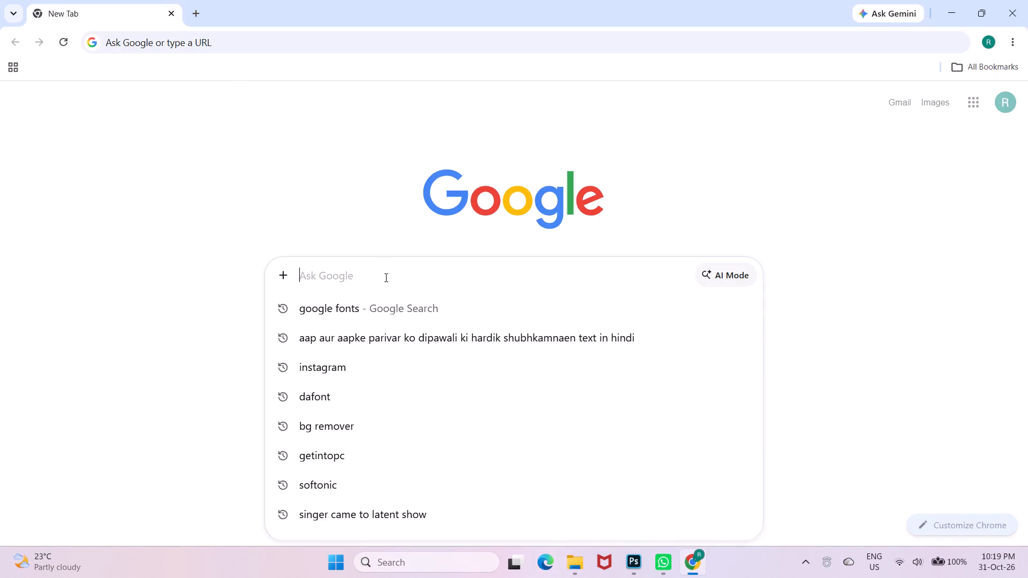
click(394, 375)
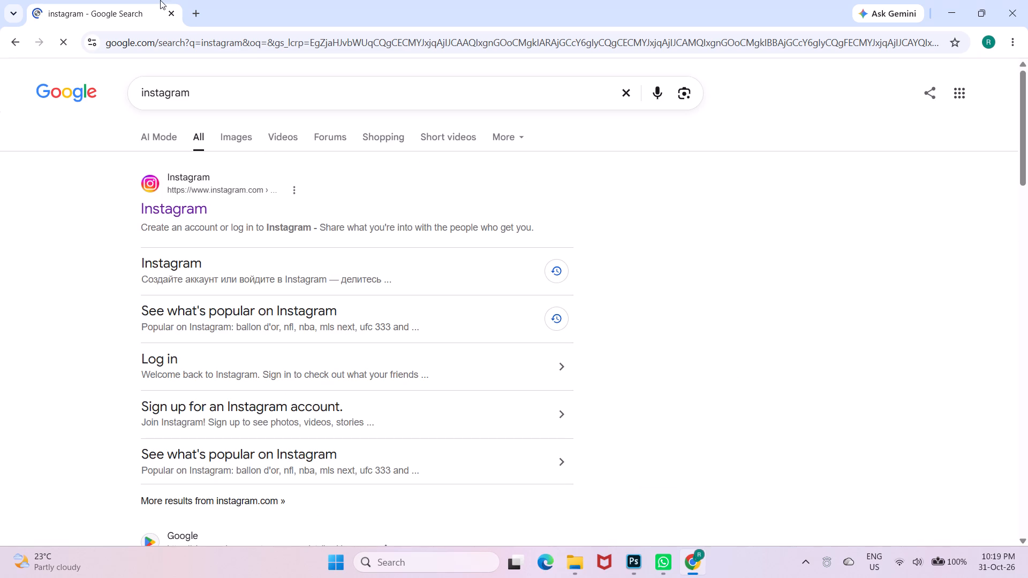
click(189, 17)
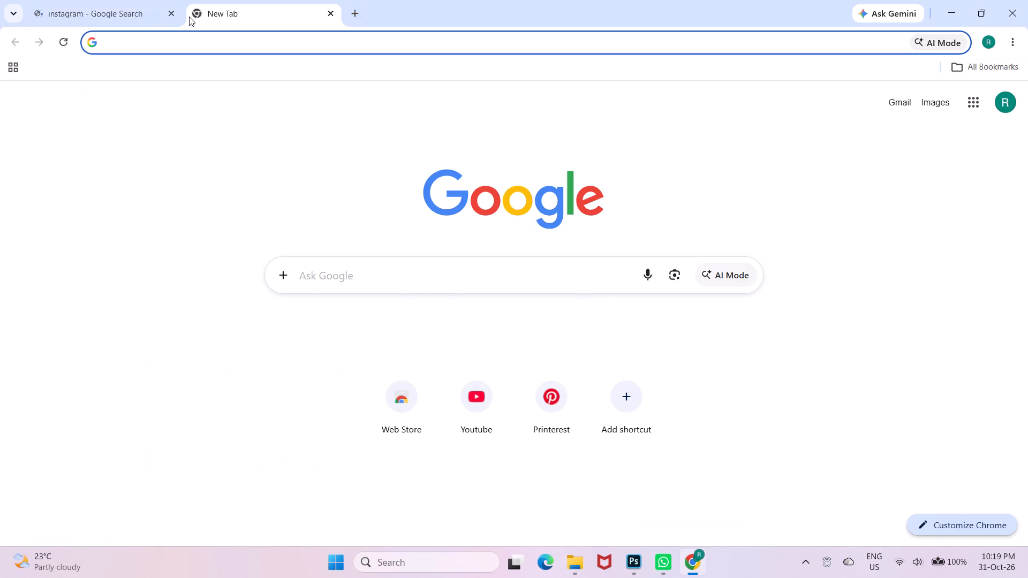
click(149, 7)
click(173, 217)
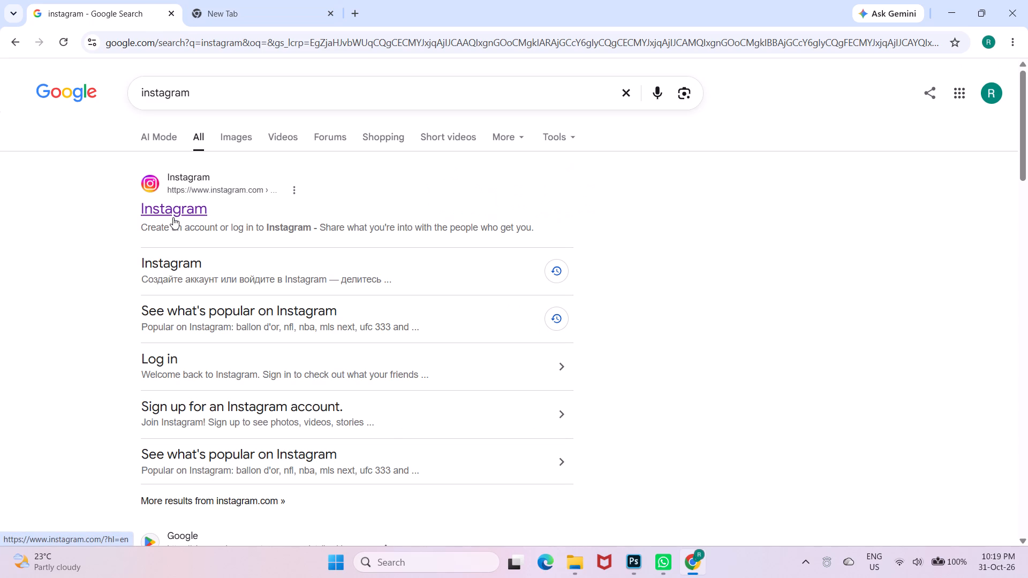
Open Pinterest in the second browser tab and bring up its recent searches.
click(276, 12)
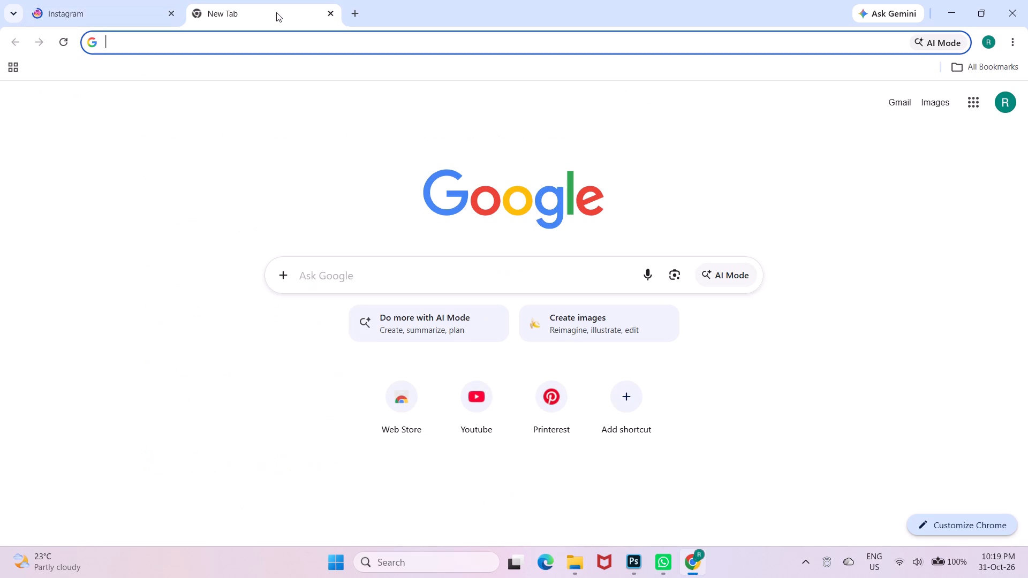
click(539, 406)
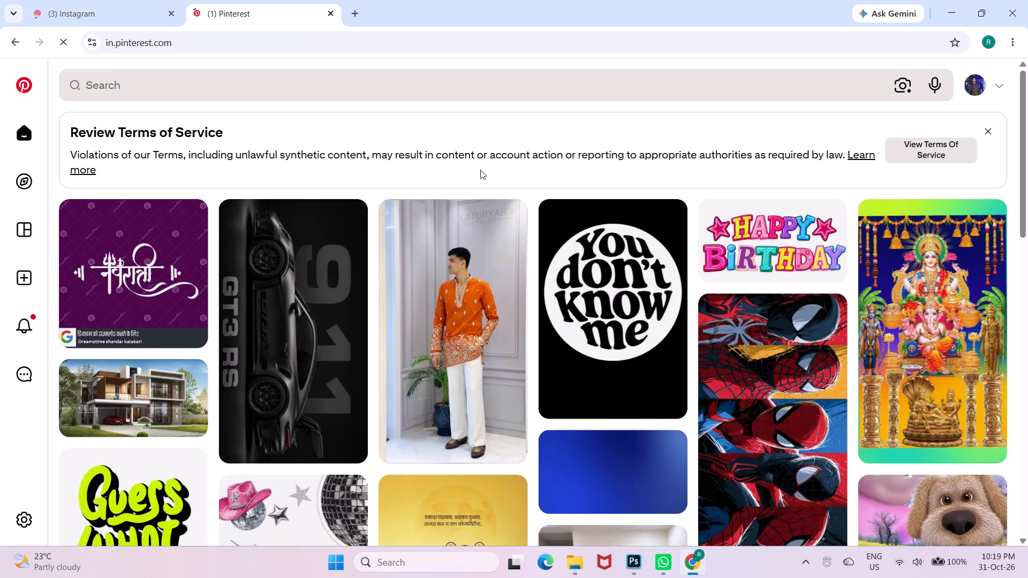
click(415, 81)
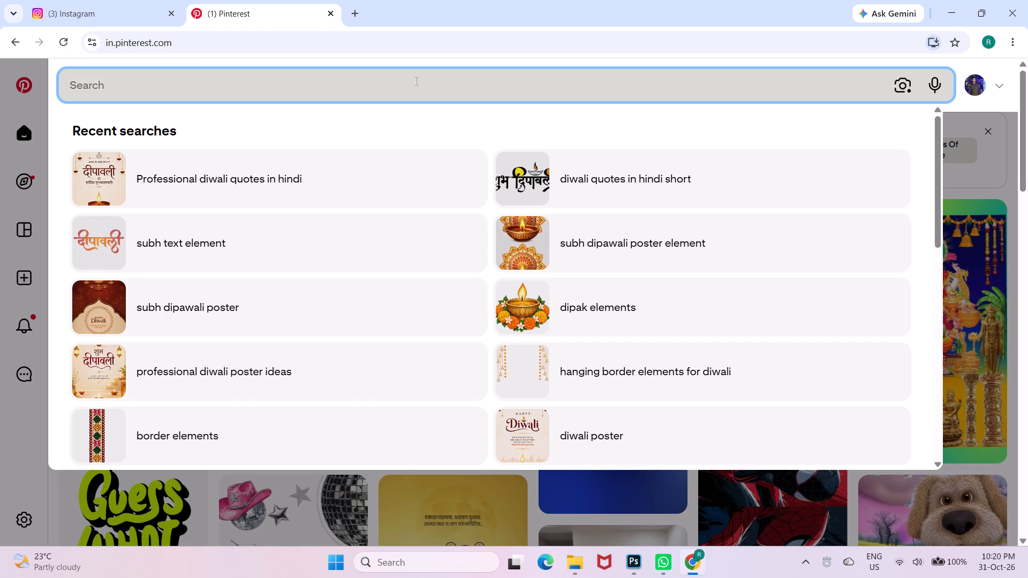
click(569, 18)
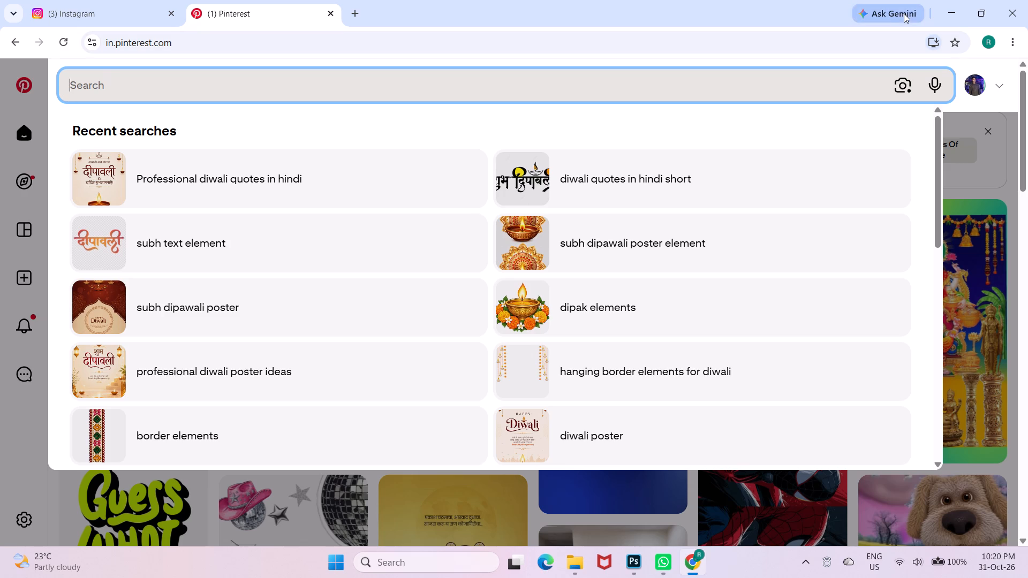
Return to Instagram, search for "poo" and open the poornima.alumni profile.
click(94, 13)
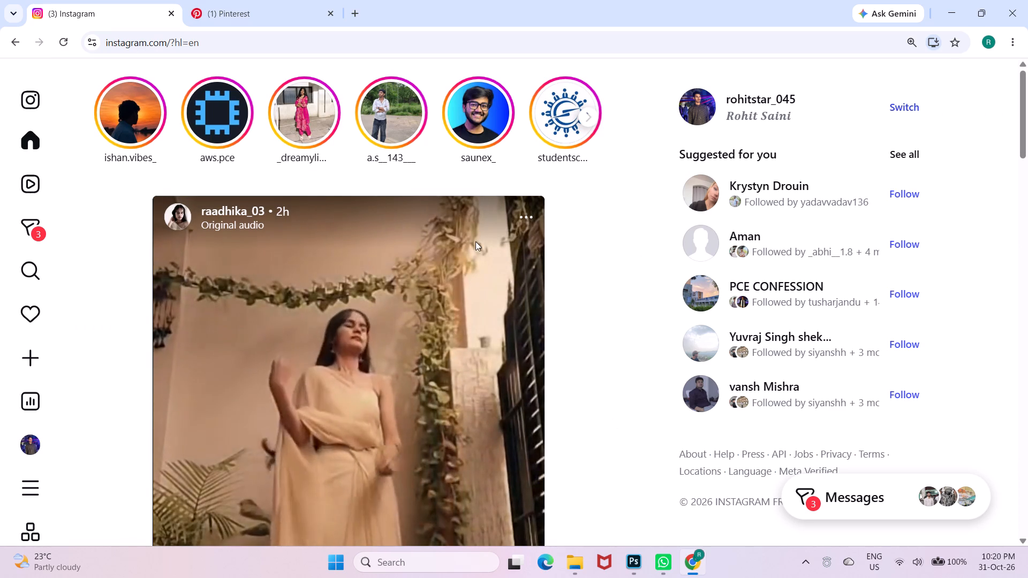
click(38, 271)
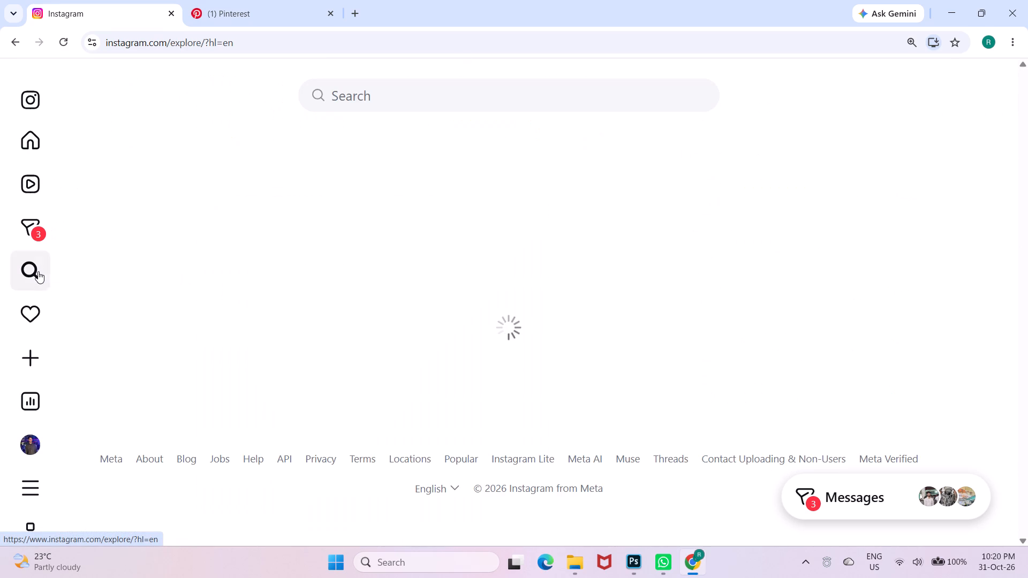
click(459, 95)
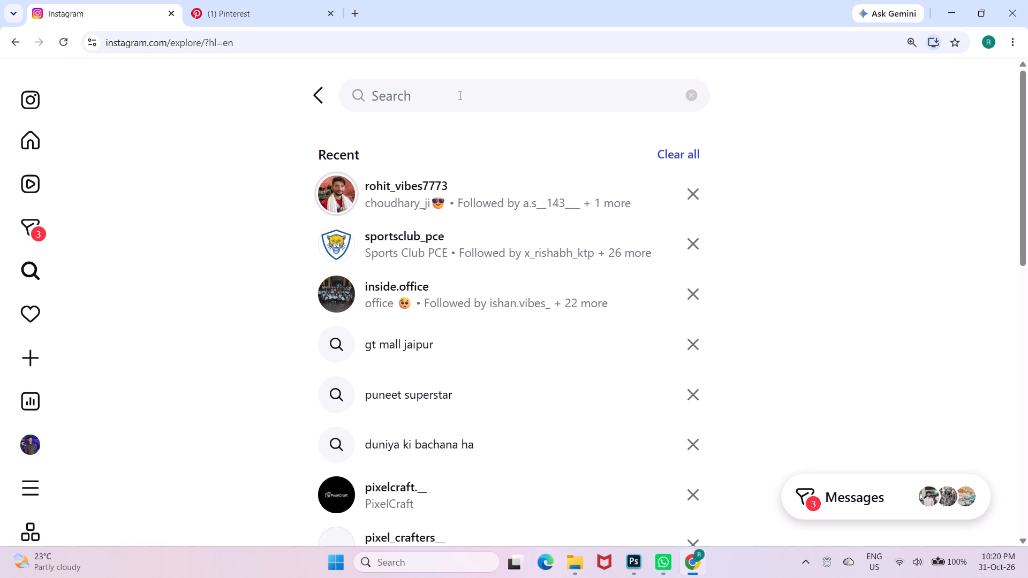
click(516, 297)
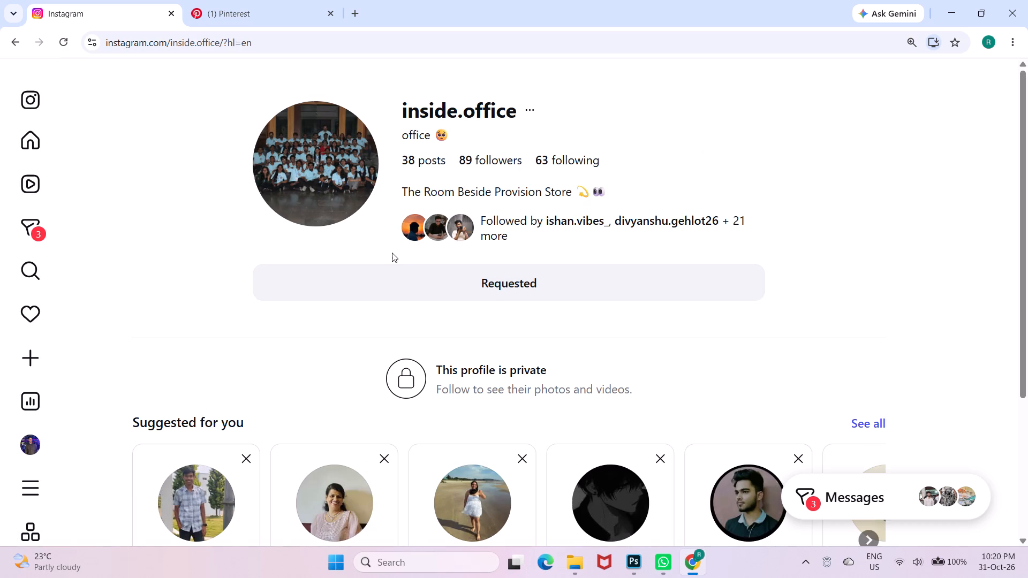
click(48, 263)
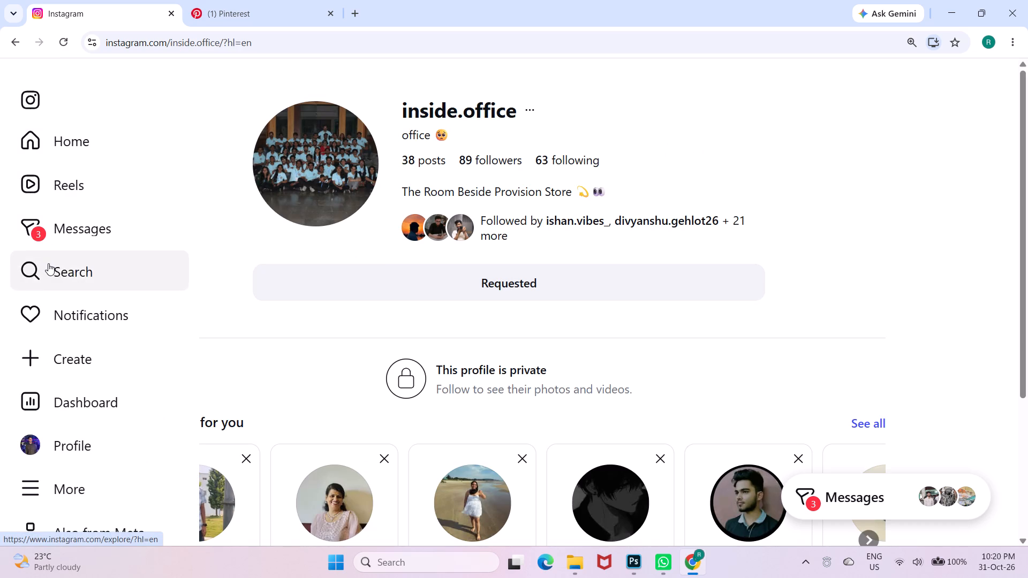
click(407, 104)
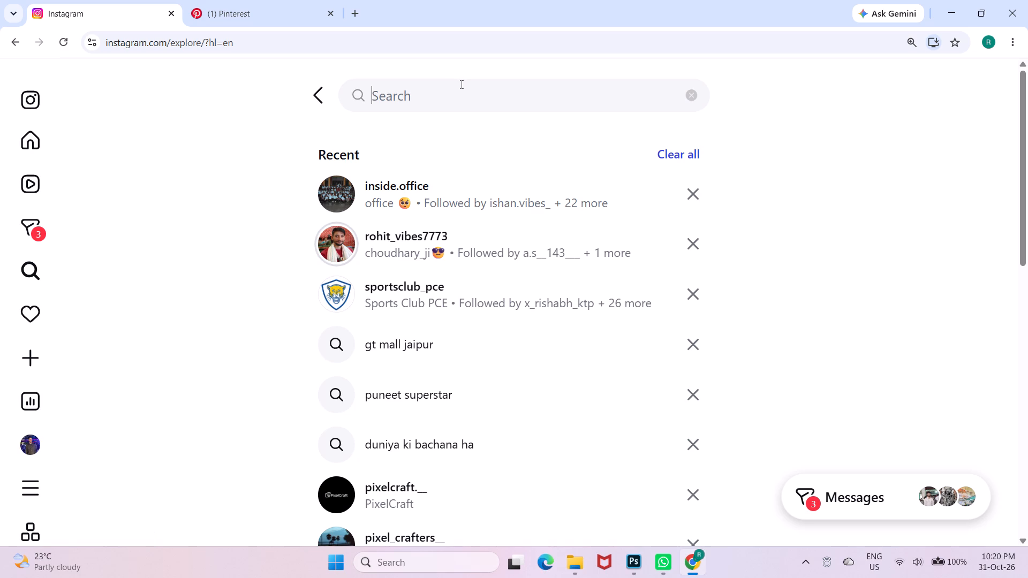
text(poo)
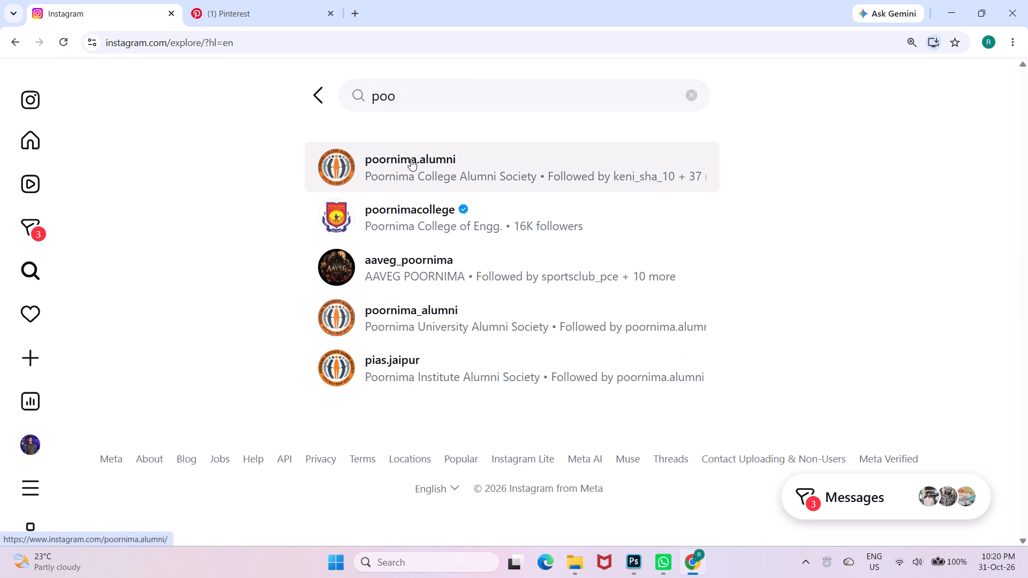
click(411, 159)
Look through the poornima.alumni post grid, examining the earlier festival greetings and Alumni Meet 2025 posts.
scroll(411, 159, down, 6)
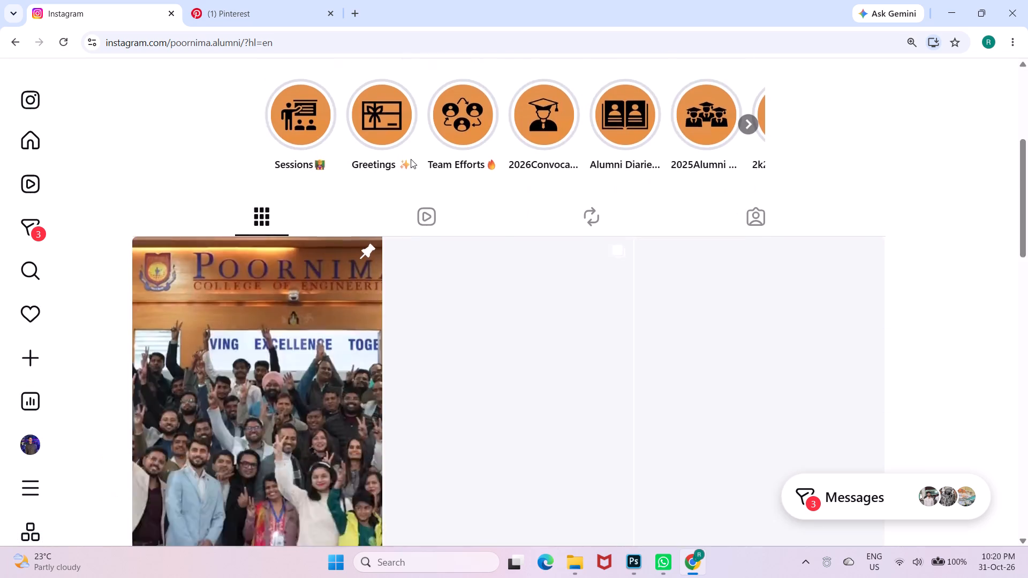
scroll(411, 159, down, 10)
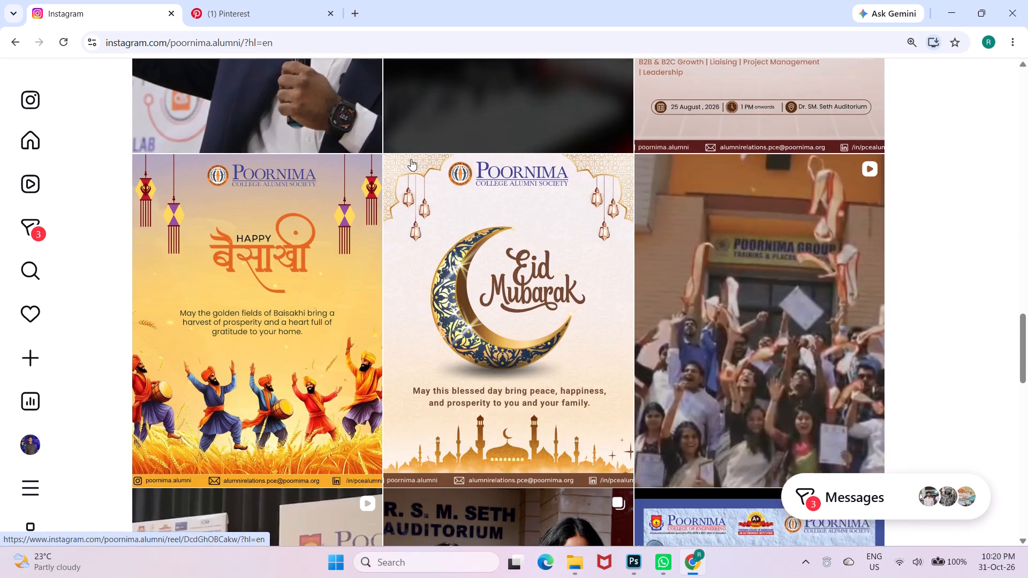
scroll(411, 159, down, 4)
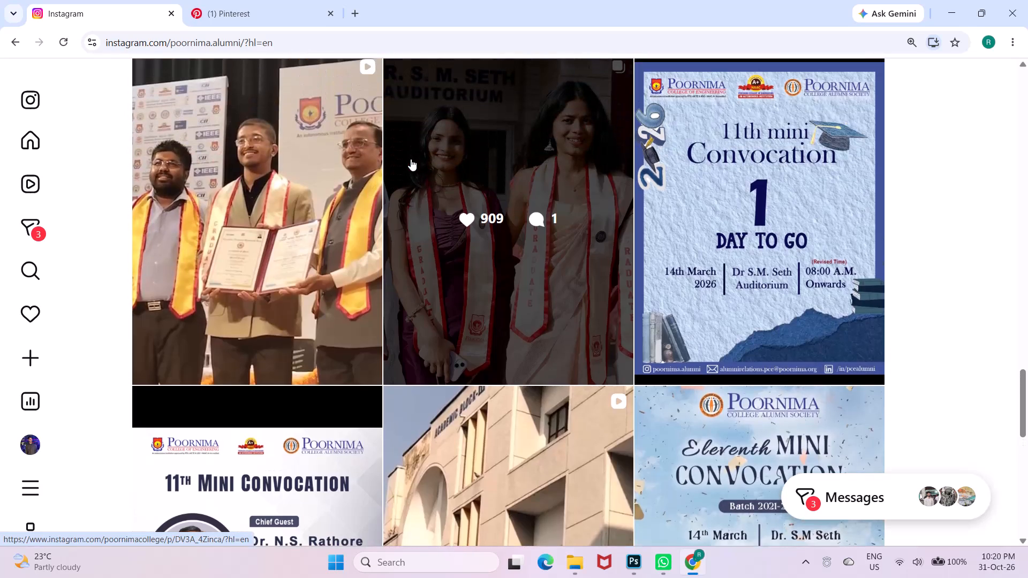
scroll(411, 159, down, 4)
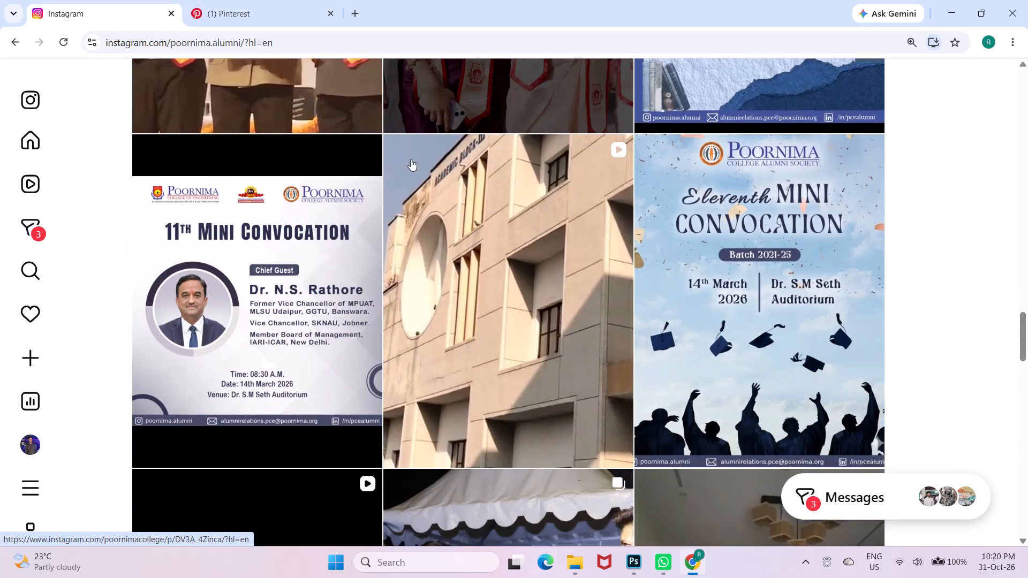
scroll(411, 159, down, 4)
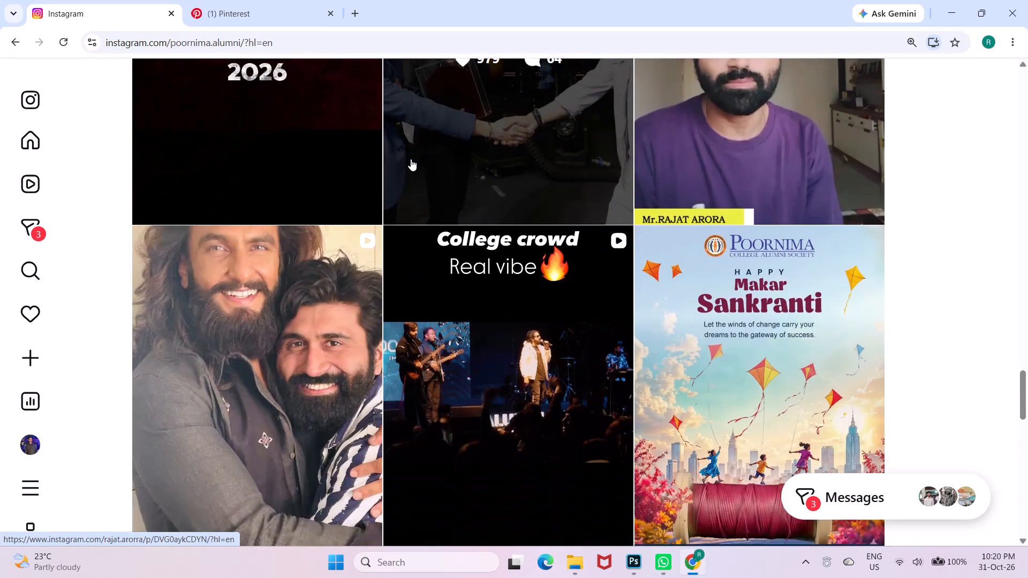
scroll(411, 159, down, 2)
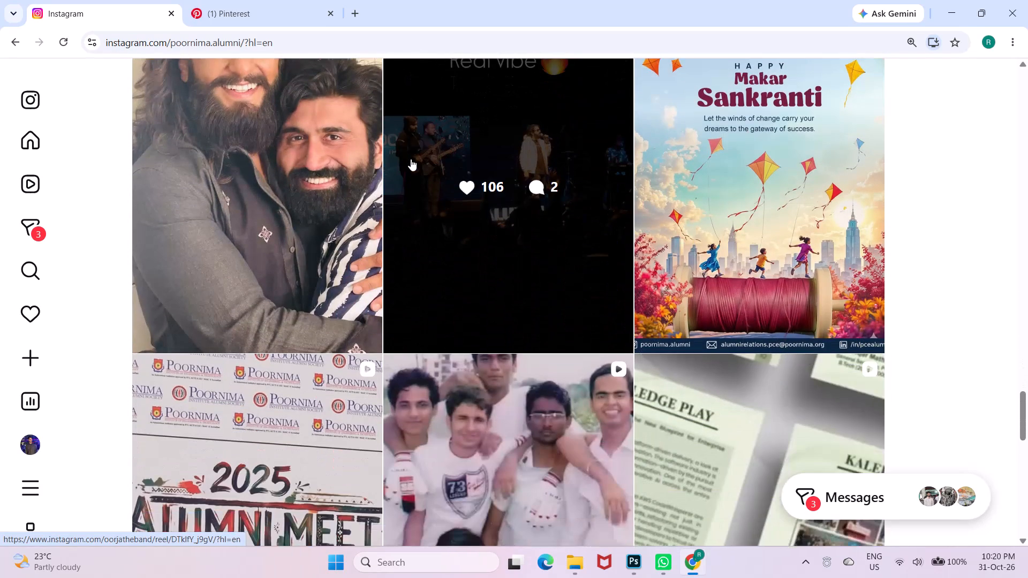
scroll(411, 159, down, 4)
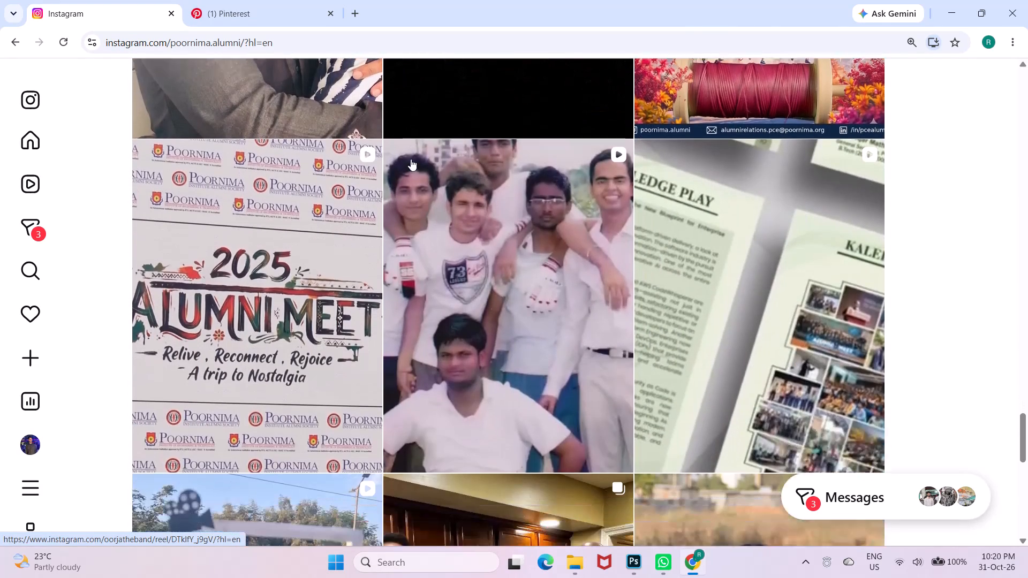
scroll(411, 159, down, 3)
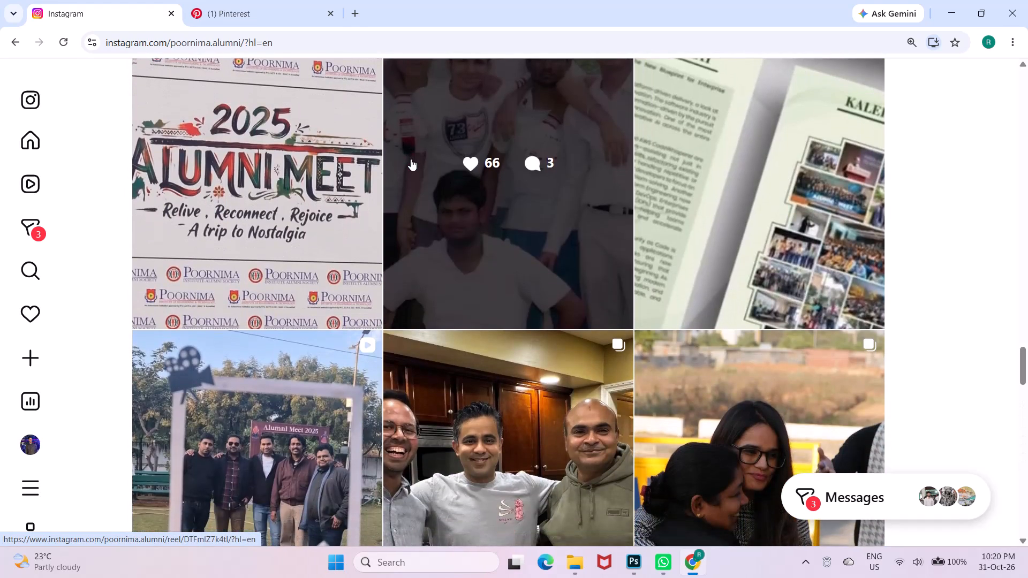
scroll(411, 159, down, 5)
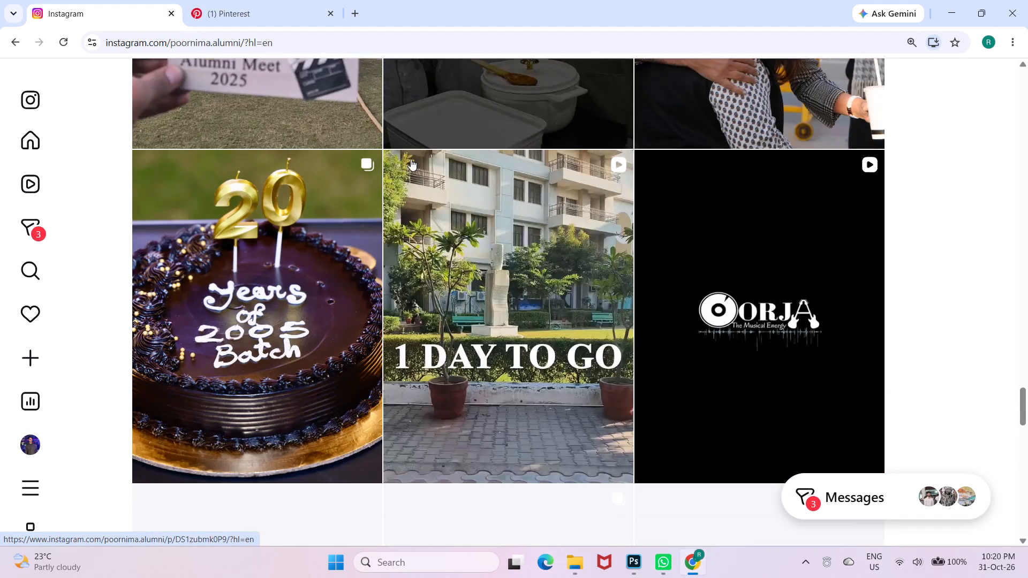
scroll(411, 159, down, 4)
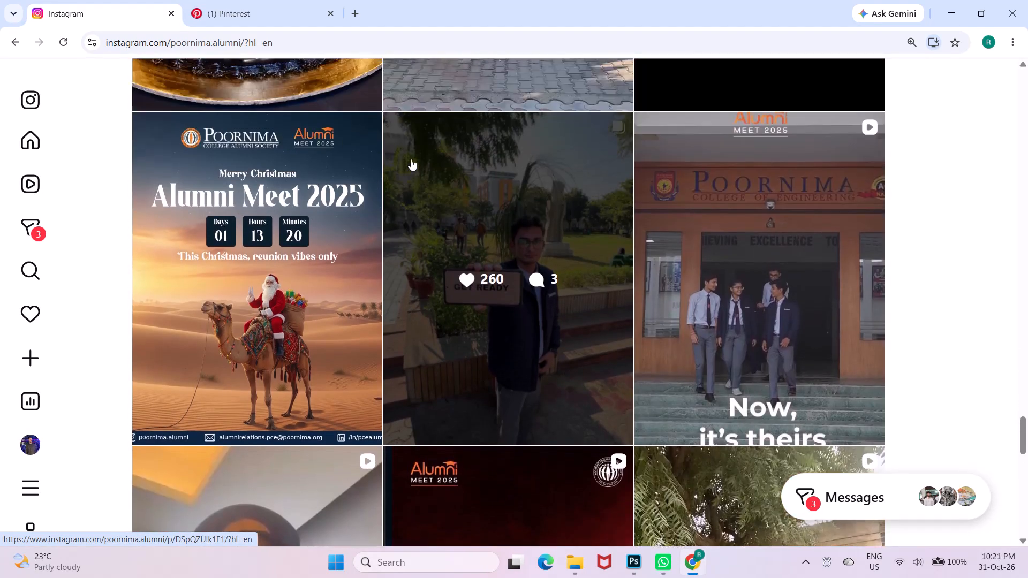
scroll(411, 159, down, 4)
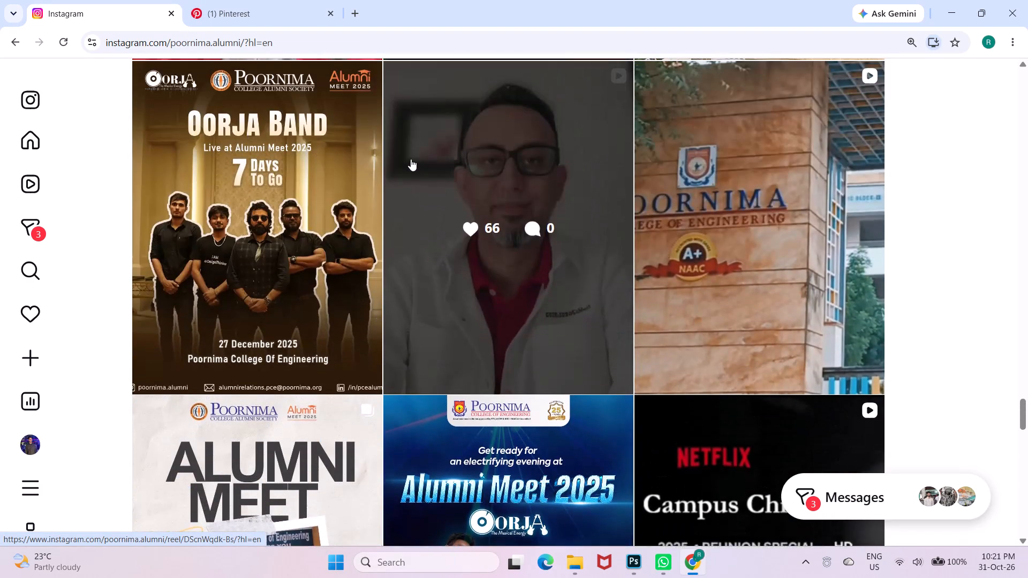
scroll(411, 159, down, 4)
scroll(411, 159, up, 1)
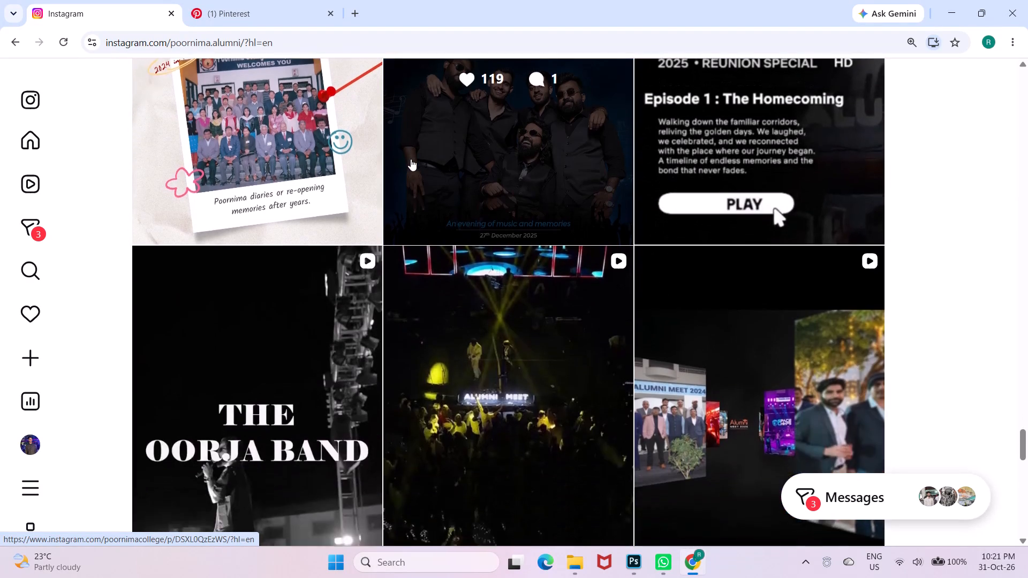
scroll(411, 159, up, 3)
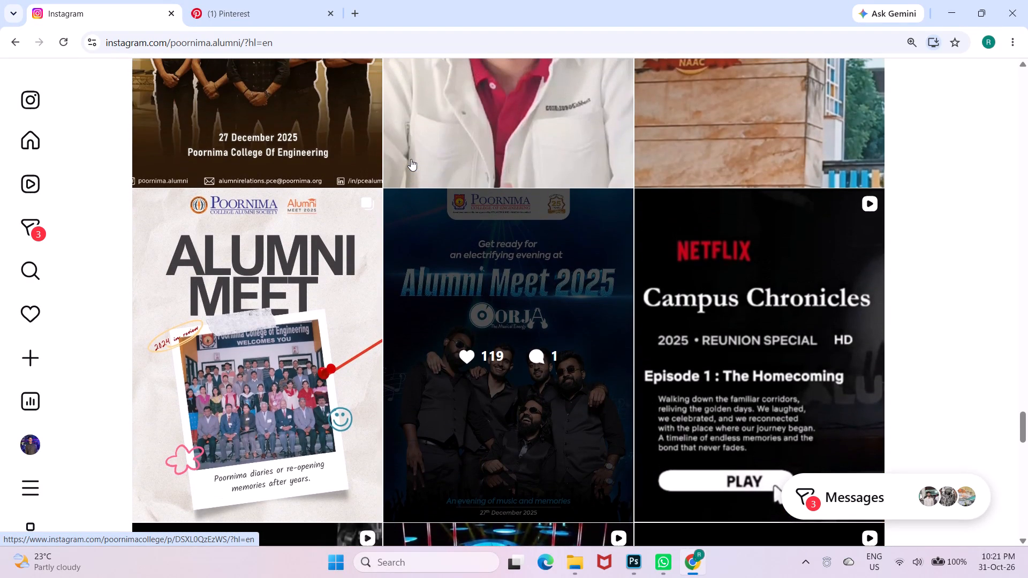
scroll(411, 159, down, 1)
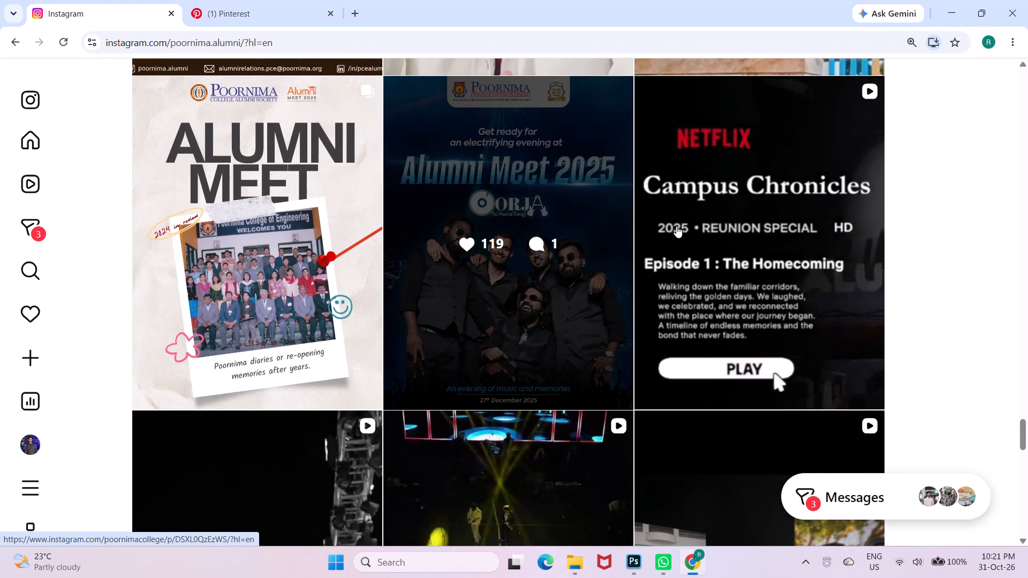
scroll(692, 219, down, 1)
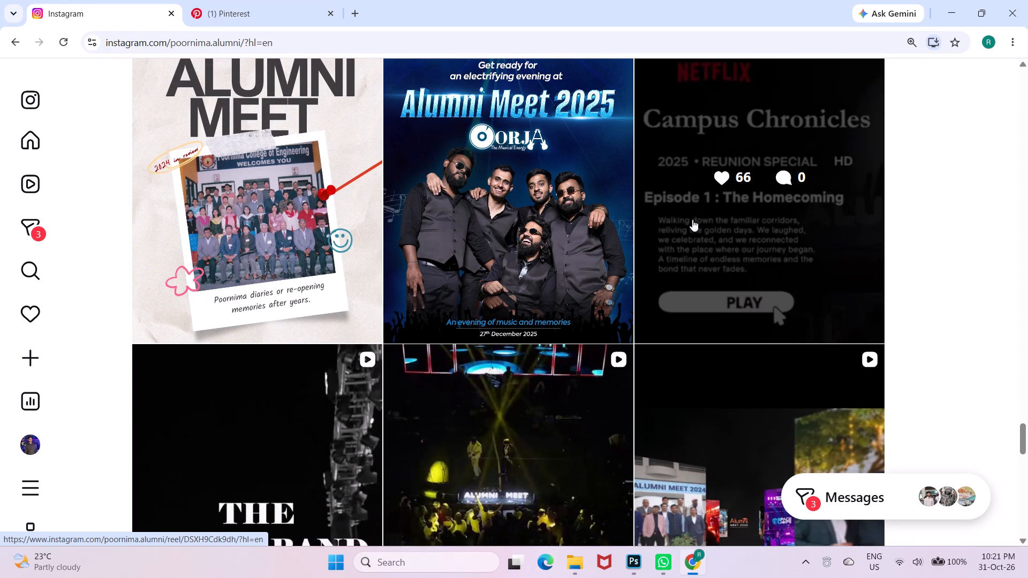
scroll(692, 219, up, 1)
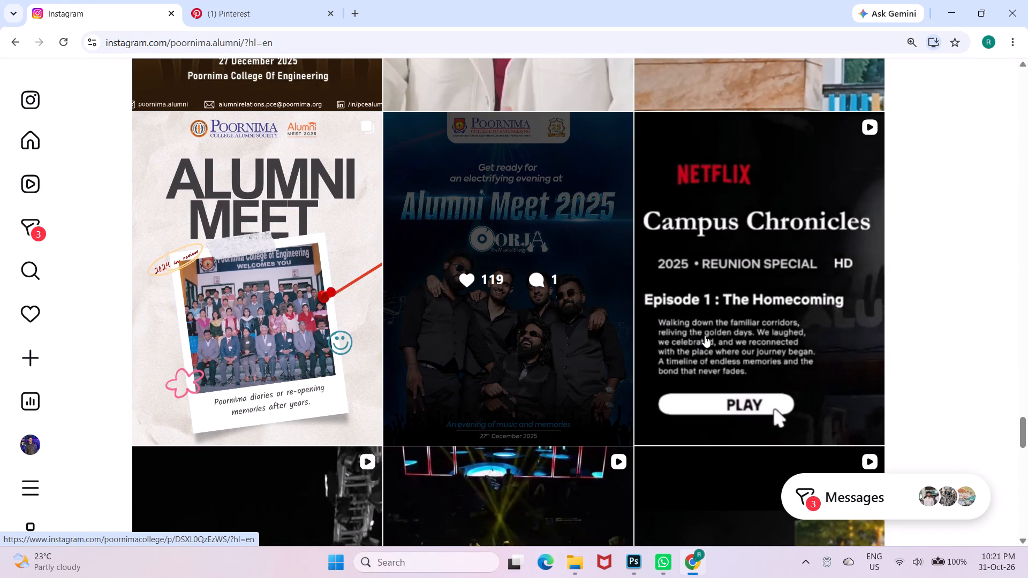
scroll(705, 336, down, 1)
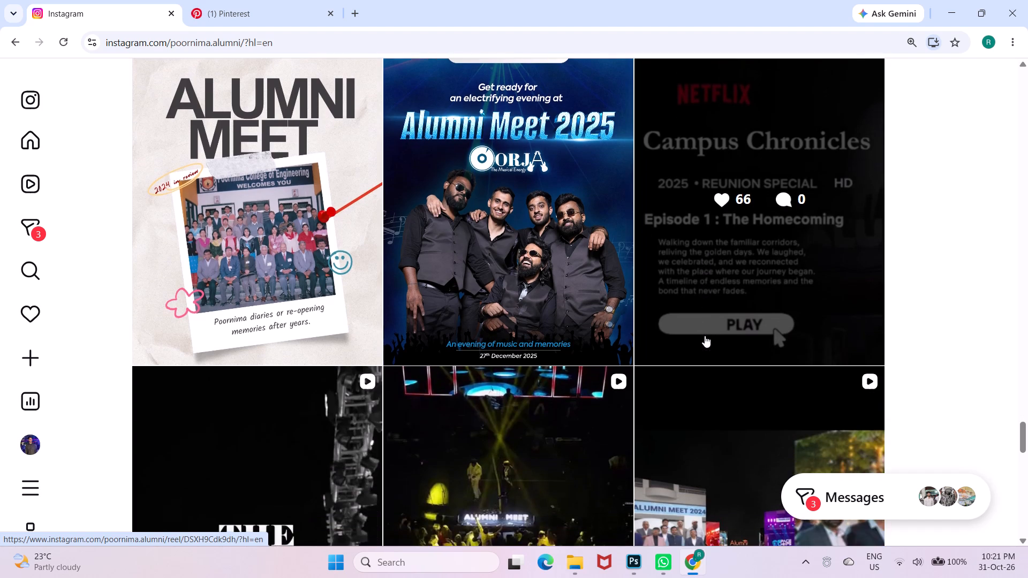
scroll(705, 336, down, 4)
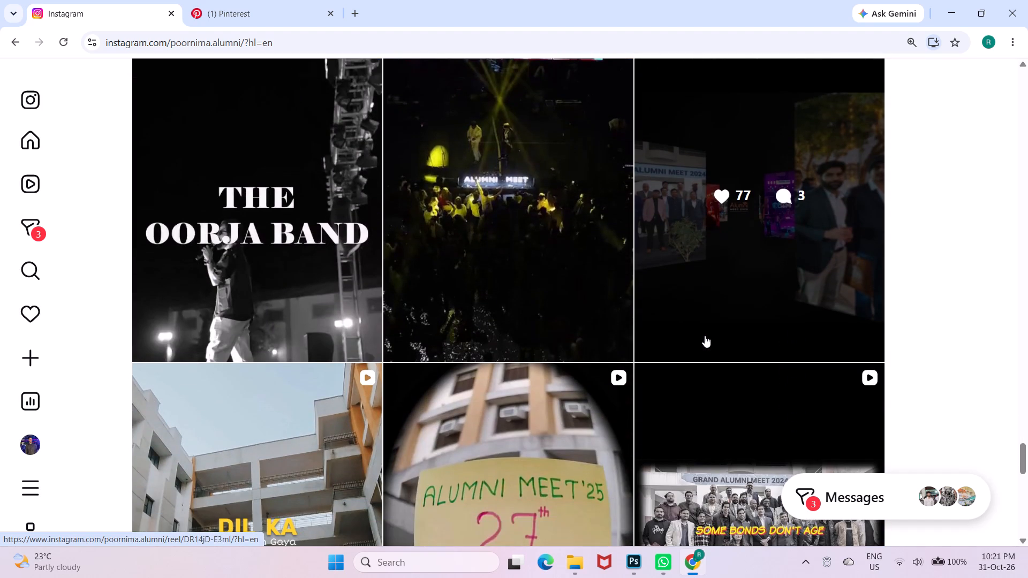
Watch the Alumni Meet crowd reel with its sound on and the volume raised, and close it.
click(560, 253)
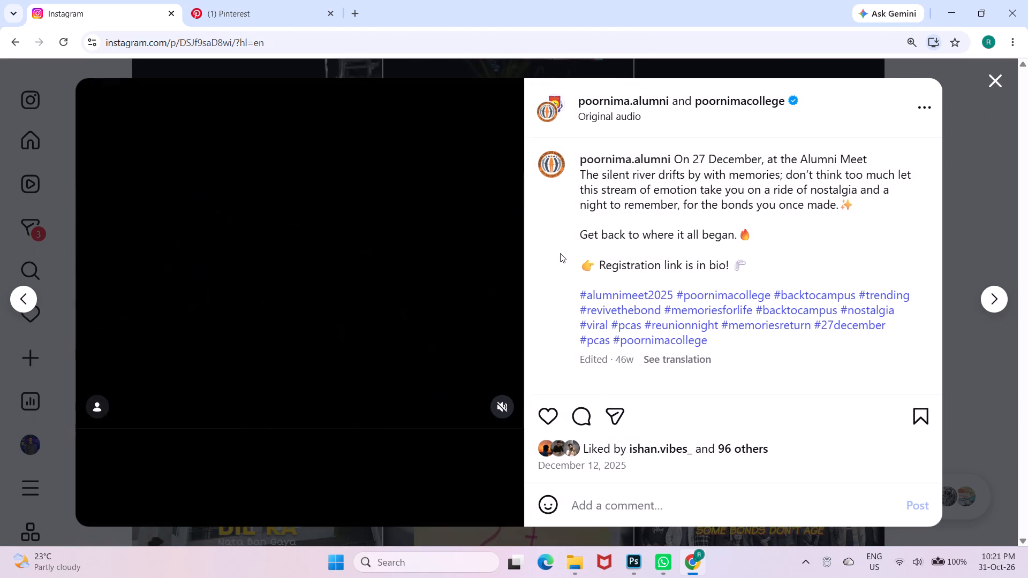
click(500, 405)
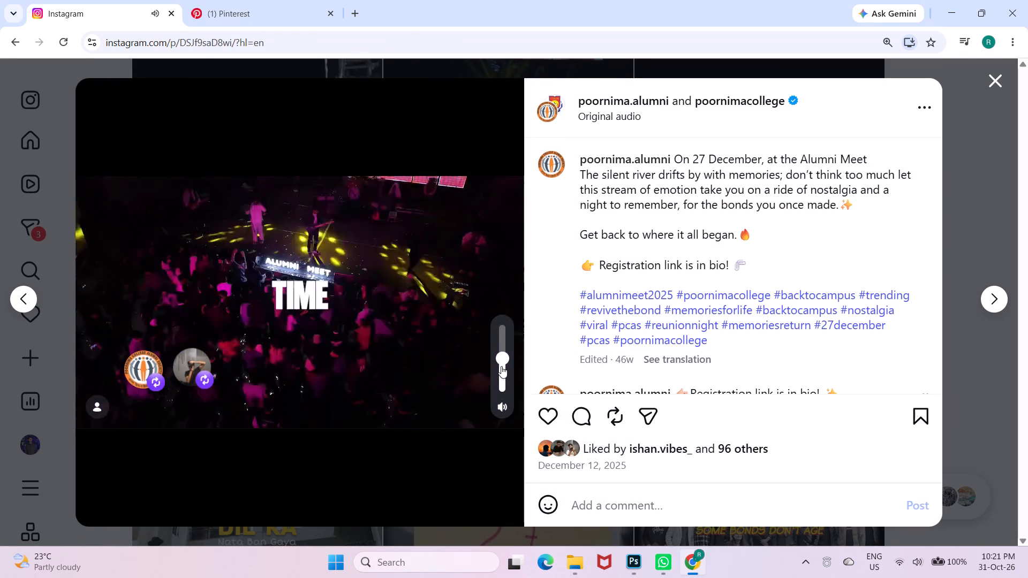
drag(501, 363, 498, 288)
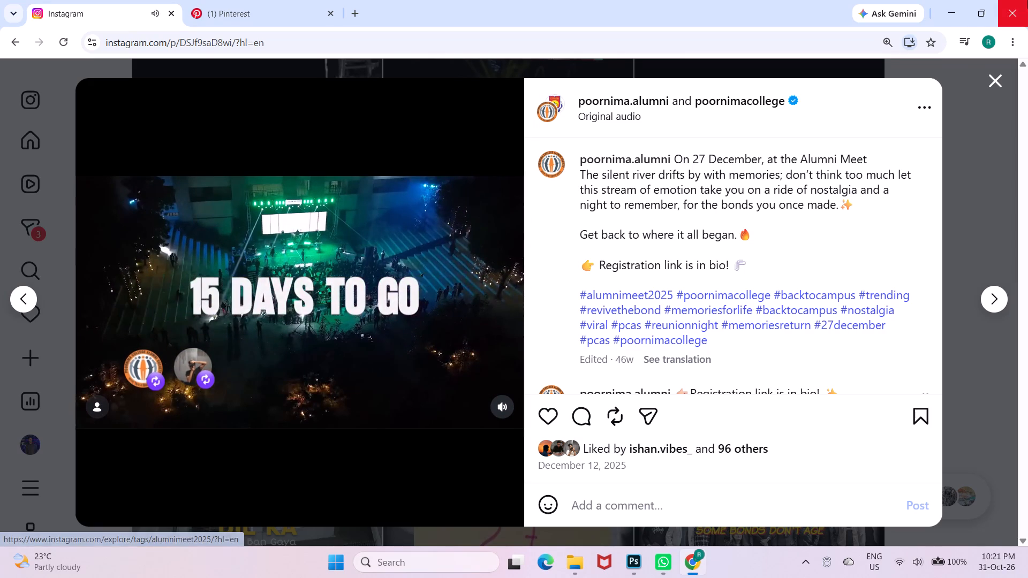
click(990, 78)
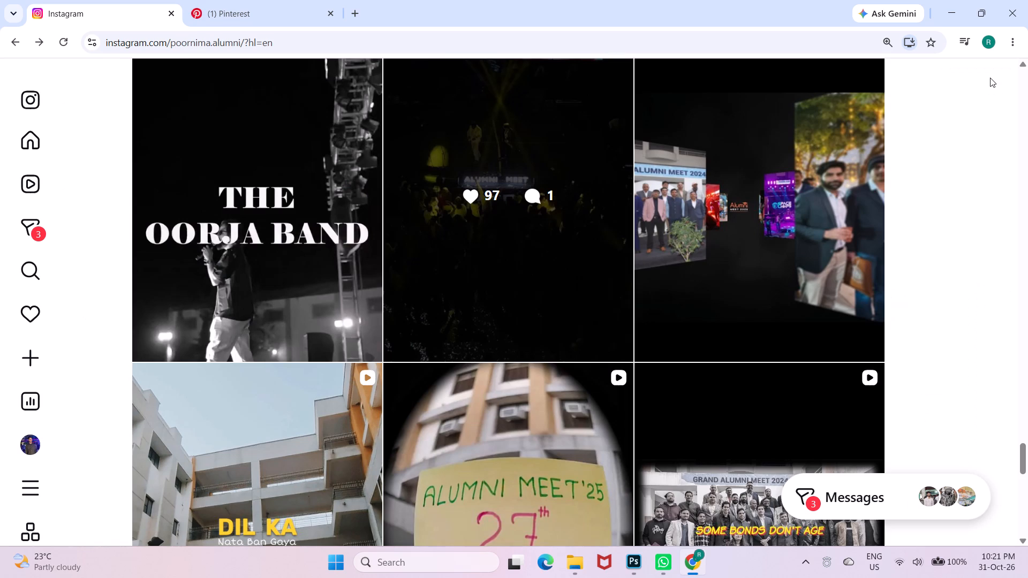
Continue through the older poornima.alumni posts to find the society's previous Diwali greeting.
scroll(740, 209, down, 3)
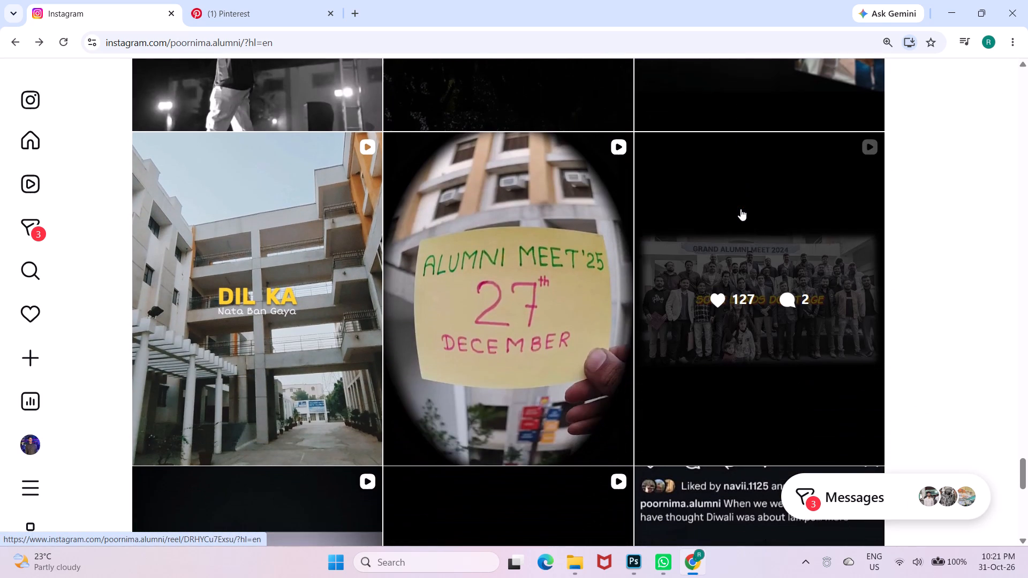
scroll(740, 209, down, 1)
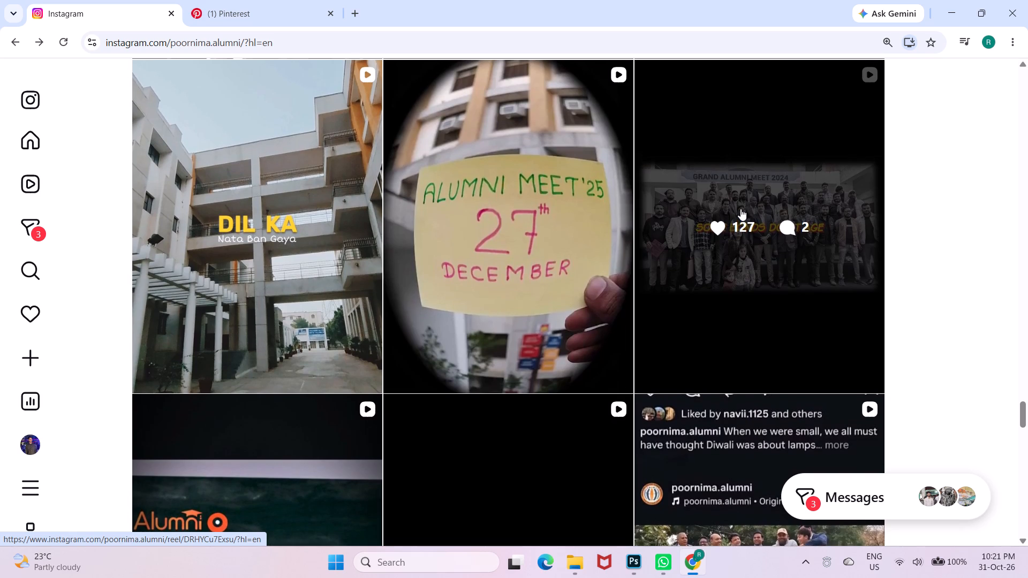
scroll(740, 209, down, 2)
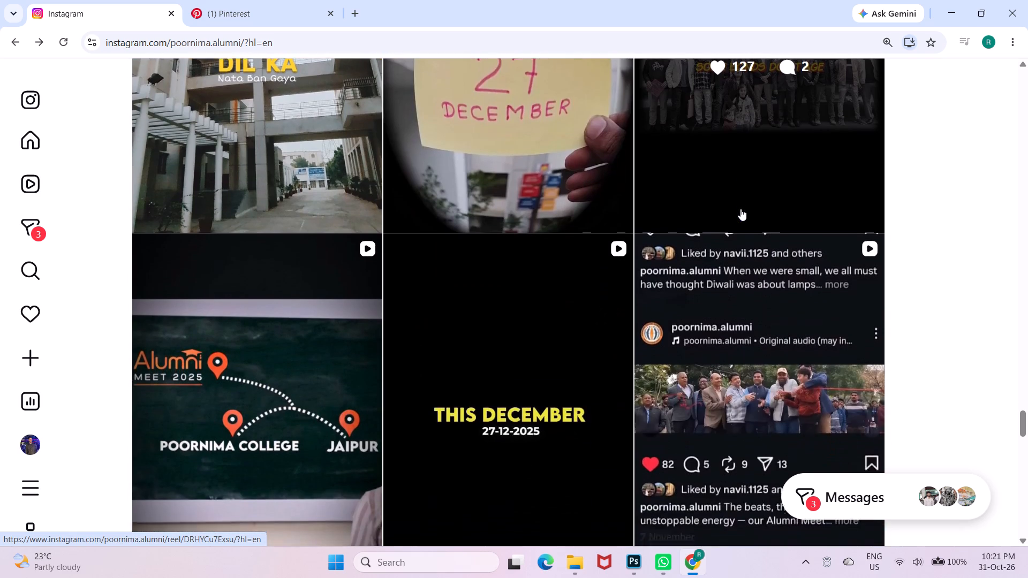
scroll(740, 209, down, 4)
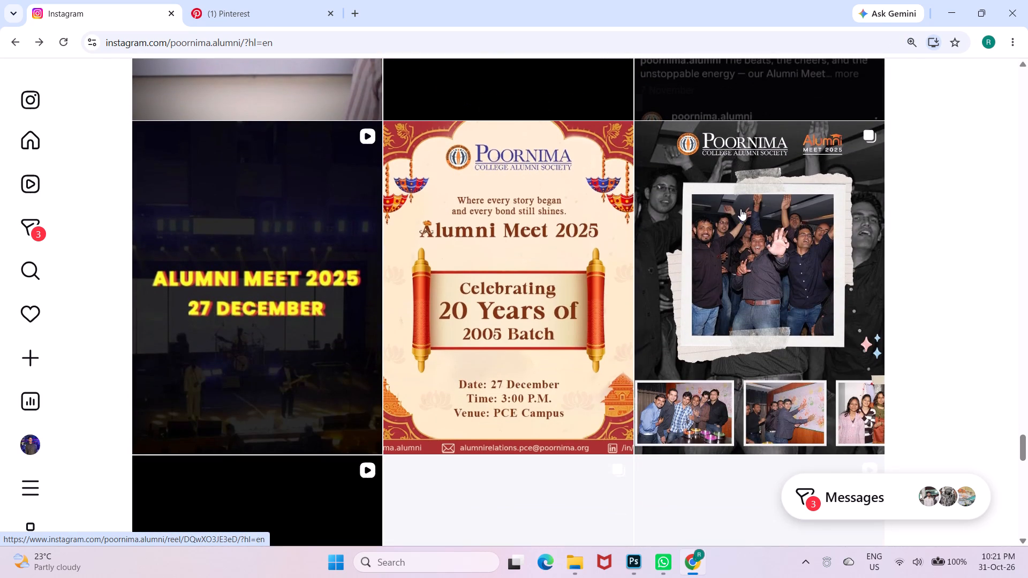
scroll(740, 209, down, 3)
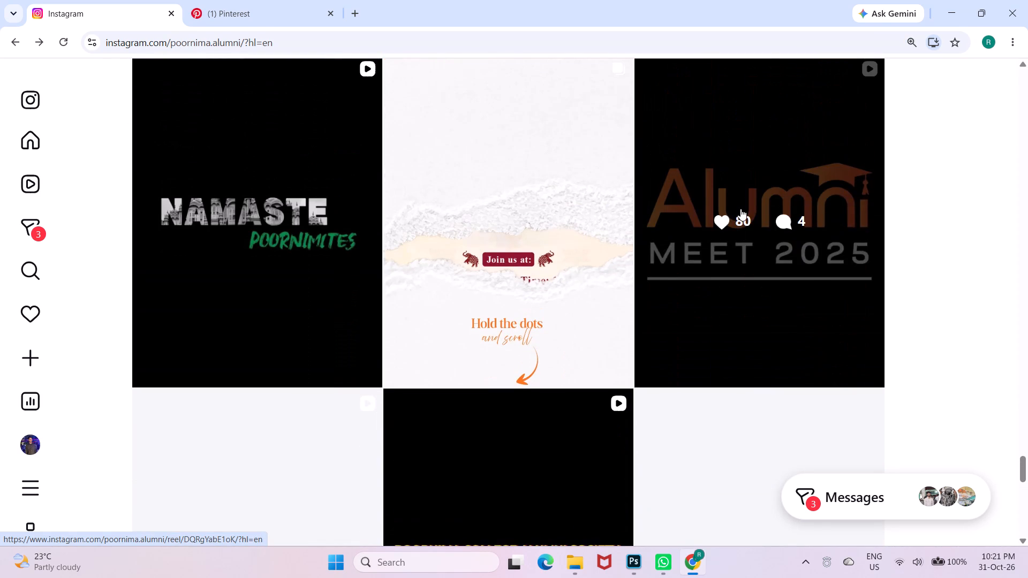
scroll(740, 209, down, 3)
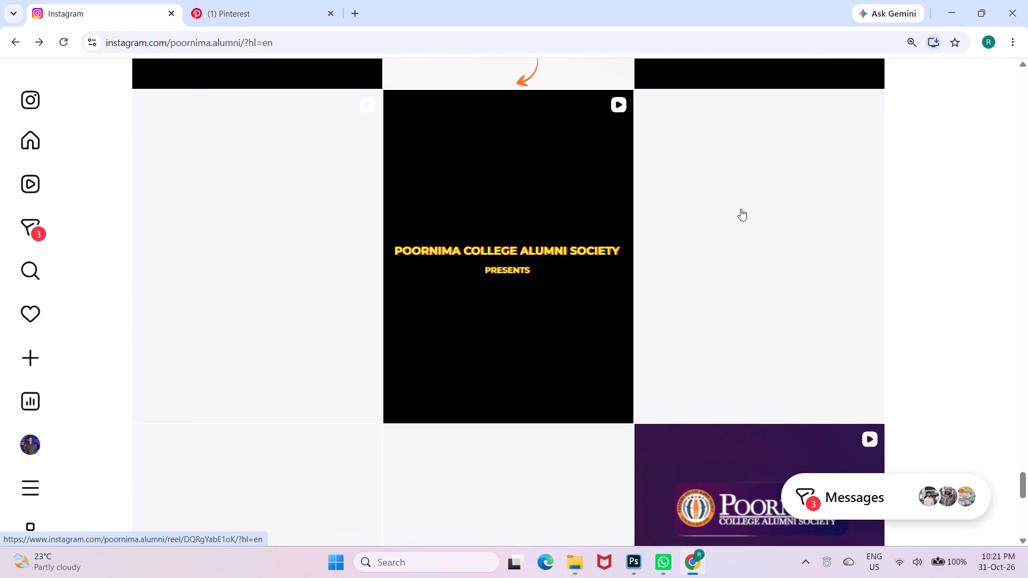
scroll(740, 209, down, 1)
scroll(740, 209, up, 1)
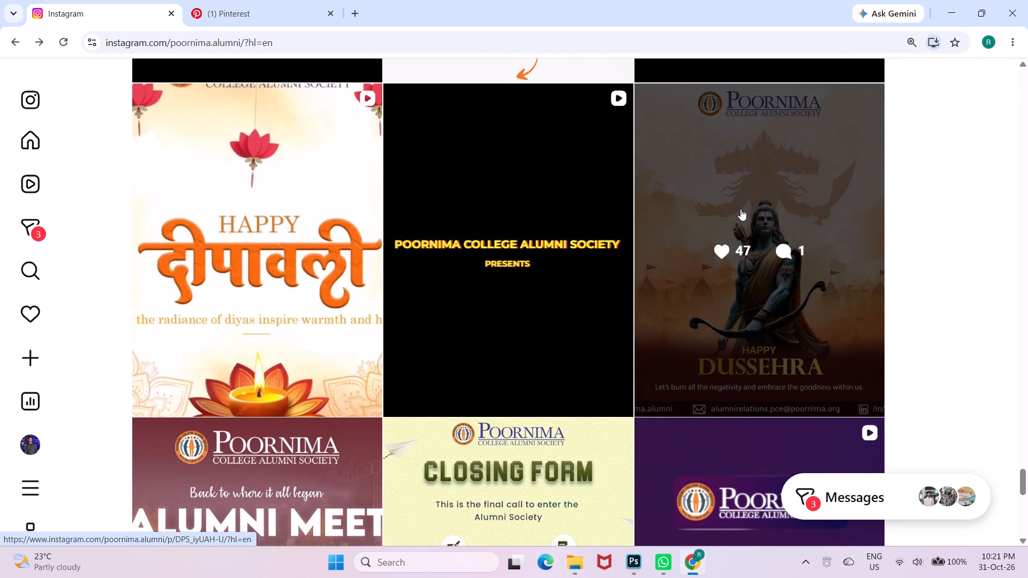
scroll(740, 209, down, 1)
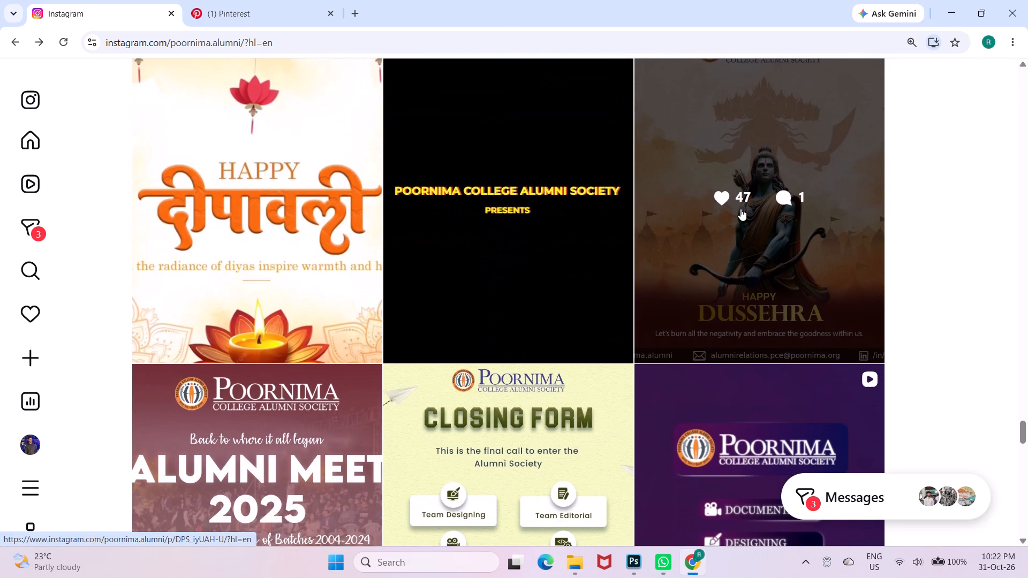
scroll(740, 209, down, 1)
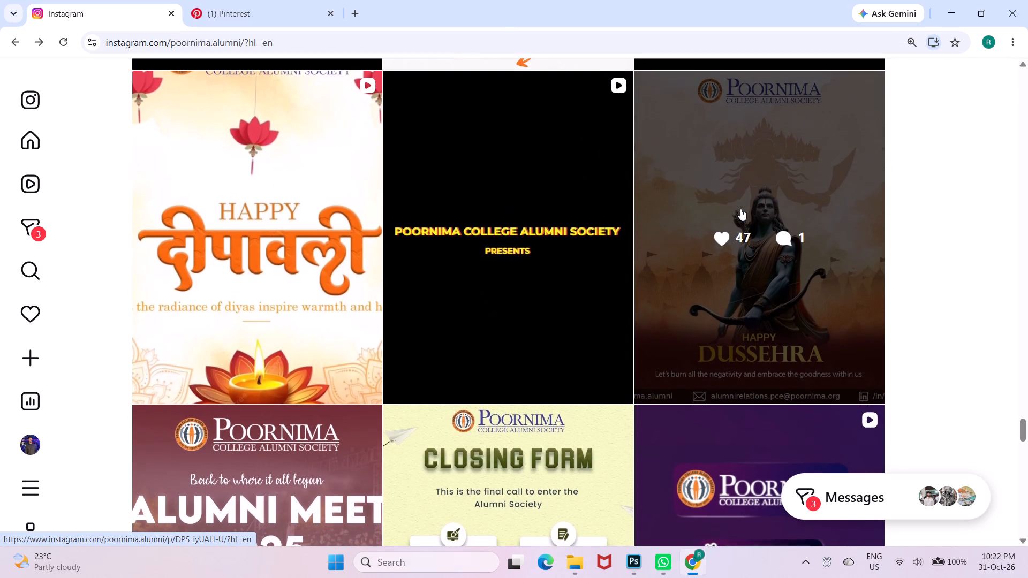
Open the Happy Deepawali reel, pause it to examine the design, and resume playback.
click(262, 207)
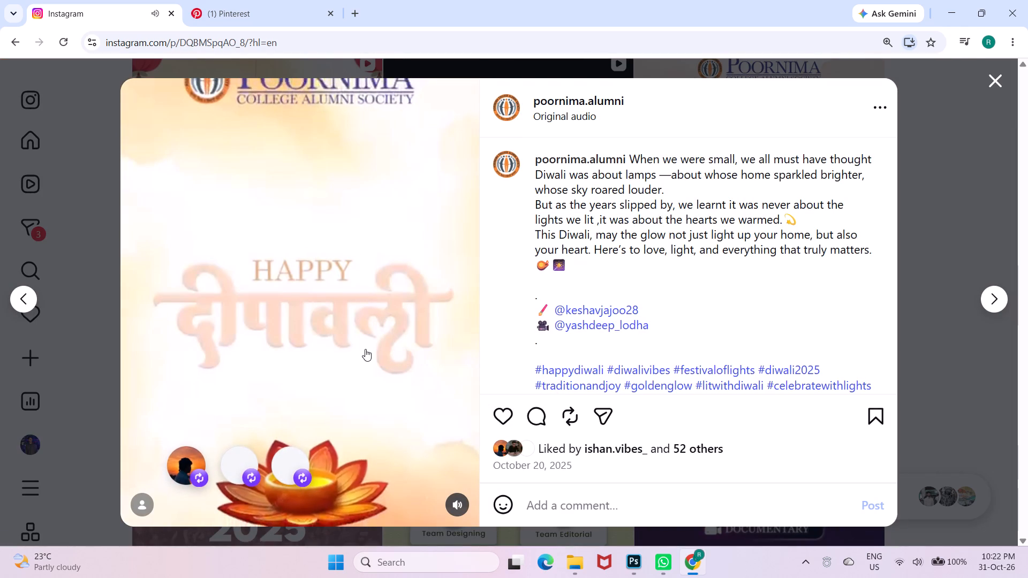
click(422, 280)
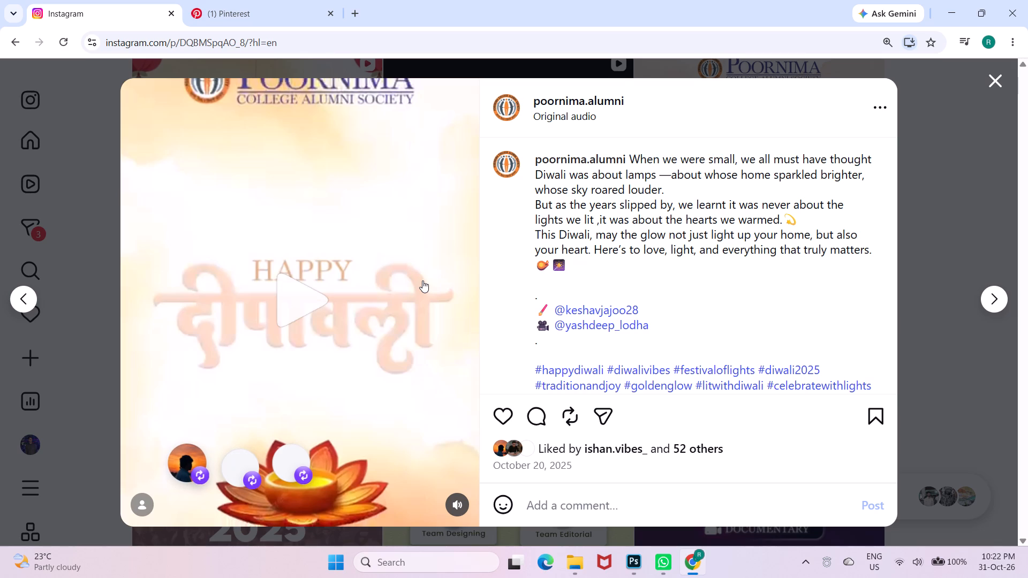
click(297, 298)
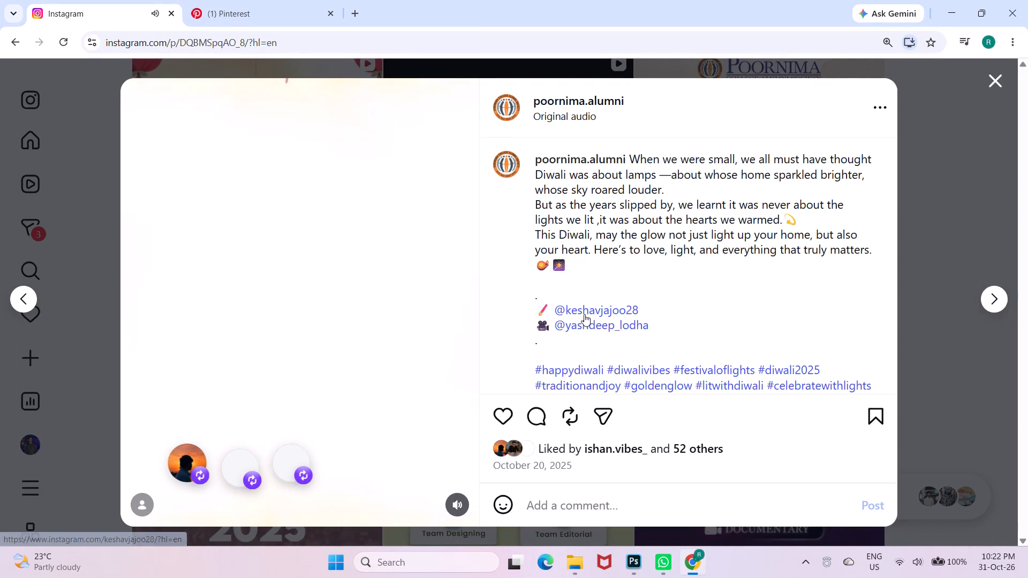
Open the Instagram profile of the designer credited beside the paintbrush in the Deepawali reel's caption.
click(586, 311)
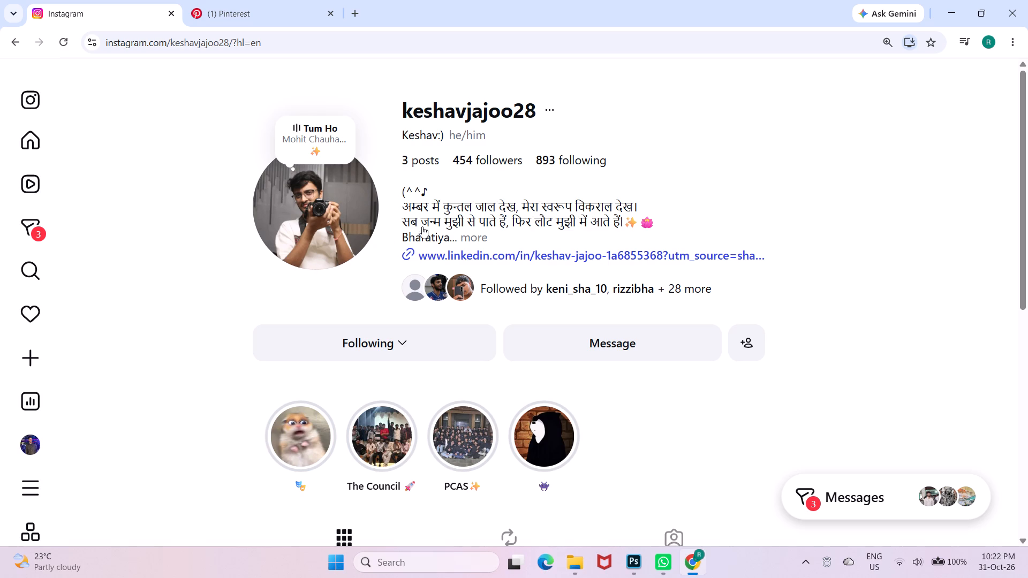
Look over the designer's profile and posts, and open the PCAS story highlight.
scroll(470, 287, down, 5)
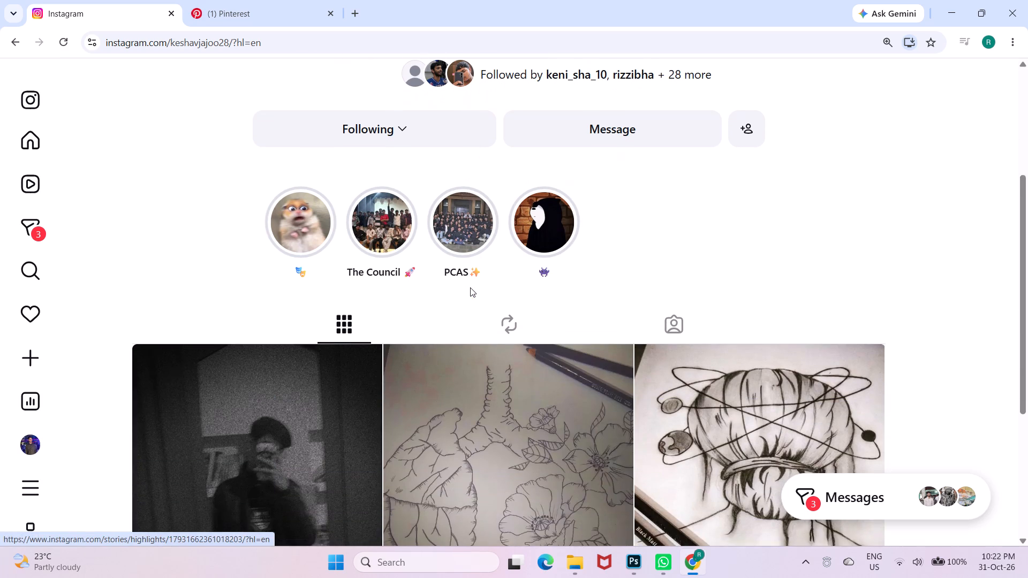
scroll(470, 287, down, 5)
scroll(470, 287, up, 8)
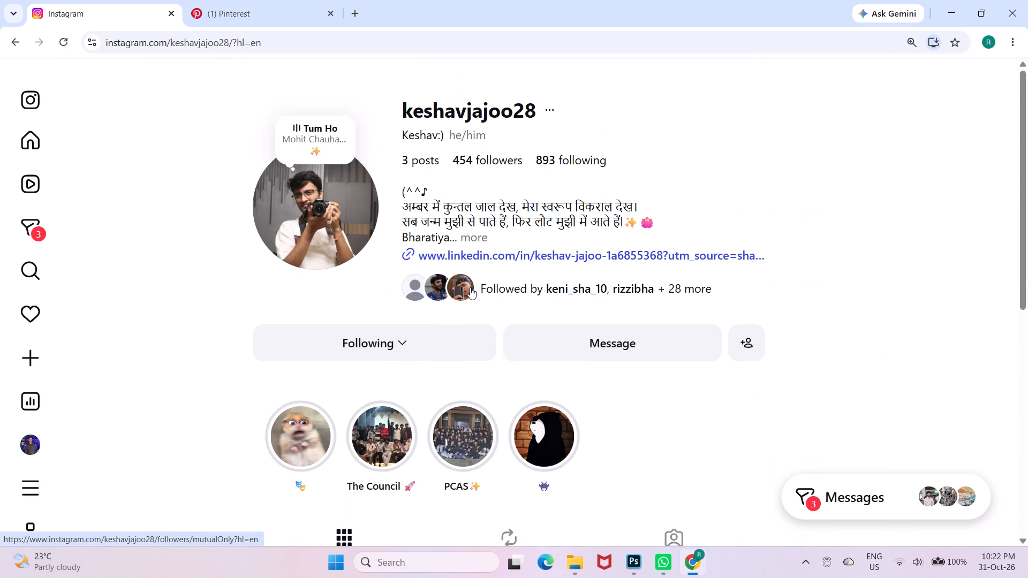
scroll(470, 287, down, 1)
click(461, 358)
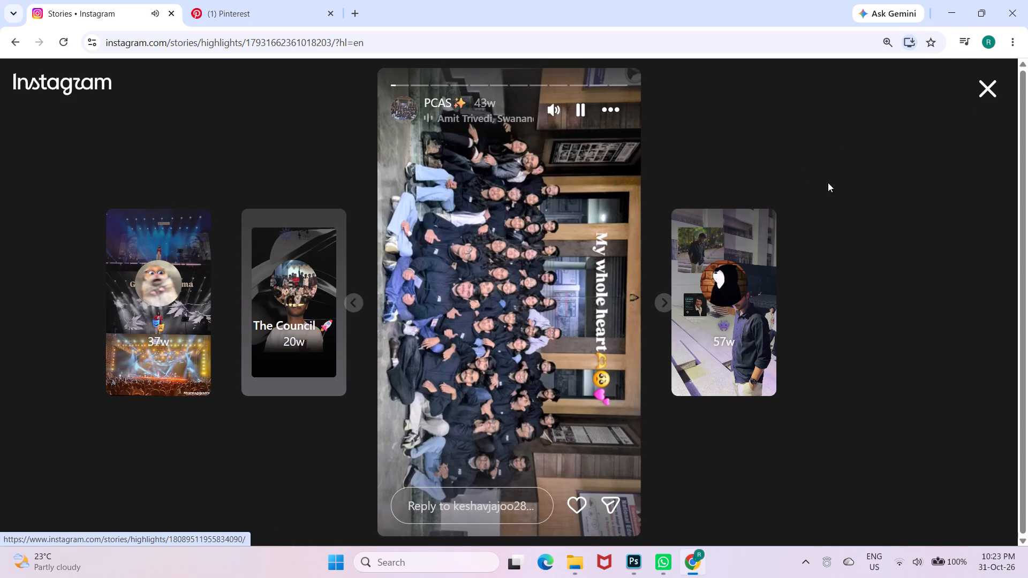
Switch to the theatre-masks highlight and go through its concert stories one after another.
click(143, 296)
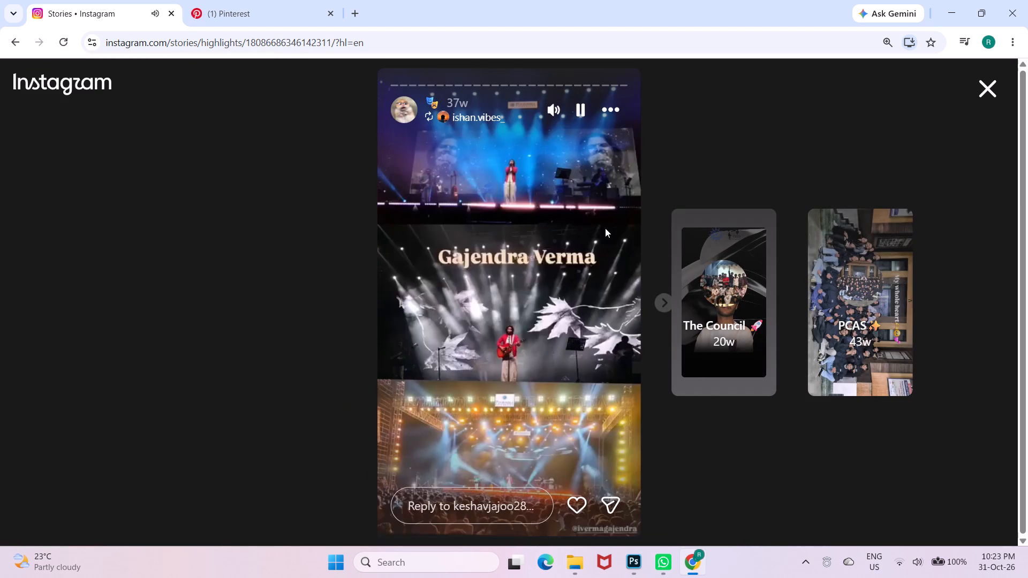
click(605, 228)
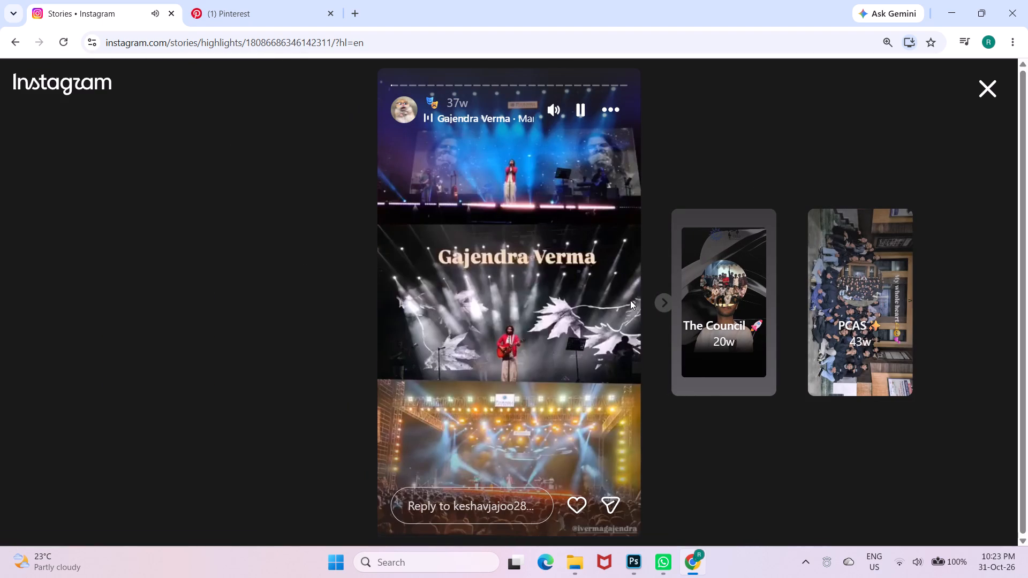
click(630, 301)
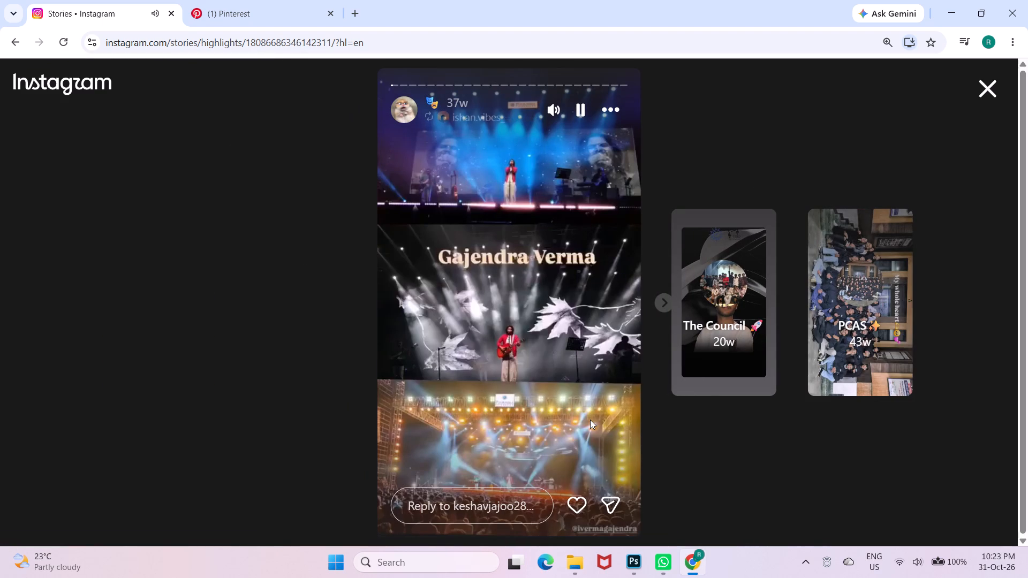
click(590, 420)
click(662, 307)
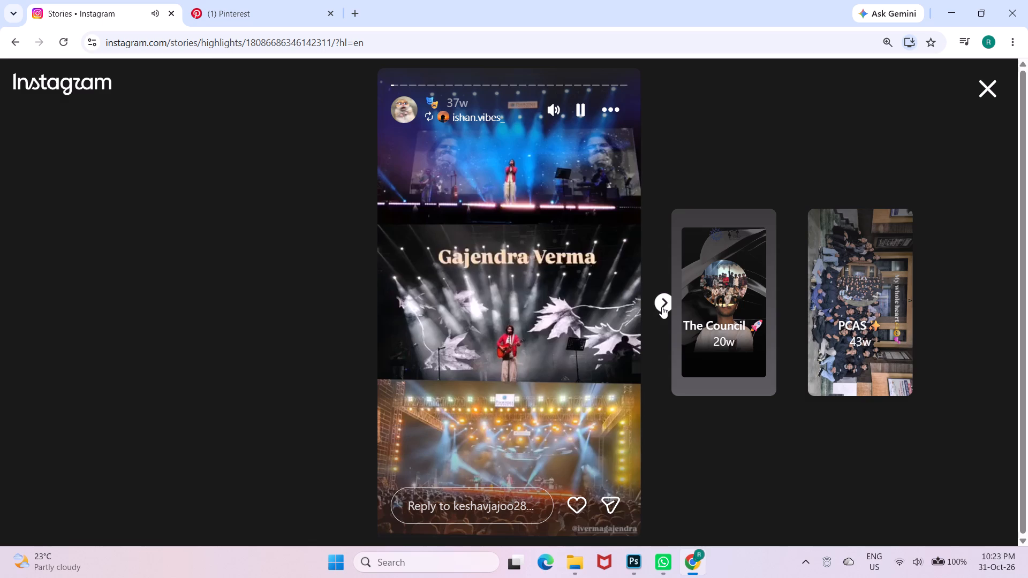
click(662, 307)
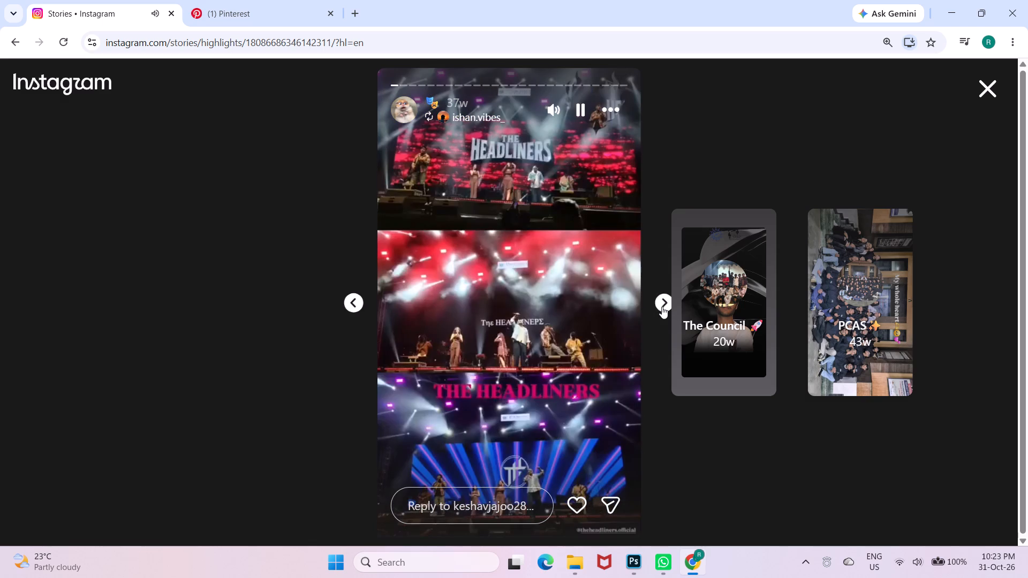
click(662, 307)
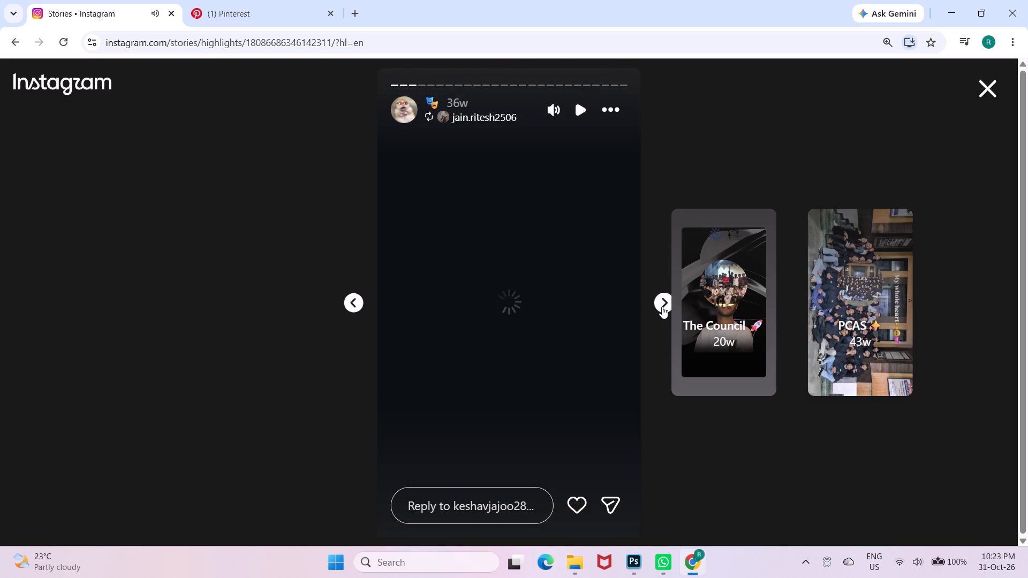
click(662, 307)
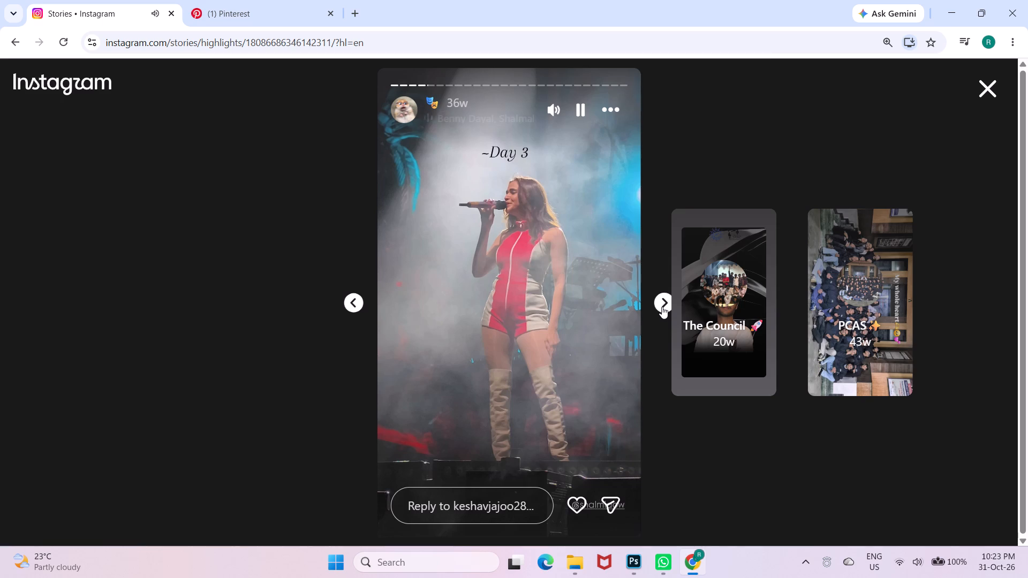
click(662, 307)
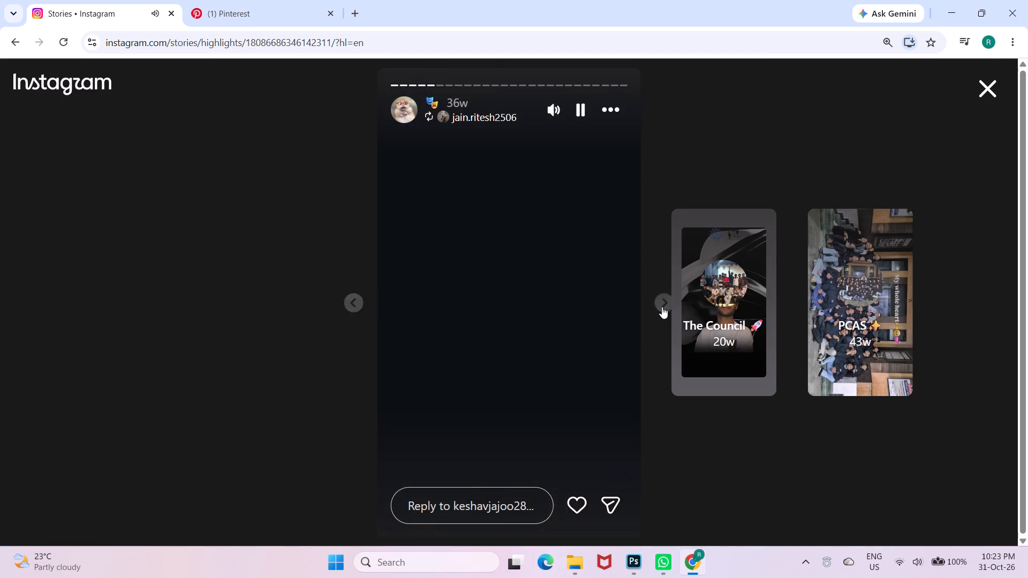
click(662, 307)
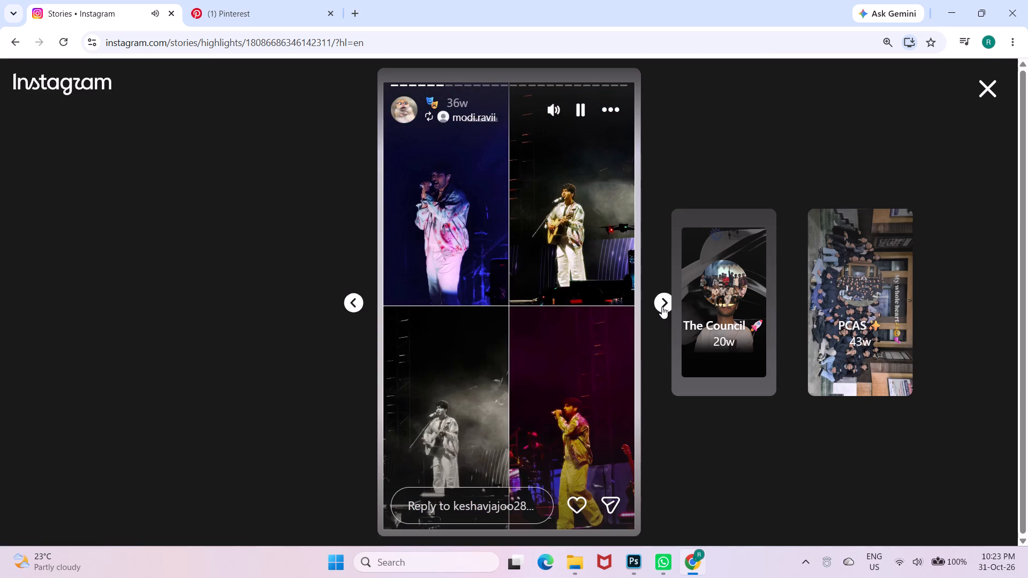
click(662, 307)
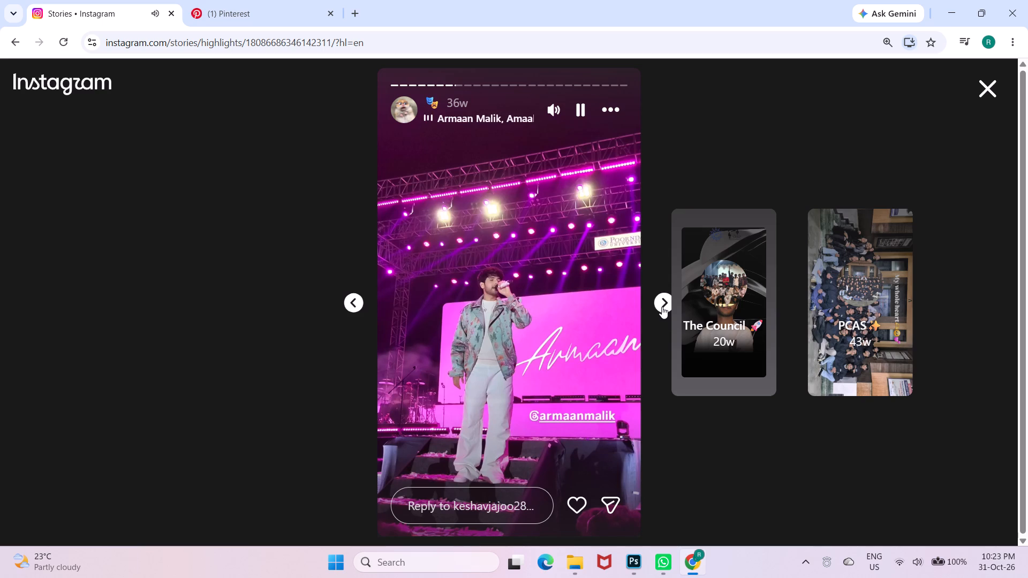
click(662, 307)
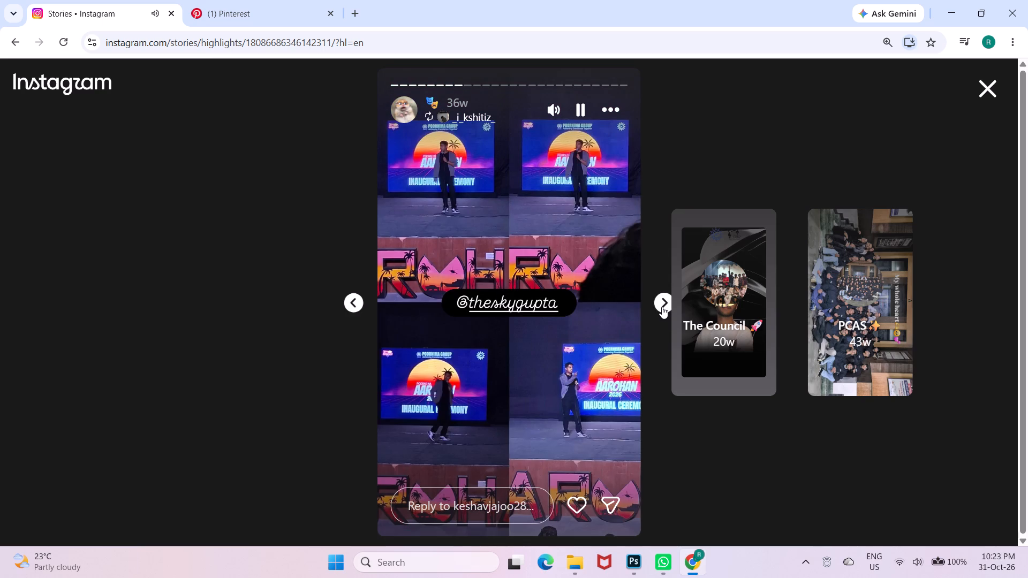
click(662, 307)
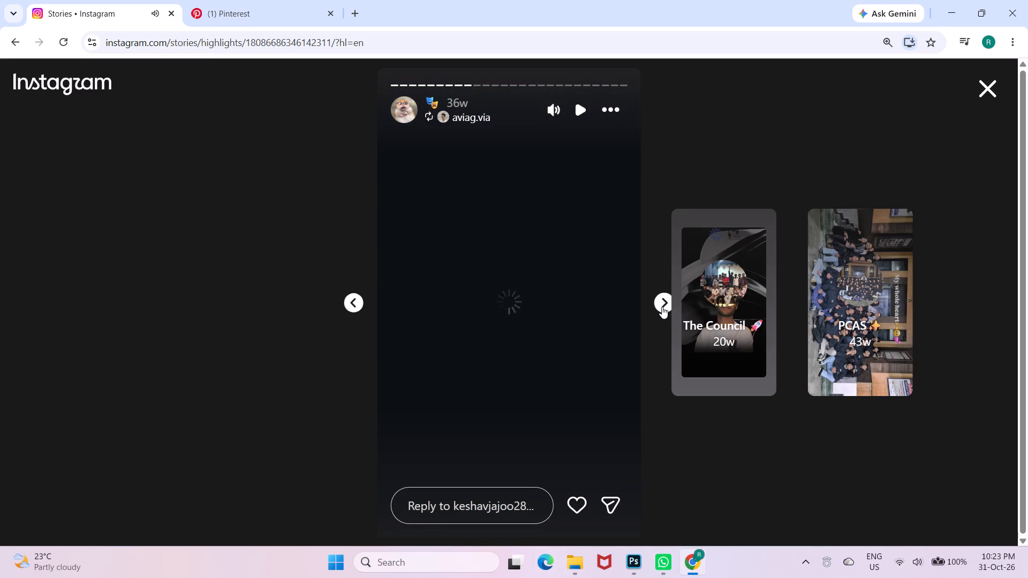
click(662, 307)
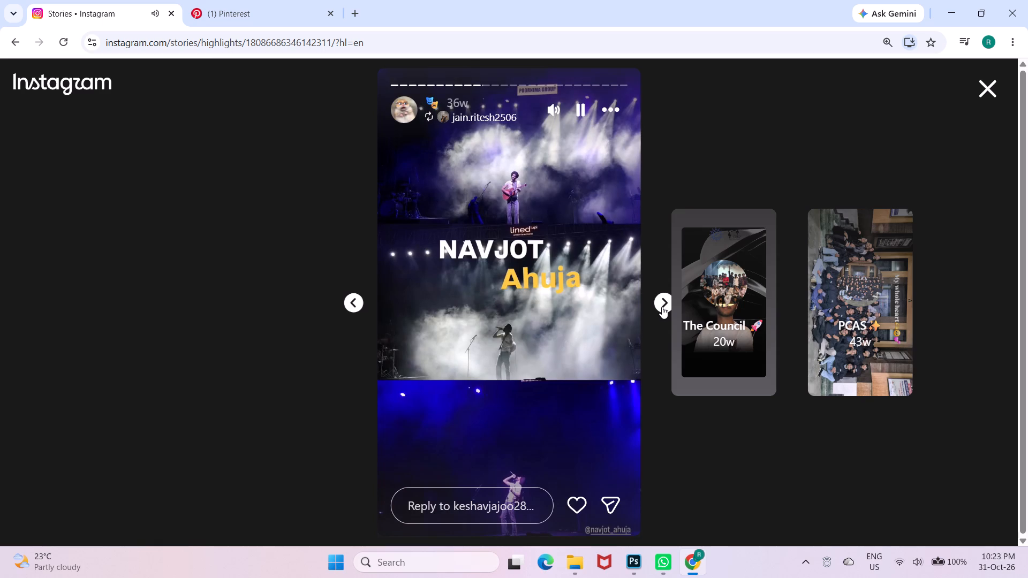
Look through further stories in the credited designer's theatre-mask highlight, and close the story viewer.
click(662, 307)
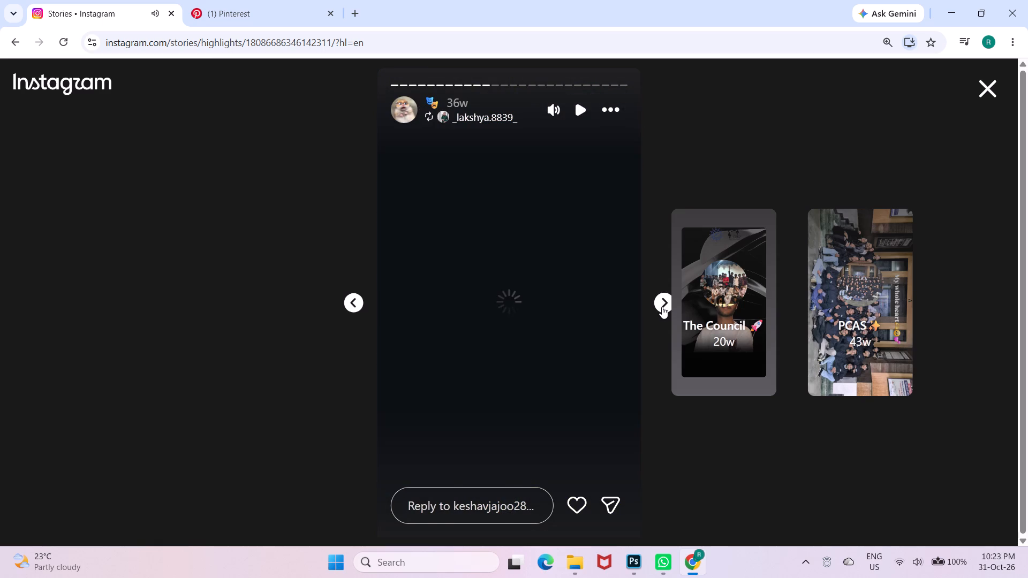
click(662, 307)
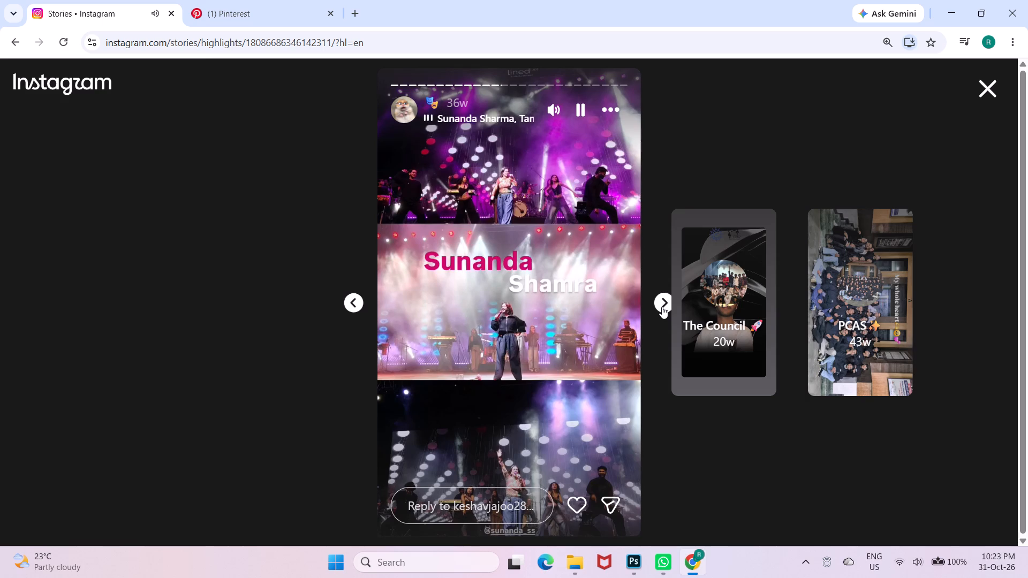
click(662, 307)
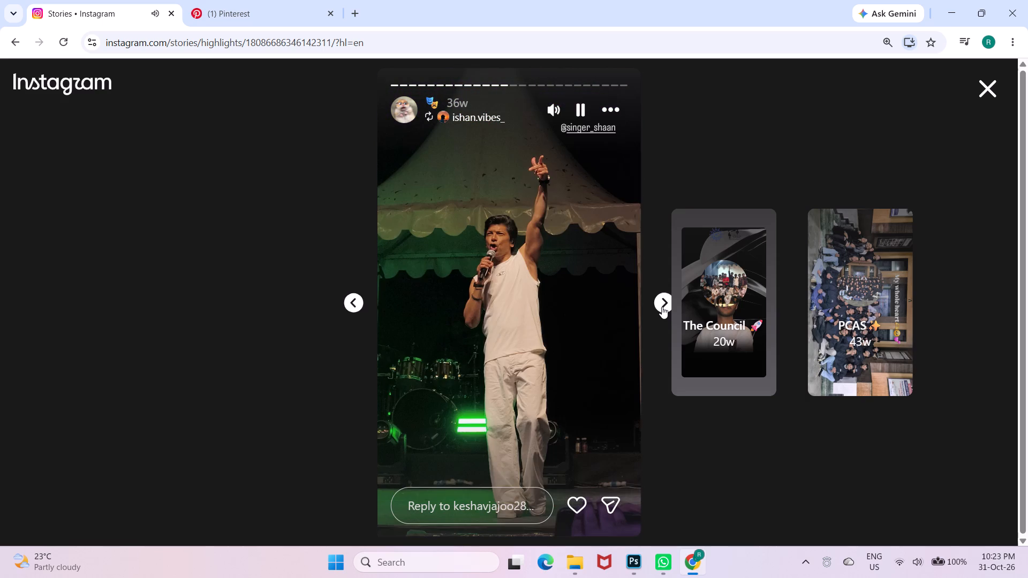
click(662, 307)
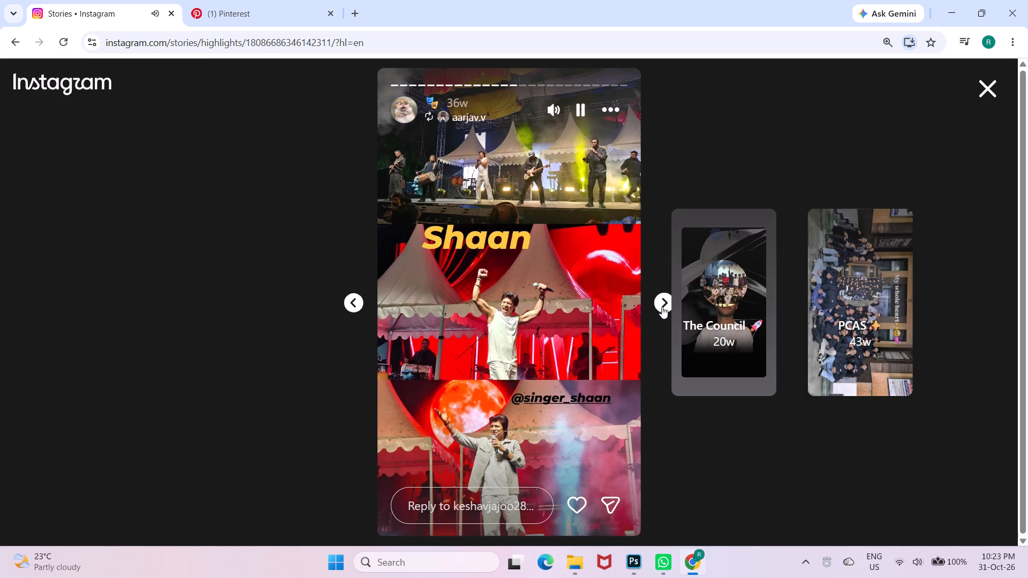
click(662, 307)
click(662, 307)
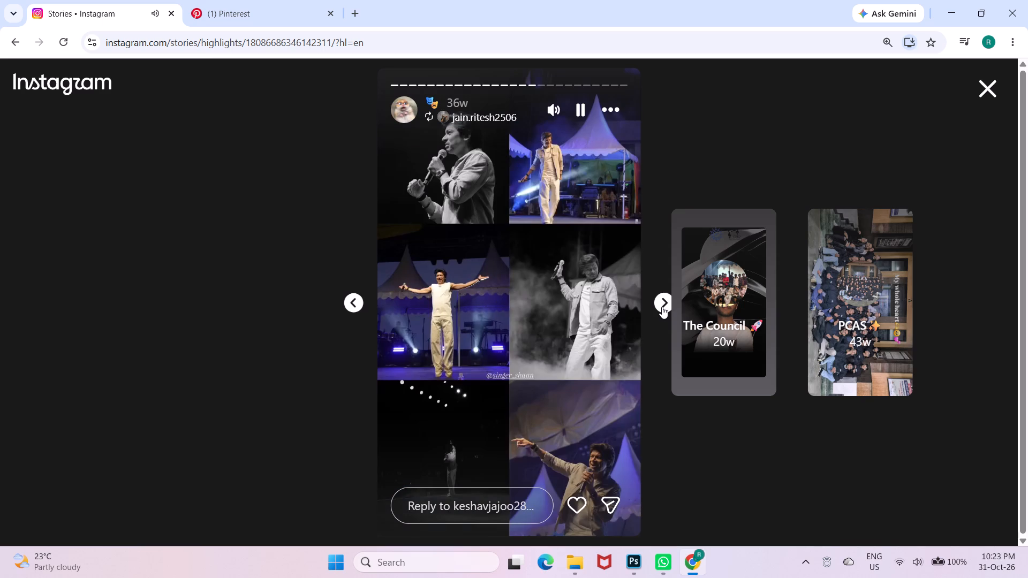
click(662, 307)
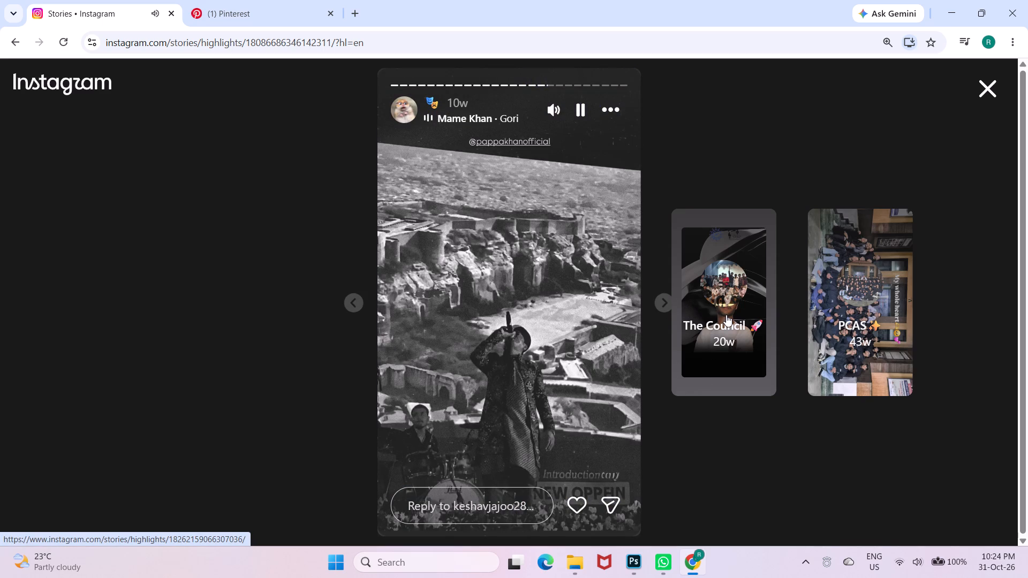
click(987, 89)
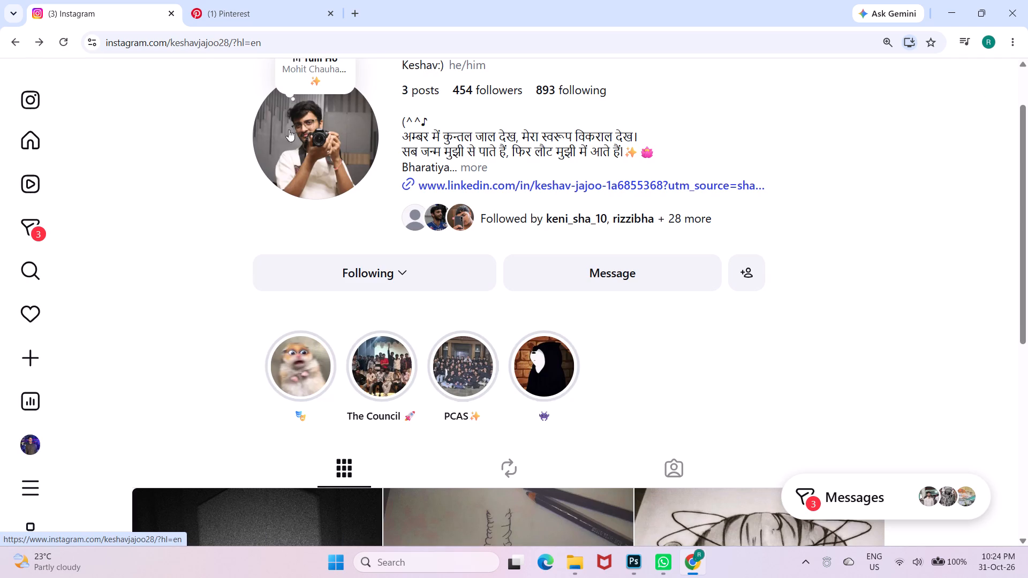
Return to the Poornima College Alumni Society profile and browse its row of story highlights.
click(16, 45)
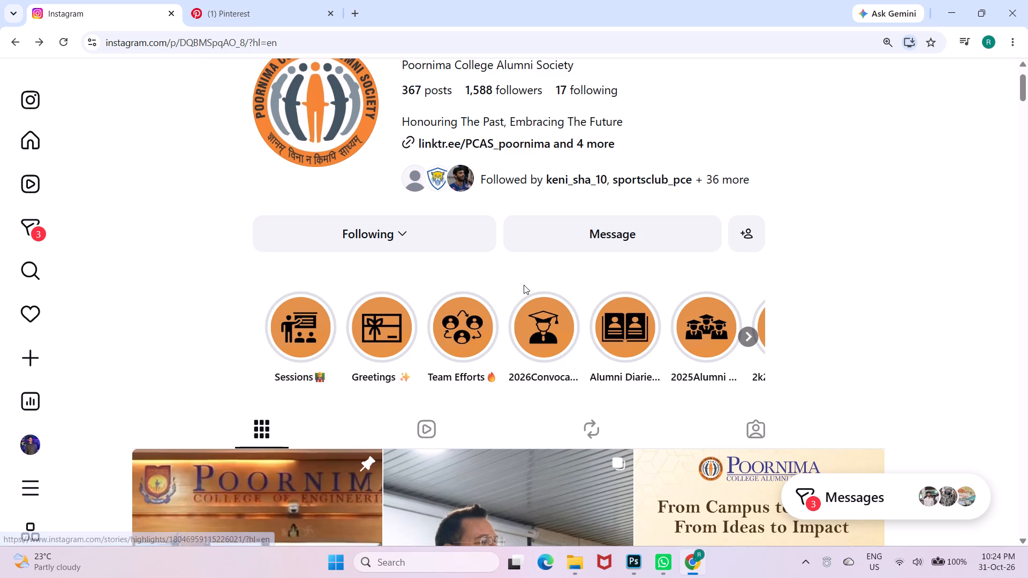
scroll(535, 339, left, 2)
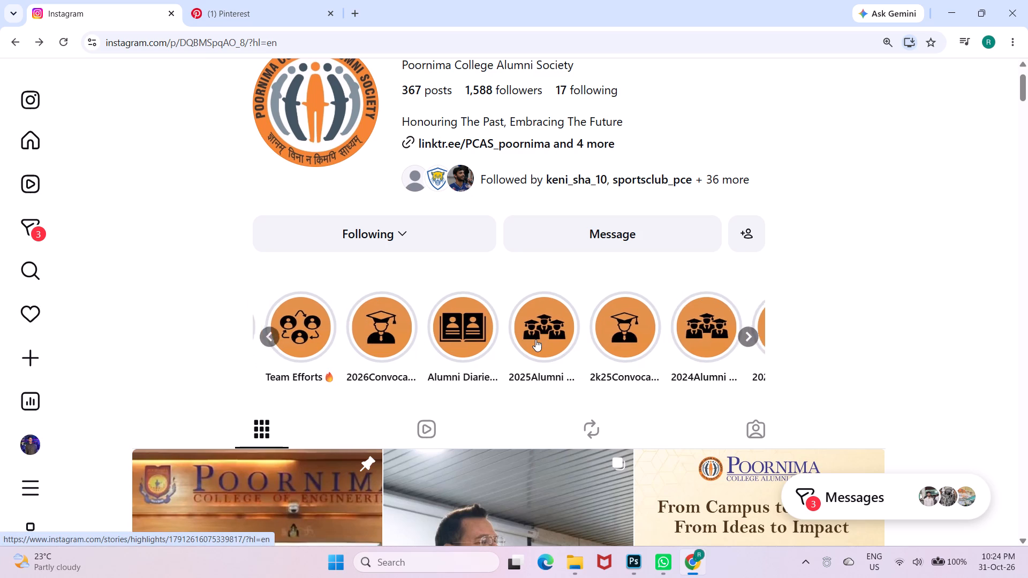
scroll(535, 339, left, 6)
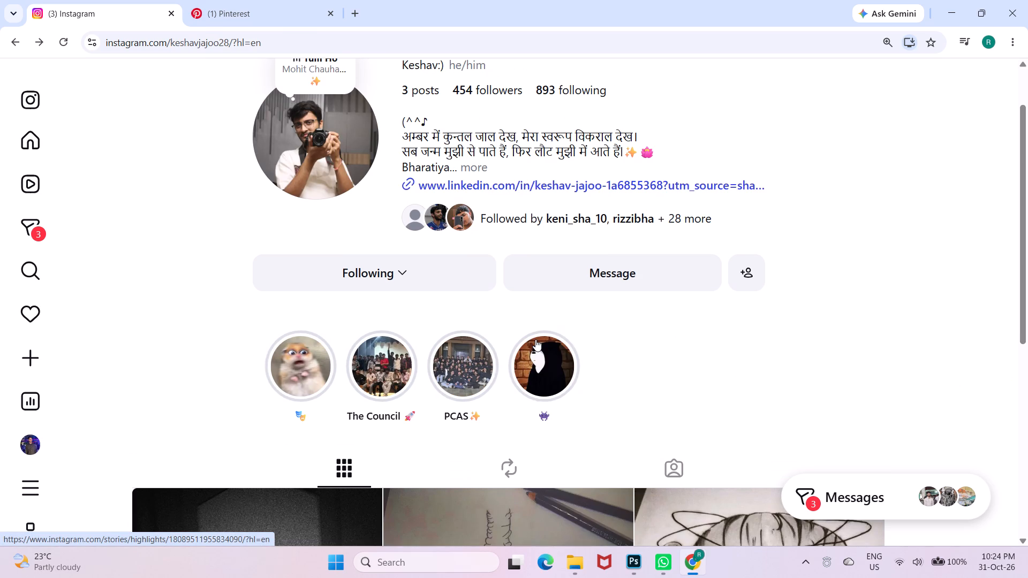
View the stories in the purple-monster highlight on the credited designer's profile through to the last one.
click(541, 384)
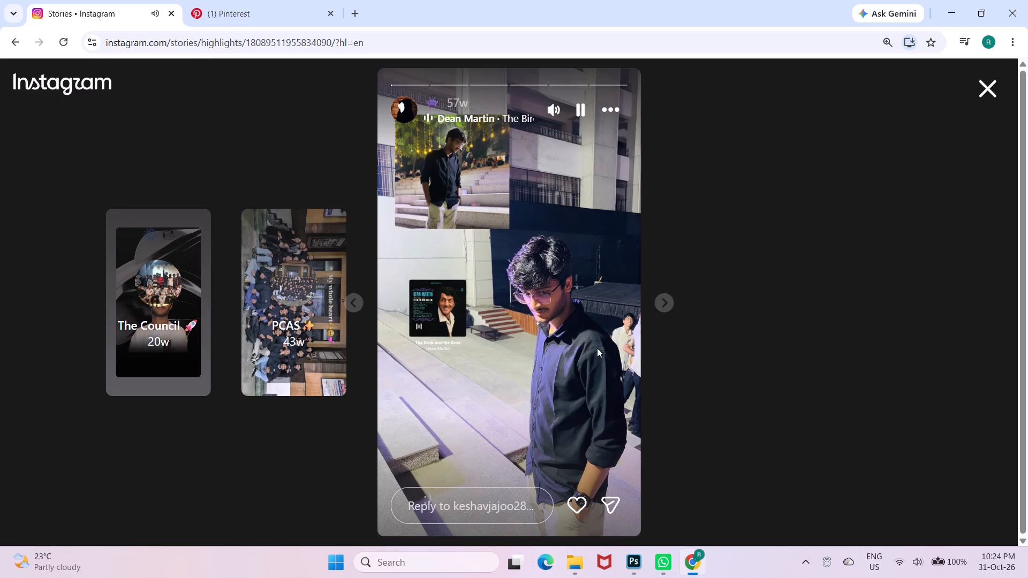
click(663, 299)
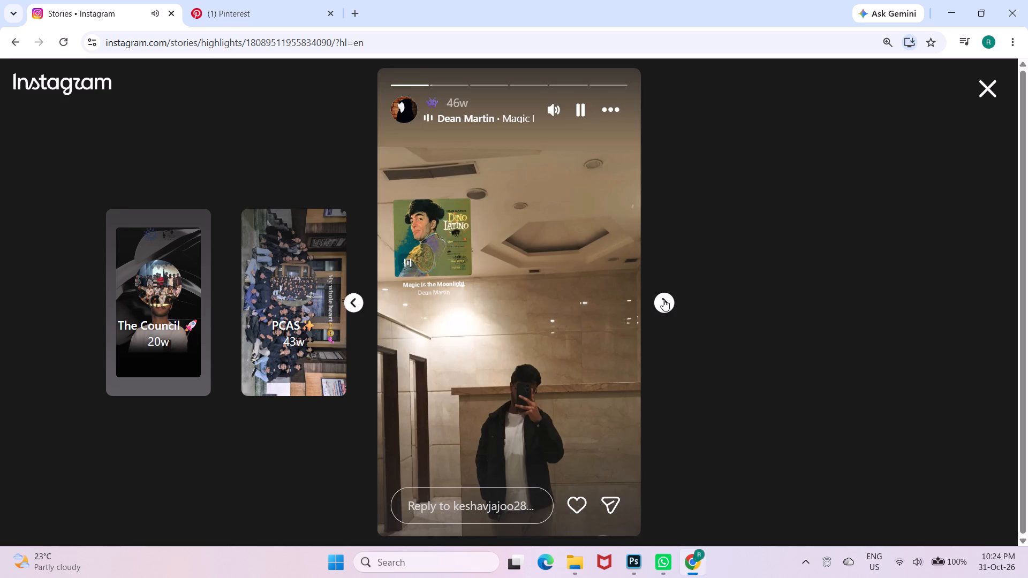
click(663, 299)
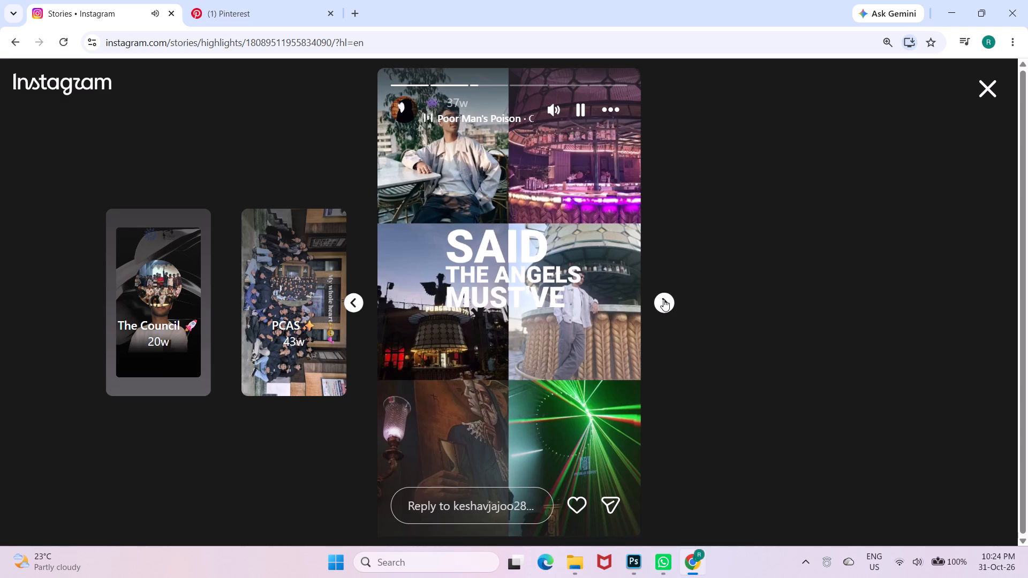
click(663, 299)
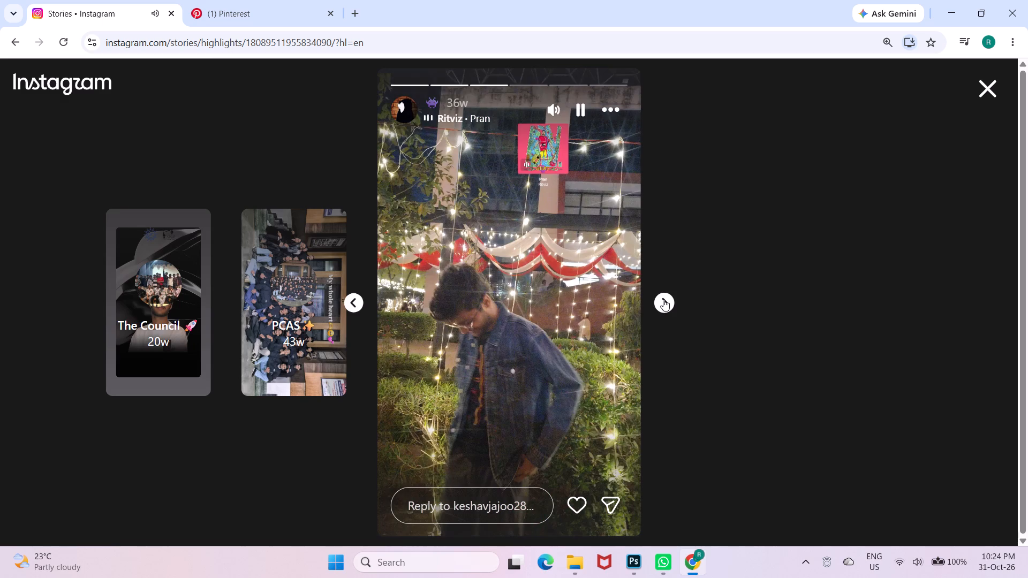
click(663, 299)
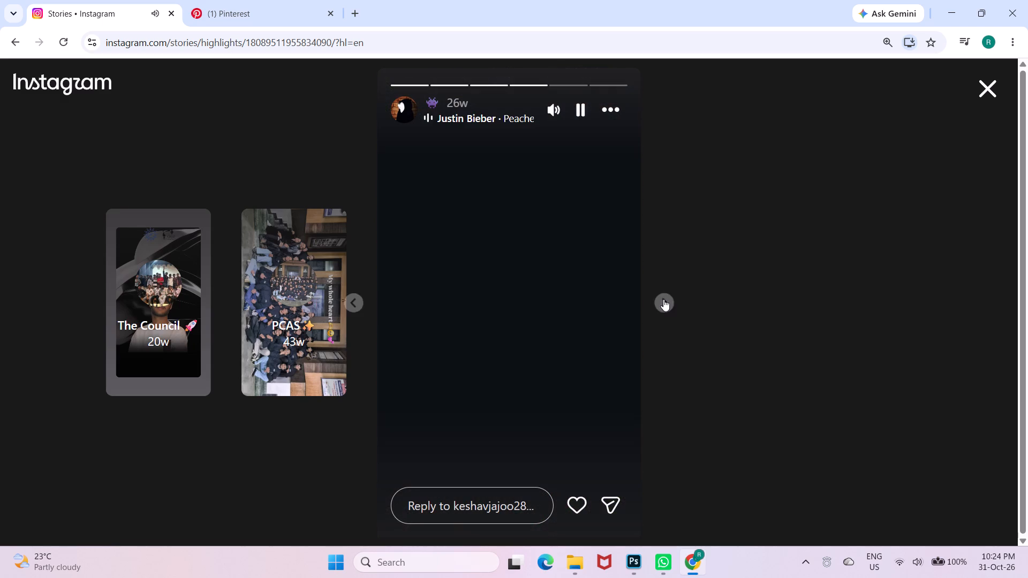
click(663, 299)
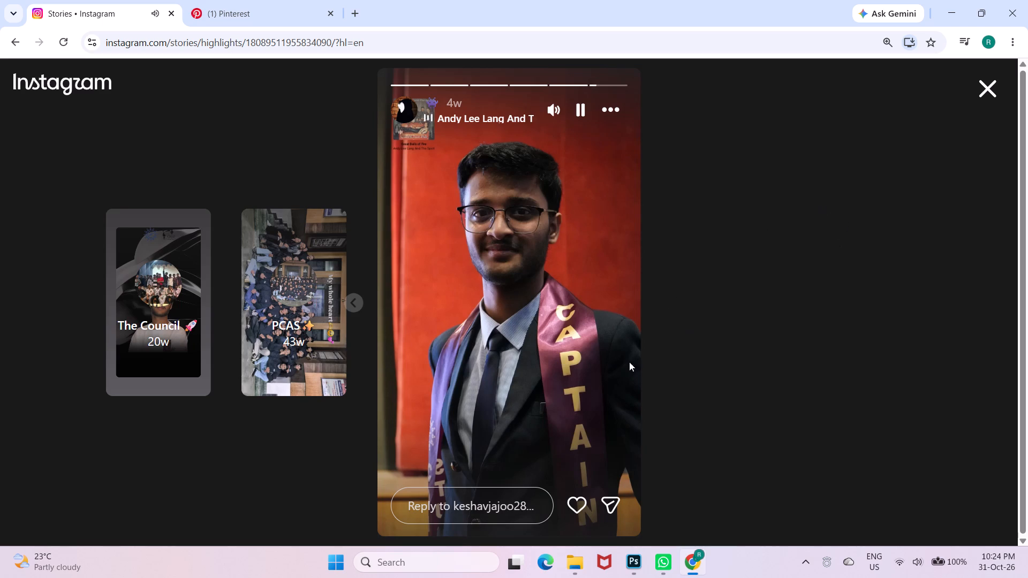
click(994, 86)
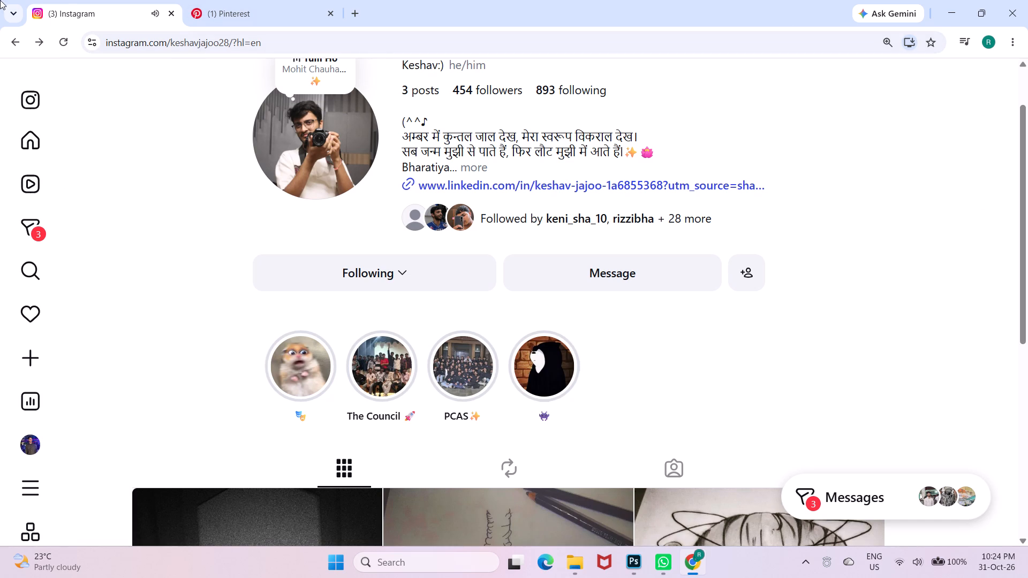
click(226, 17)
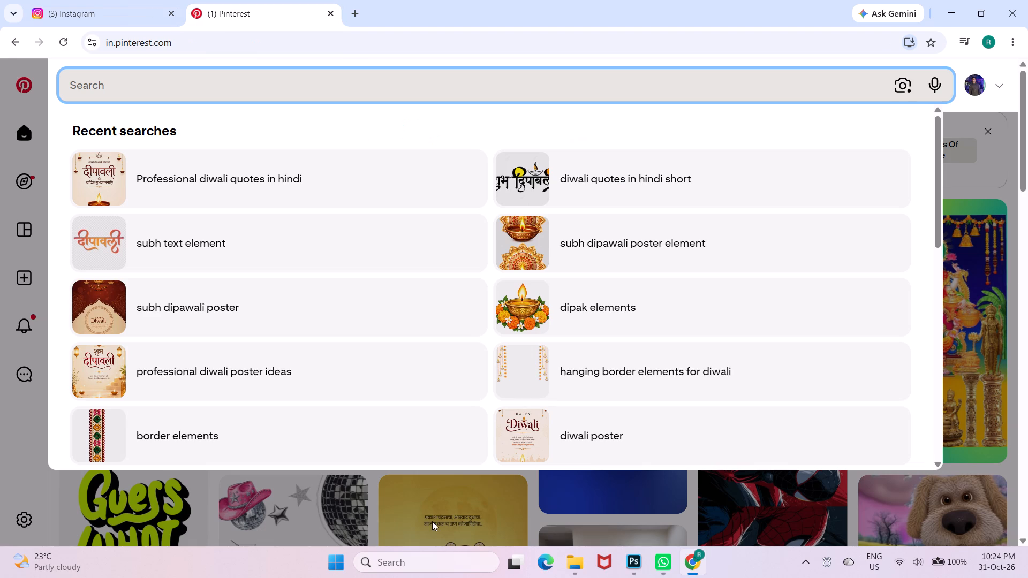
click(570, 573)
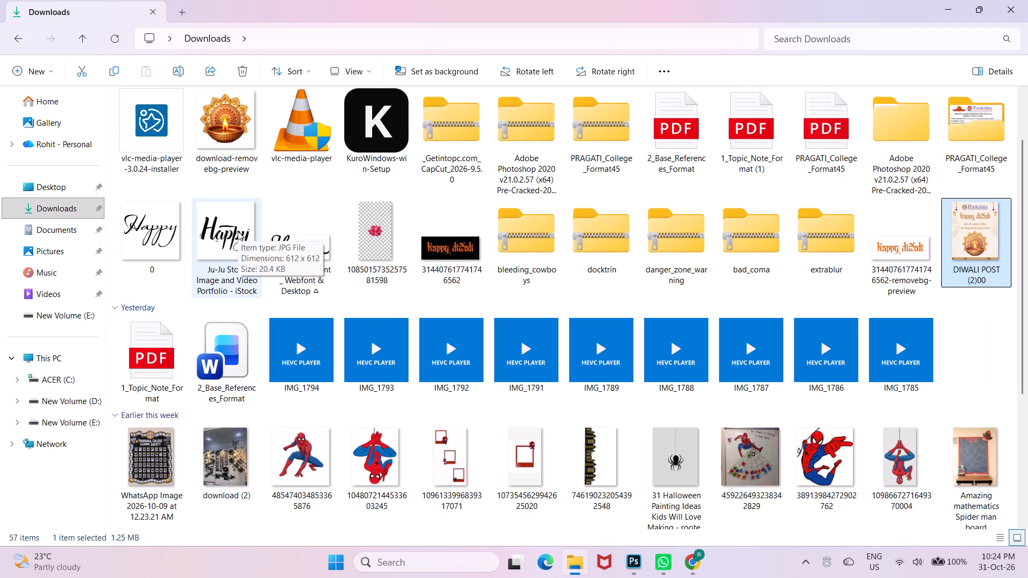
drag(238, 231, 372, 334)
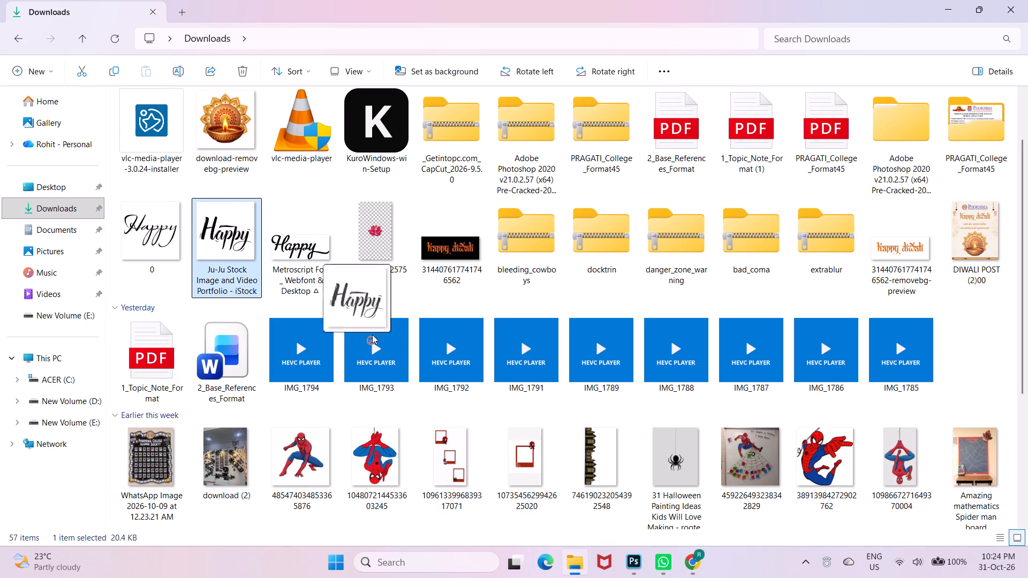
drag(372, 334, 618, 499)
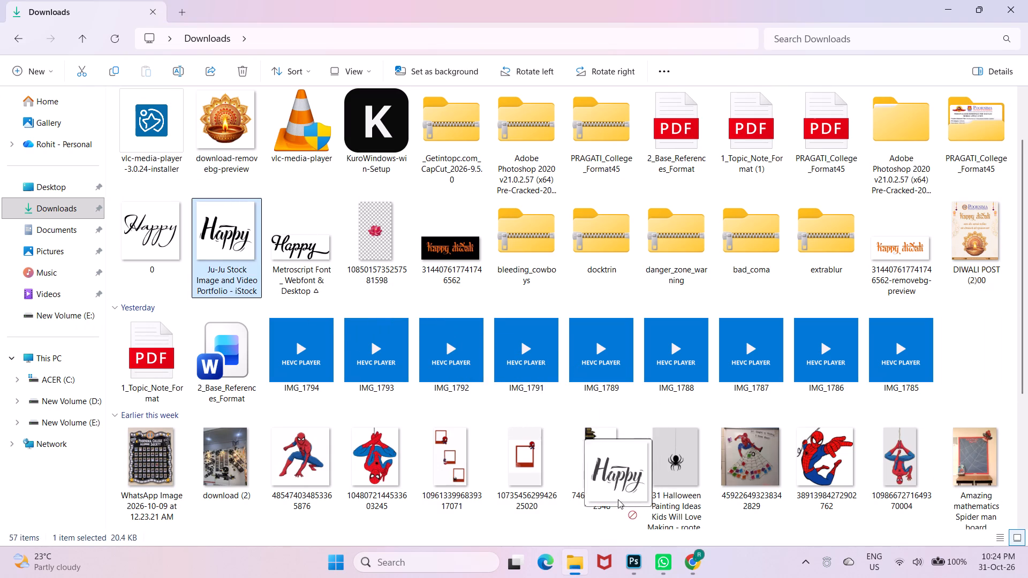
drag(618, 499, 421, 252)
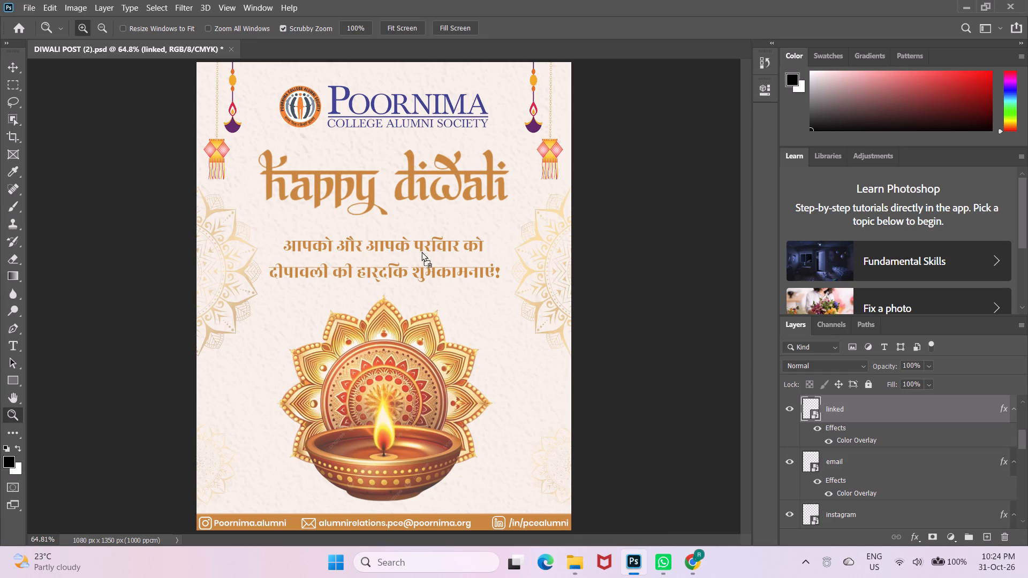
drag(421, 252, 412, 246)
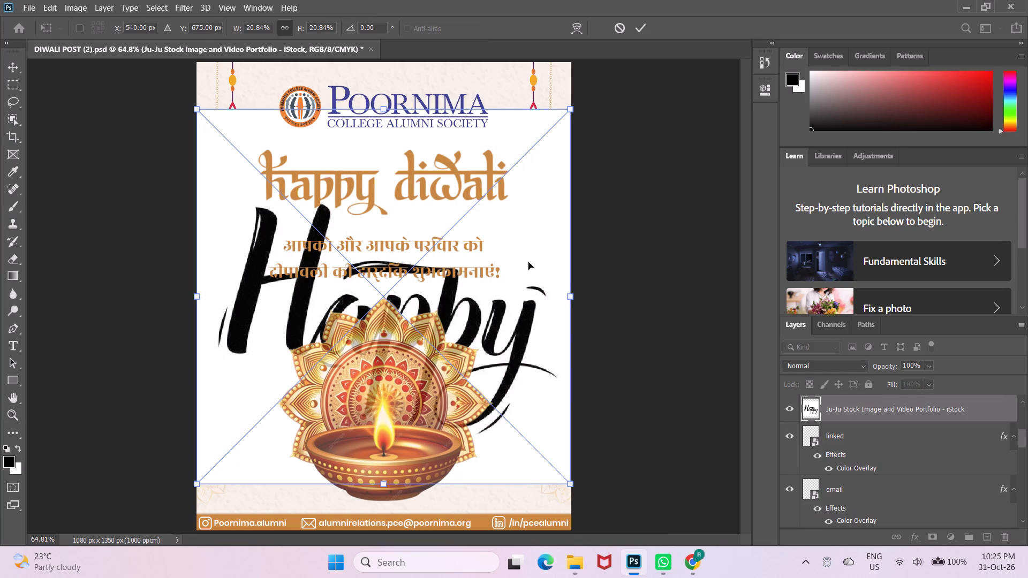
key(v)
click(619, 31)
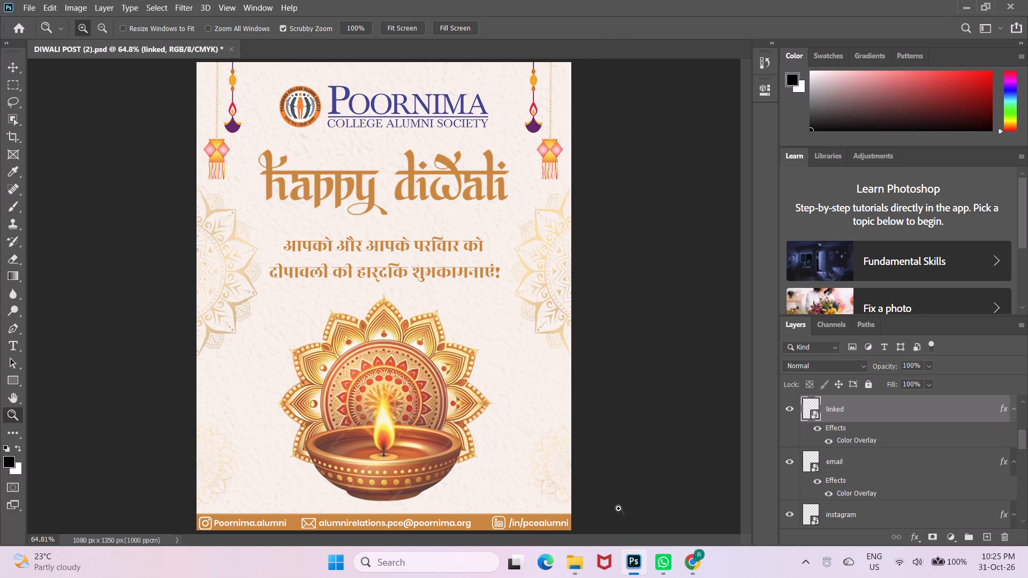
Switch to Chrome, search for "bg remover" in a new tab and open the remove.bg website.
click(687, 562)
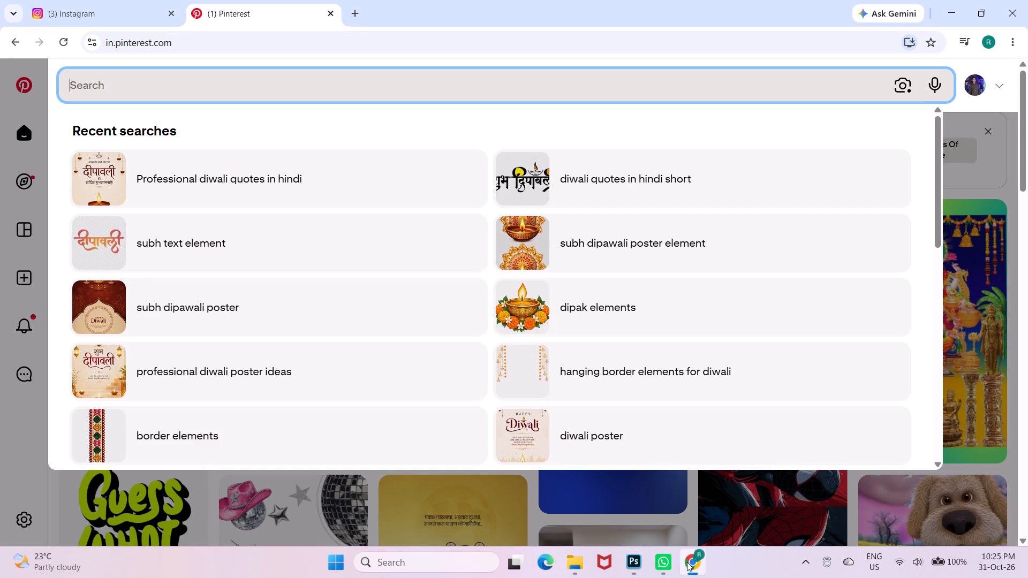
click(351, 8)
text(bg)
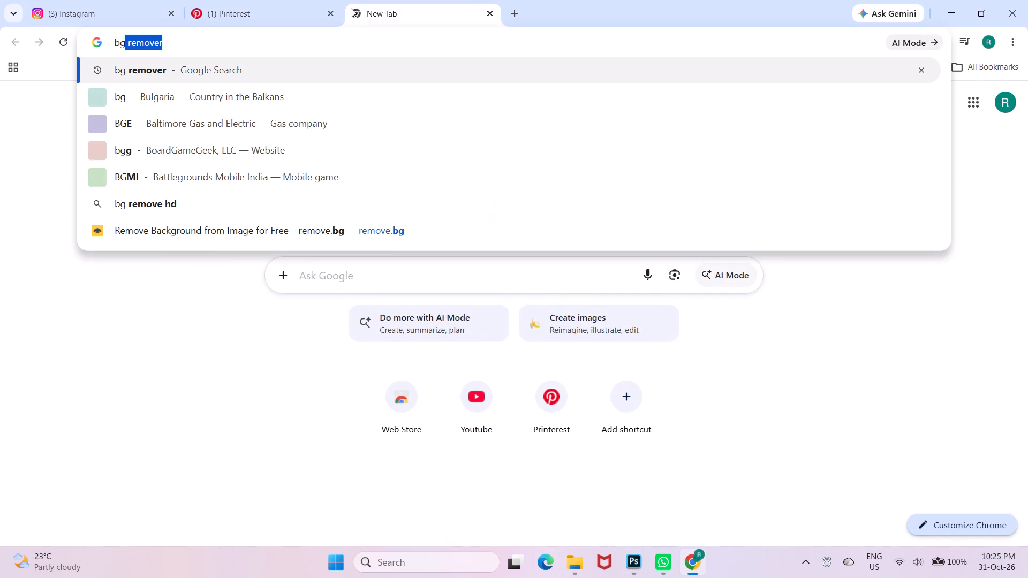
click(337, 67)
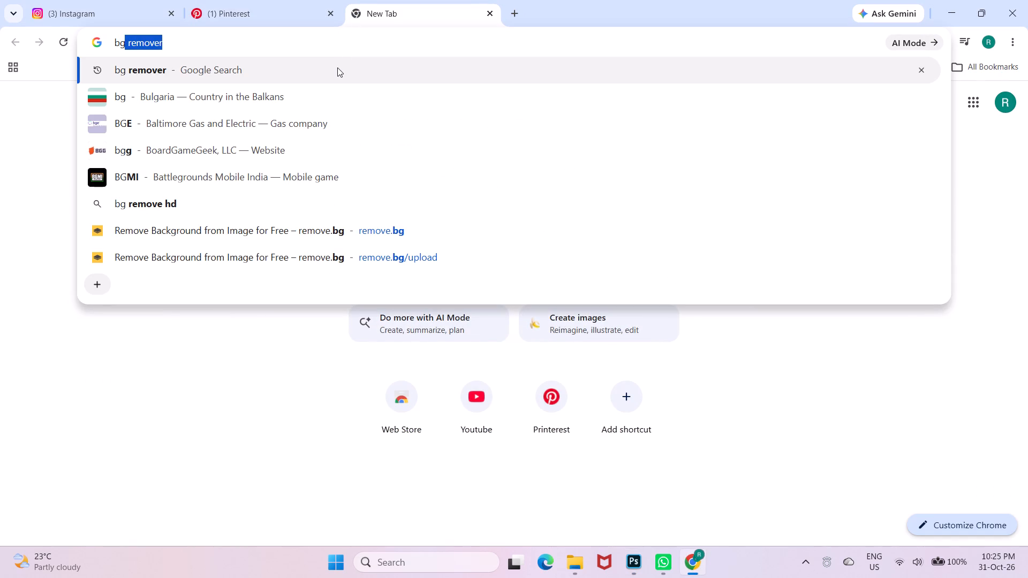
key(Return)
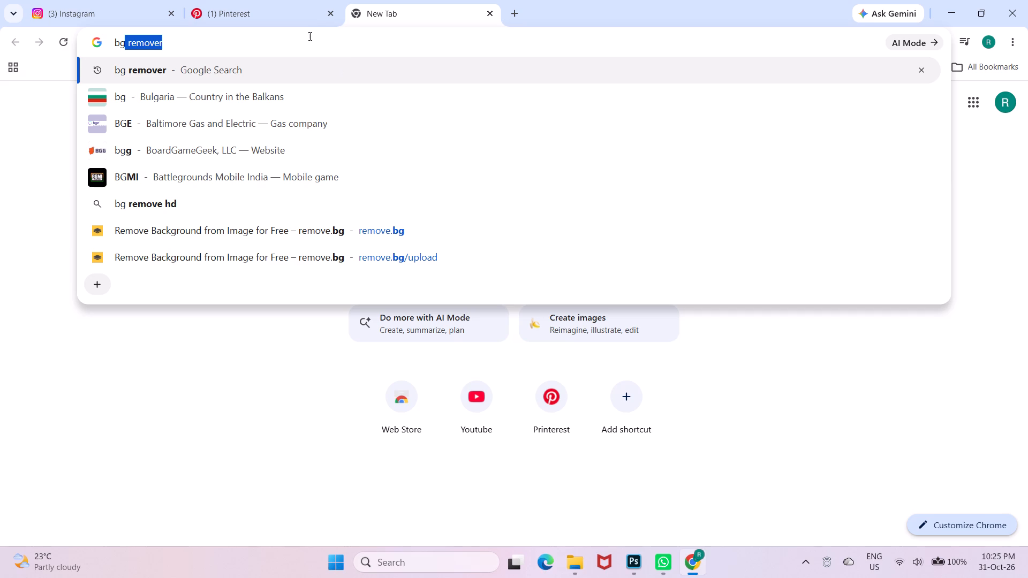
click(305, 35)
click(127, 43)
drag(127, 43, 123, 64)
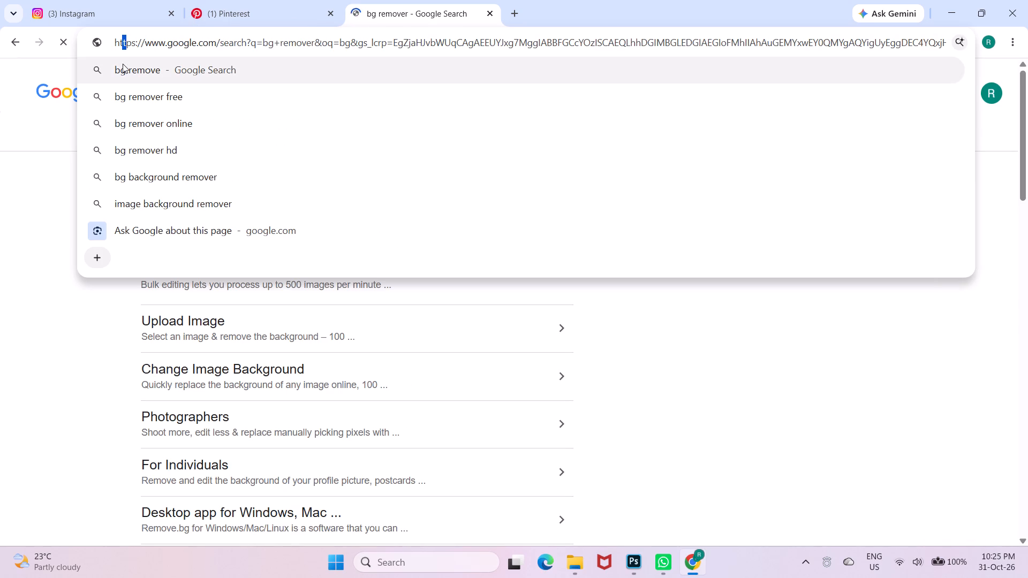
click(59, 214)
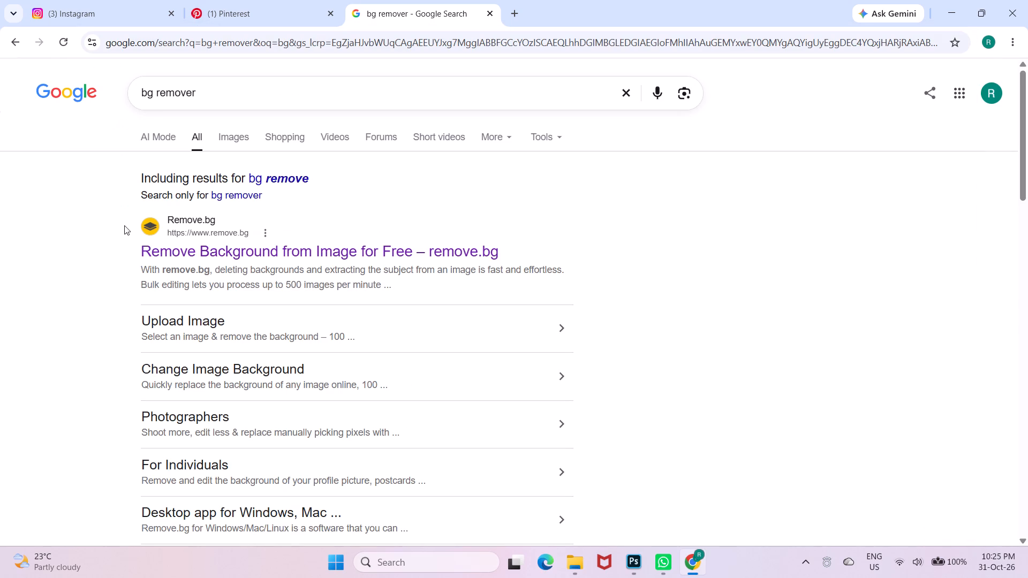
click(160, 247)
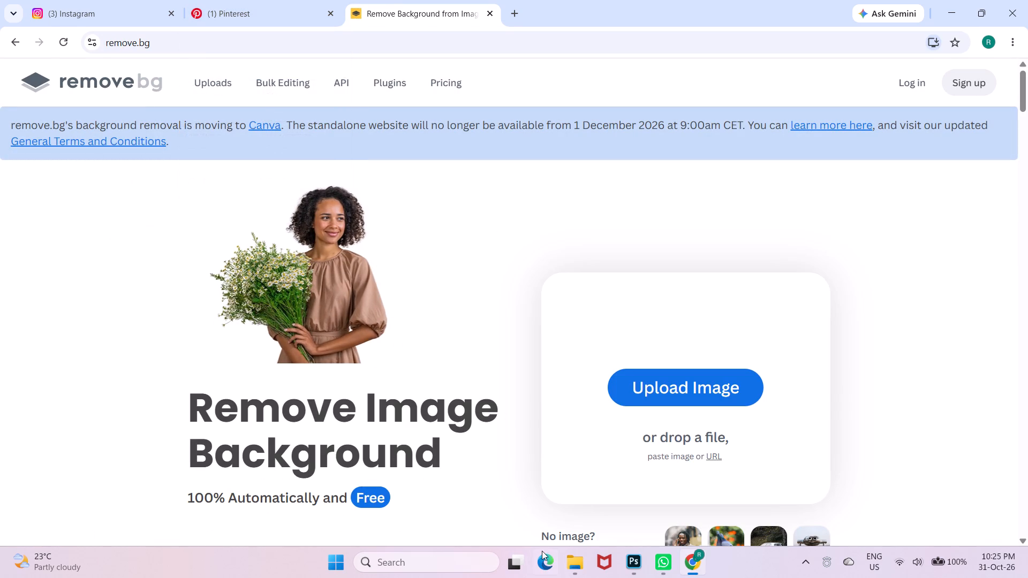
Upload the "Happy" lettering image "Ju-Ju Stock Image and Video Portfolio - iStock" from the Downloads folder to remove.bg.
click(572, 567)
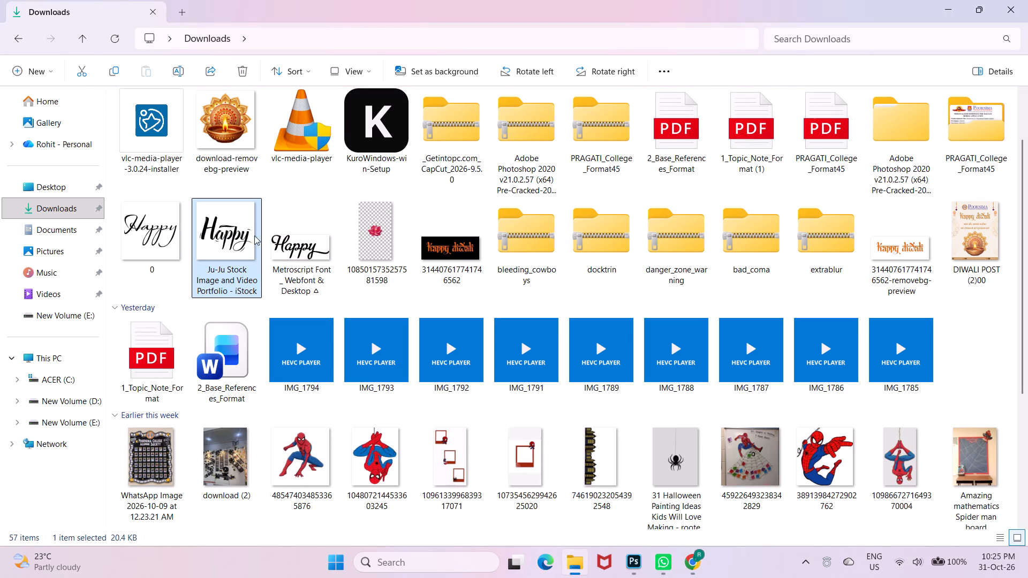
drag(238, 230, 292, 283)
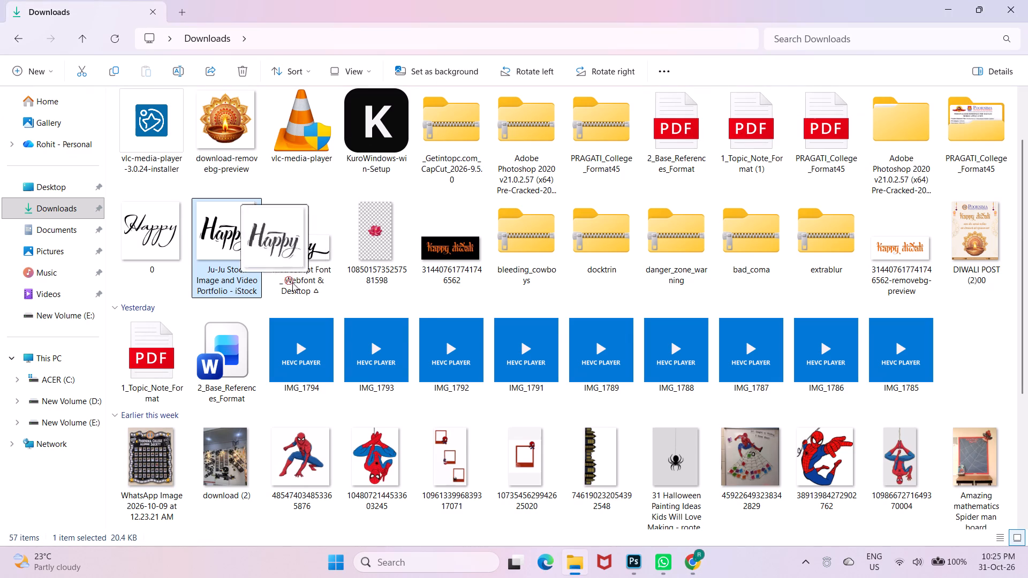
drag(292, 283, 736, 432)
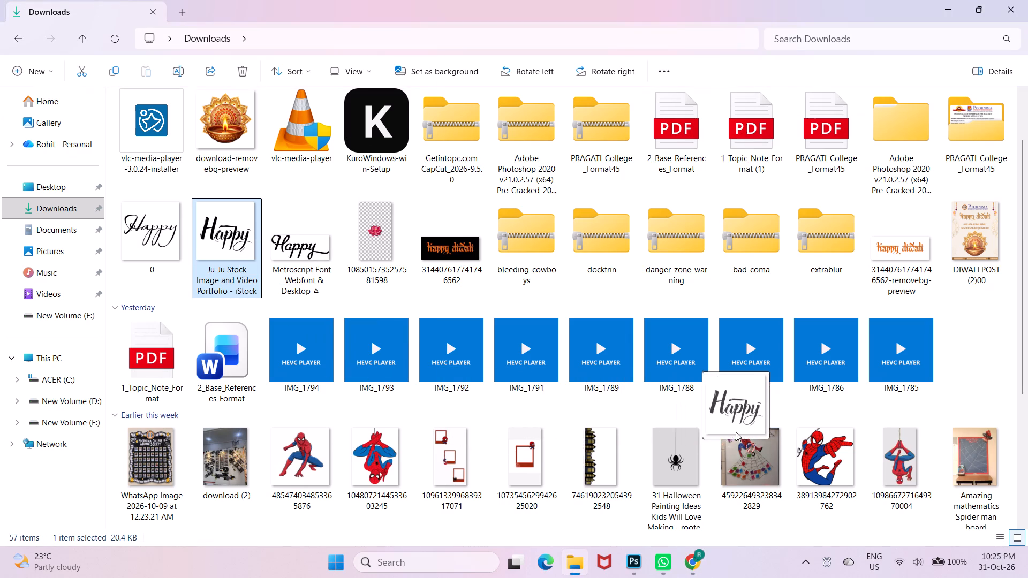
drag(736, 432, 679, 552)
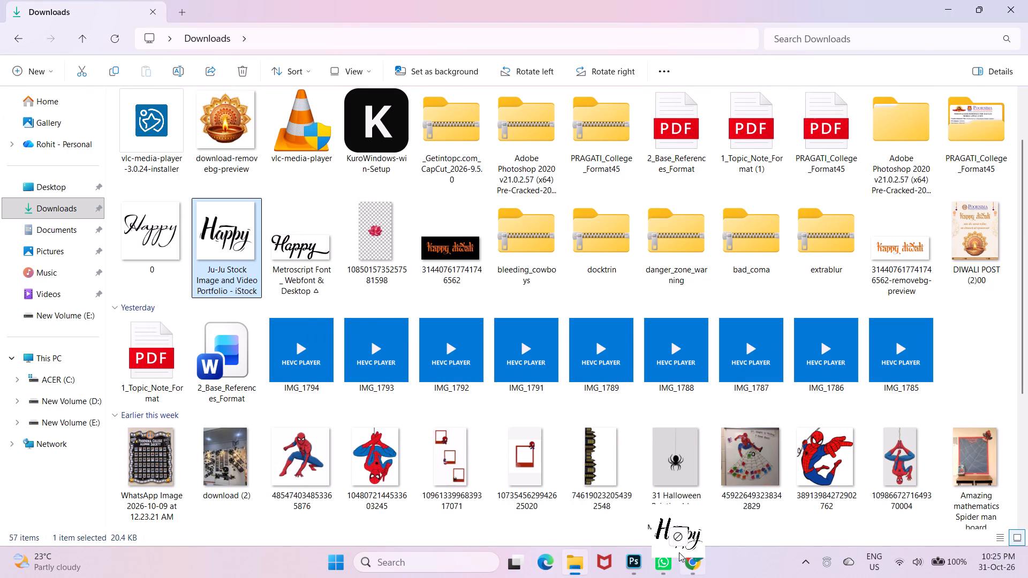
drag(679, 552, 435, 272)
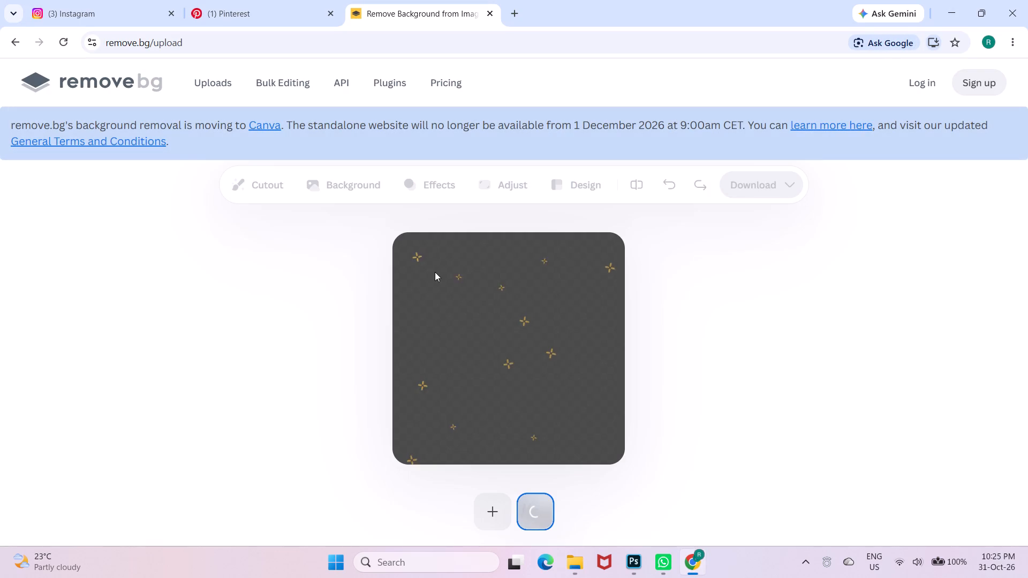
Switch to the Downloads folder in File Explorer and preview videos IMG_1785, IMG_1794, IMG_1789 and IMG_1791, closing each one.
click(573, 561)
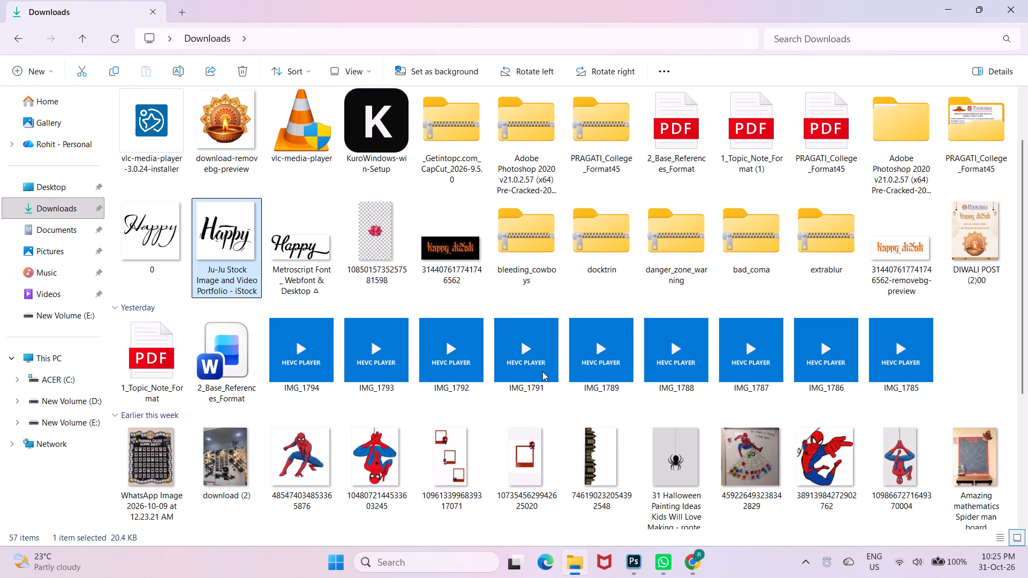
double_click(904, 359)
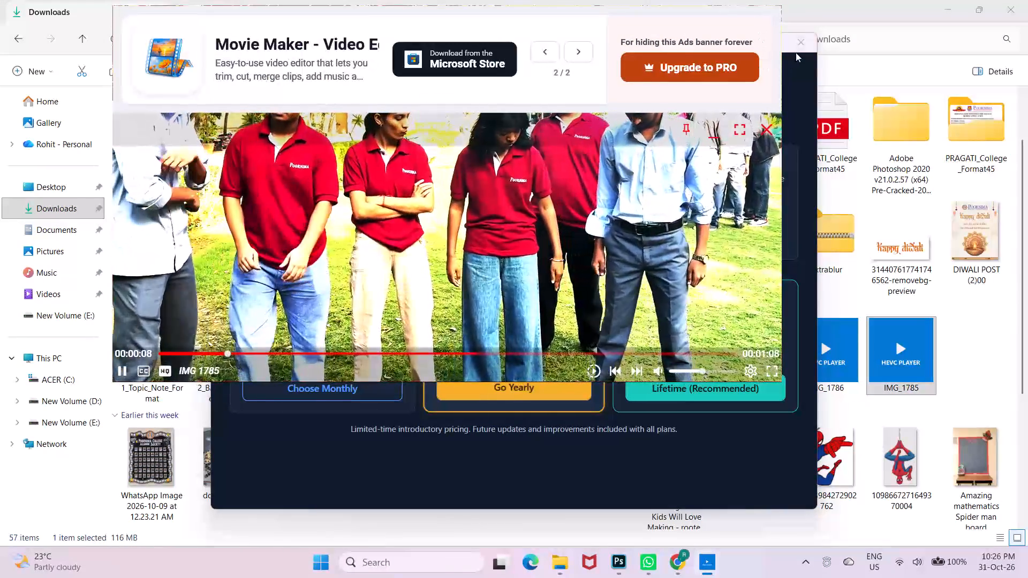
click(796, 45)
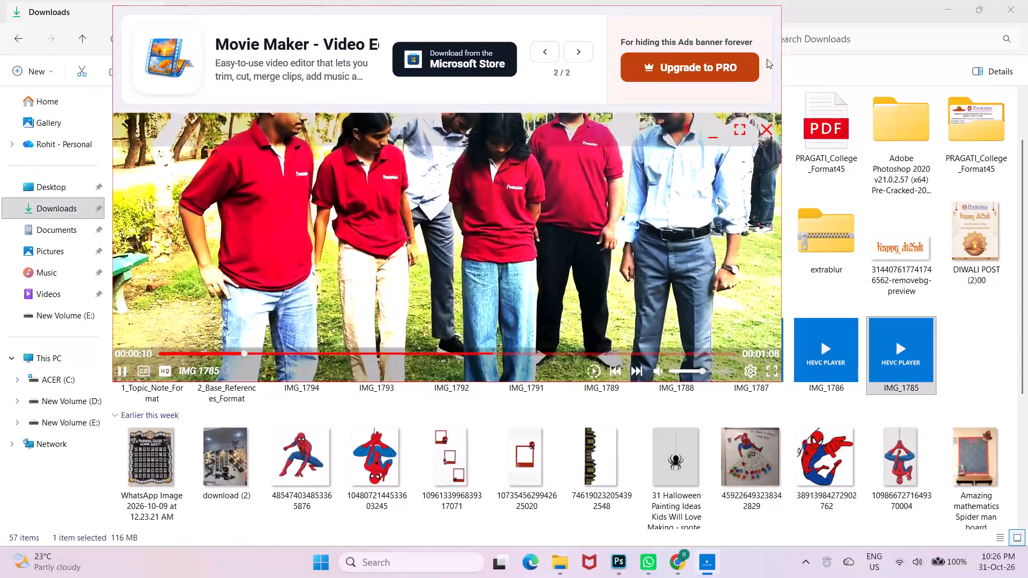
click(761, 128)
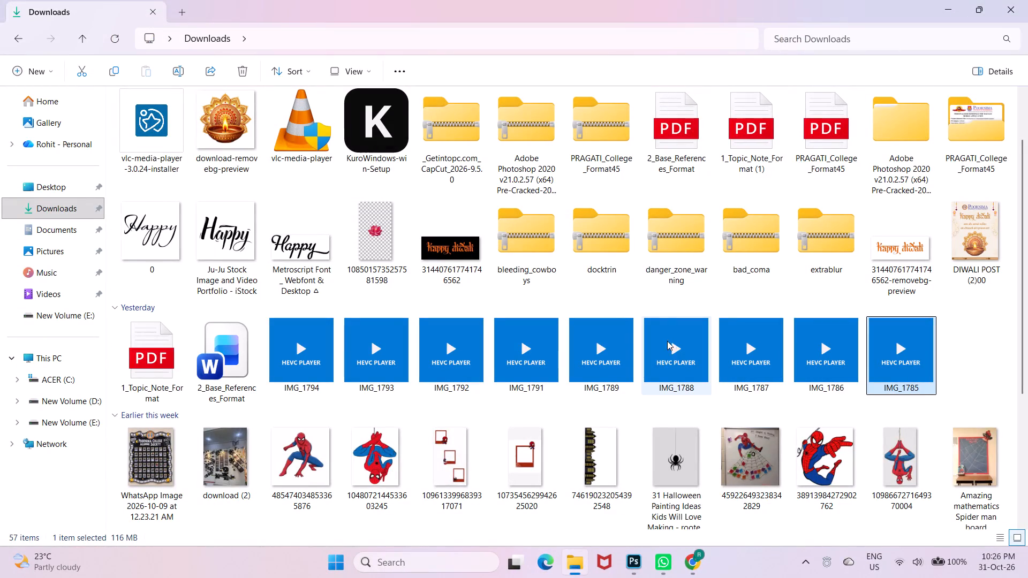
double_click(316, 348)
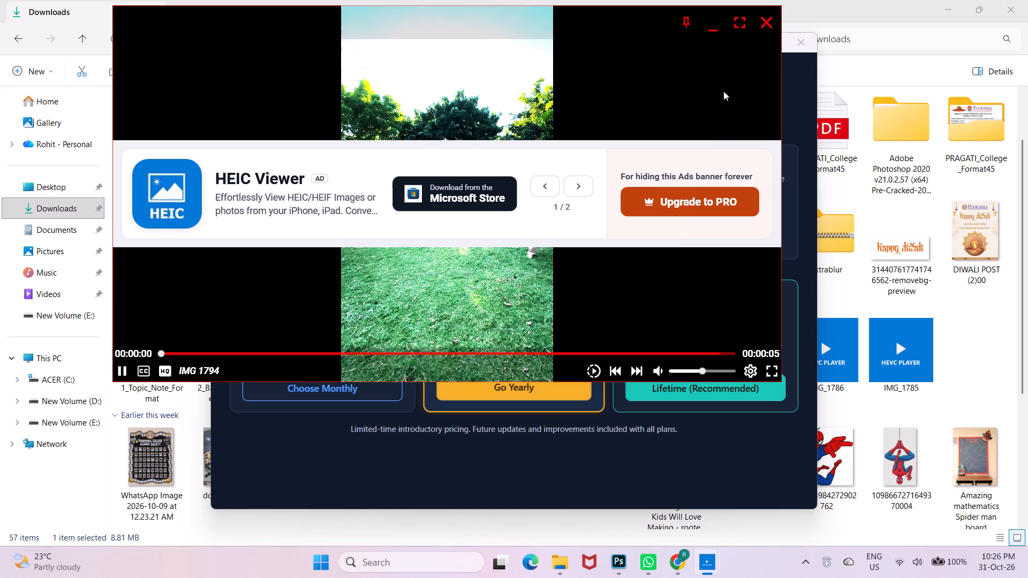
click(763, 30)
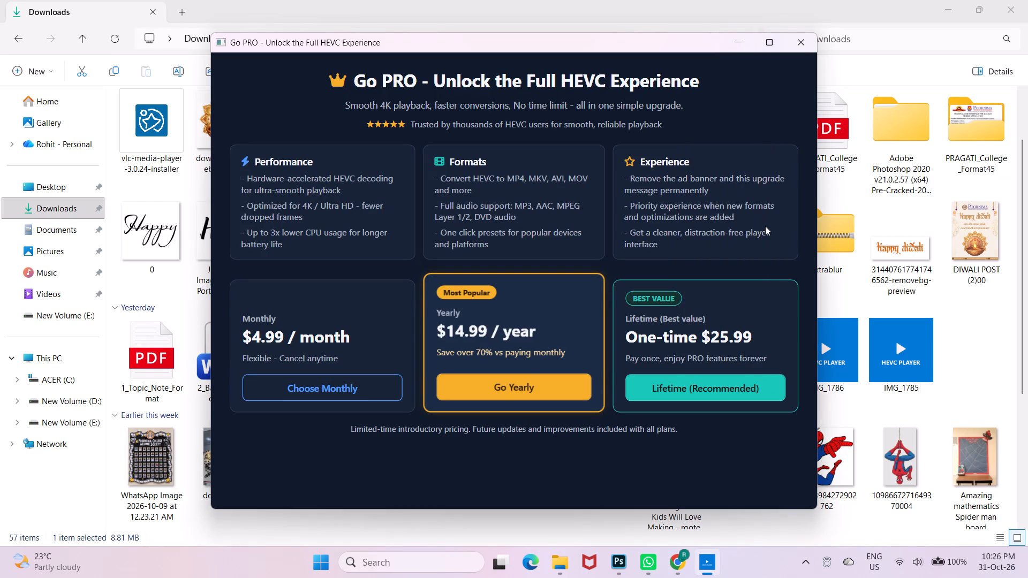
click(800, 45)
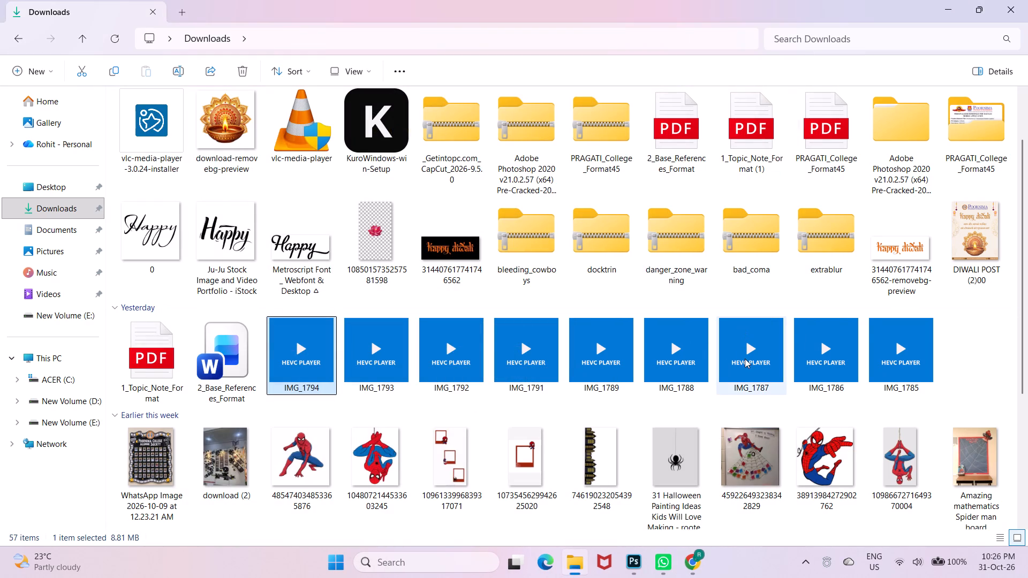
double_click(611, 348)
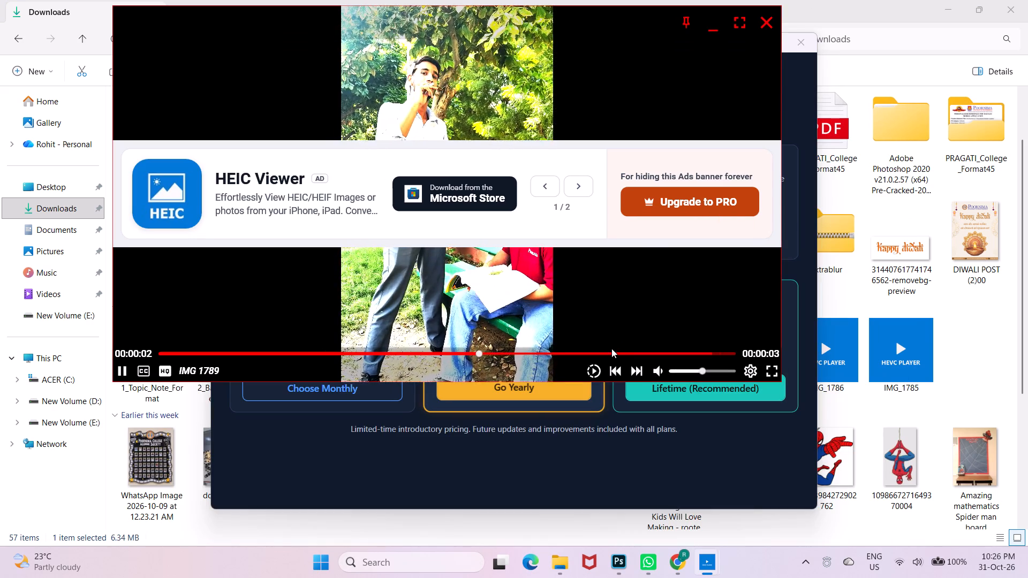
click(772, 23)
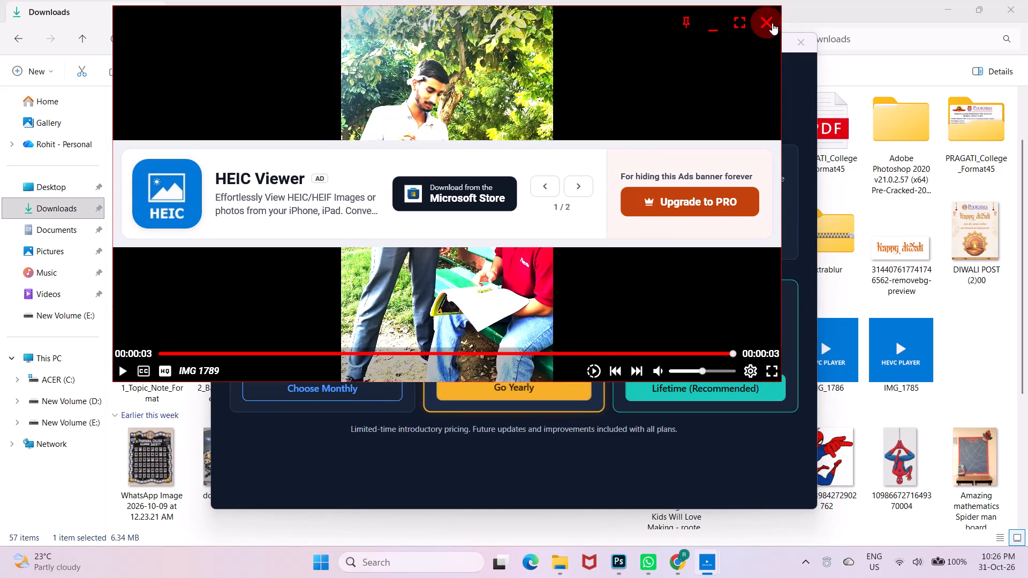
click(794, 48)
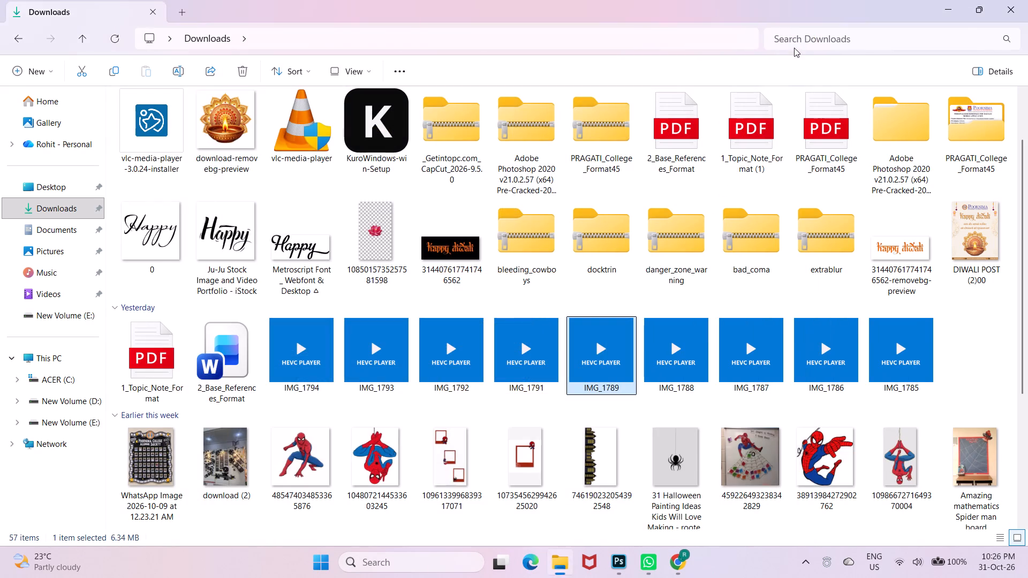
double_click(539, 360)
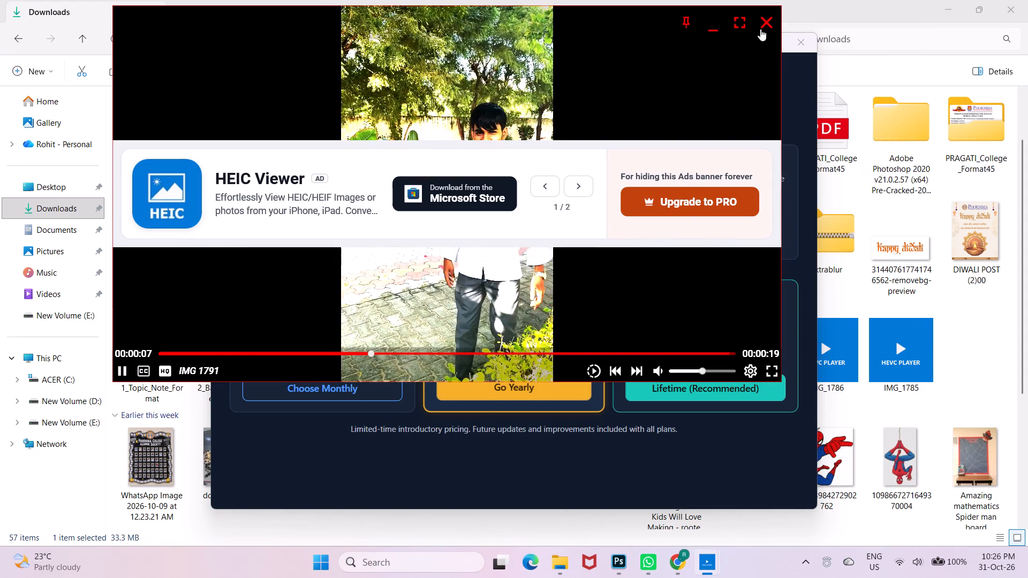
click(761, 26)
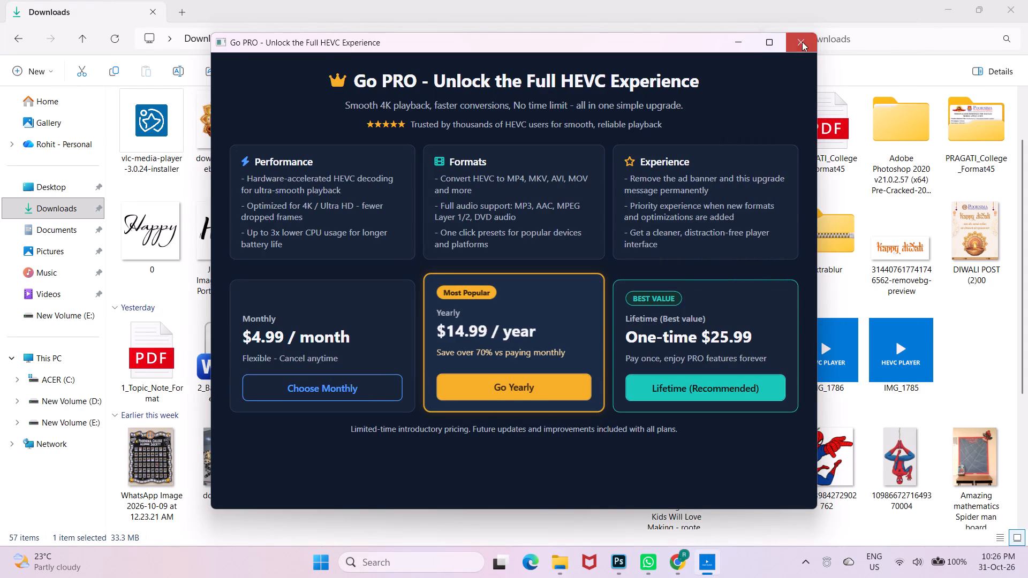
click(802, 36)
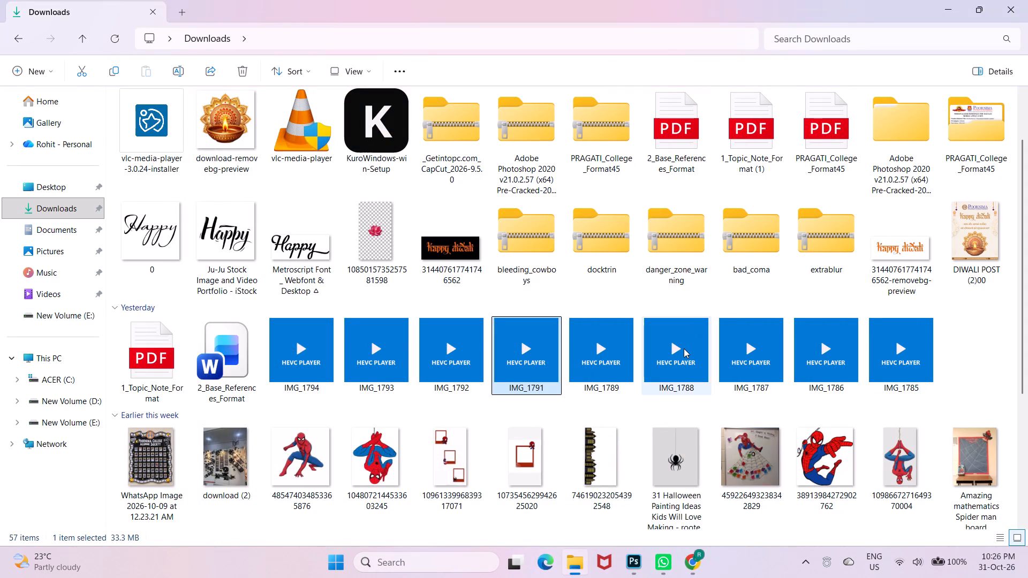
Watch video IMG_1788 full screen in HEVC Player, replaying it from the start, and close the player with its upgrade offers.
double_click(684, 348)
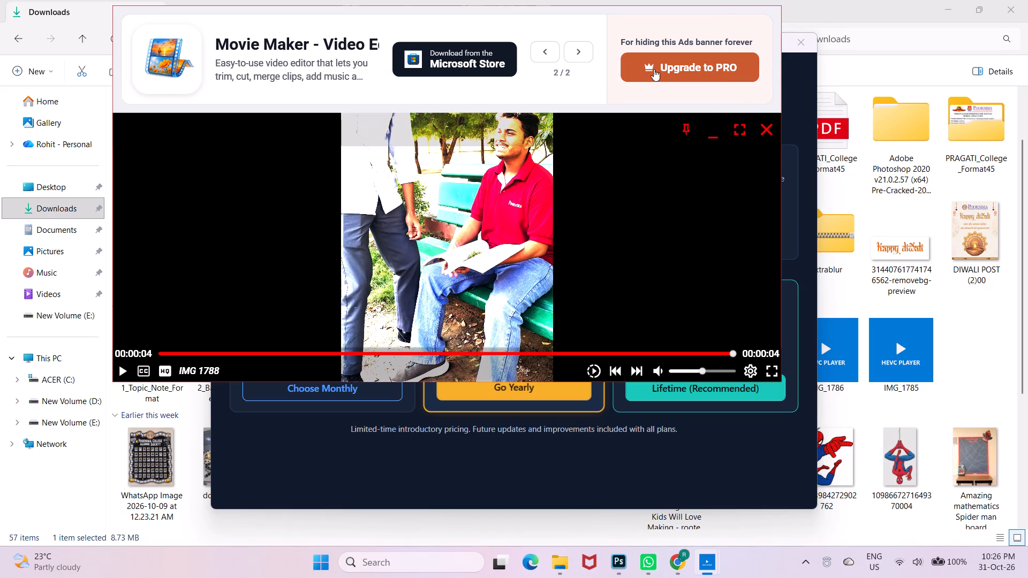
click(738, 122)
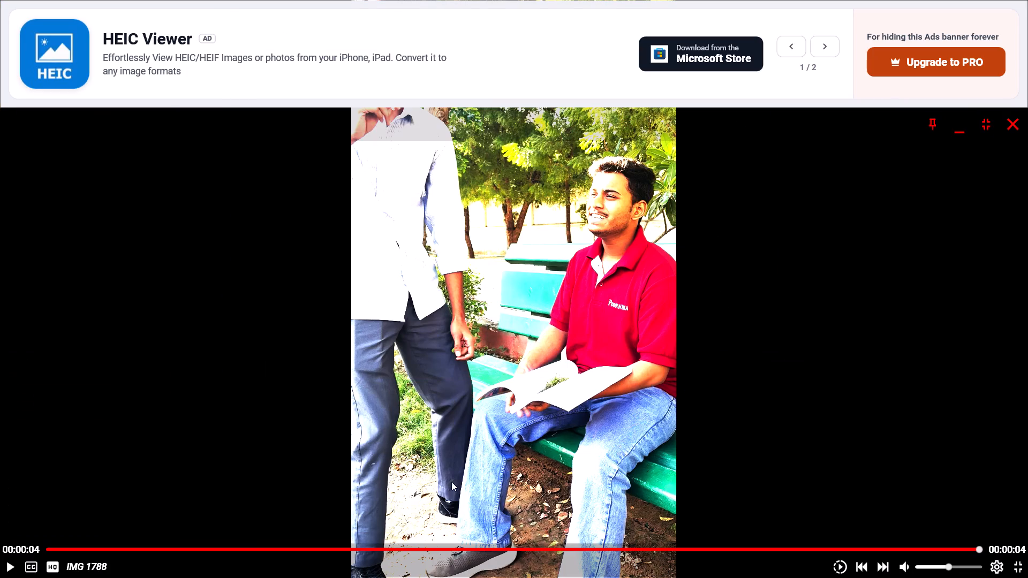
click(47, 549)
click(47, 549)
click(47, 549)
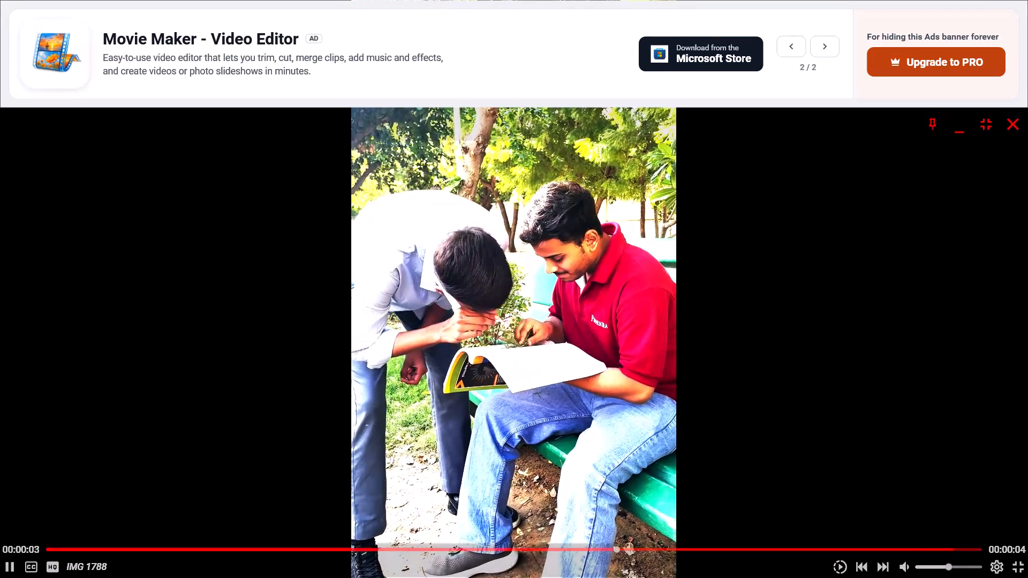
click(48, 547)
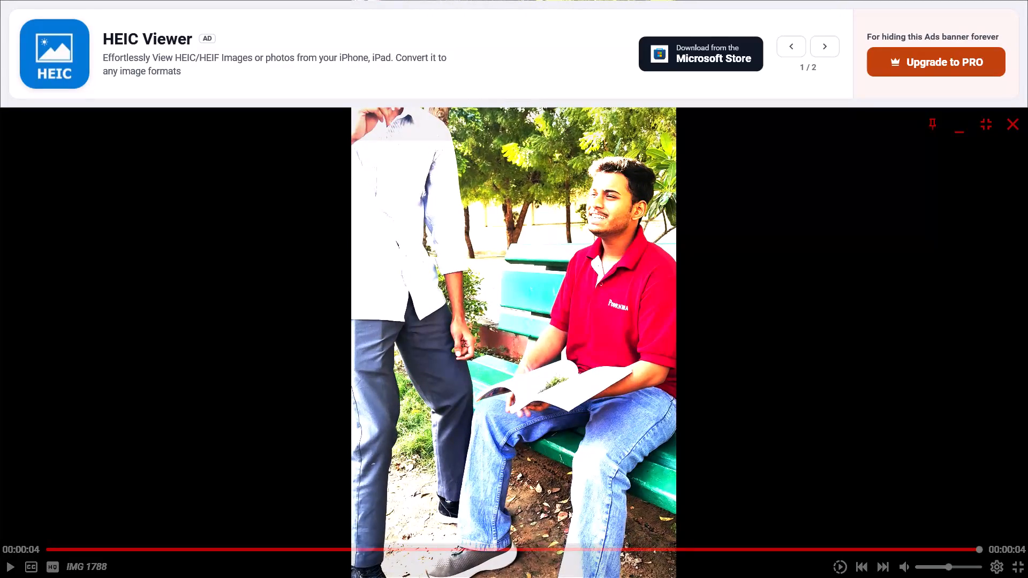
click(47, 549)
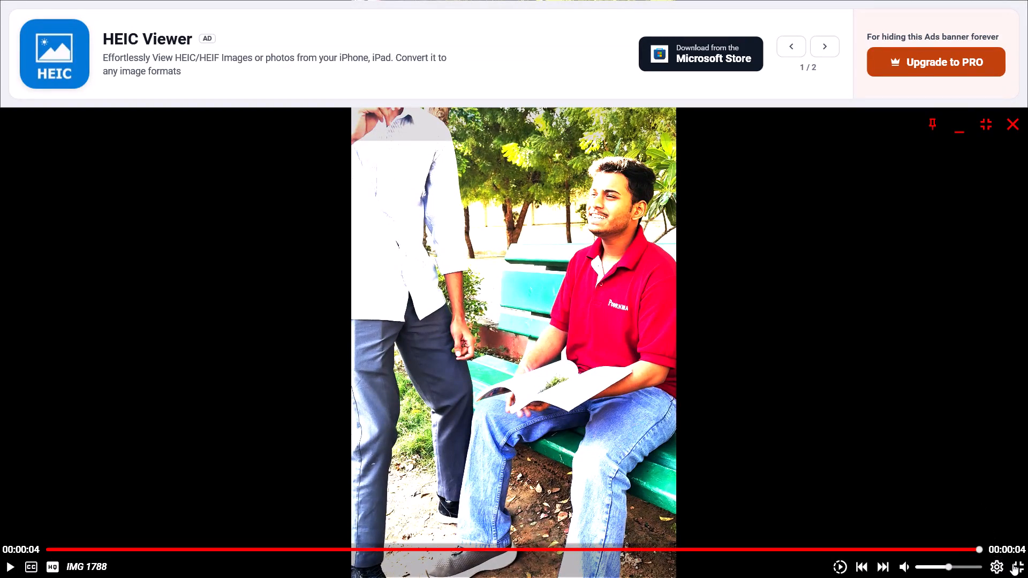
click(1019, 116)
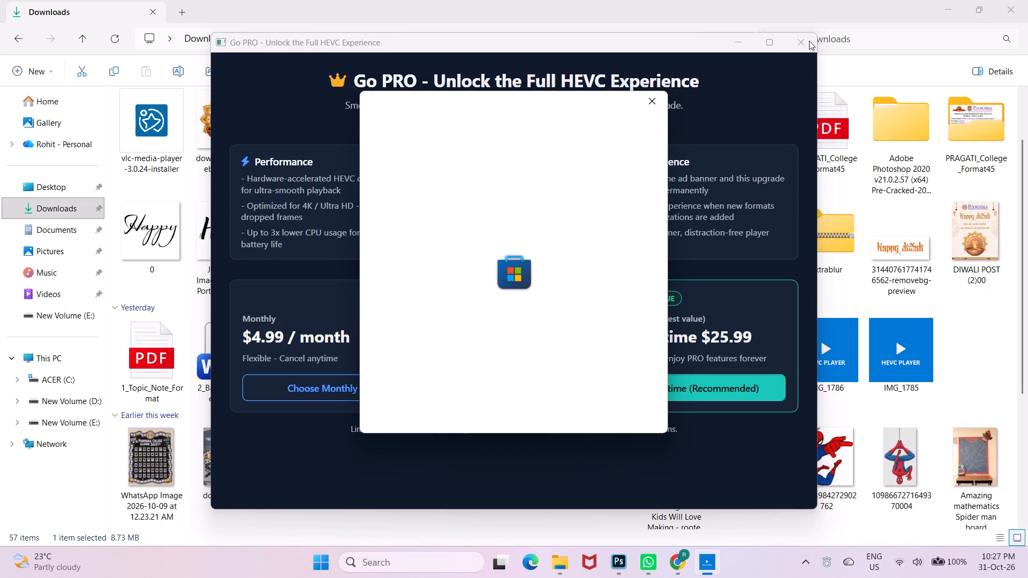
click(652, 100)
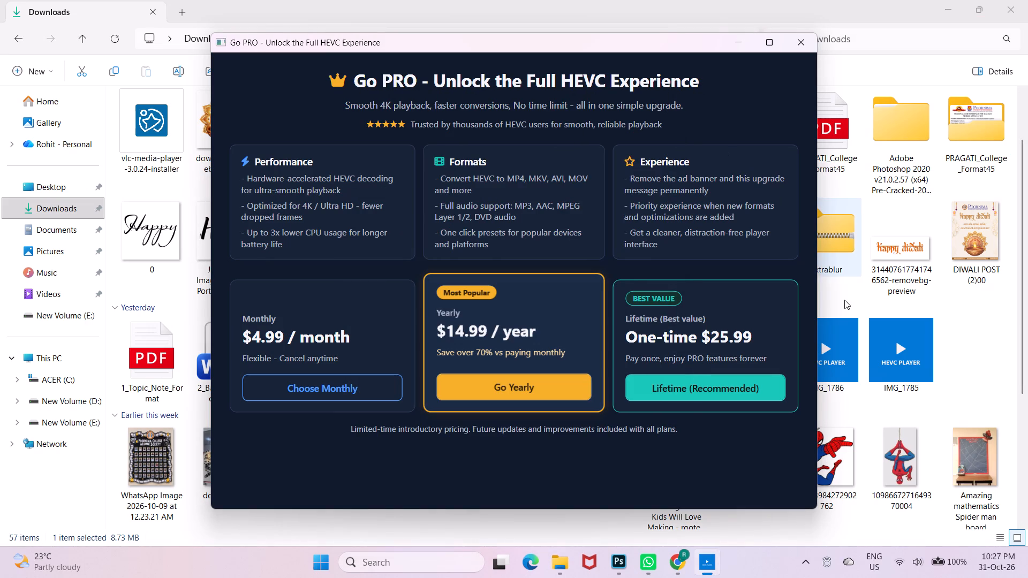
click(806, 43)
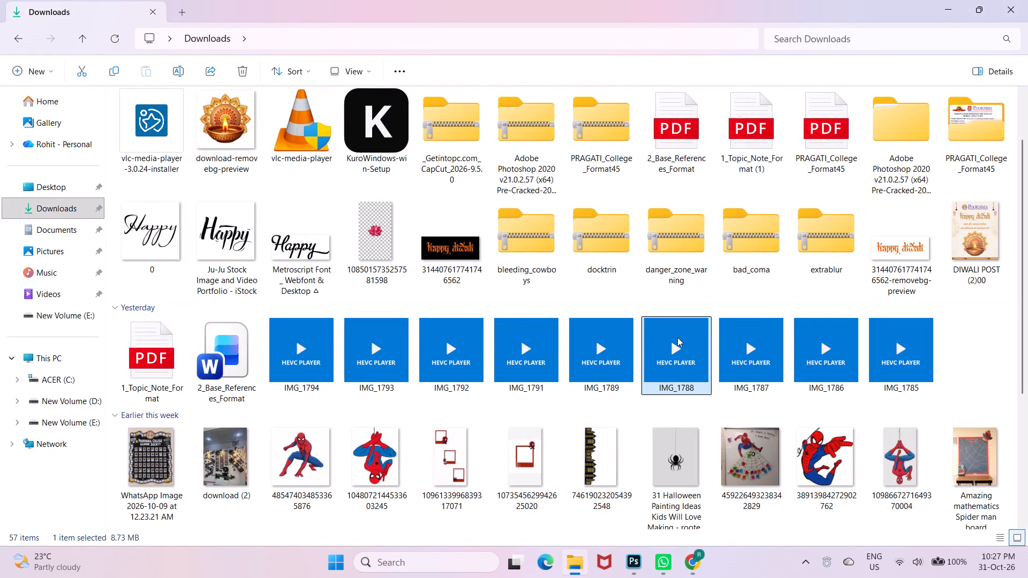
Open IMG_1788 with VLC media player, dismiss the update offer, replay the video in a maximized window and close the player.
right_click(677, 337)
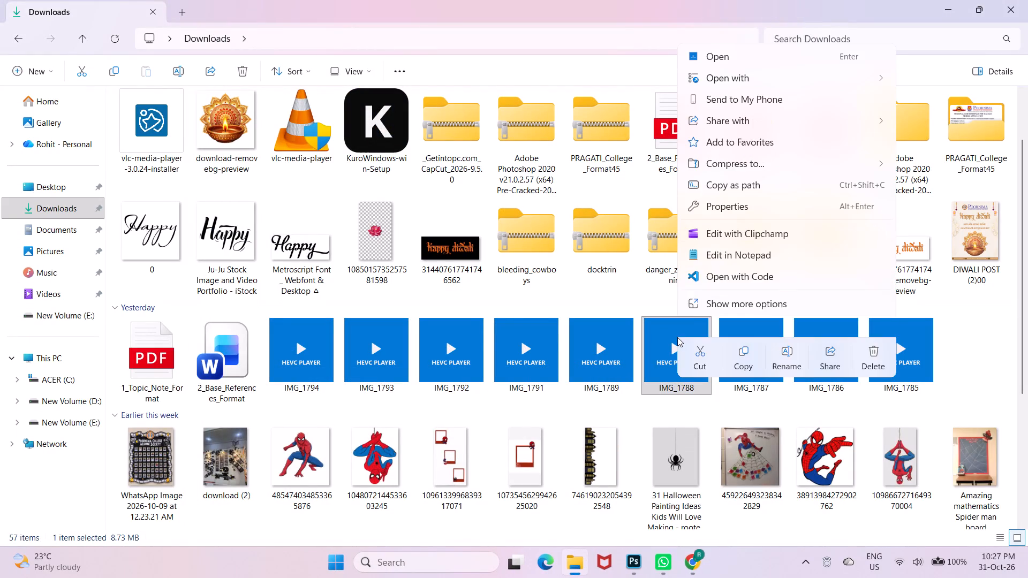
click(766, 81)
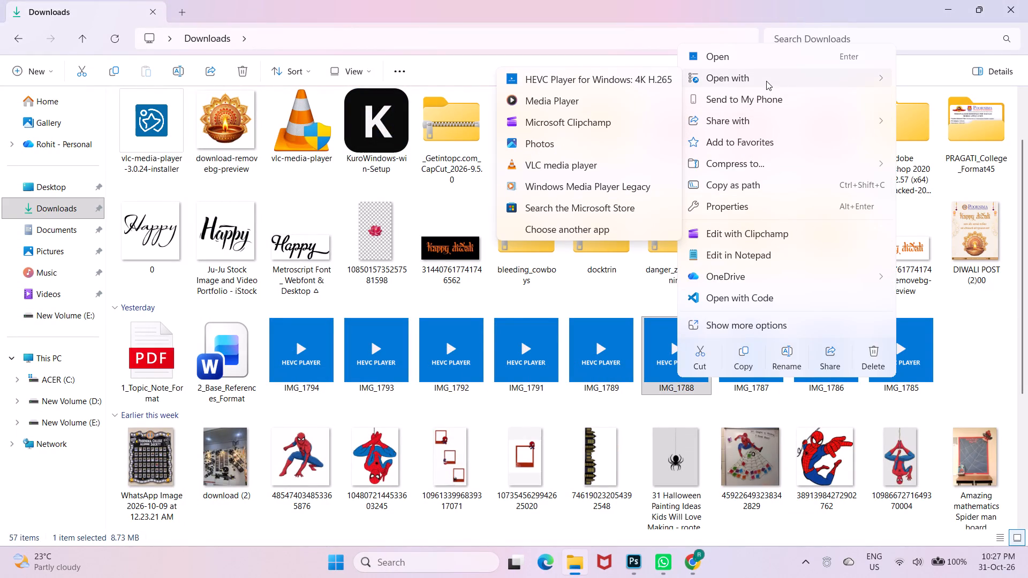
click(579, 165)
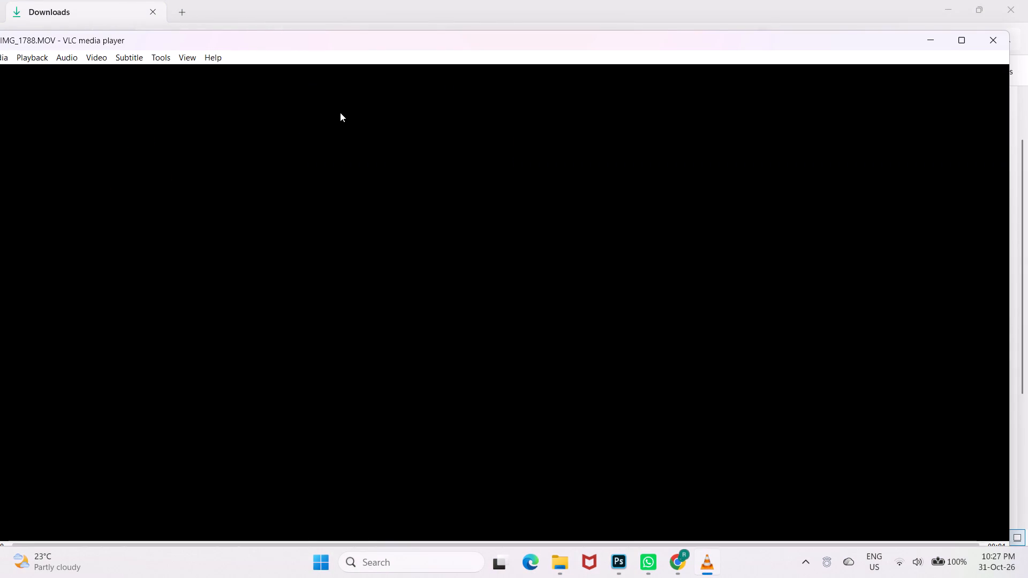
click(491, 289)
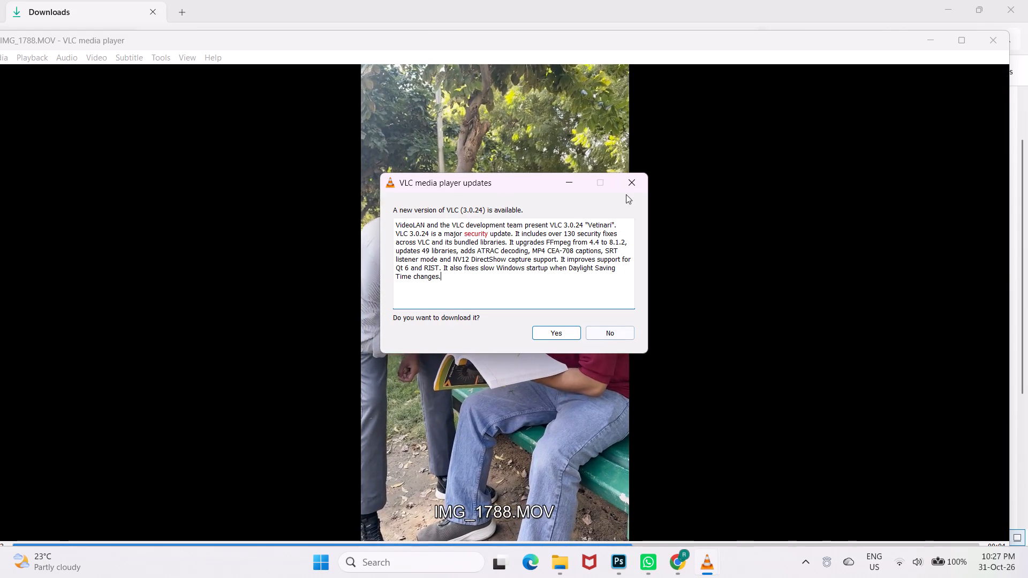
click(637, 181)
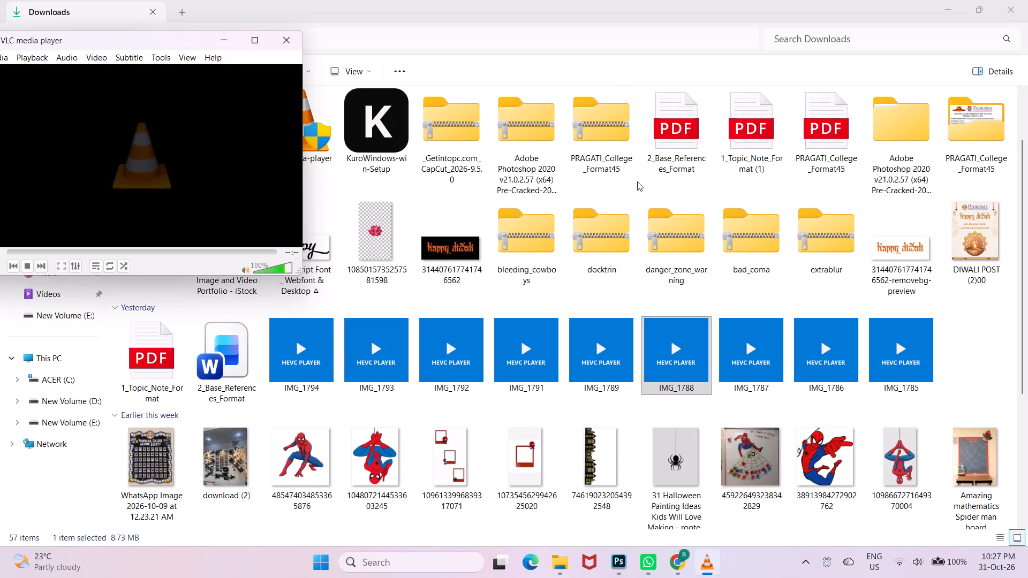
click(250, 40)
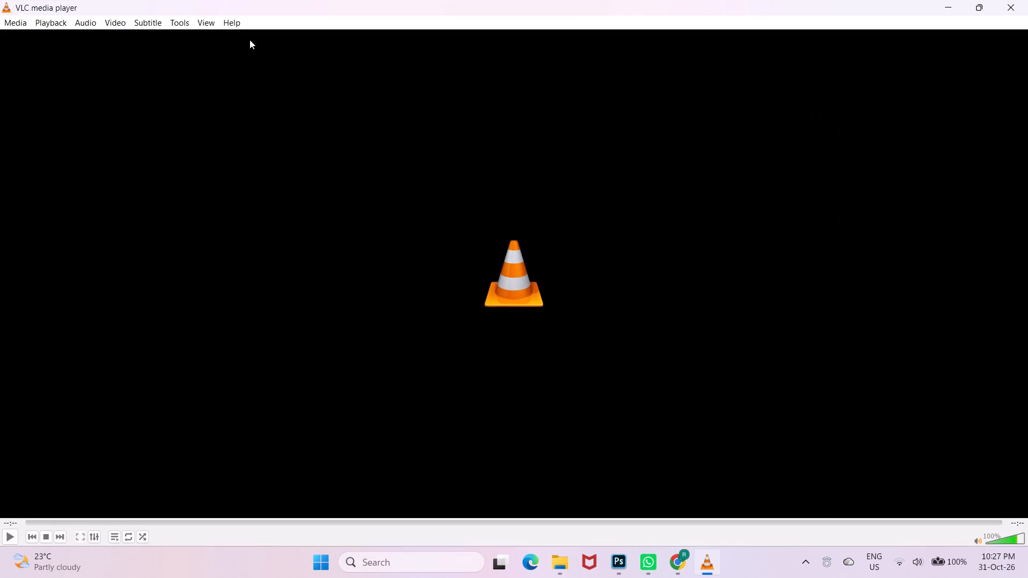
click(11, 539)
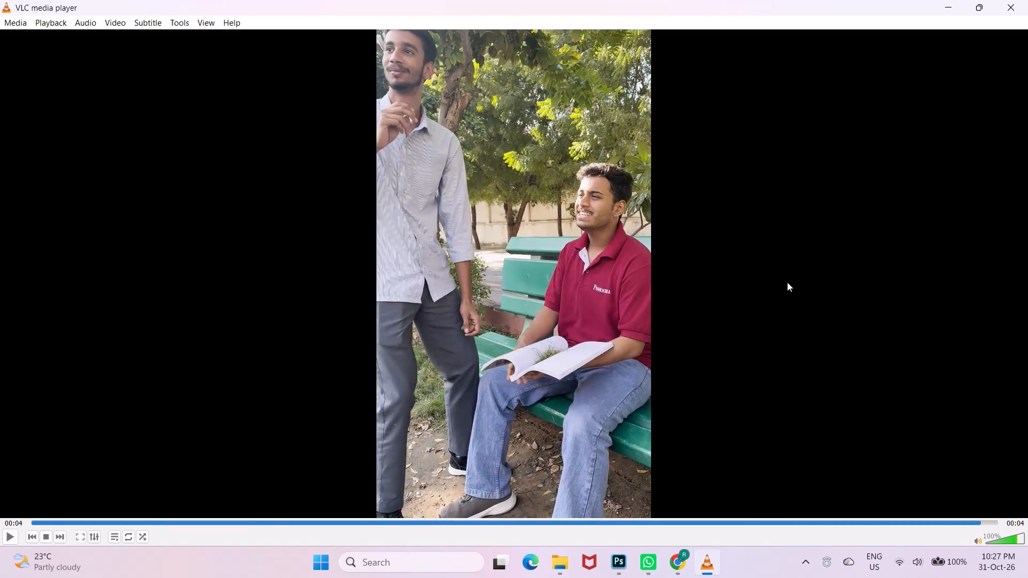
click(1023, 0)
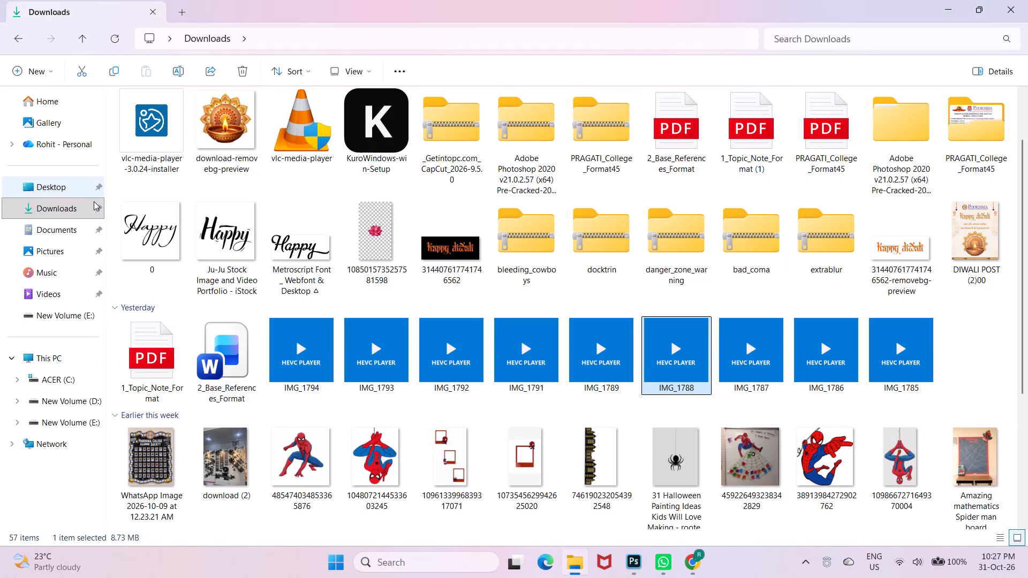
Browse This PC in File Explorer, looking through the contents of New Volume (E:) and ACER (C:).
click(65, 351)
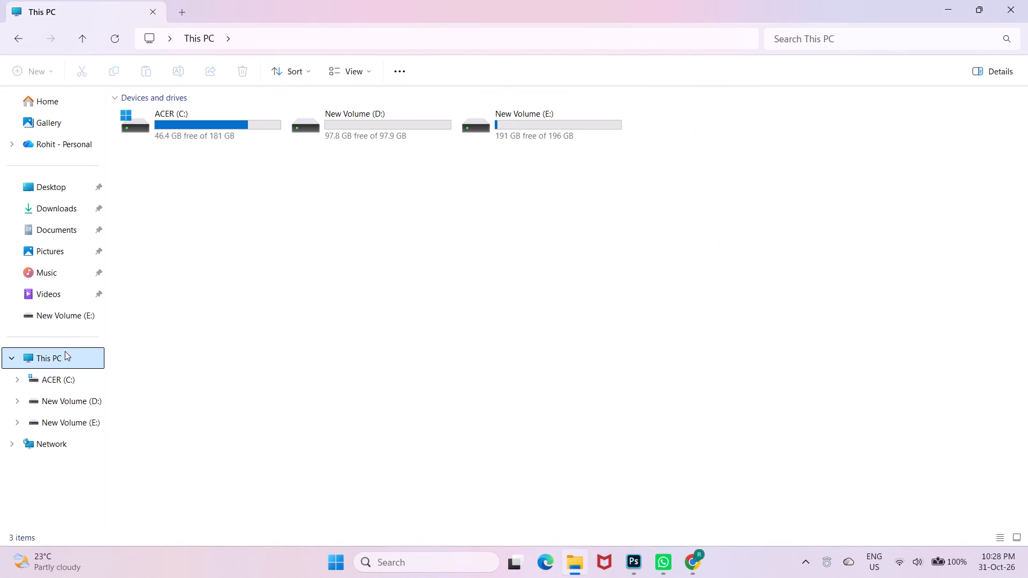
click(491, 124)
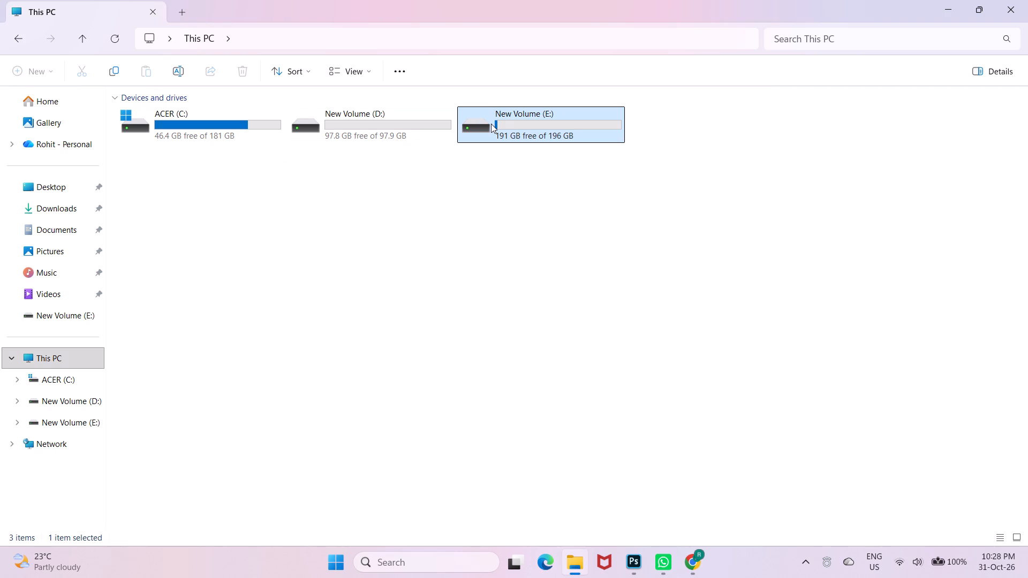
double_click(491, 124)
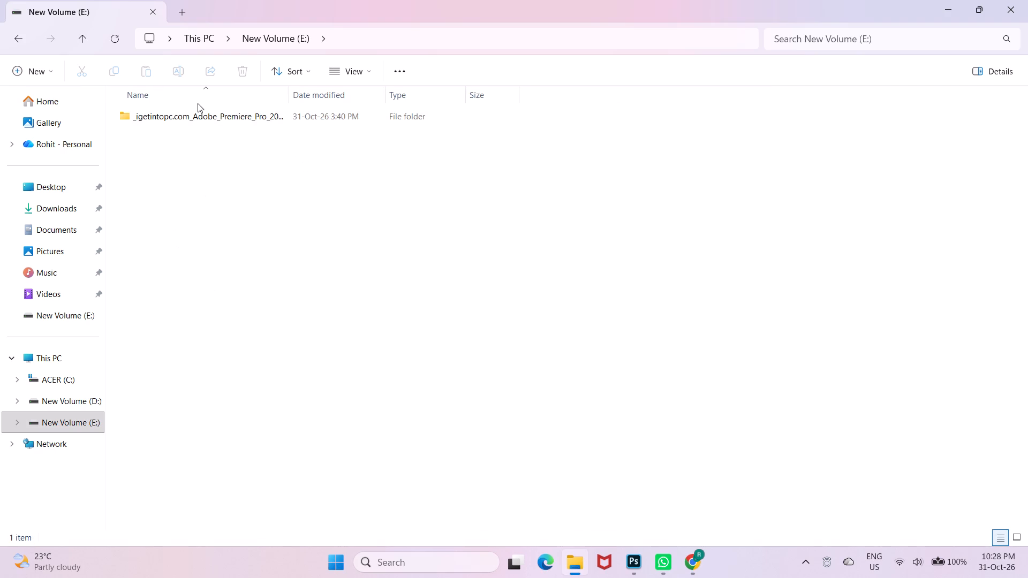
click(15, 45)
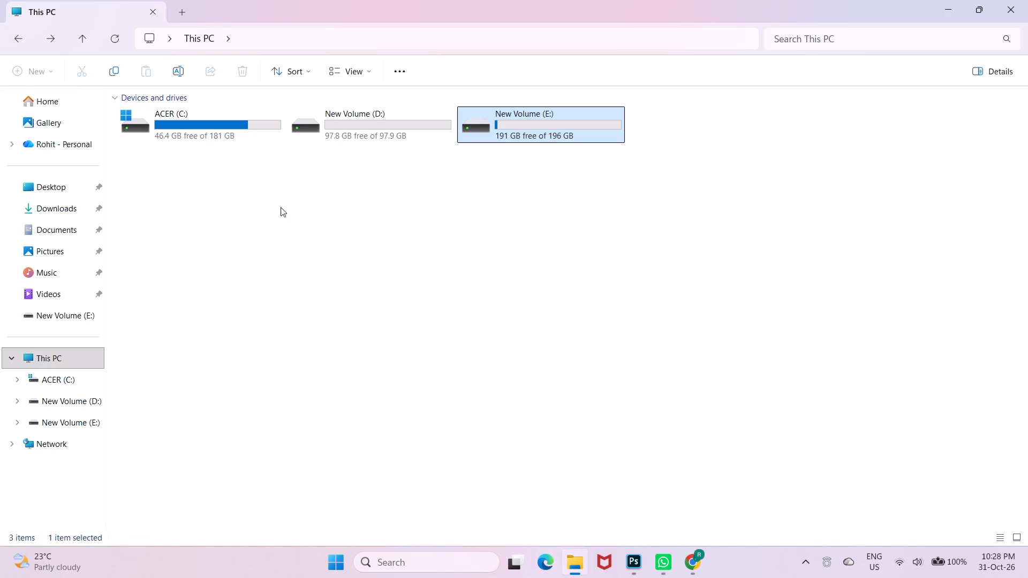
double_click(239, 127)
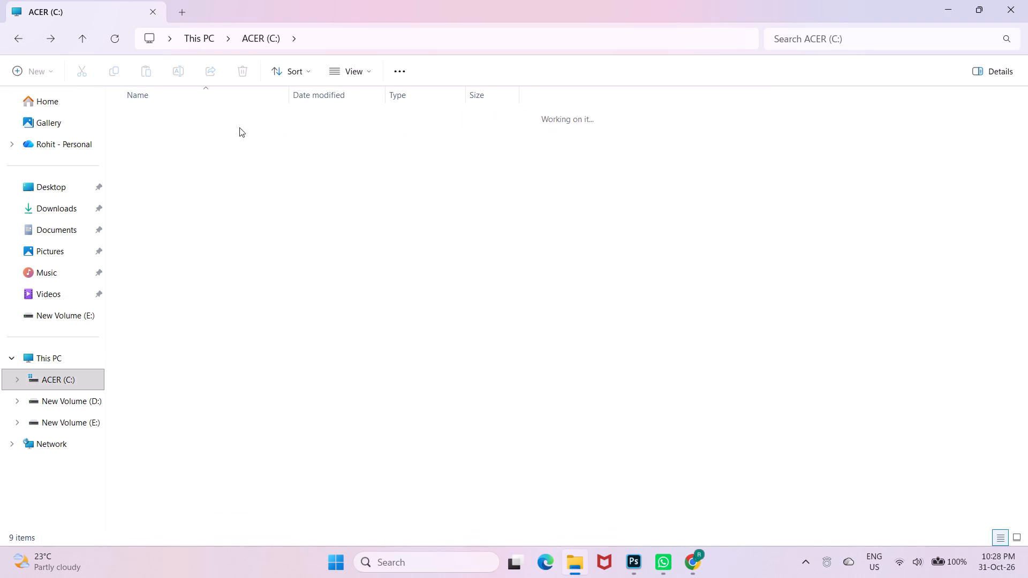
scroll(286, 272, down, 3)
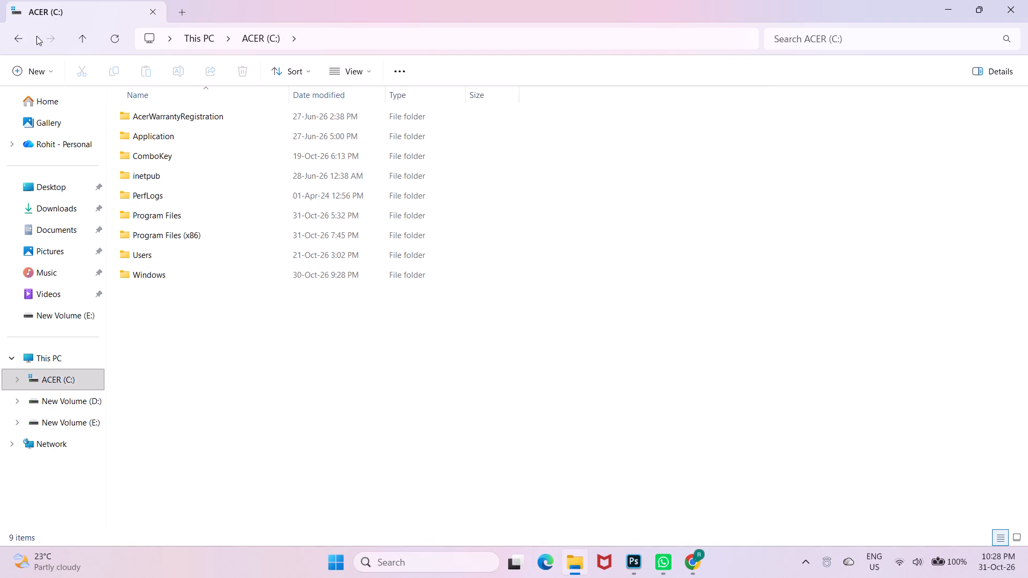
click(18, 41)
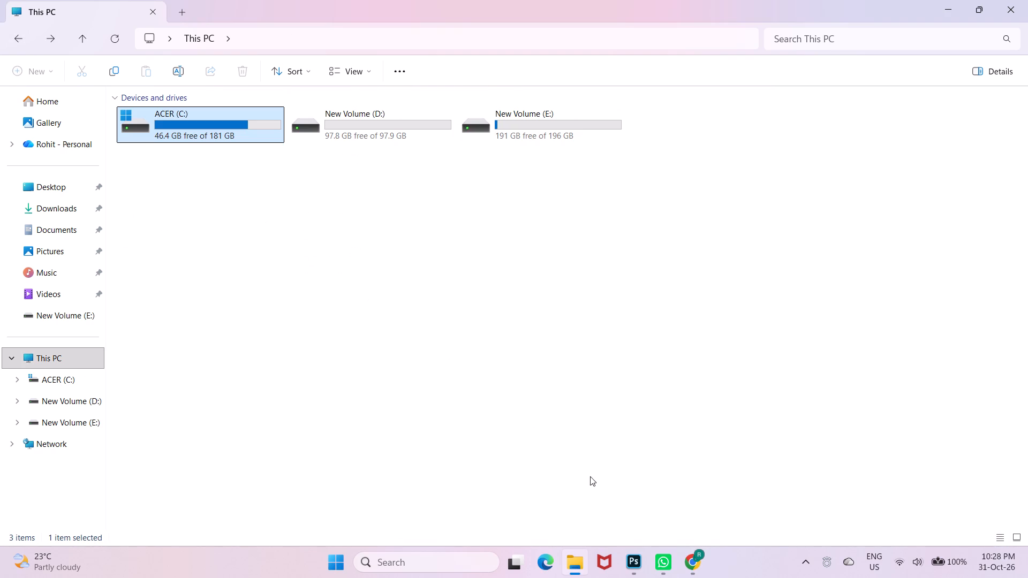
Switch to remove.bg in Chrome and download the free 500 x 500 preview of the background-free "Happy" lettering.
click(697, 575)
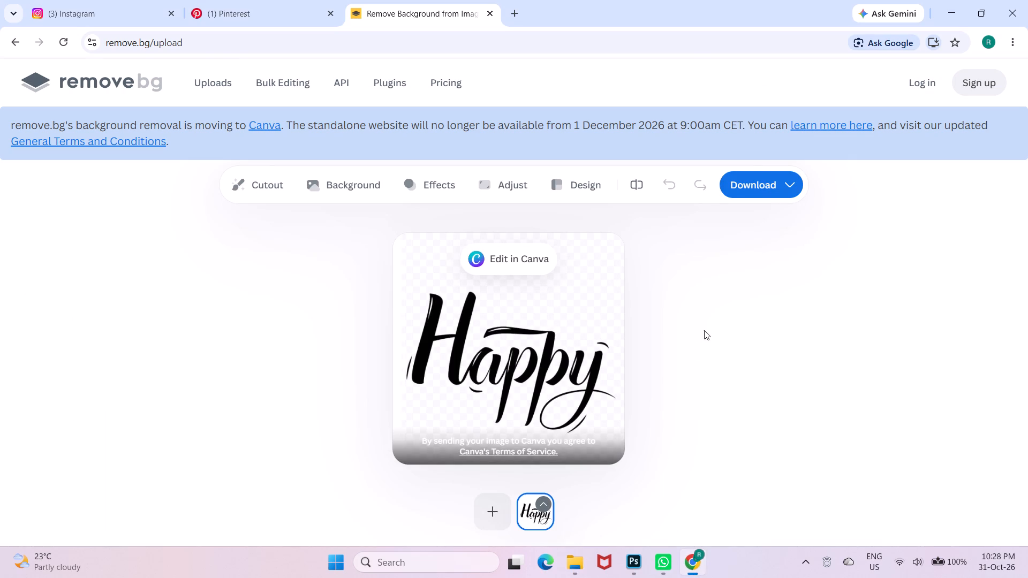
click(764, 176)
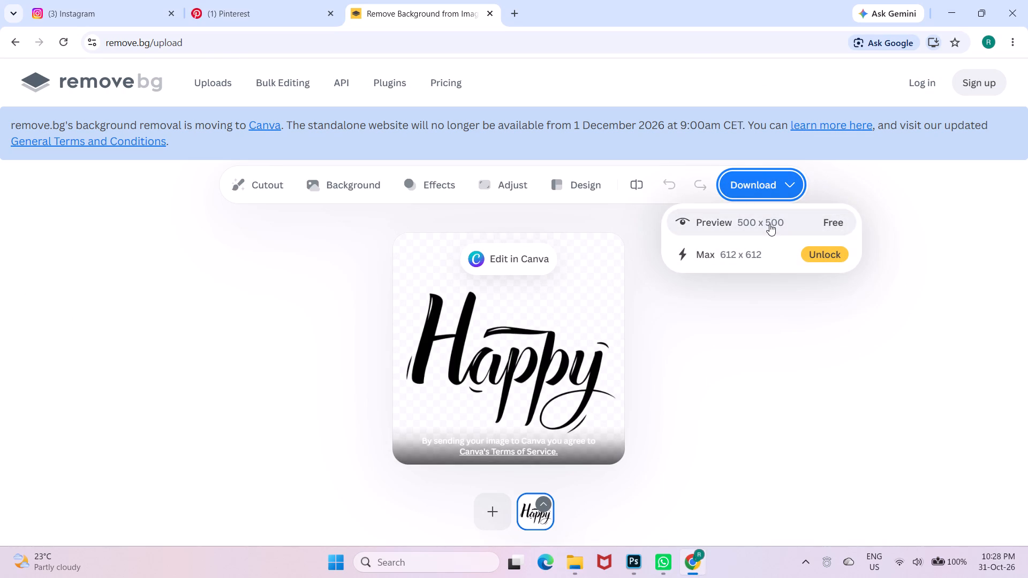
click(769, 224)
click(851, 444)
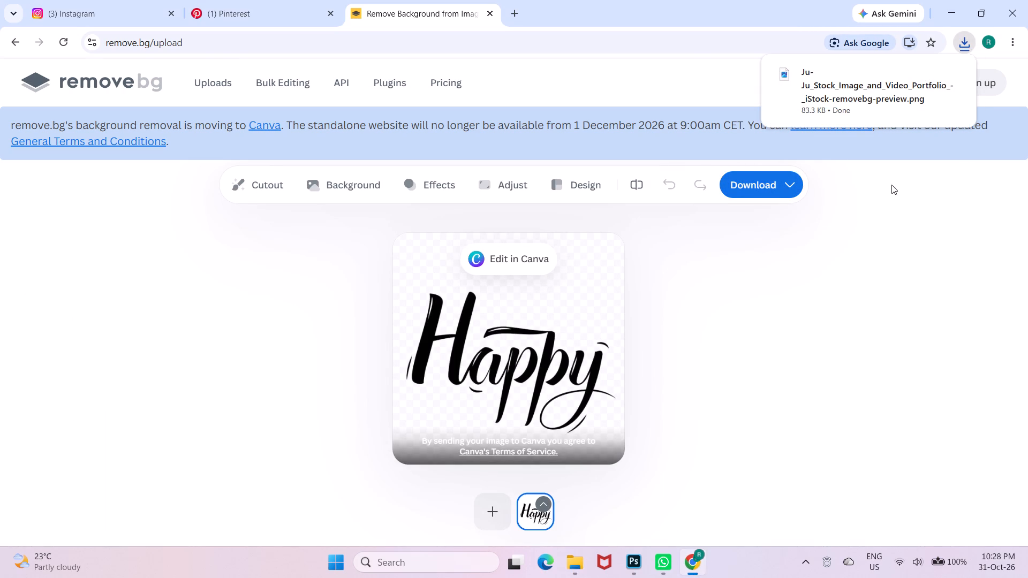
click(896, 187)
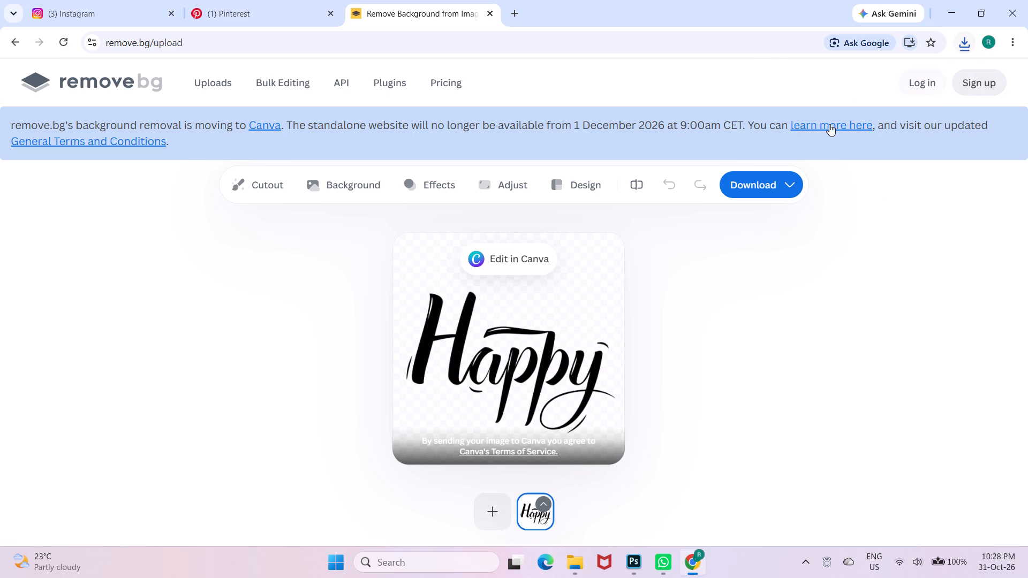
click(817, 264)
click(914, 269)
Place the downloaded "Happy" removebg-preview image from the Downloads folder into the Photoshop Diwali poster, scaled to about 3.78%.
click(579, 567)
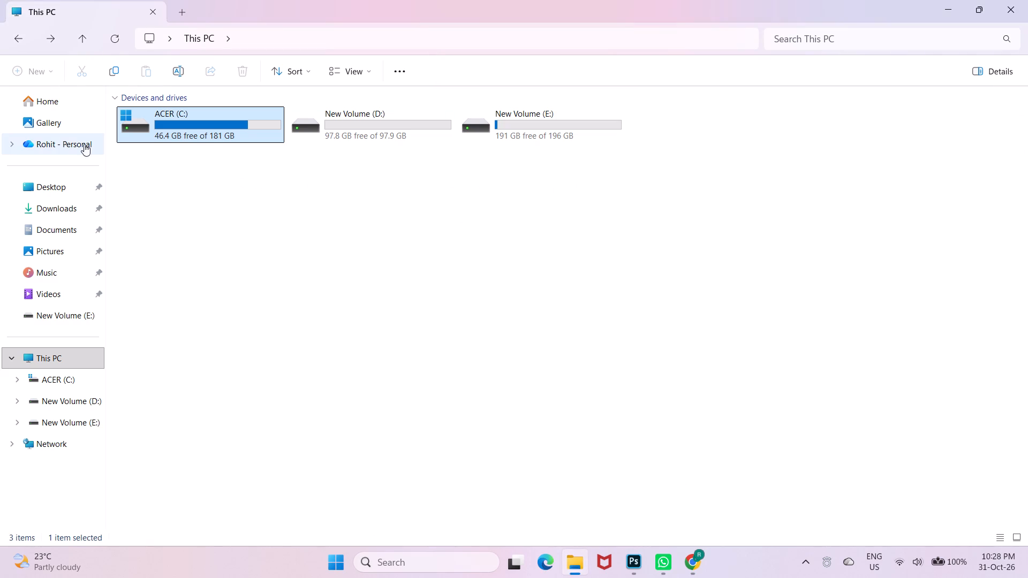
click(33, 213)
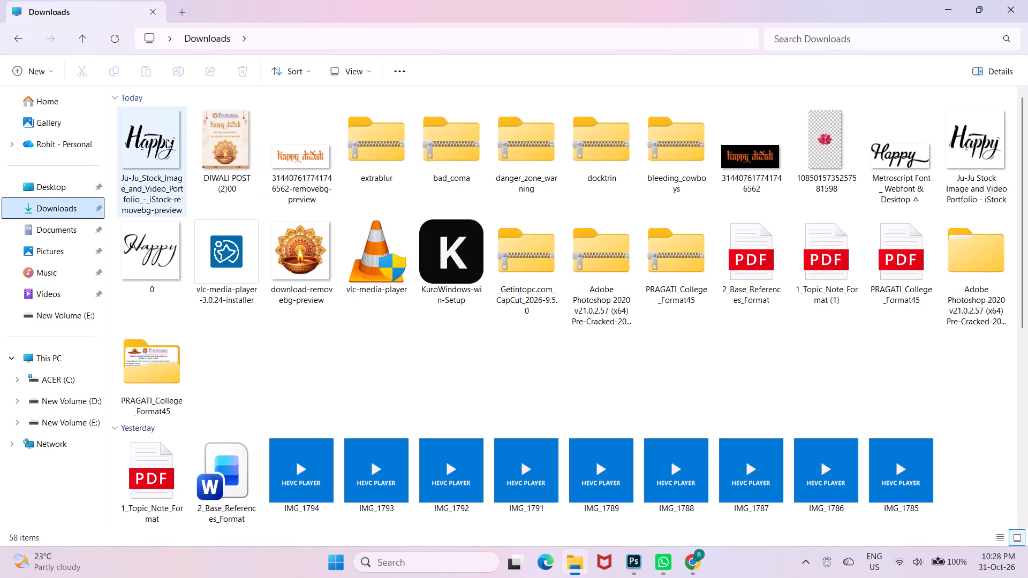
drag(149, 144, 246, 234)
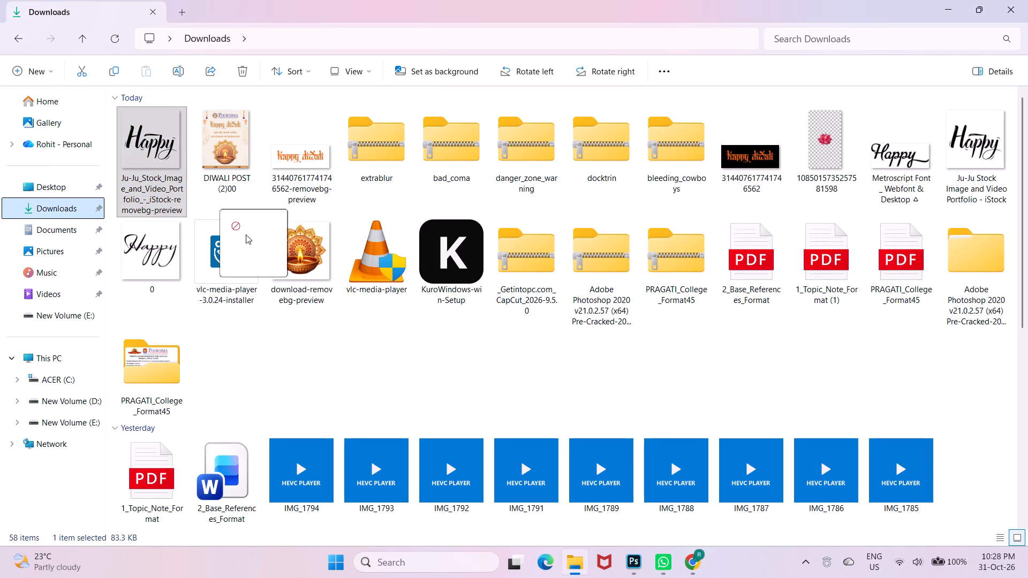
drag(246, 234, 606, 331)
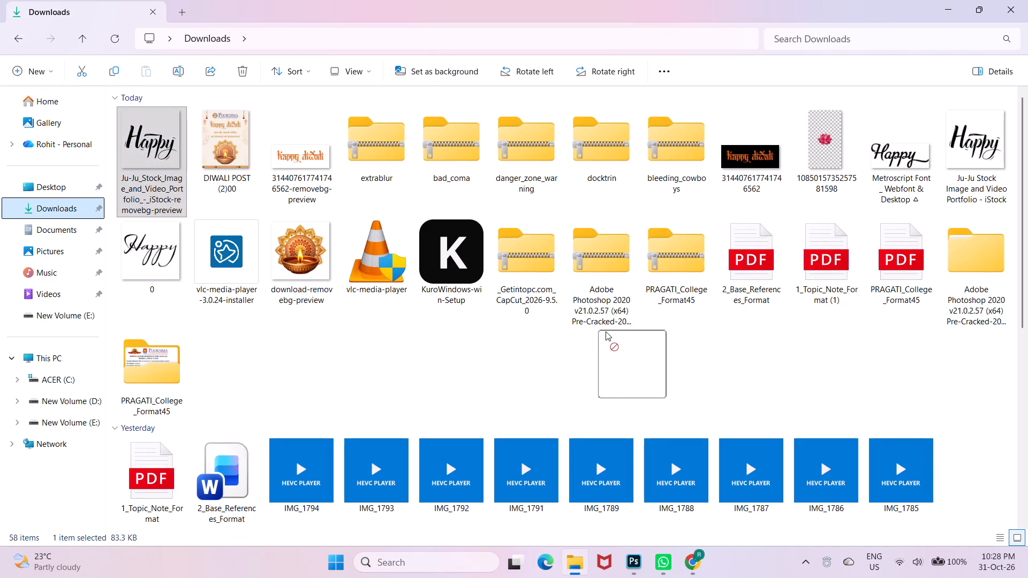
drag(606, 331, 608, 543)
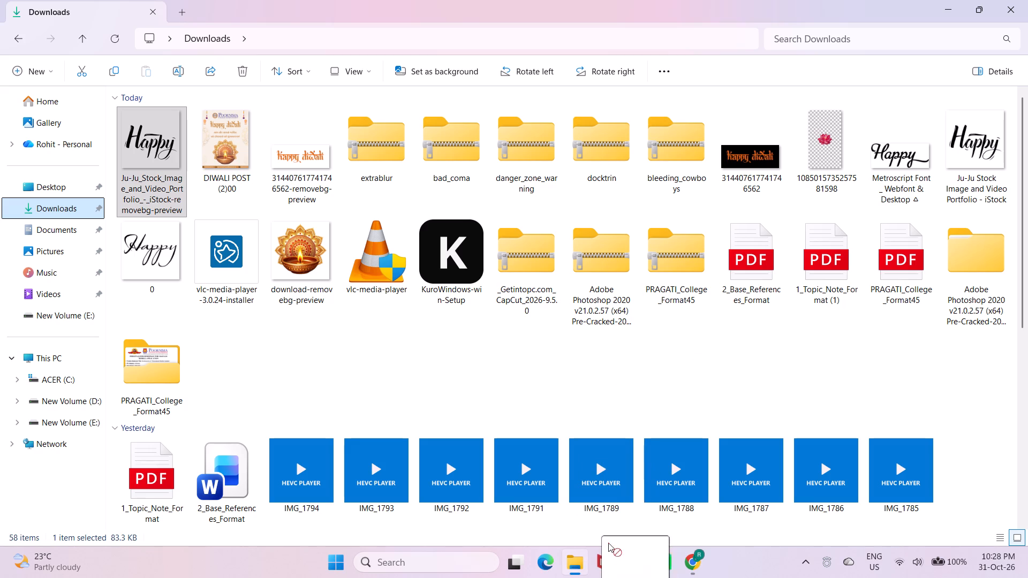
drag(608, 543, 393, 305)
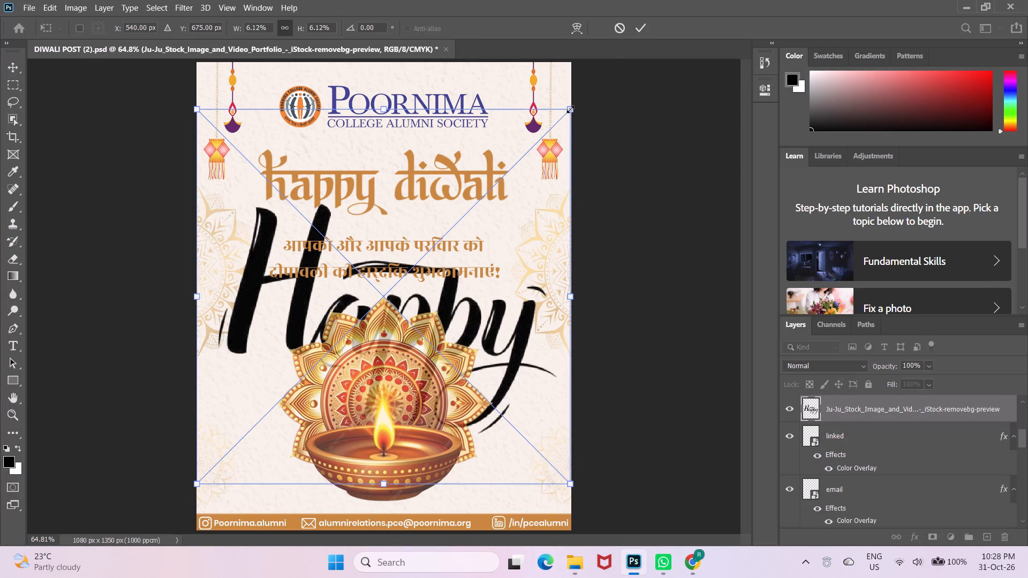
drag(570, 109, 430, 256)
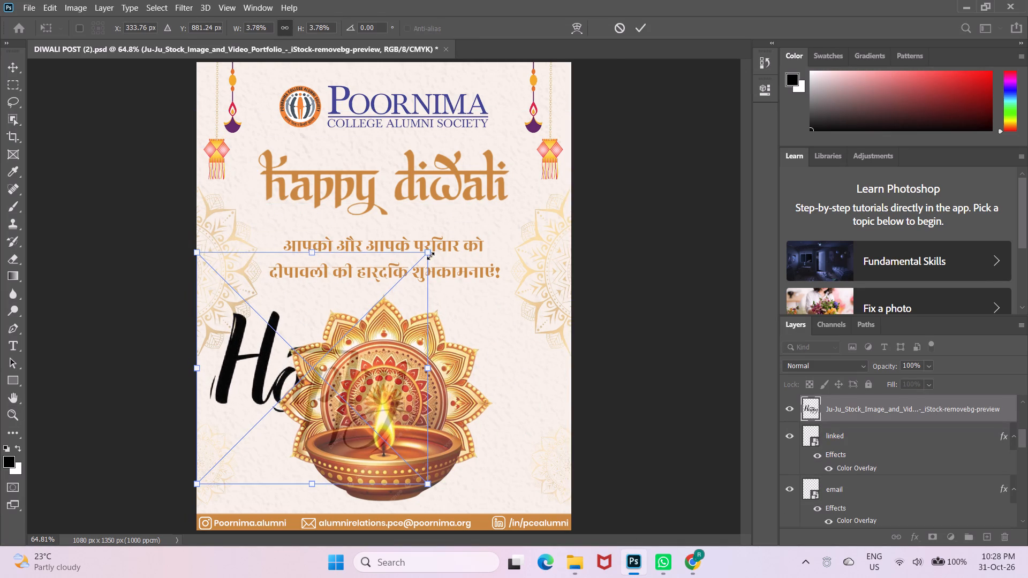
click(639, 22)
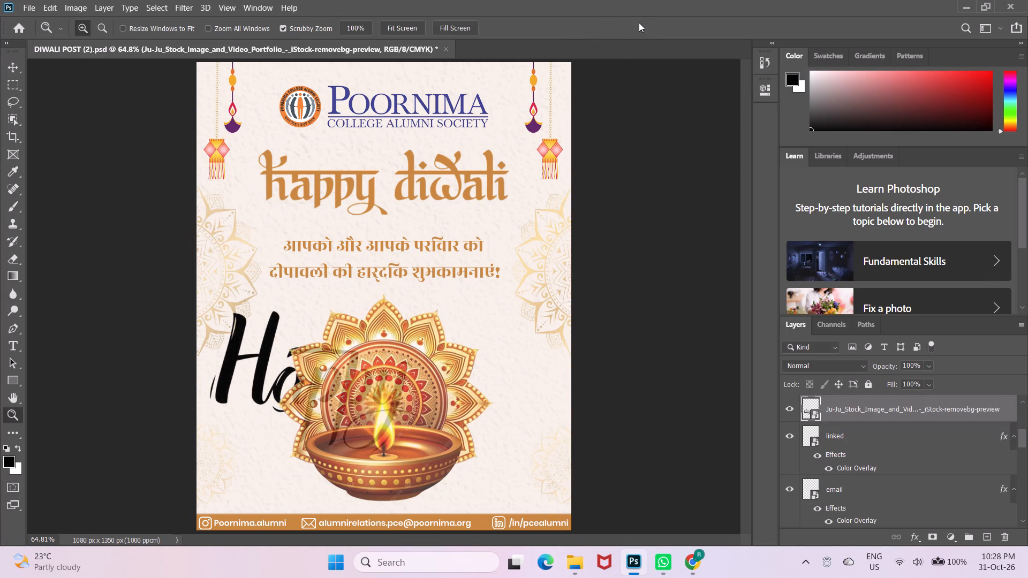
Delete the orange "happy diwali" lettering layer from the poster.
click(466, 182)
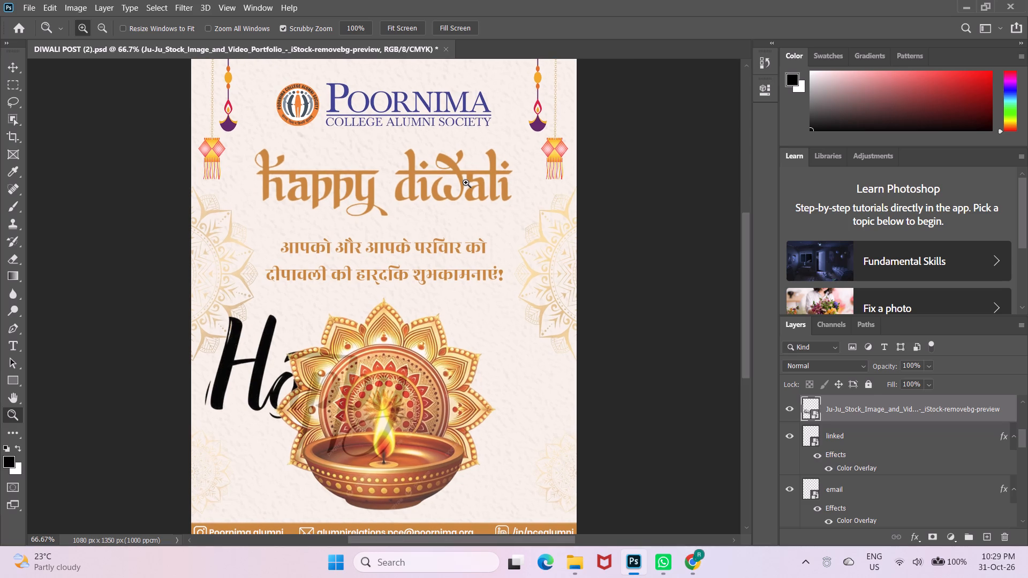
key(v)
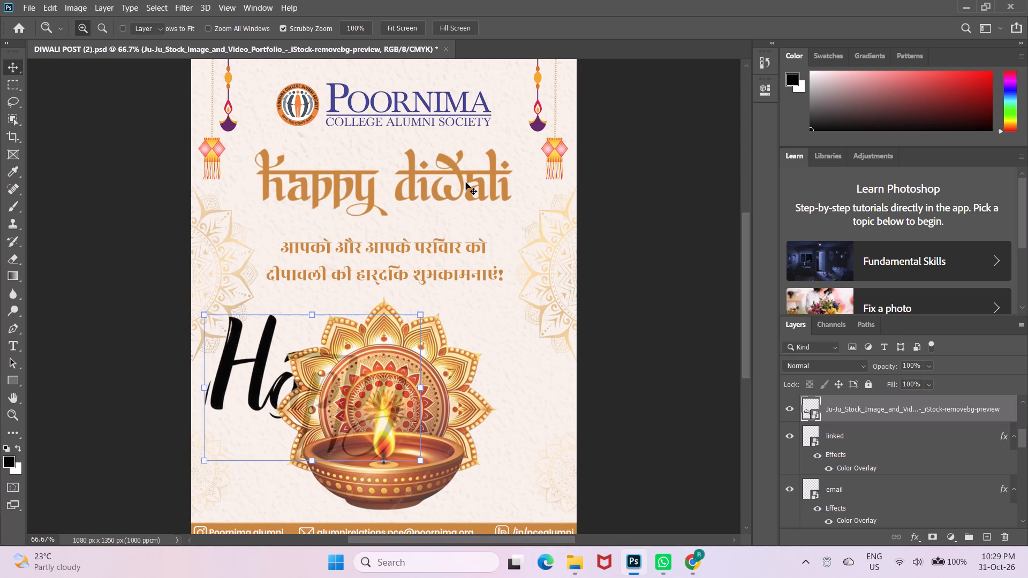
click(461, 185)
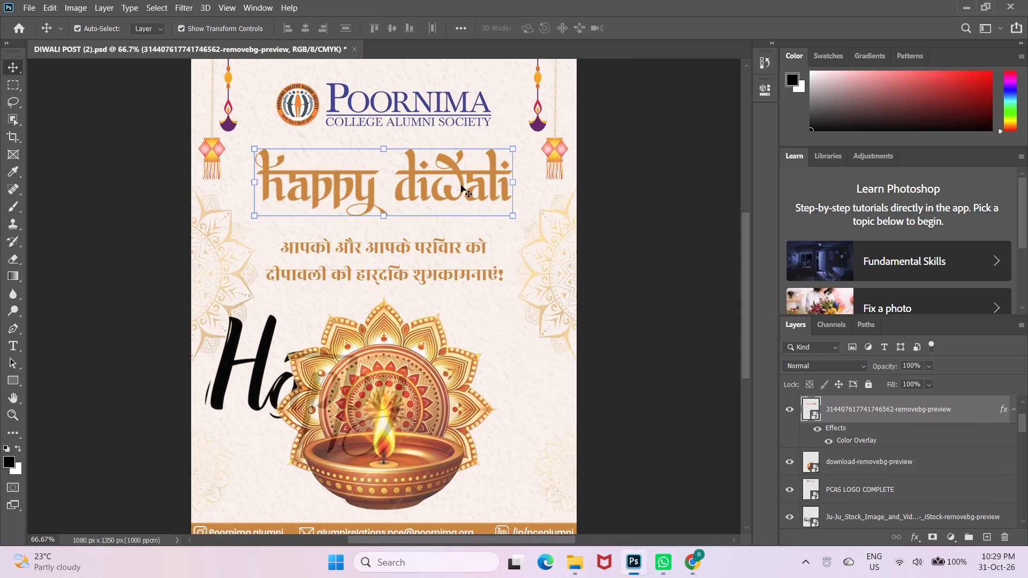
key(Delete)
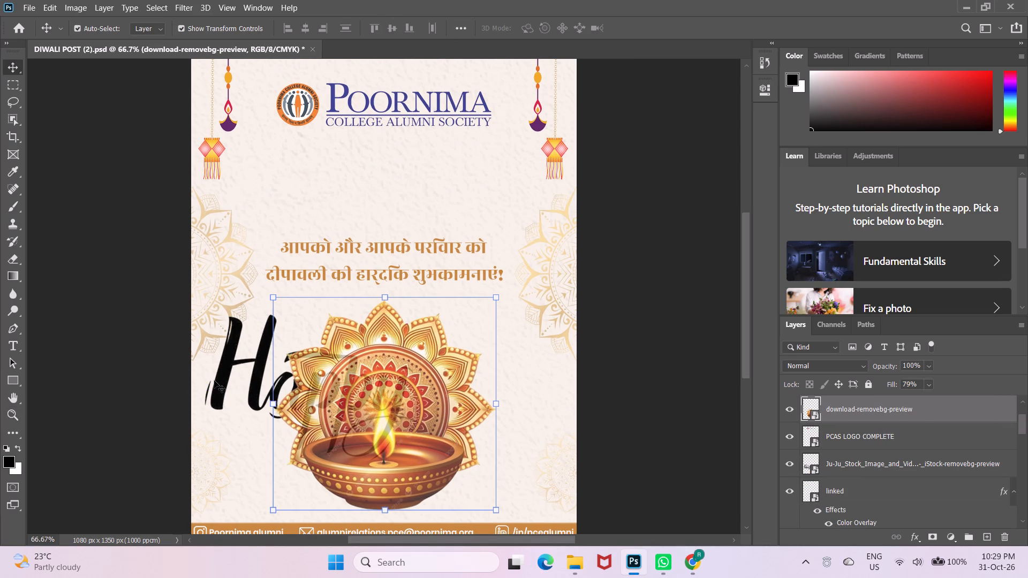
Move the black "Happy" lettering below the Poornima logo and scale it to about 1.45%, centred near X 434 px, Y 289 px.
click(217, 379)
drag(217, 379, 290, 190)
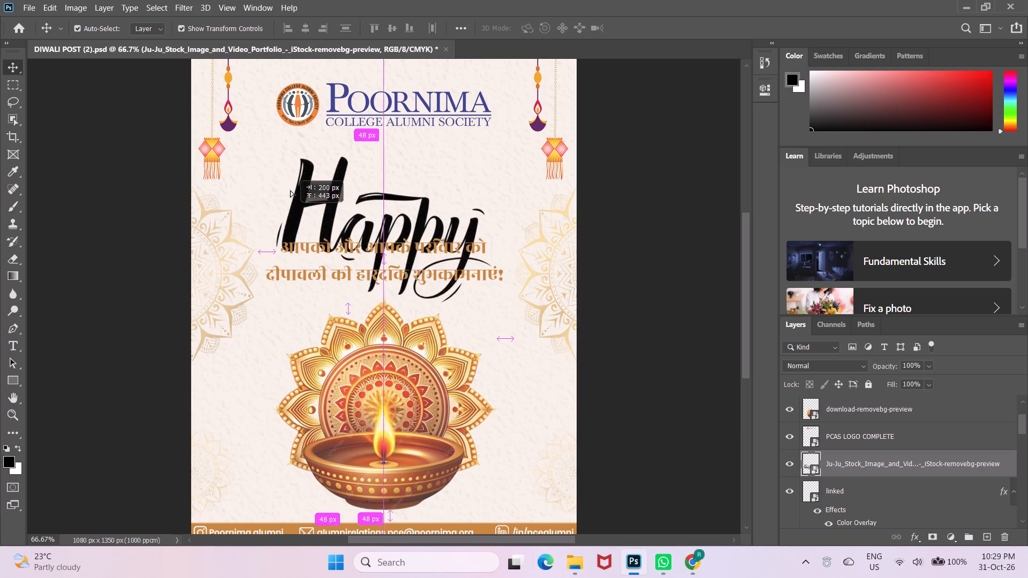
drag(290, 190, 285, 178)
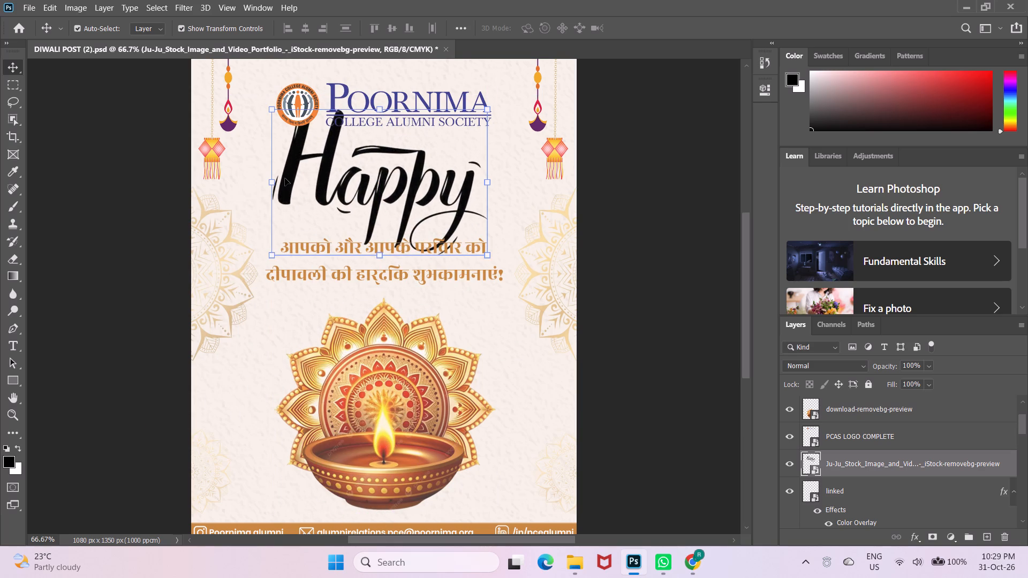
click(488, 256)
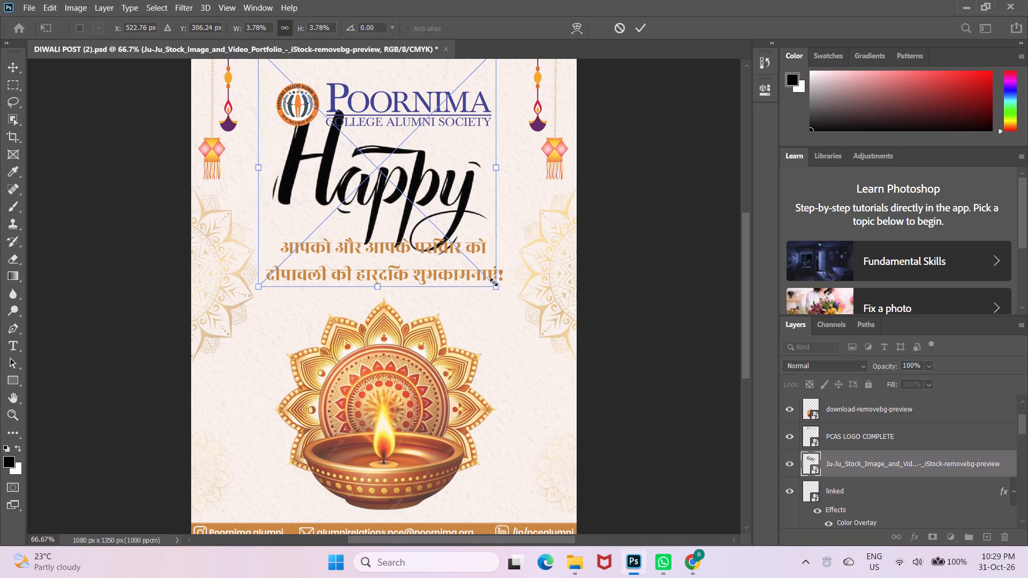
drag(494, 282, 383, 170)
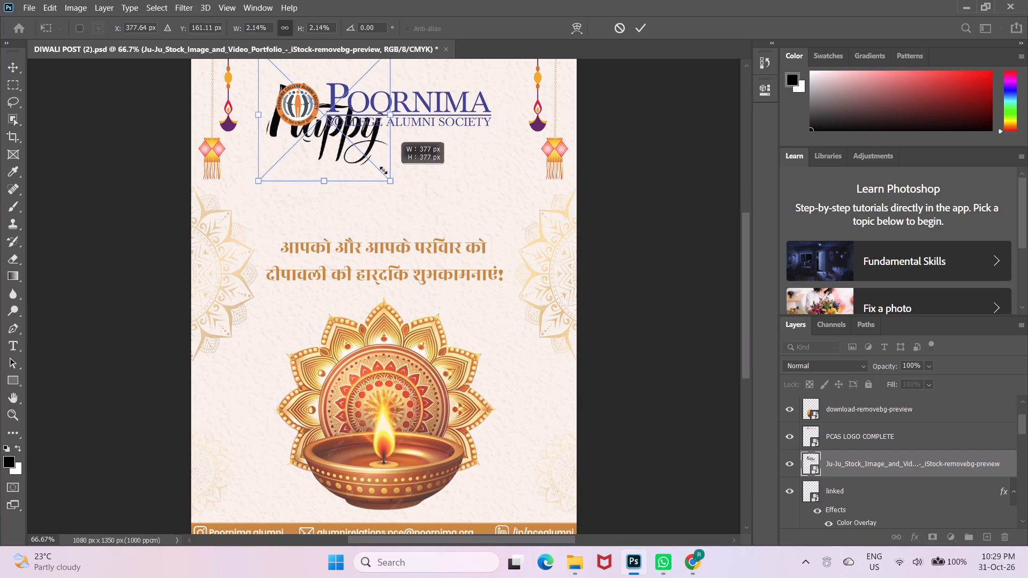
drag(383, 170, 377, 166)
drag(341, 140, 378, 189)
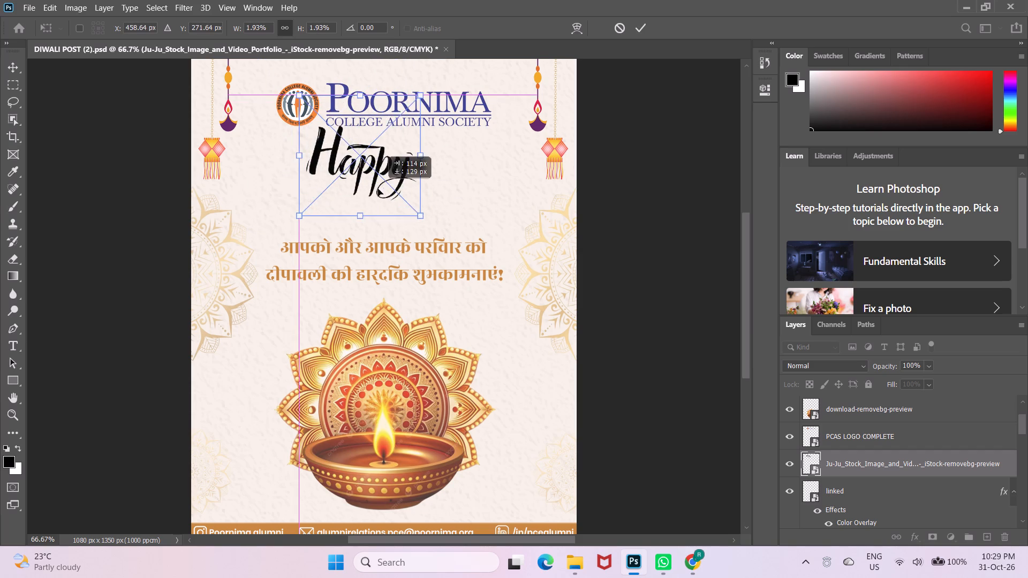
drag(378, 189, 369, 193)
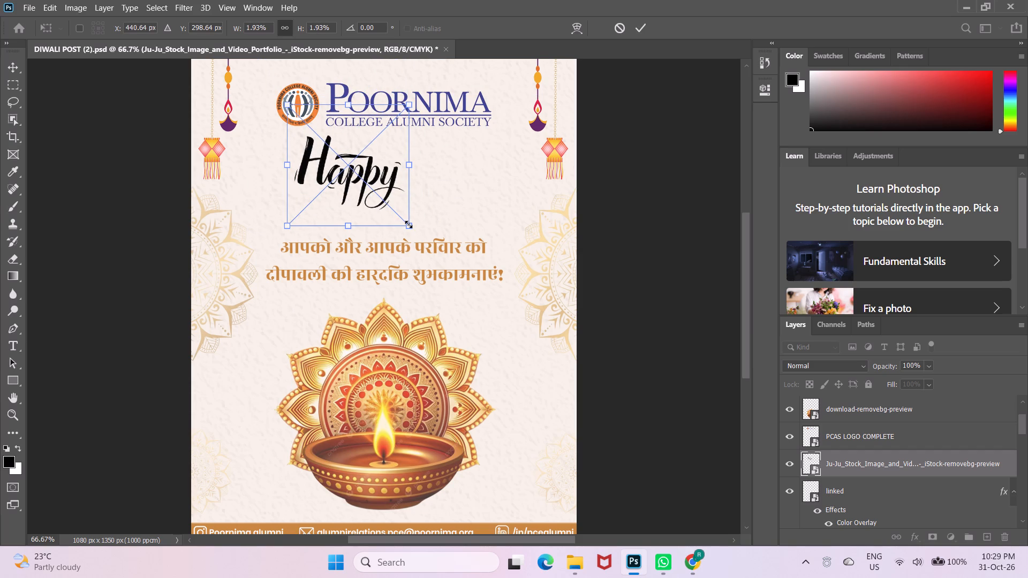
drag(409, 224, 385, 185)
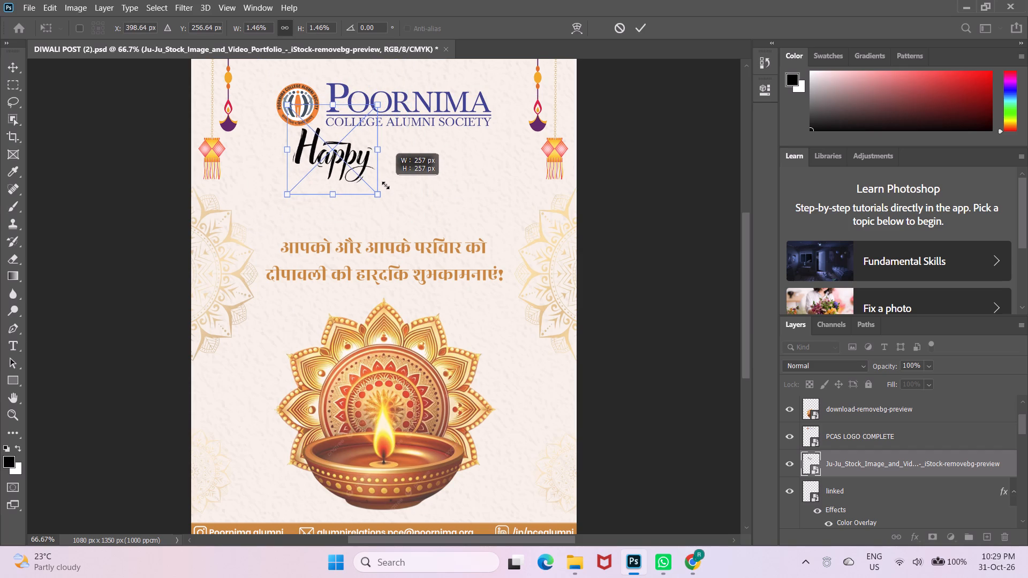
drag(385, 185, 385, 186)
drag(341, 155, 353, 166)
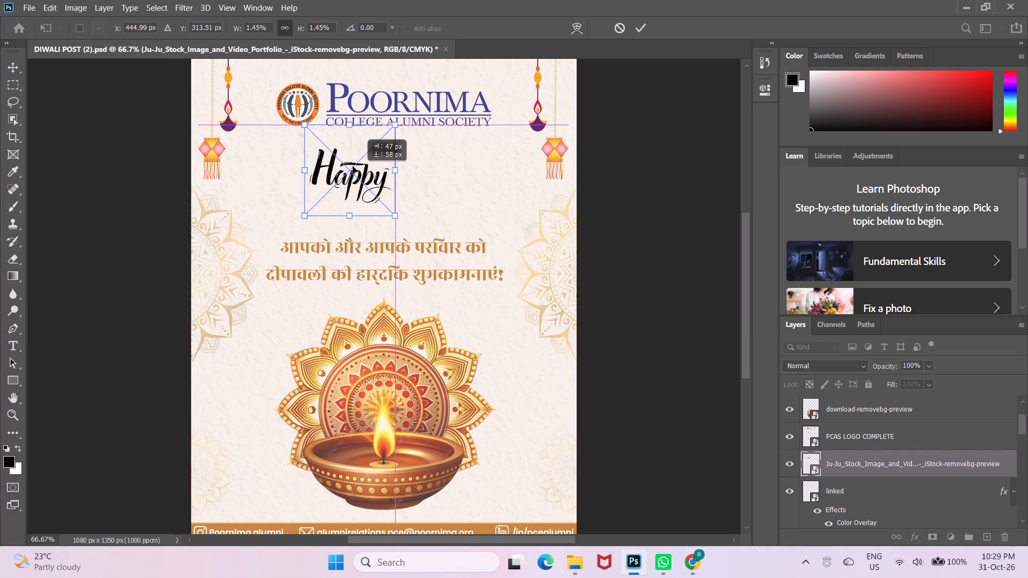
drag(353, 166, 353, 167)
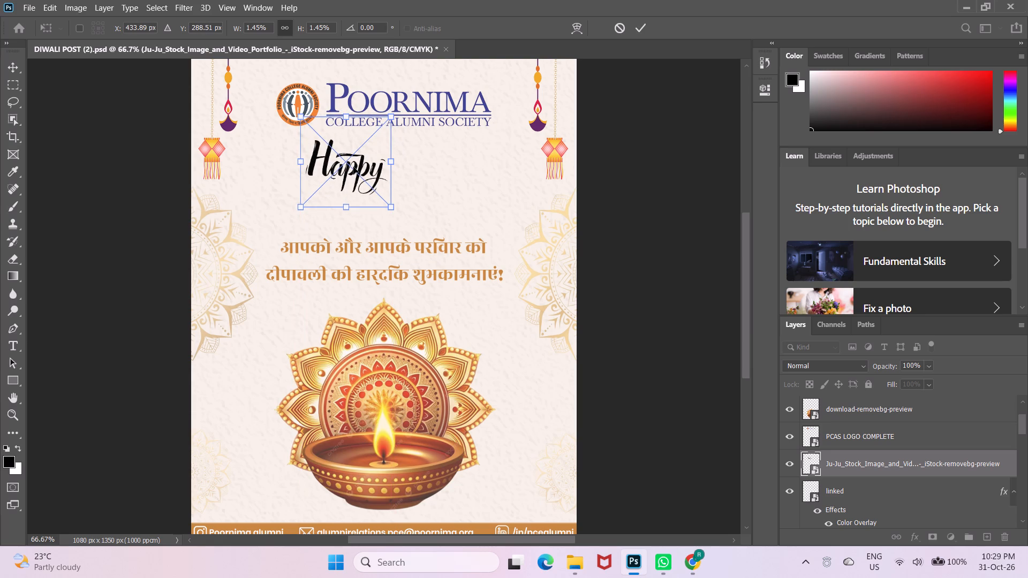
click(615, 92)
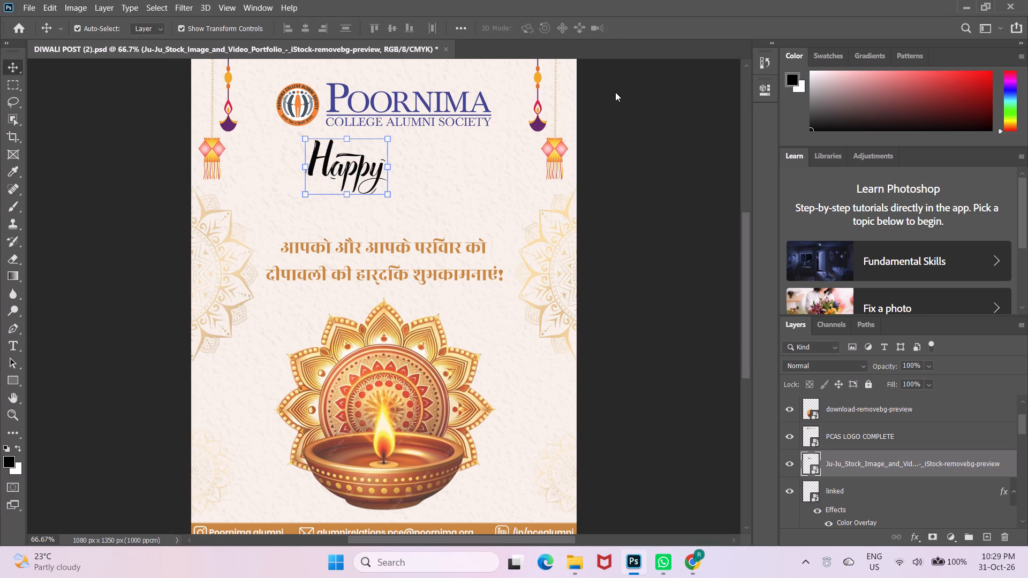
Nudge the diya and mandala artwork slightly down towards the contact strip at the poster's bottom.
click(615, 92)
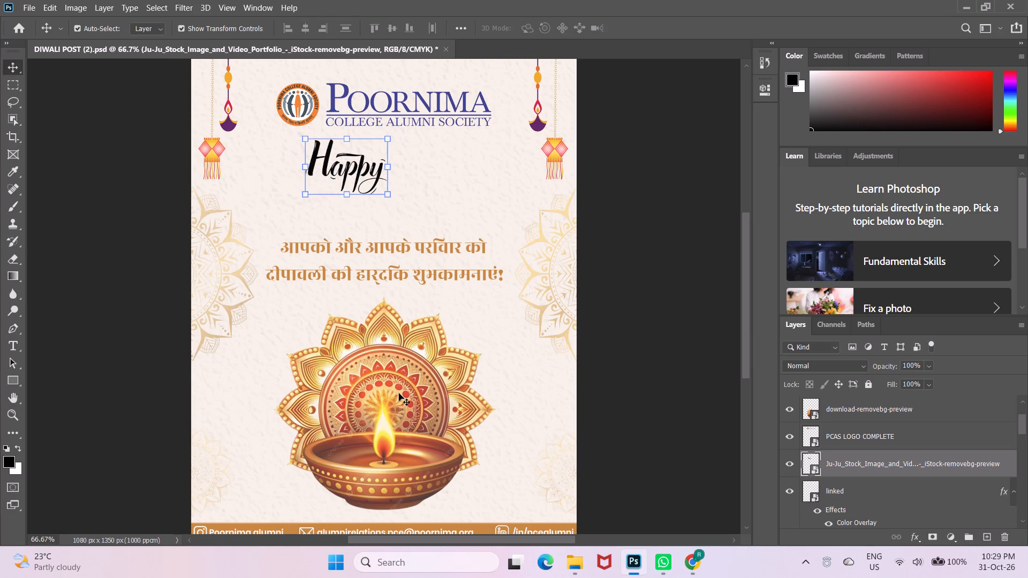
click(399, 393)
key(Down)
key(Down)
key(Down)
key(Down)
key(Down)
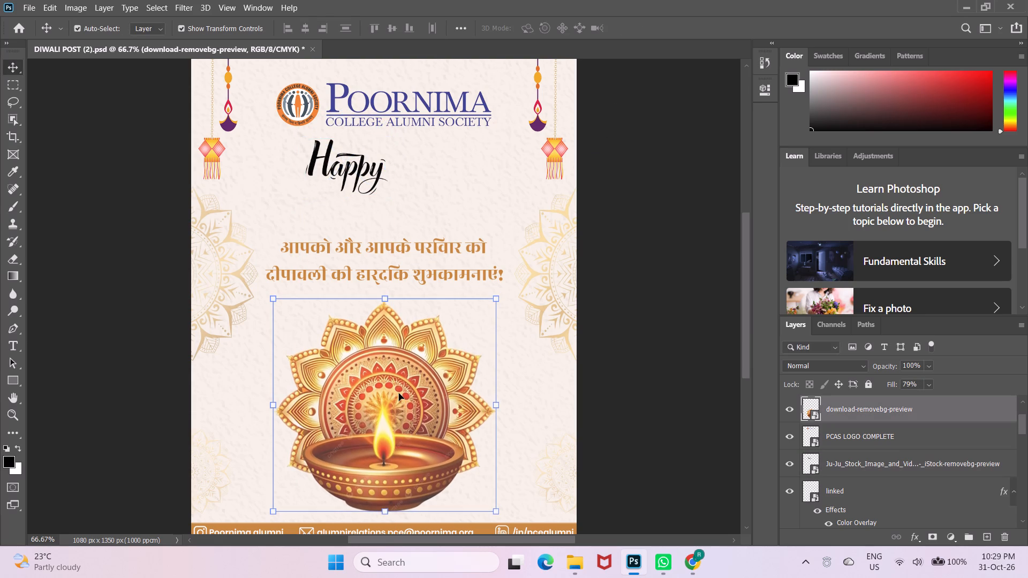
key(Down)
key(Down)
key(Down)
key(Down)
key(Down)
key(Down)
key(Down)
key(Down)
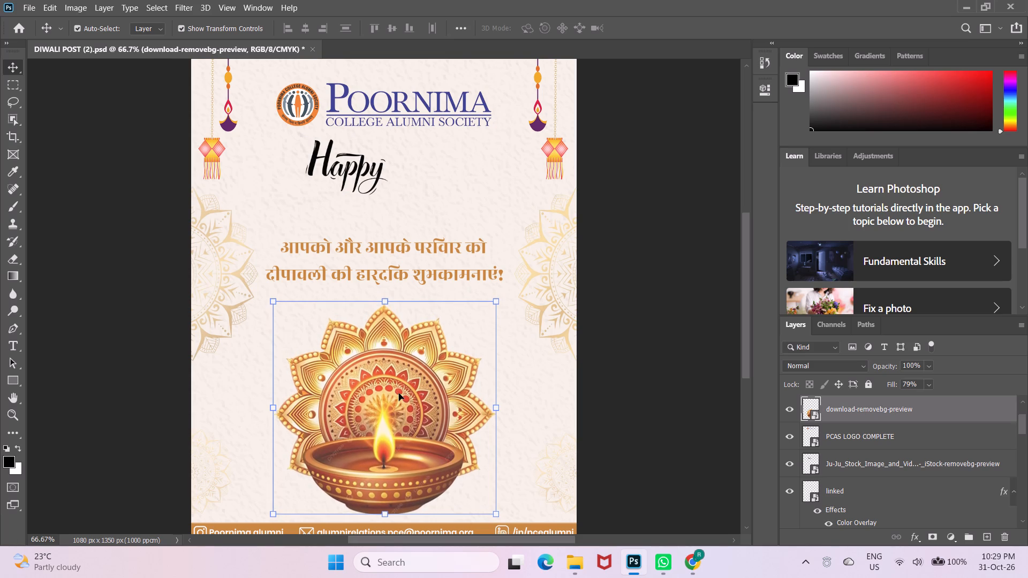
key(Down)
click(674, 295)
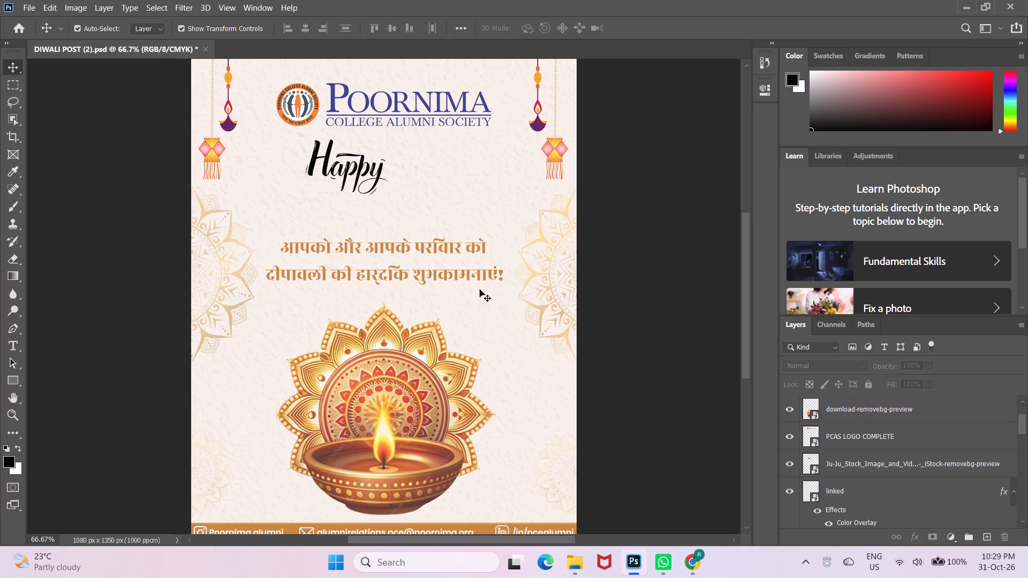
Nudge the Hindi greeting line "दीपावली की हार्दिक शुभकामनाएं!" down, closer to the diya artwork.
click(445, 277)
key(Down)
key(Down)
key(Down)
key(Down)
key(Down)
key(Down)
key(Down)
key(Down)
key(Down)
key(Down)
key(Down)
key(Down)
key(Down)
key(Down)
key(Down)
key(Down)
key(Down)
key(Down)
key(Down)
key(Down)
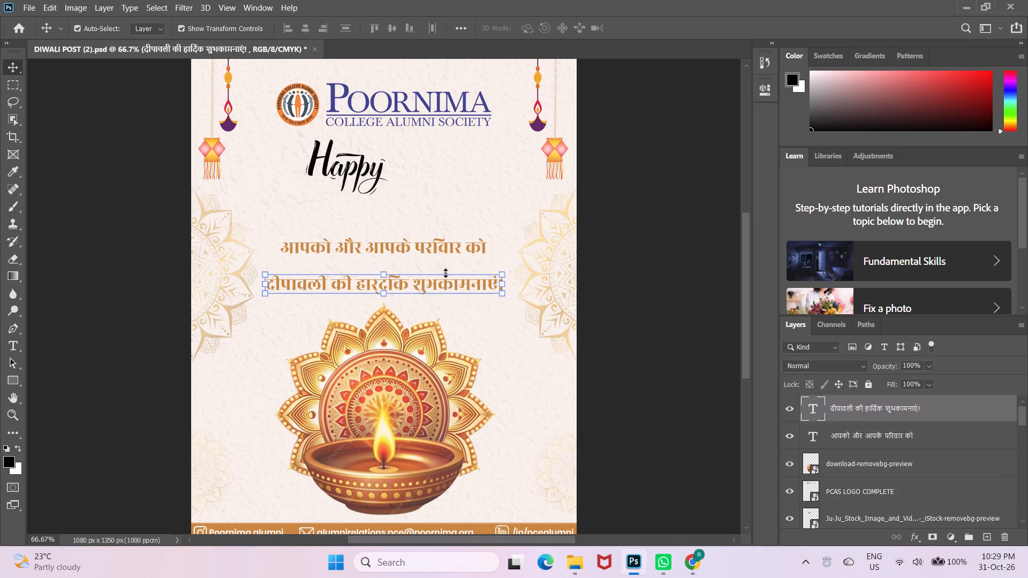
Nudge the Hindi line "आपको और आपके परिवार को" down until it sits just above the second greeting line.
click(447, 249)
key(Down)
key(Down)
key(Down)
key(Down)
key(Down)
key(Down)
key(Down)
key(Down)
key(Down)
key(Down)
key(Down)
key(Down)
key(Down)
key(Down)
key(Down)
key(Down)
key(Down)
key(Down)
key(Down)
key(Down)
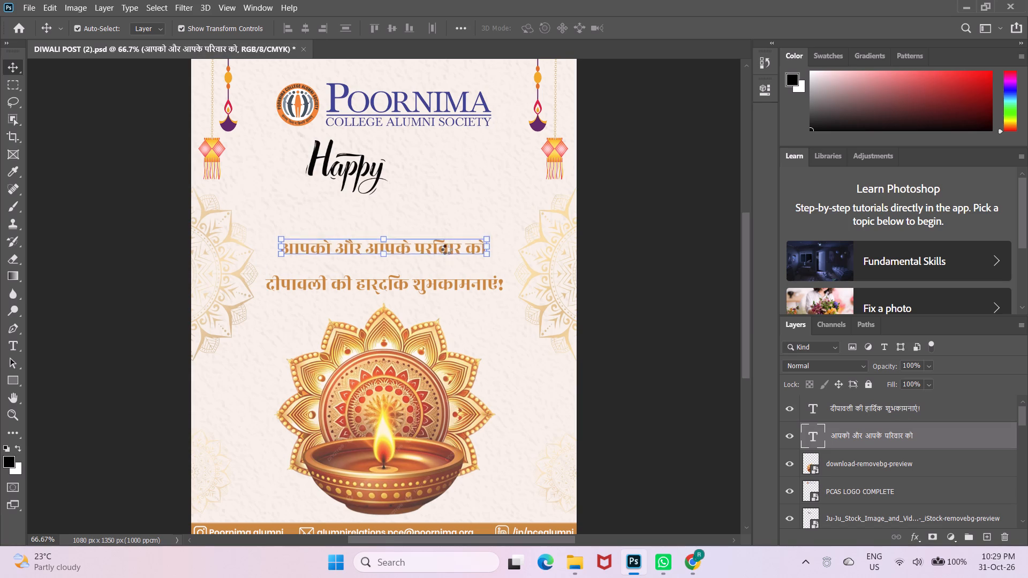
key(Down)
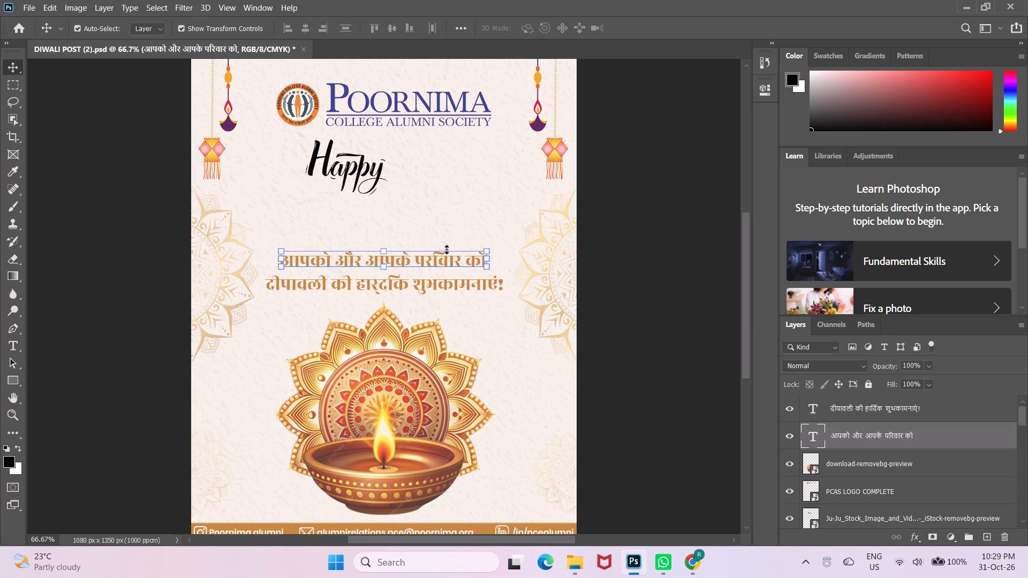
key(Down)
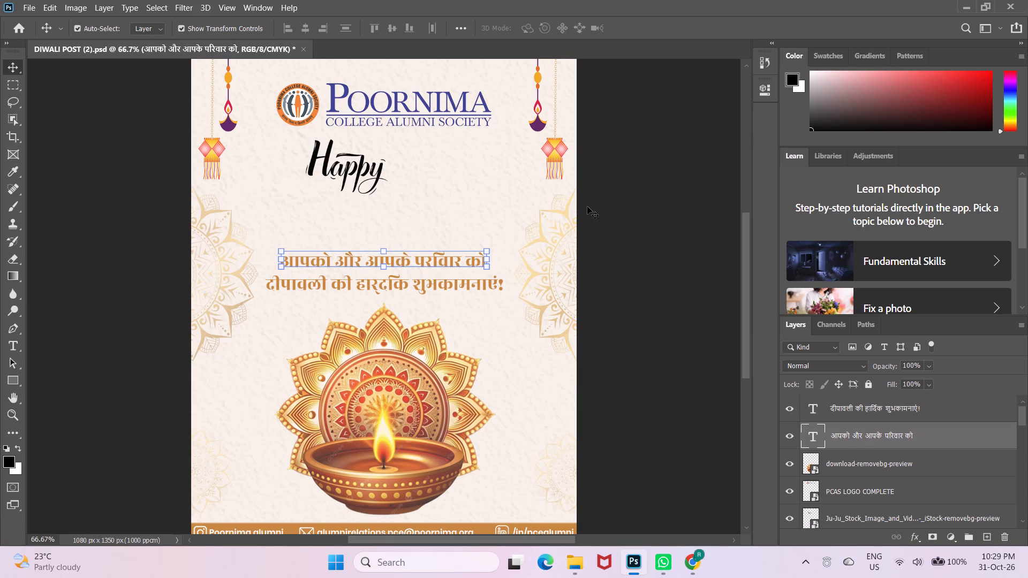
click(587, 207)
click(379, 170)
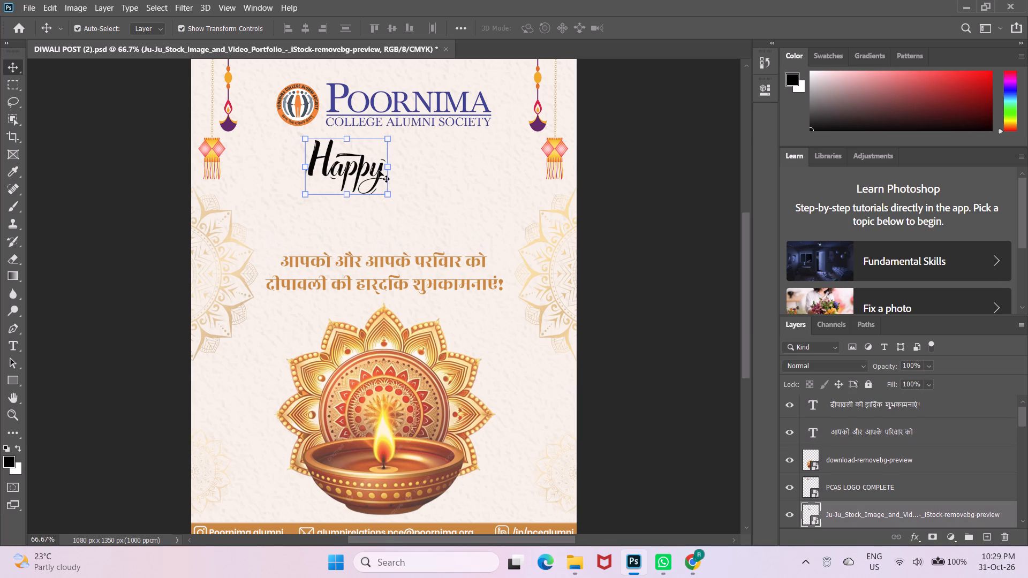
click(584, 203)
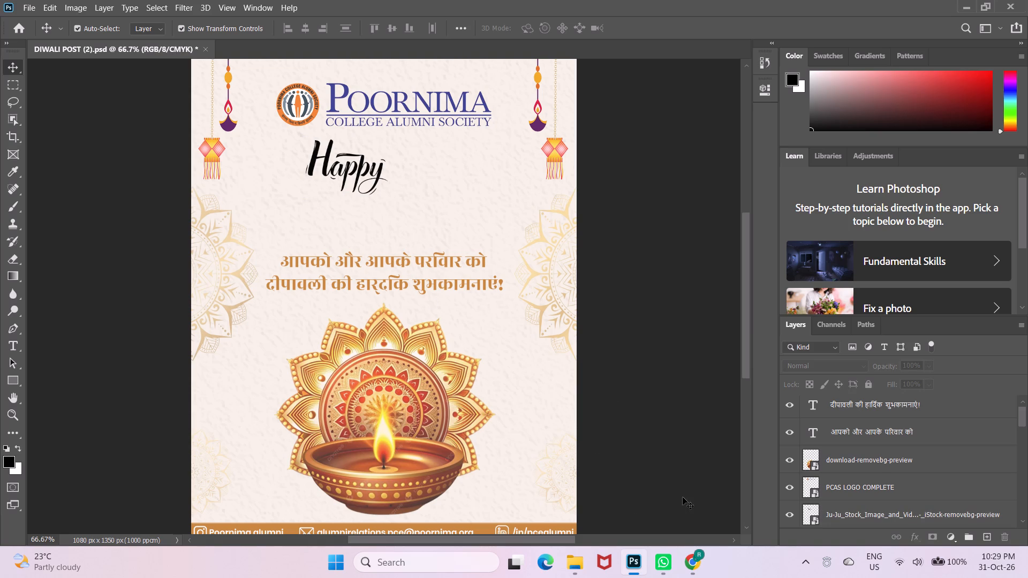
Switch to File Explorer and extract the bleeding_cowboys archive in Downloads to its own folder.
click(581, 561)
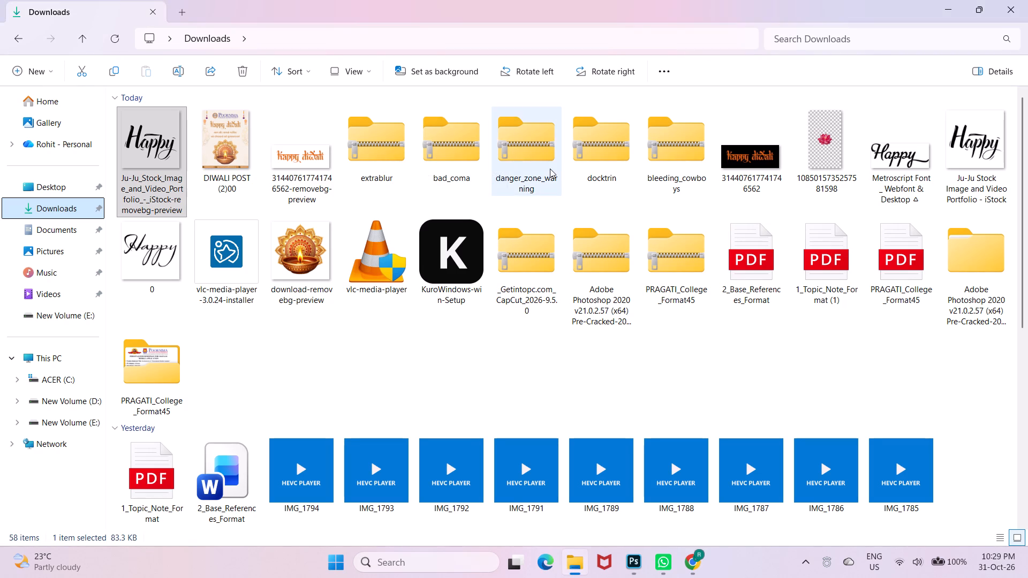
click(687, 157)
click(402, 69)
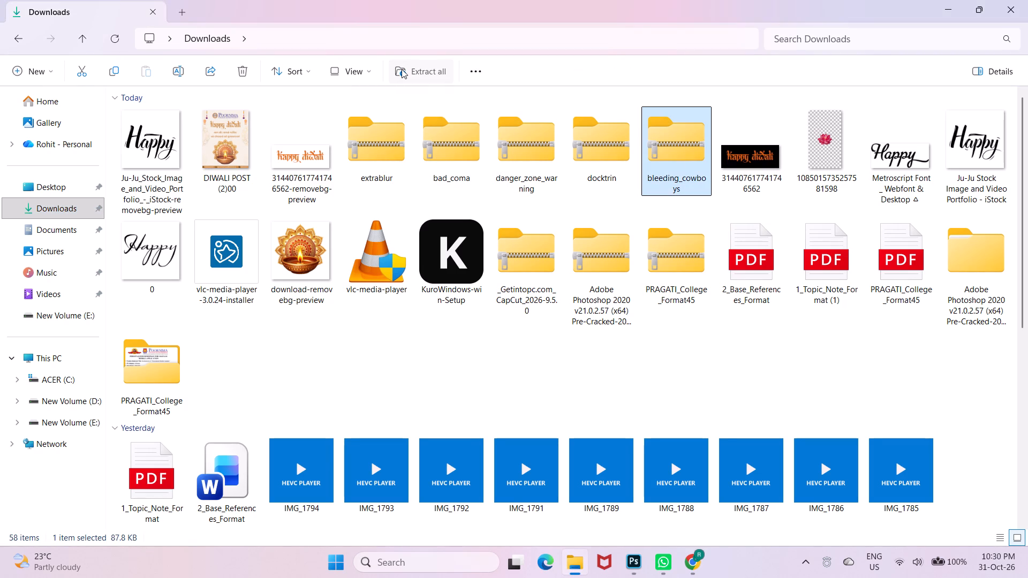
click(634, 421)
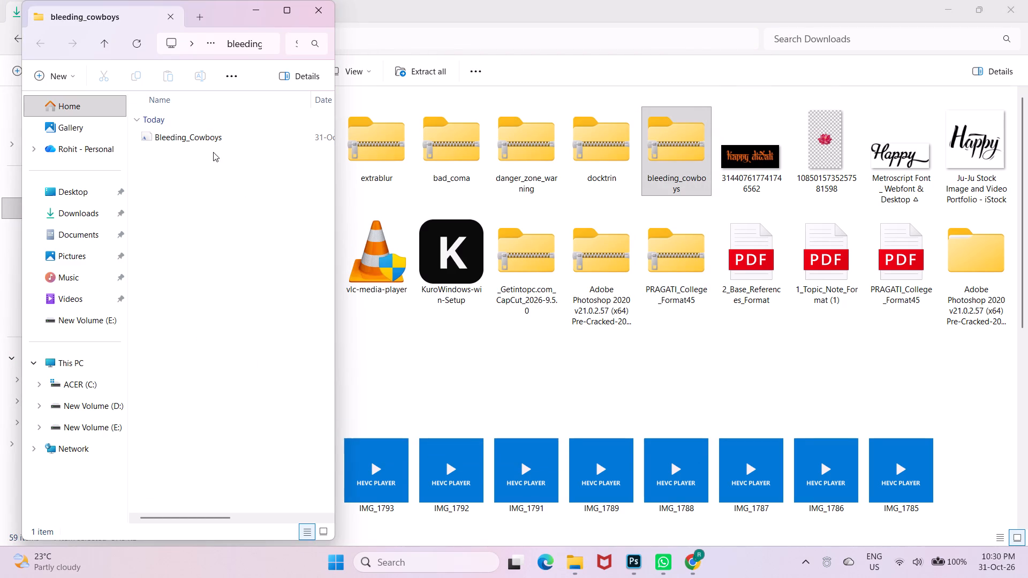
Open the extracted Bleeding_Cowboys TrueType font file, install the font, and close its preview.
click(288, 7)
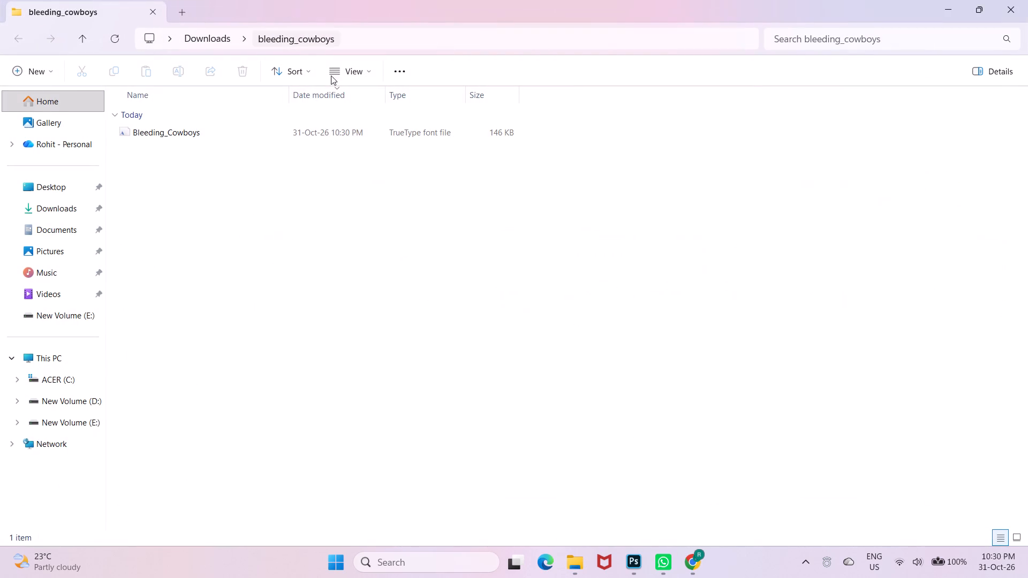
double_click(319, 126)
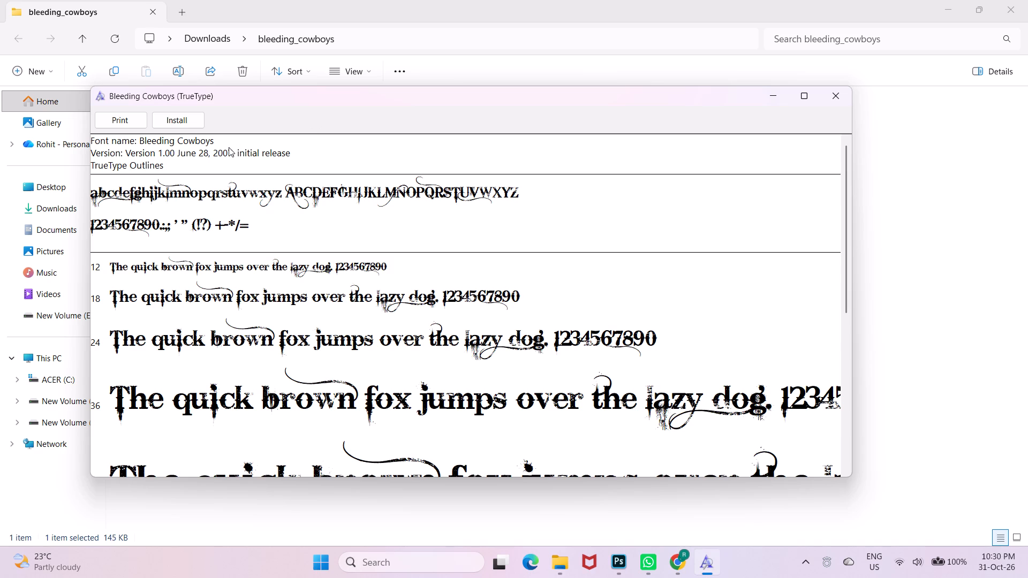
click(188, 123)
click(832, 98)
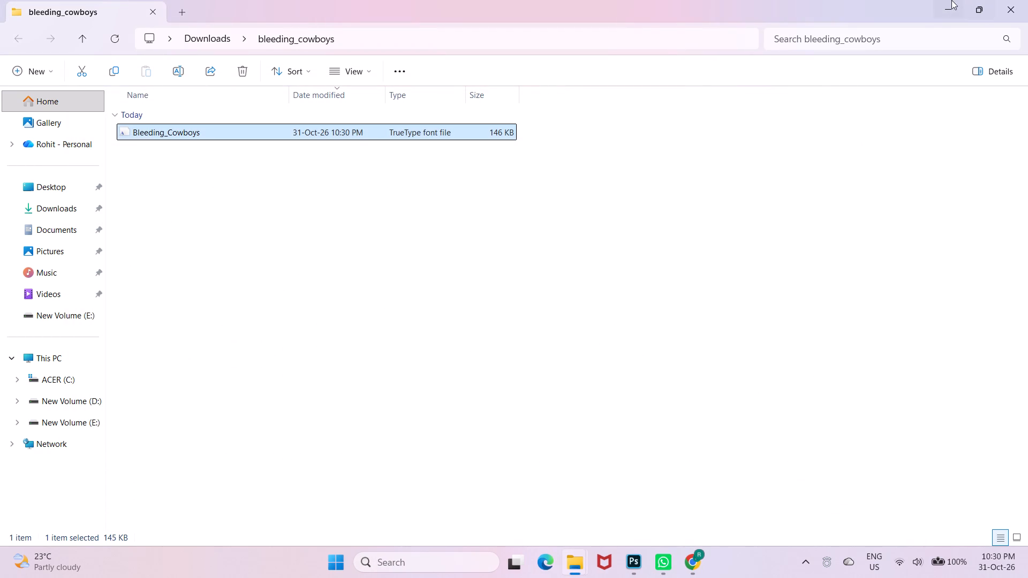
Return to Photoshop and add the text "DIWALI" in capitals just below the black "Happy" lettering.
click(636, 564)
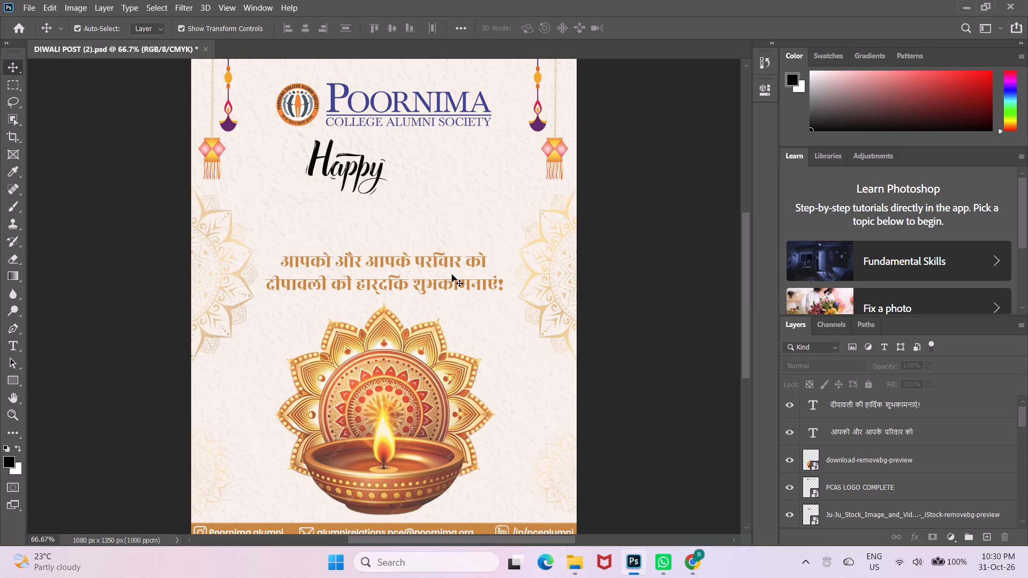
key(t)
click(332, 214)
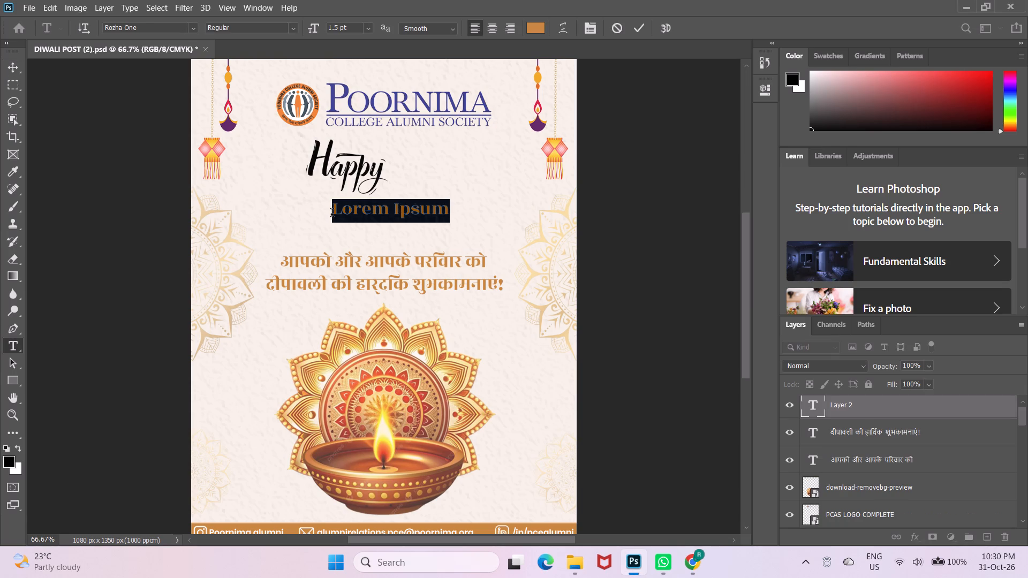
key(d)
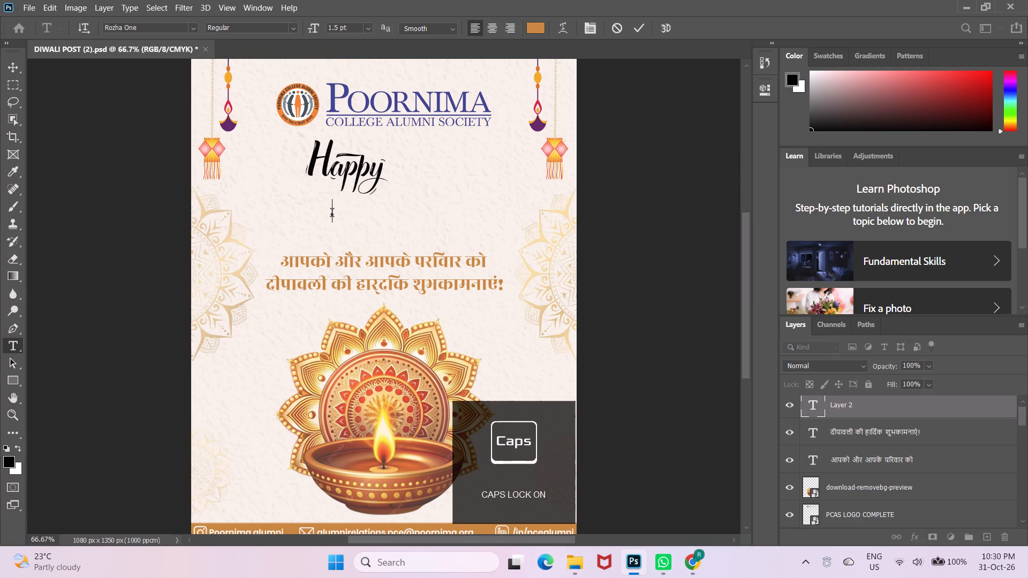
key(d)
text(IWA)
text(LI)
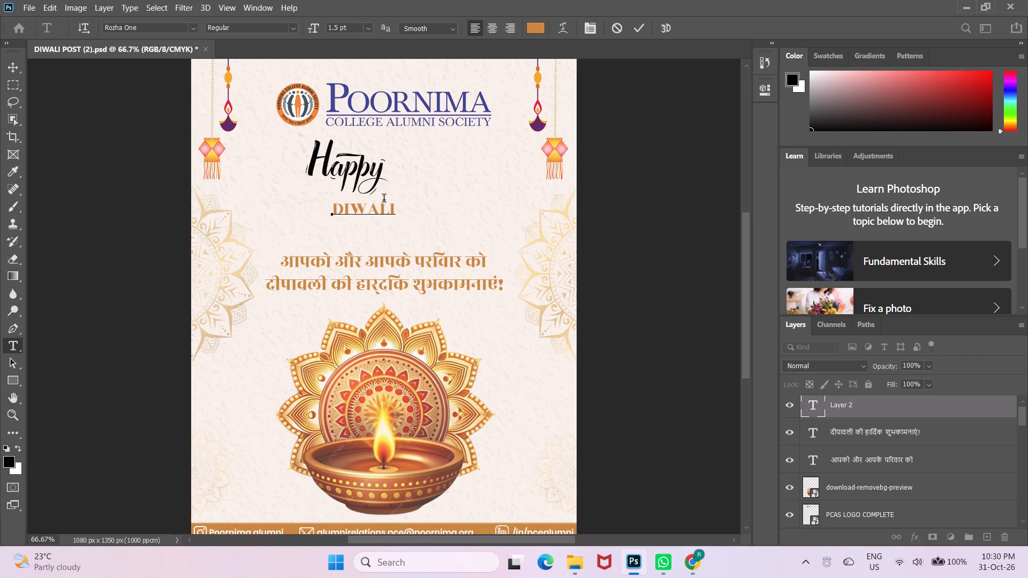
Change the "DIWALI" text's font to Bleeding Cowboys Regular at 2 pt and commit the text.
drag(397, 213, 332, 213)
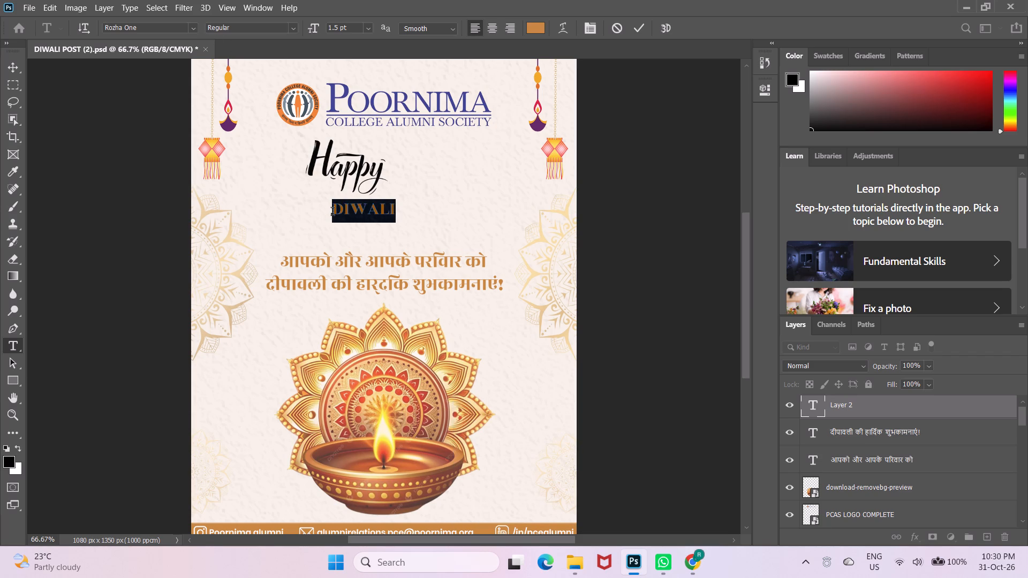
click(195, 27)
text(BL)
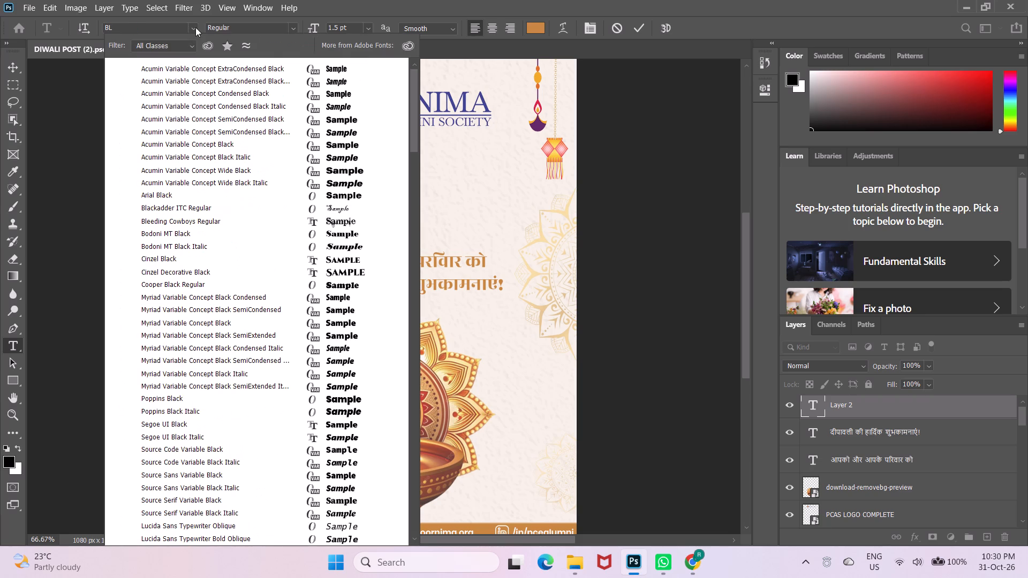
key(BackSpace)
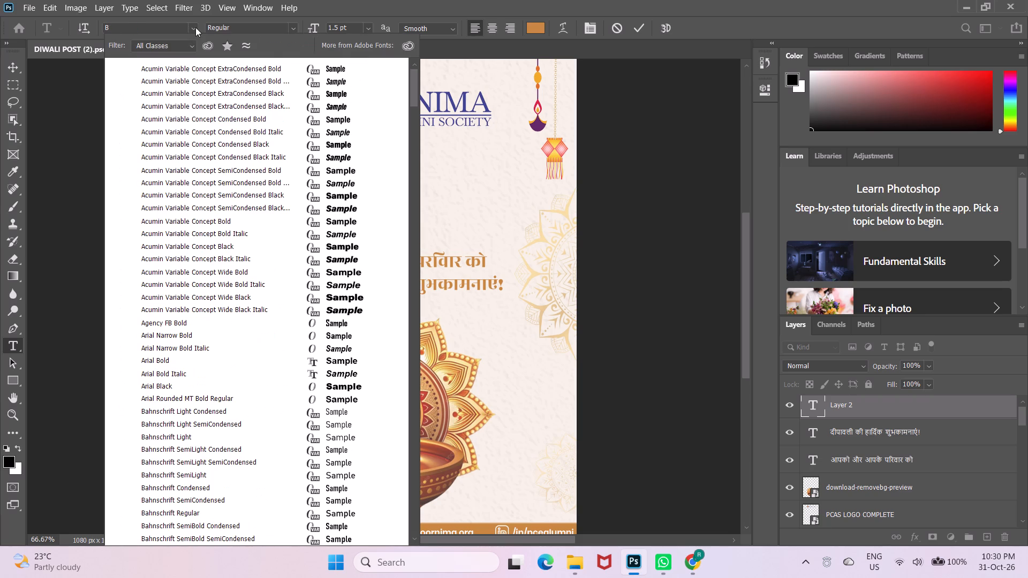
text(lee)
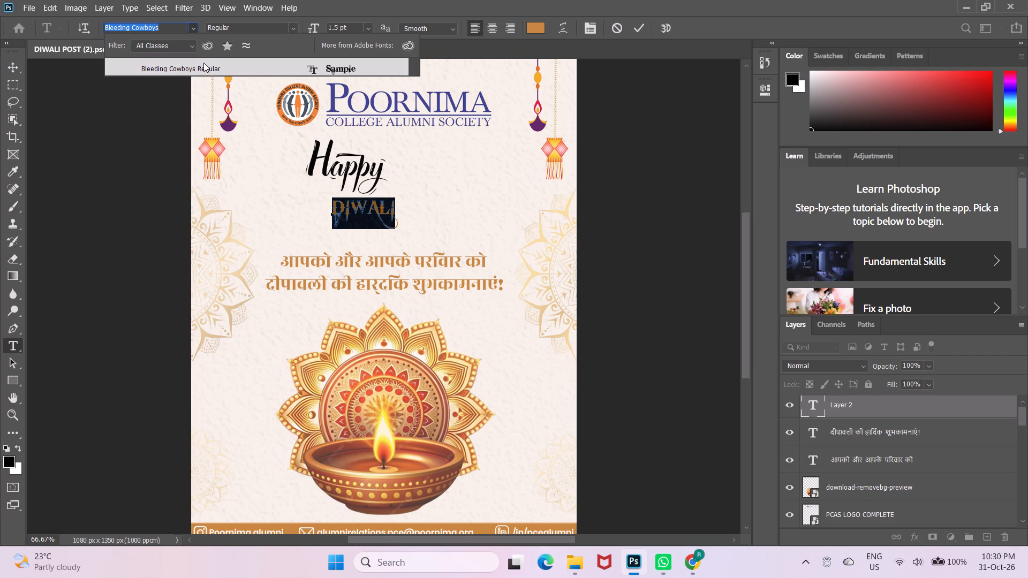
click(203, 67)
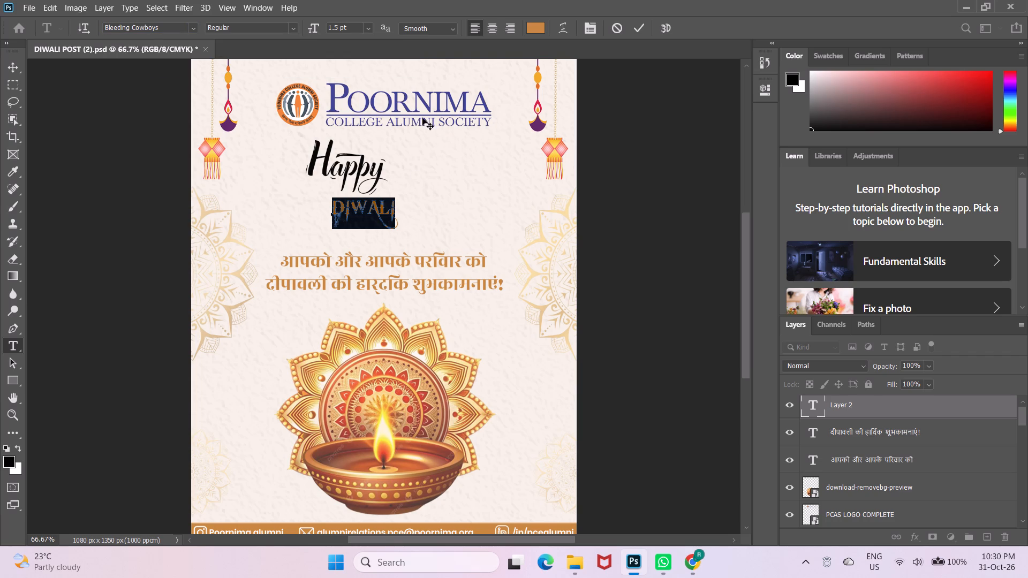
click(337, 28)
key(BackSpace)
key(BackSpace)
key(BackSpace)
key(2)
click(384, 51)
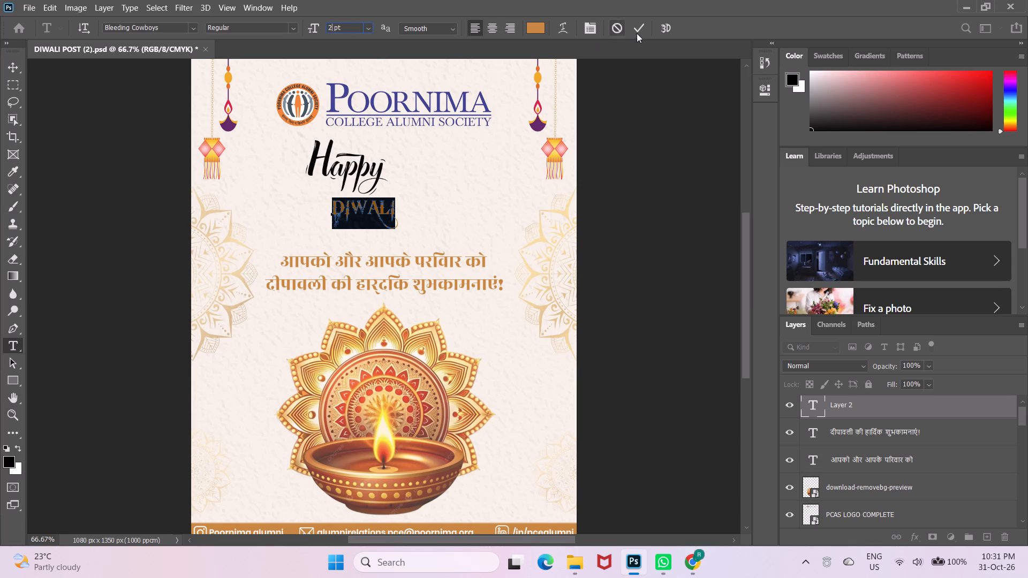
click(638, 32)
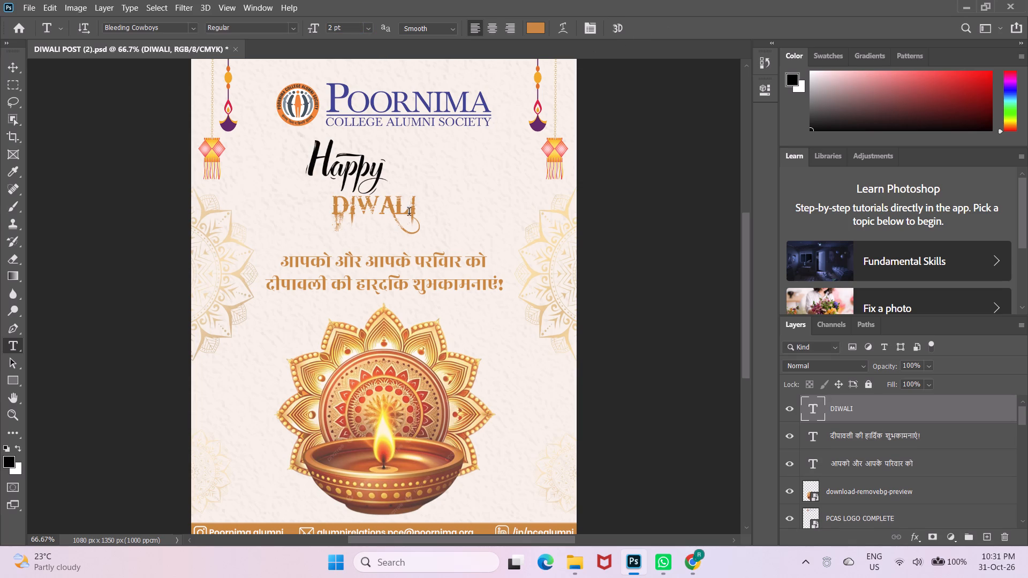
Enlarge the "DIWALI" text to 3 pt and commit it, discarding any stray new text layer.
click(332, 27)
key(BackSpace)
key(3)
drag(417, 208, 316, 208)
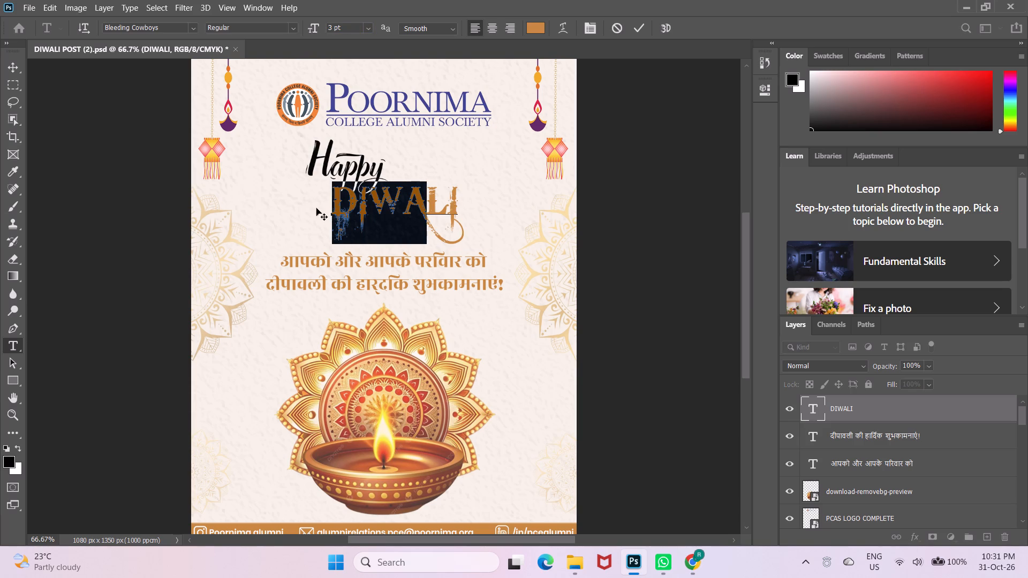
click(639, 30)
click(642, 228)
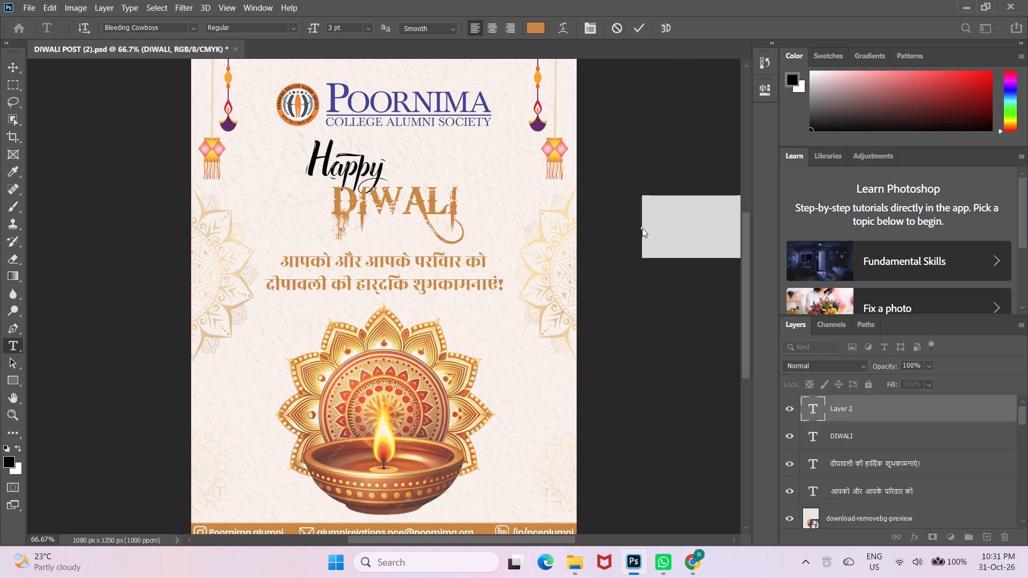
click(618, 27)
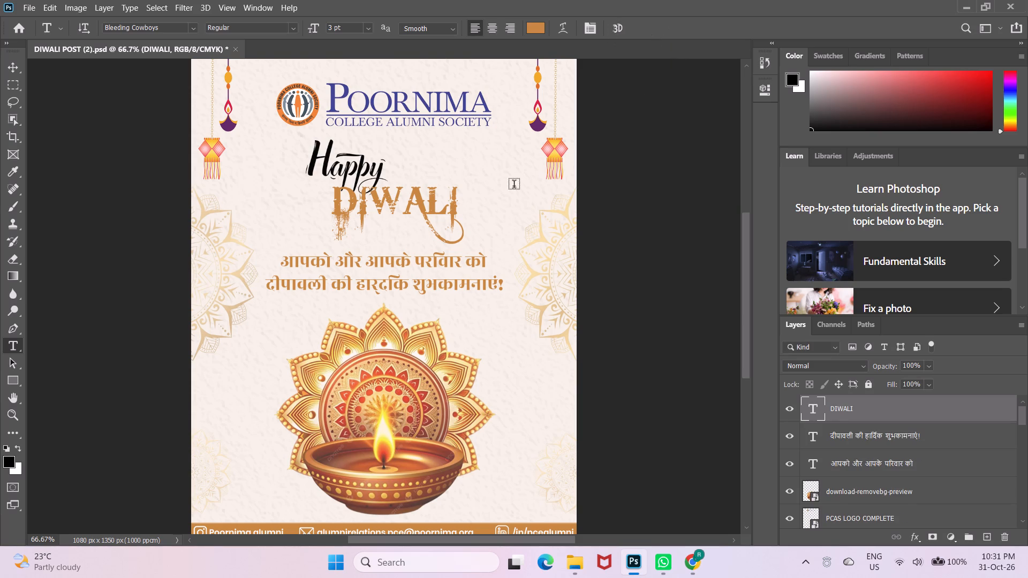
Switch to the Downloads folder in File Explorer and extract the docktrin archive to its own docktrin folder.
drag(459, 212, 262, 232)
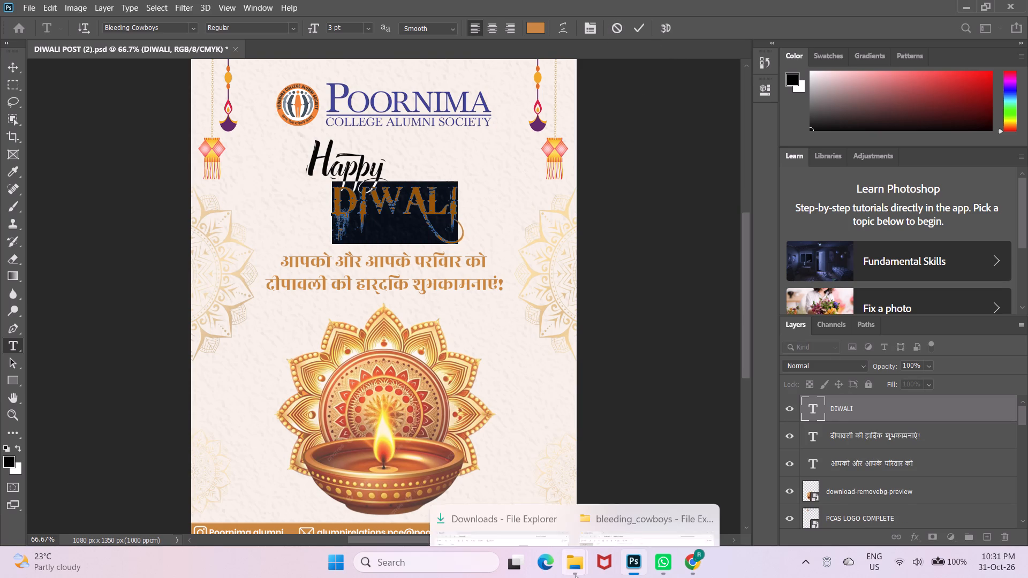
click(576, 575)
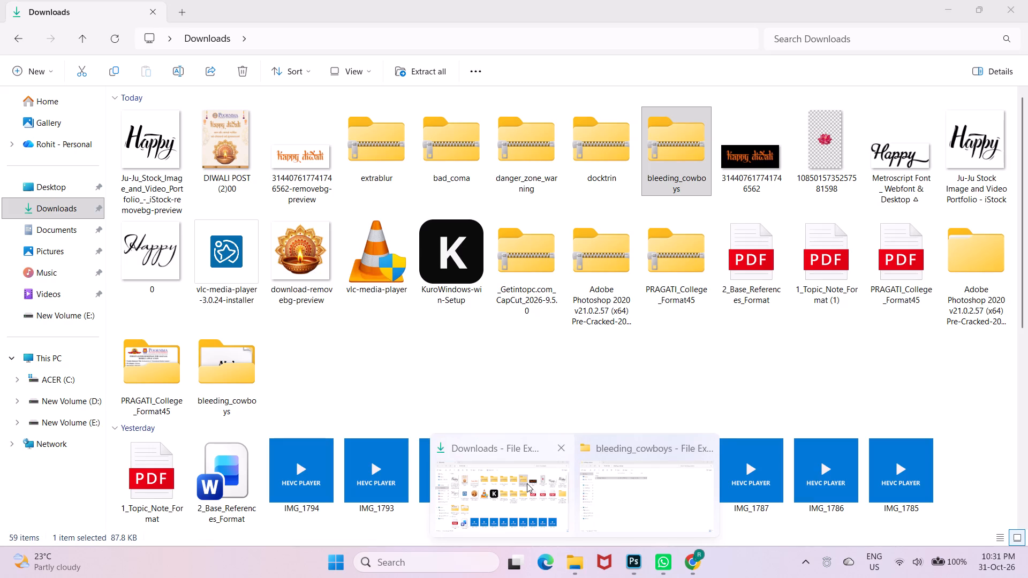
click(527, 483)
click(585, 153)
double_click(585, 153)
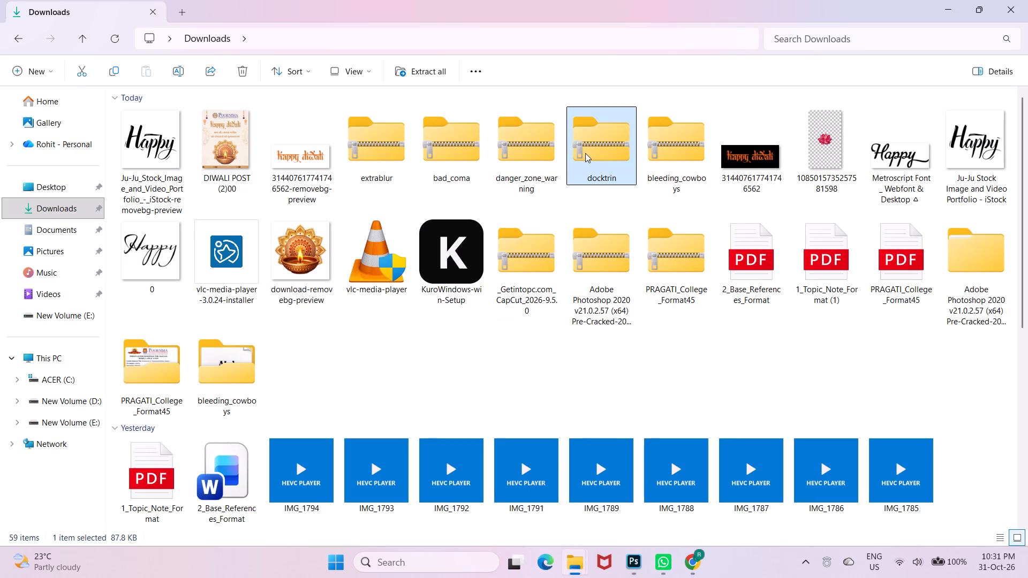
click(430, 75)
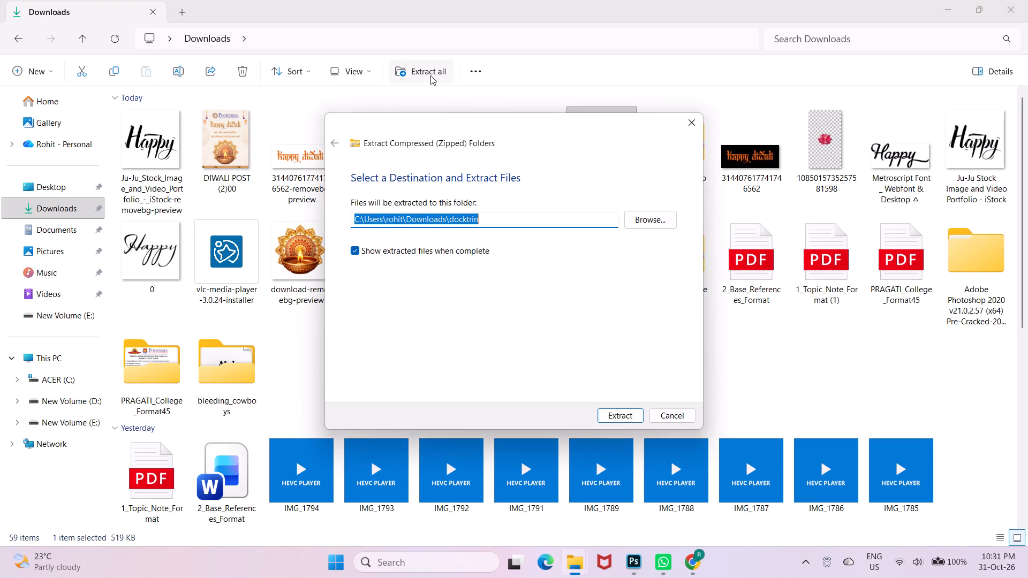
click(629, 414)
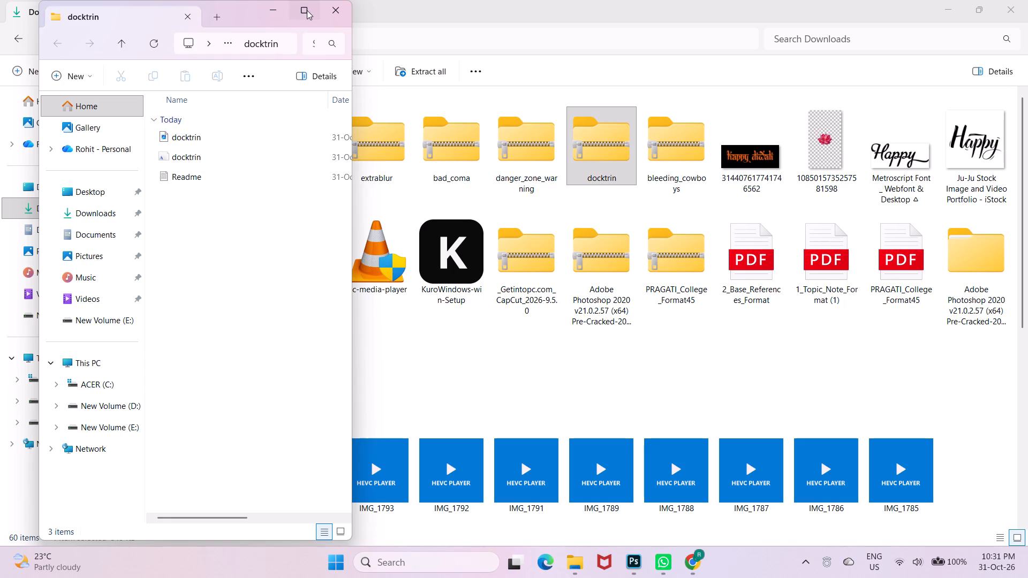
Examine the docktrin sample image and TrueType font preview, close the File Explorer windows, and commit the "DIWALI" text in Photoshop.
click(307, 10)
double_click(239, 134)
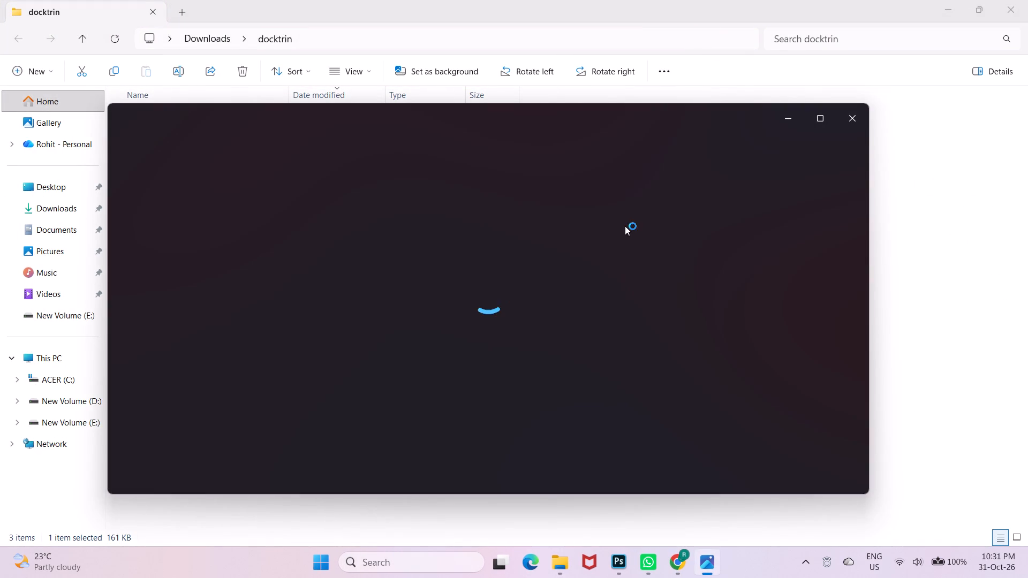
click(849, 123)
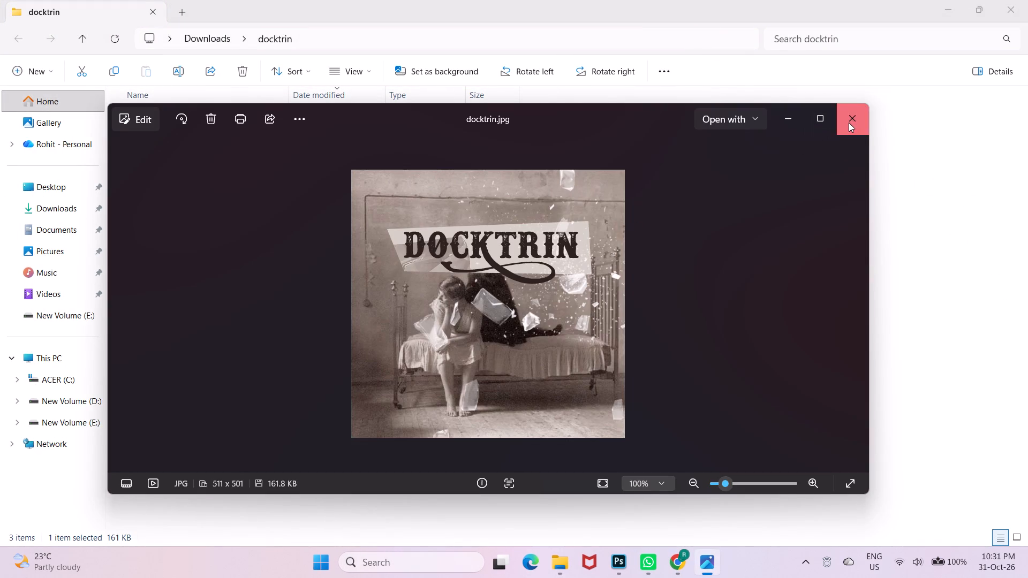
double_click(387, 149)
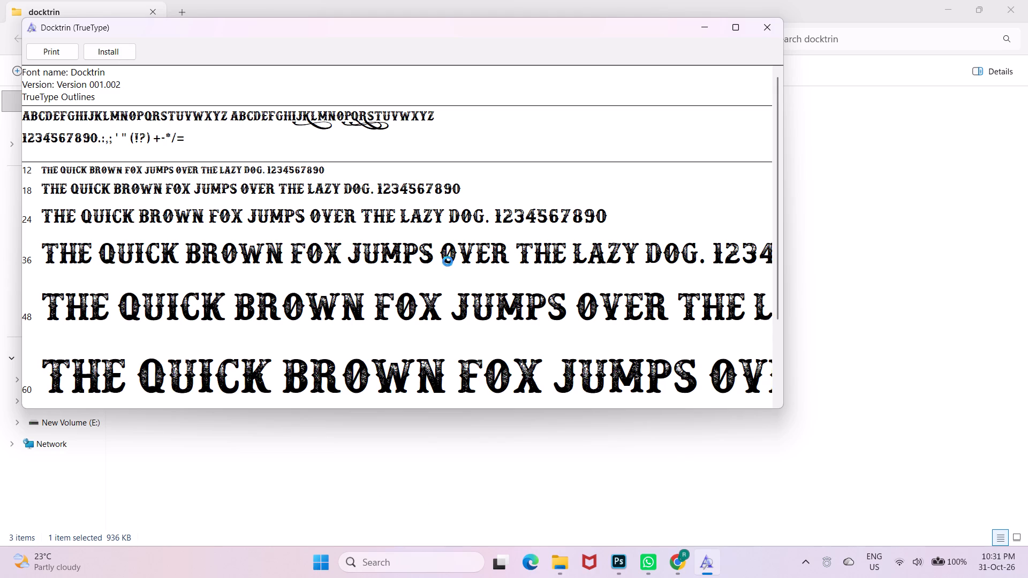
click(760, 22)
click(1003, 0)
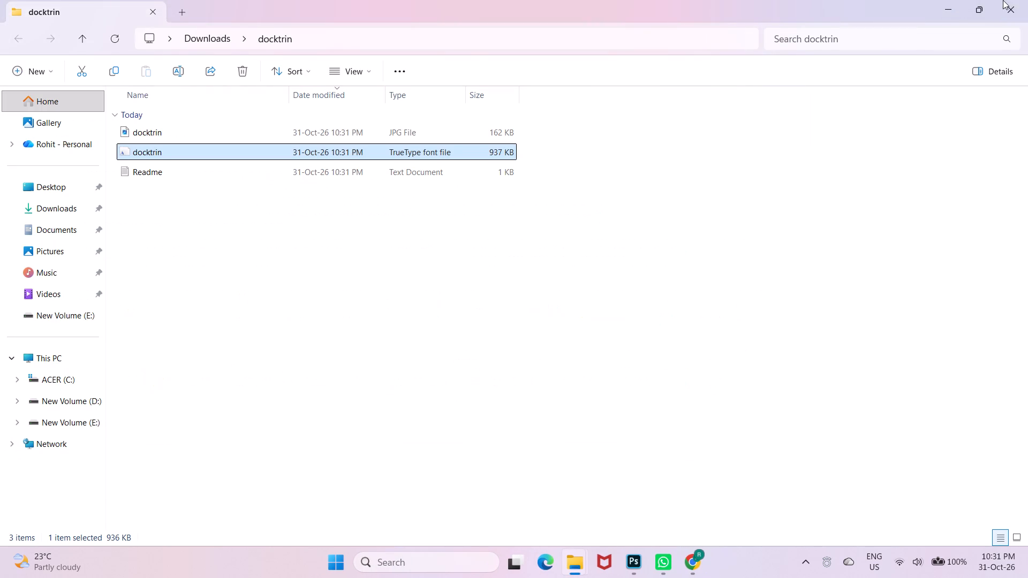
click(1003, 0)
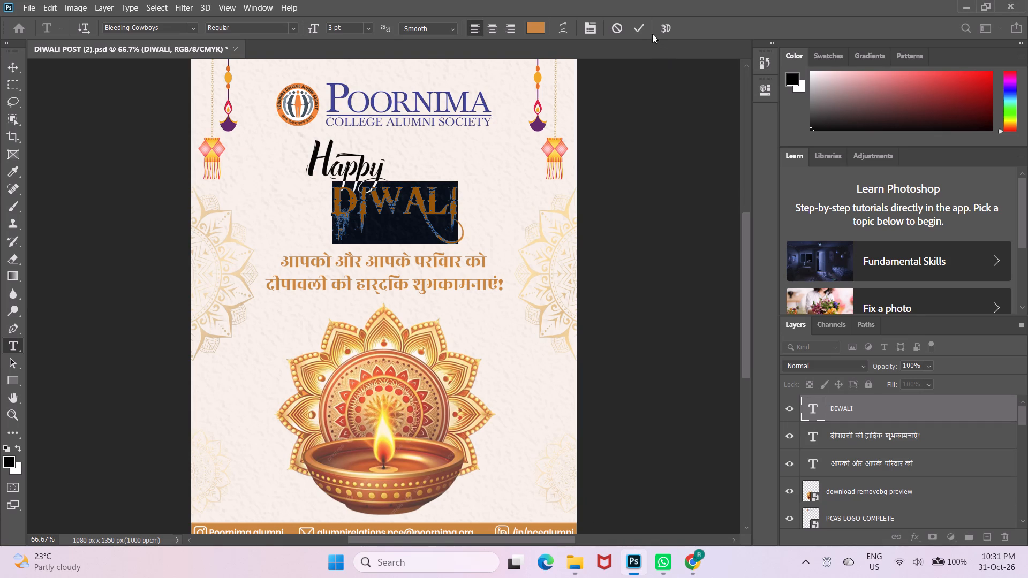
click(639, 29)
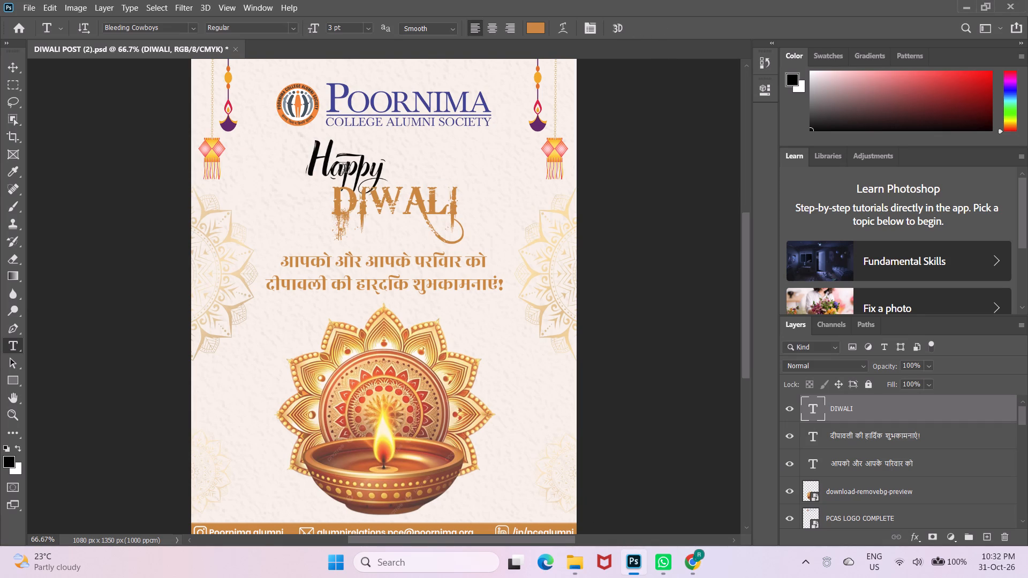
Reposition the heading, moving "DIWALI" slightly down and to the right and placing the "Happy" lettering just above its first letters.
key(v)
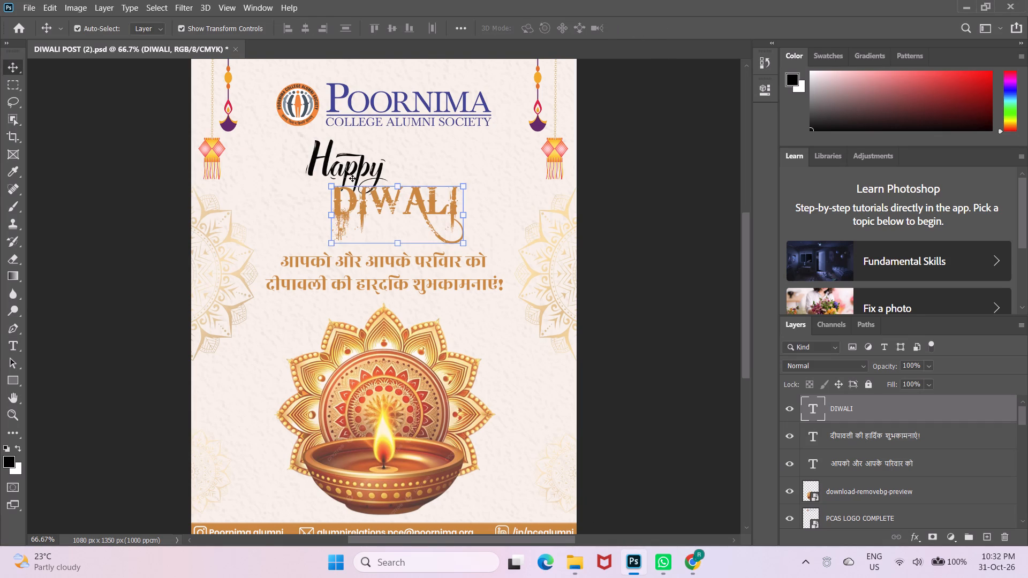
click(327, 149)
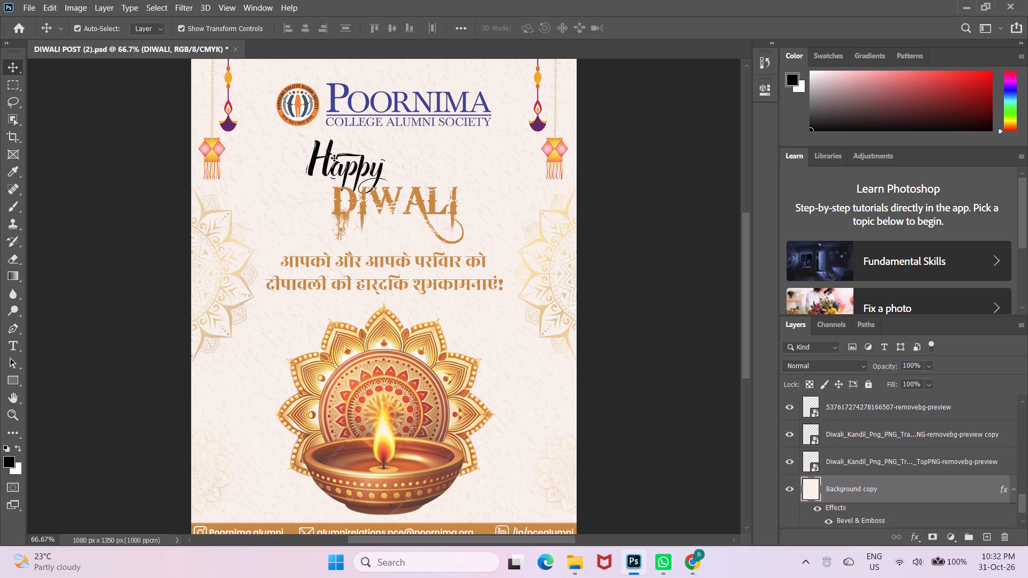
click(329, 150)
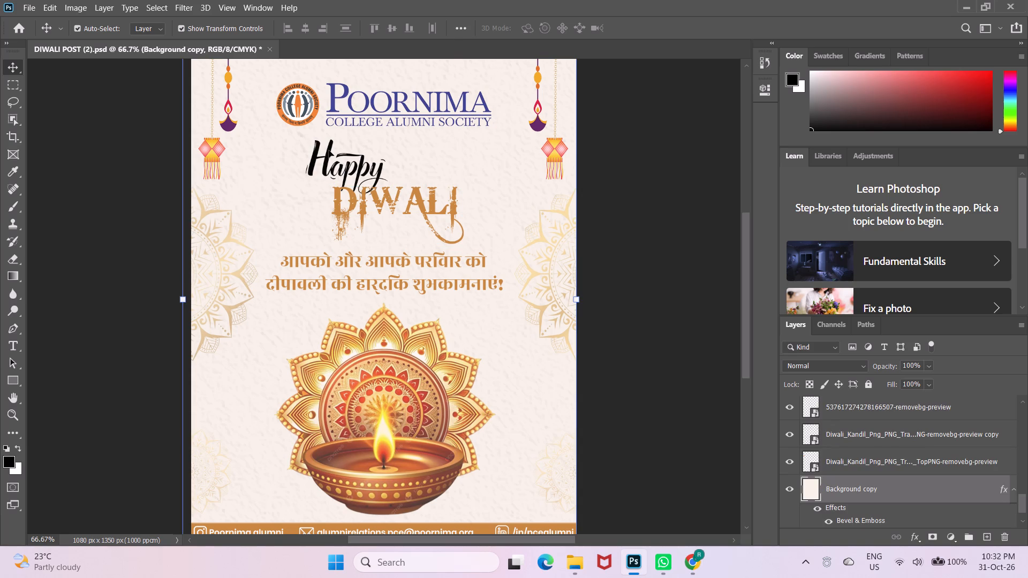
click(329, 150)
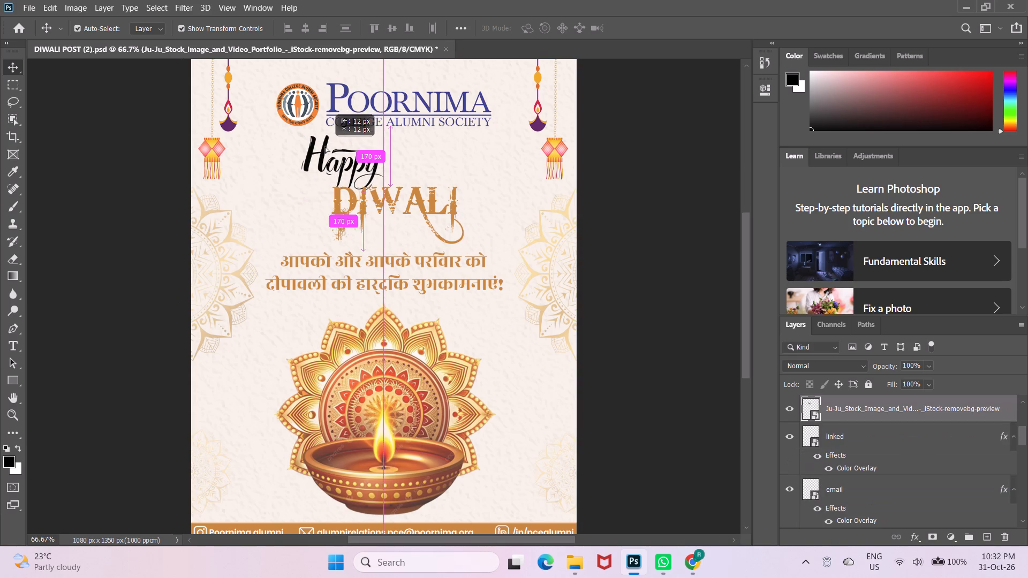
click(417, 194)
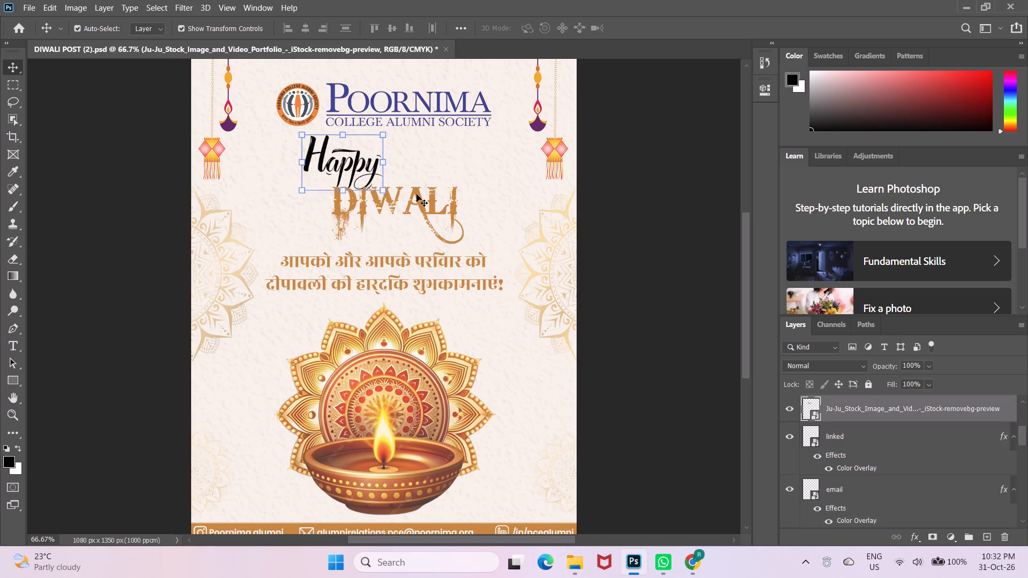
drag(417, 194, 426, 202)
click(358, 159)
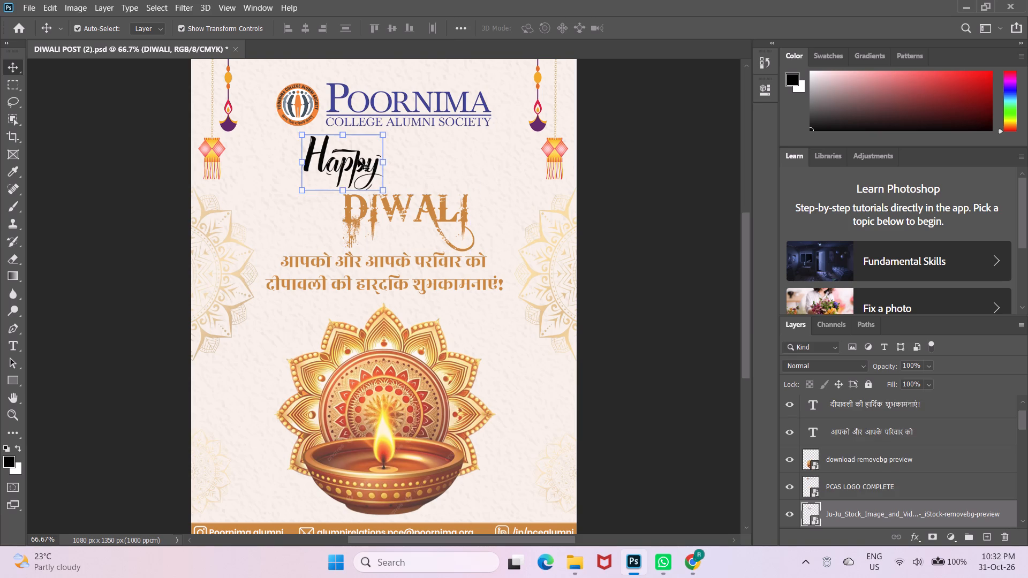
drag(358, 159, 366, 164)
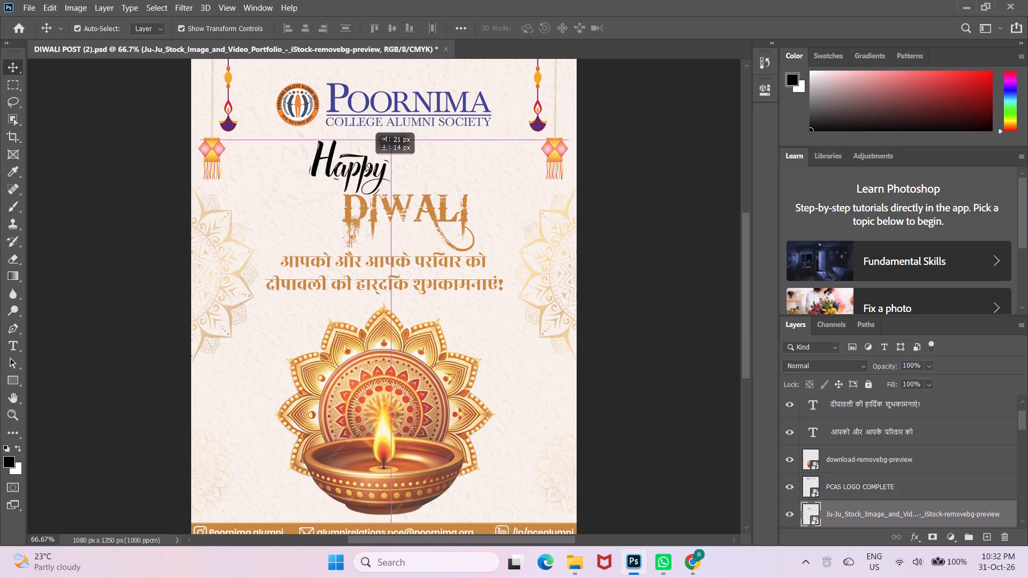
drag(366, 164, 363, 162)
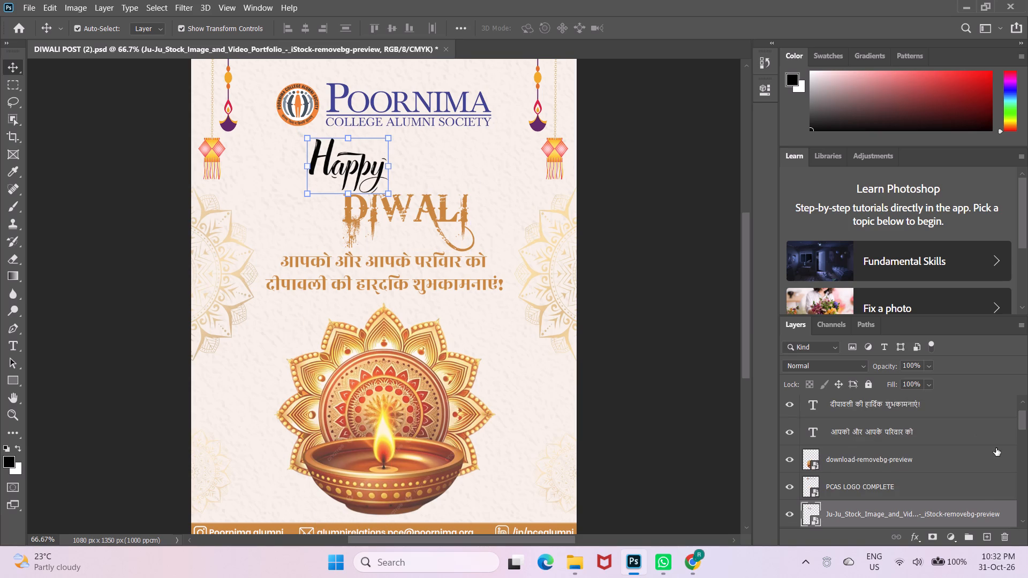
Add a Color Overlay to the "Happy" lettering layer using the orange-brown #c98940 sampled from the "DIWALI" text.
double_click(992, 507)
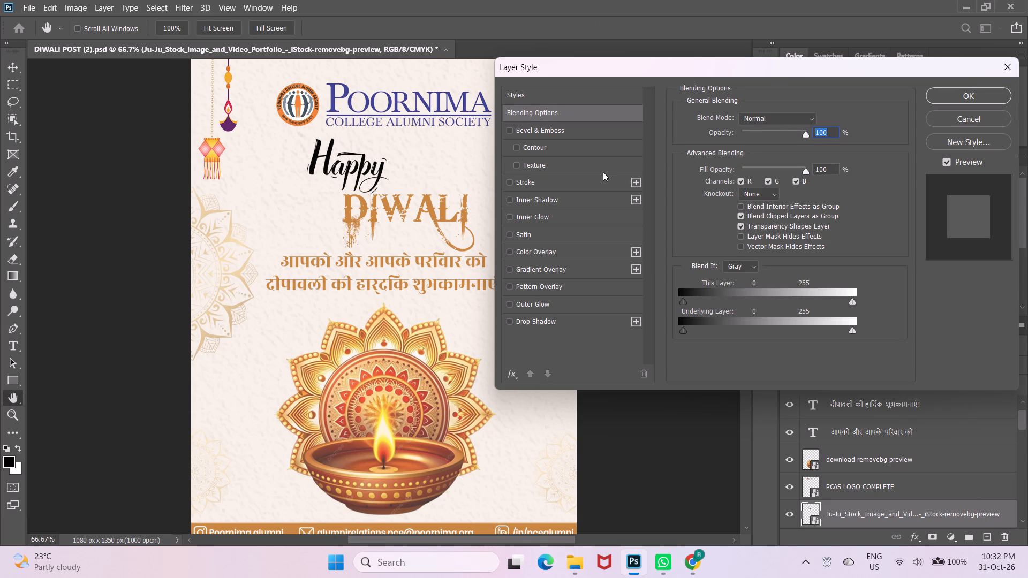
click(544, 251)
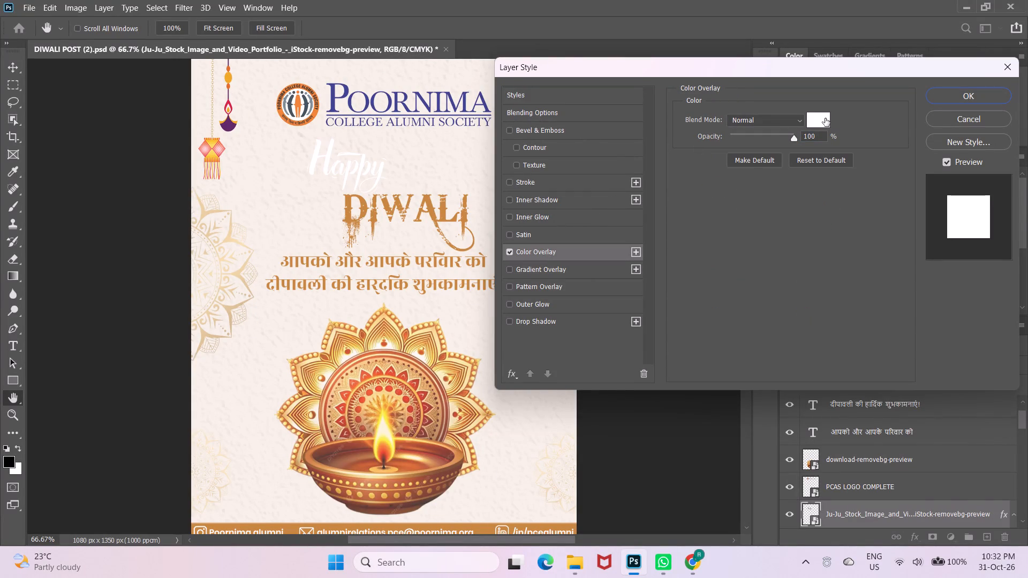
click(825, 118)
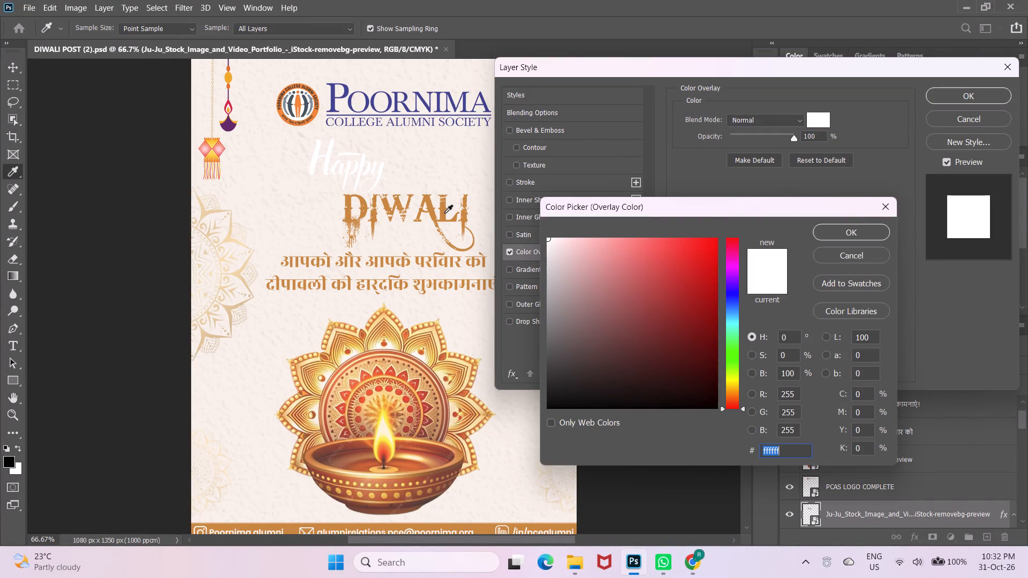
click(444, 213)
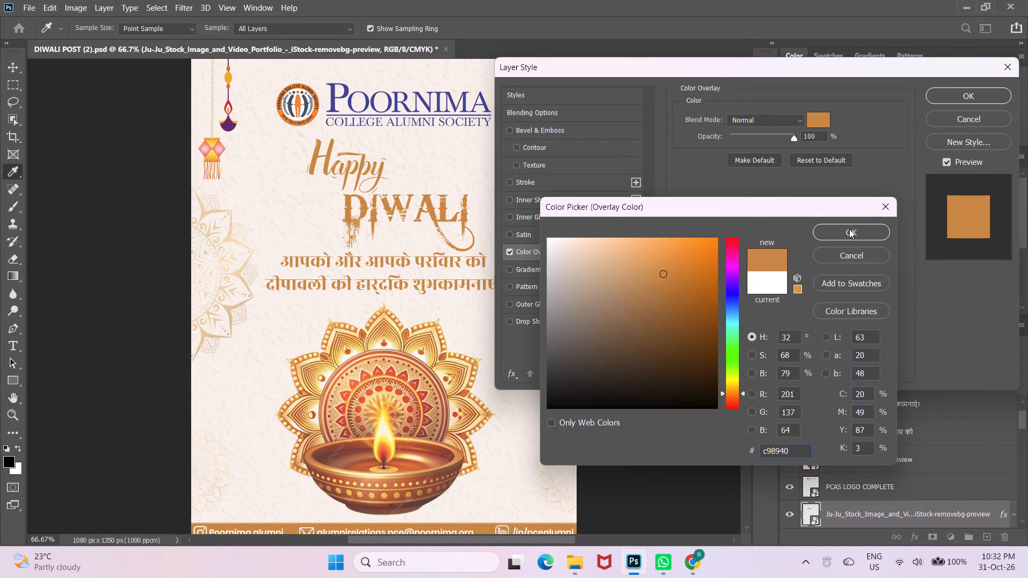
click(850, 229)
click(974, 95)
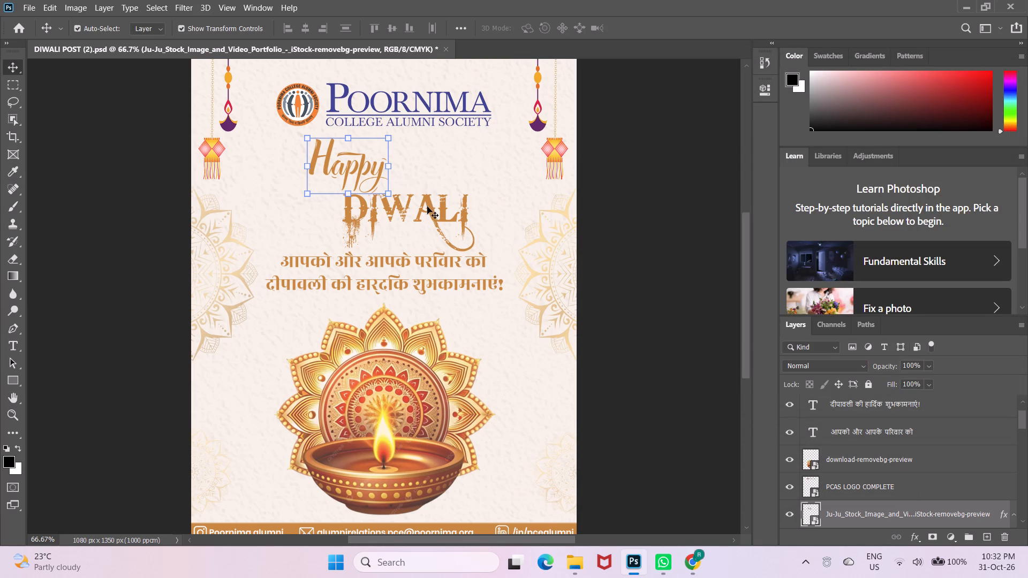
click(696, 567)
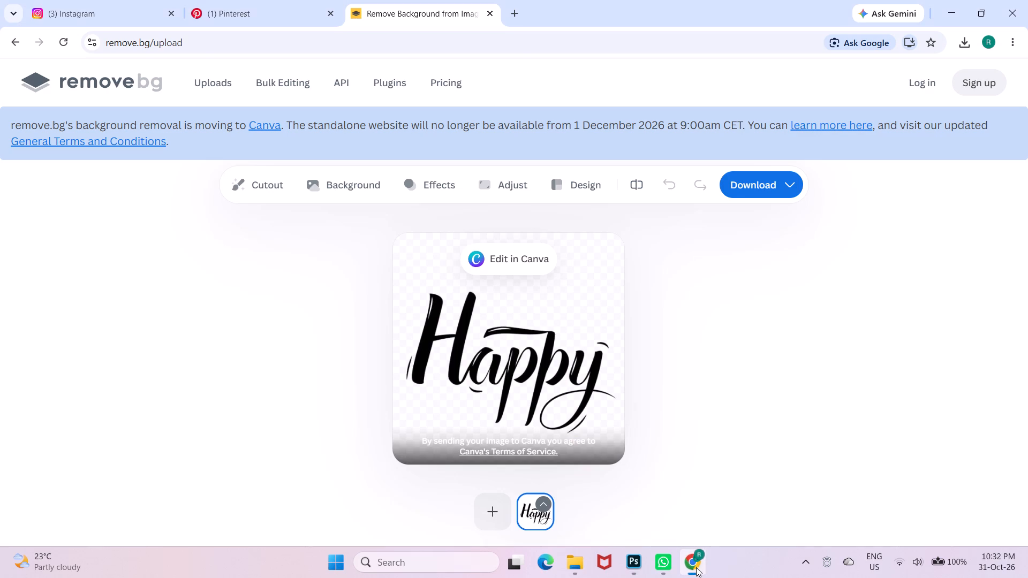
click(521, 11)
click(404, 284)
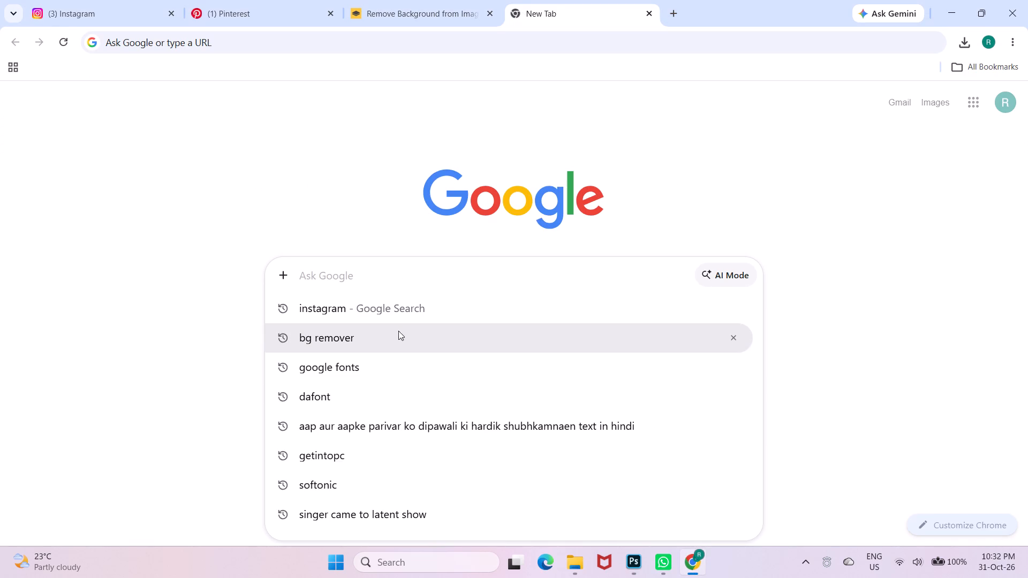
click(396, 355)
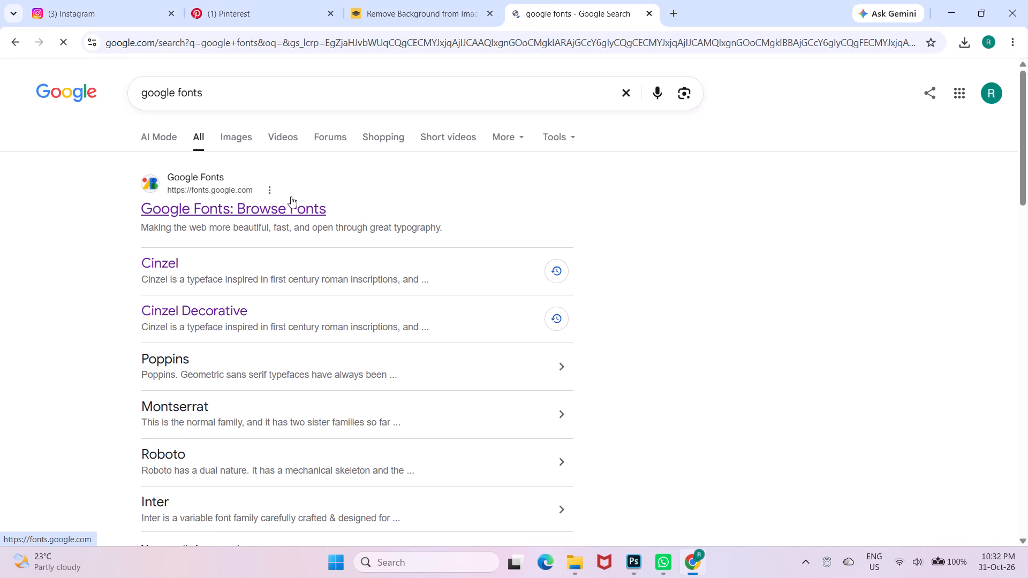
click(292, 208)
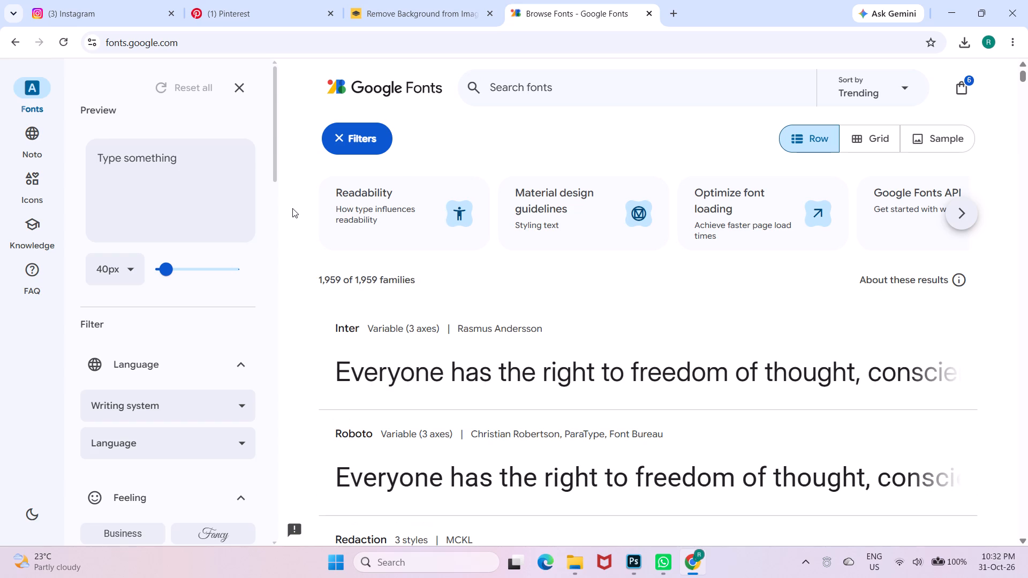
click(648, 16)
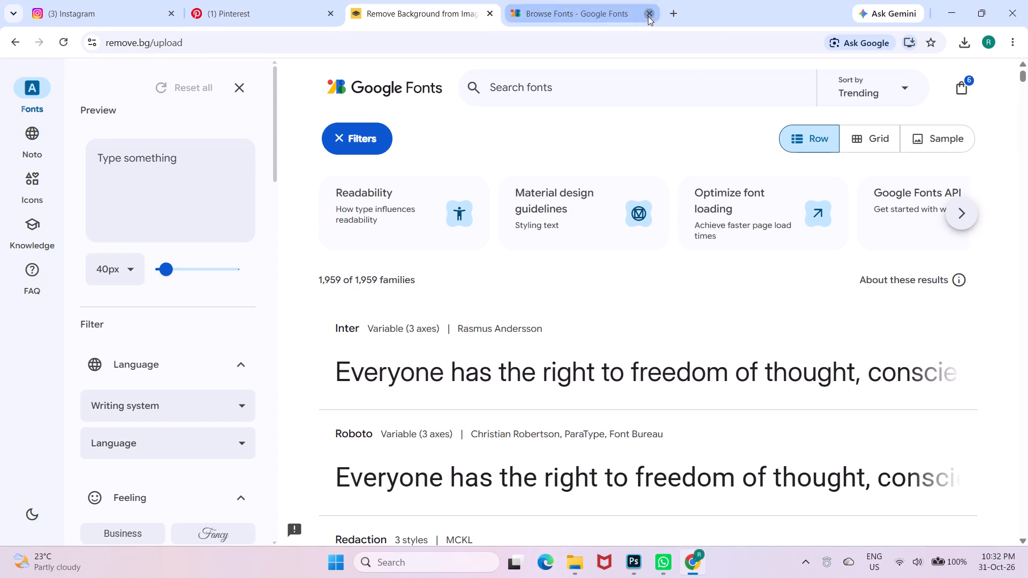
Search Google for dafont in a new browser tab and open the DaFont website.
click(515, 12)
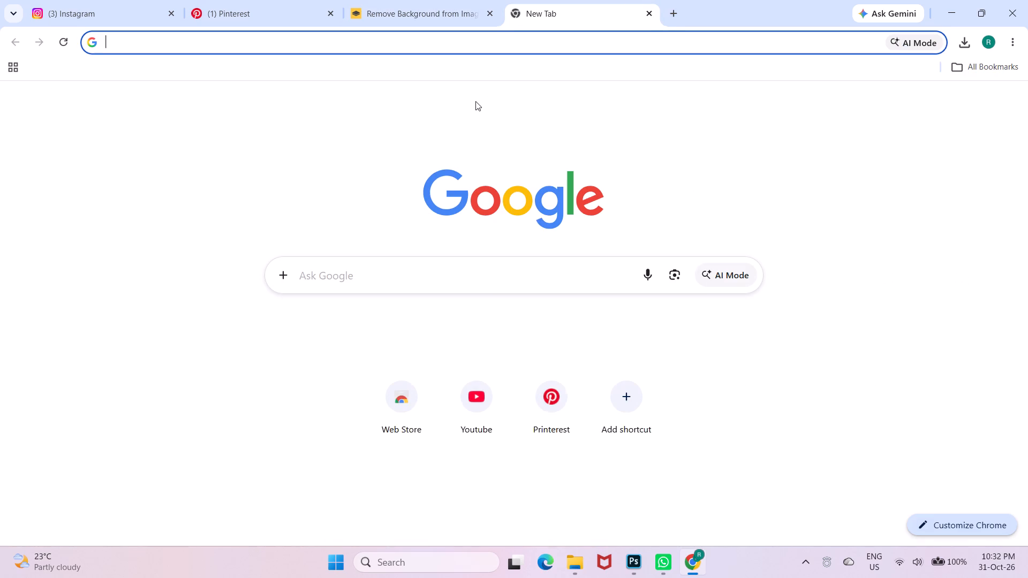
key(d)
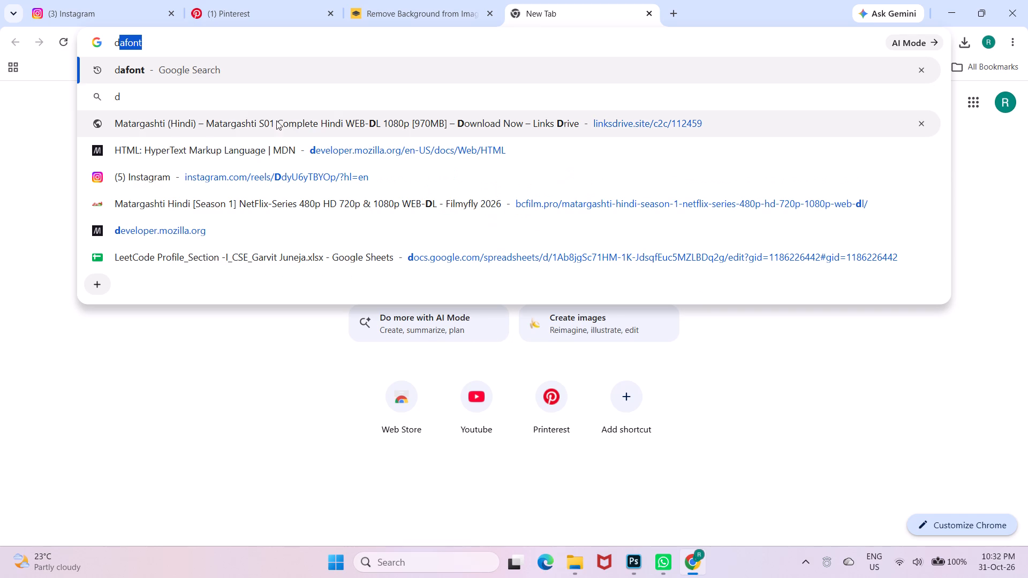
click(198, 73)
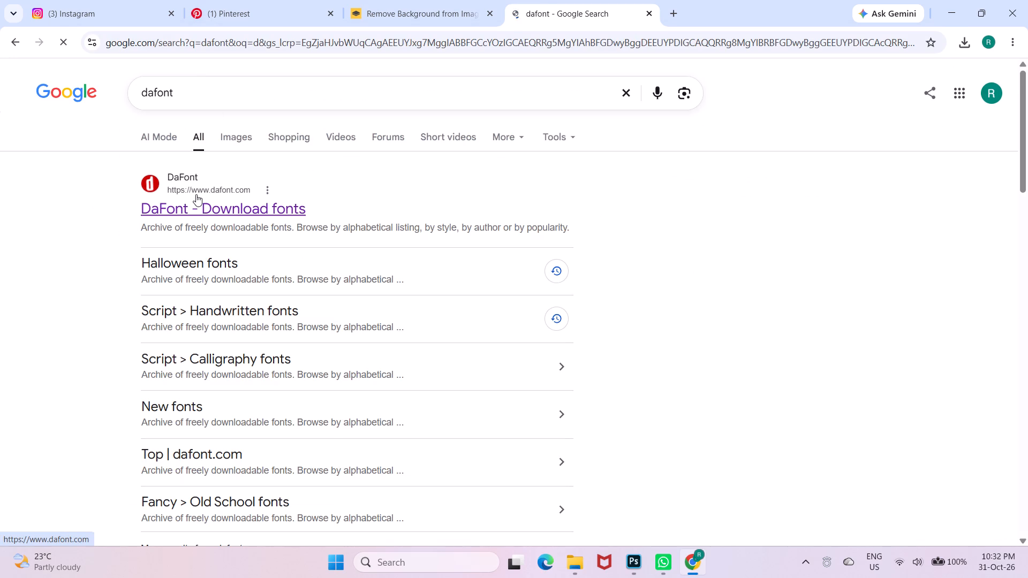
click(196, 194)
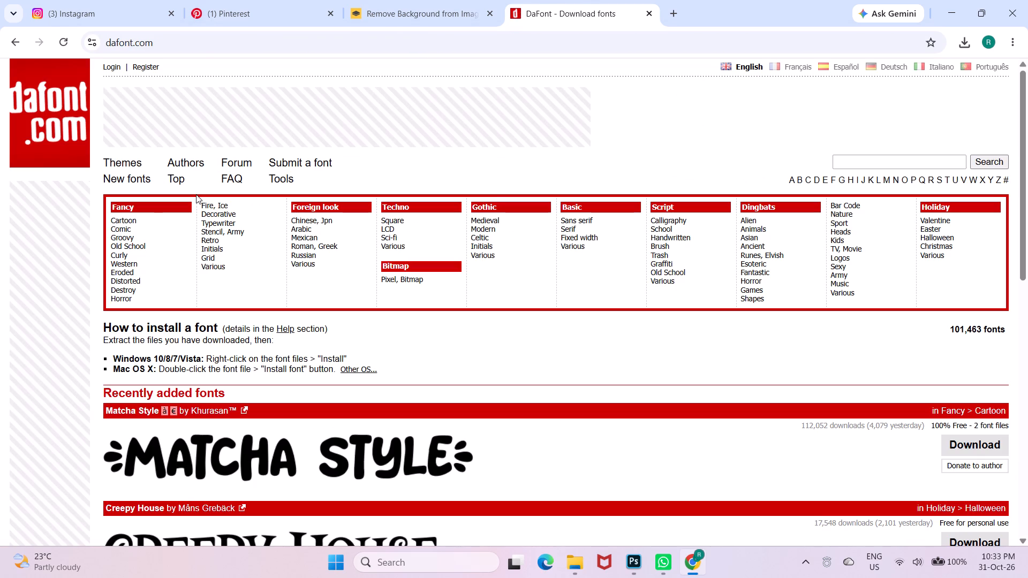
Examine the DaFont samples in the Dingbats categories Sexy and Music.
scroll(419, 355, down, 1)
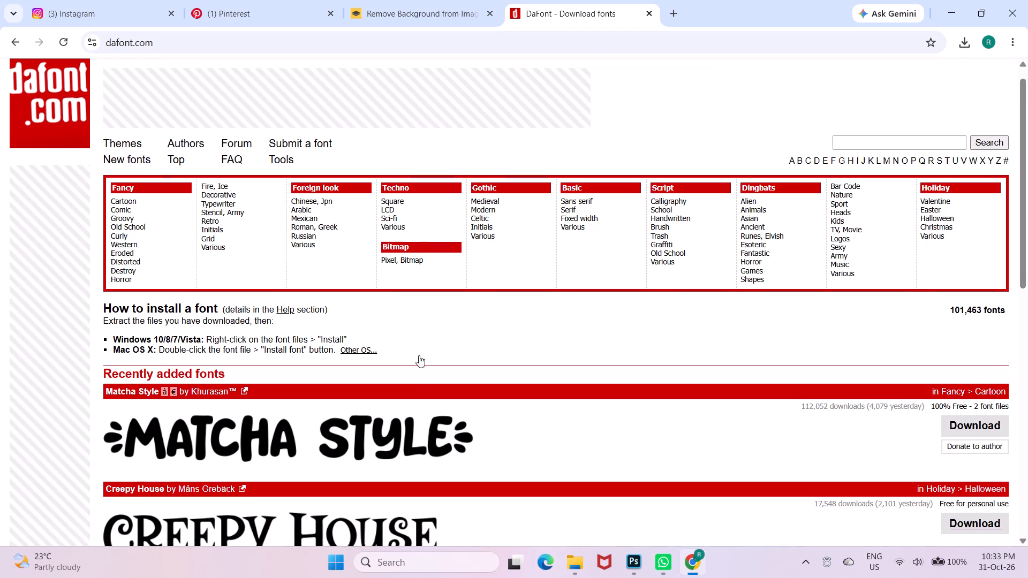
scroll(419, 355, down, 2)
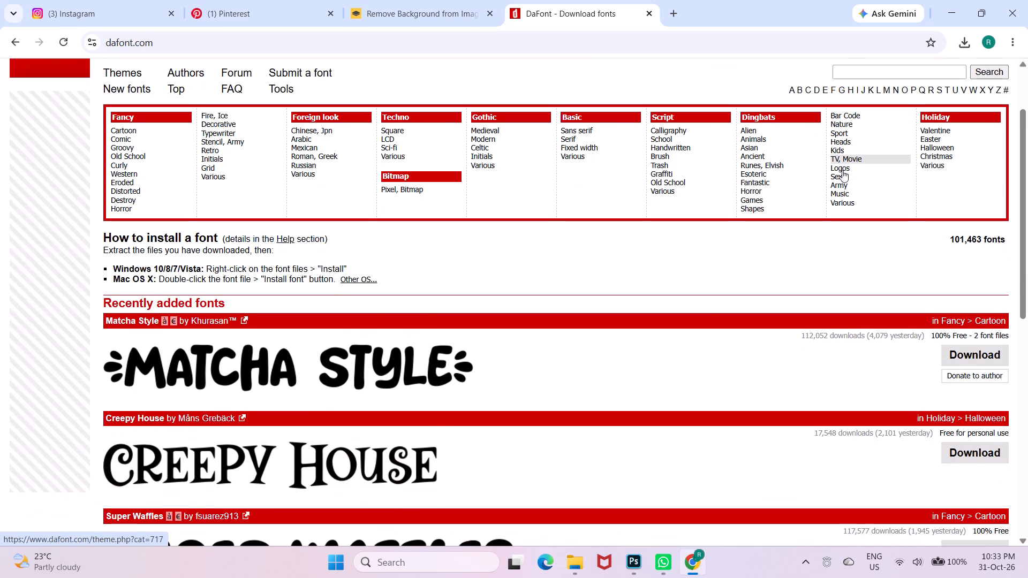
click(842, 173)
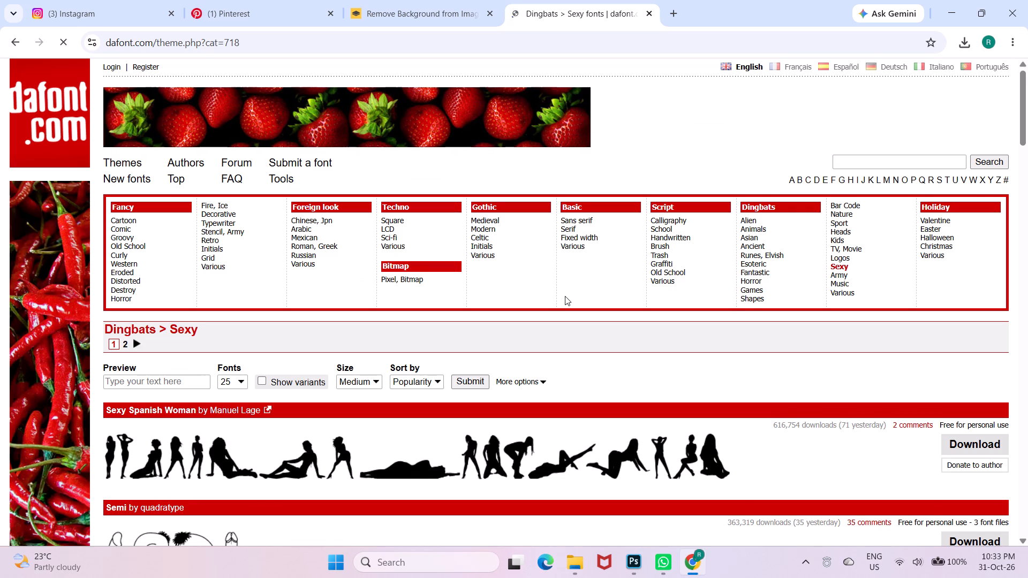
scroll(565, 296, down, 2)
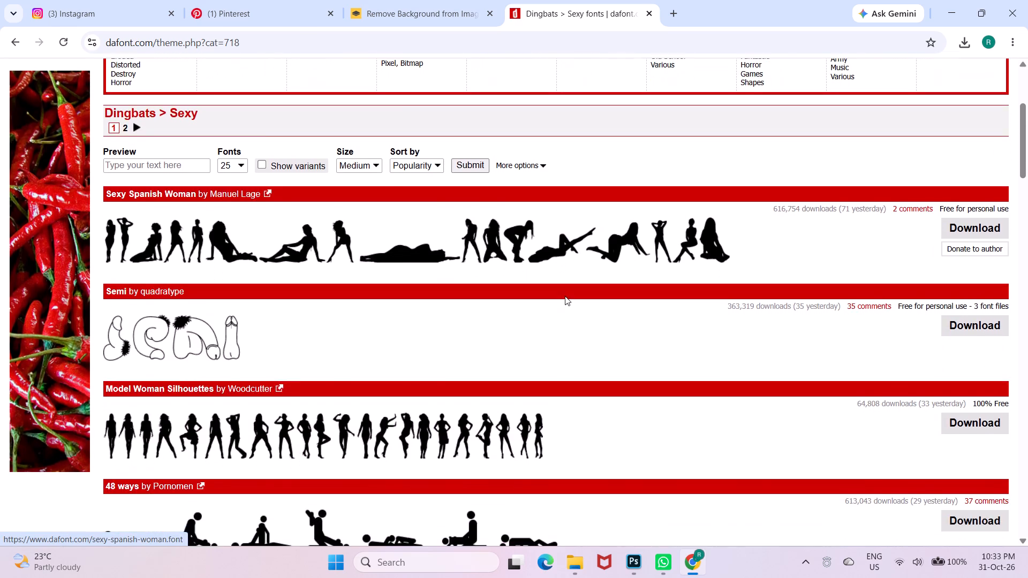
scroll(565, 296, down, 6)
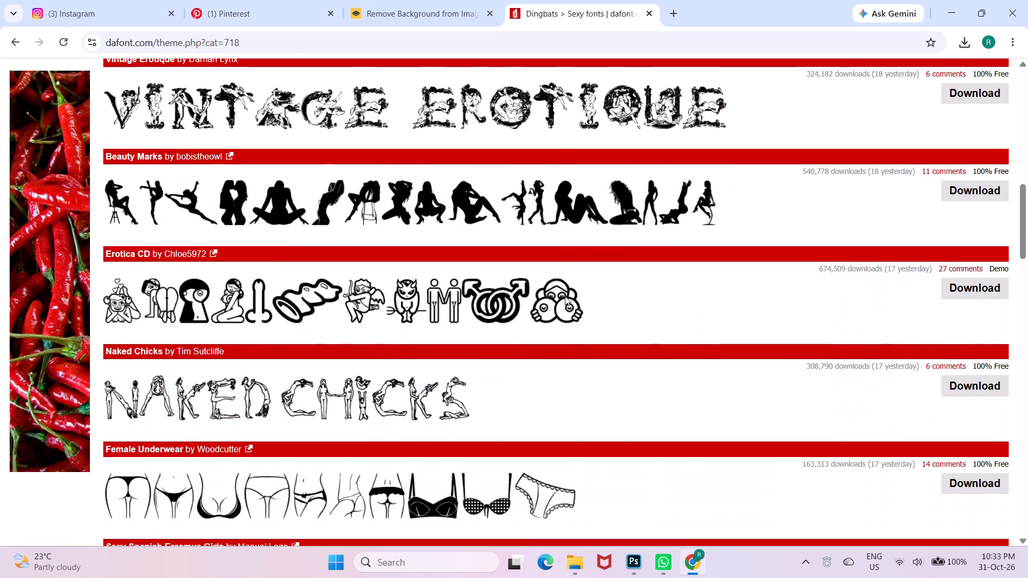
scroll(565, 296, down, 3)
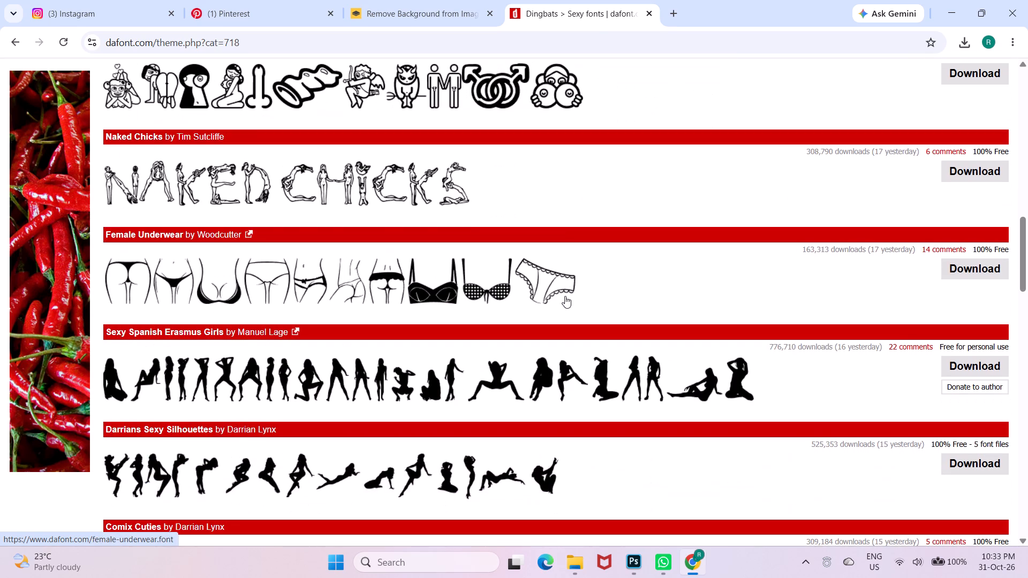
scroll(565, 296, up, 8)
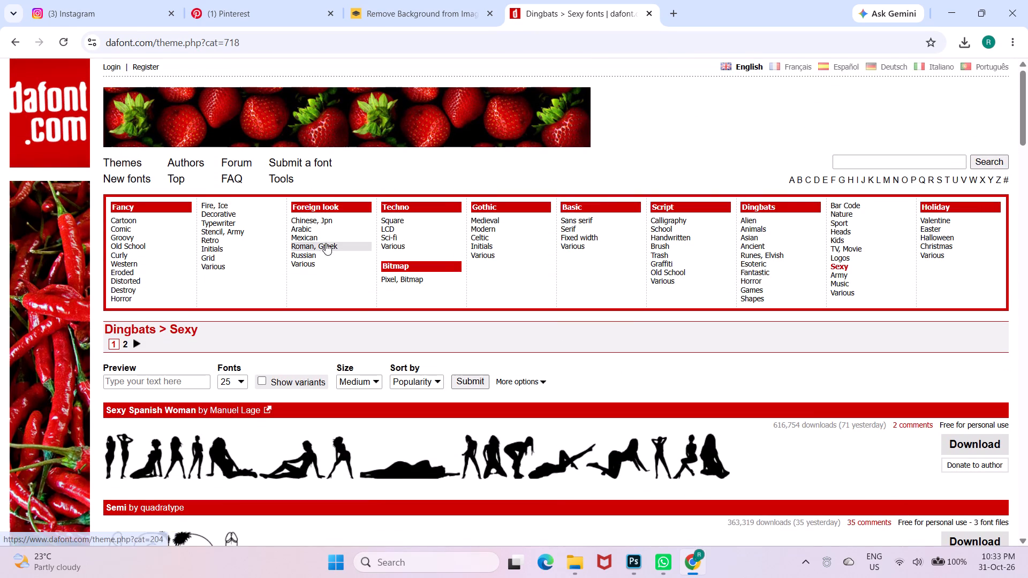
click(850, 280)
scroll(850, 280, down, 3)
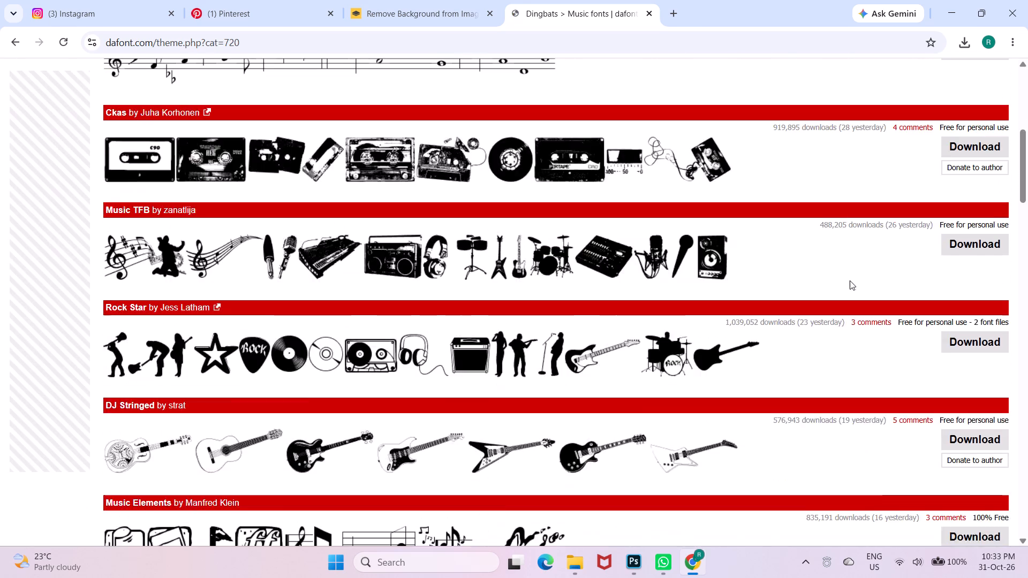
scroll(850, 280, down, 6)
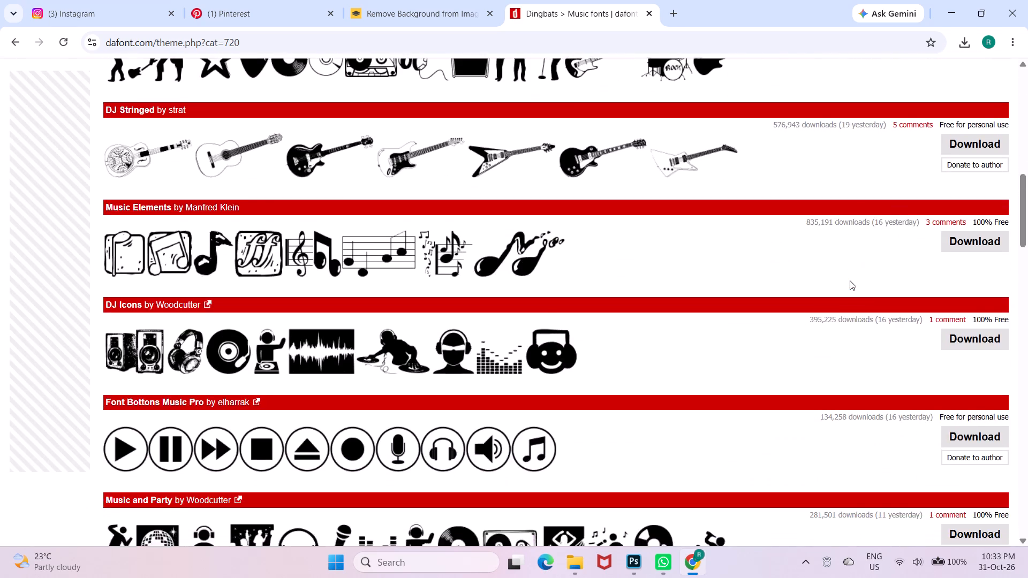
scroll(850, 280, down, 1)
scroll(850, 280, up, 10)
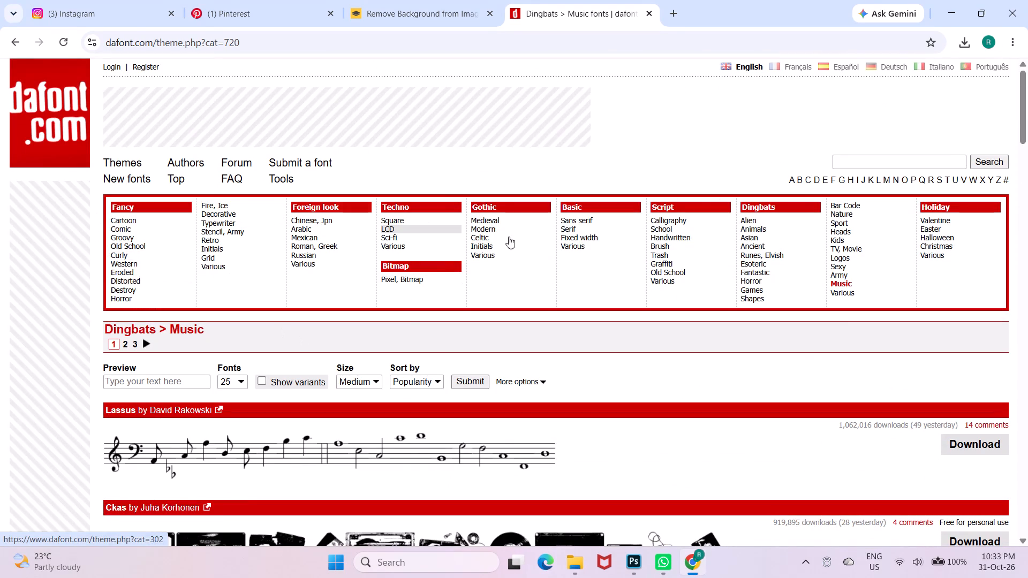
Open DaFont's Script > Calligraphy category and preview its fonts with the text "DIWALI".
click(704, 222)
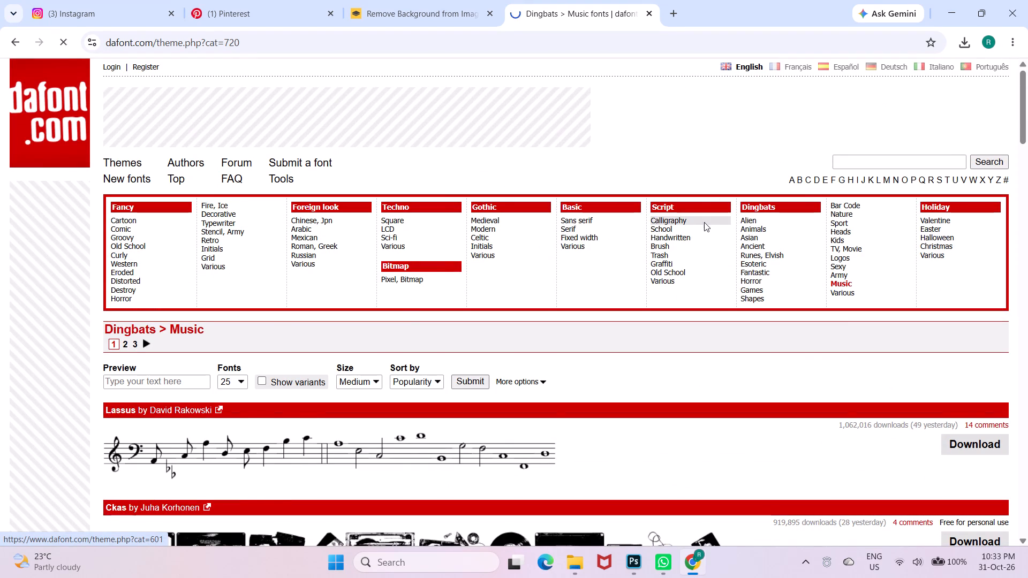
scroll(704, 222, down, 4)
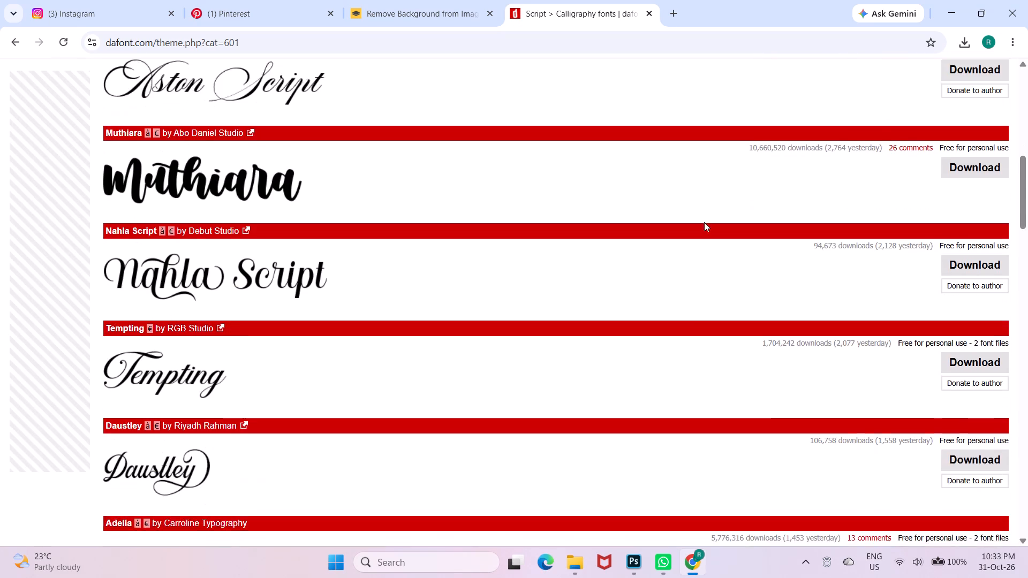
scroll(704, 222, down, 3)
scroll(704, 222, up, 7)
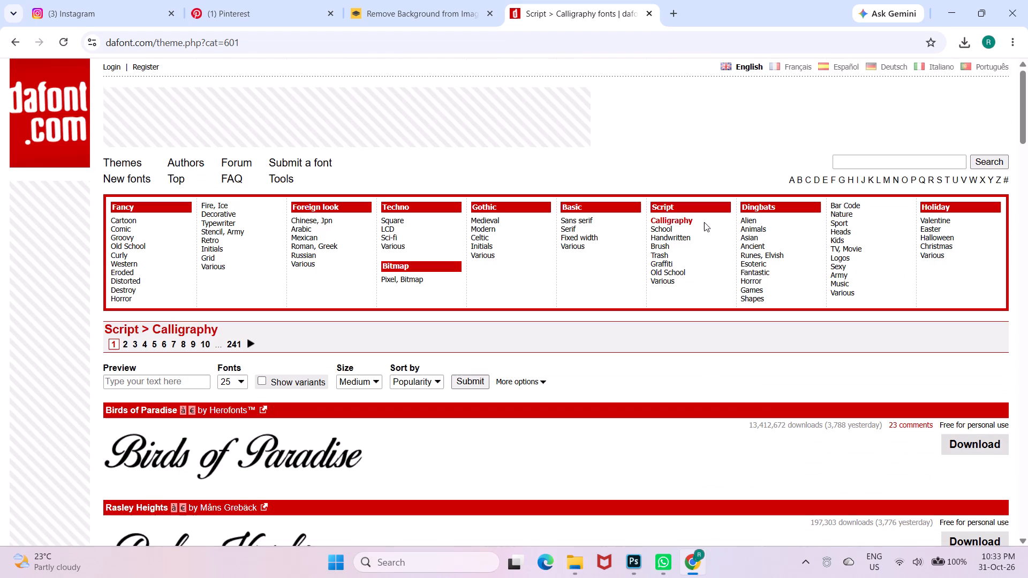
click(197, 377)
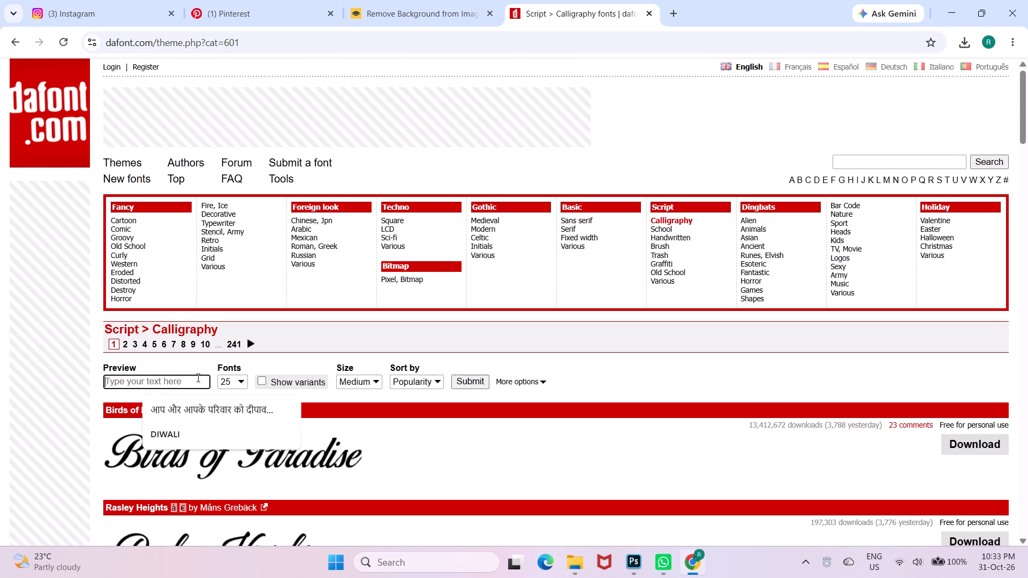
click(201, 443)
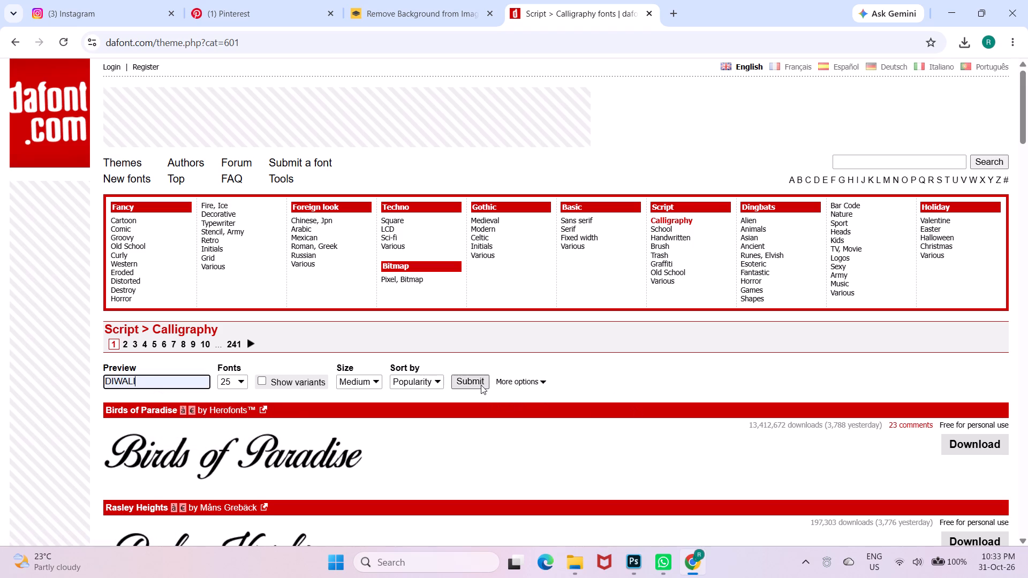
click(480, 385)
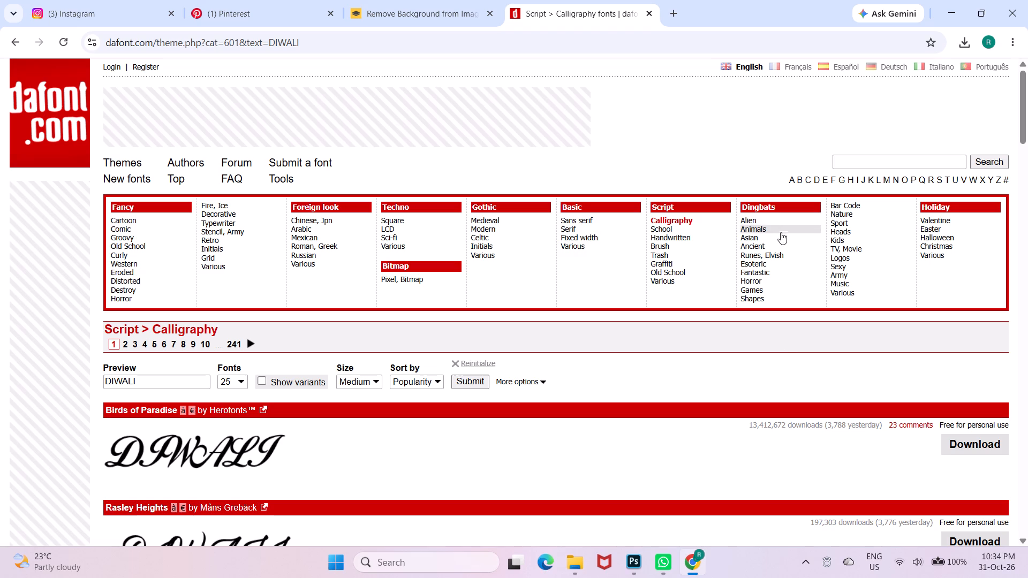
Examine the "DIWALI" previews in the School, Calligraphy and Handwritten categories under Script.
click(668, 232)
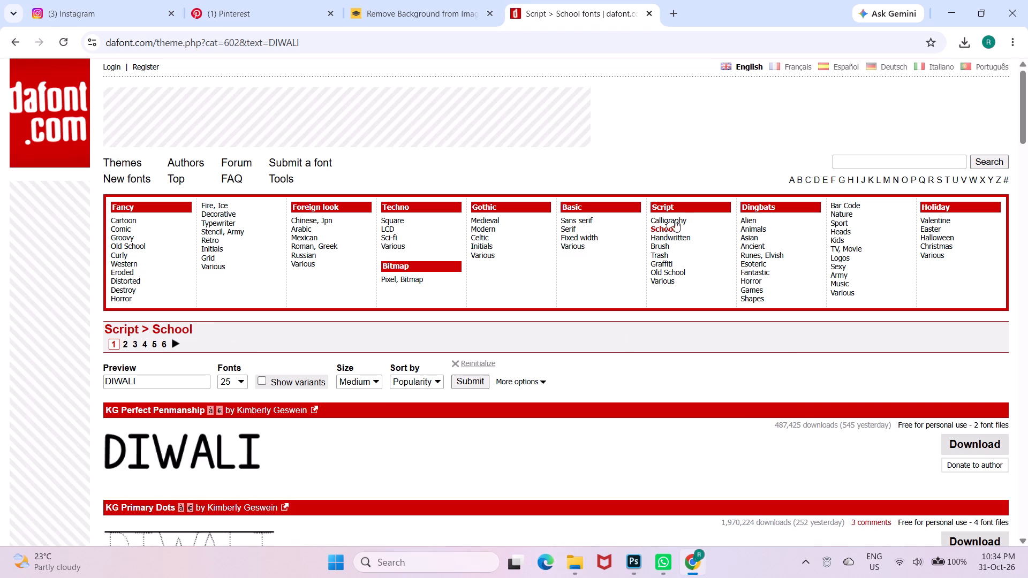
click(682, 216)
scroll(494, 398, down, 2)
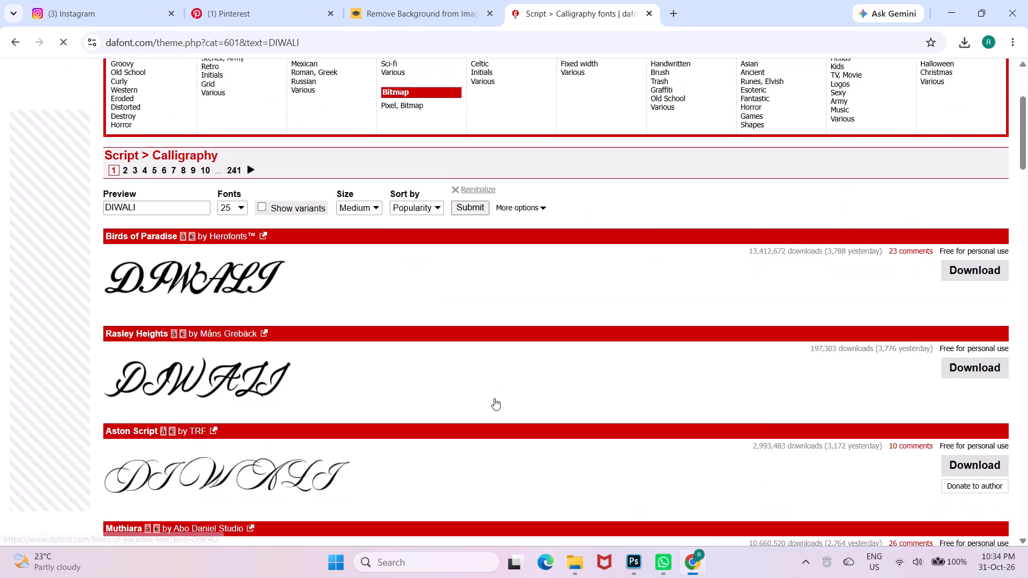
scroll(494, 398, down, 4)
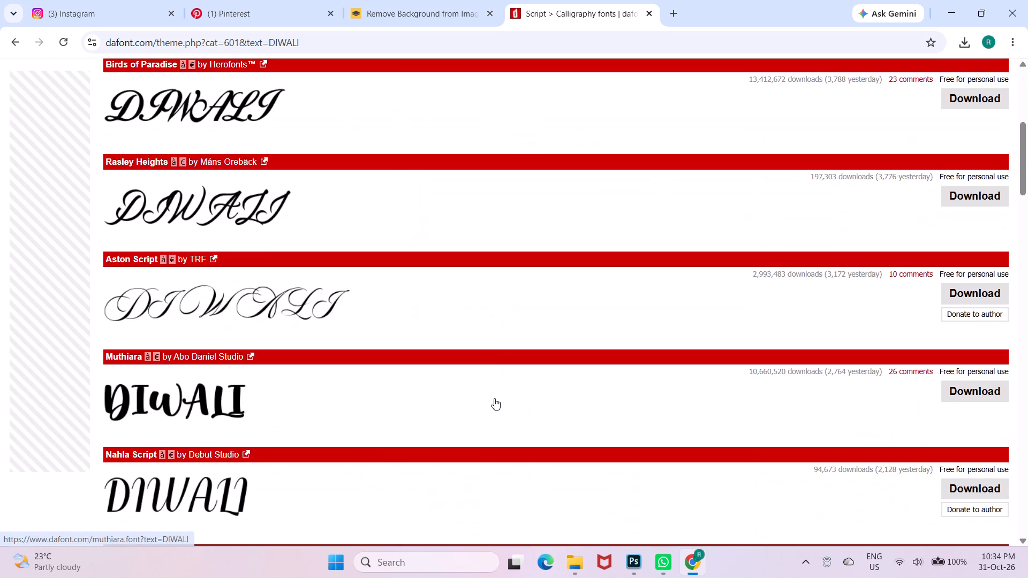
scroll(494, 398, down, 14)
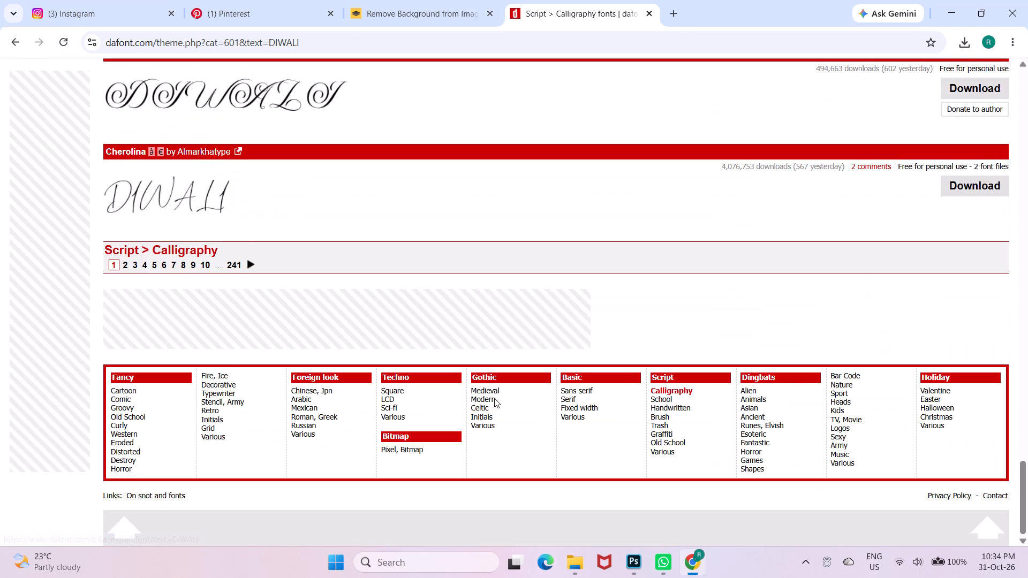
click(672, 410)
scroll(672, 410, down, 3)
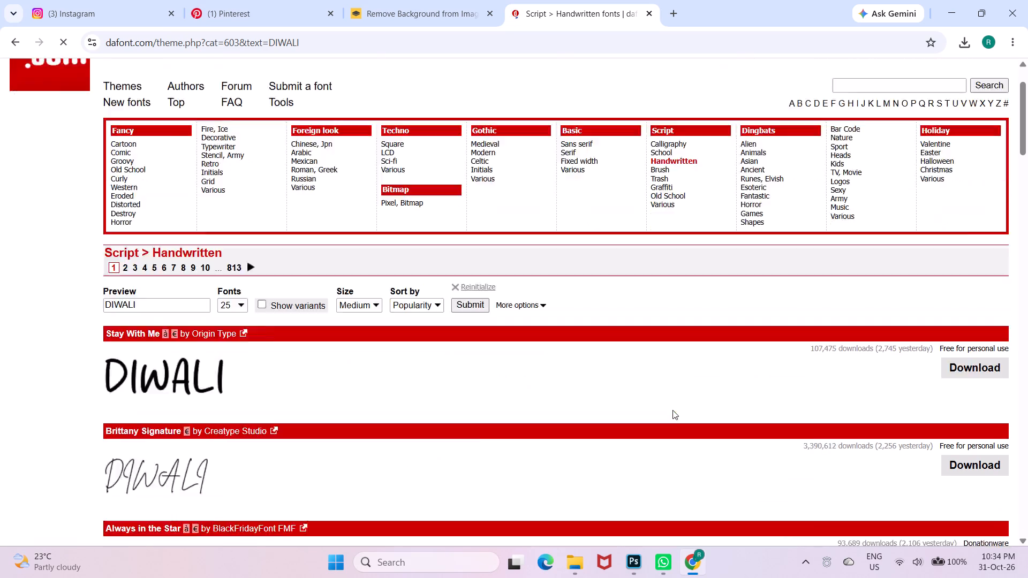
scroll(672, 410, down, 12)
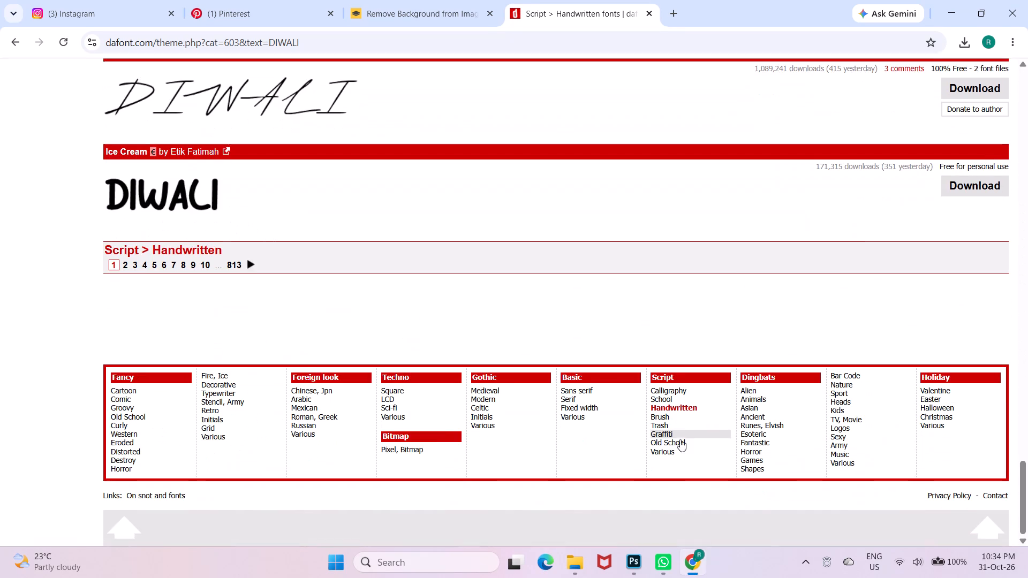
Examine the "DIWALI" previews in the Various and Old School categories under Script.
click(678, 453)
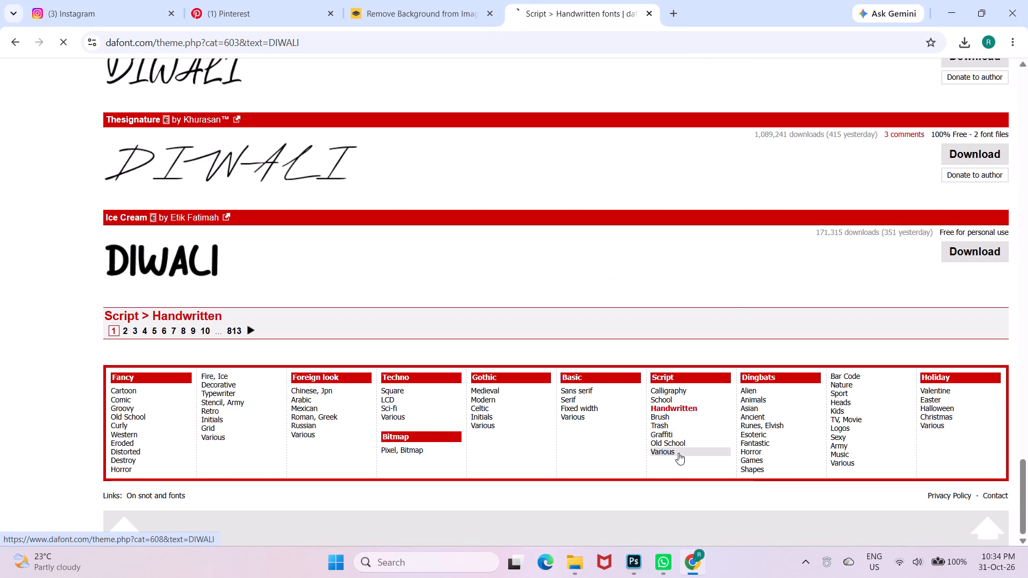
scroll(678, 453, down, 5)
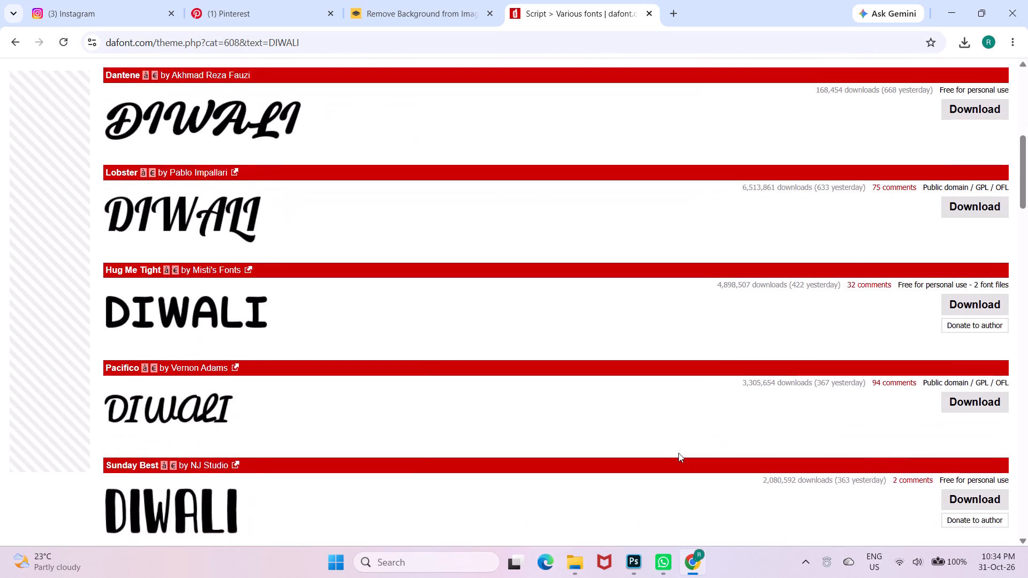
scroll(678, 453, down, 7)
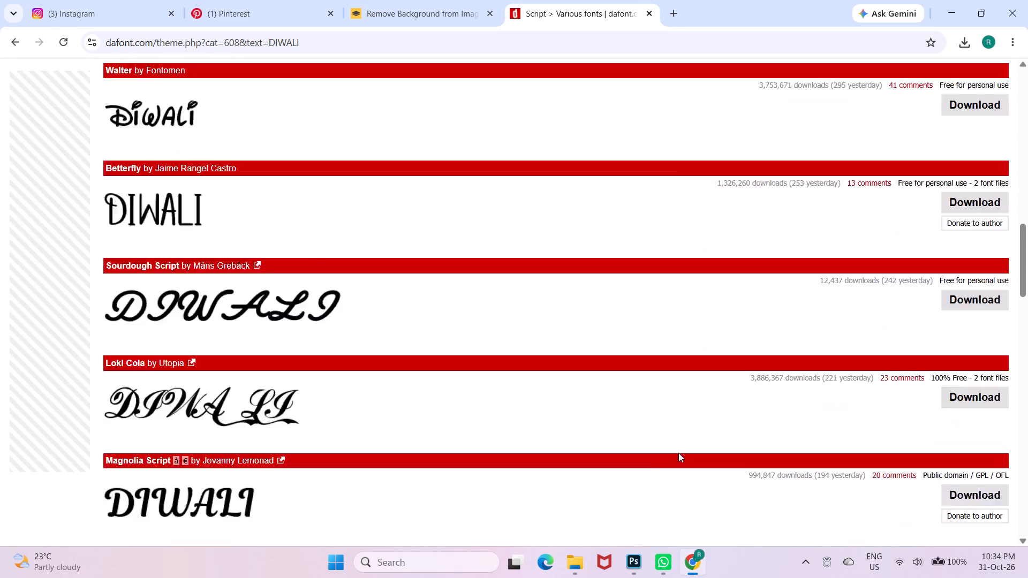
scroll(678, 453, down, 6)
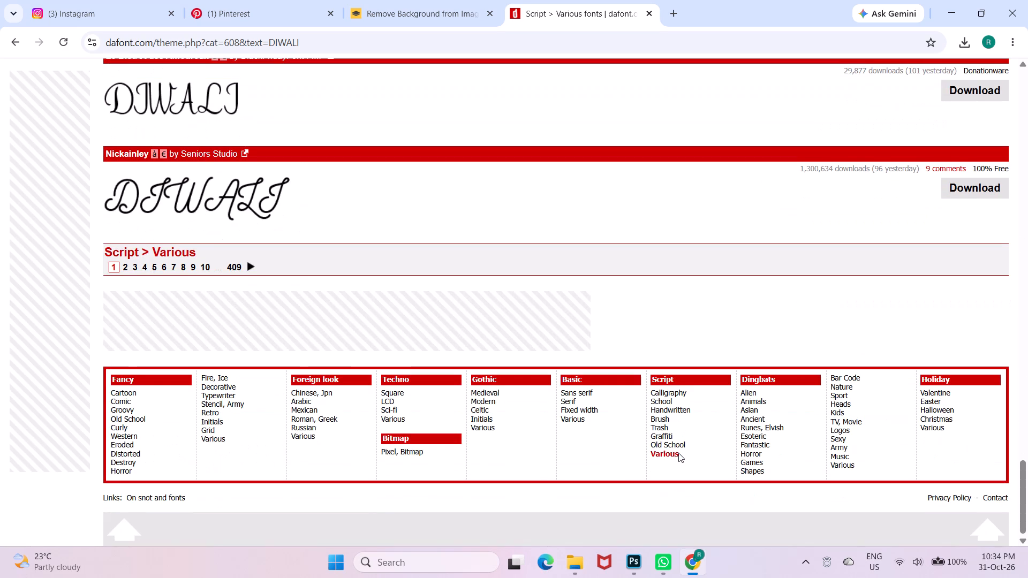
click(679, 443)
scroll(679, 443, down, 4)
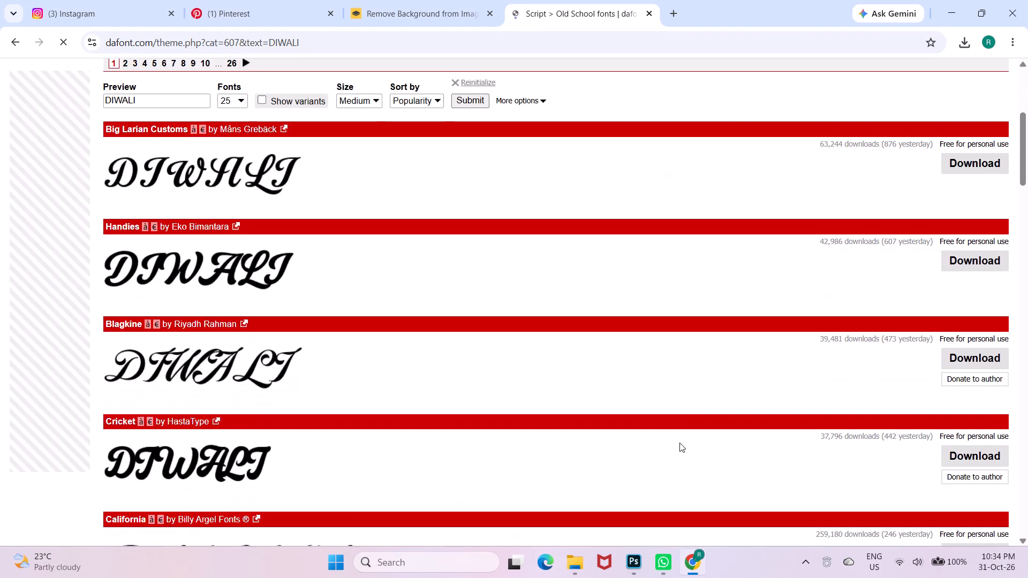
scroll(679, 443, down, 8)
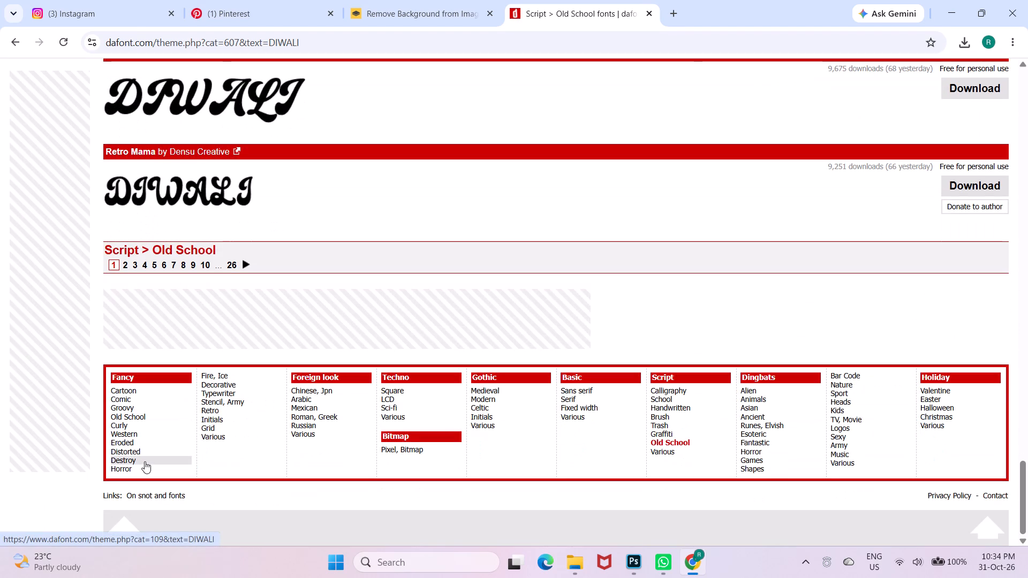
Examine the "DIWALI" previews in the Destroy and Western categories under Fancy.
click(144, 462)
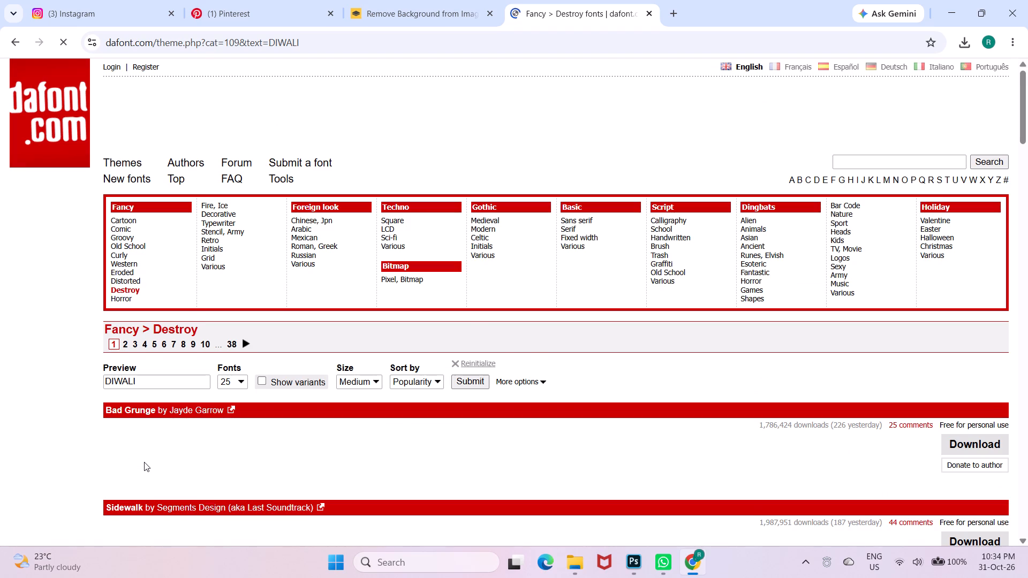
scroll(144, 462, down, 5)
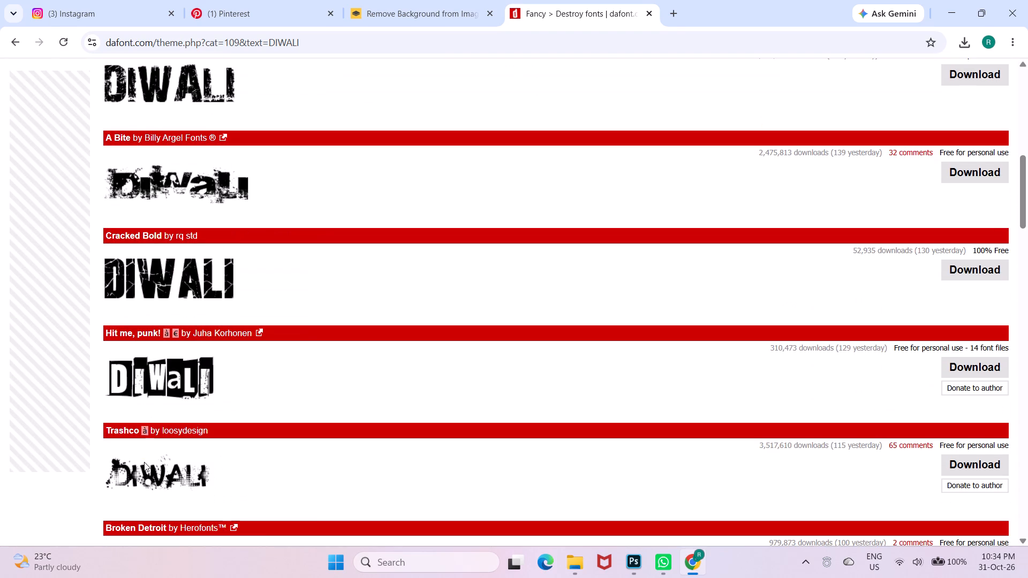
scroll(144, 462, down, 6)
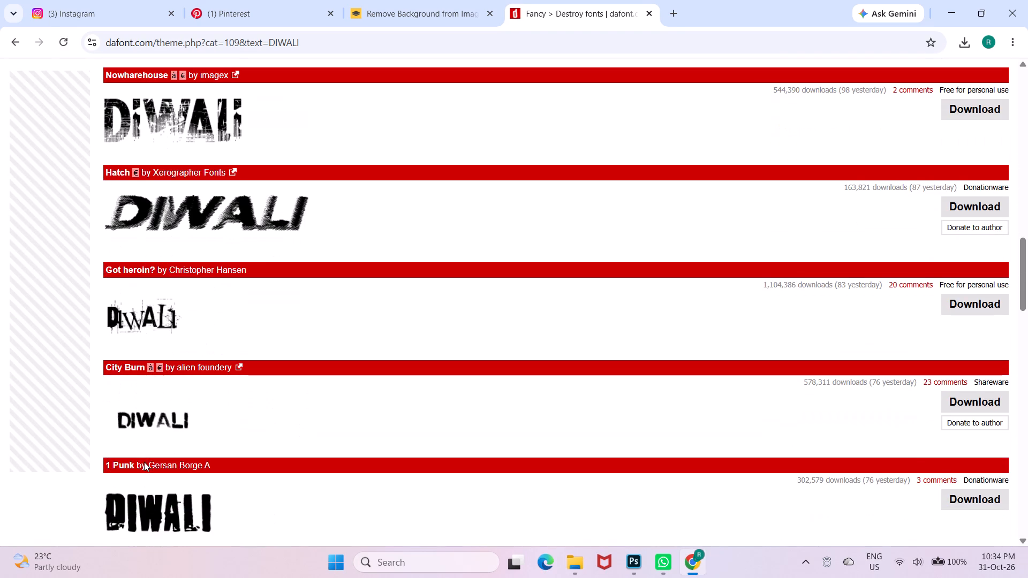
scroll(144, 462, down, 6)
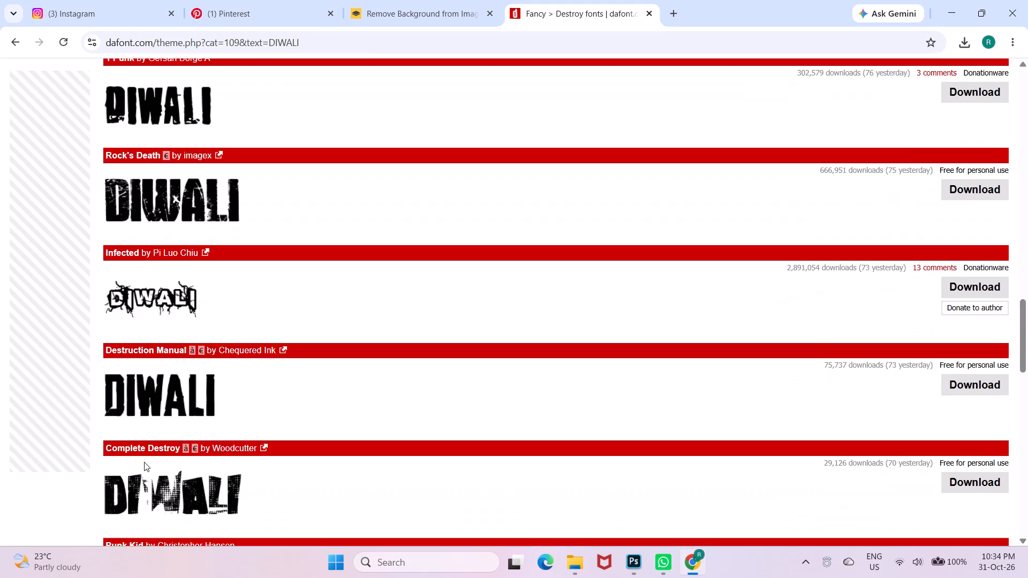
scroll(144, 462, down, 8)
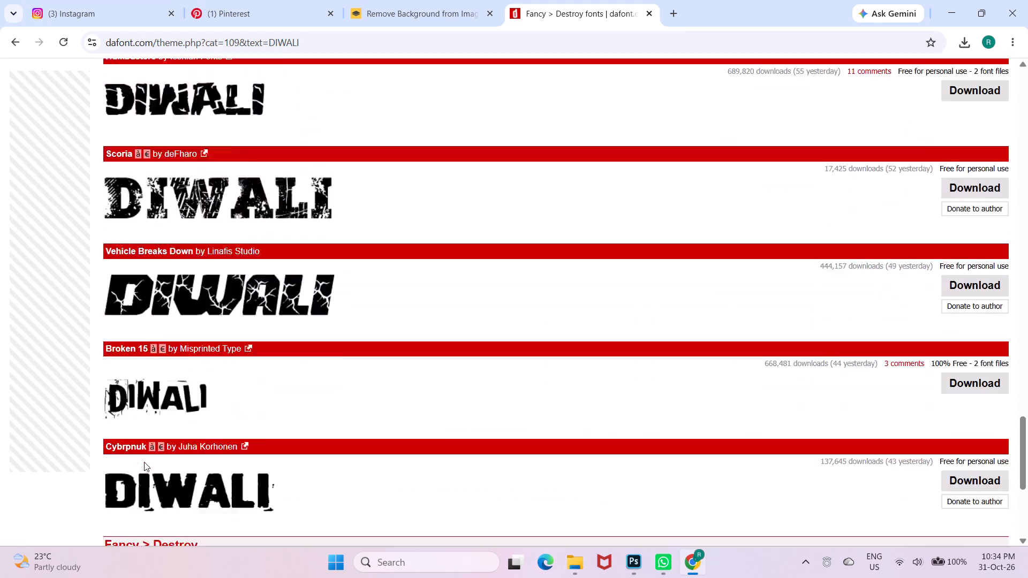
scroll(144, 462, up, 5)
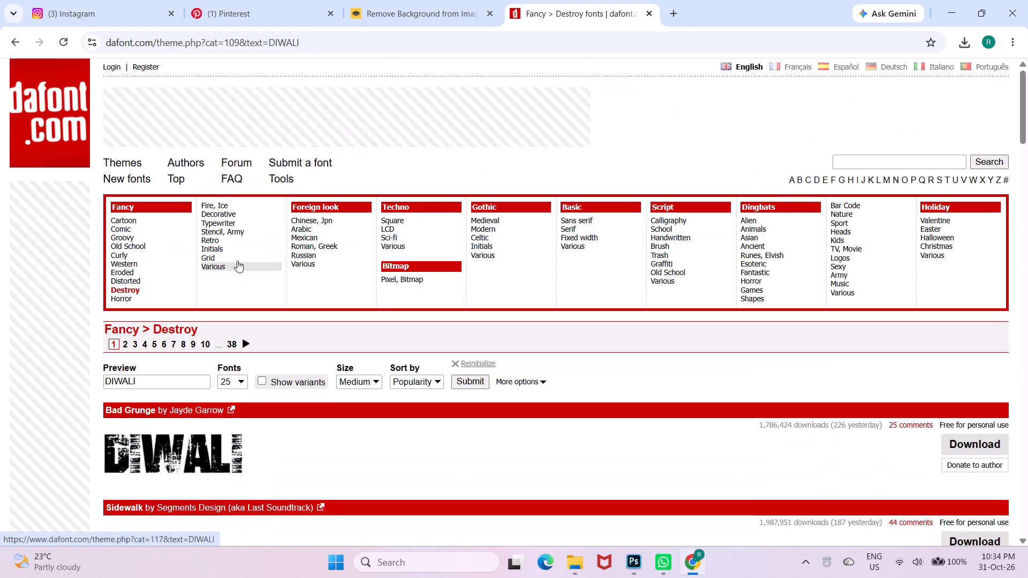
click(158, 267)
scroll(158, 267, down, 2)
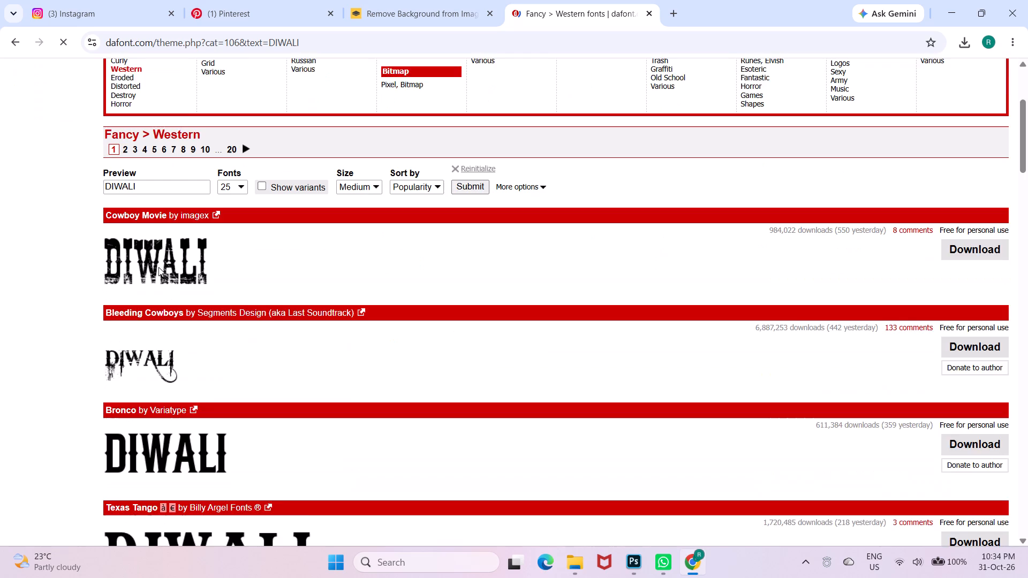
scroll(158, 267, down, 11)
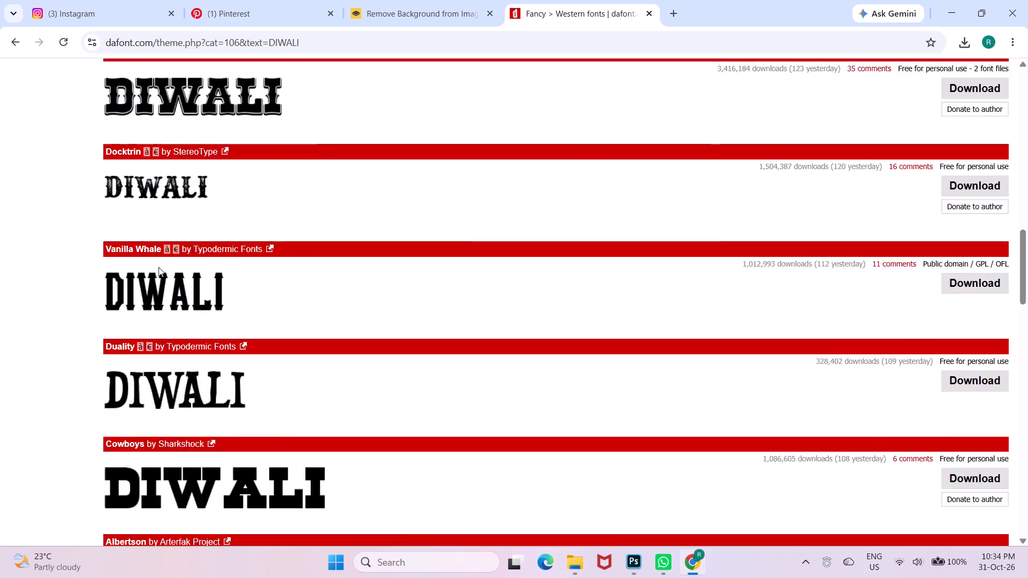
scroll(158, 267, down, 7)
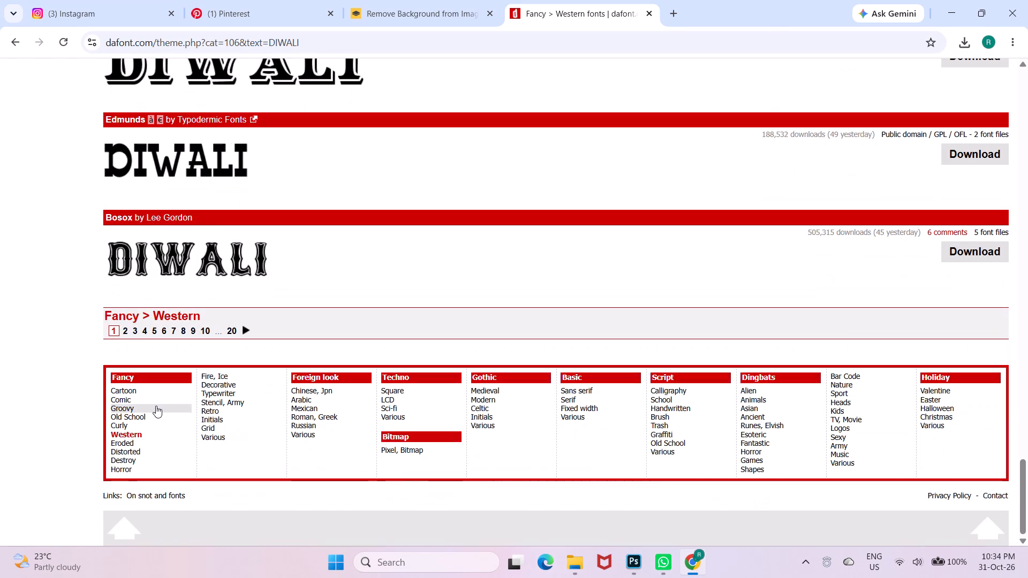
Examine the "DIWALI" previews in the Groovy category under Fancy.
click(156, 406)
scroll(156, 406, down, 9)
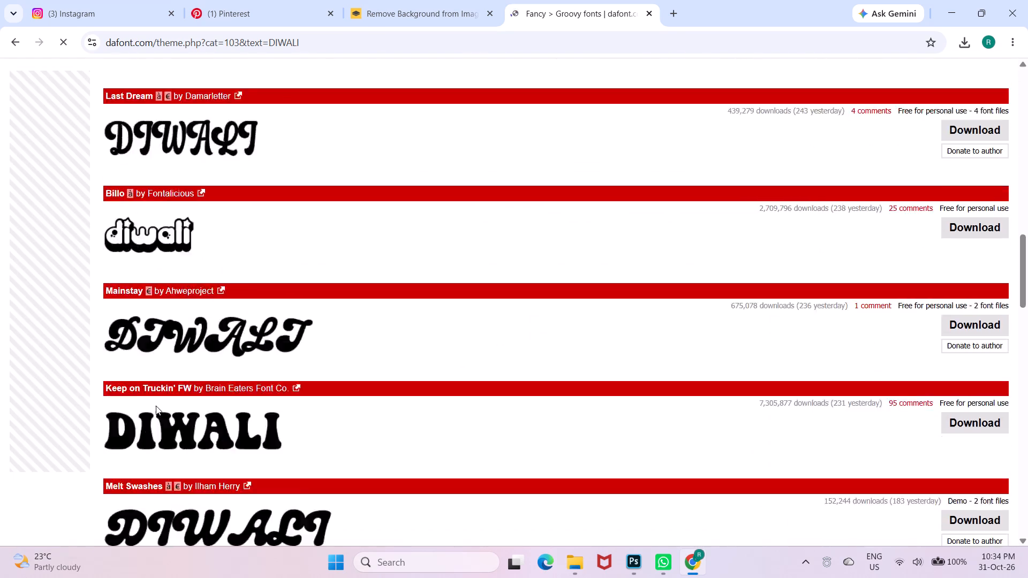
scroll(156, 406, down, 7)
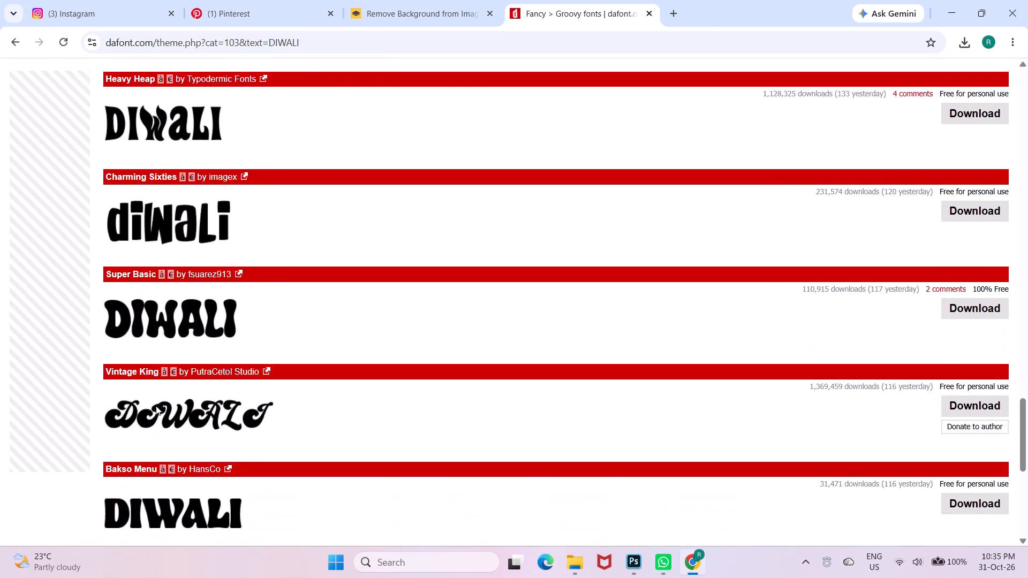
scroll(156, 406, down, 4)
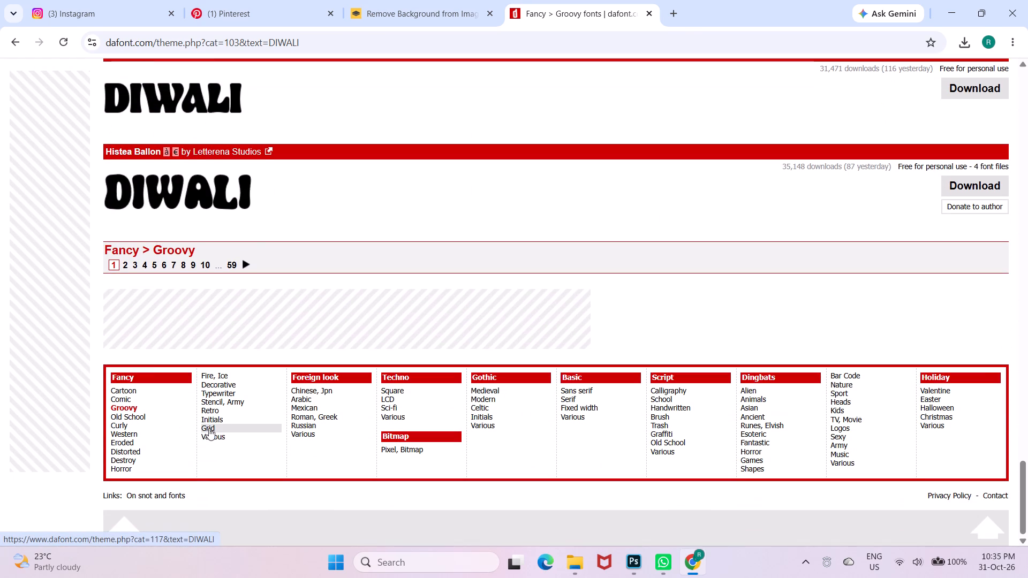
Examine the "DIWALI" previews in the Initials category under Fancy, and open Fancy > Various.
click(223, 422)
scroll(223, 422, down, 2)
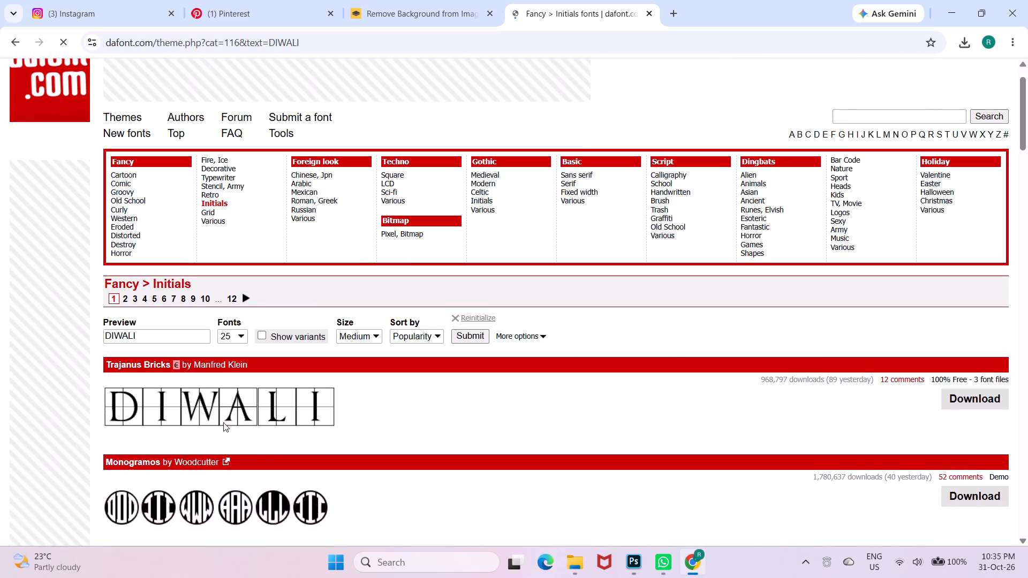
scroll(223, 422, down, 15)
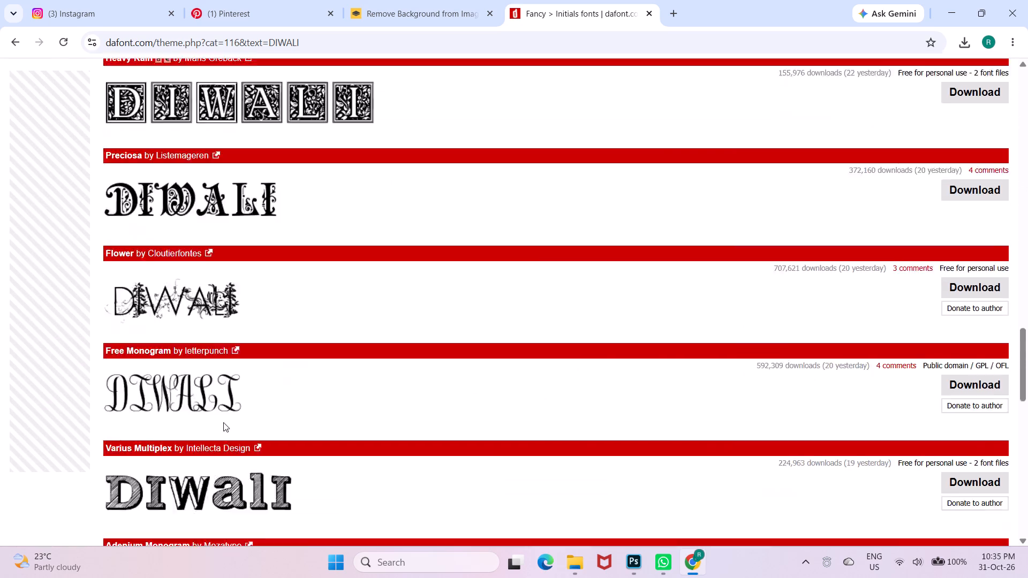
scroll(223, 422, down, 6)
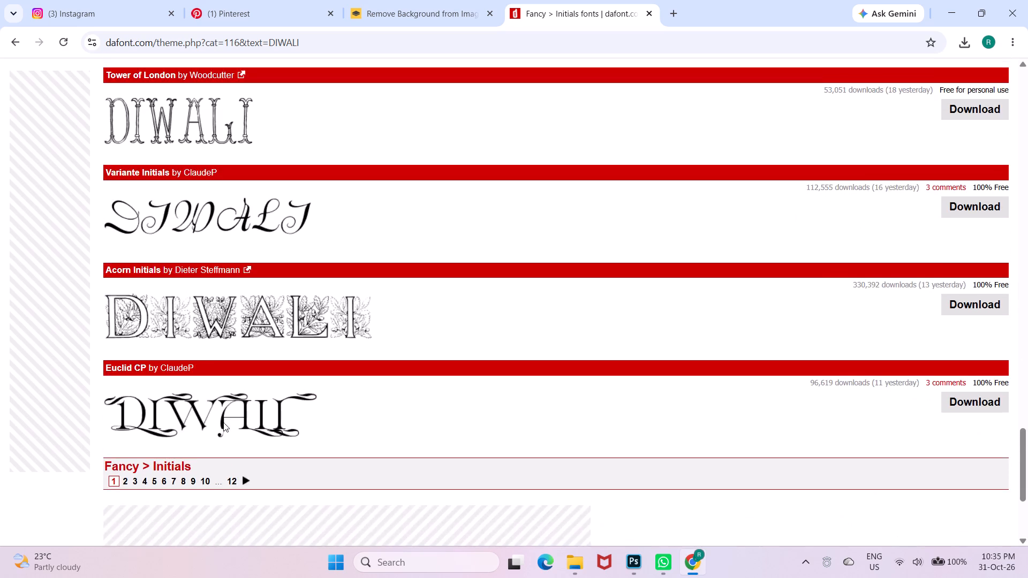
scroll(223, 422, down, 5)
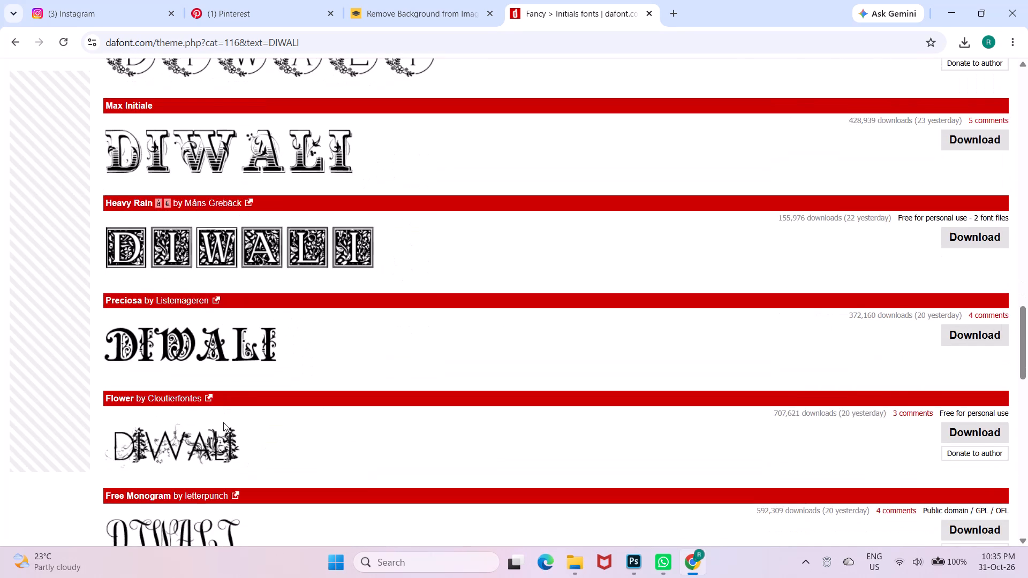
scroll(223, 422, down, 9)
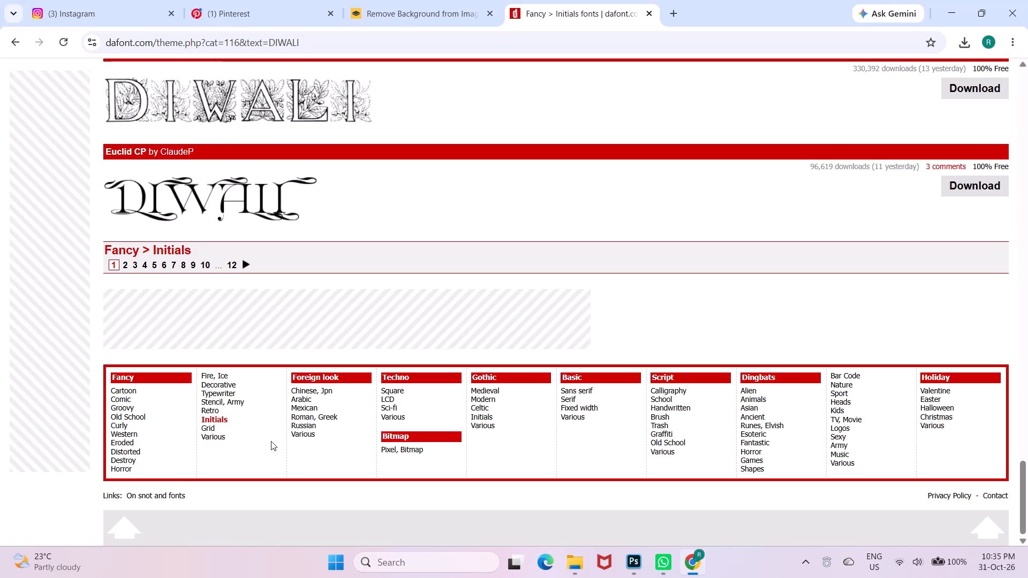
click(260, 432)
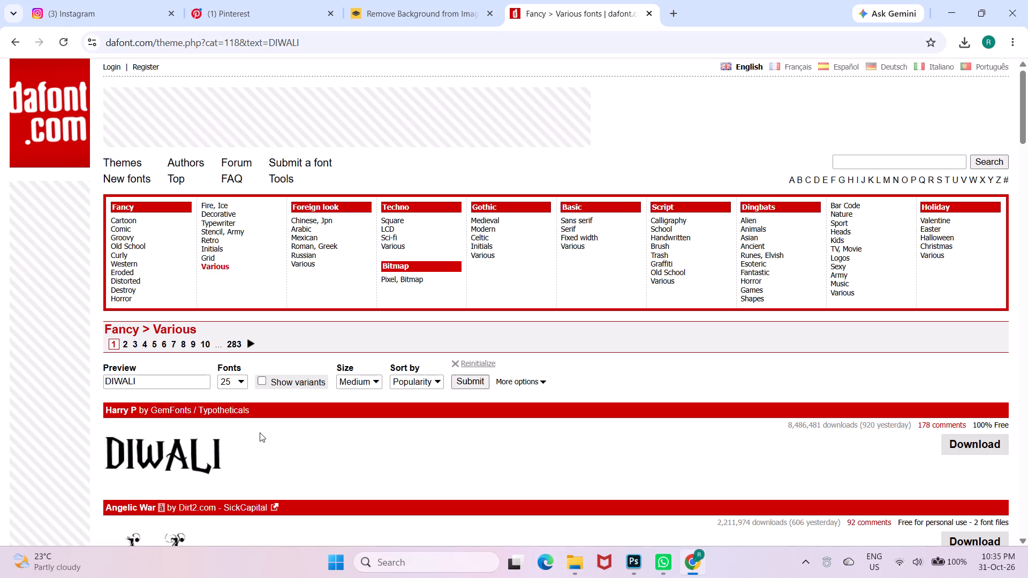
Examine the "DIWALI" previews in the Arabic and Roman, Greek categories under Foreign look.
click(315, 227)
scroll(315, 227, down, 3)
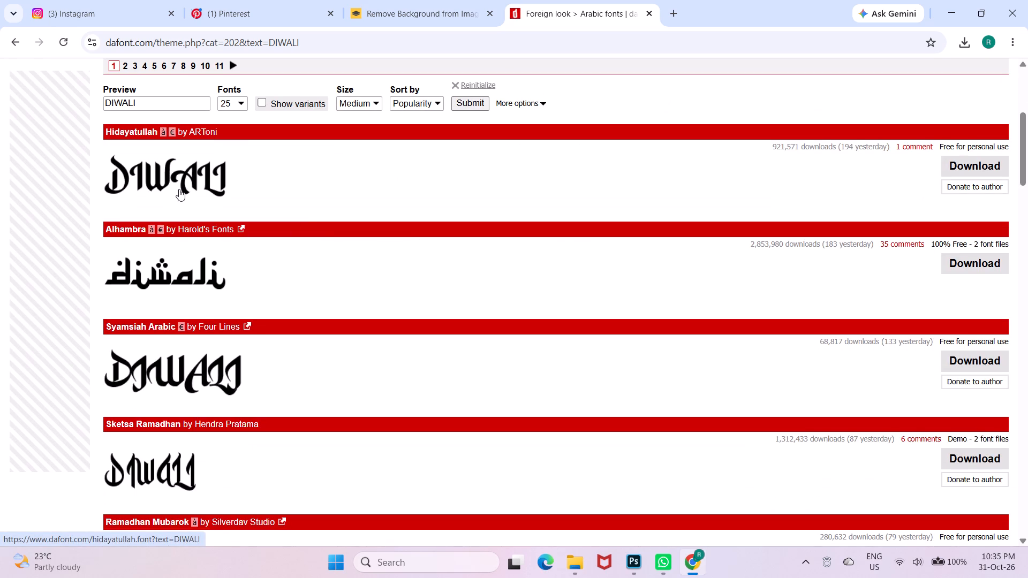
scroll(179, 189, down, 5)
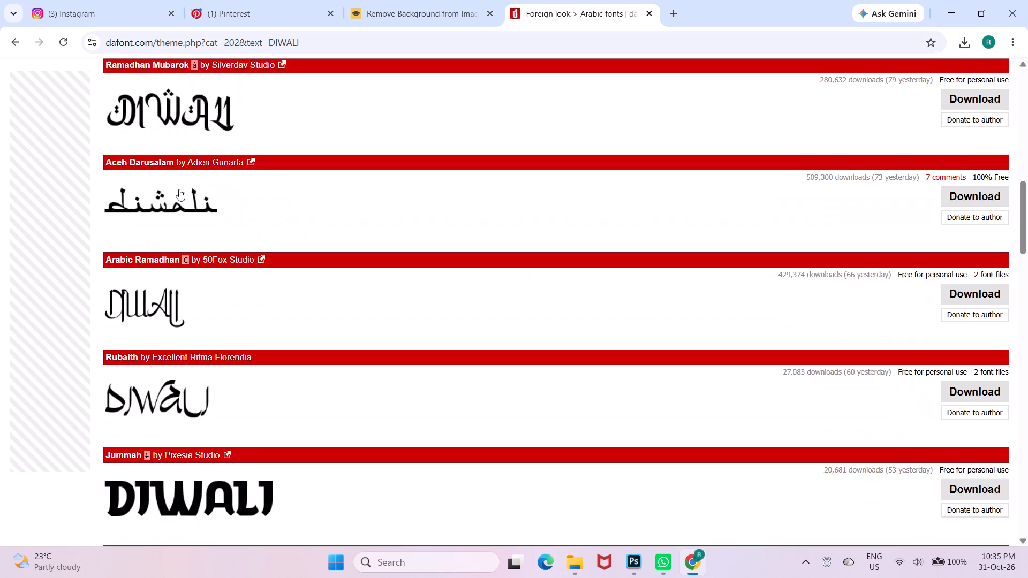
scroll(179, 189, down, 7)
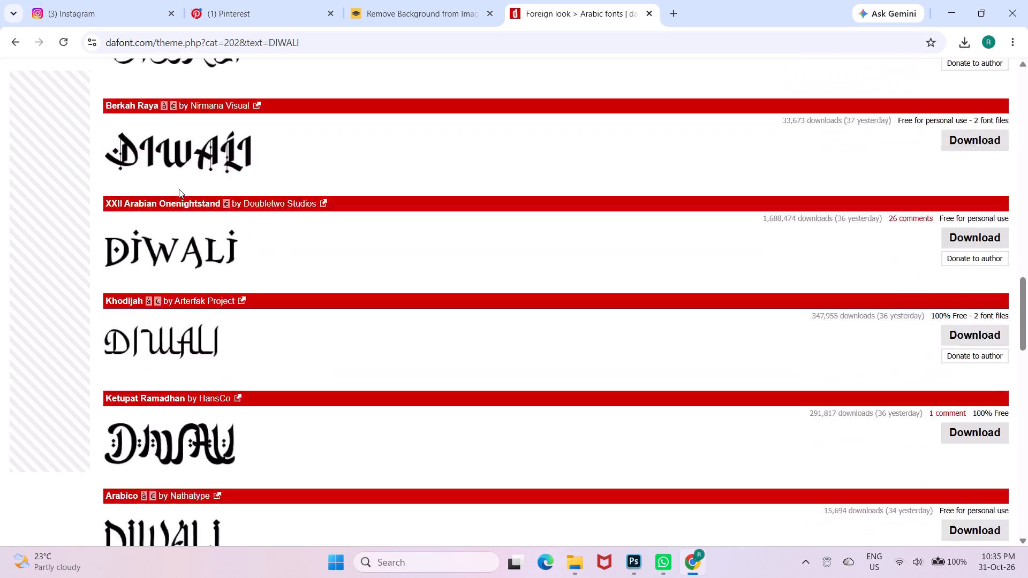
scroll(179, 189, down, 6)
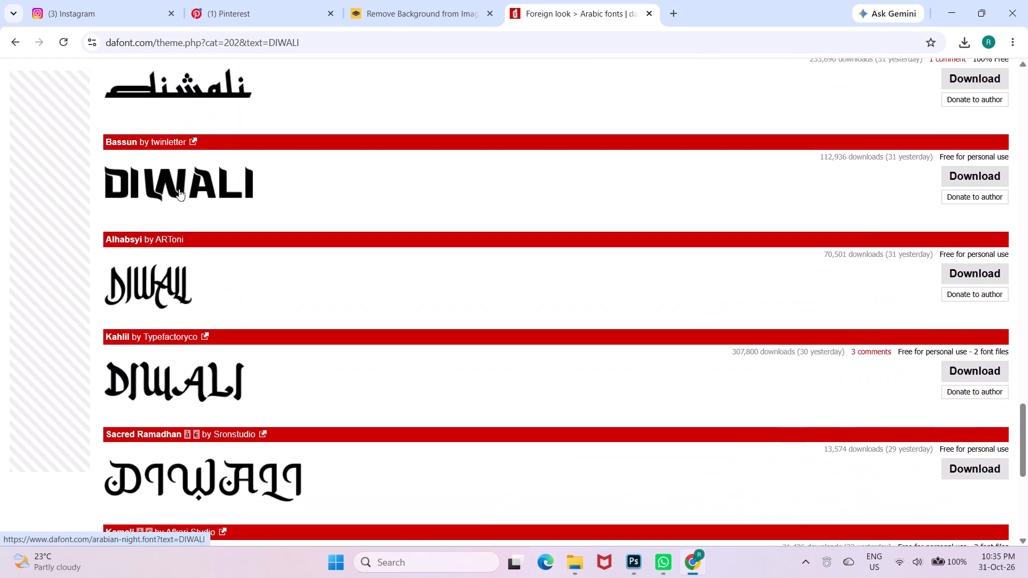
scroll(179, 189, down, 1)
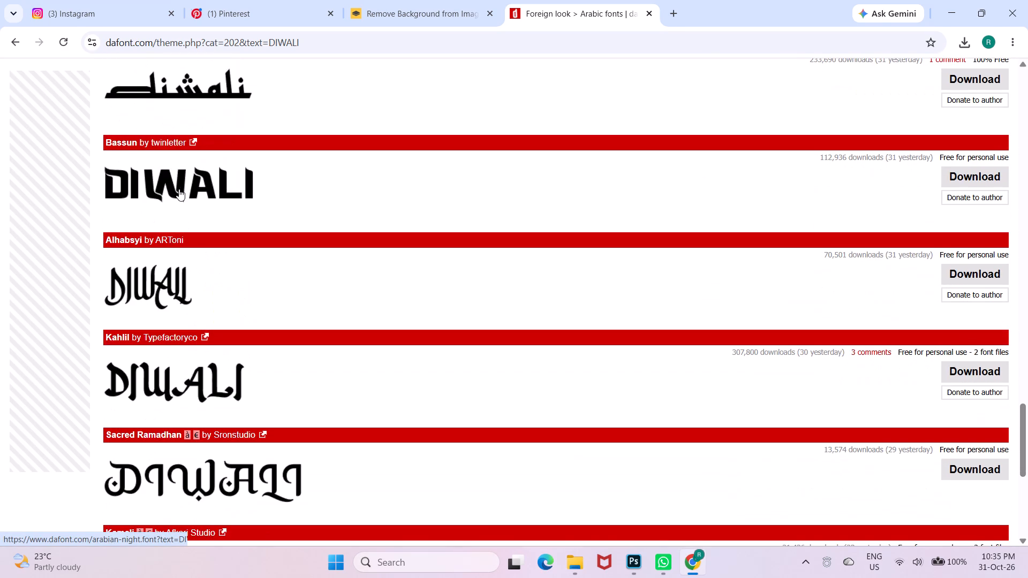
scroll(179, 189, down, 2)
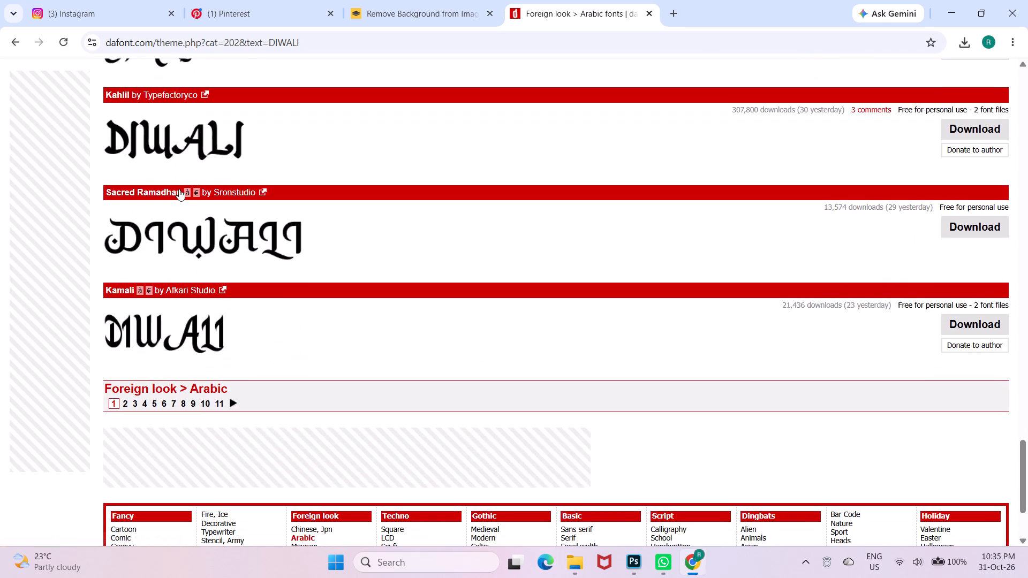
scroll(179, 189, up, 16)
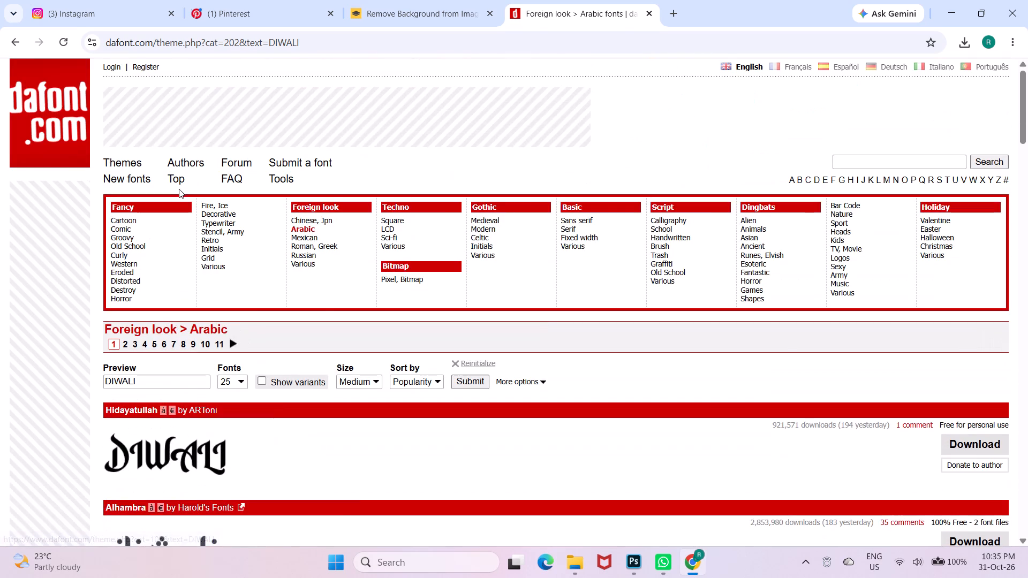
click(307, 245)
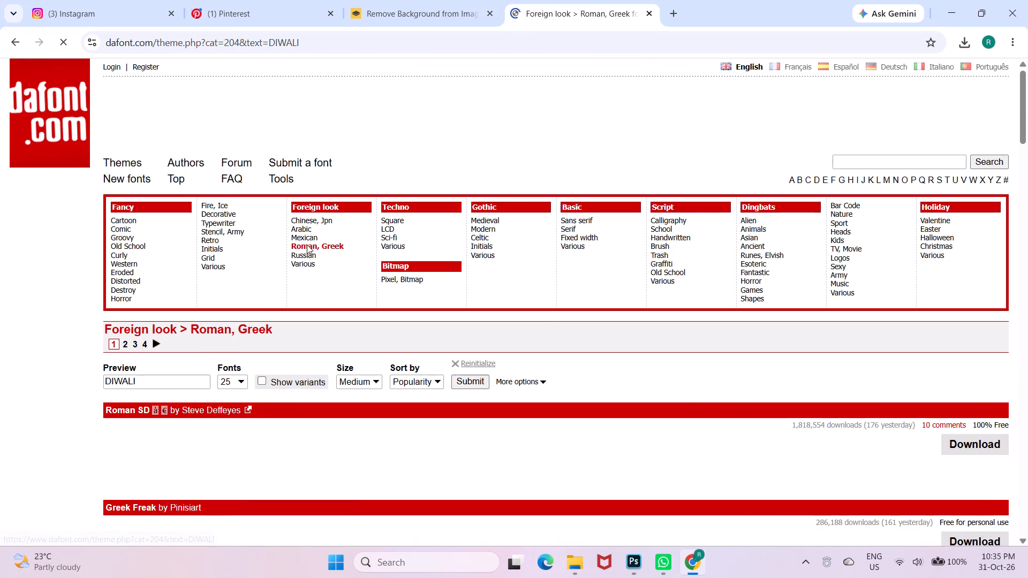
scroll(307, 245, down, 10)
scroll(307, 245, up, 2)
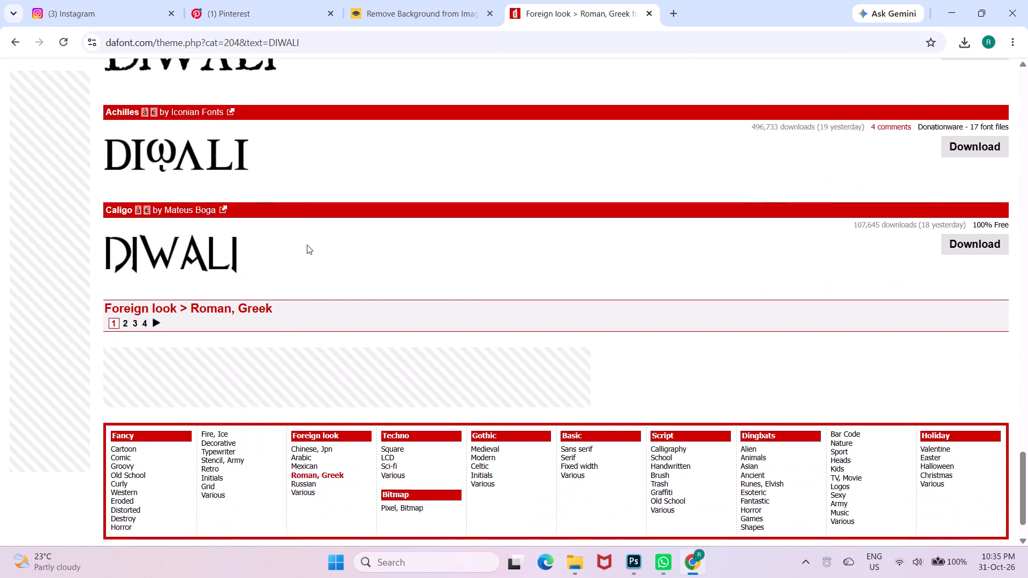
scroll(307, 245, up, 8)
Download the Samarkan font by Titivillus Foundry from the Foreign look > Various category.
click(332, 261)
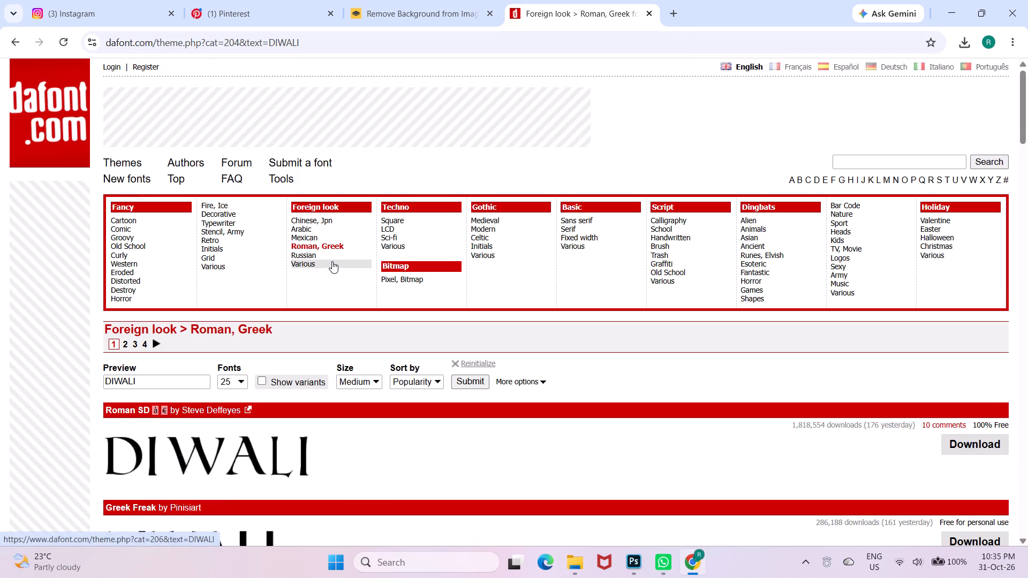
scroll(332, 261, down, 4)
scroll(332, 261, up, 1)
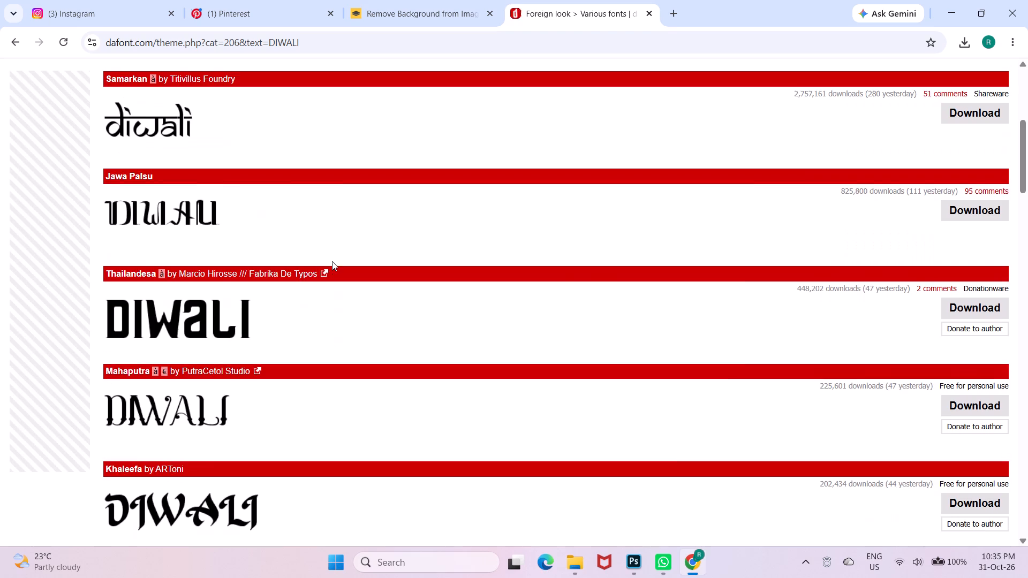
scroll(332, 261, up, 2)
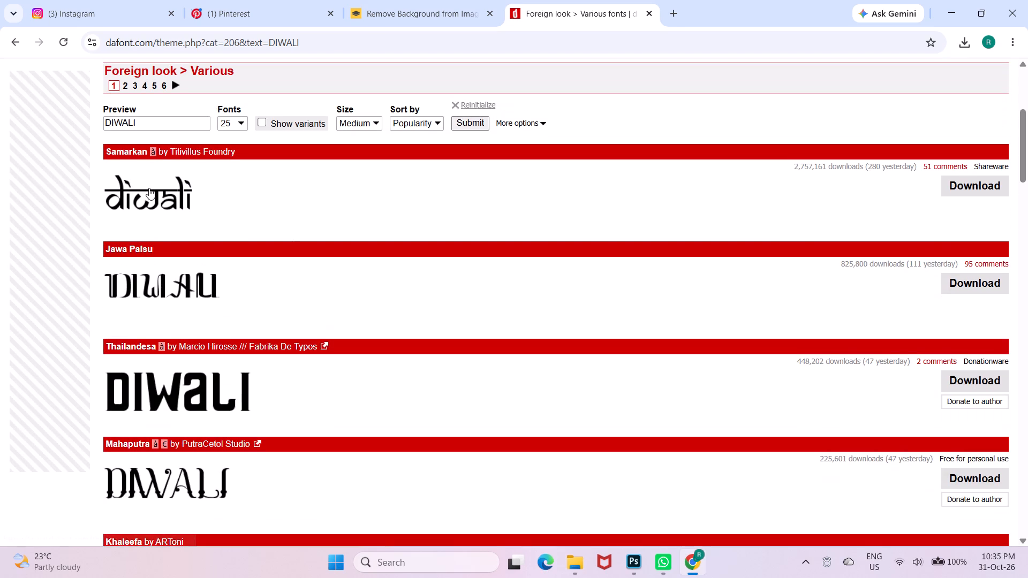
scroll(152, 195, up, 1)
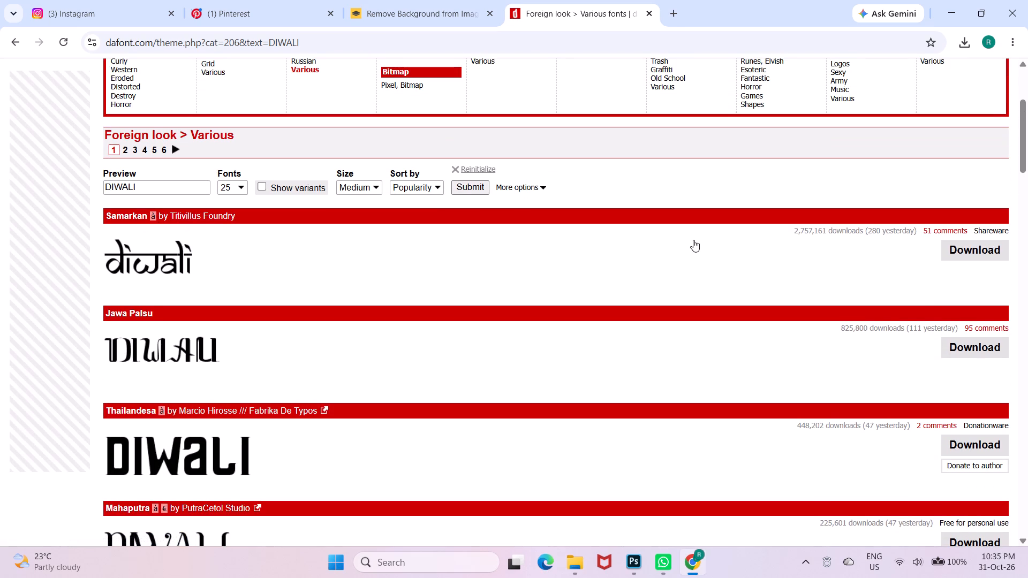
click(966, 250)
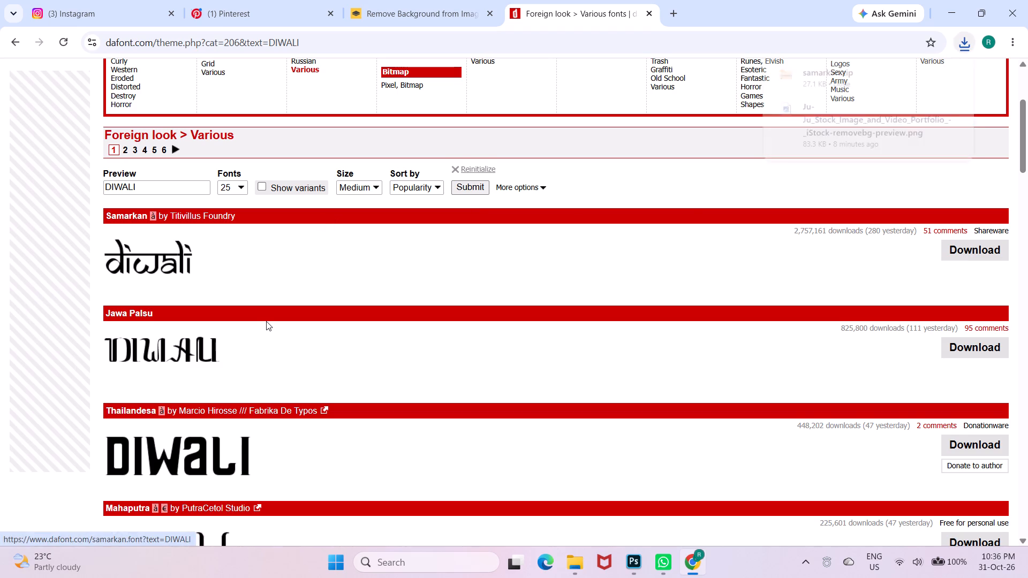
Examine the remaining "DIWALI" previews on the first page of Foreign look > Various.
scroll(266, 321, down, 8)
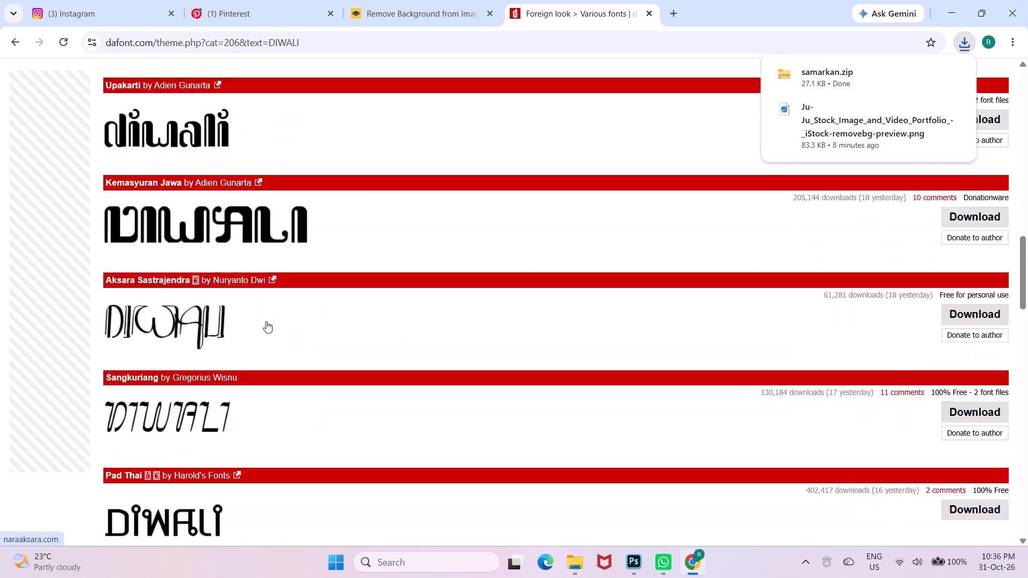
scroll(266, 321, down, 6)
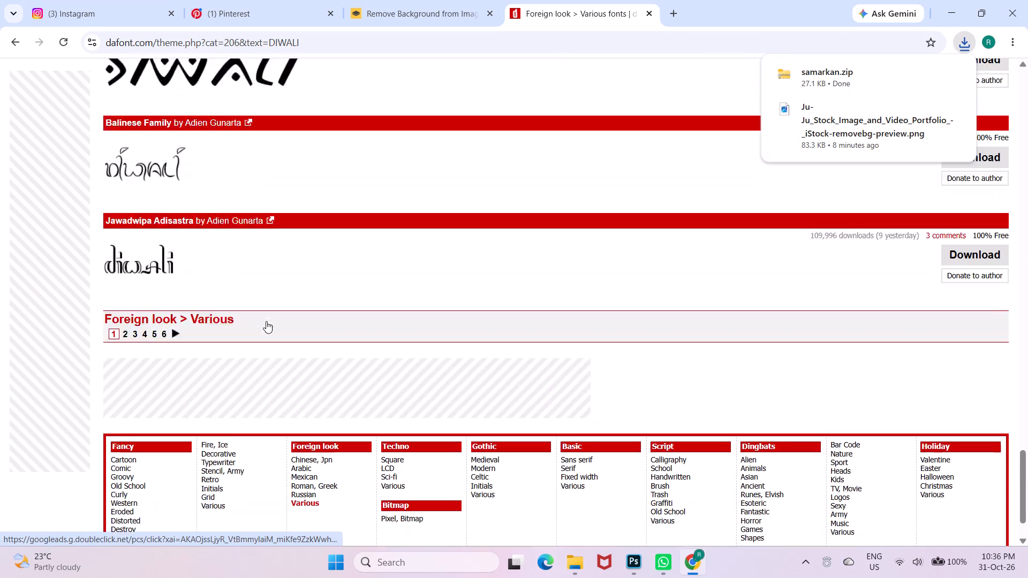
scroll(266, 321, up, 14)
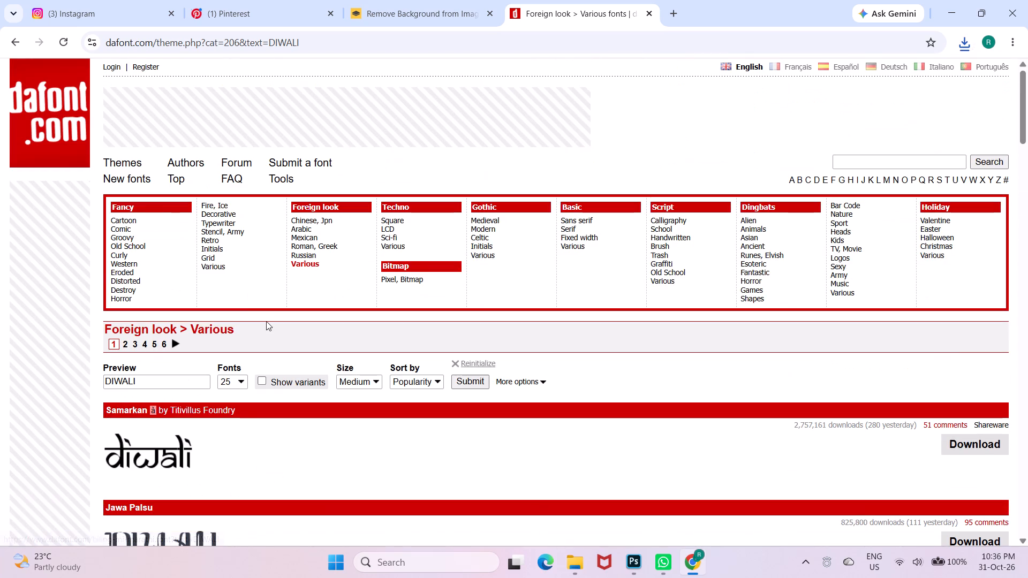
Examine the "DIWALI" previews in the Pixel, Bitmap category and in Medieval under Gothic.
click(395, 279)
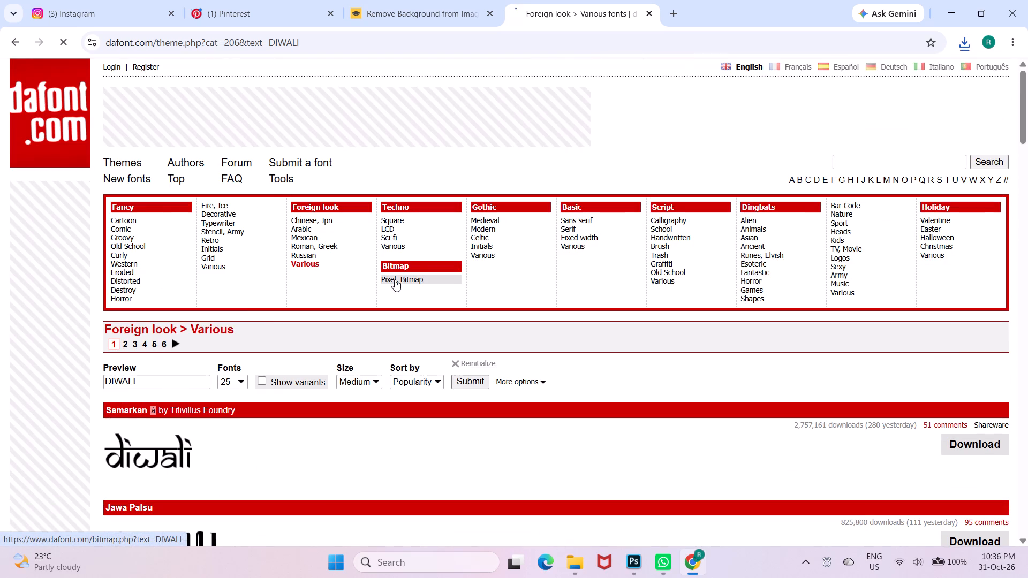
scroll(395, 279, down, 3)
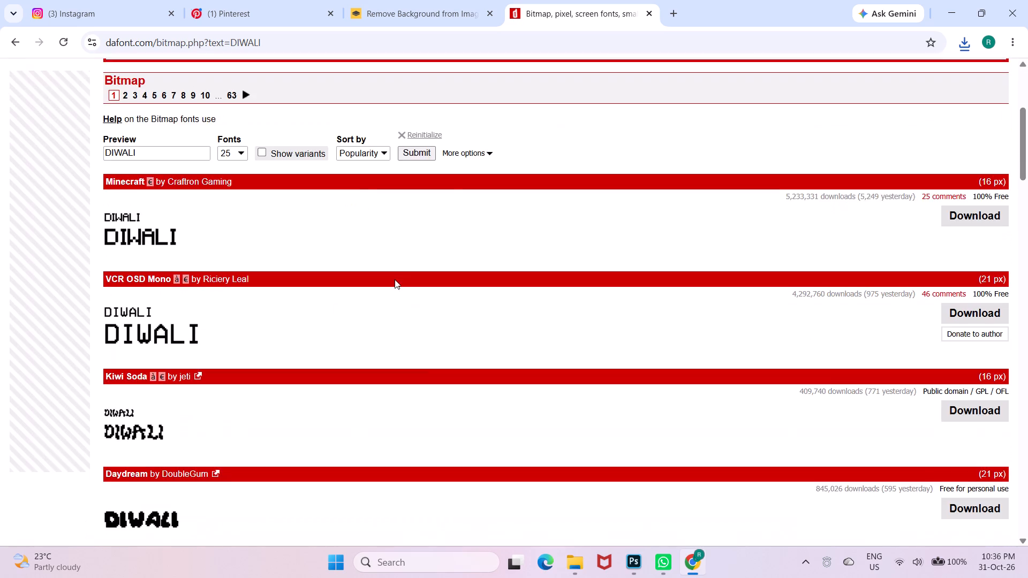
scroll(395, 279, up, 3)
click(476, 223)
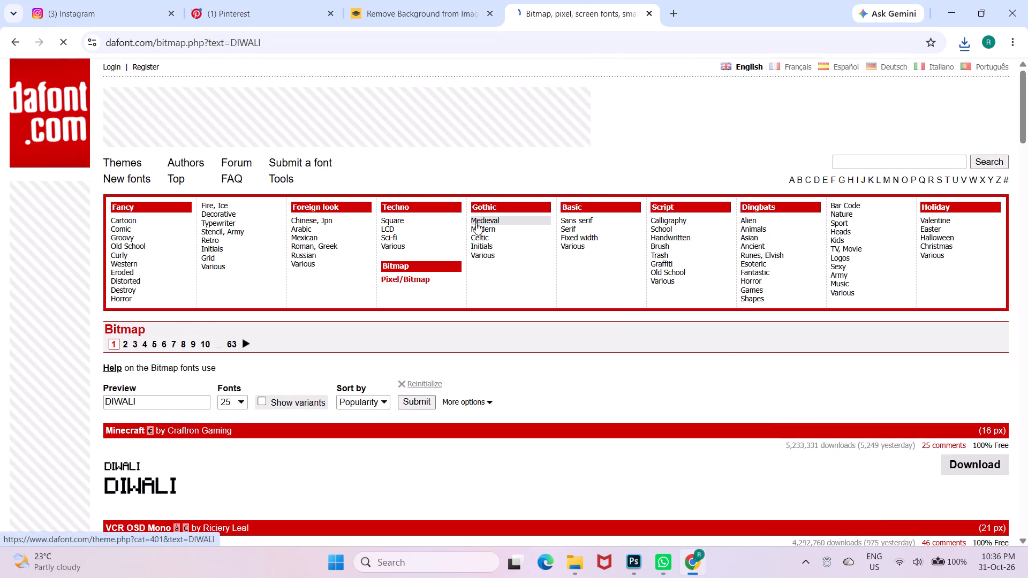
scroll(476, 223, down, 4)
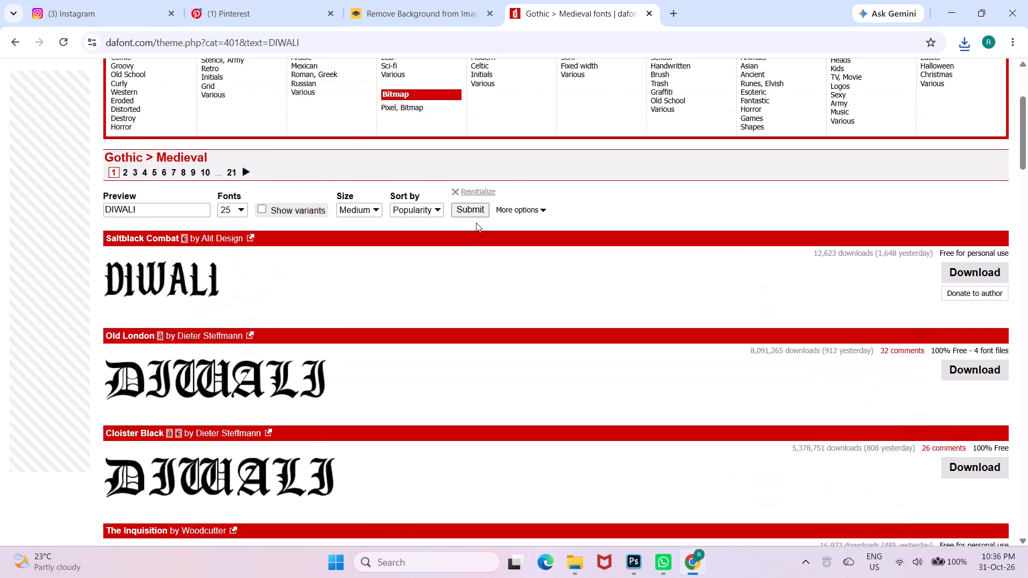
scroll(476, 223, down, 4)
scroll(476, 223, up, 11)
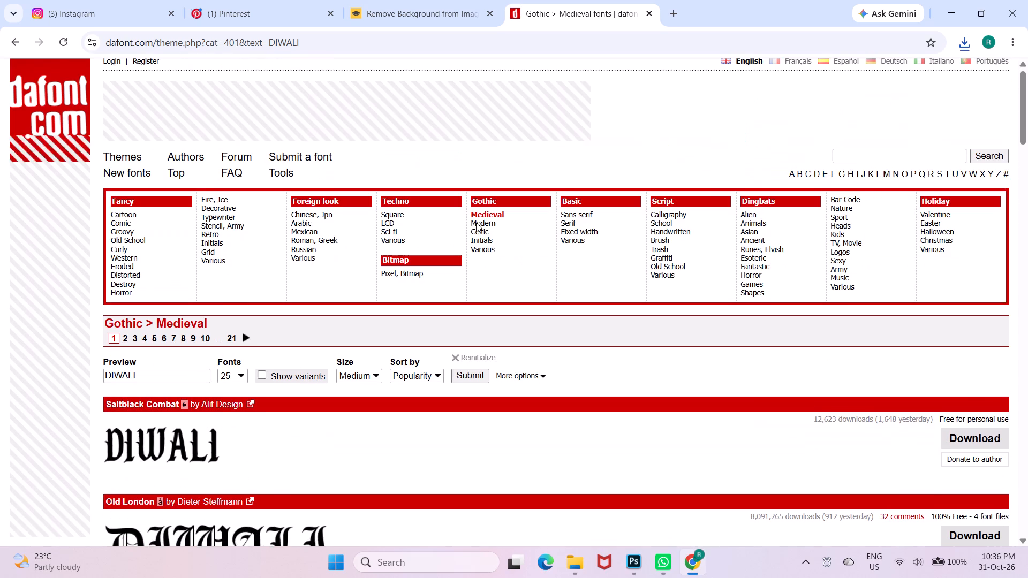
Examine the "DIWALI" previews on the first page of Gothic > Modern.
click(526, 232)
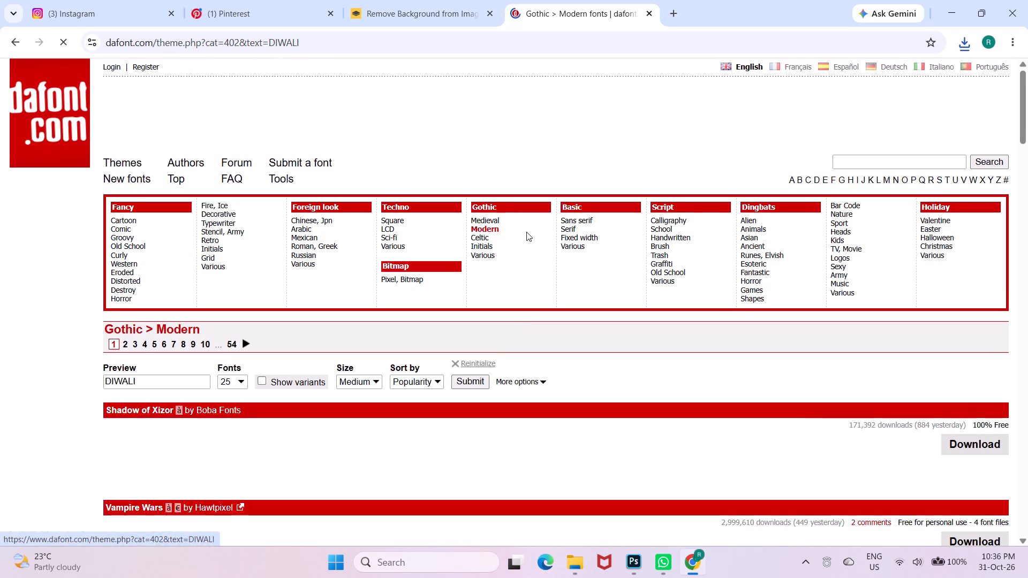
scroll(526, 232, down, 4)
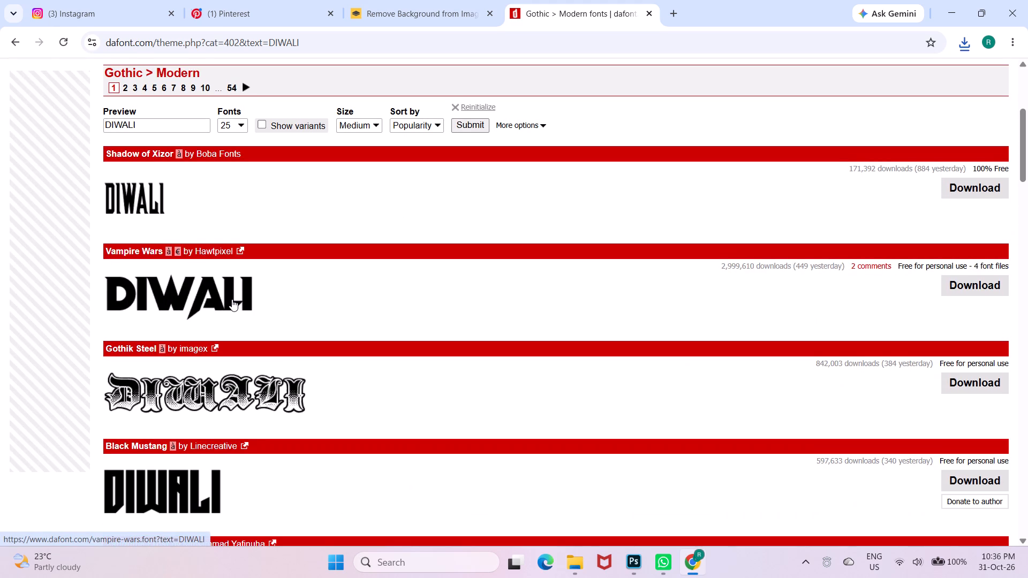
scroll(232, 299, down, 1)
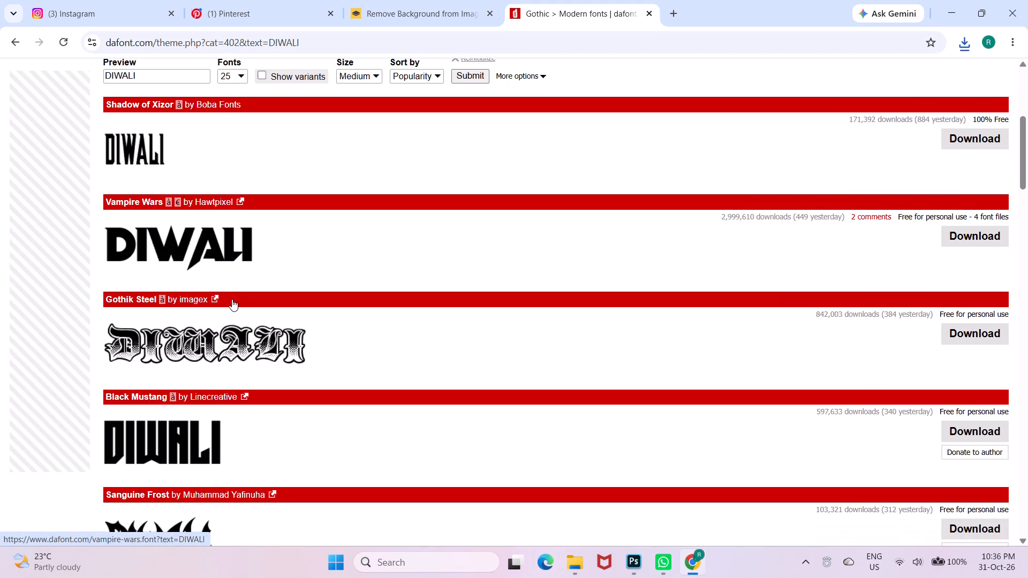
scroll(232, 299, down, 3)
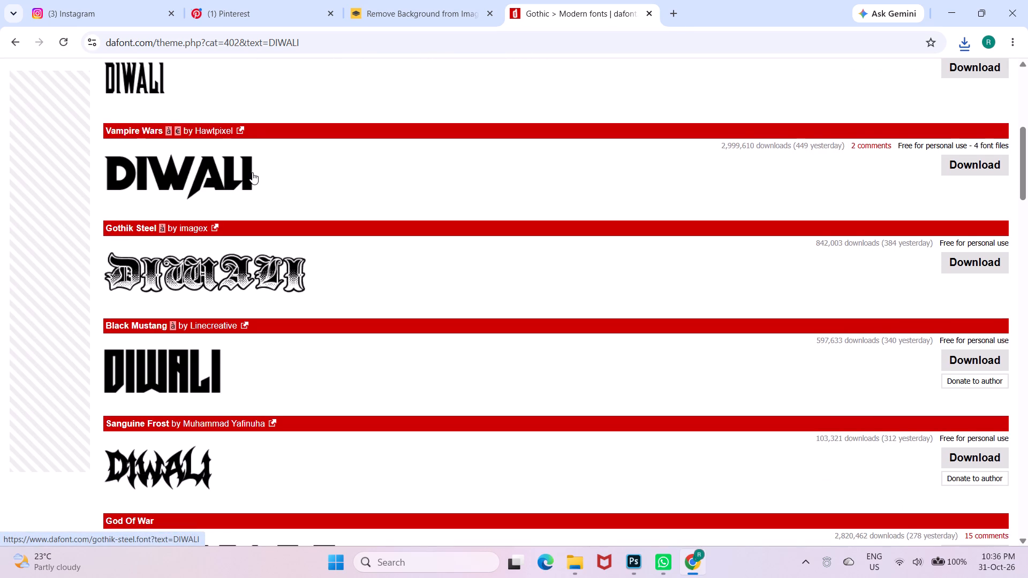
scroll(252, 170, down, 4)
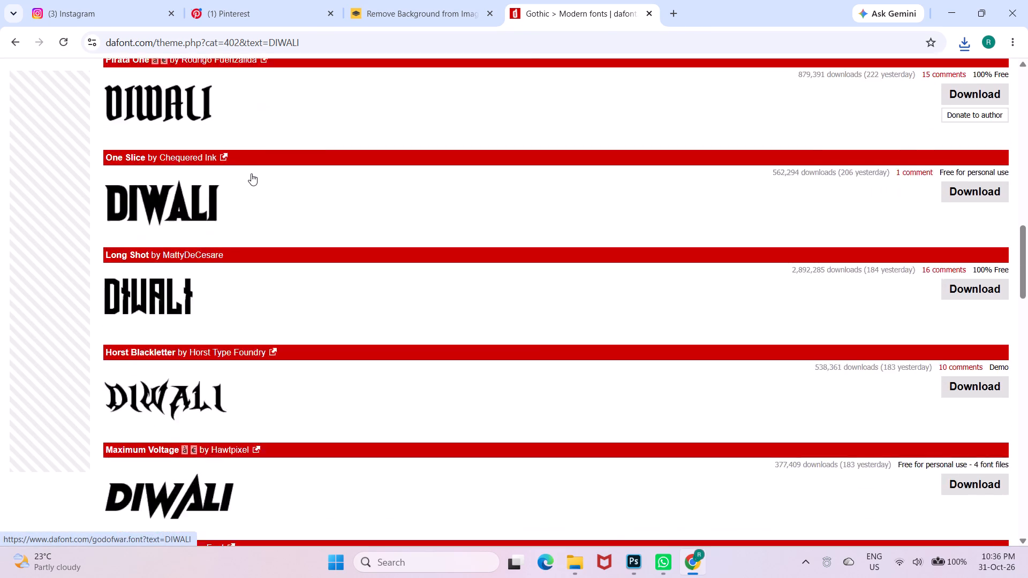
scroll(251, 173, down, 3)
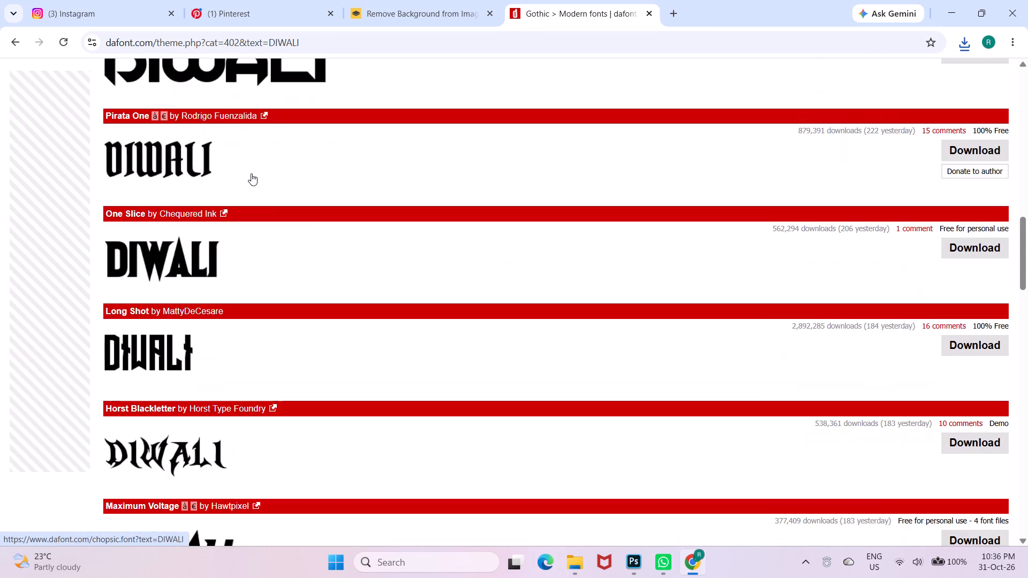
scroll(251, 173, down, 6)
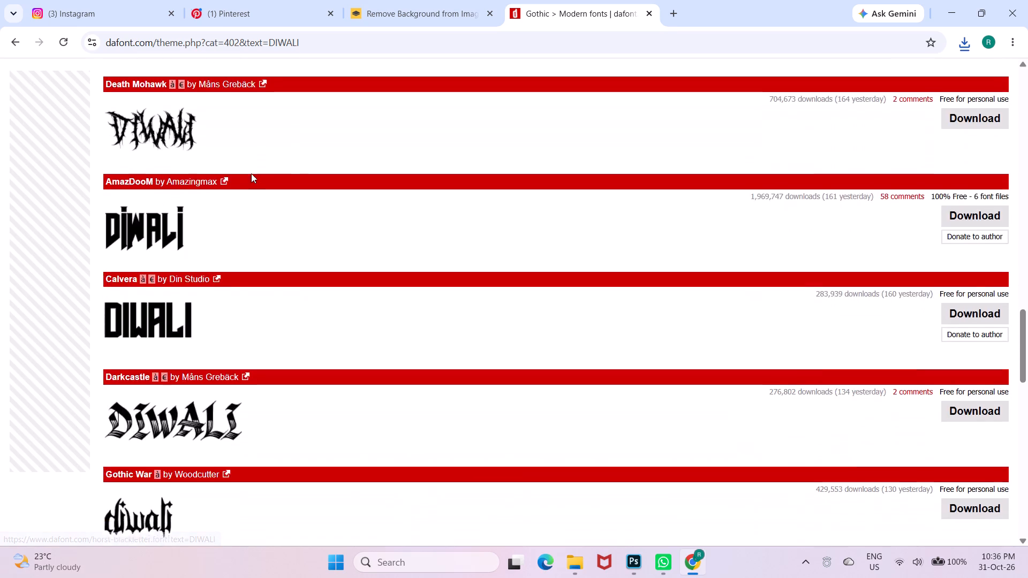
scroll(251, 173, down, 7)
scroll(251, 173, up, 5)
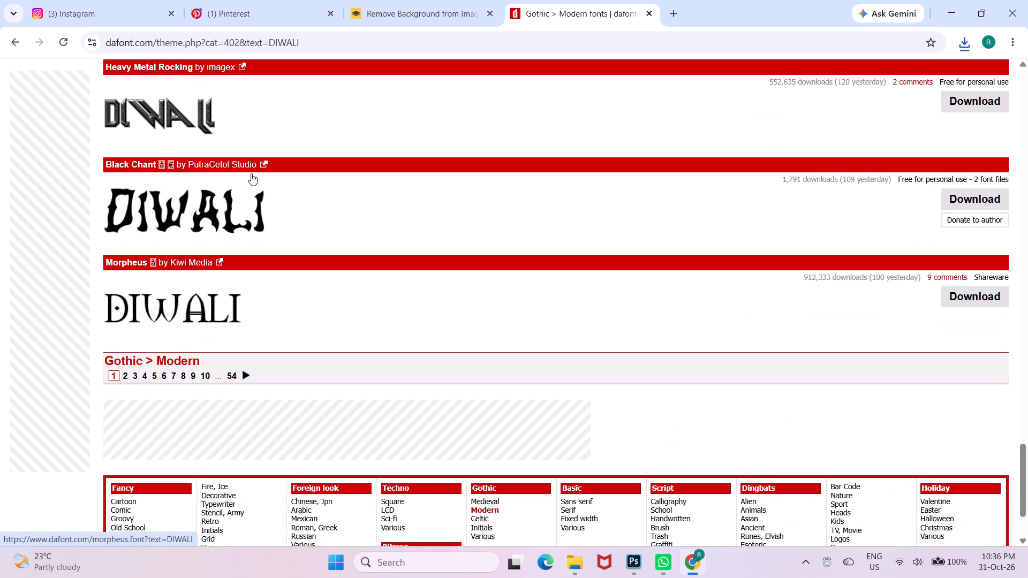
scroll(251, 173, up, 11)
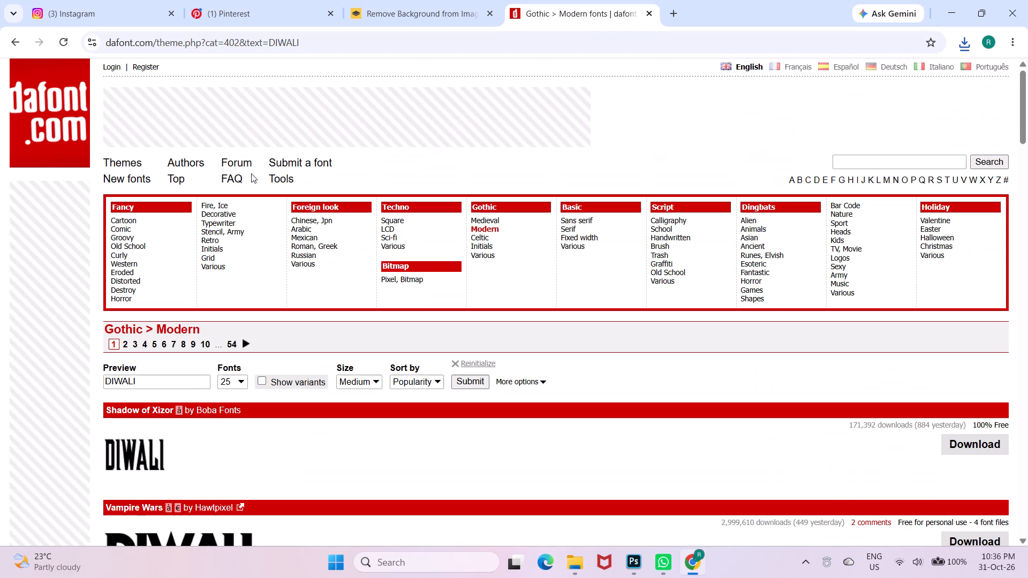
Download the Vampire Wars font by Hawtpixel from the Gothic > Modern category.
scroll(251, 173, down, 1)
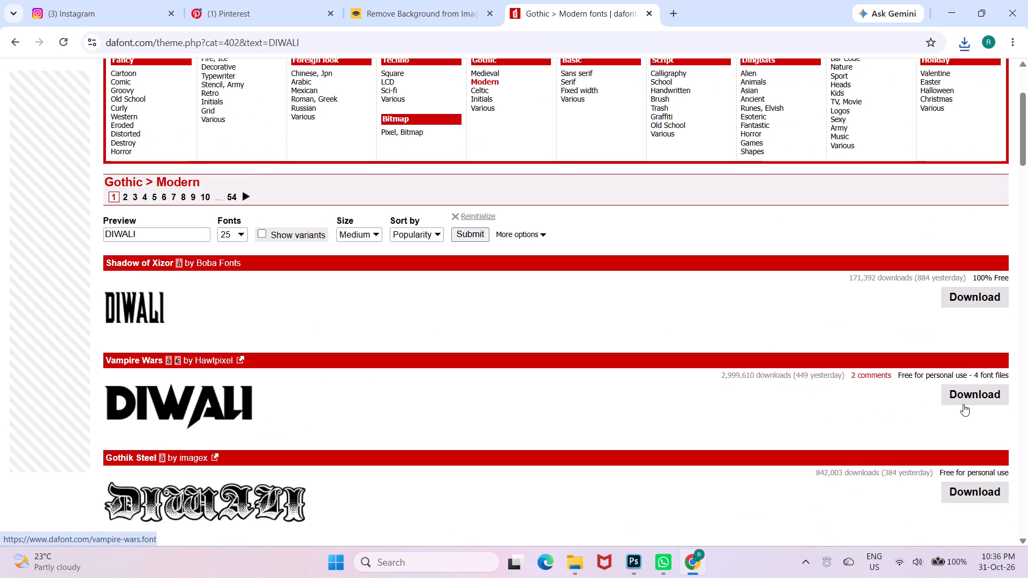
click(963, 404)
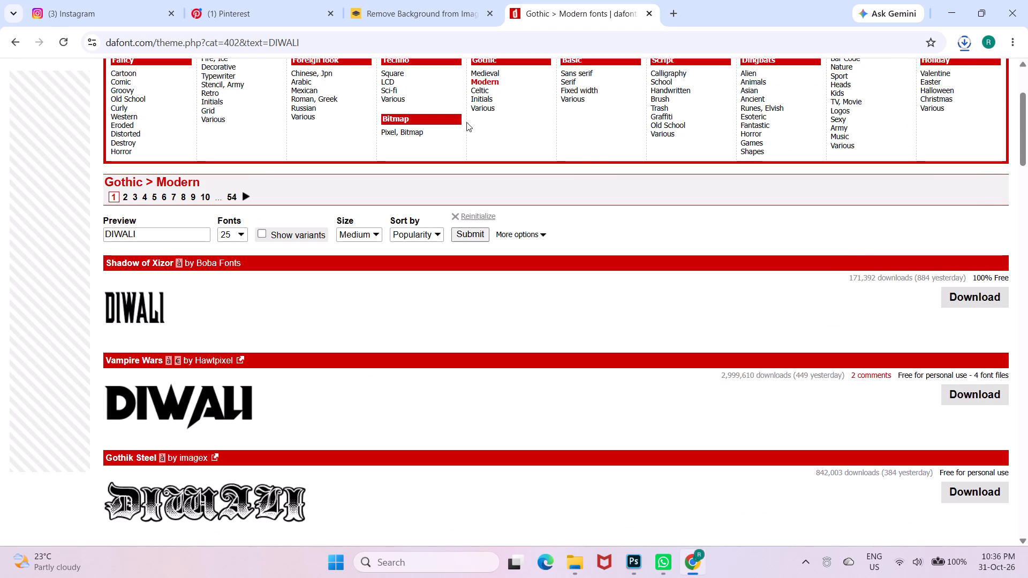
Examine the "DIWALI" previews in the Bitmap category and on the first page of Gothic > Celtic.
click(434, 128)
scroll(434, 128, down, 2)
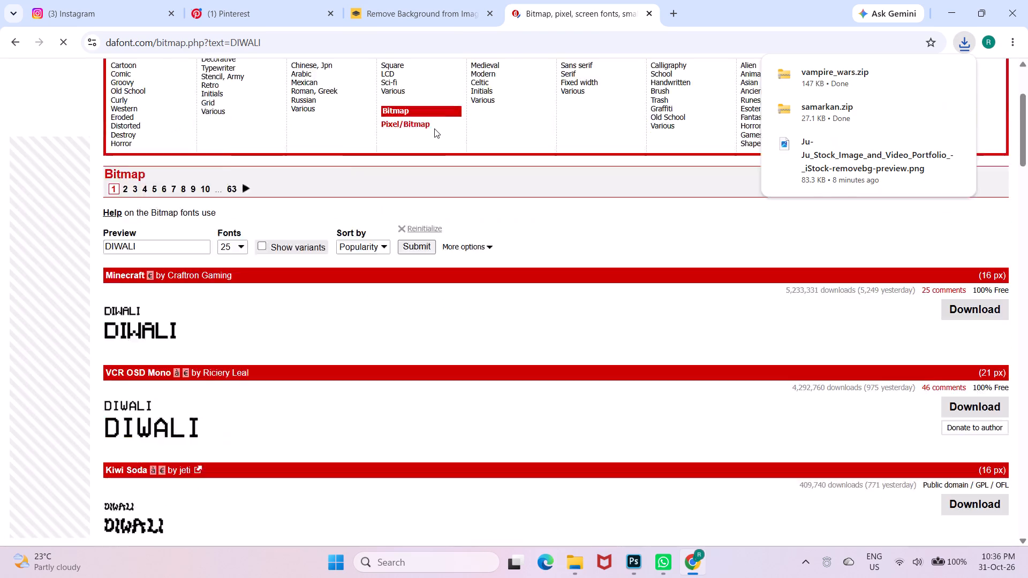
scroll(434, 128, down, 5)
scroll(434, 128, up, 9)
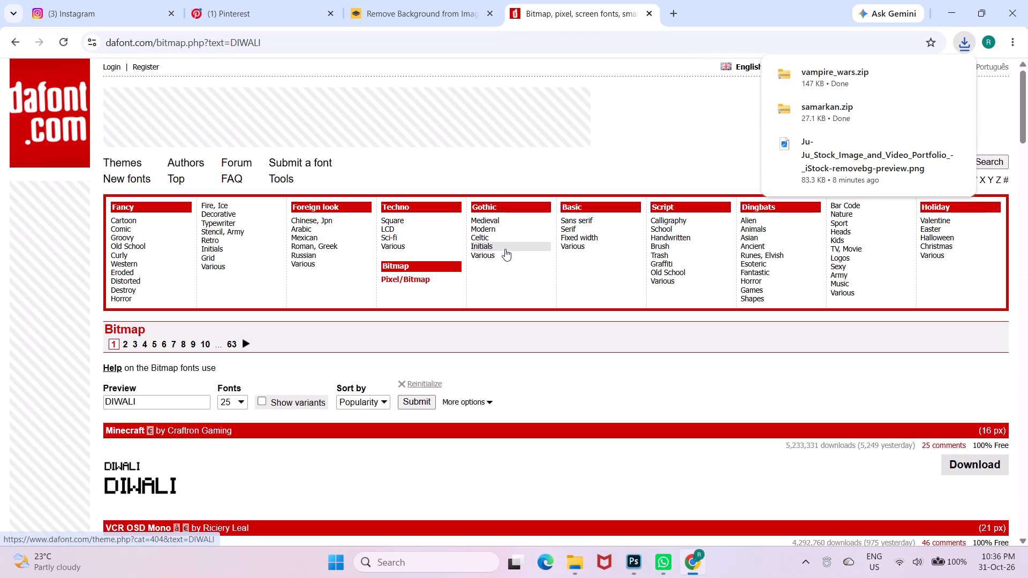
click(509, 240)
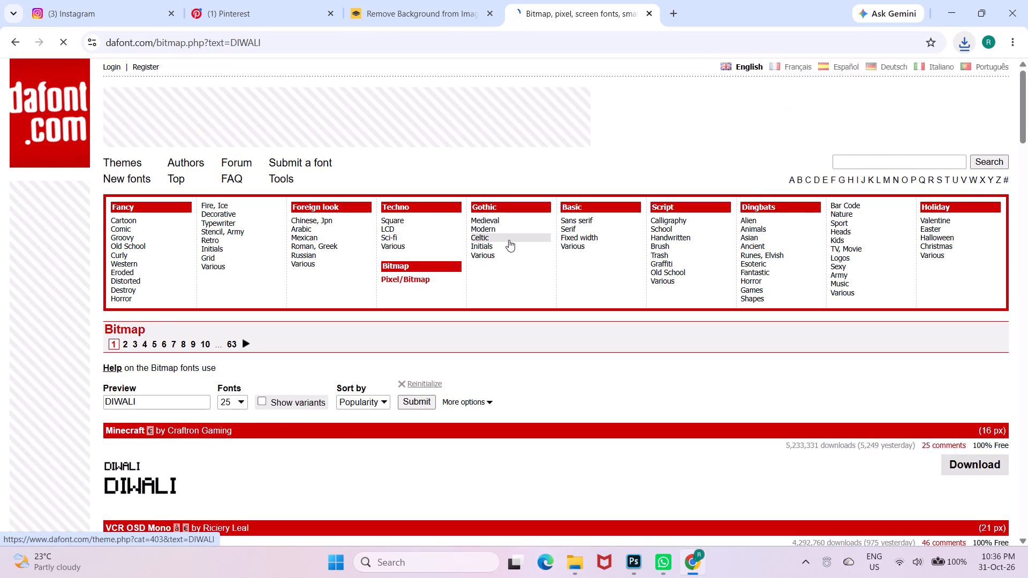
scroll(509, 240, down, 6)
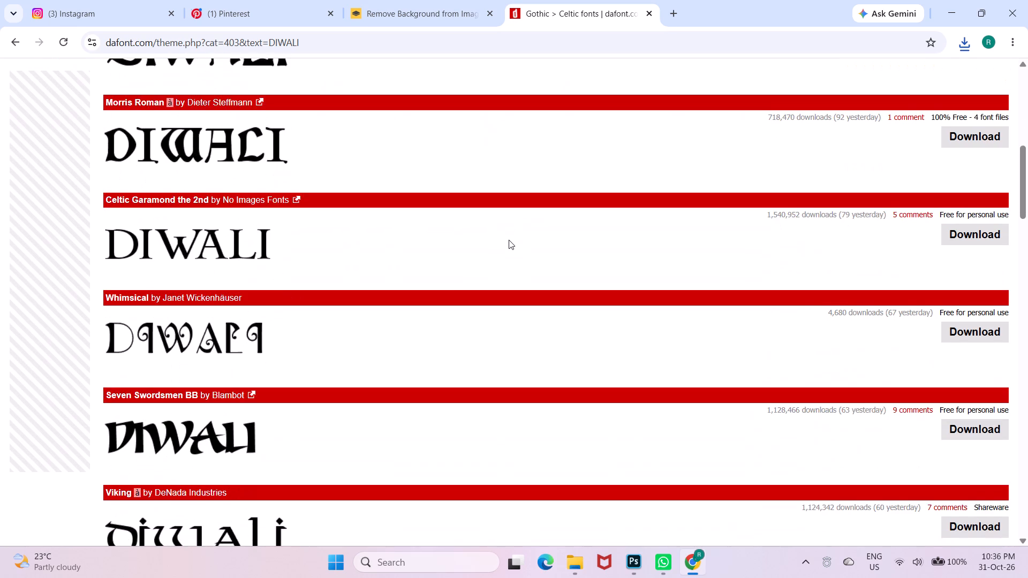
scroll(509, 240, down, 6)
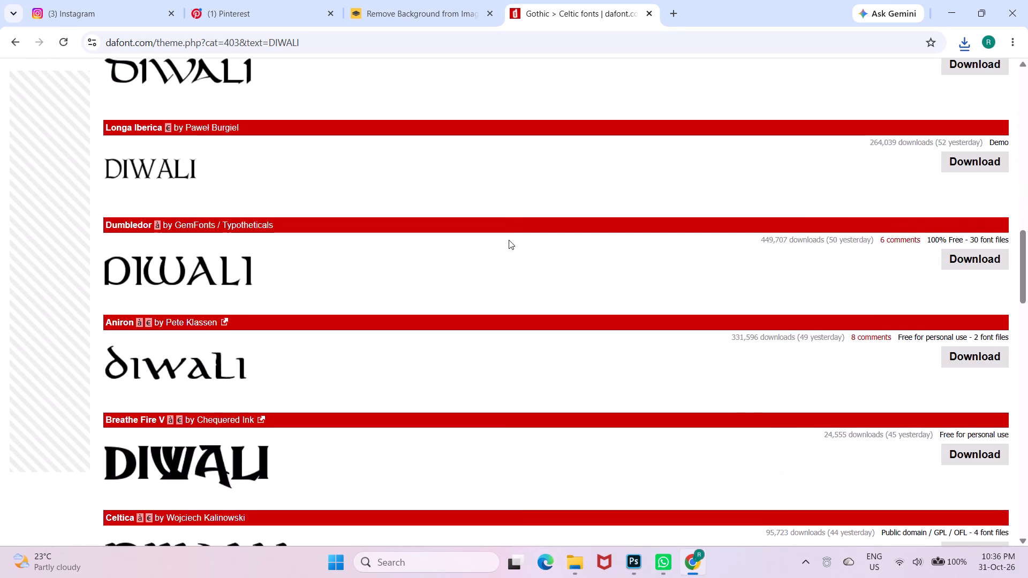
scroll(509, 240, down, 9)
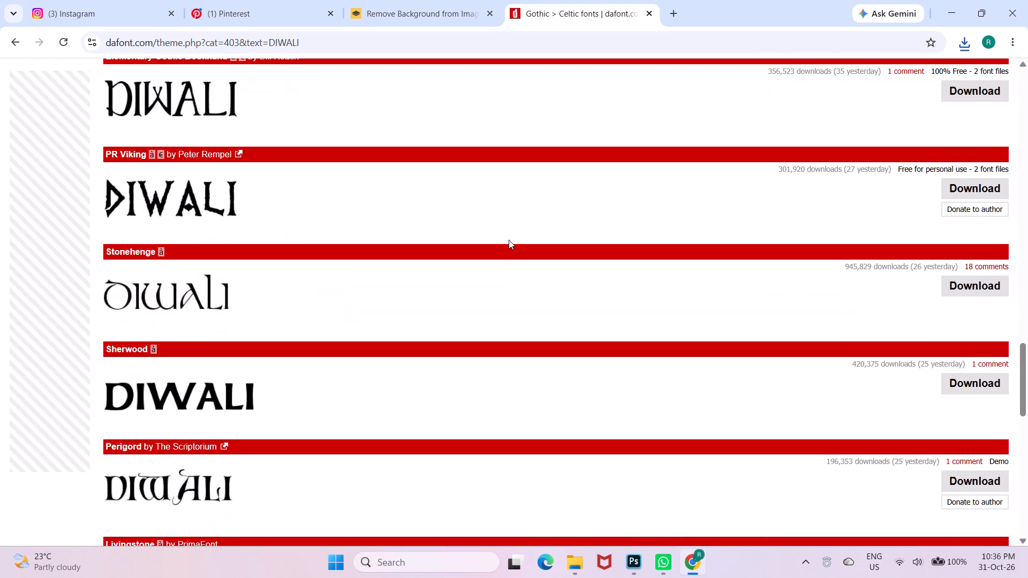
scroll(509, 240, down, 6)
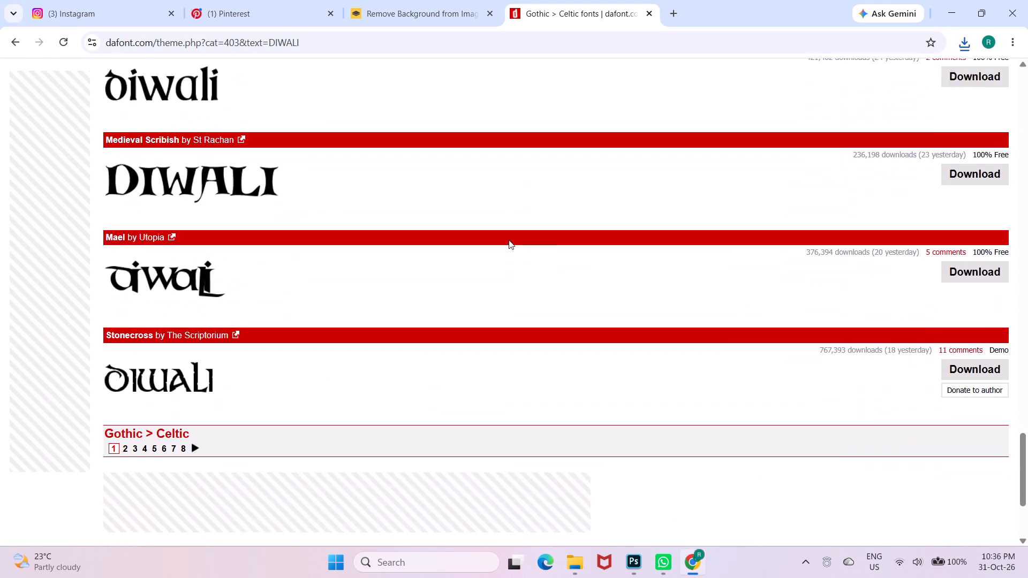
scroll(509, 240, down, 1)
scroll(509, 240, up, 13)
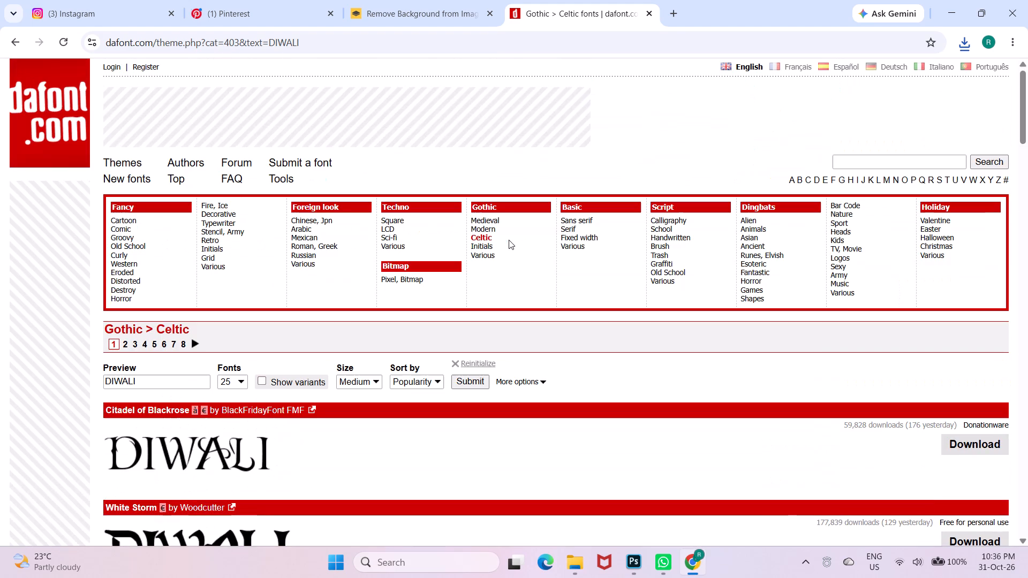
Examine the "DIWALI" previews on the first pages of the Fixed width and Serif categories under Basic.
click(578, 235)
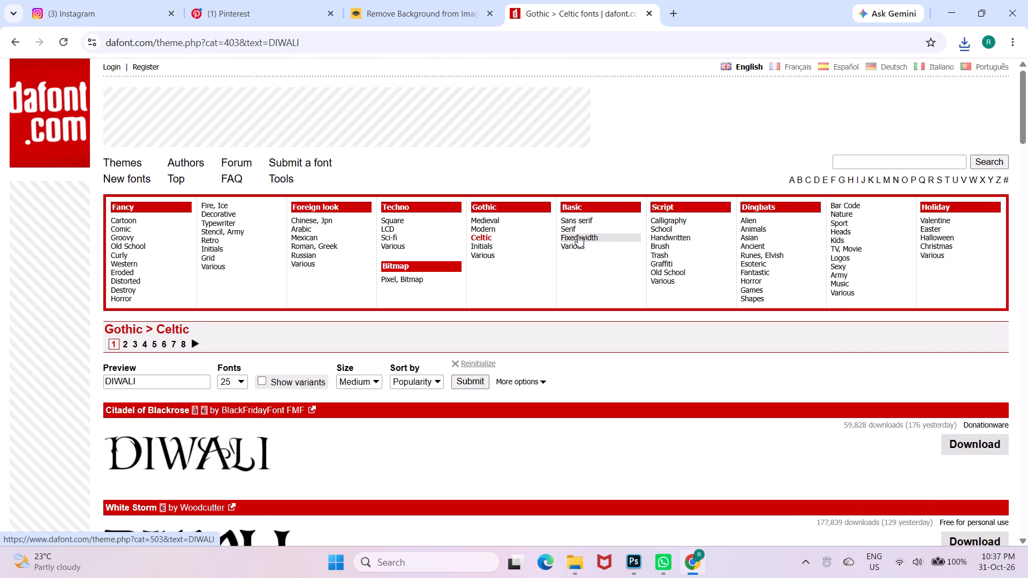
scroll(578, 235, down, 4)
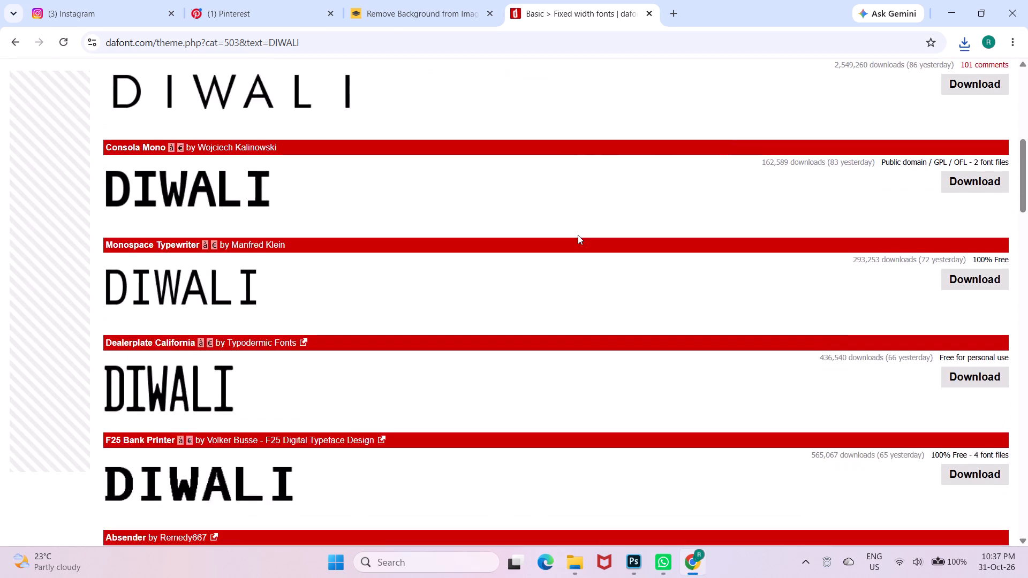
scroll(578, 235, down, 4)
scroll(578, 235, up, 1)
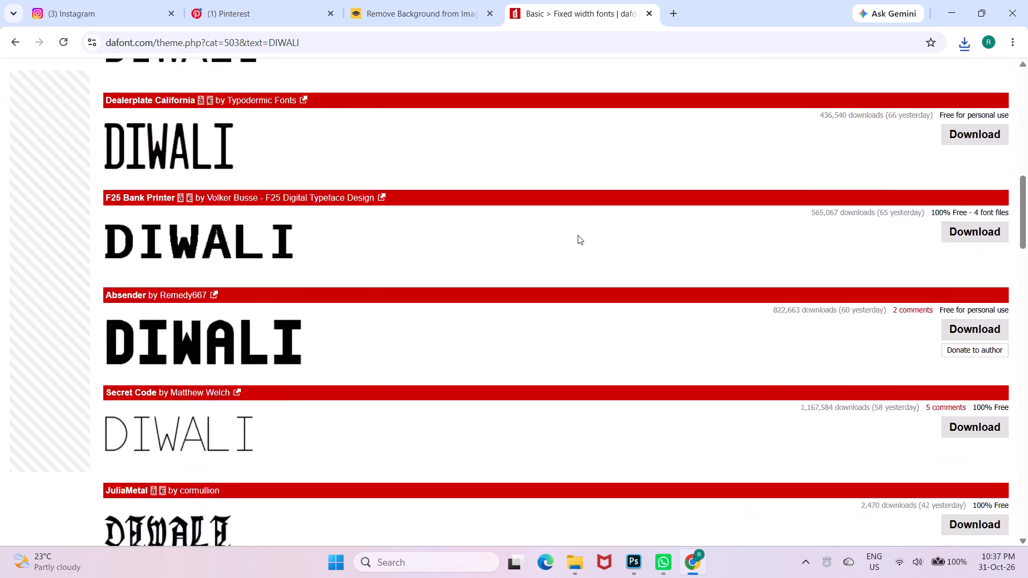
scroll(578, 235, up, 9)
click(582, 230)
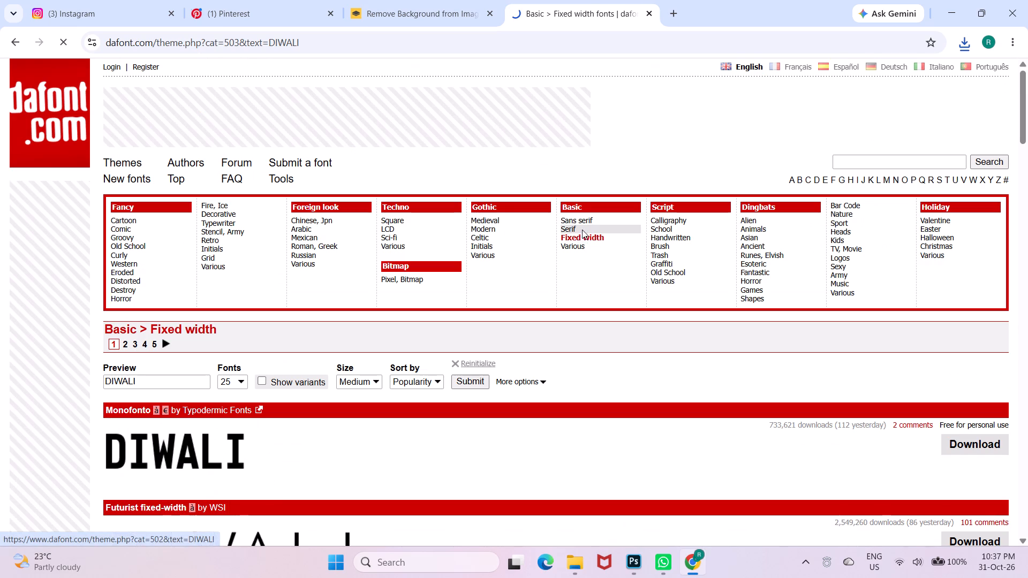
scroll(582, 230, down, 6)
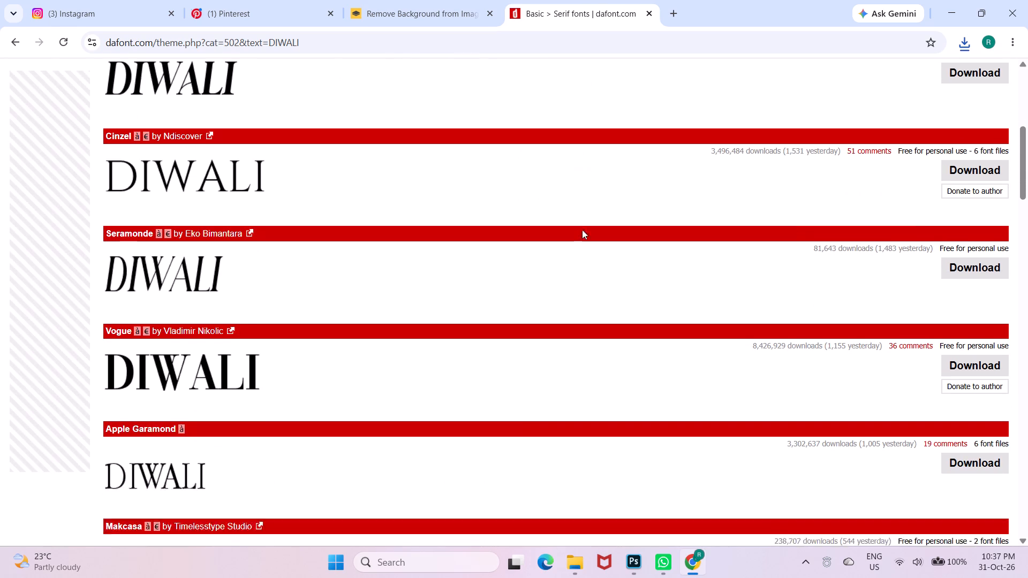
scroll(582, 230, down, 7)
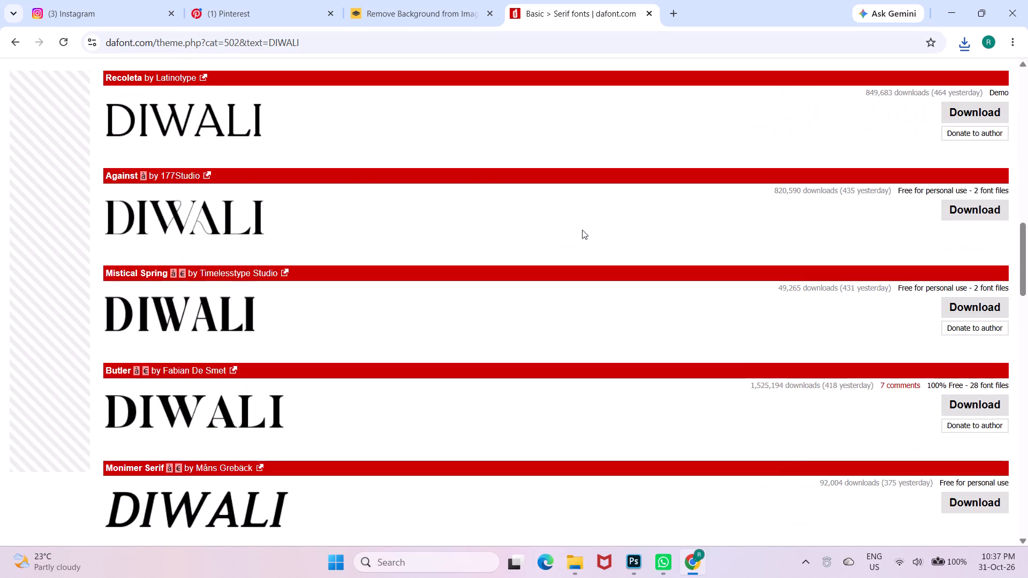
scroll(582, 230, down, 2)
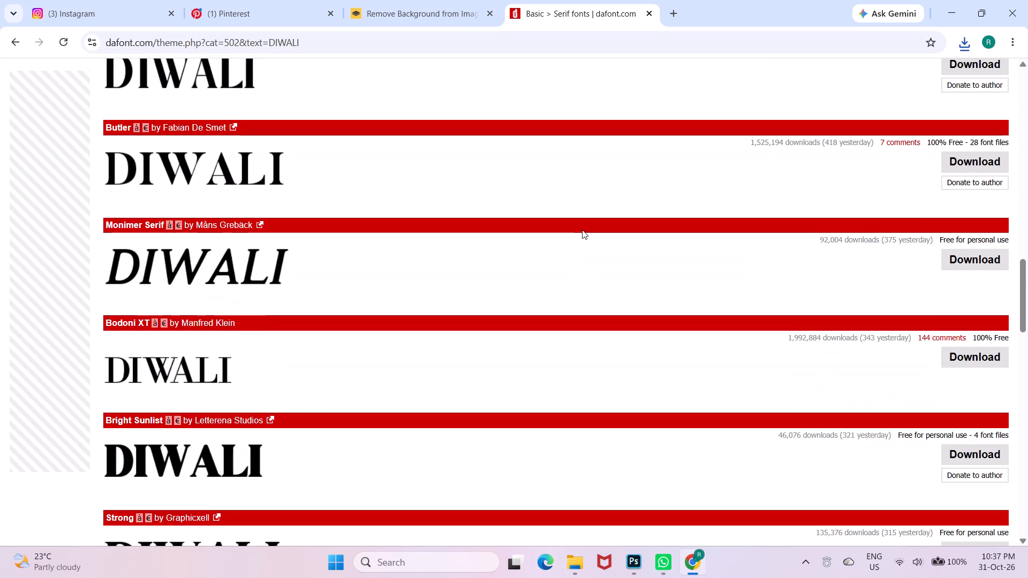
scroll(582, 230, down, 3)
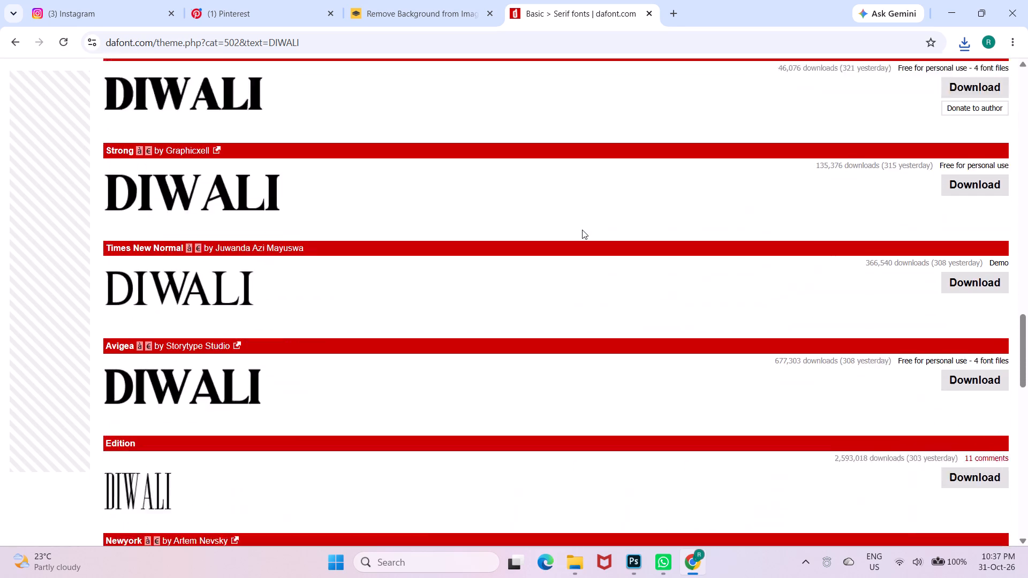
scroll(582, 230, down, 6)
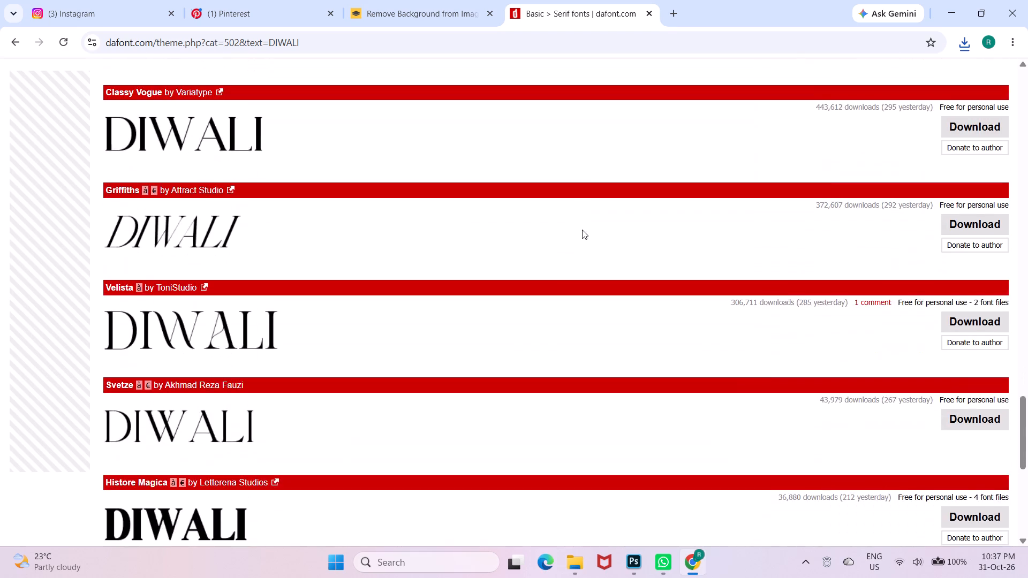
scroll(582, 230, down, 4)
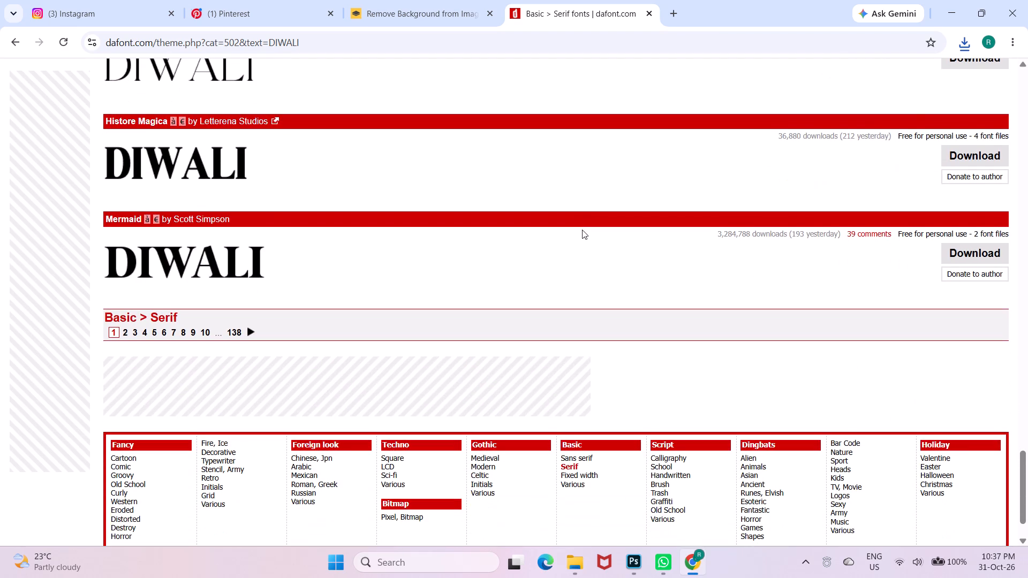
scroll(582, 230, down, 1)
scroll(269, 240, down, 1)
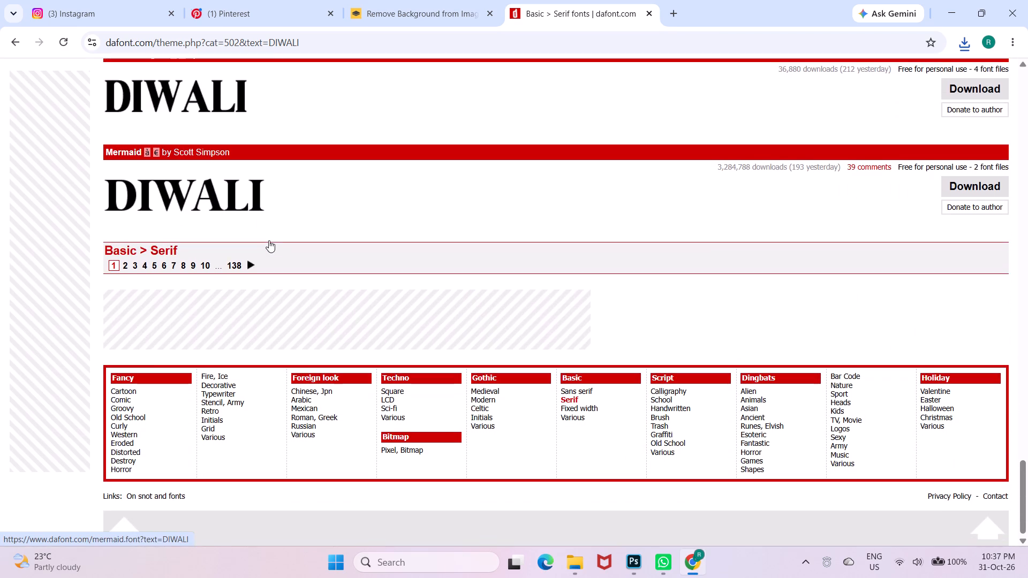
Examine the "DIWALI" previews on the first pages of Script > Calligraphy and Script > Trash.
scroll(269, 240, down, 1)
scroll(335, 207, down, 1)
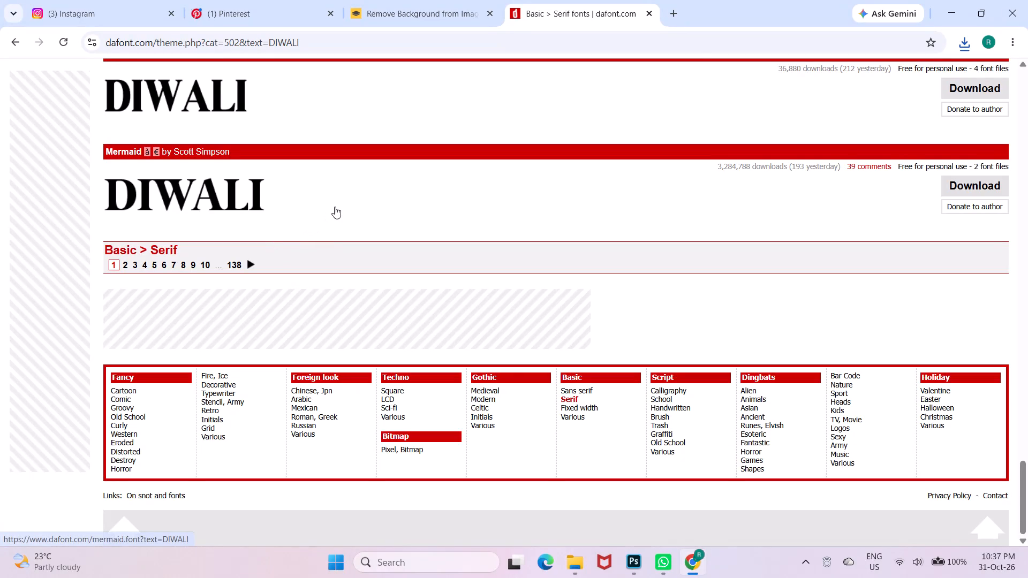
scroll(335, 207, up, 18)
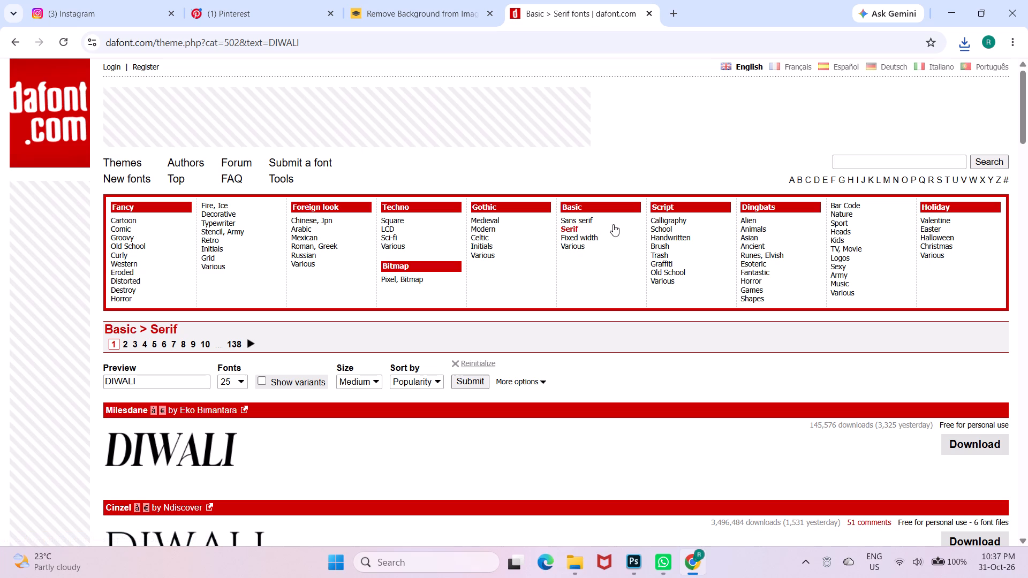
click(688, 216)
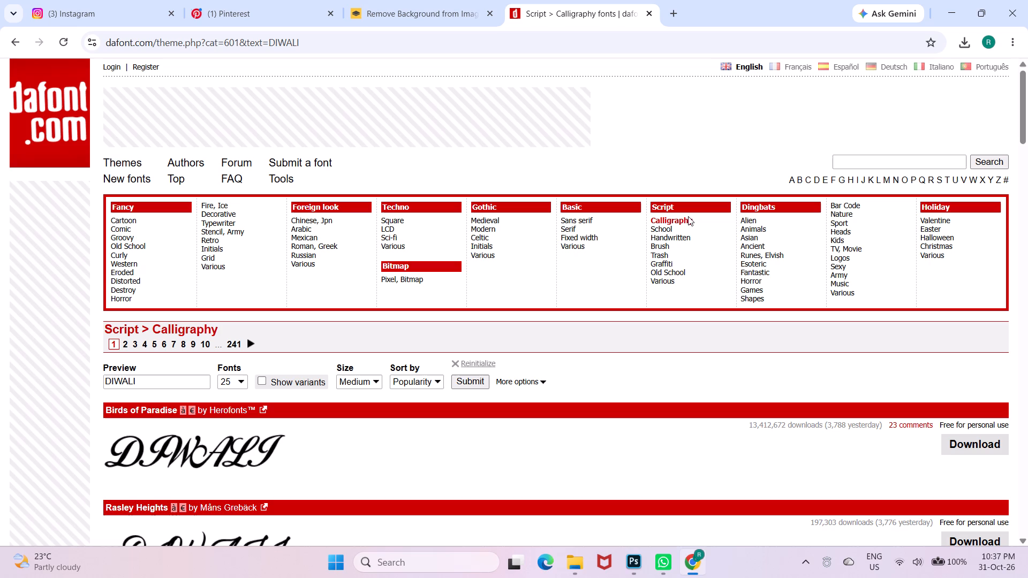
click(674, 252)
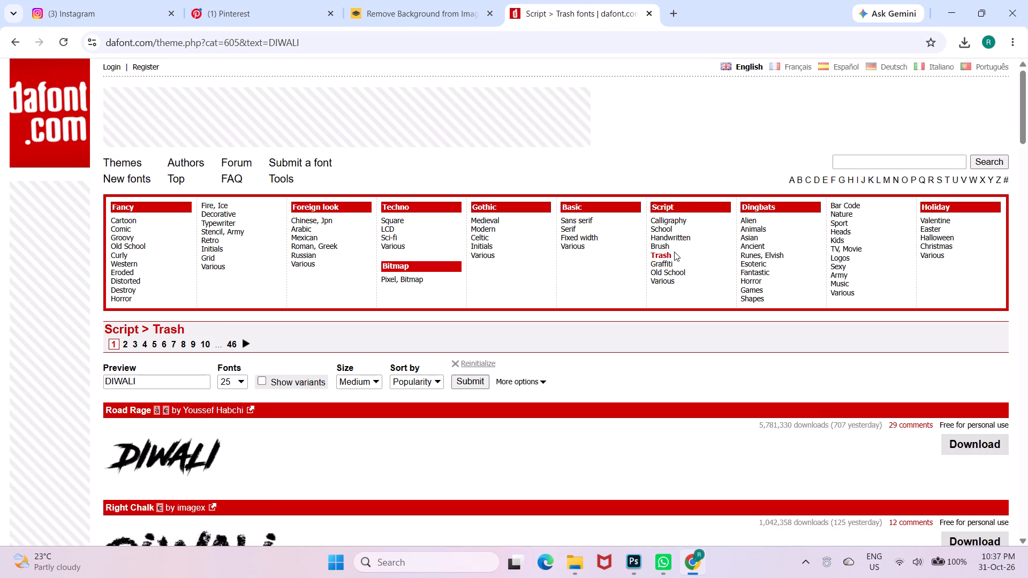
scroll(674, 252, down, 4)
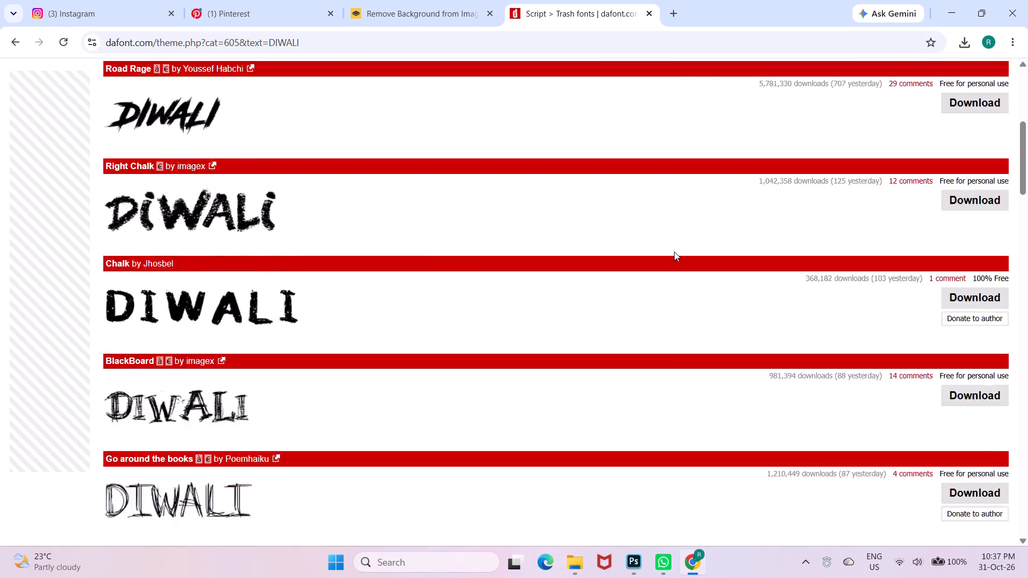
scroll(674, 252, down, 12)
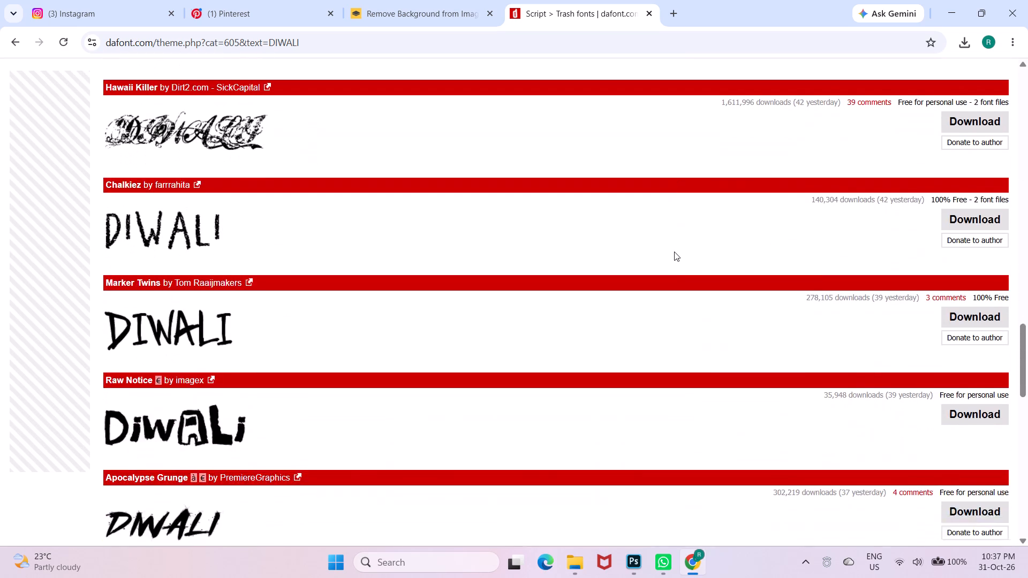
scroll(674, 252, up, 9)
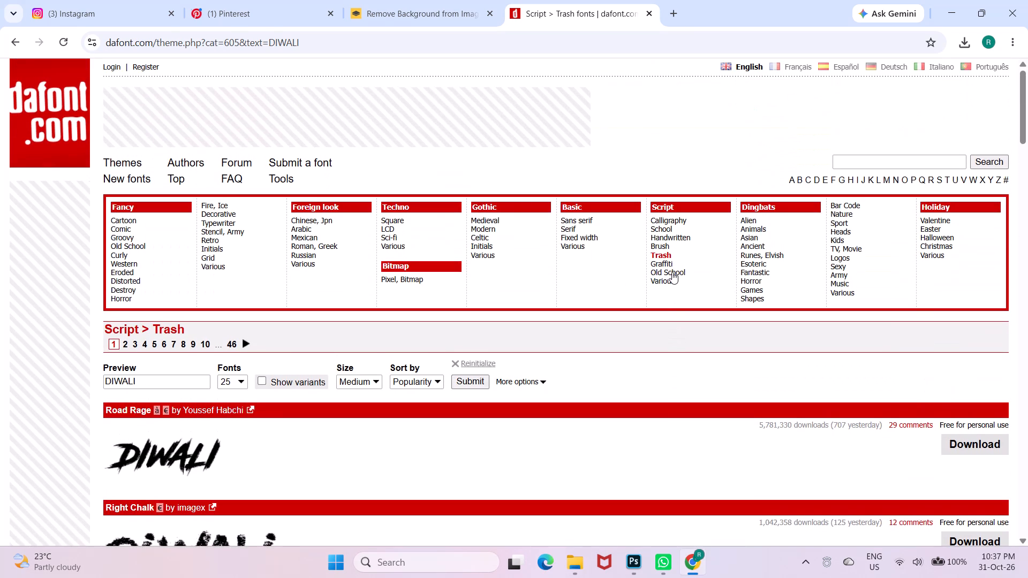
Examine the "DIWALI" previews on the first pages of Script > Old School and Script > Various.
click(672, 273)
scroll(672, 273, down, 5)
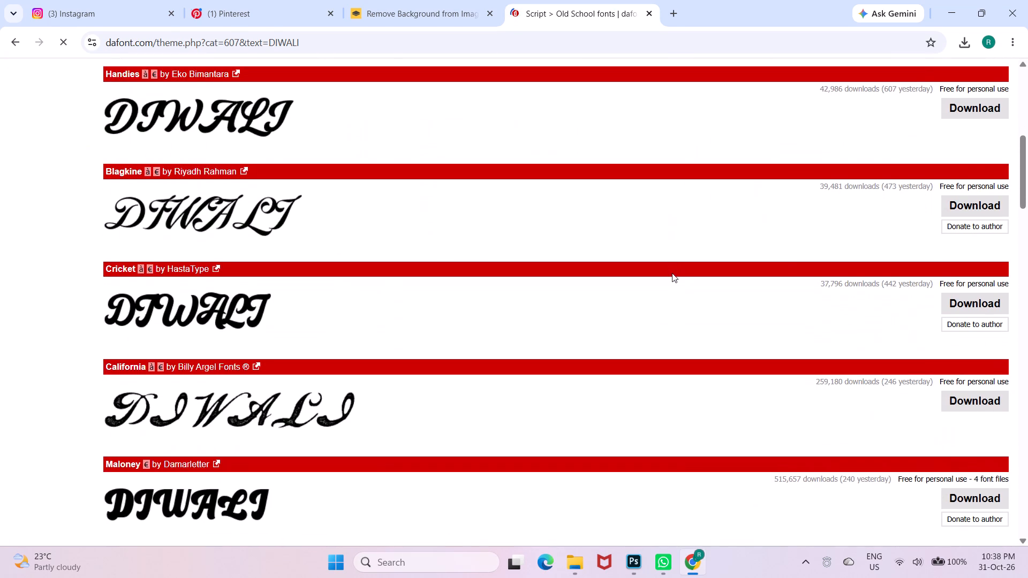
scroll(672, 273, down, 11)
scroll(672, 273, up, 10)
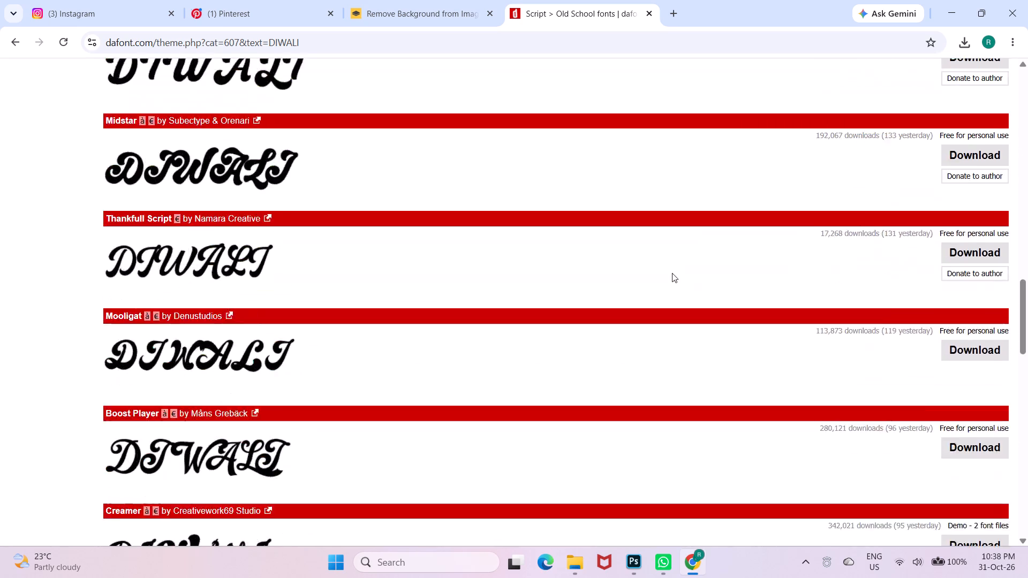
scroll(672, 273, up, 7)
click(675, 285)
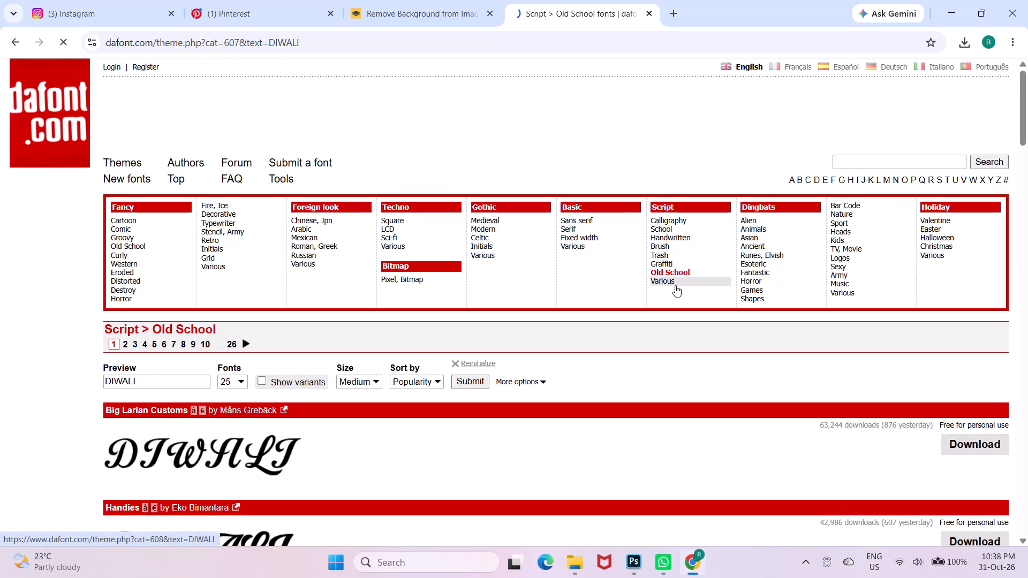
scroll(675, 285, down, 10)
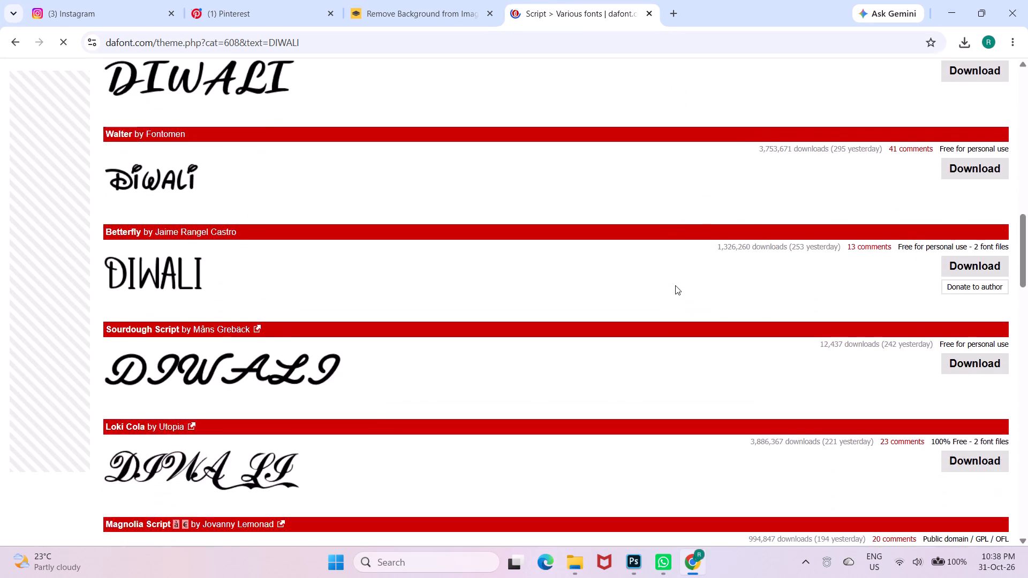
scroll(675, 285, down, 5)
scroll(675, 285, up, 12)
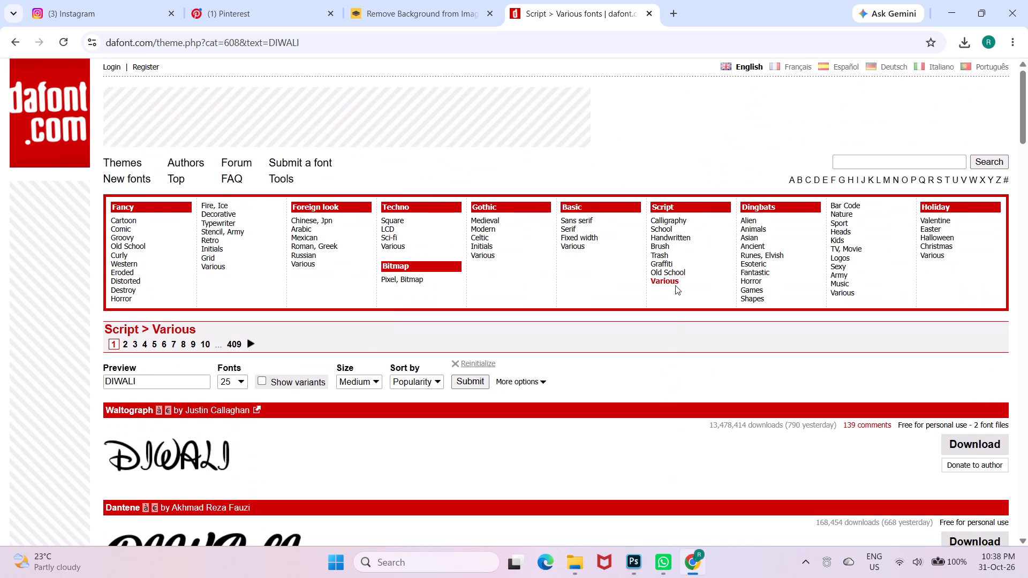
Examine the font previews in Dingbats > Esoteric, Holiday > Christmas and Holiday > Various.
click(759, 264)
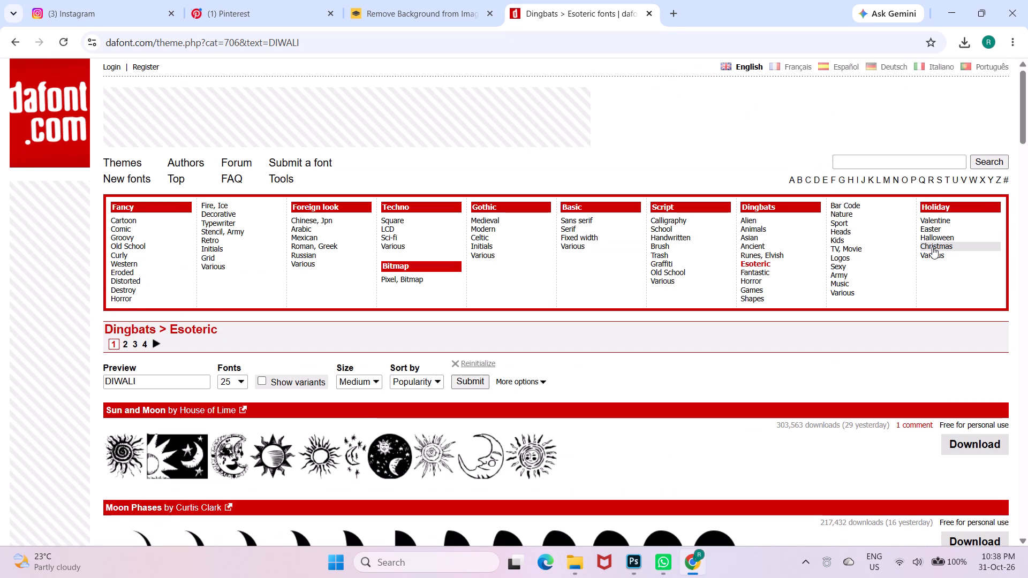
click(946, 246)
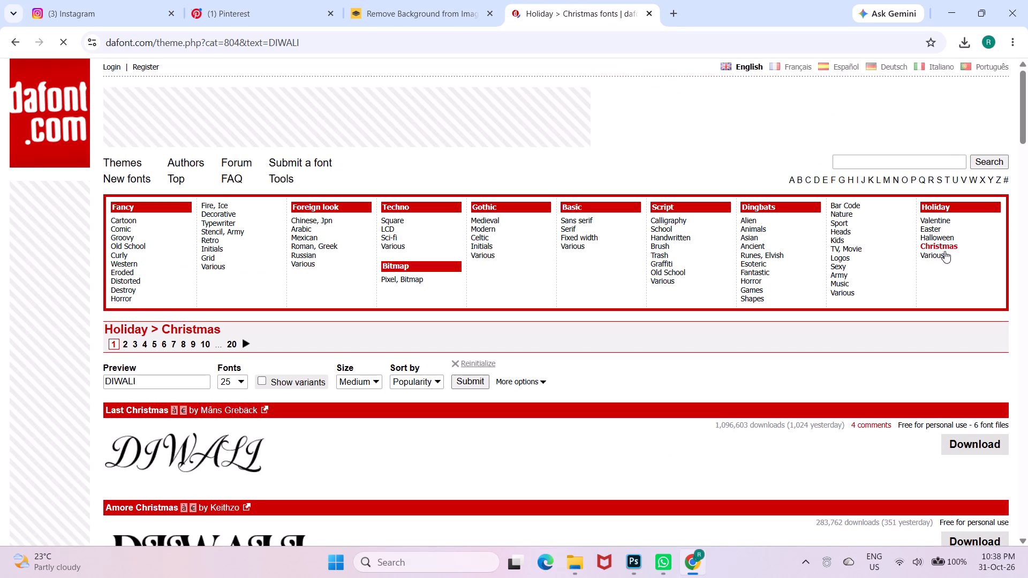
click(944, 252)
scroll(944, 252, down, 4)
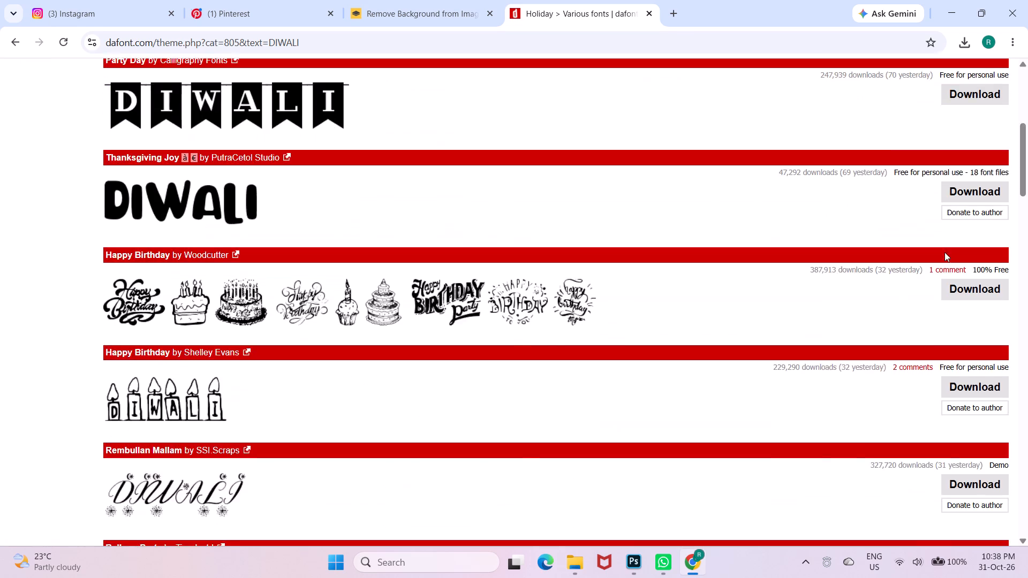
scroll(944, 252, down, 7)
scroll(944, 252, up, 2)
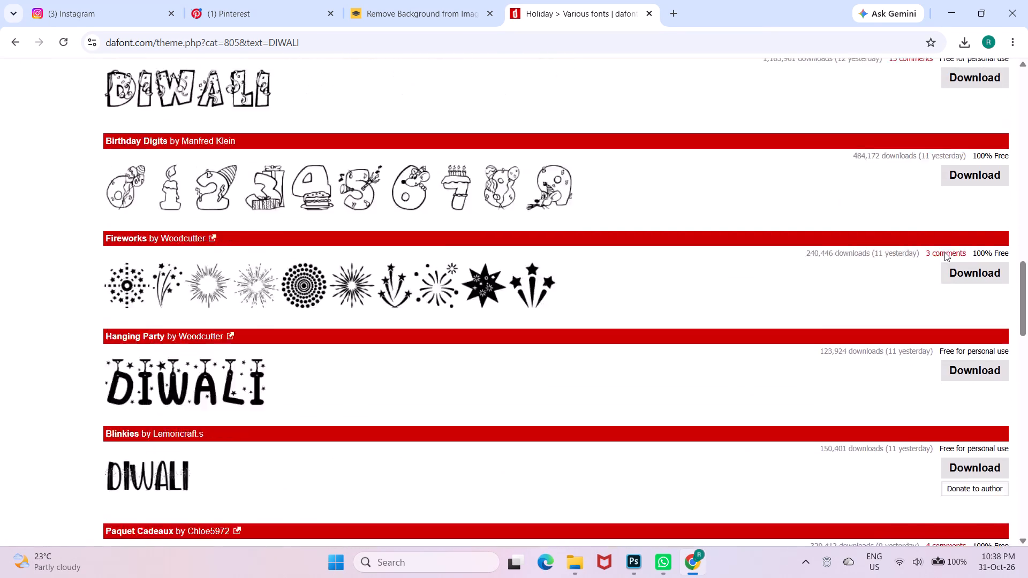
scroll(944, 252, up, 2)
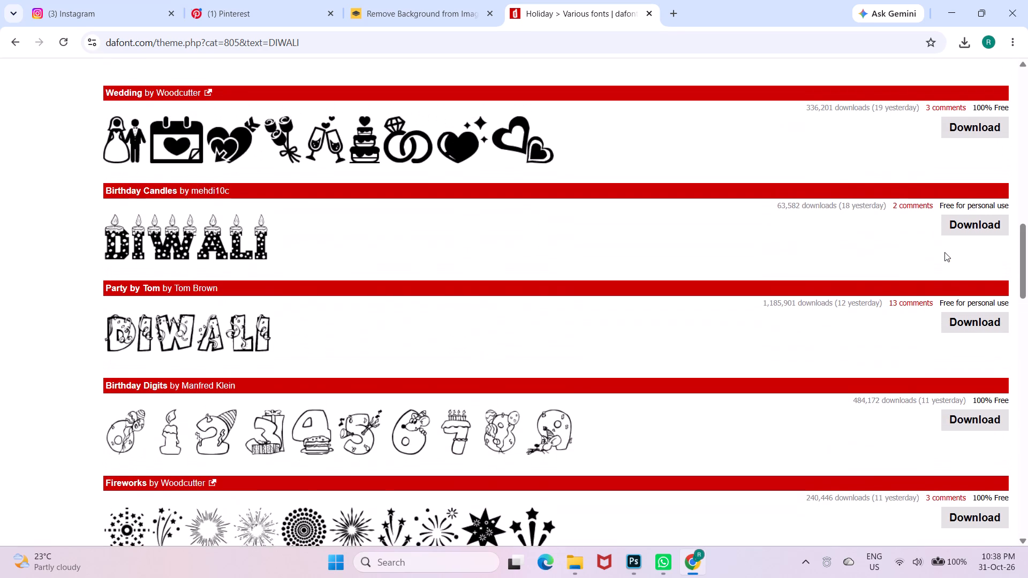
scroll(944, 252, up, 2)
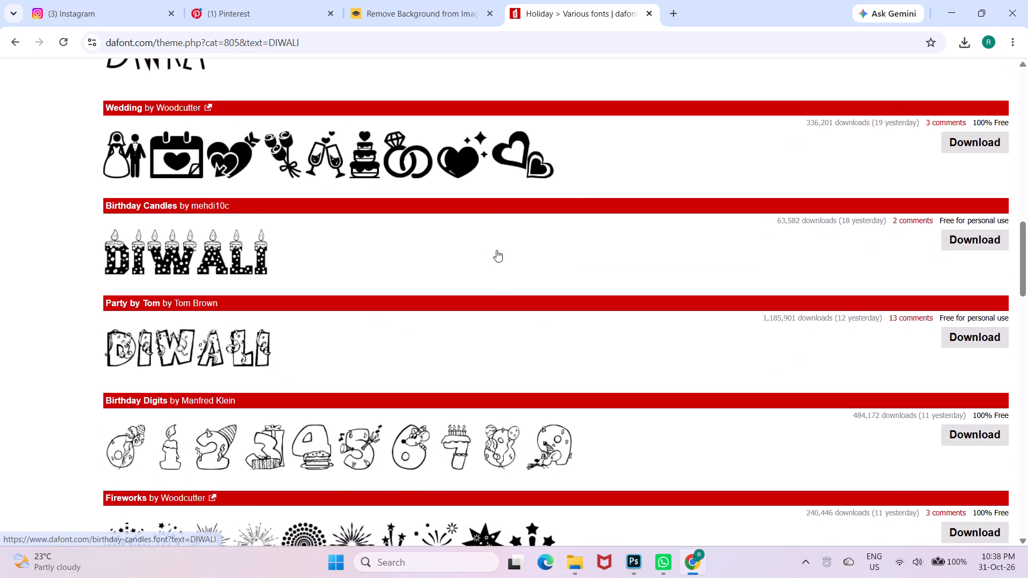
scroll(496, 250, down, 2)
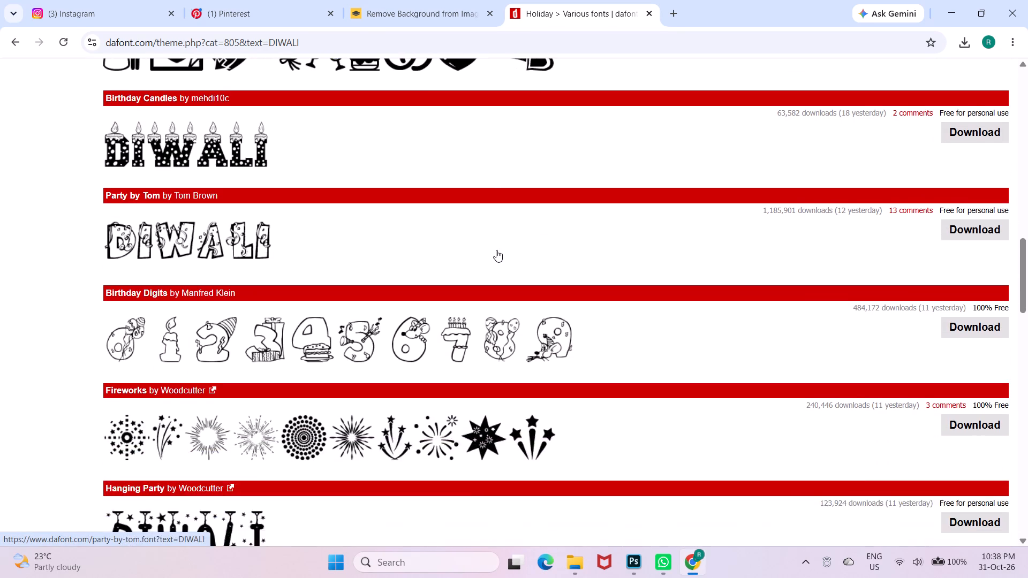
scroll(496, 250, down, 3)
scroll(496, 250, up, 2)
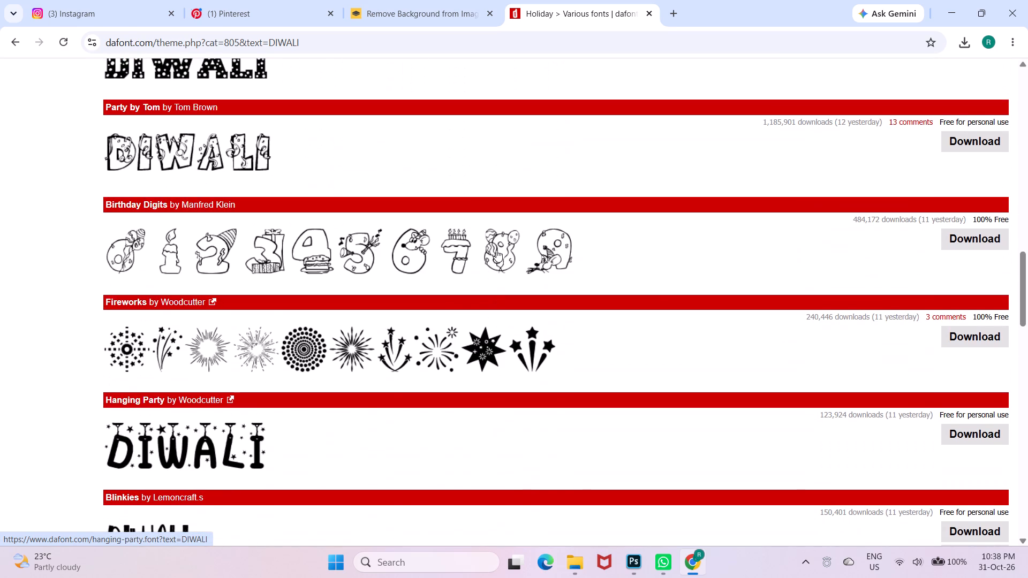
scroll(496, 250, down, 6)
scroll(496, 250, up, 2)
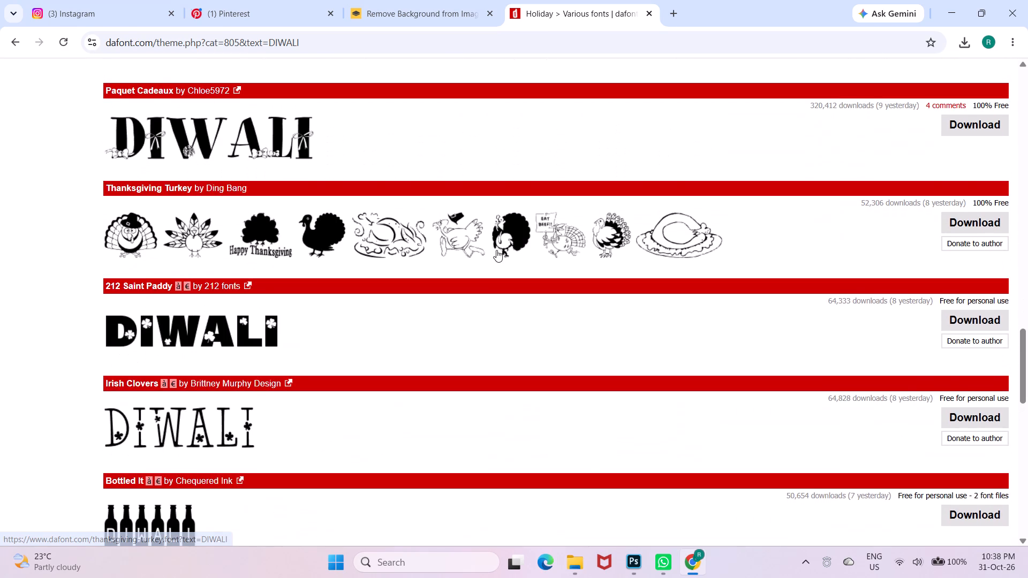
Download the 212 Saint Paddy font by 212 fonts from the Holiday > Various category.
scroll(496, 250, down, 2)
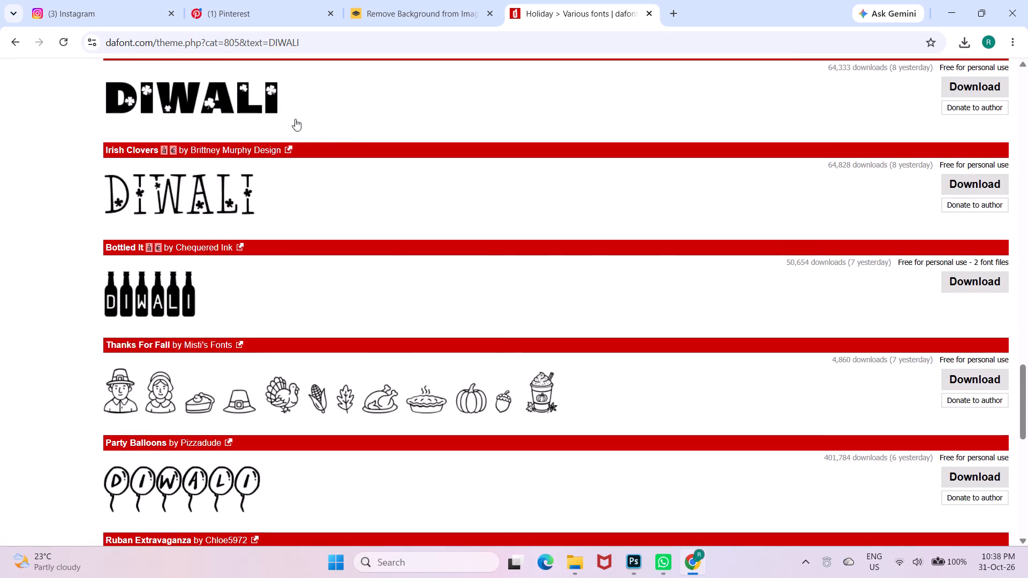
click(955, 89)
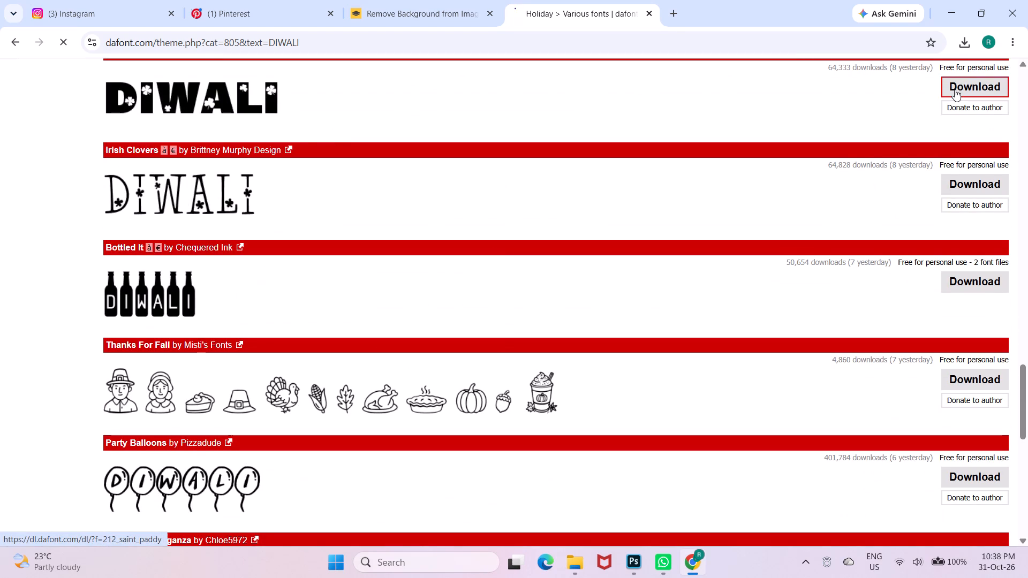
scroll(955, 89, down, 7)
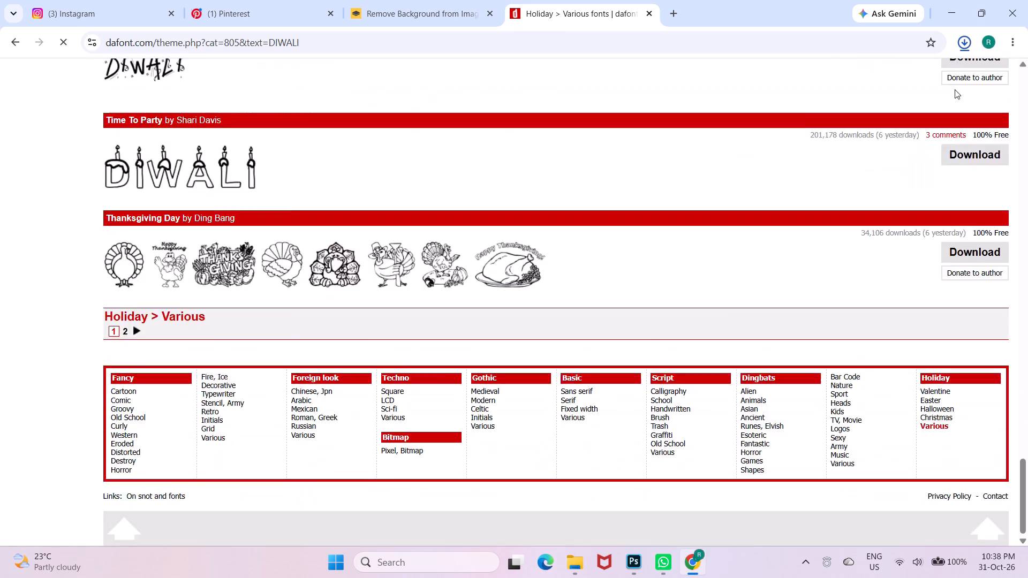
scroll(955, 89, up, 6)
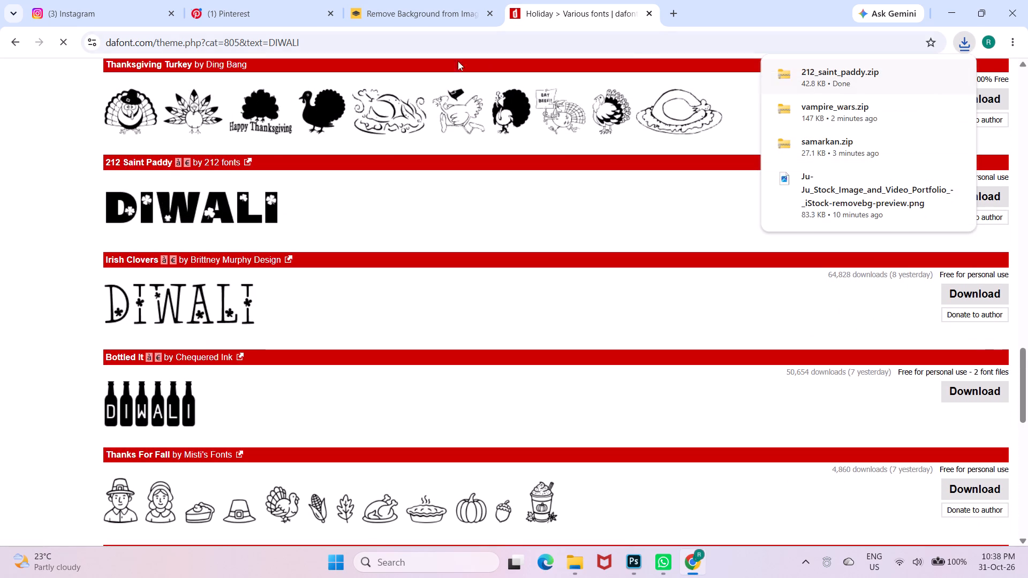
Switch to File Explorer and select the 212_saint_paddy archive in the Downloads folder.
click(566, 558)
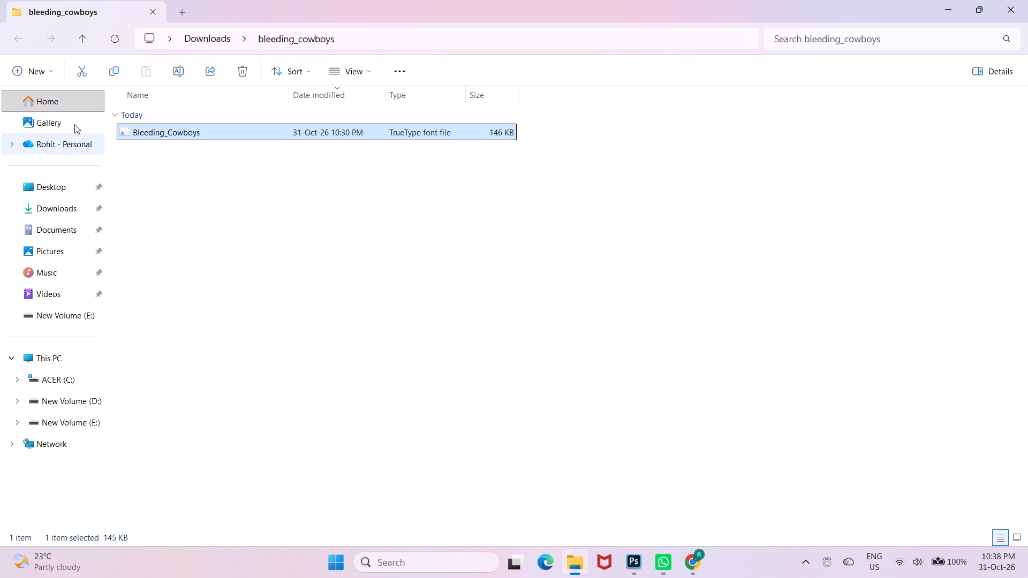
click(70, 211)
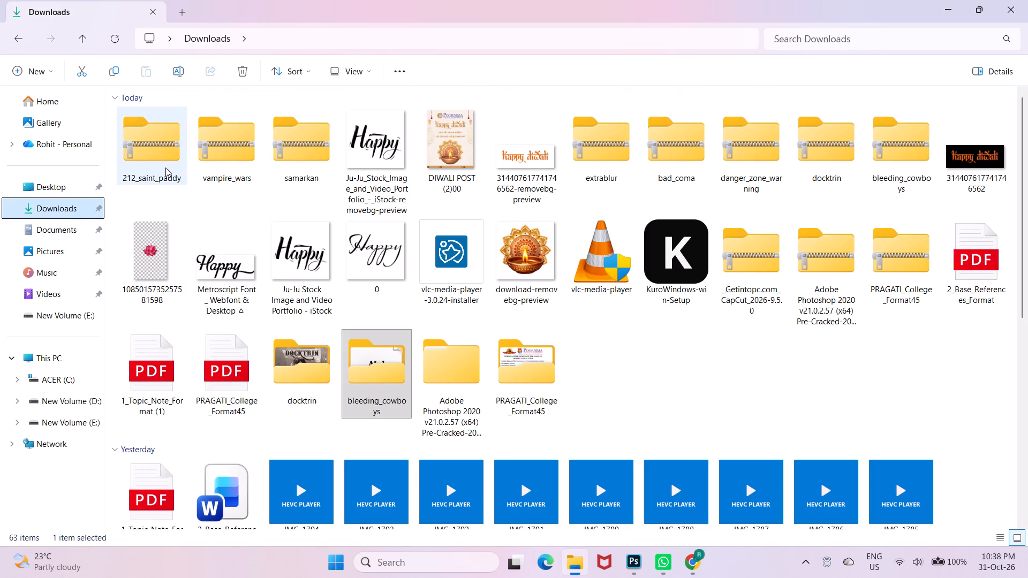
click(165, 168)
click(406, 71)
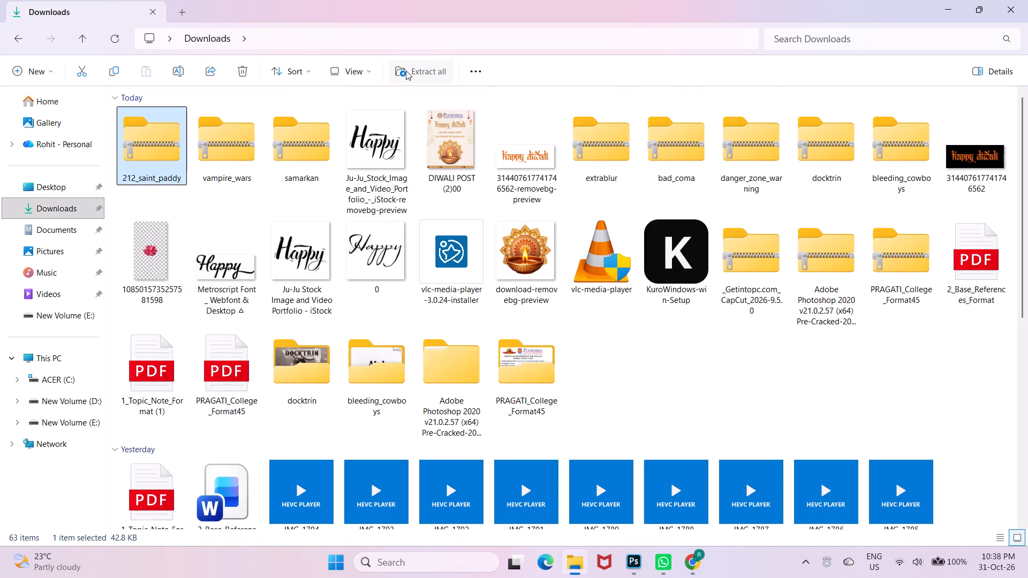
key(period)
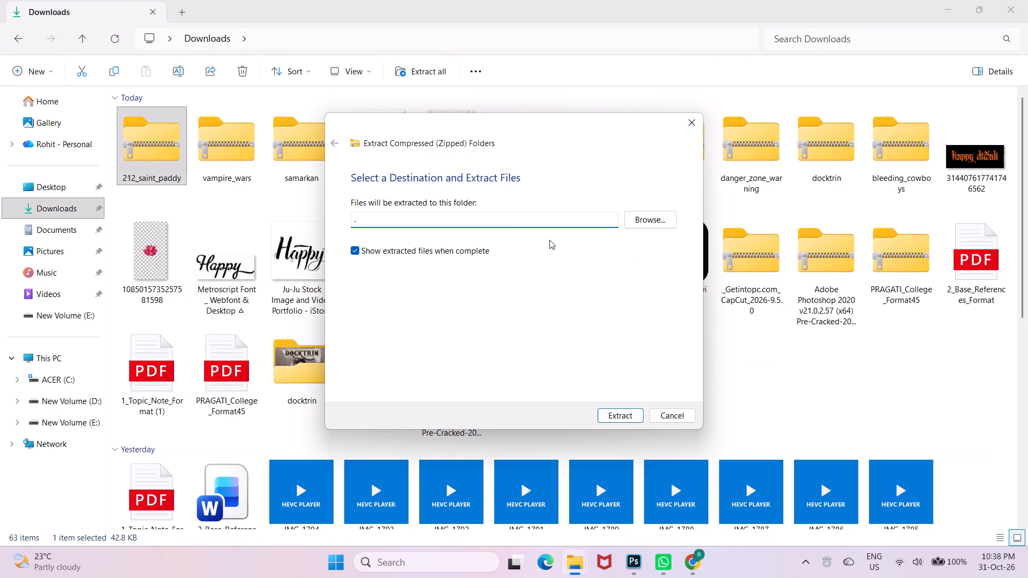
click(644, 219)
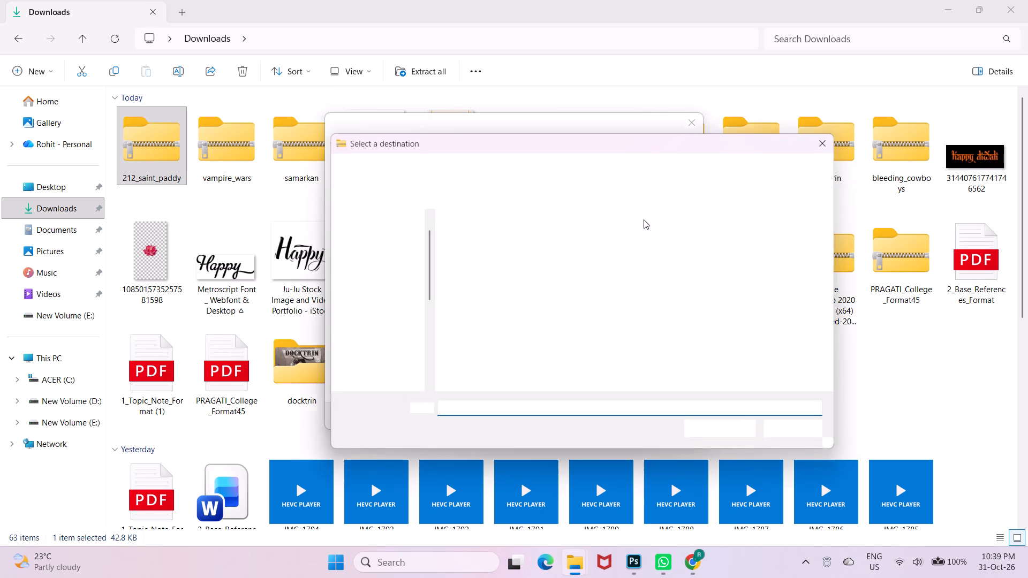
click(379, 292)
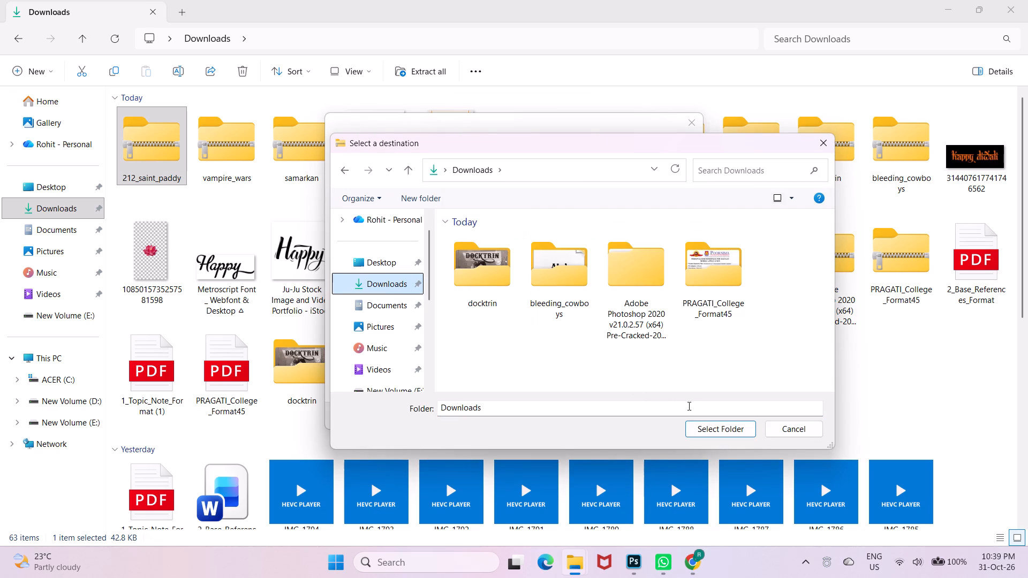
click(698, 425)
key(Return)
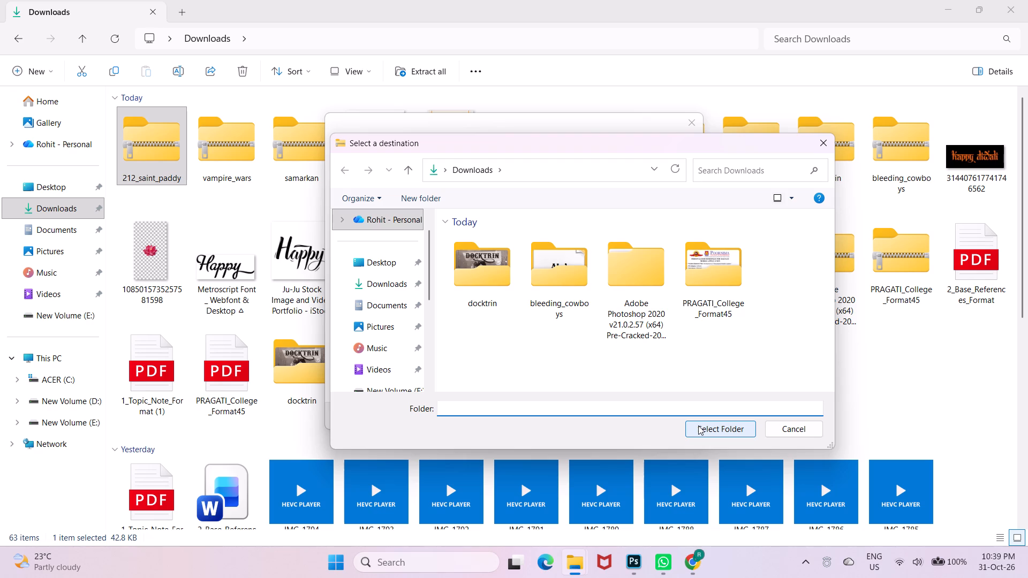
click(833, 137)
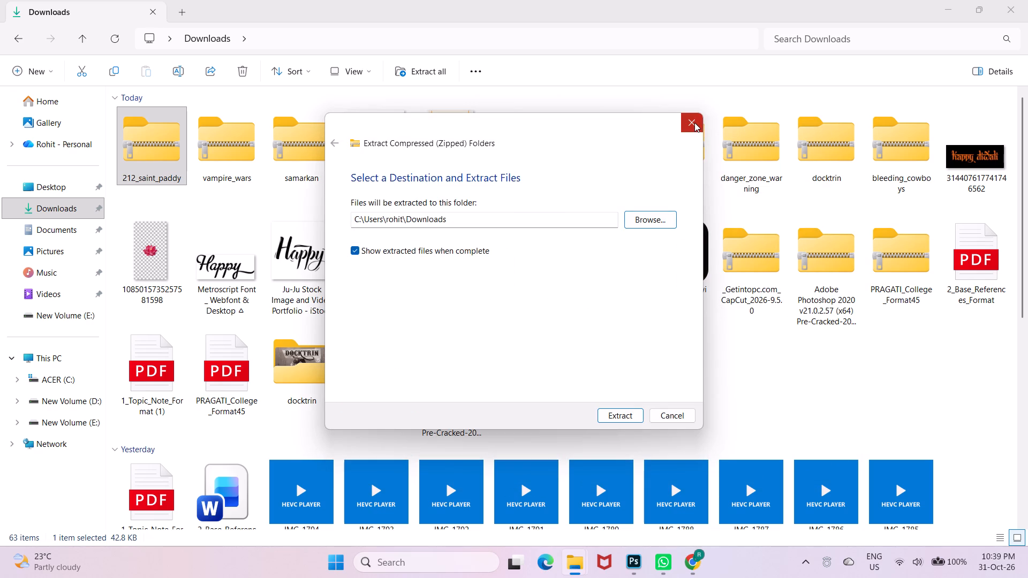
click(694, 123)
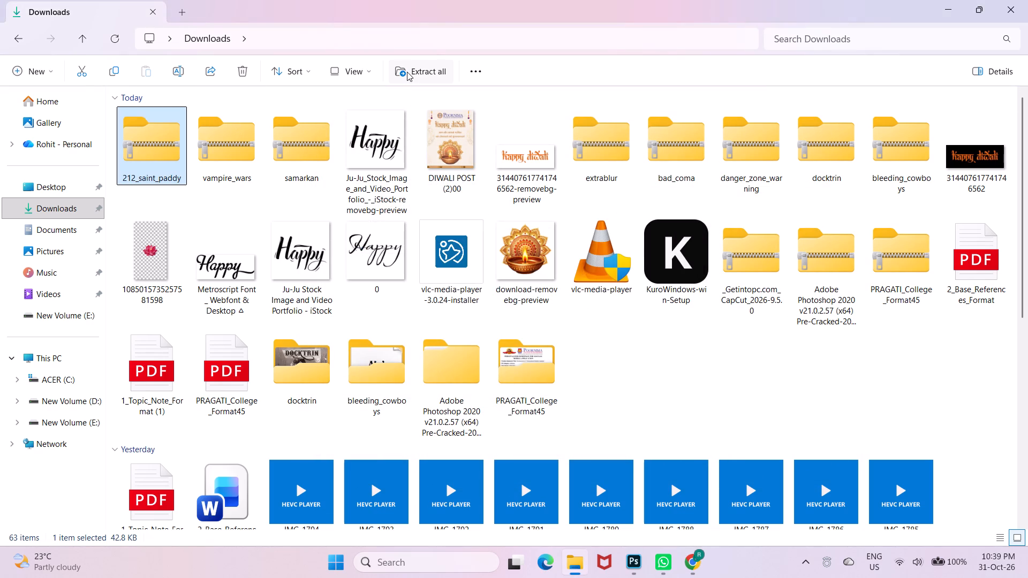
Extract the 212_saint_paddy archive into its own 212_saint_paddy folder inside Downloads.
click(407, 72)
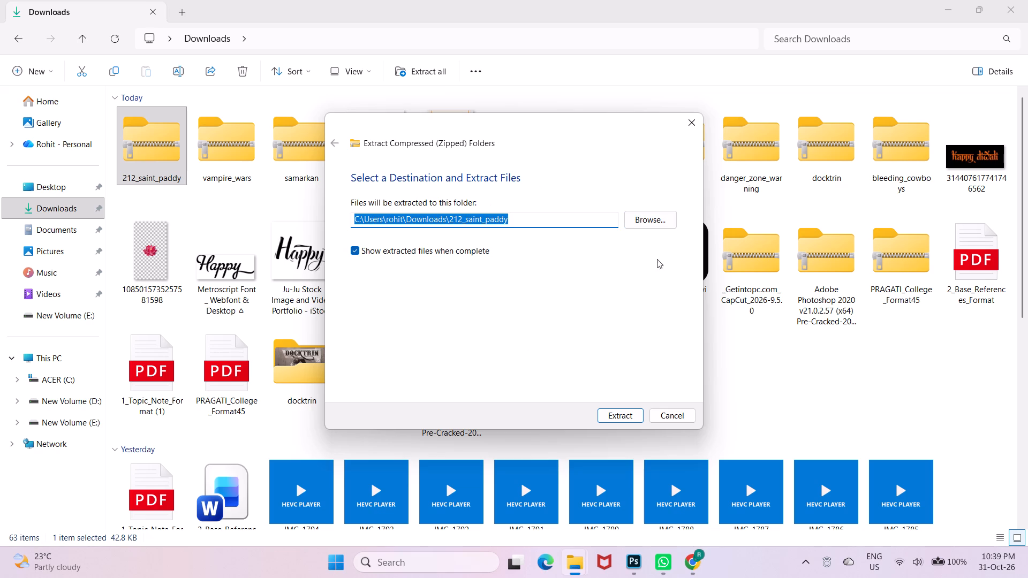
key(Return)
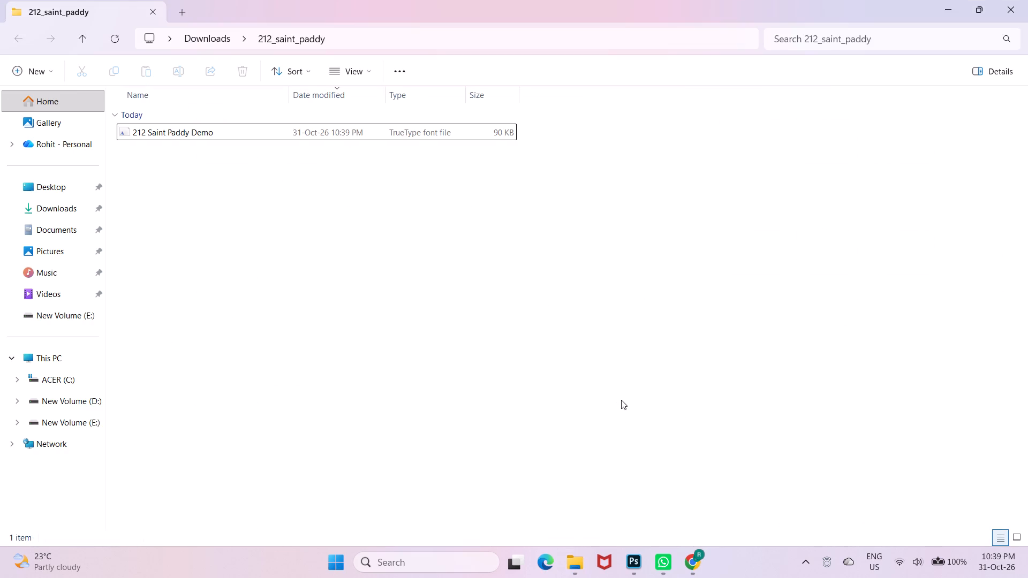
Install the 212 Saint Paddy Demo font from the extracted folder and close its preview.
double_click(457, 140)
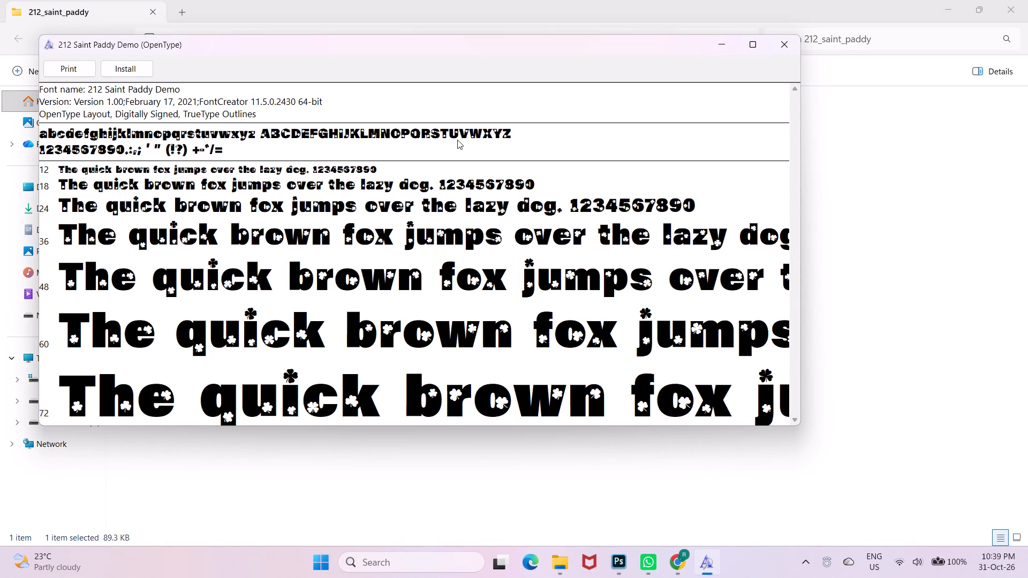
click(138, 71)
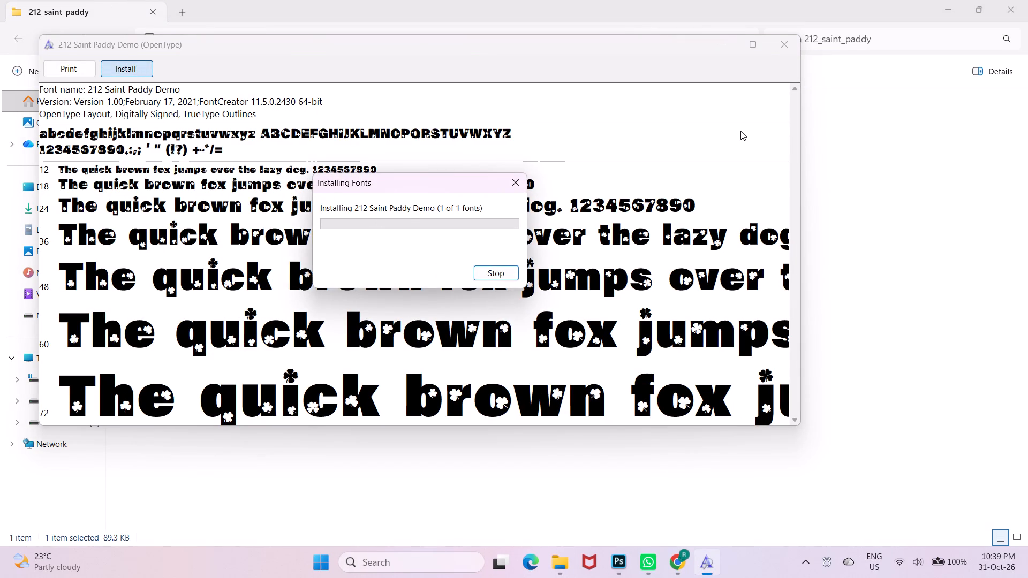
click(790, 46)
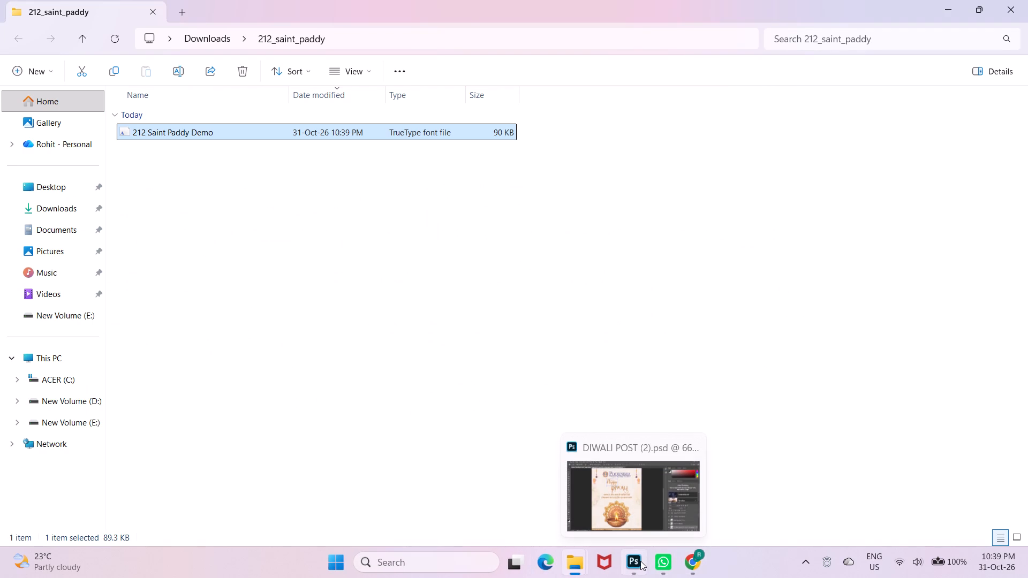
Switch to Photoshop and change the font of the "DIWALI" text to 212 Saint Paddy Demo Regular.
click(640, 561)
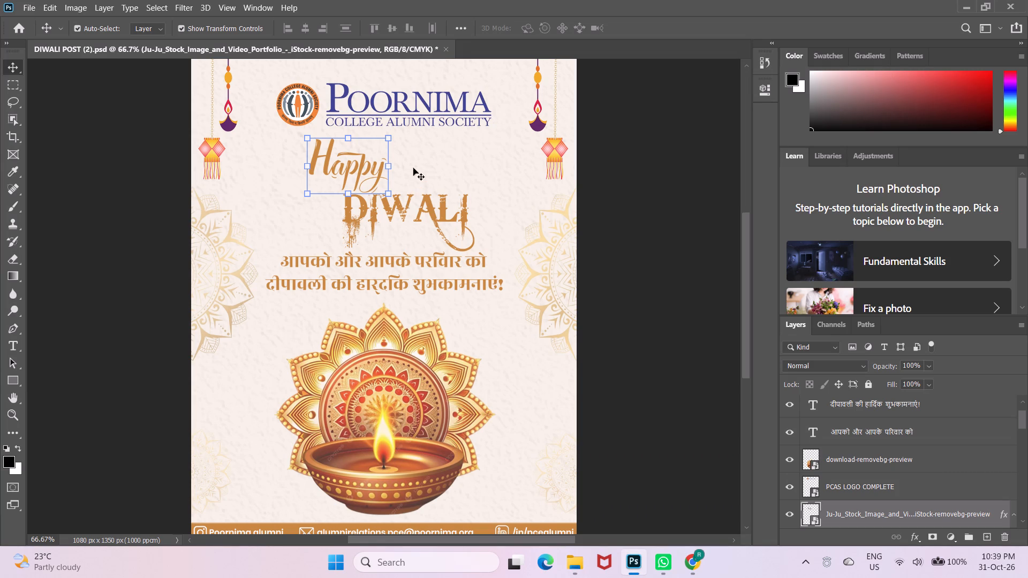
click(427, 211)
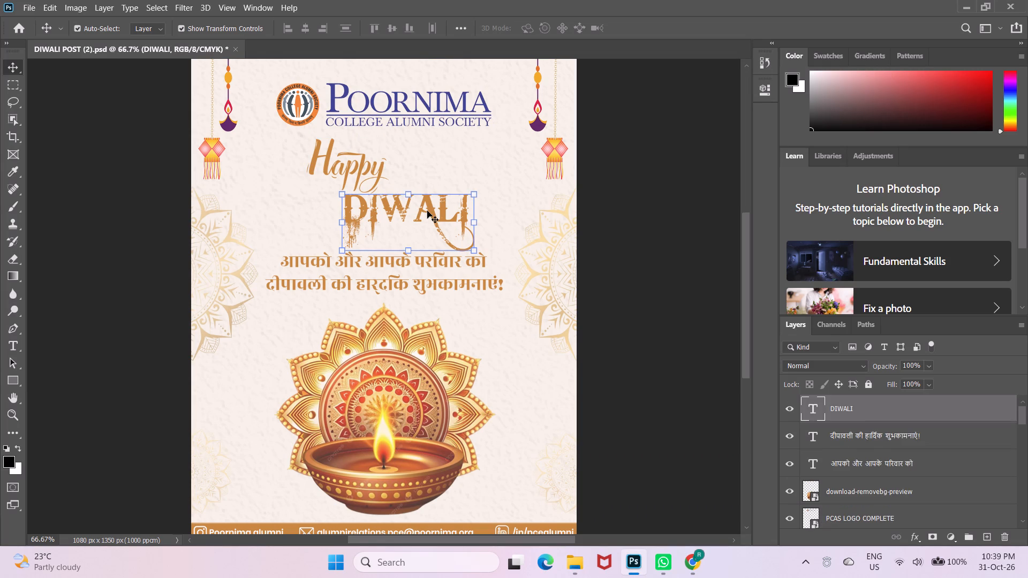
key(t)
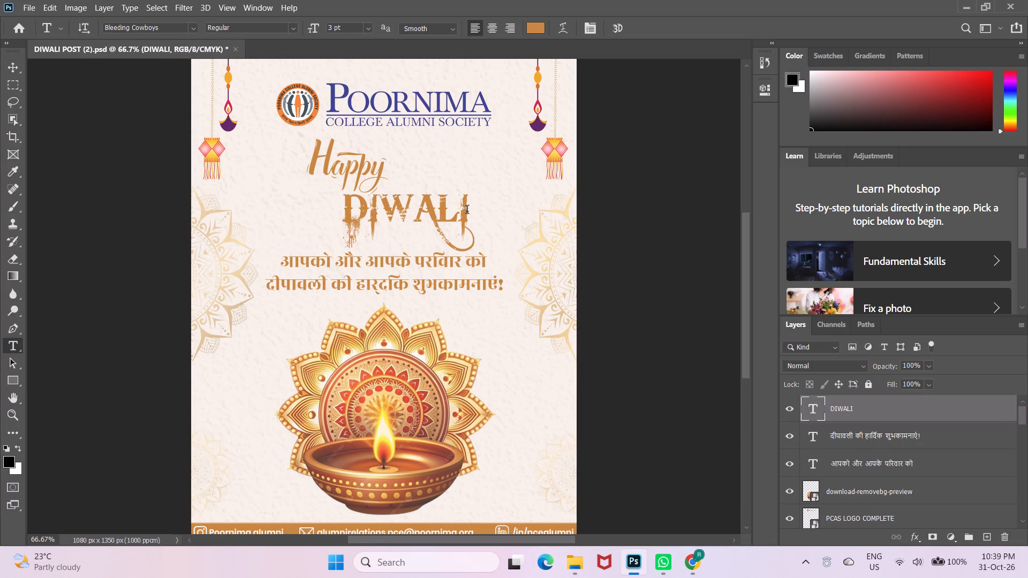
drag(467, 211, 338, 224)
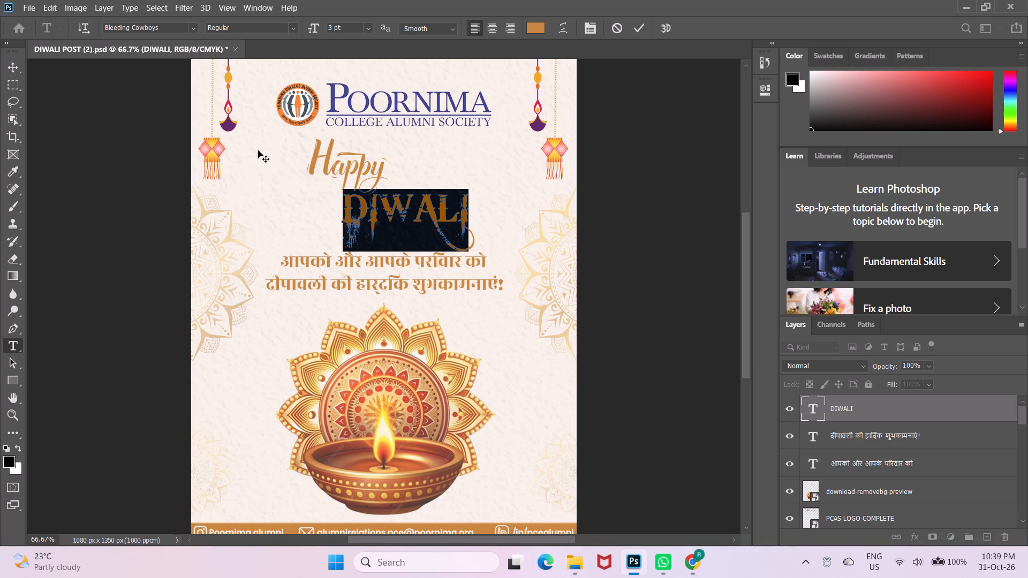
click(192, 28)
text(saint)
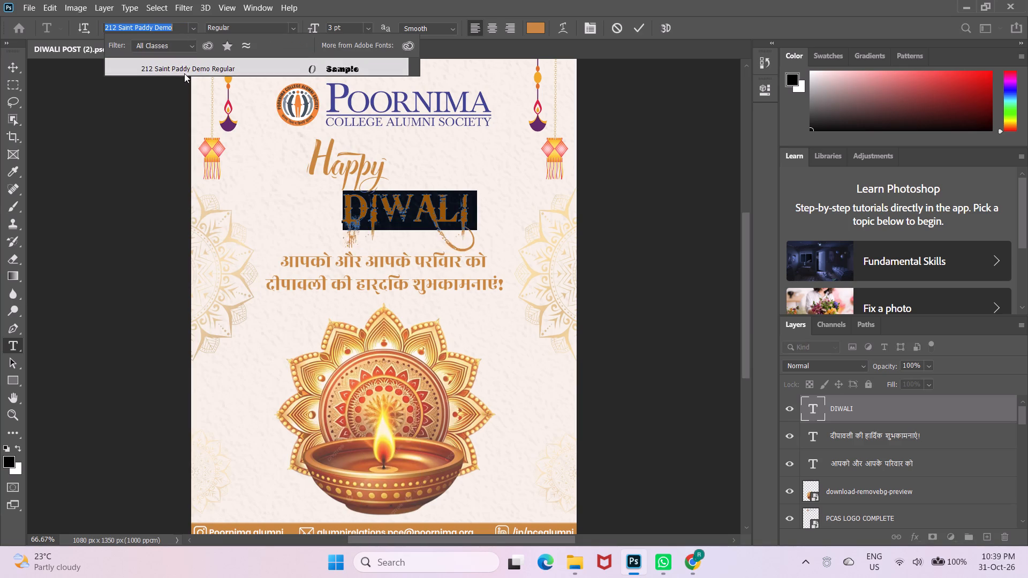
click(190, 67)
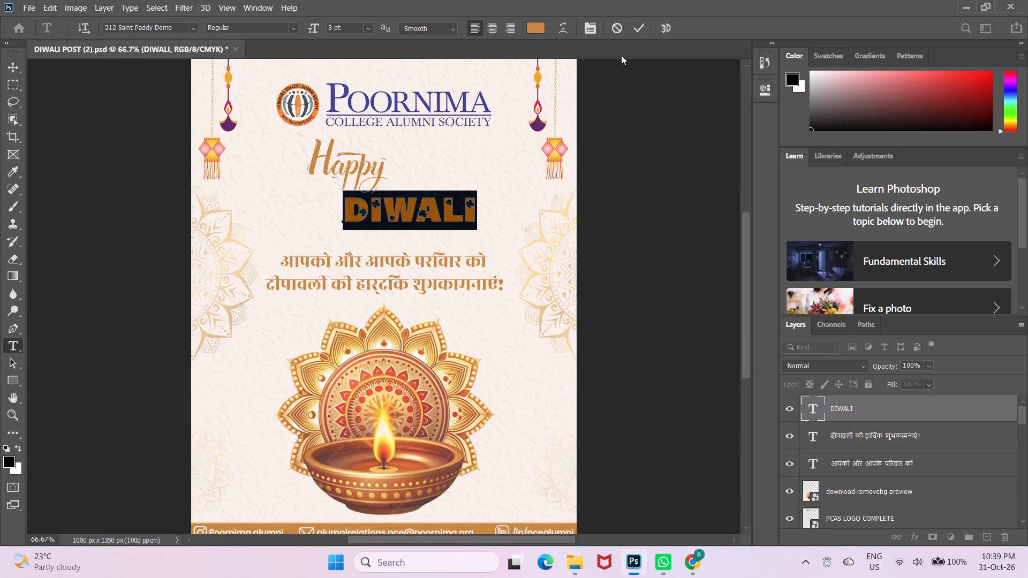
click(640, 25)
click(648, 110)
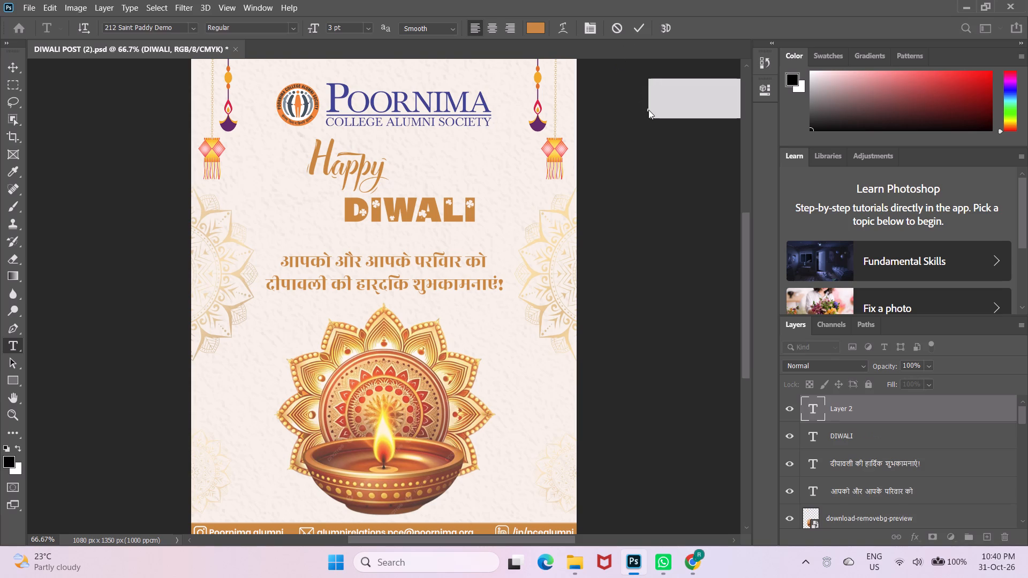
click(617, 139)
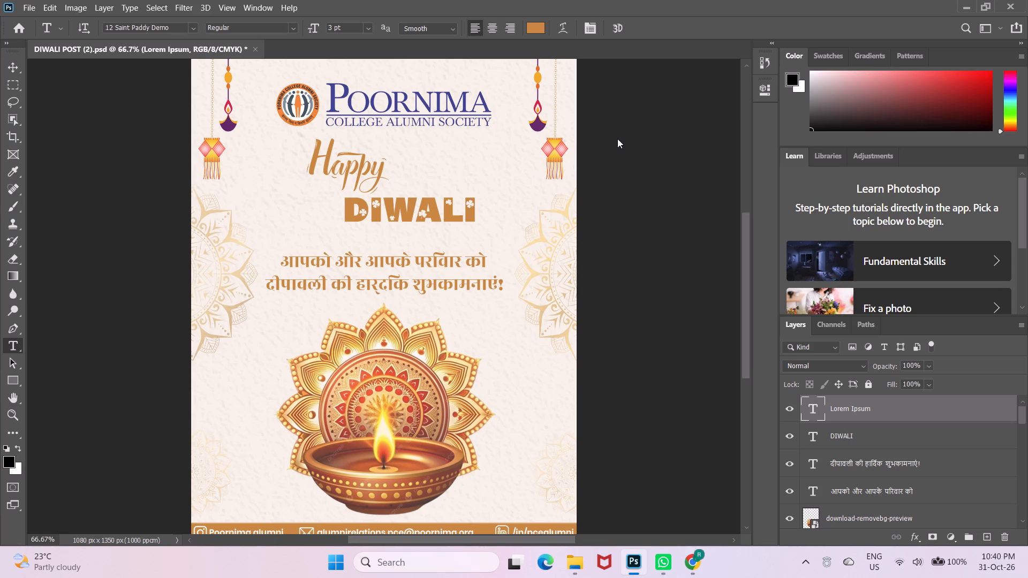
Examine the "DIWALI" lettering up close and against the whole poster.
click(373, 200)
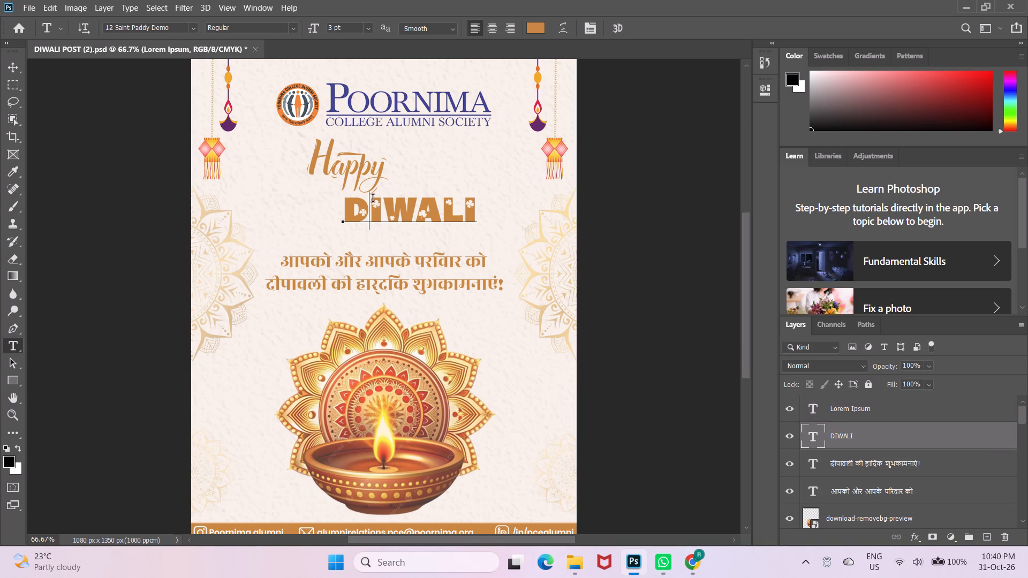
alt+scroll(373, 200, up, 1)
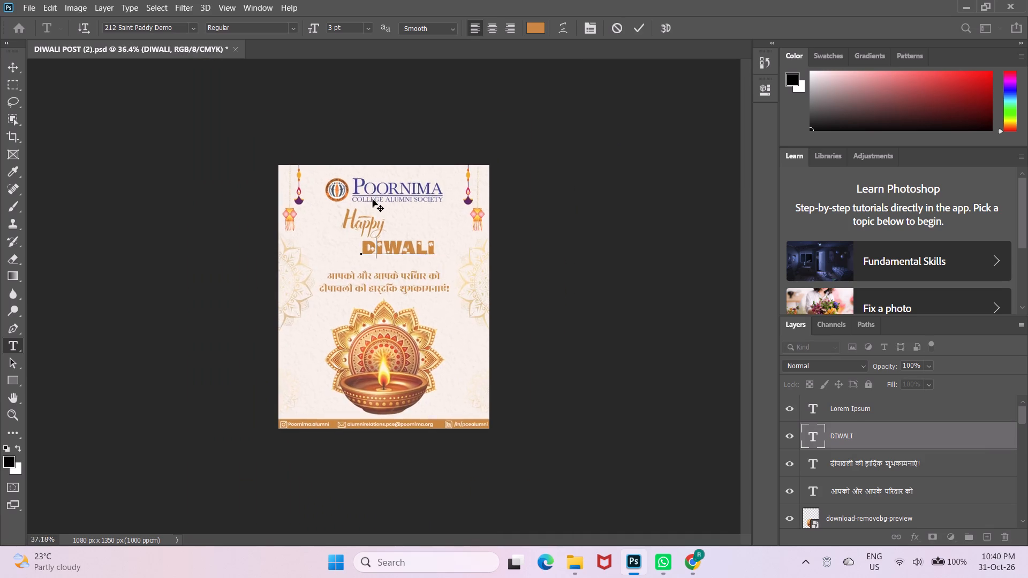
alt+scroll(373, 200, up, 2)
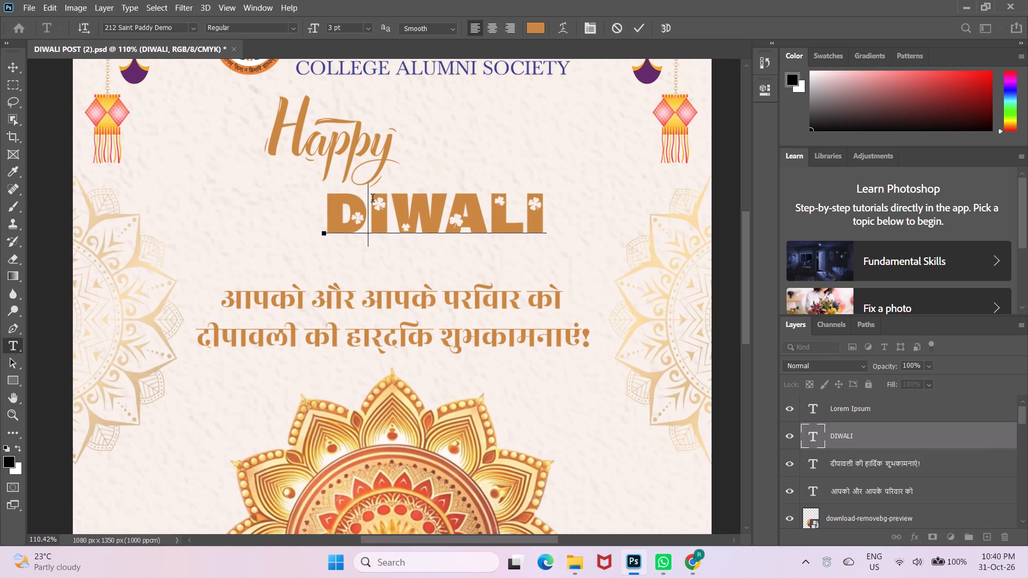
alt+scroll(341, 80, up, 1)
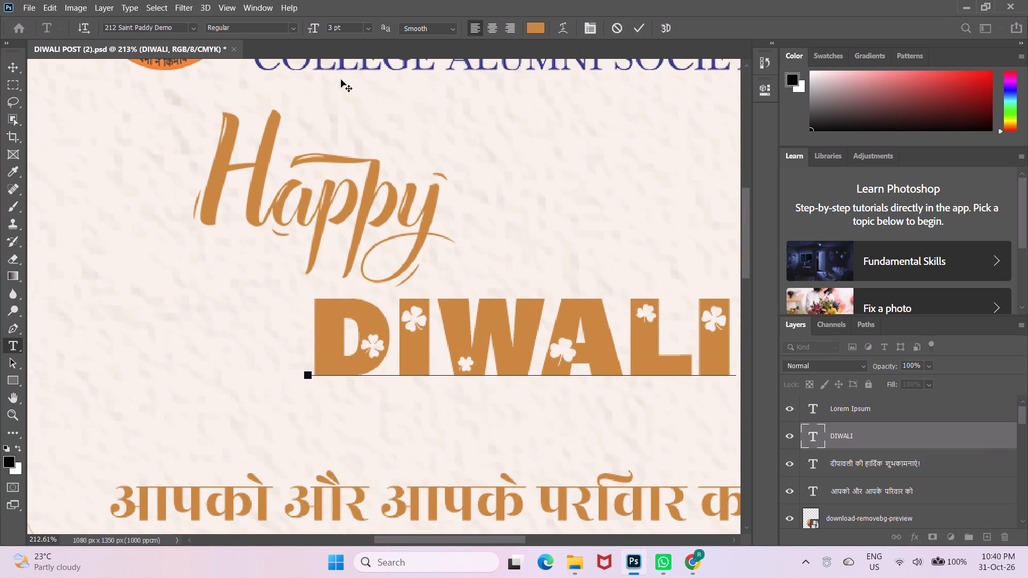
alt+scroll(341, 80, up, 1)
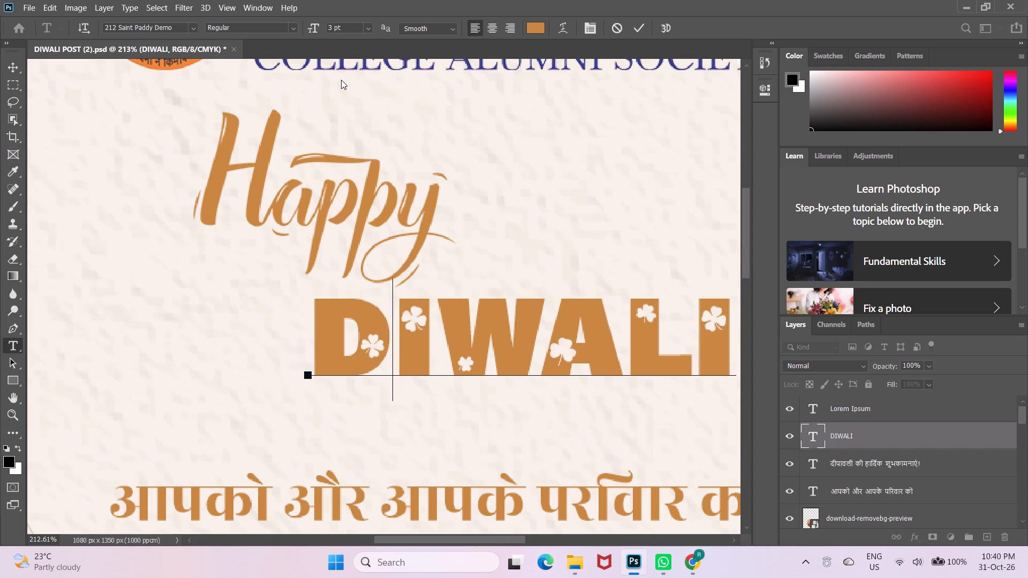
ctrl+scroll(341, 80, down, 6)
alt+scroll(341, 80, up, 1)
alt+scroll(341, 80, down, 2)
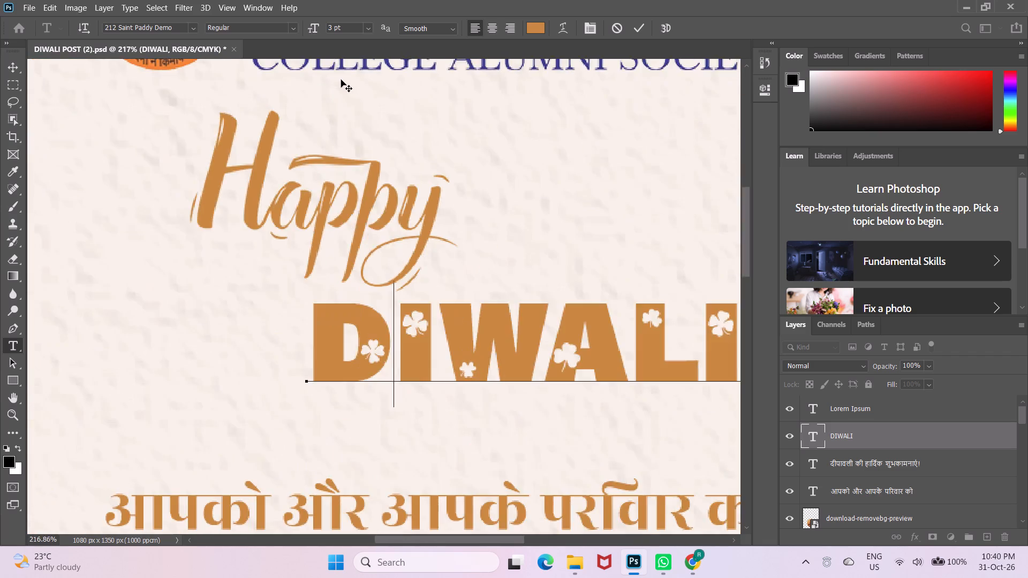
alt+scroll(341, 80, down, 4)
alt+scroll(341, 80, up, 1)
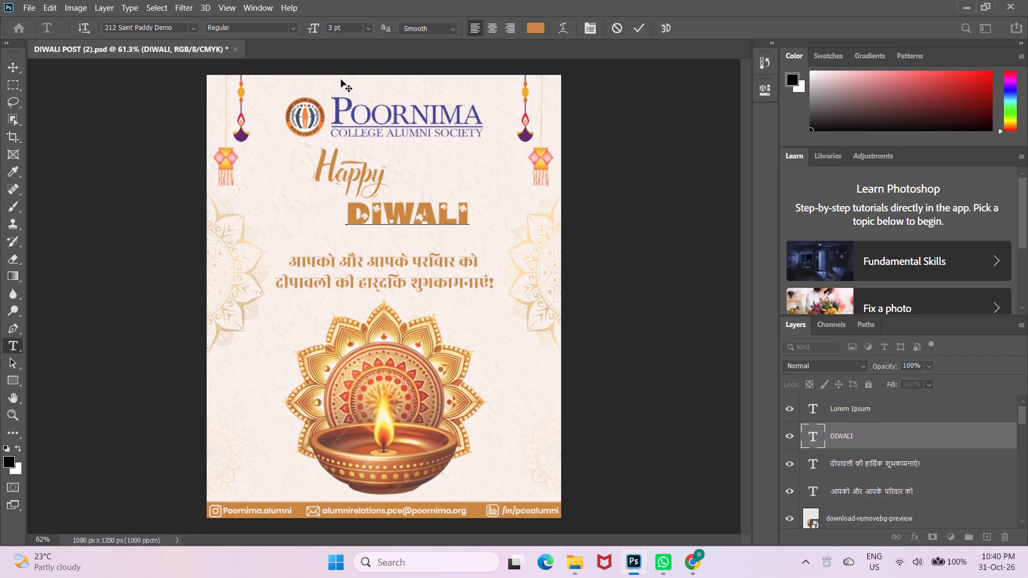
click(659, 149)
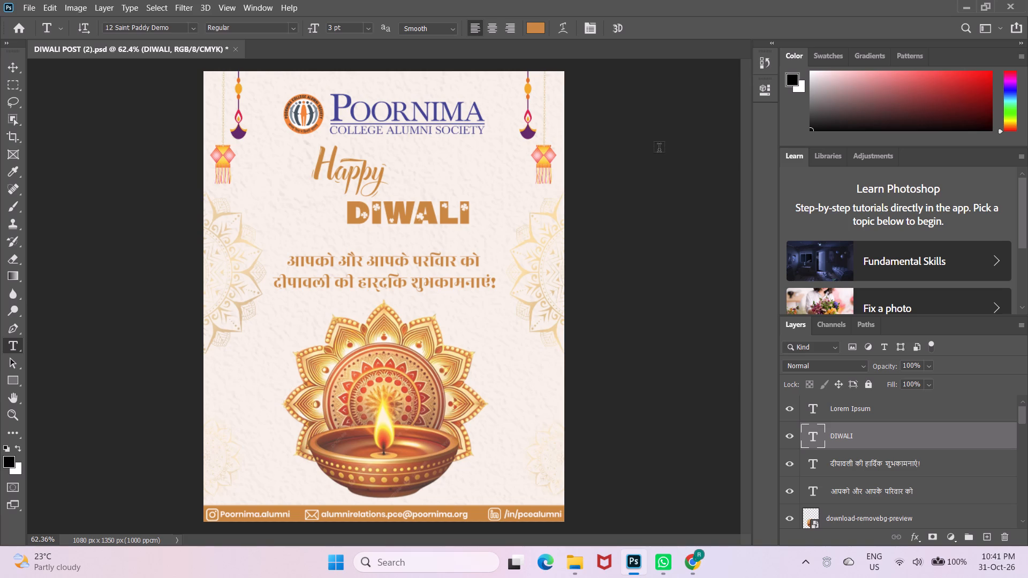
click(467, 216)
drag(467, 216, 329, 234)
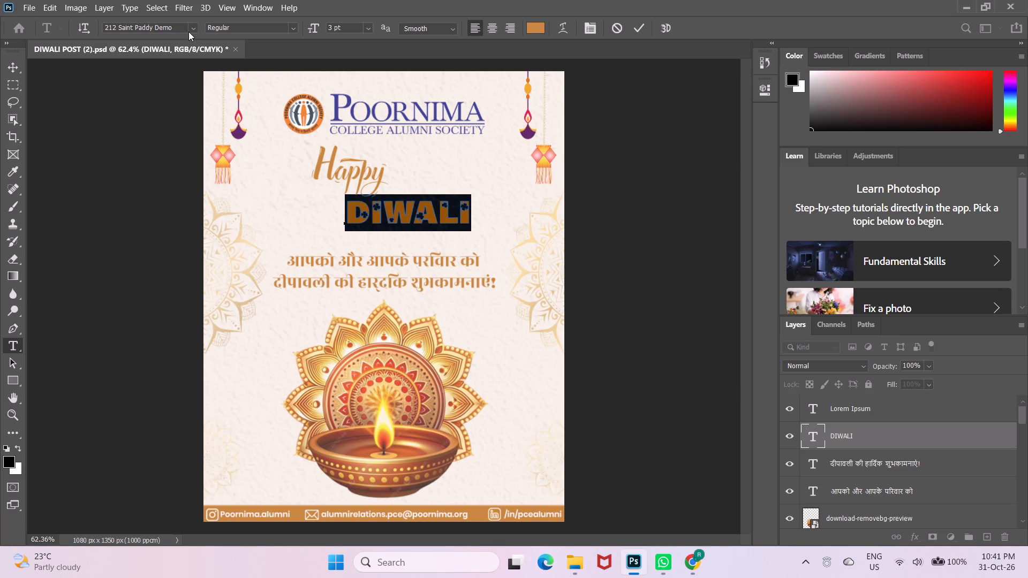
click(189, 28)
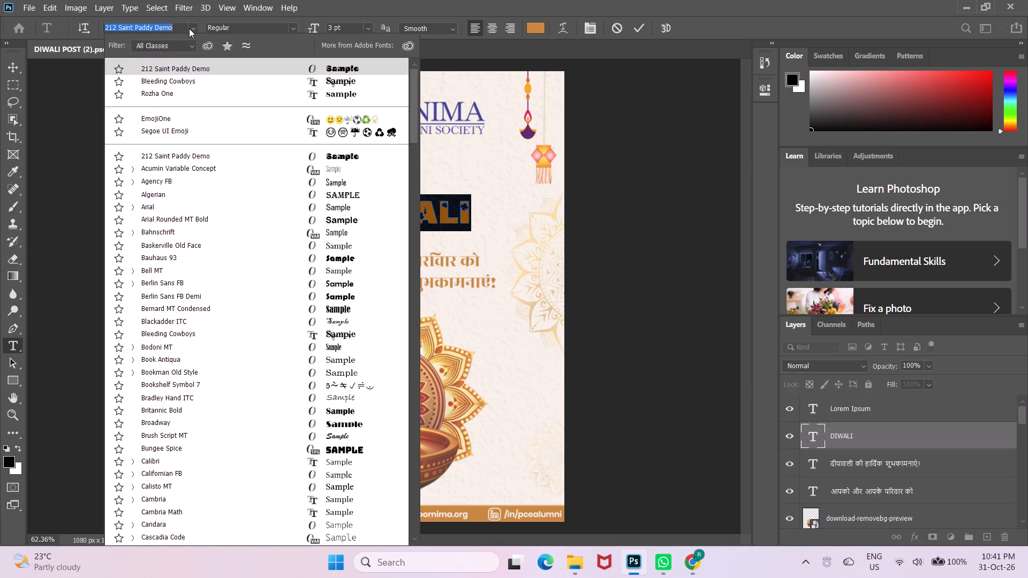
text(bri)
text(ta)
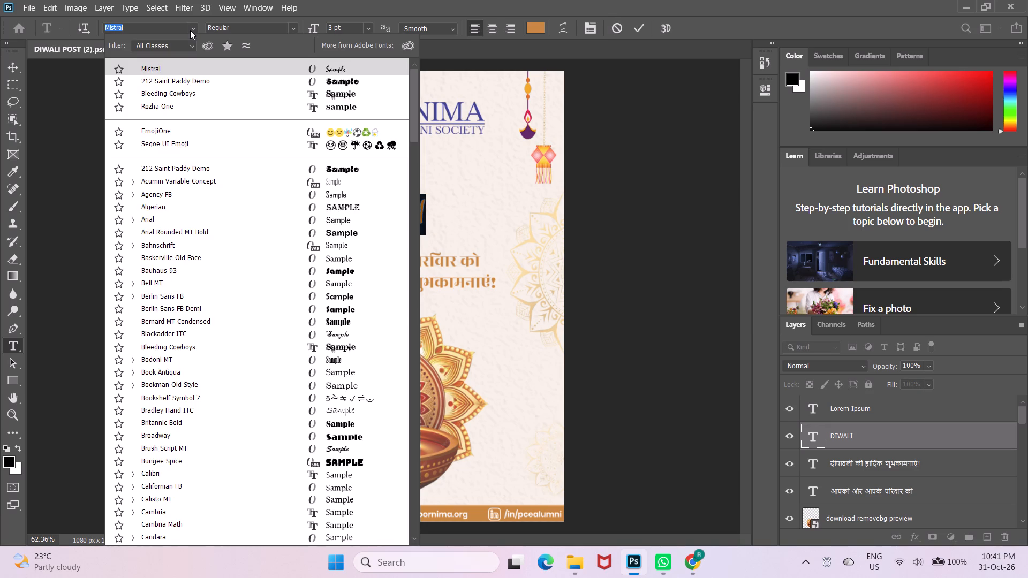
text(hell)
key(BackSpace)
key(BackSpace)
key(BackSpace)
key(BackSpace)
key(BackSpace)
key(BackSpace)
key(BackSpace)
key(BackSpace)
key(BackSpace)
key(BackSpace)
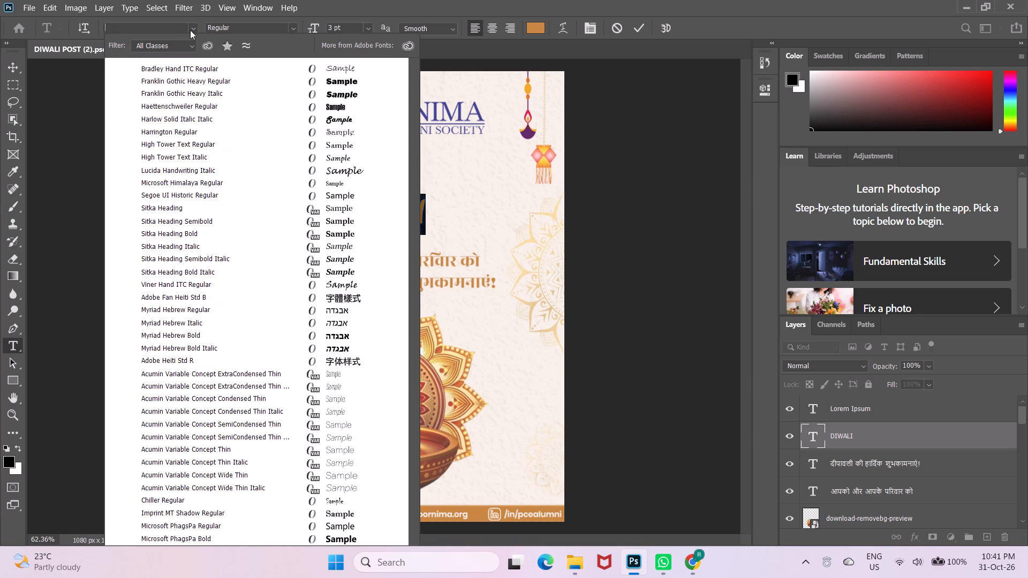
text(ams)
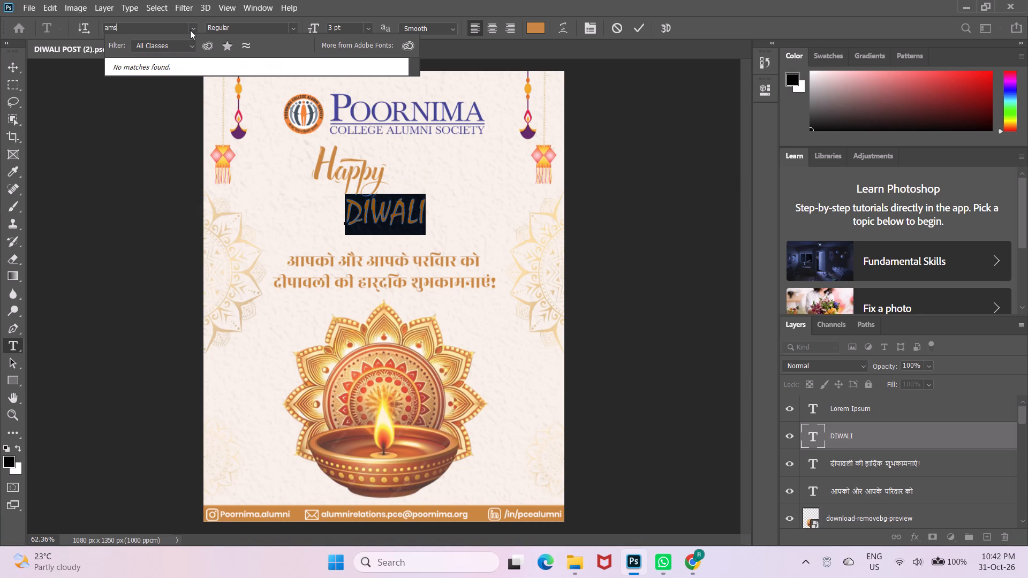
key(BackSpace)
key(BackSpace)
key(BackSpace)
key(BackSpace)
key(BackSpace)
key(BackSpace)
key(BackSpace)
key(BackSpace)
key(BackSpace)
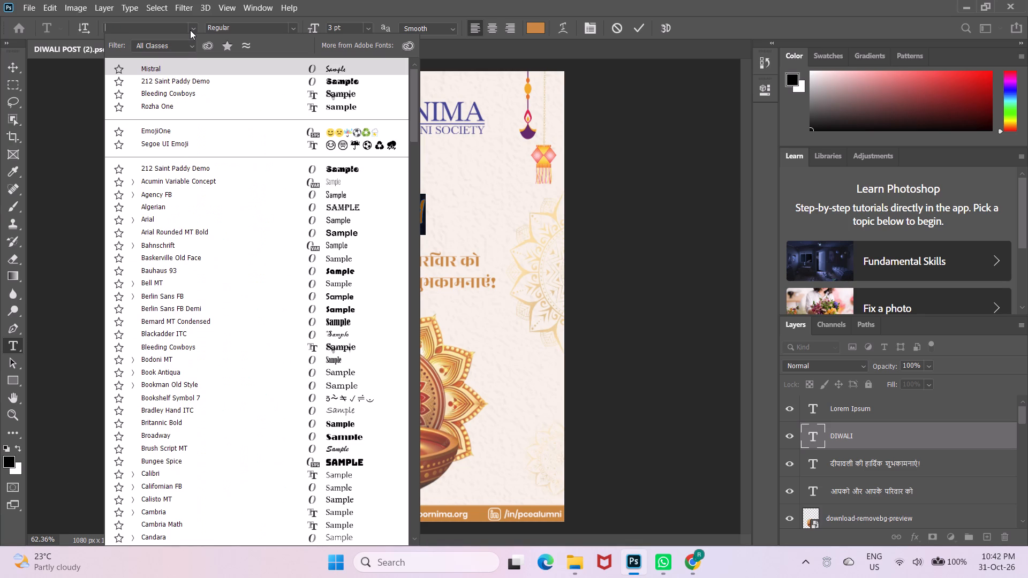
Preview Broadway on the selected "DIWALI" text by searching the font list for "bro", and clear the search.
text(bro)
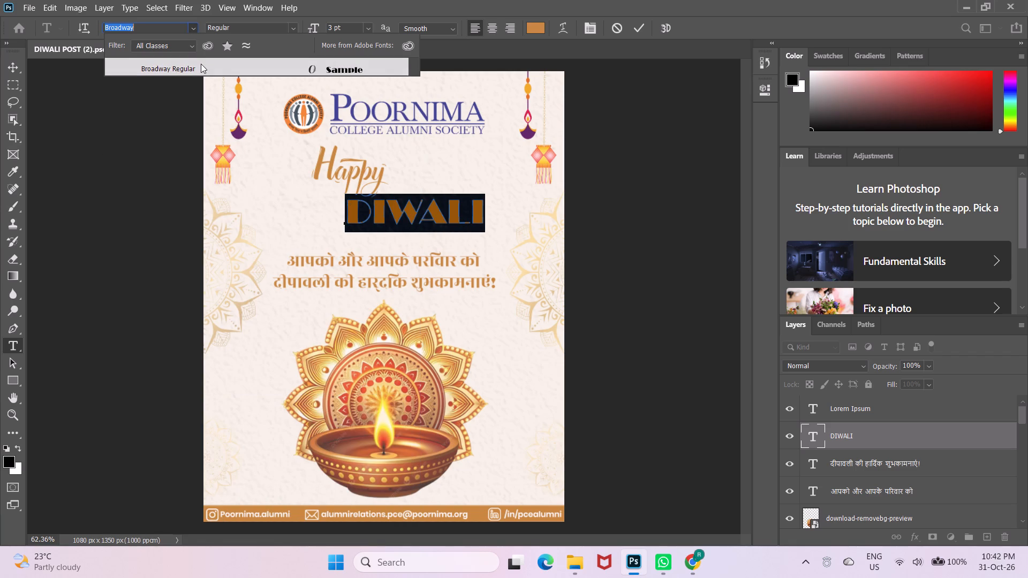
click(182, 28)
key(BackSpace)
key(BackSpace)
key(BackSpace)
key(BackSpace)
key(BackSpace)
key(BackSpace)
key(BackSpace)
key(BackSpace)
key(BackSpace)
key(BackSpace)
key(BackSpace)
key(BackSpace)
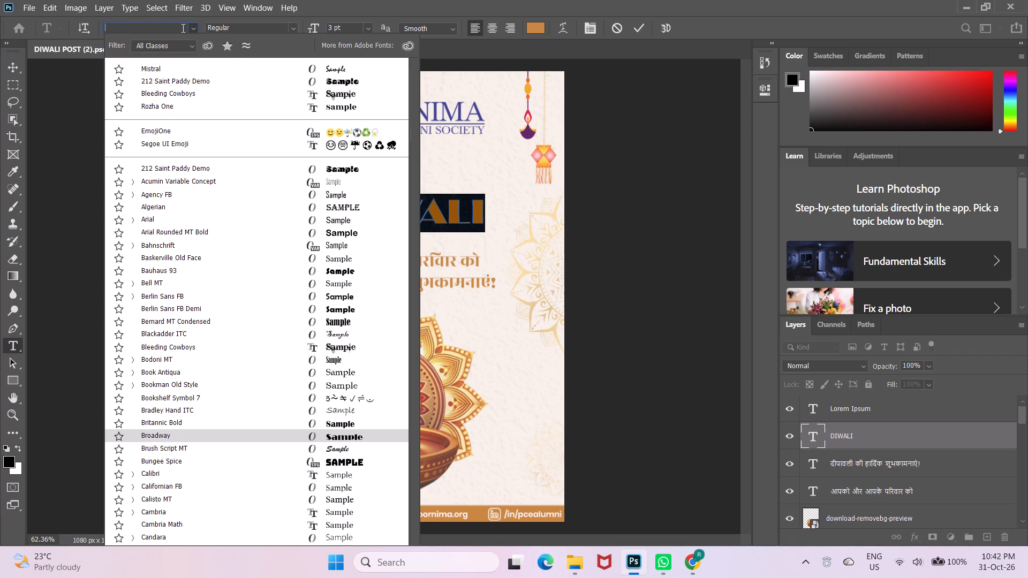
Switch to Chrome and look through the remaining "DIWALI" previews on dafont's Holiday > Various page.
click(704, 564)
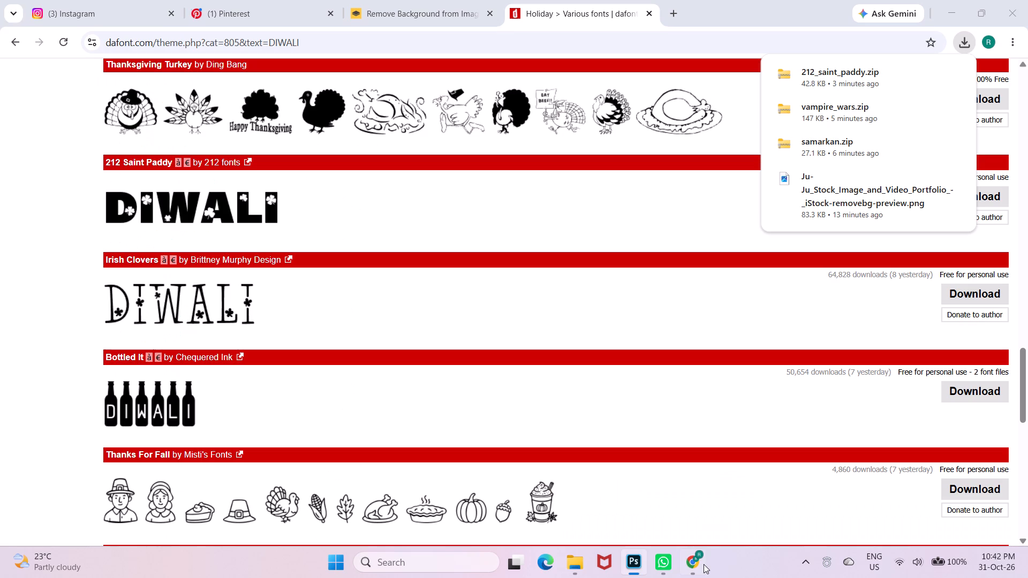
scroll(221, 354, down, 2)
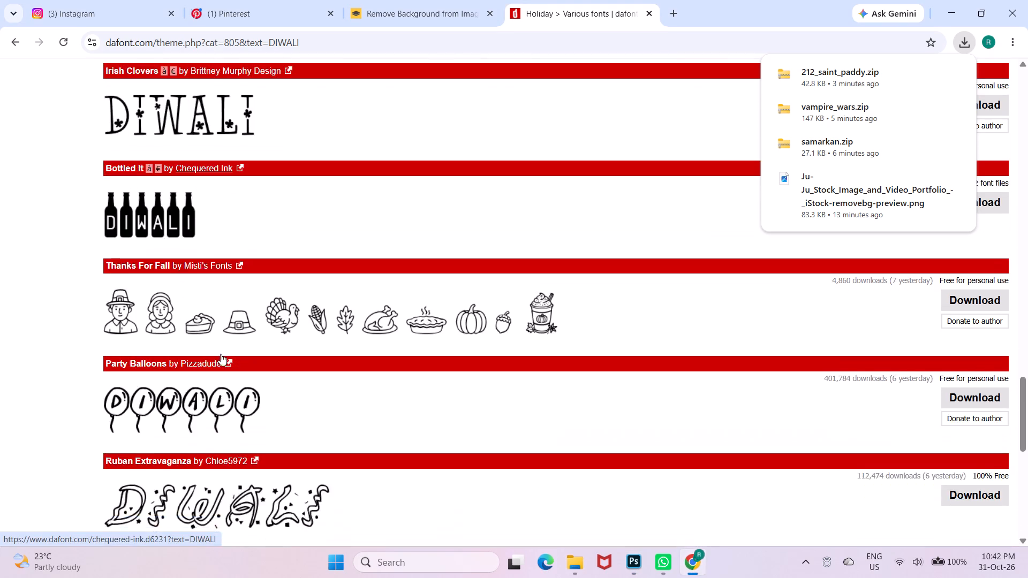
scroll(221, 354, down, 6)
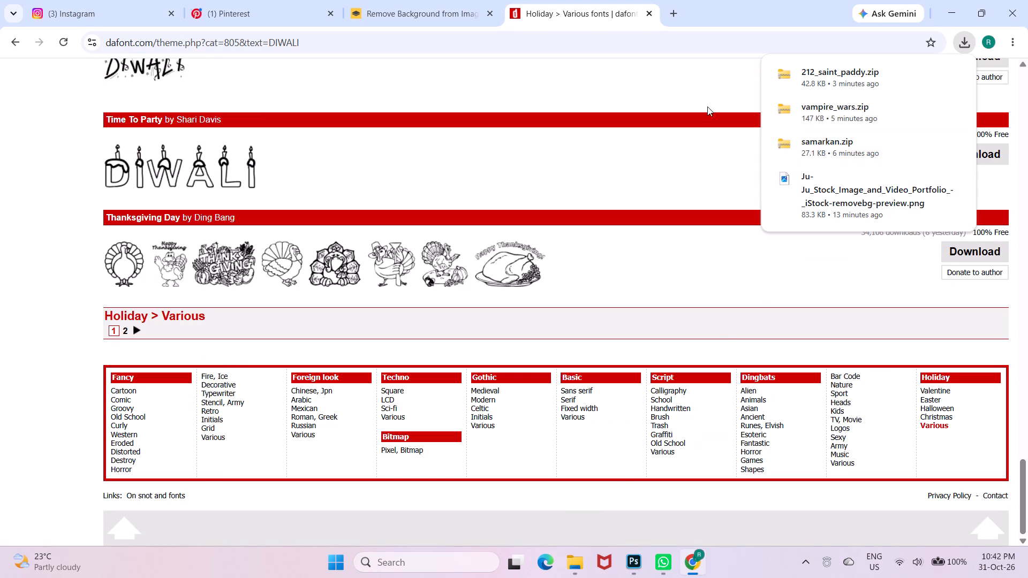
In File Explorer, close the 212_saint_paddy window and extract the vampire_wars archive in Downloads.
click(580, 575)
click(580, 575)
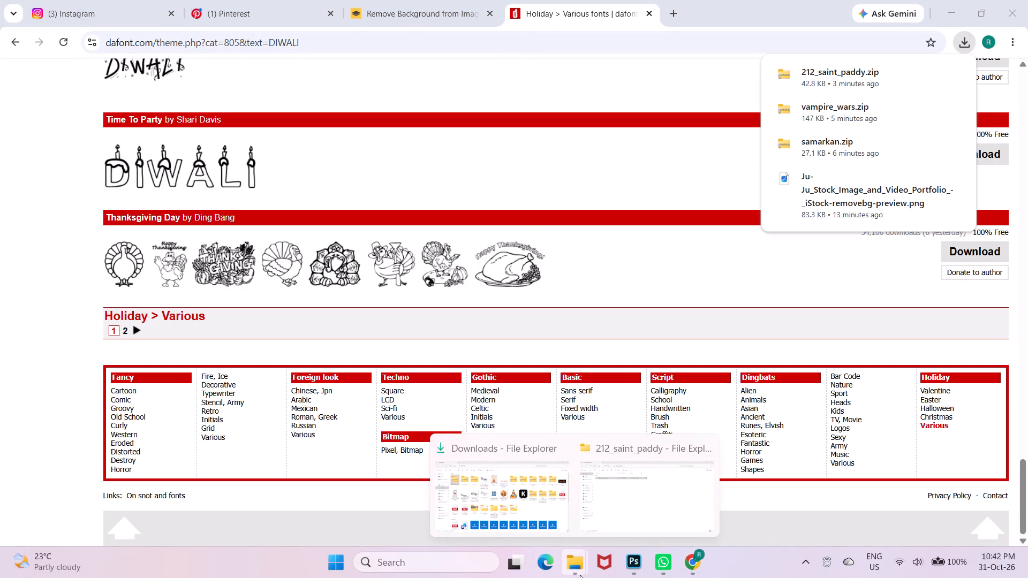
click(697, 452)
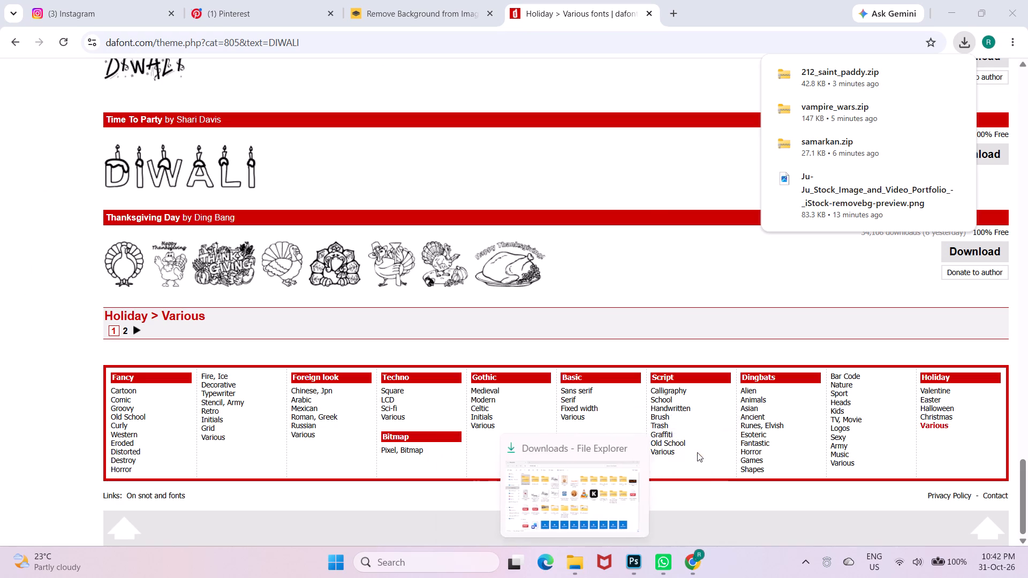
click(610, 478)
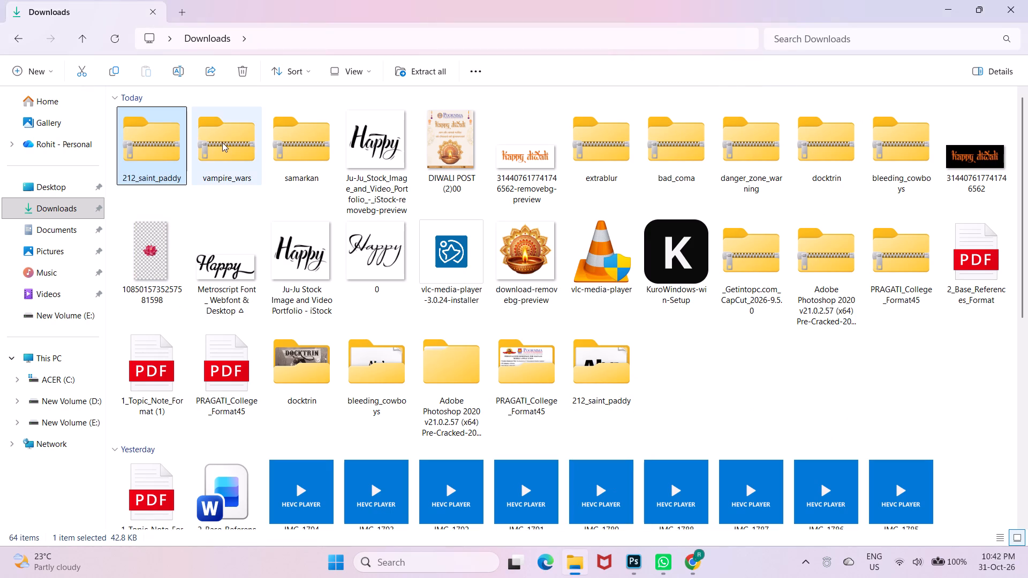
click(222, 144)
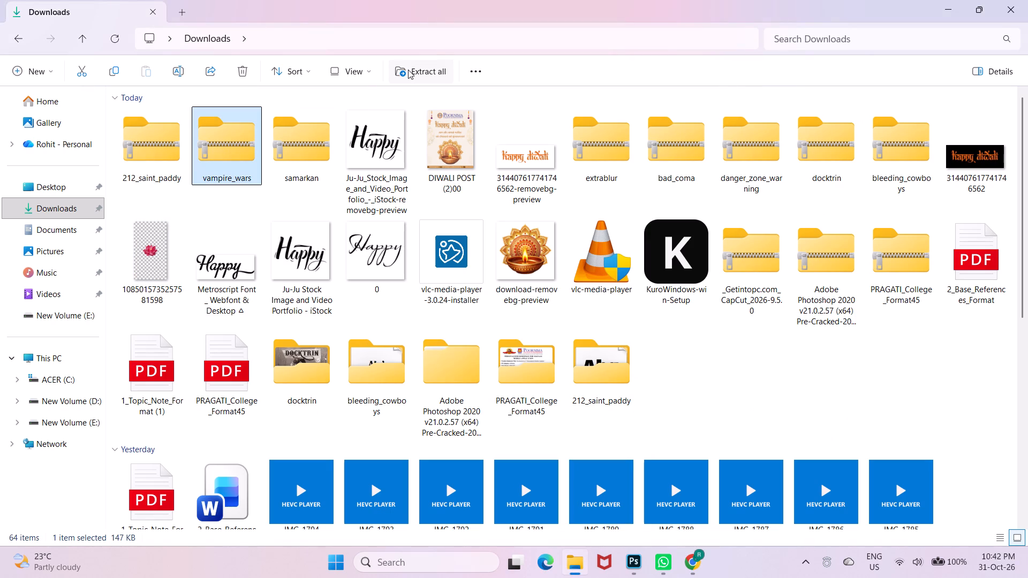
click(408, 70)
key(Return)
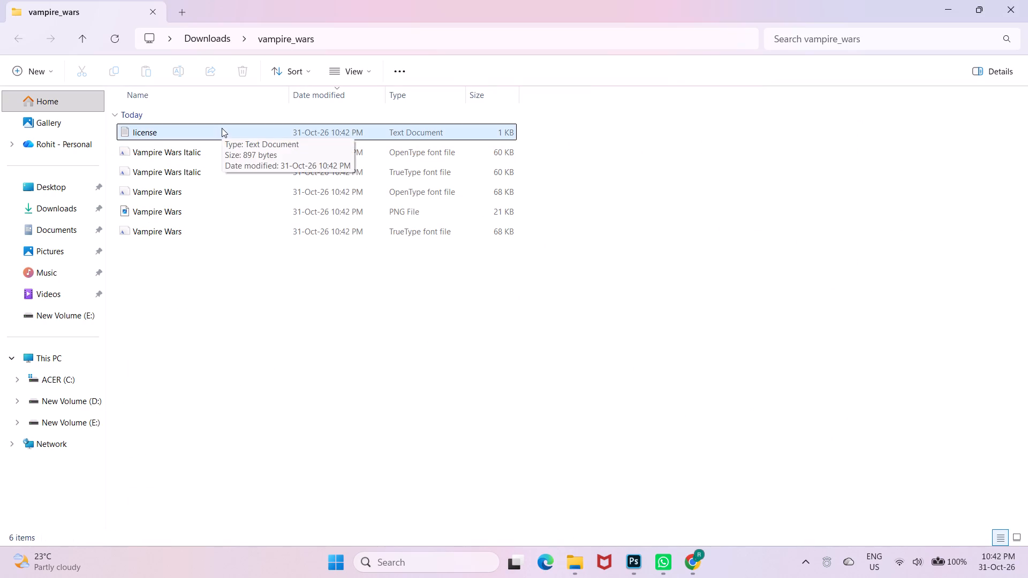
Install the Vampire Wars font from its OpenType file and close the font preview.
double_click(208, 193)
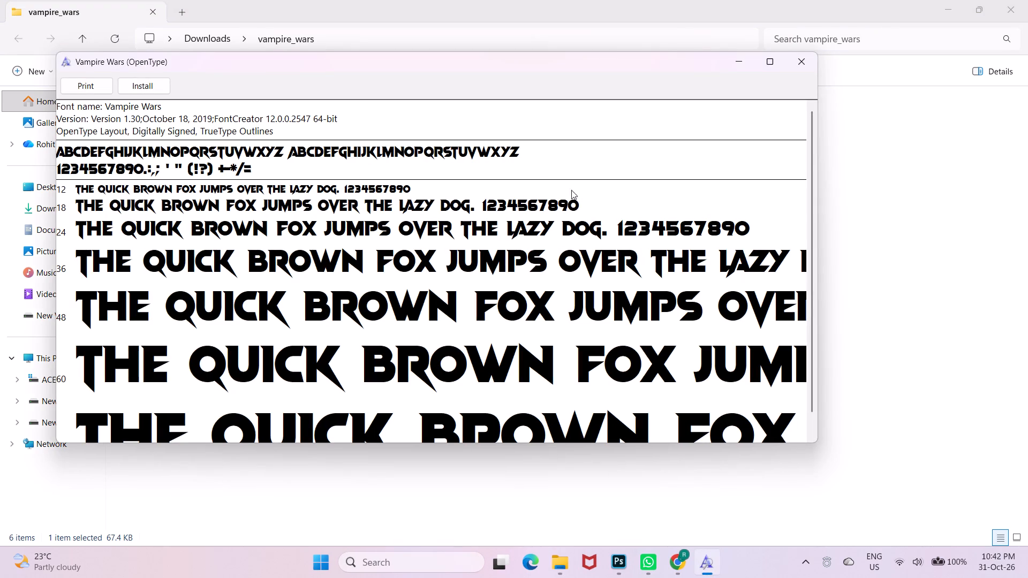
click(163, 90)
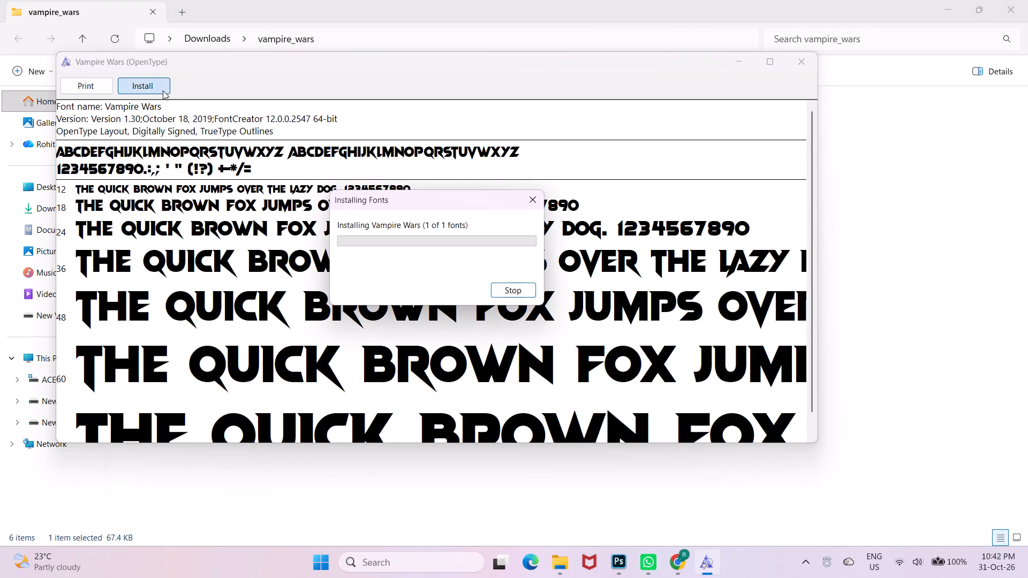
click(800, 62)
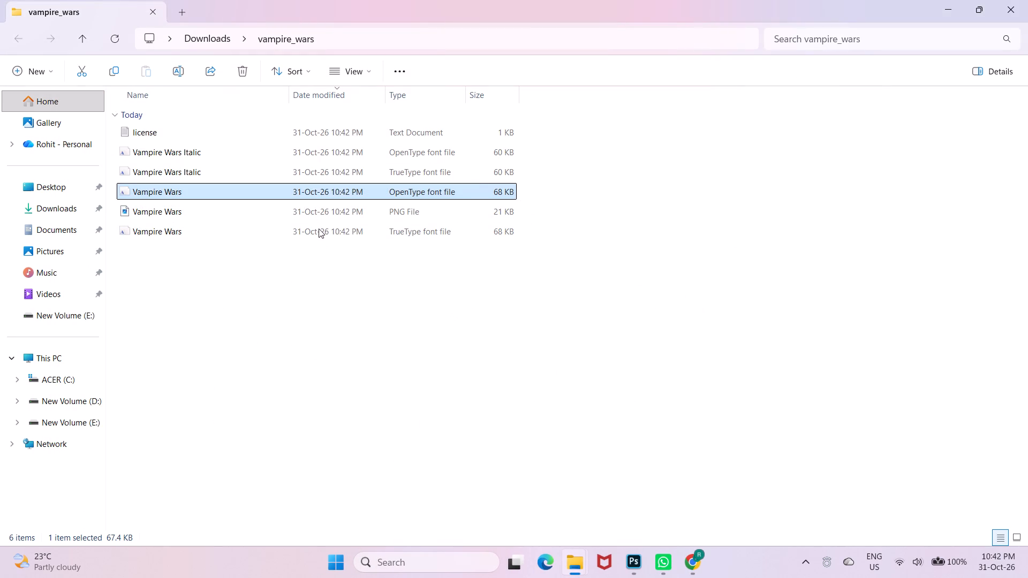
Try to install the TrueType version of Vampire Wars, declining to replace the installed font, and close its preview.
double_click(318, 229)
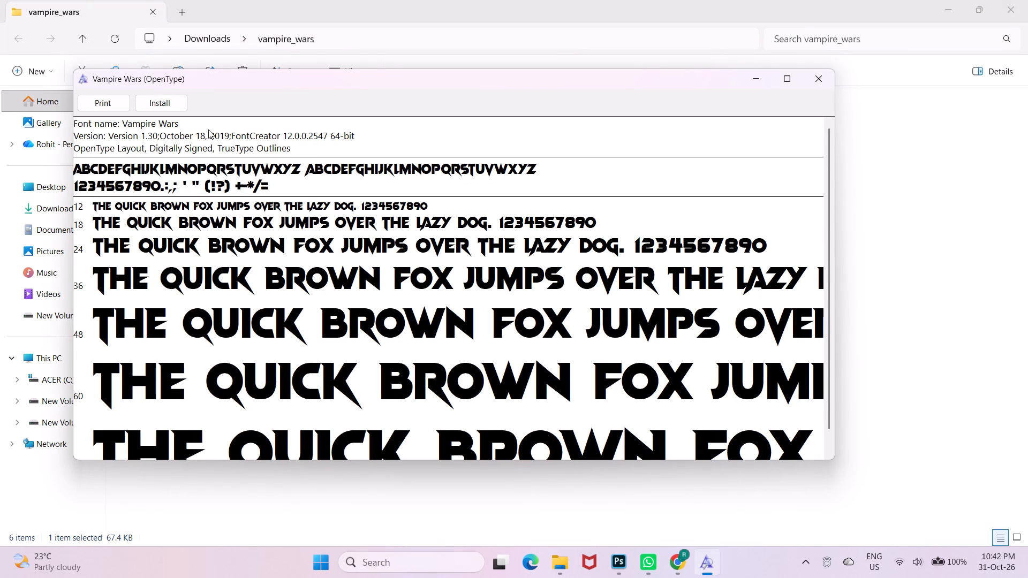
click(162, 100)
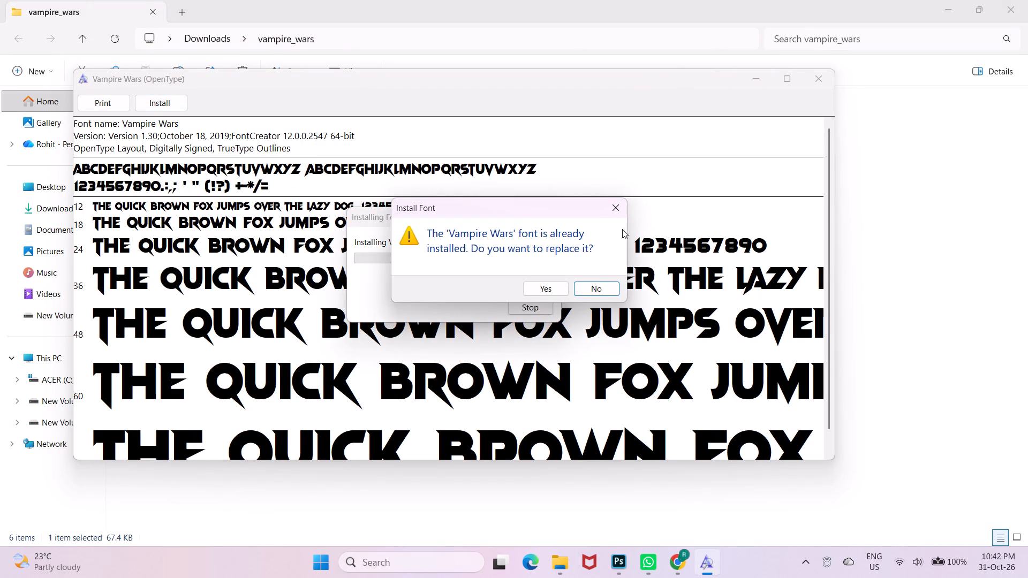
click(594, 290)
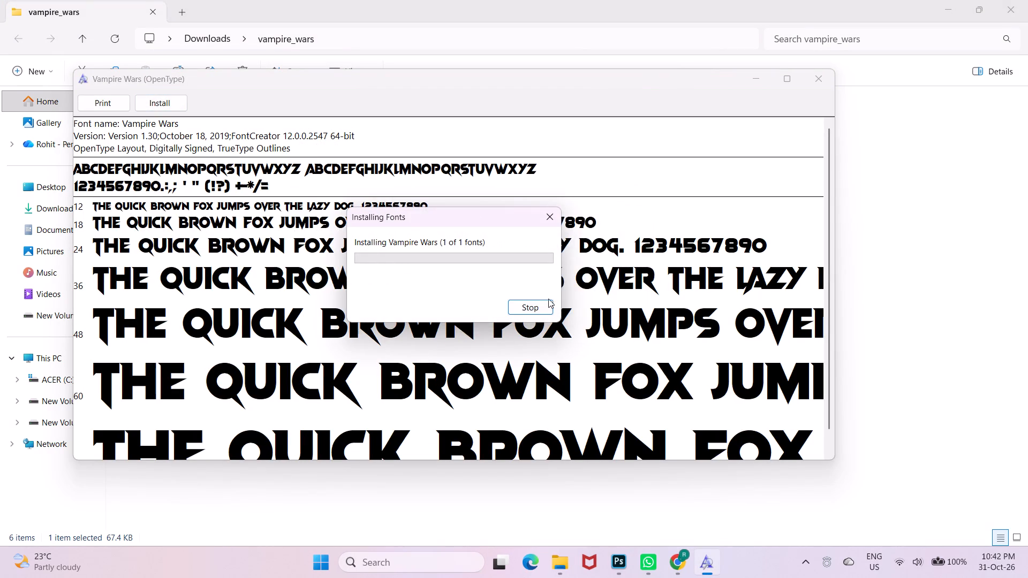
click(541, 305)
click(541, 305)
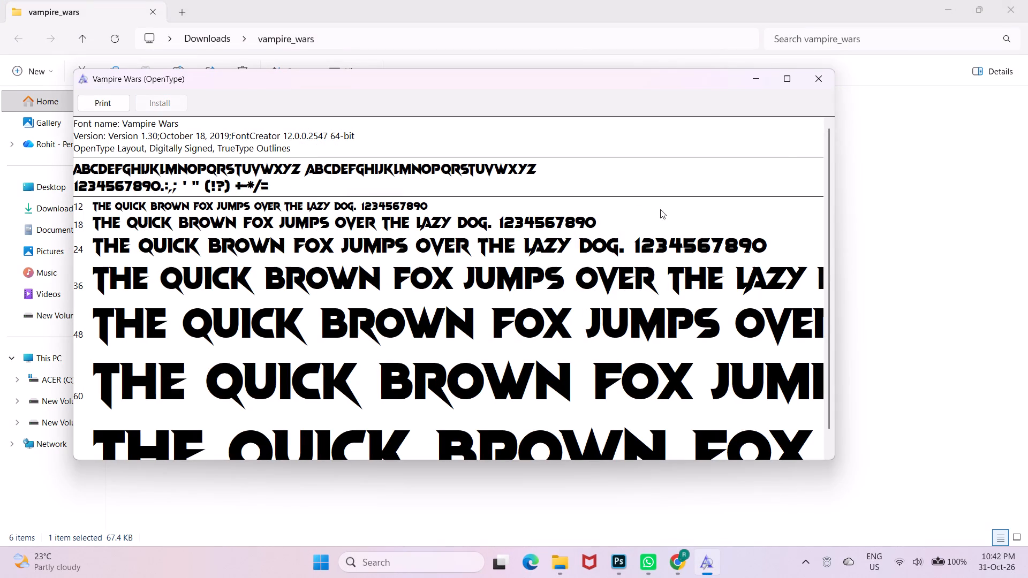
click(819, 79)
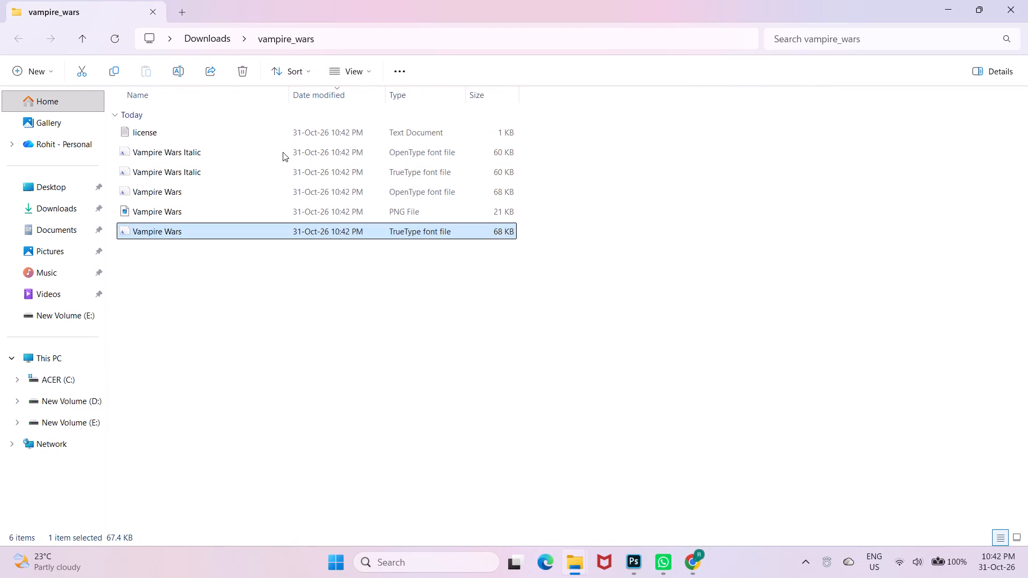
Install Vampire Wars Italic from its TrueType file and close the font preview.
double_click(270, 165)
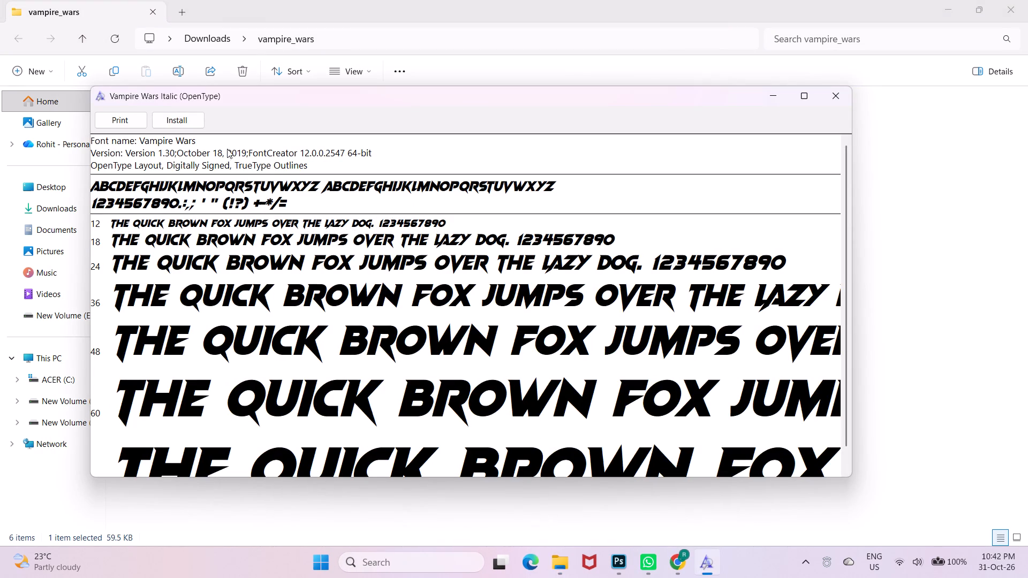
click(189, 119)
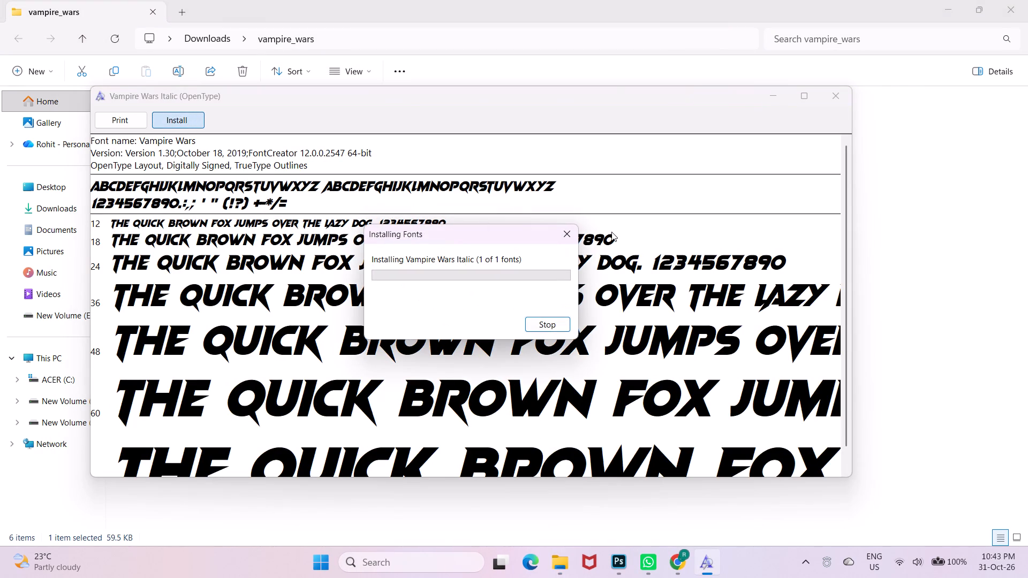
click(837, 94)
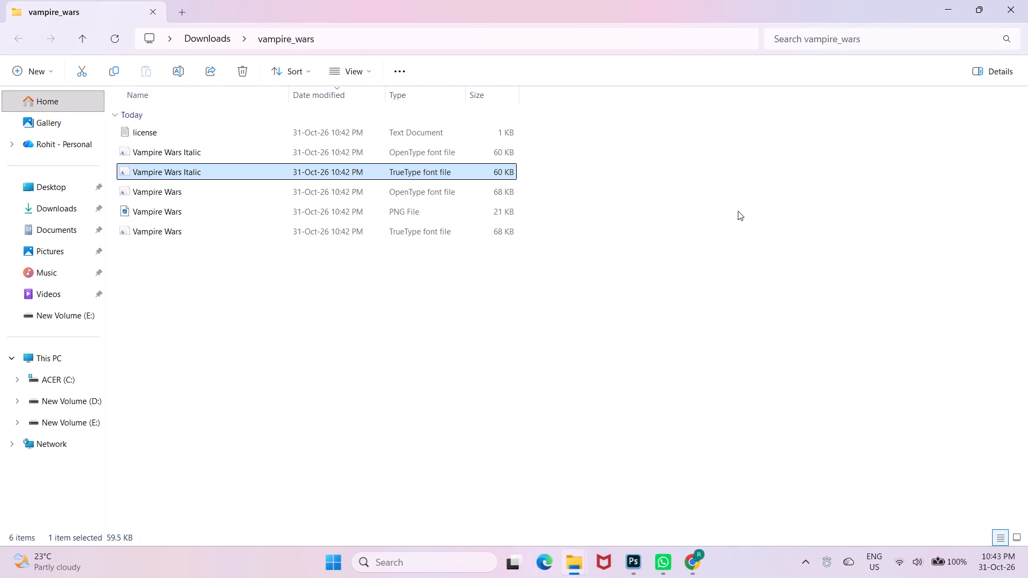
Back in Photoshop, search the font list for "vampi", apply Vampire Wars Italic to "DIWALI" and commit the text edit.
click(631, 554)
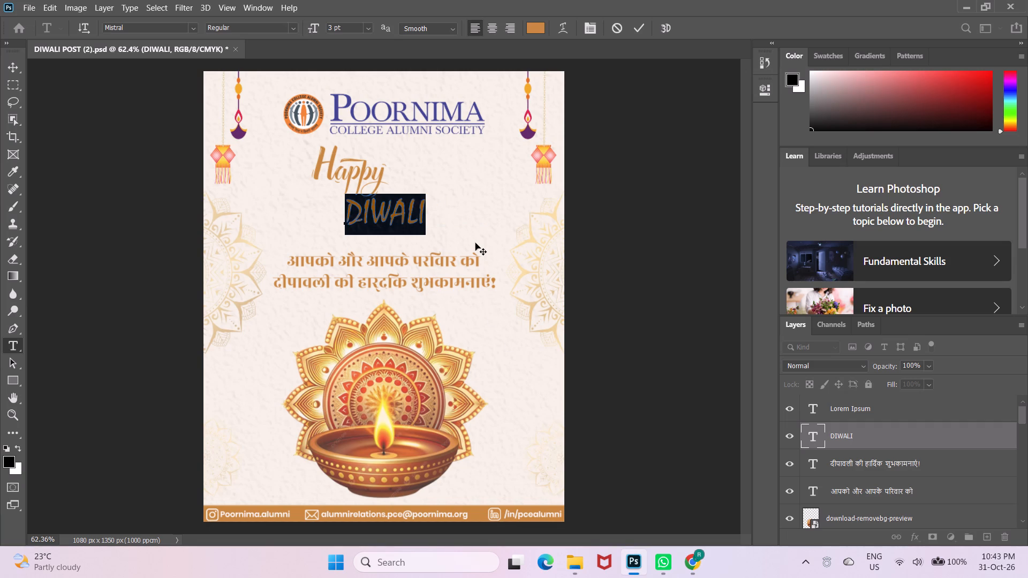
click(162, 28)
text(va)
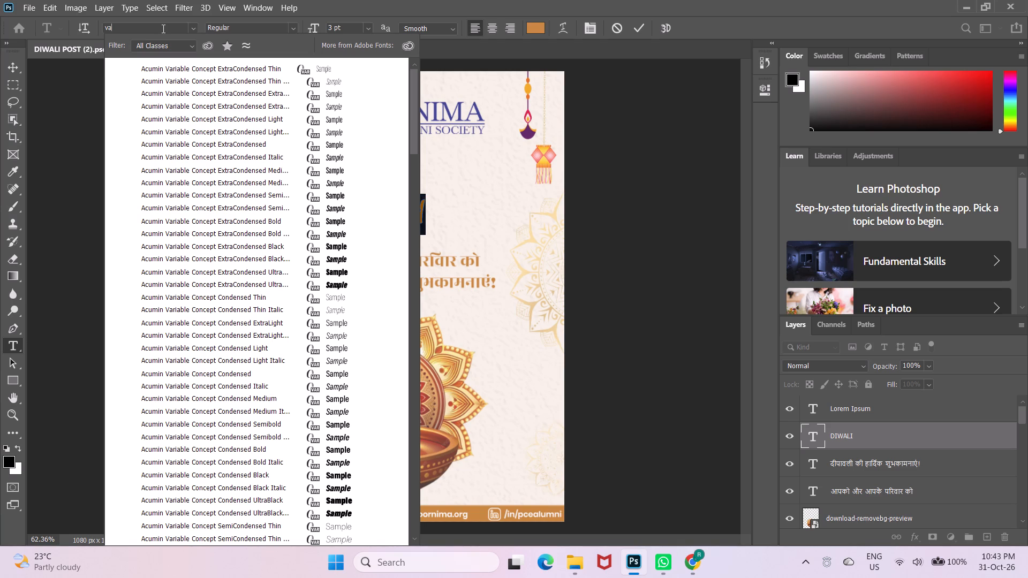
text(mpi)
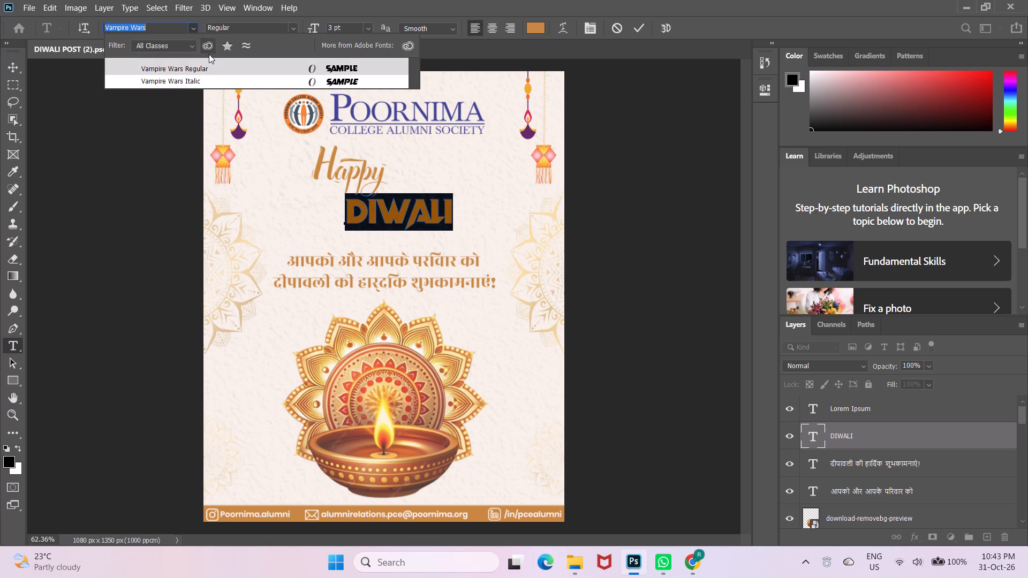
click(218, 89)
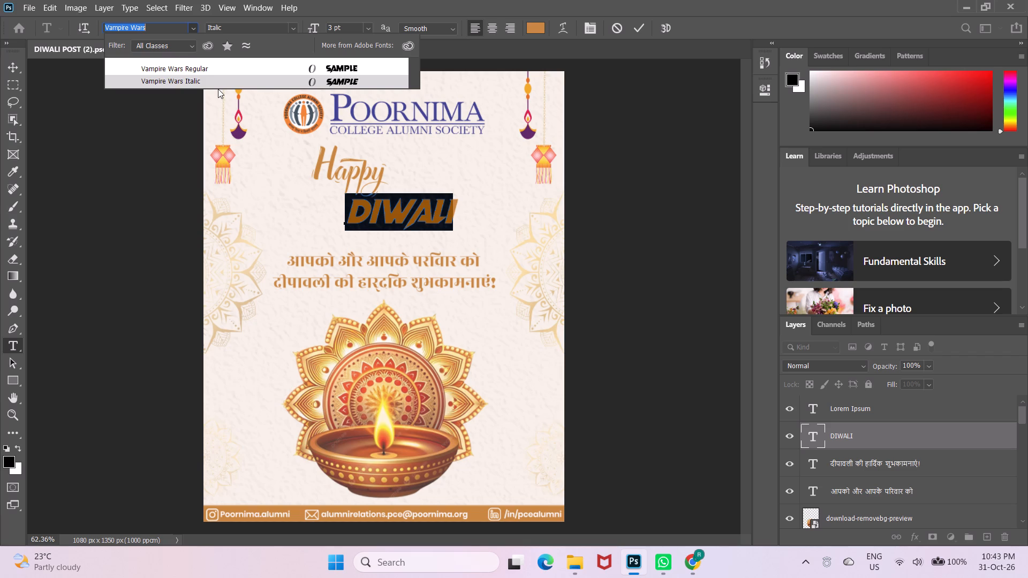
click(218, 89)
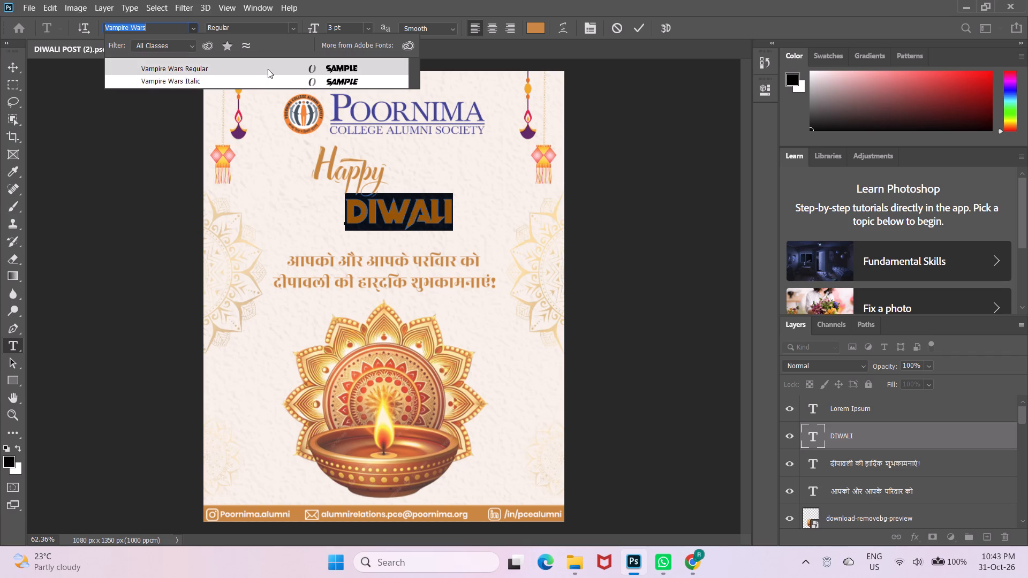
click(259, 79)
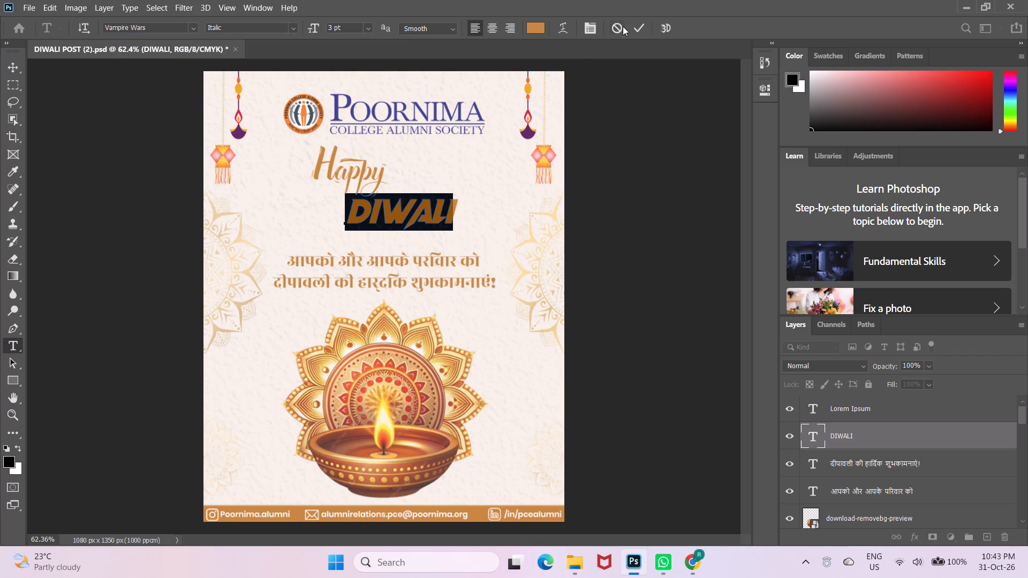
click(634, 27)
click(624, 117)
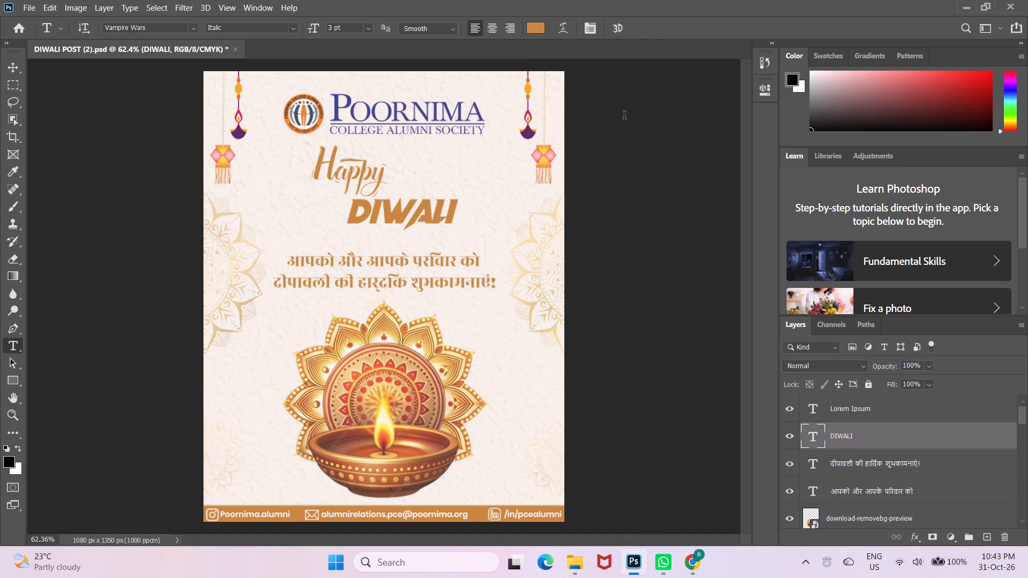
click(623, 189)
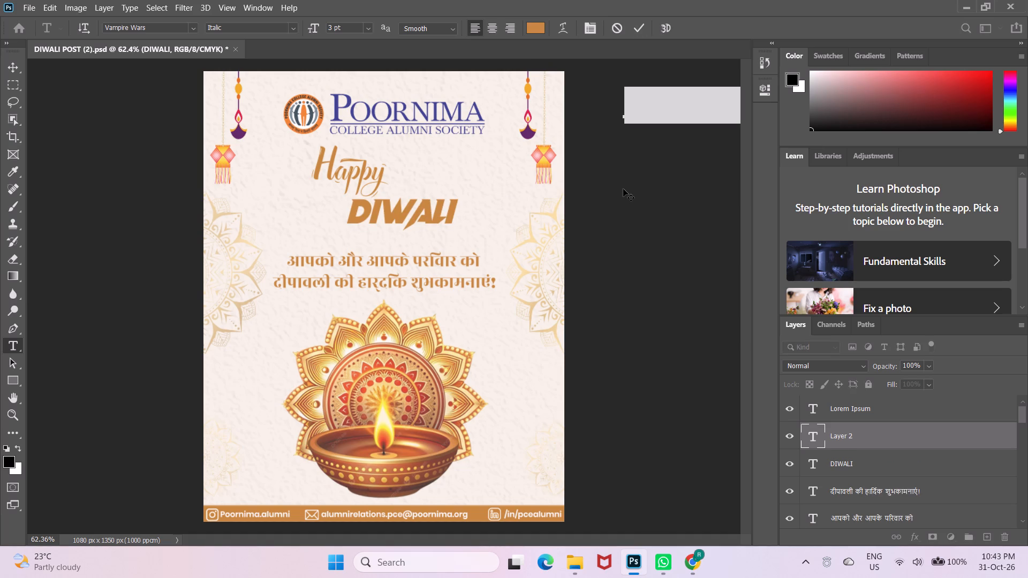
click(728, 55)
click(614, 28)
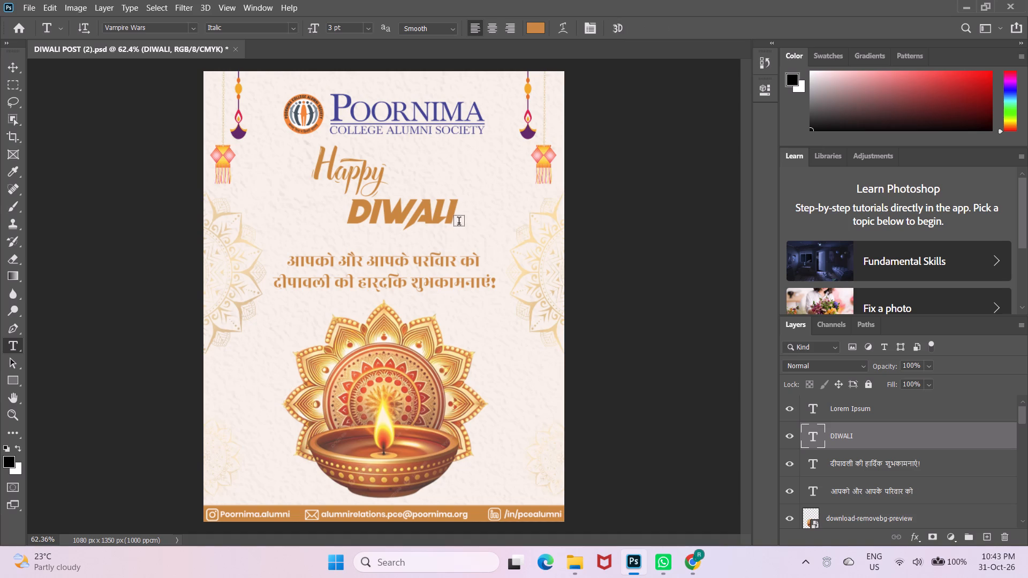
Switch to Chrome and open the PW Happy New Year font page on dafont.
click(691, 554)
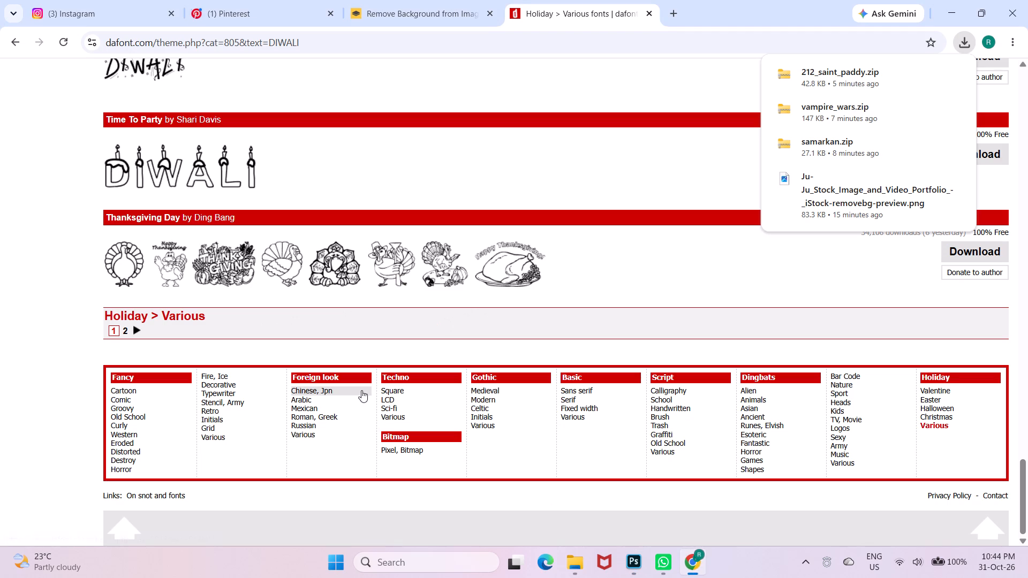
click(608, 67)
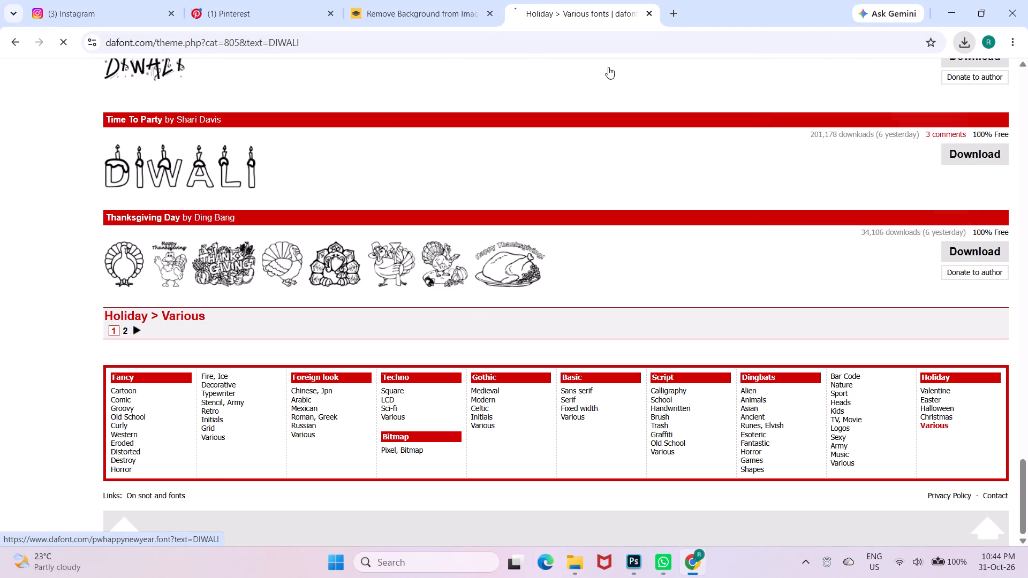
scroll(847, 124, up, 1)
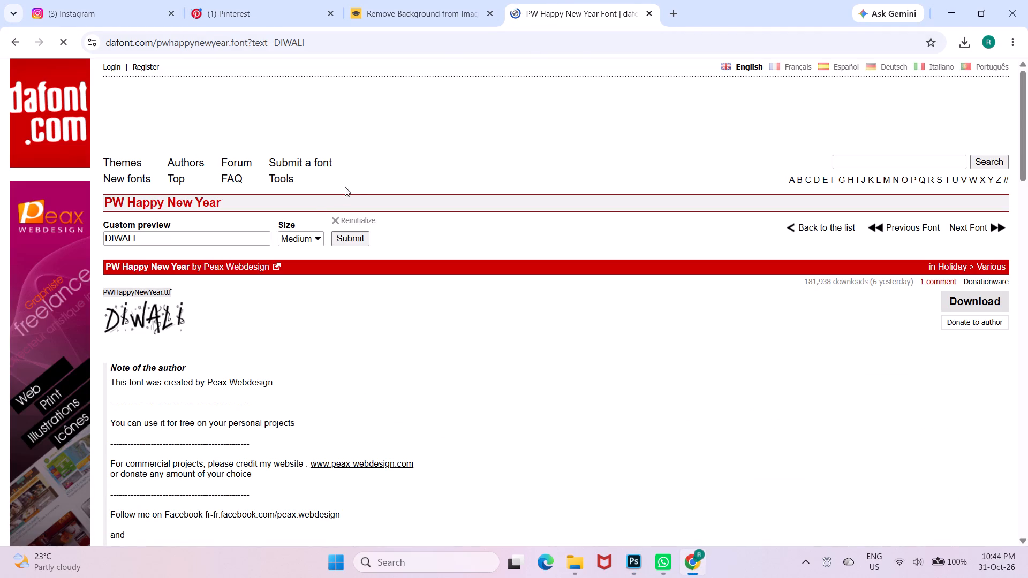
Search dafont for the font "bromello".
click(256, 235)
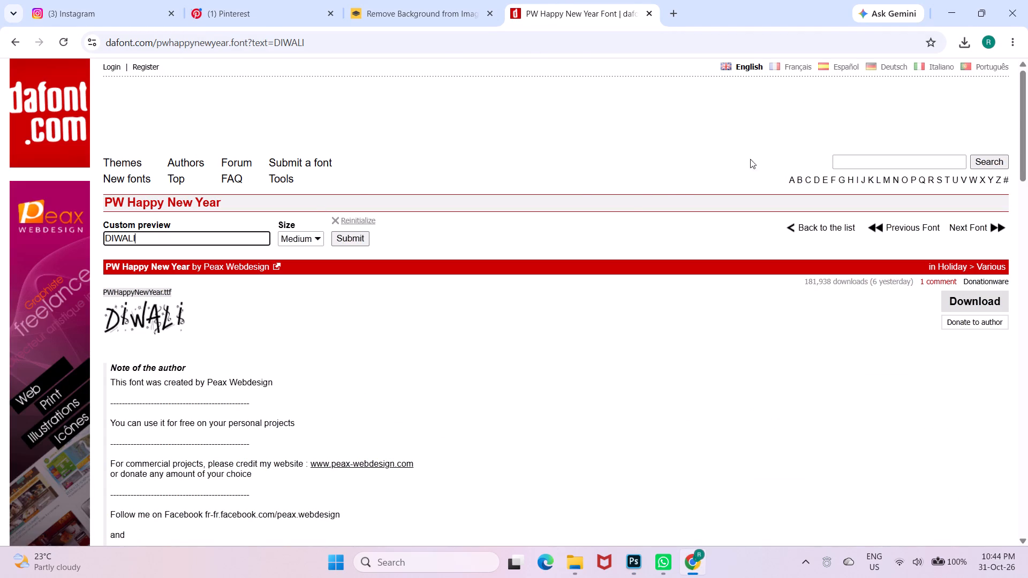
click(845, 155)
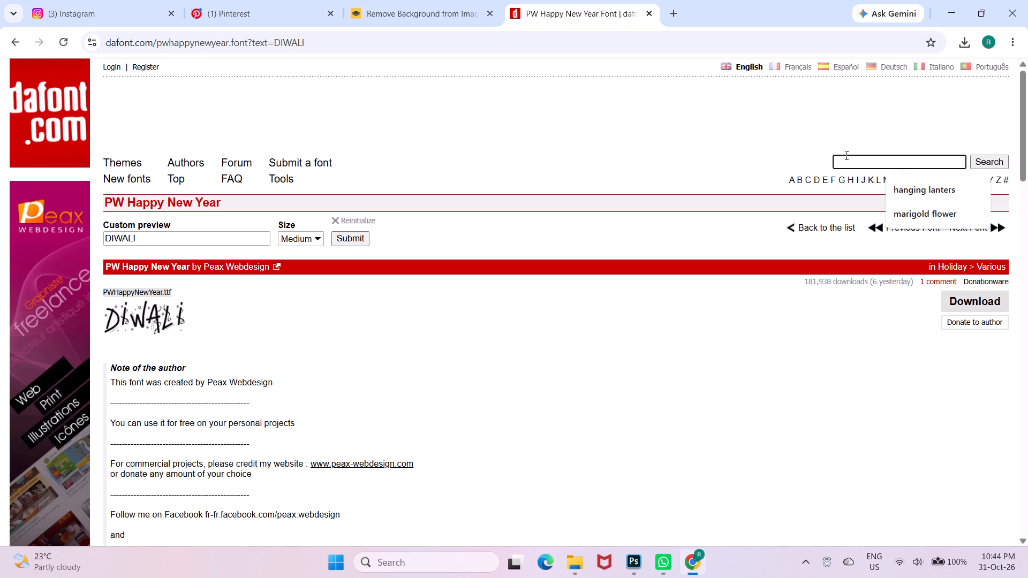
text(bro)
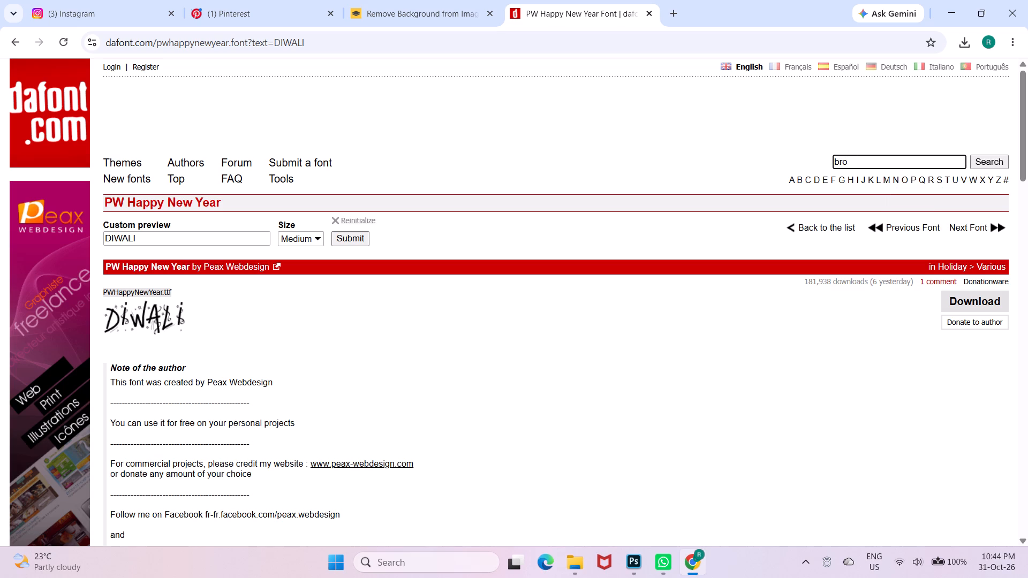
text(mello)
key(Return)
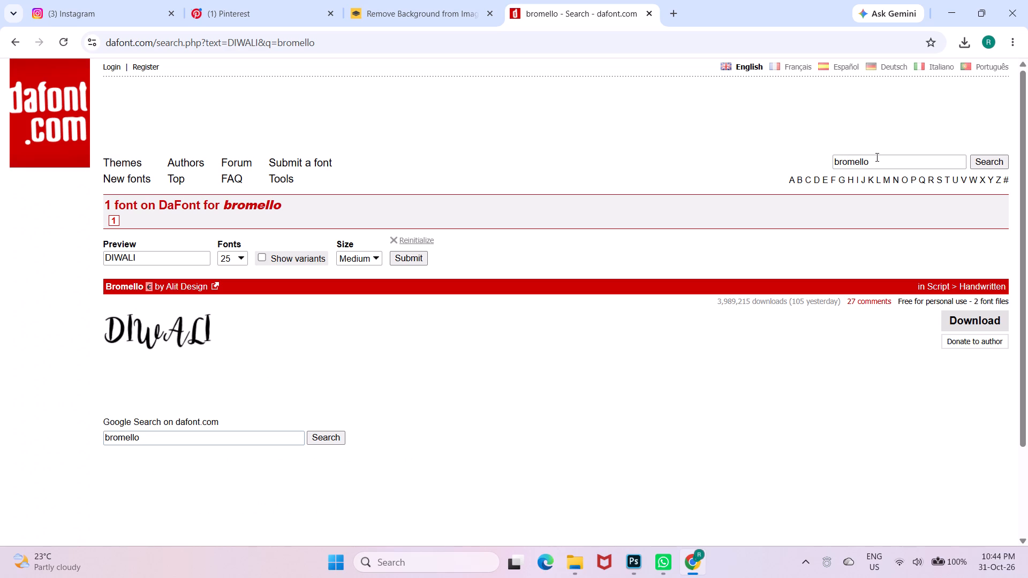
Search dafont for "hello honey" and look over the "DIWALI" previews of the matching fonts.
drag(876, 158, 764, 176)
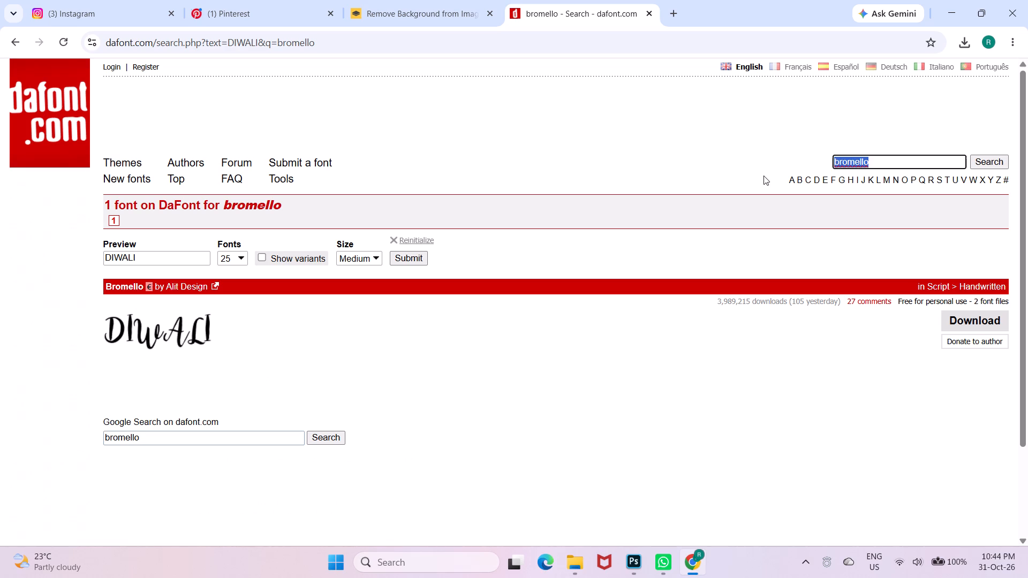
text(hello)
key(space)
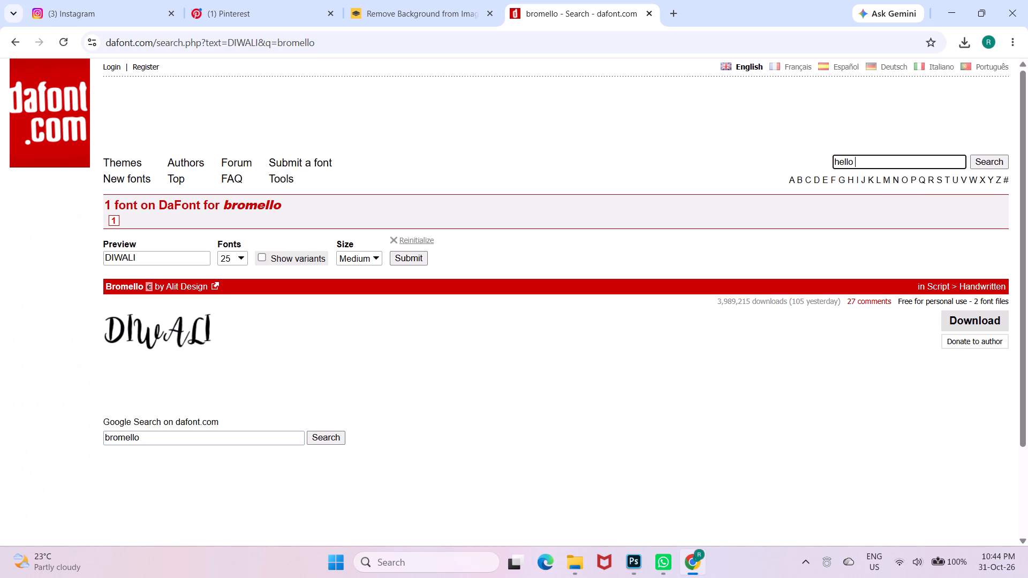
text(honey)
key(Return)
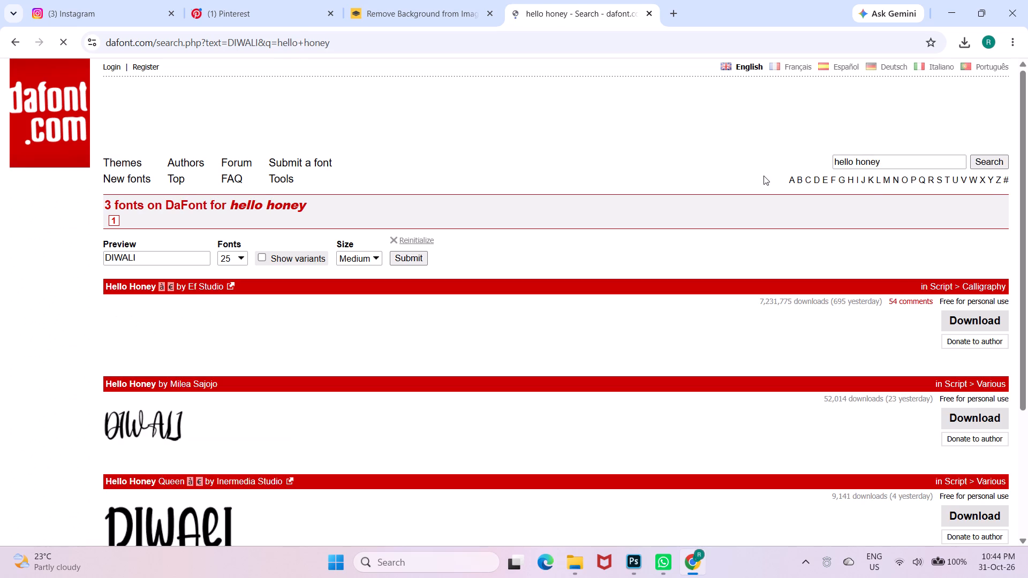
scroll(764, 176, down, 1)
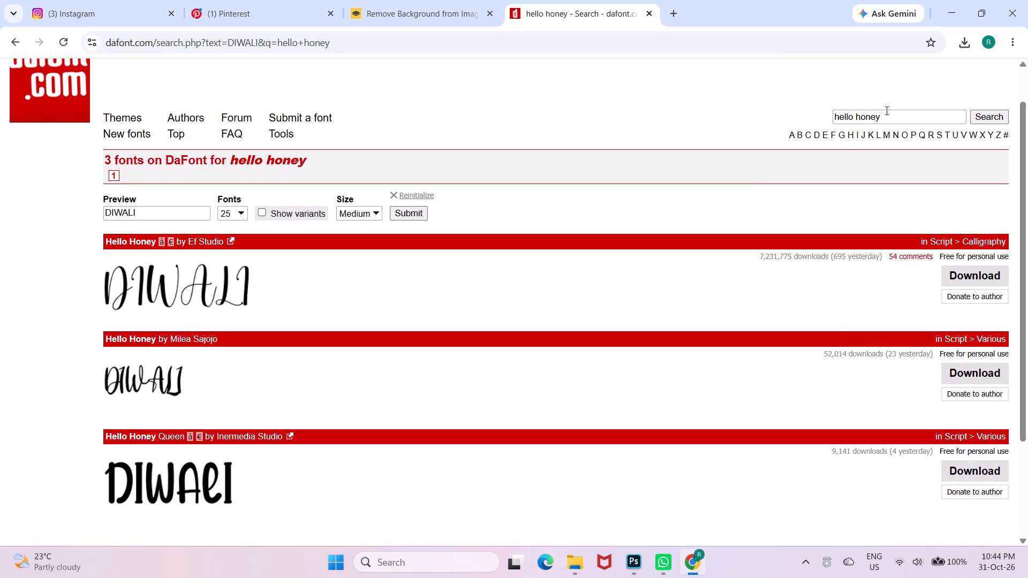
Search dafont for the font "amsterdam four".
drag(885, 116, 710, 125)
text(am)
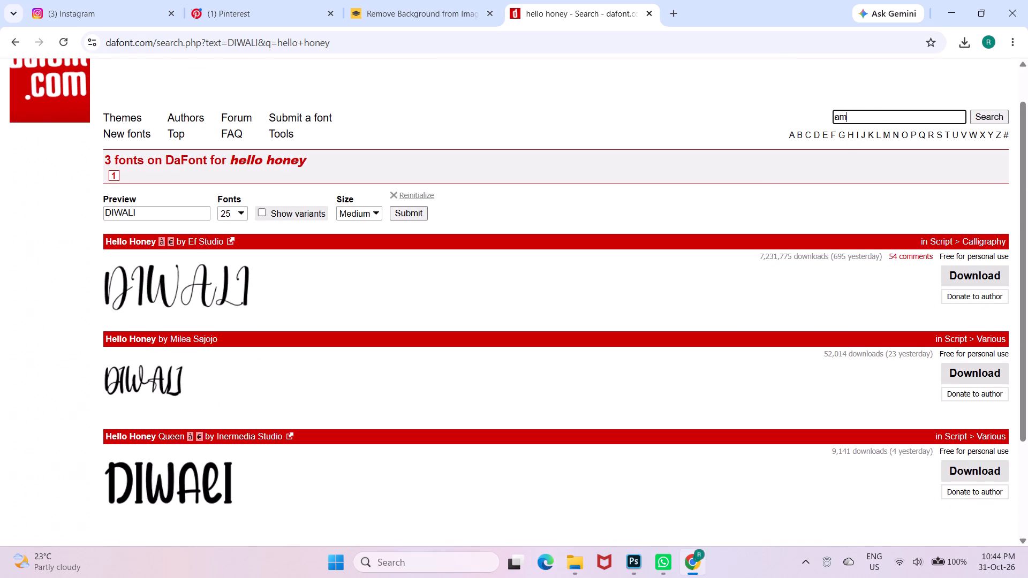
text(ster)
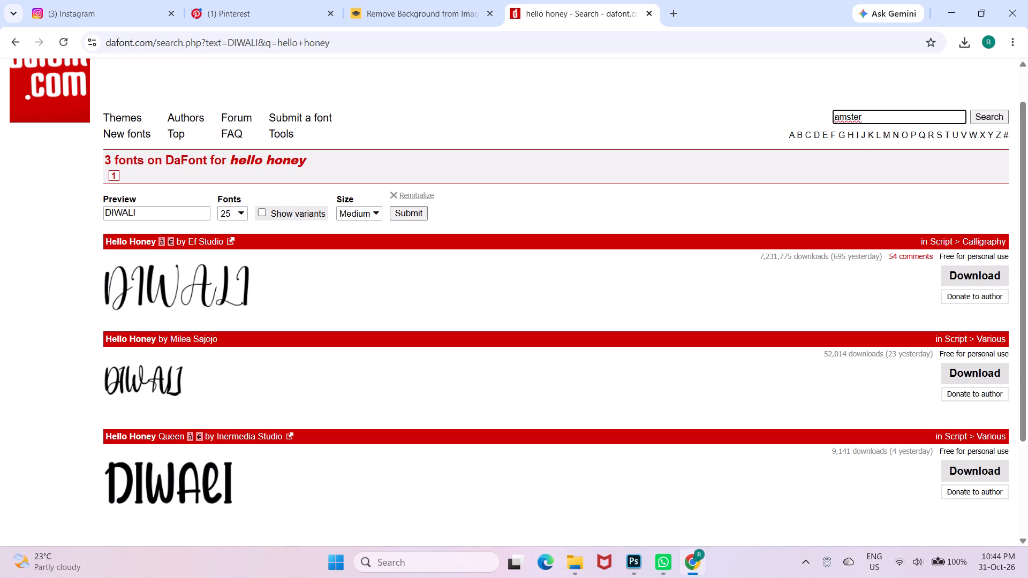
text(dam)
key(space)
text(fo)
text(ur)
key(Return)
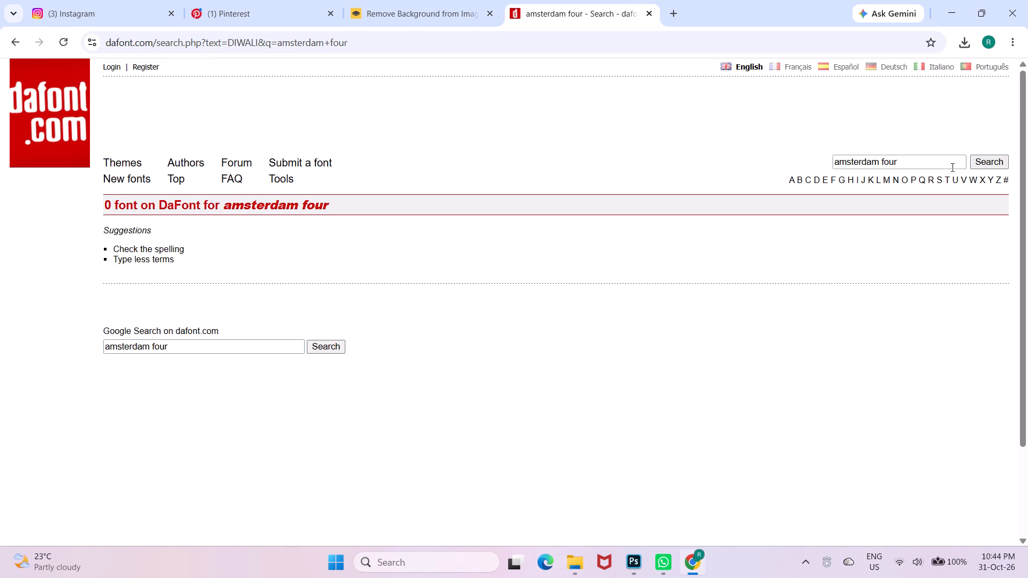
click(991, 161)
Close the dafont page and open the Google Fonts browse page in a new browser tab.
click(645, 14)
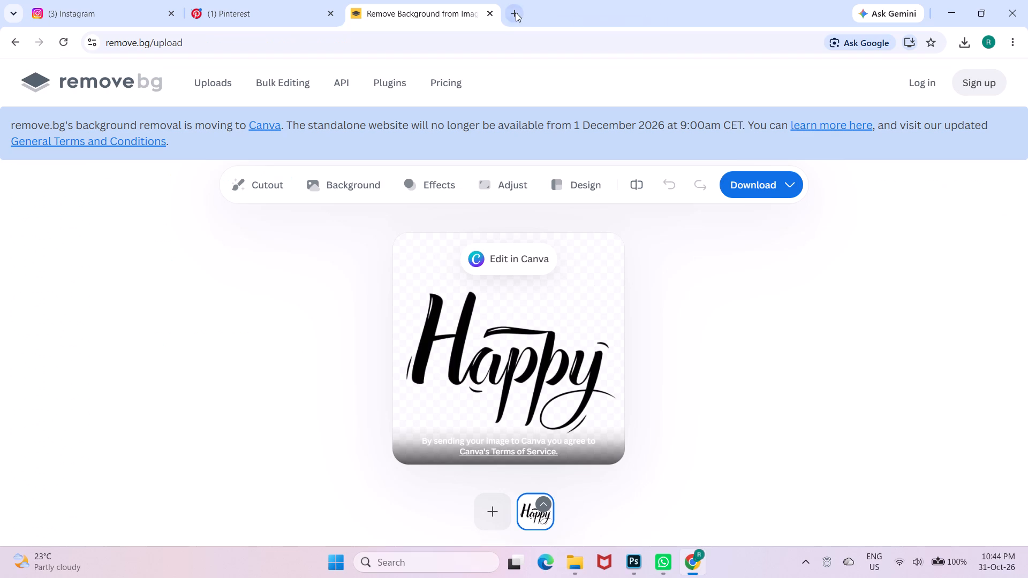
click(516, 12)
click(385, 276)
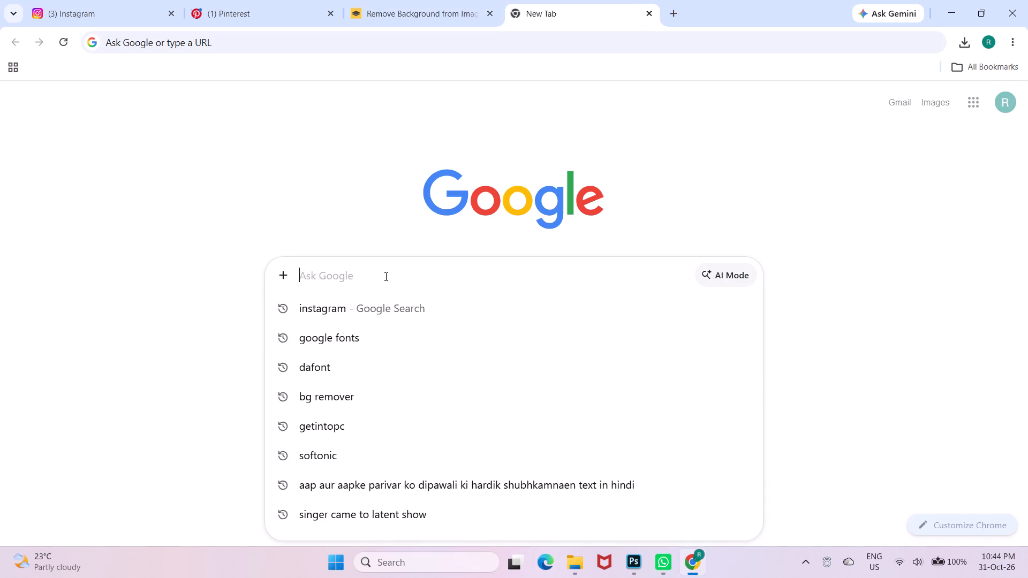
click(372, 341)
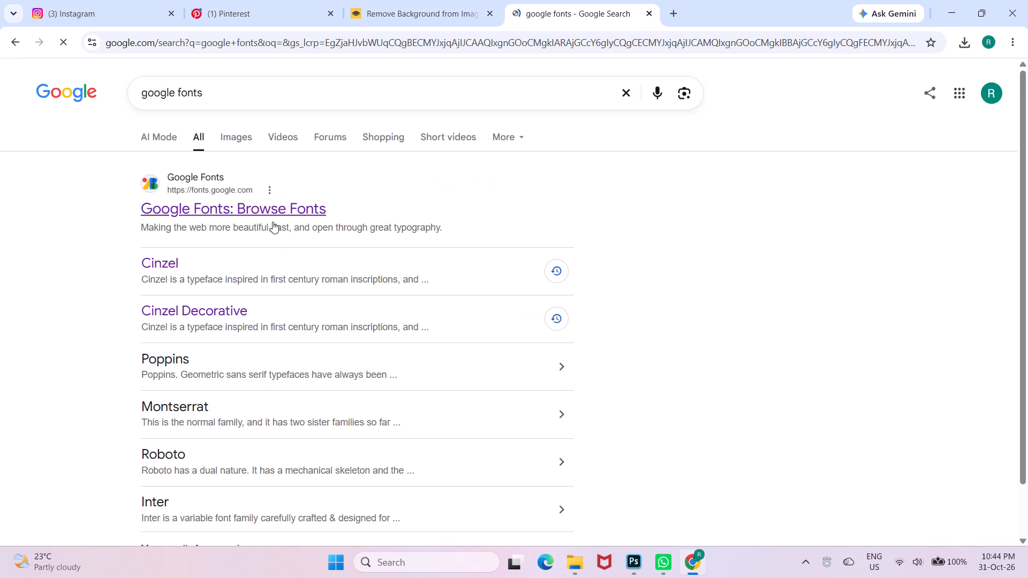
click(269, 218)
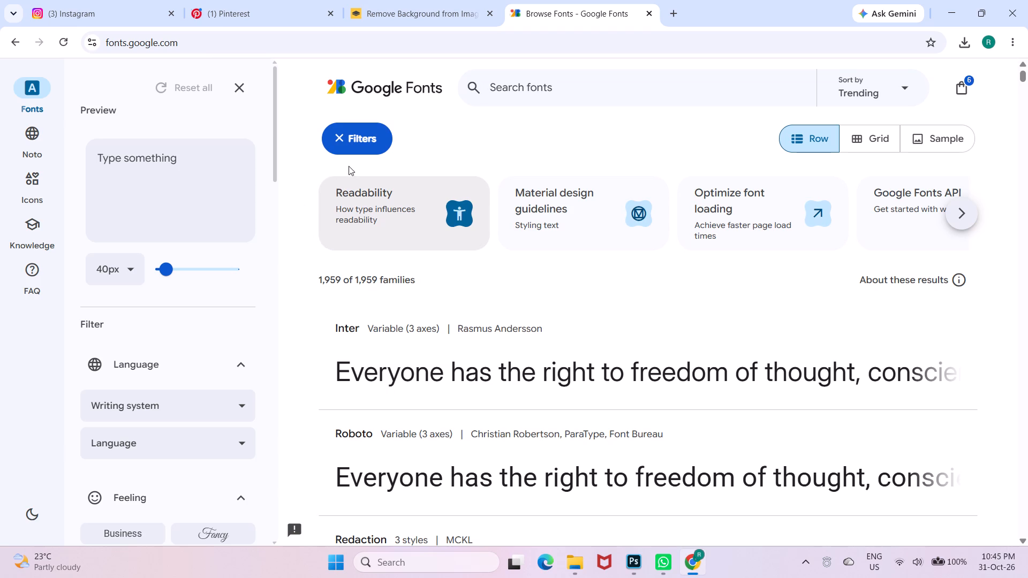
Set the Google Fonts preview text to "DIWALI" on a single line.
click(185, 157)
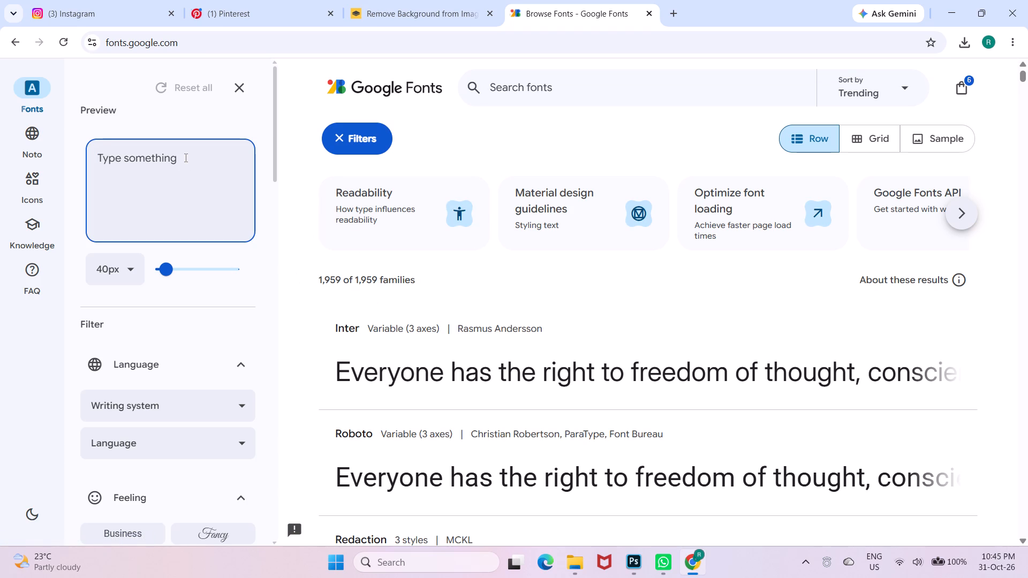
key(d)
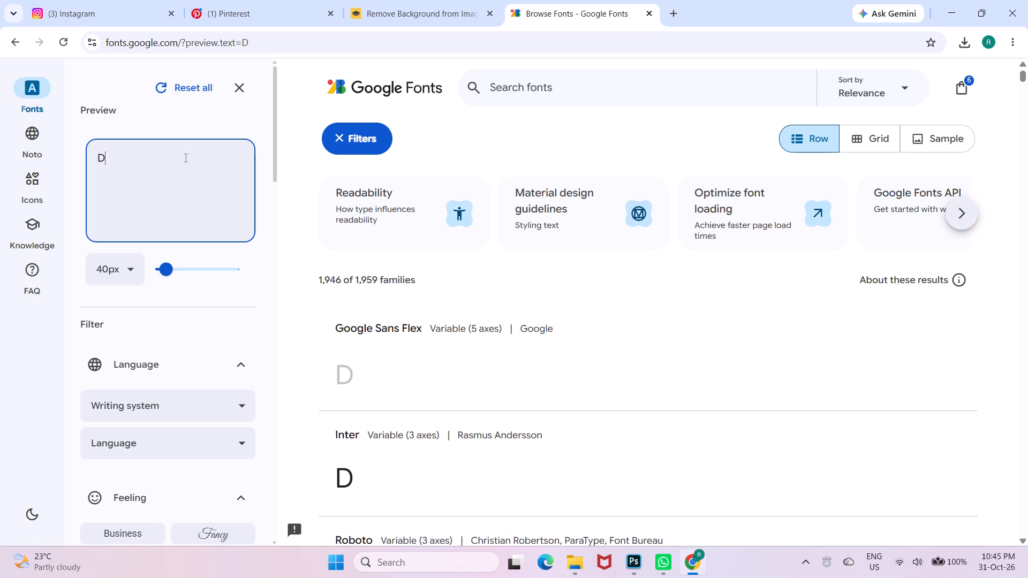
text(IWALI)
key(Return)
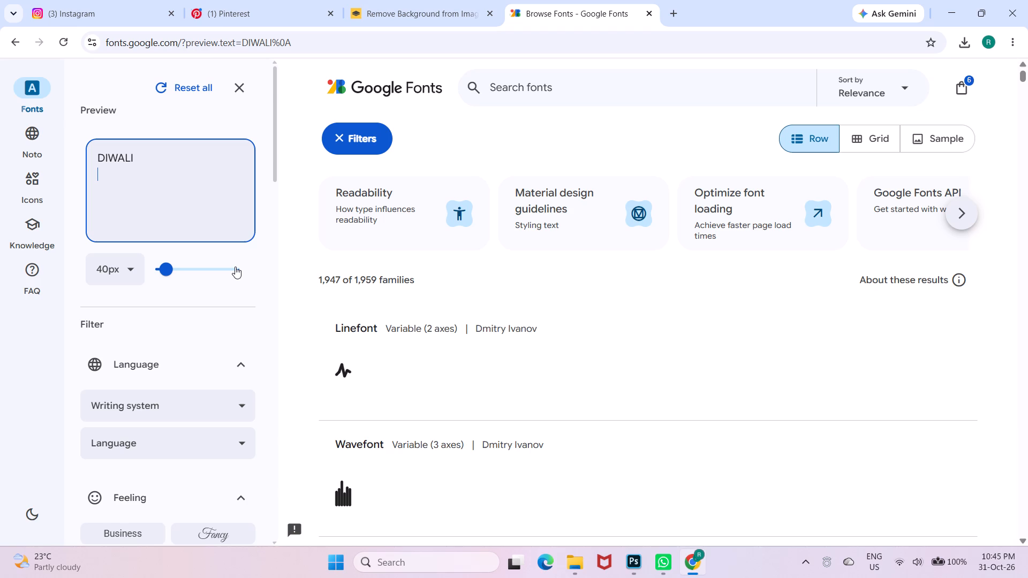
key(BackSpace)
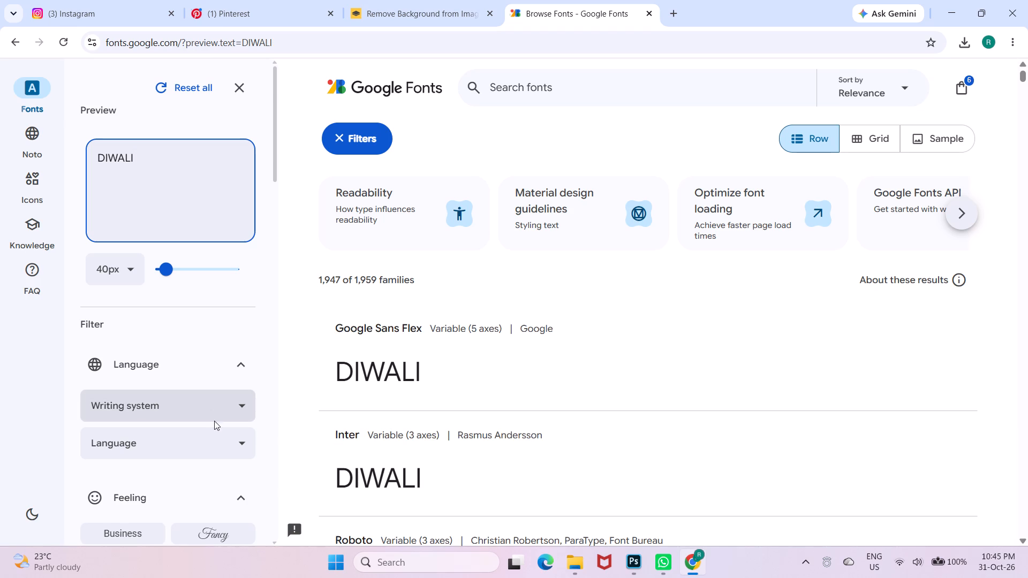
Filter the font families by the Cute feeling.
scroll(206, 402, down, 4)
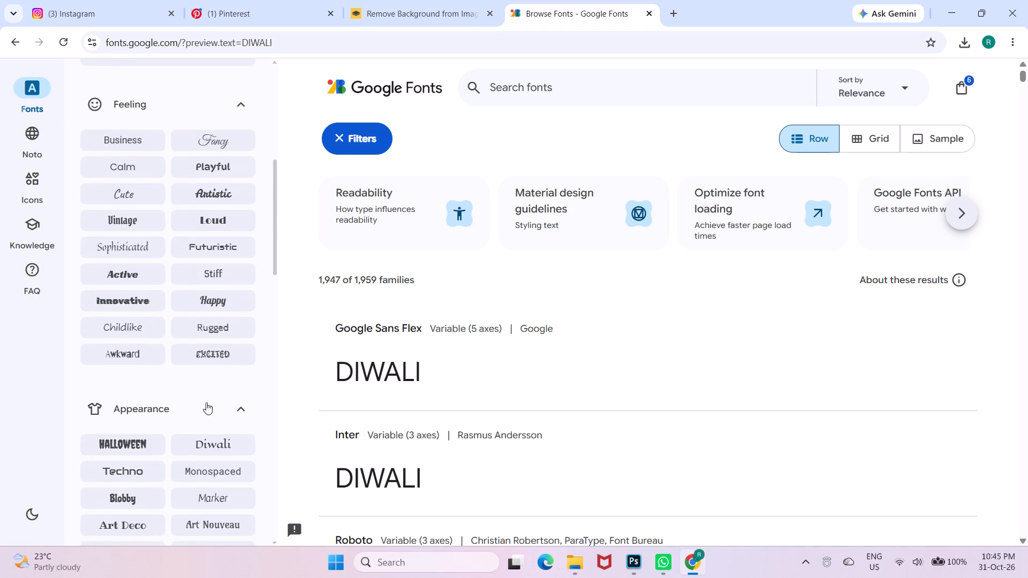
scroll(206, 402, up, 1)
click(100, 256)
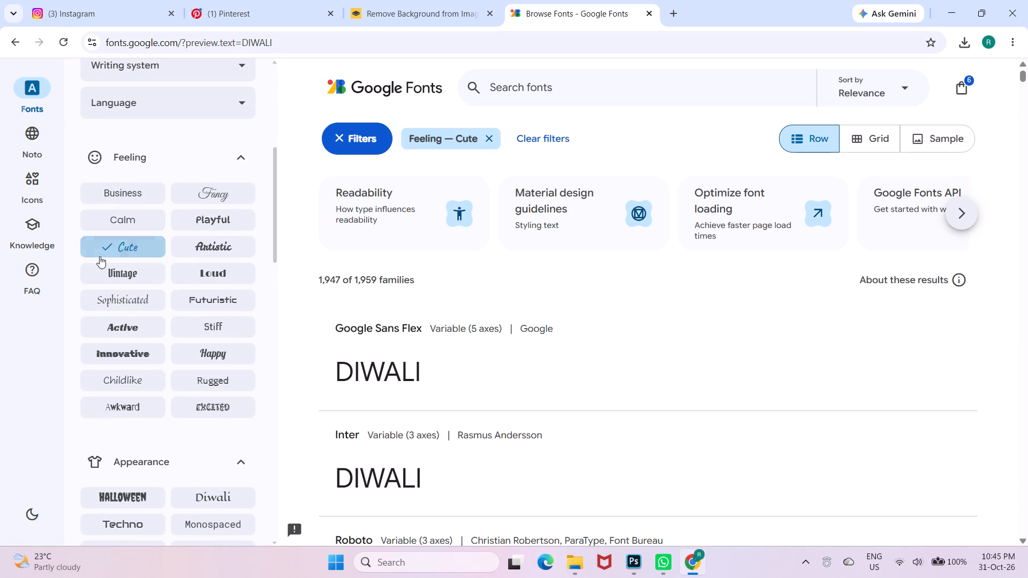
Examine the "DIWALI" previews of the Cute font families for a suitable decorative style.
scroll(397, 397, down, 3)
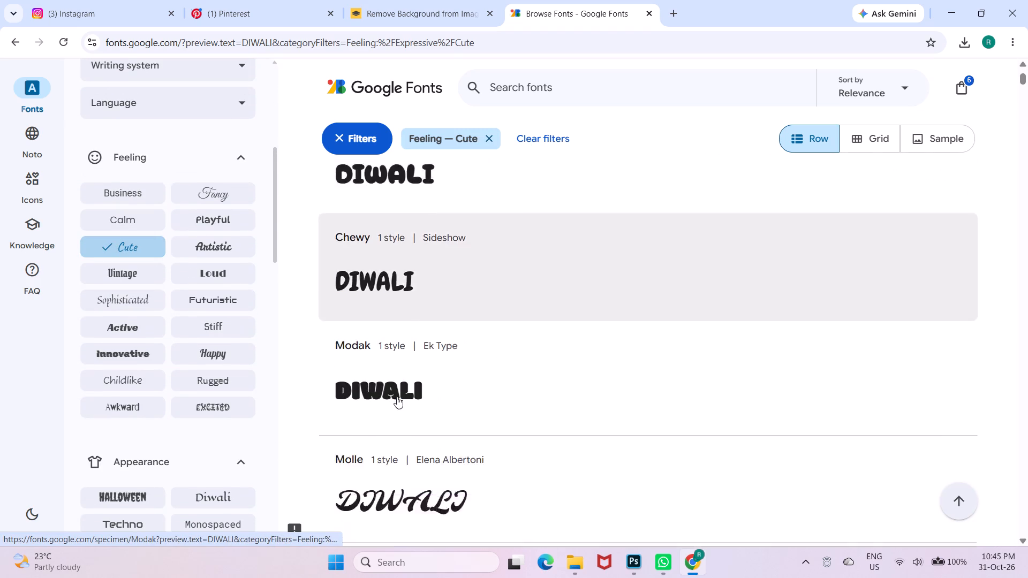
scroll(397, 397, down, 5)
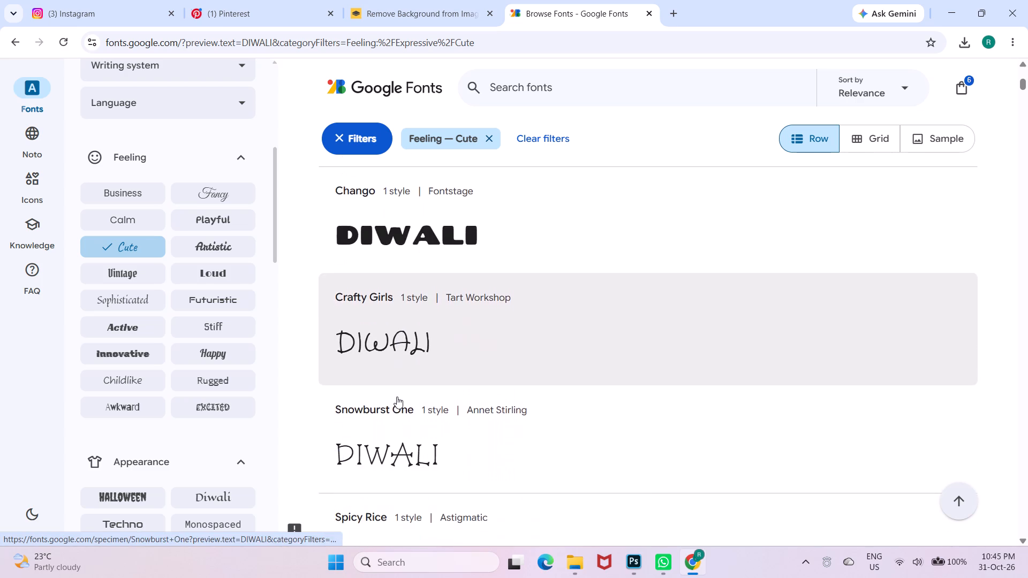
scroll(397, 397, down, 5)
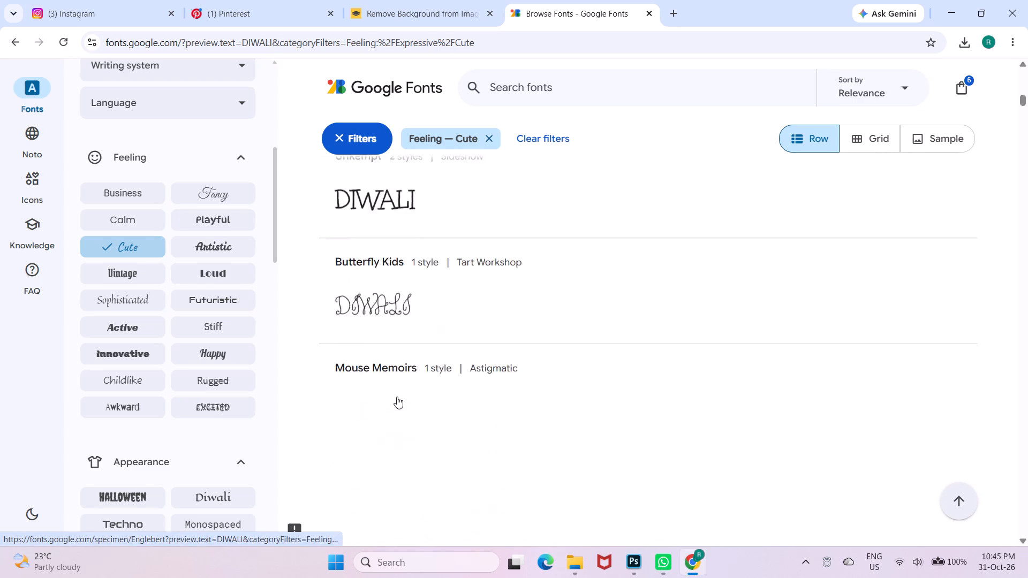
scroll(397, 397, down, 1)
scroll(397, 397, up, 2)
scroll(397, 397, down, 2)
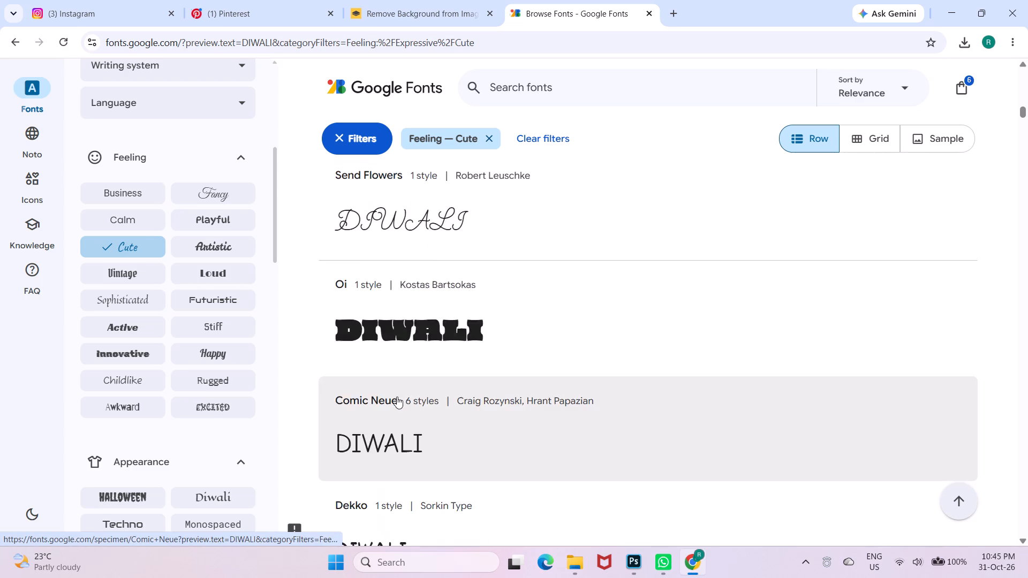
scroll(397, 397, down, 5)
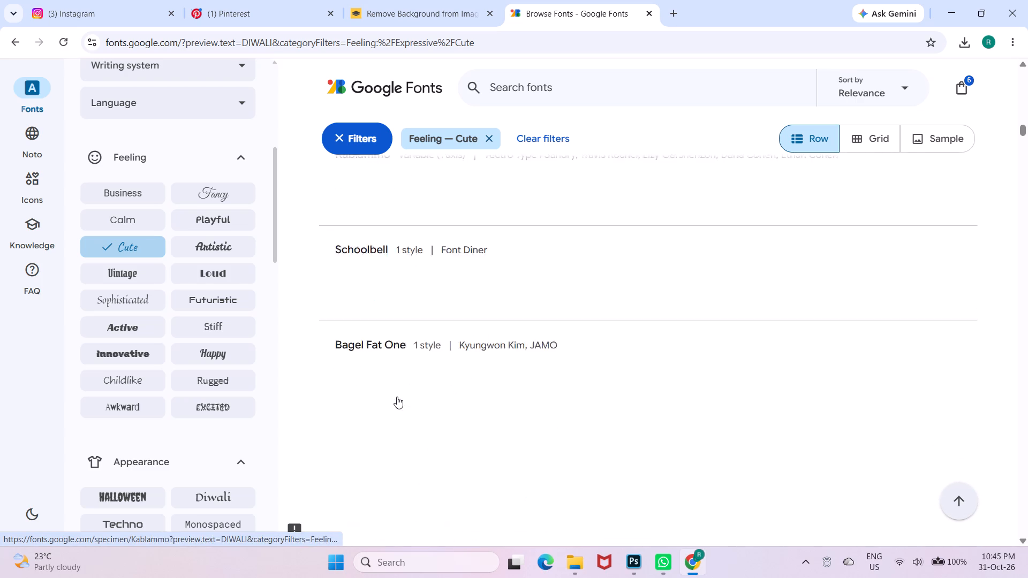
scroll(397, 397, down, 3)
scroll(397, 397, up, 1)
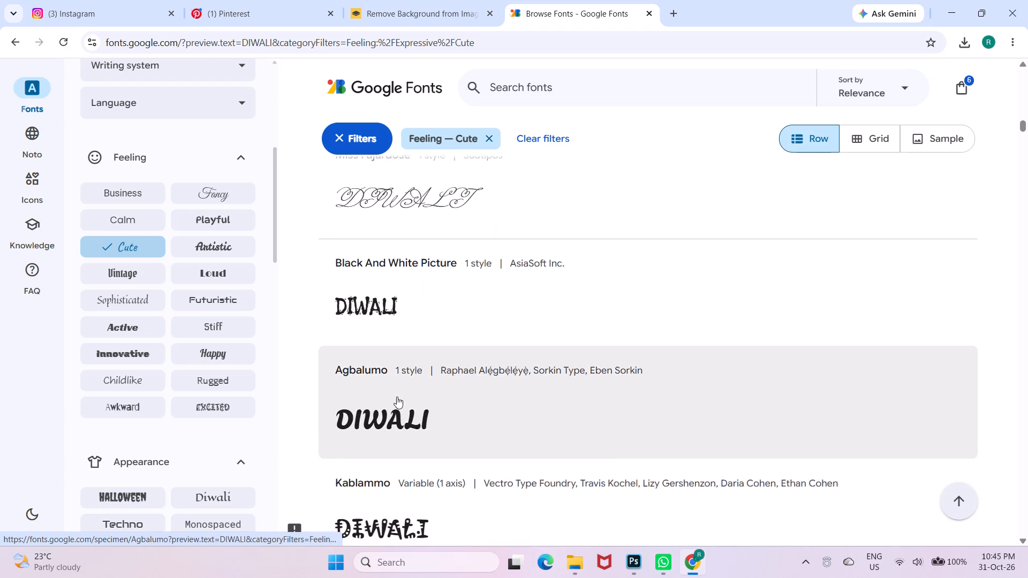
scroll(397, 397, down, 4)
scroll(397, 397, up, 1)
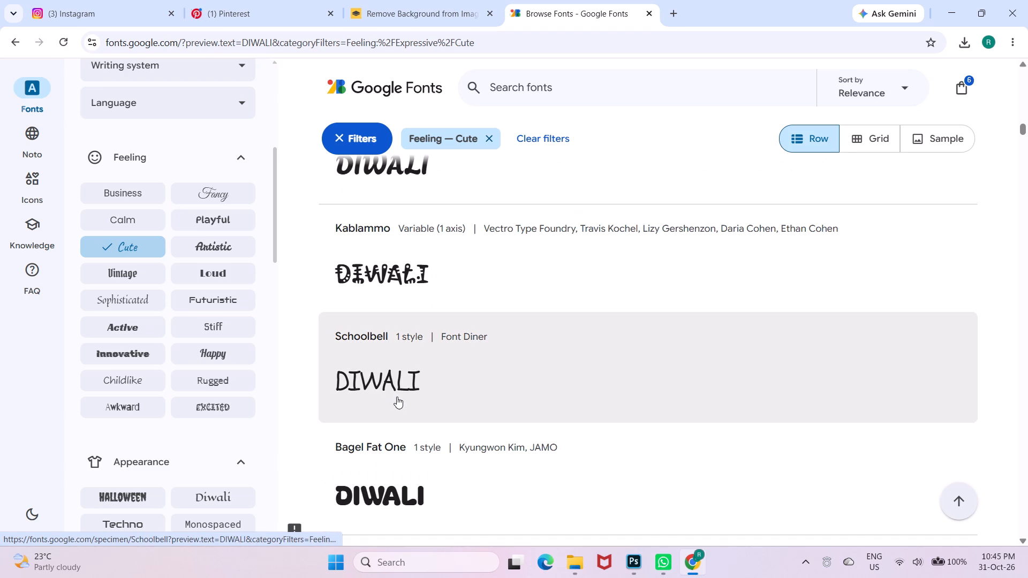
scroll(397, 397, down, 5)
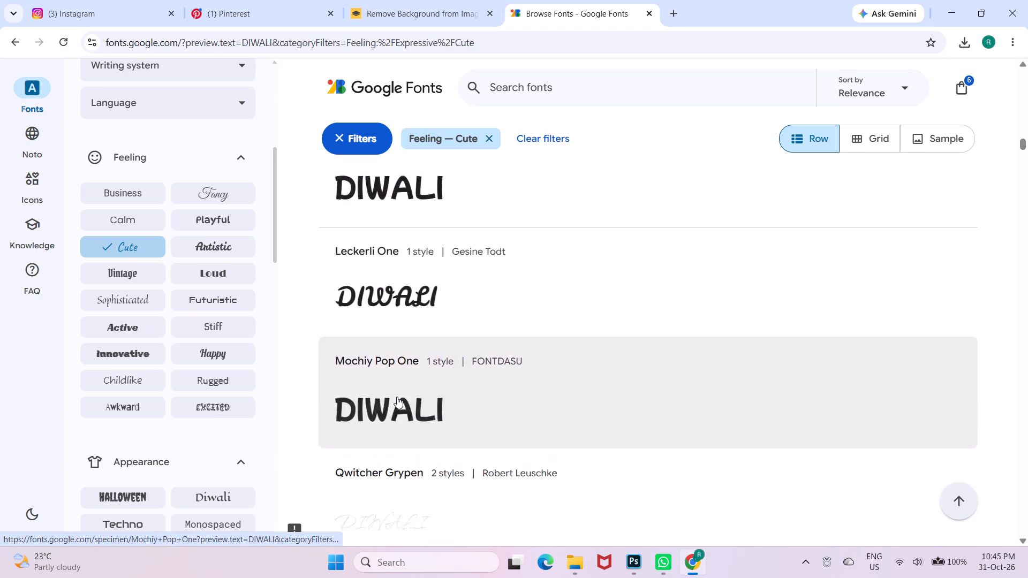
scroll(397, 397, down, 6)
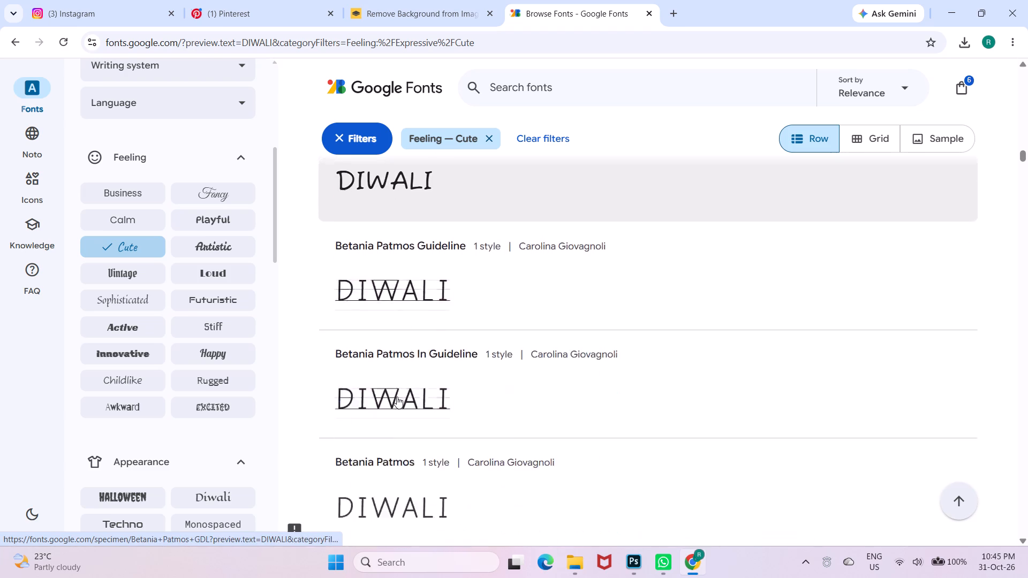
scroll(397, 397, down, 6)
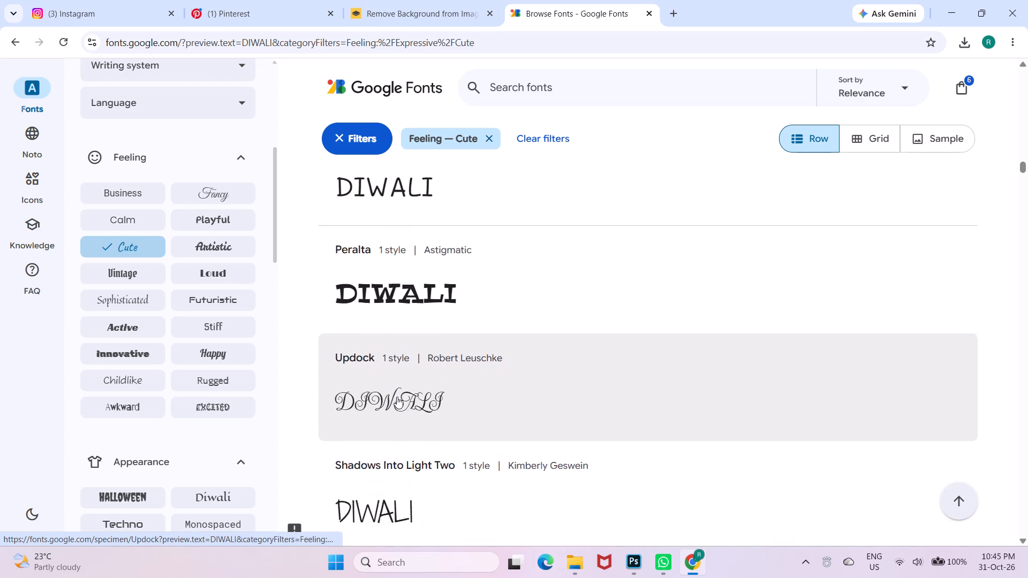
scroll(397, 397, down, 4)
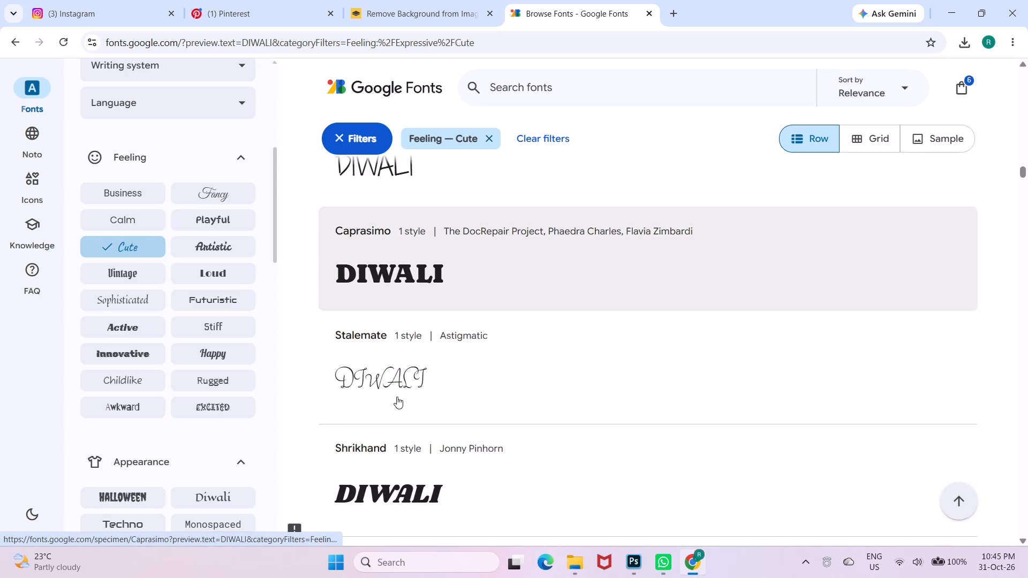
scroll(397, 397, down, 4)
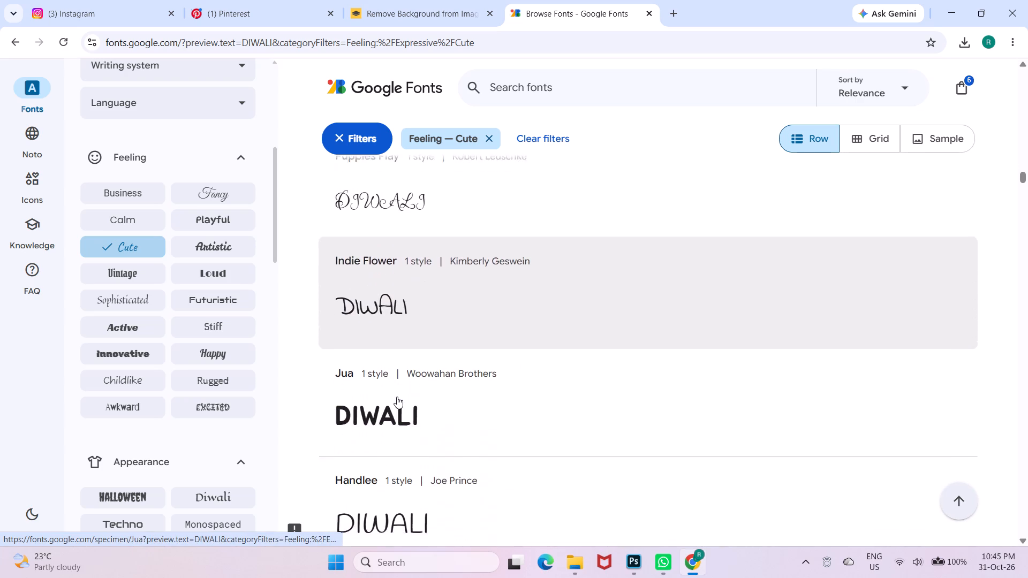
scroll(397, 397, down, 1)
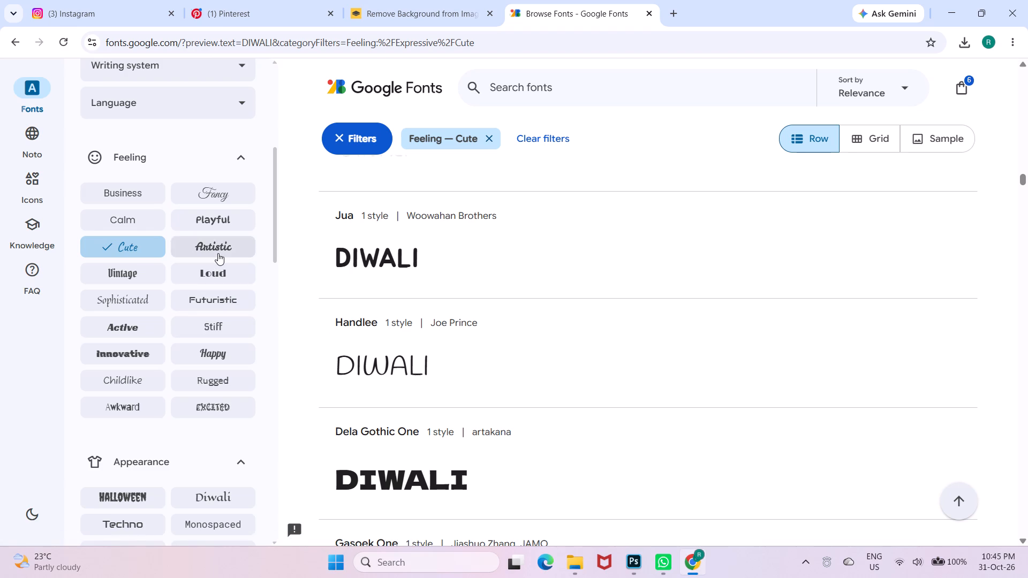
Switch the feeling filter to Artistic and examine the "DIWALI" previews of those font families.
click(218, 253)
scroll(489, 371, down, 2)
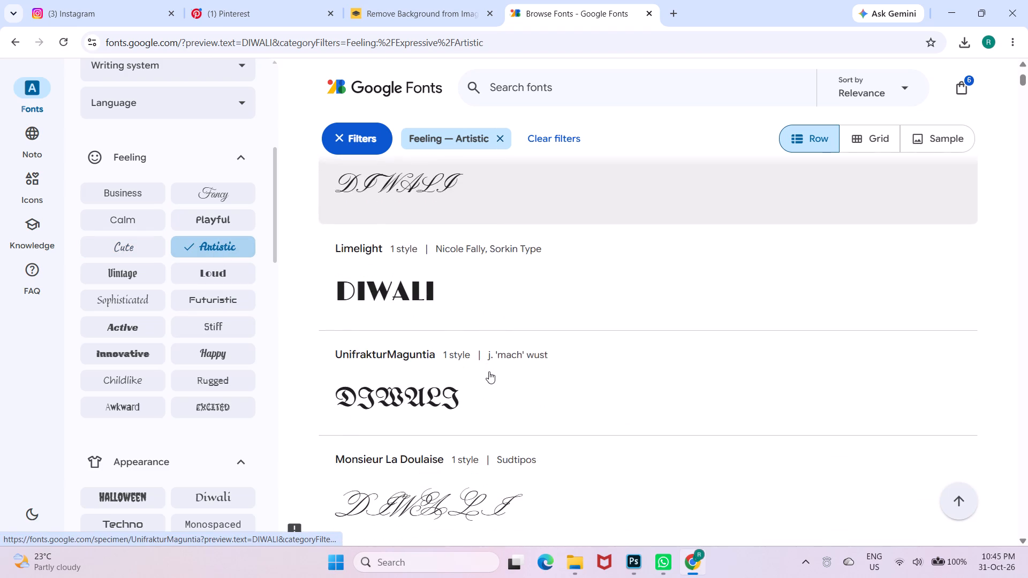
scroll(489, 371, down, 5)
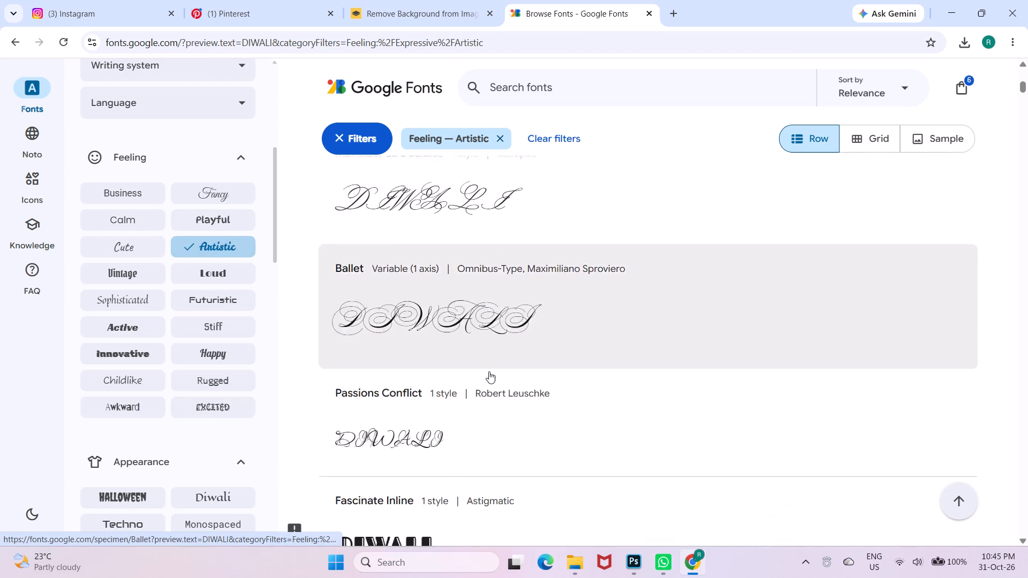
scroll(489, 371, down, 11)
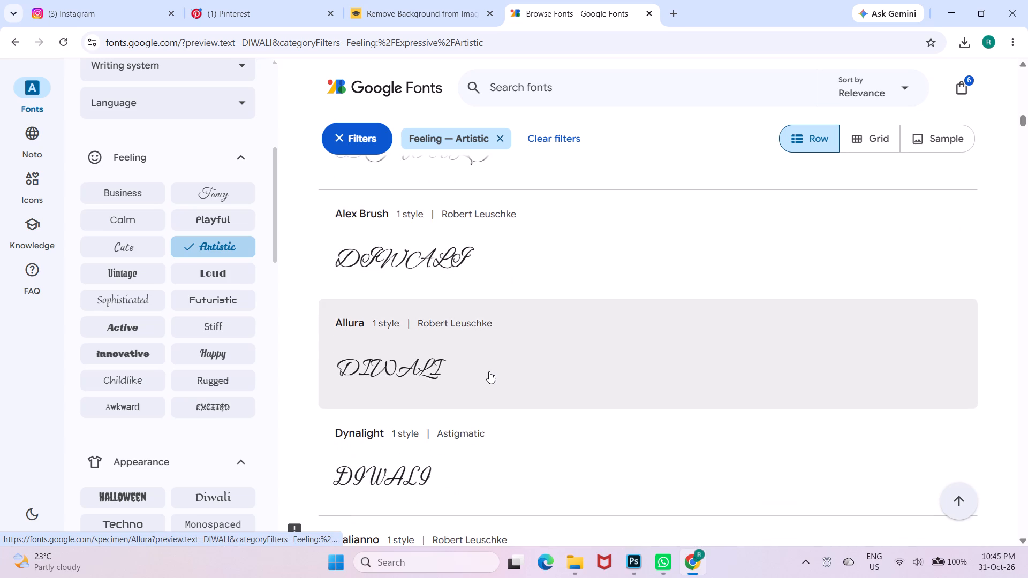
scroll(489, 371, down, 5)
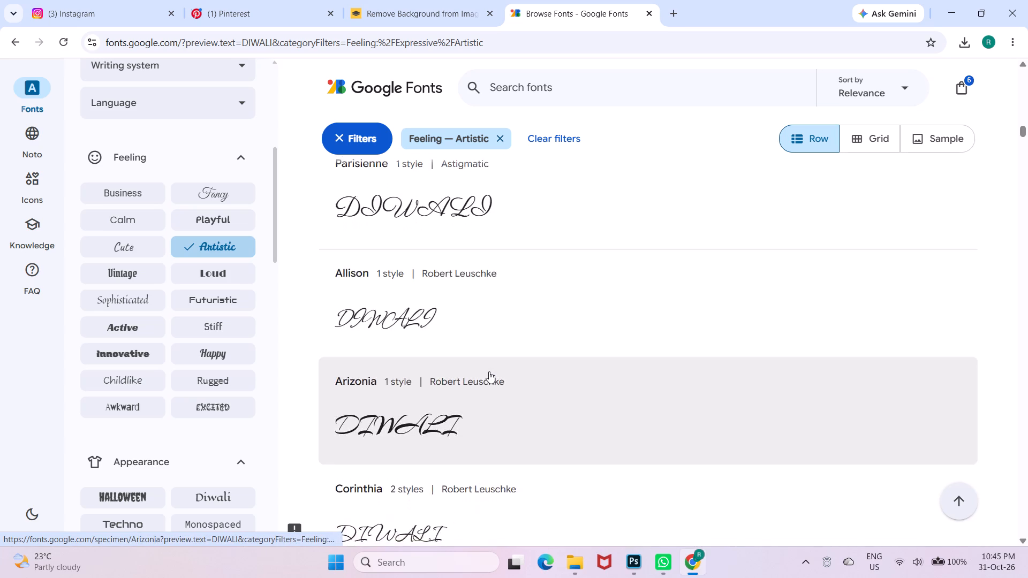
scroll(489, 371, down, 6)
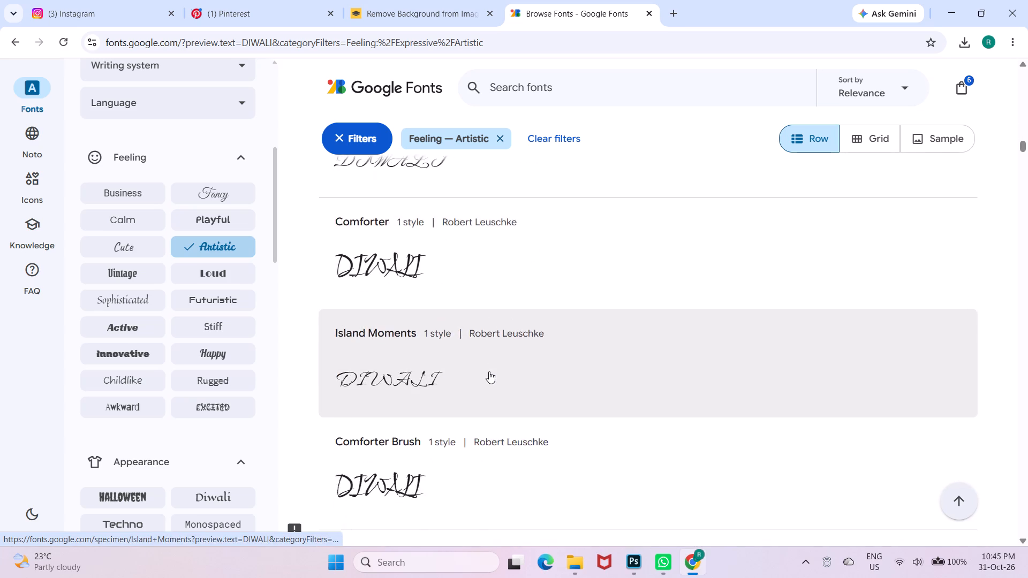
scroll(489, 371, down, 3)
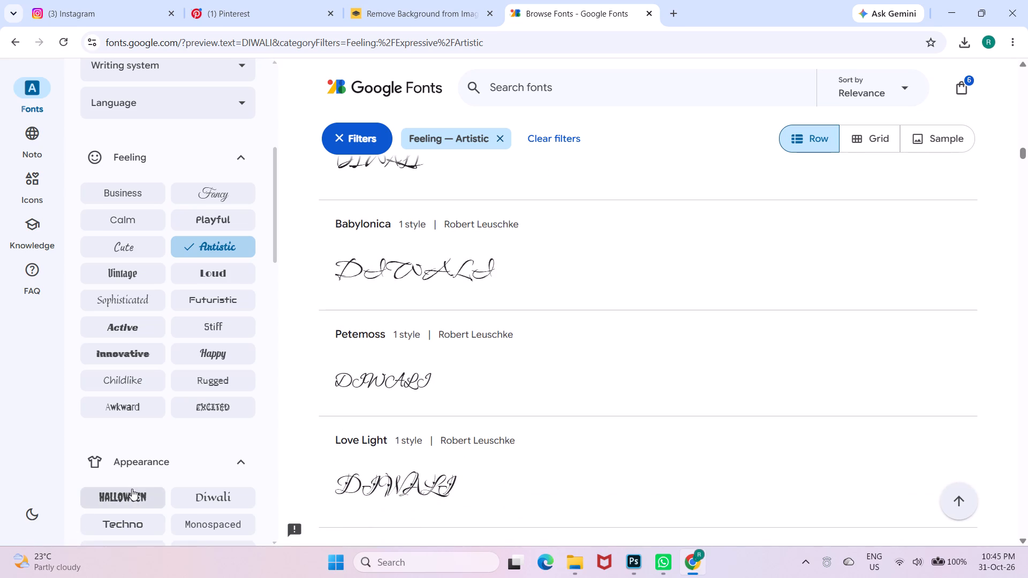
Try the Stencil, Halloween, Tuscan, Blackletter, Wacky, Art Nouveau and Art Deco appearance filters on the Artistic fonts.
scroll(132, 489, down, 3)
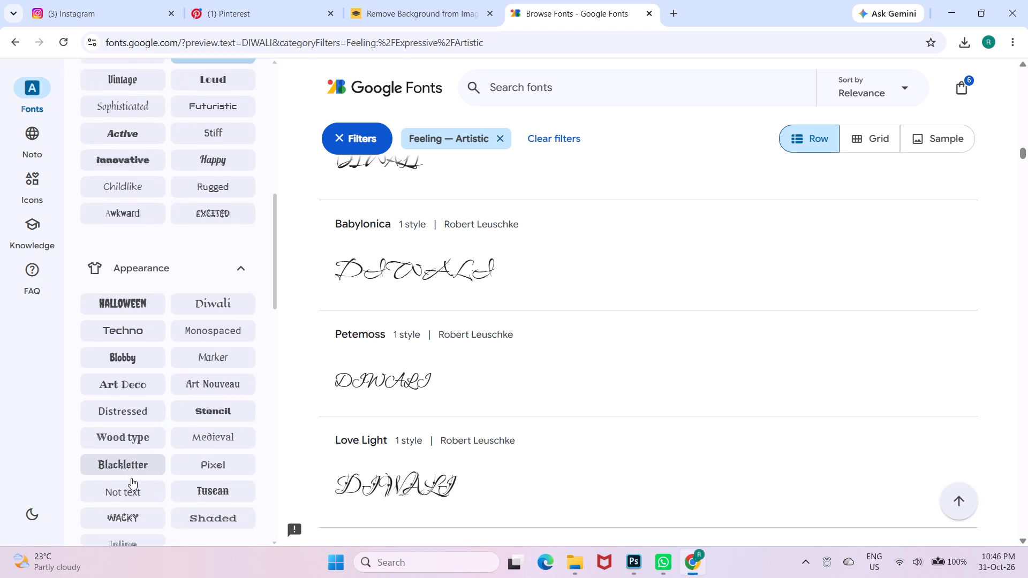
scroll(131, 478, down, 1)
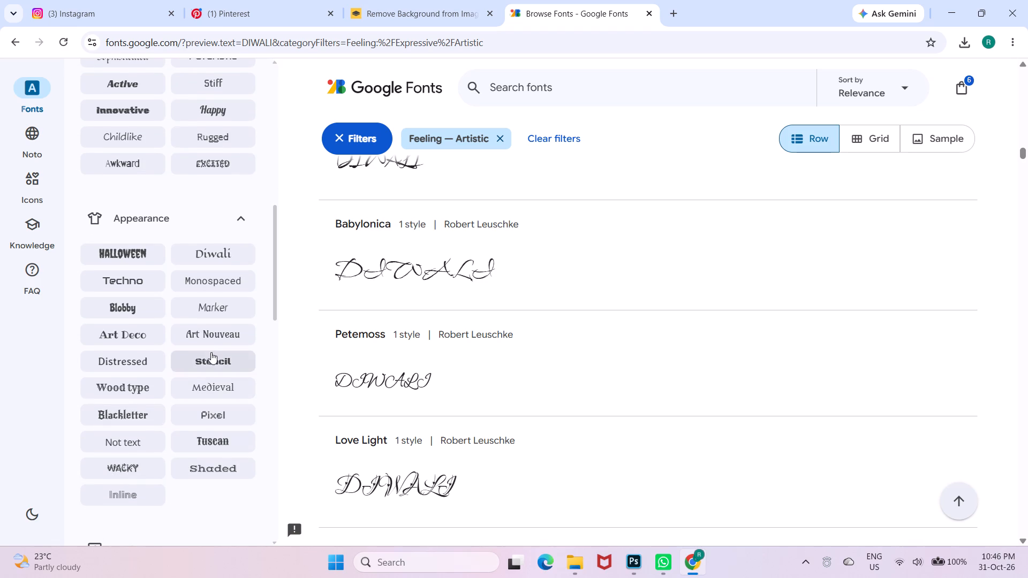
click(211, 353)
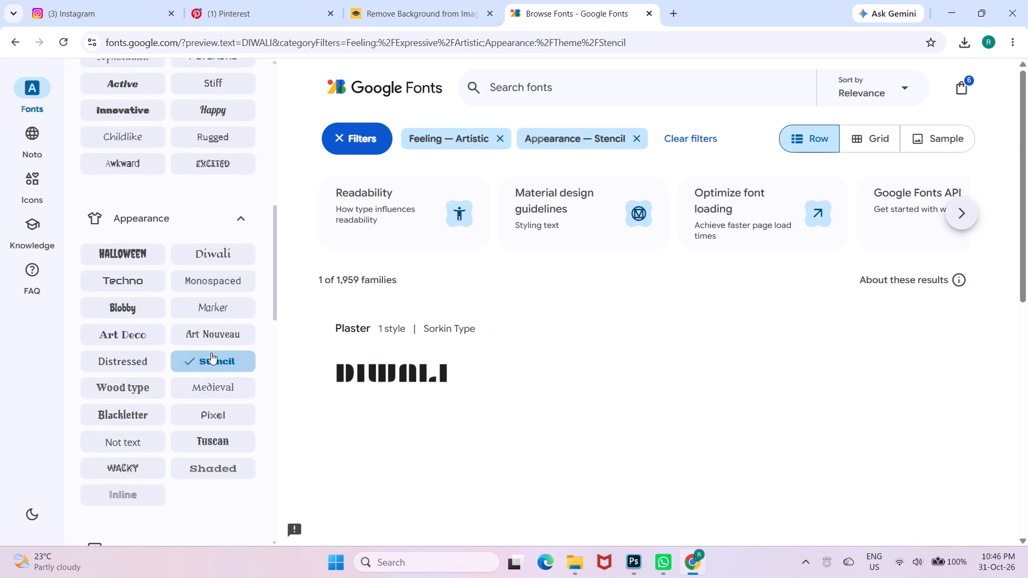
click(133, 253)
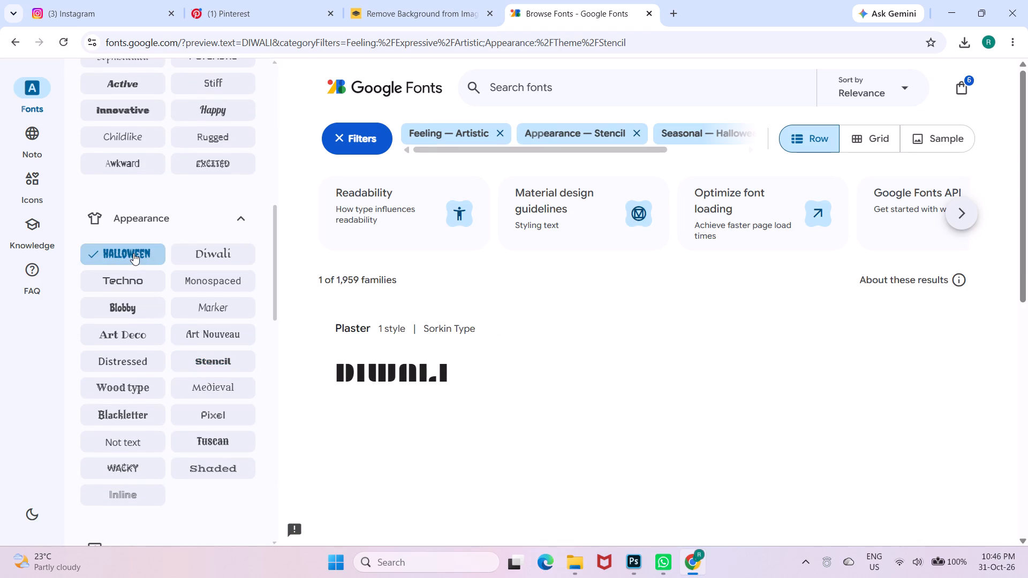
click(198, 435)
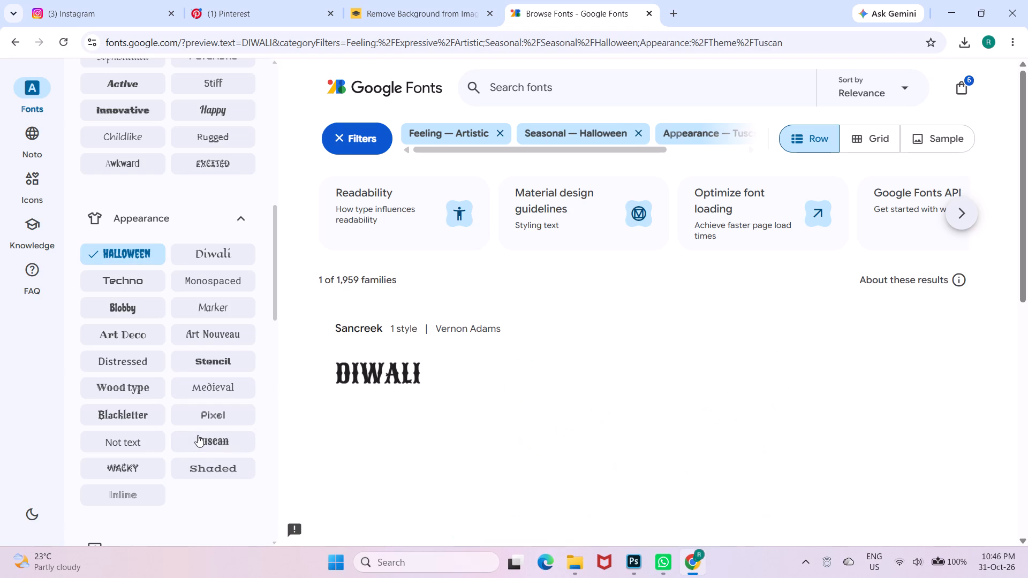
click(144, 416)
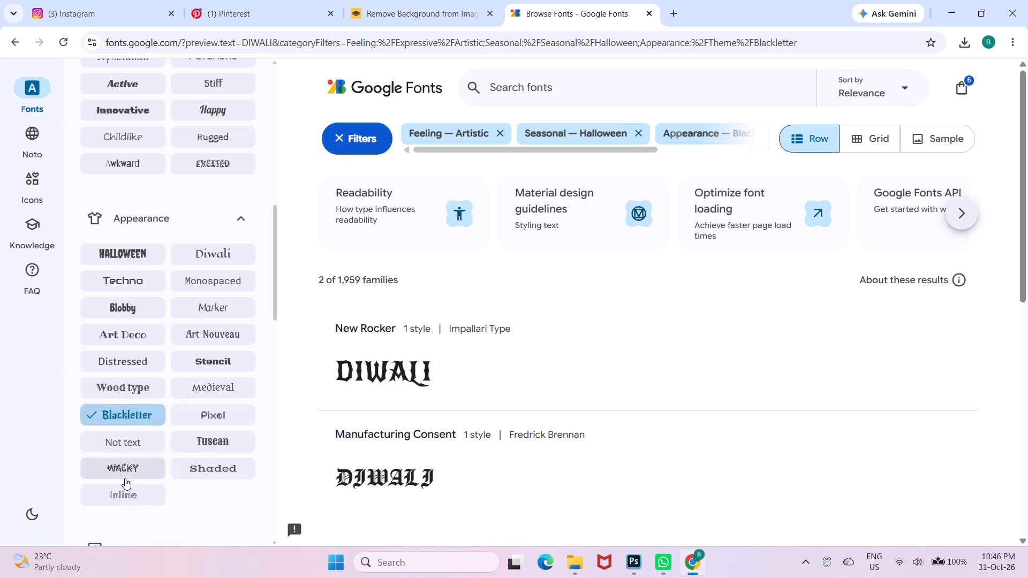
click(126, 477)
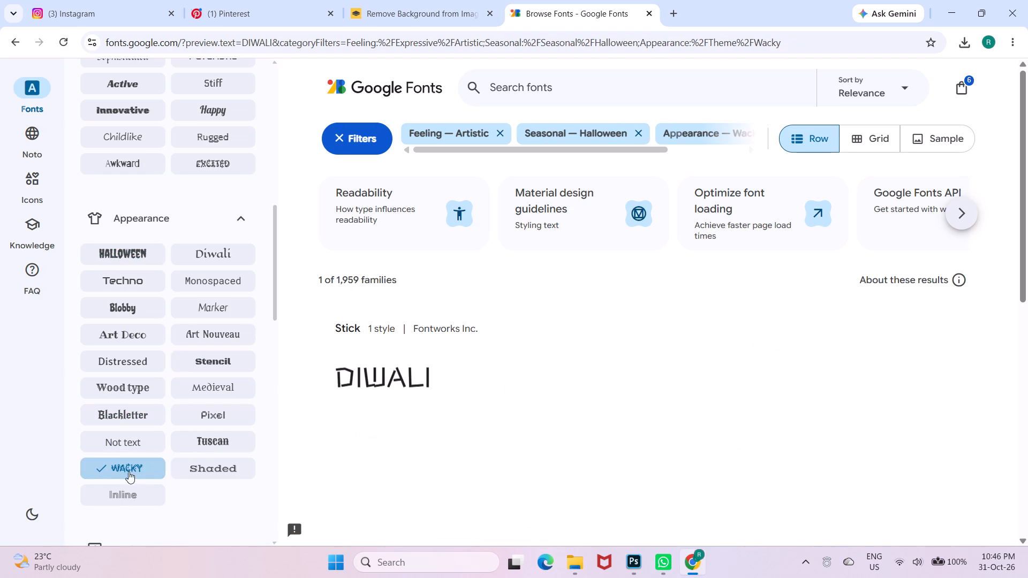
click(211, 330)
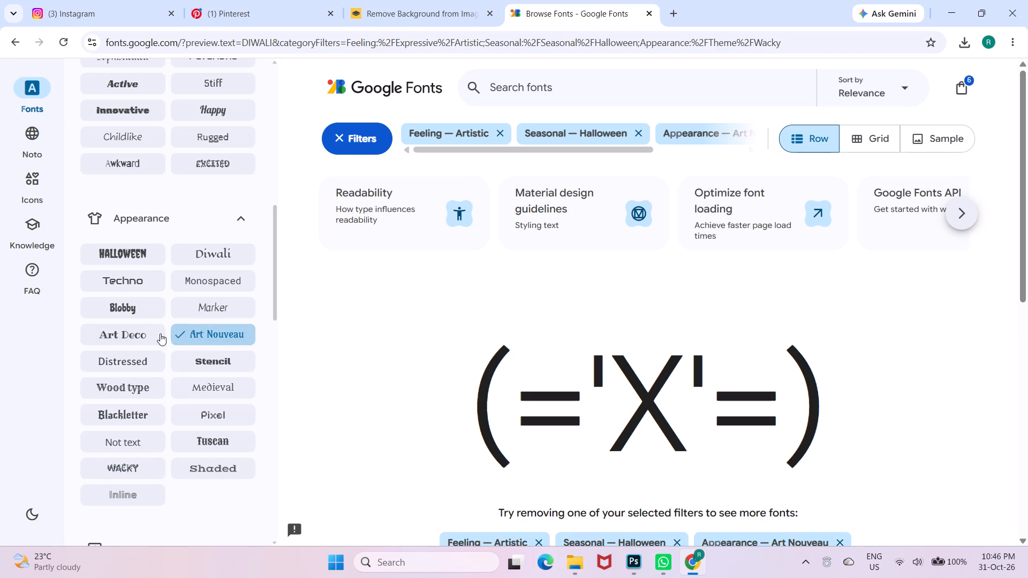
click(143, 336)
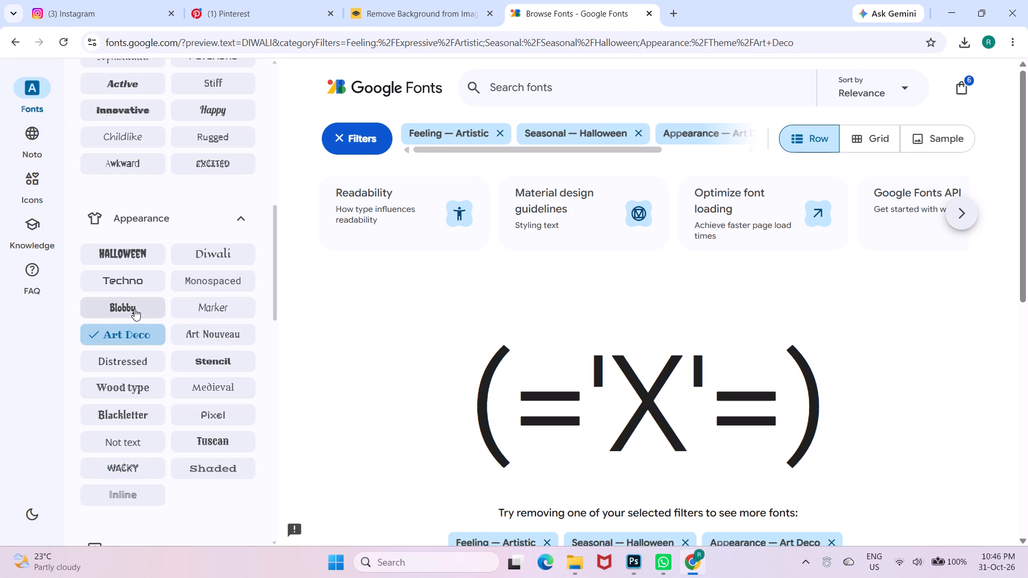
Filter the Artistic fonts by the Blobby and Diwali appearances and examine the matching previews.
click(134, 309)
click(206, 251)
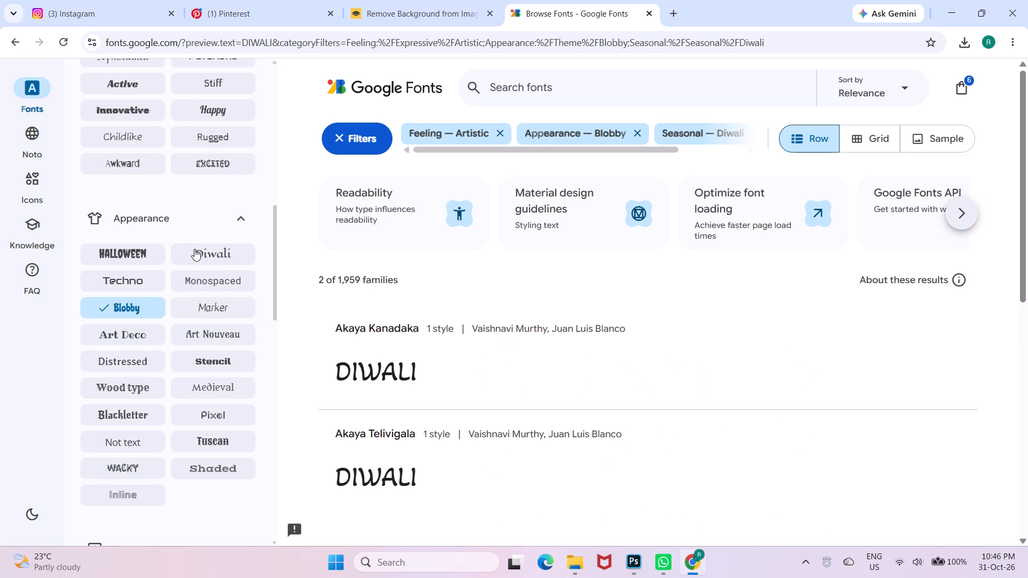
click(192, 255)
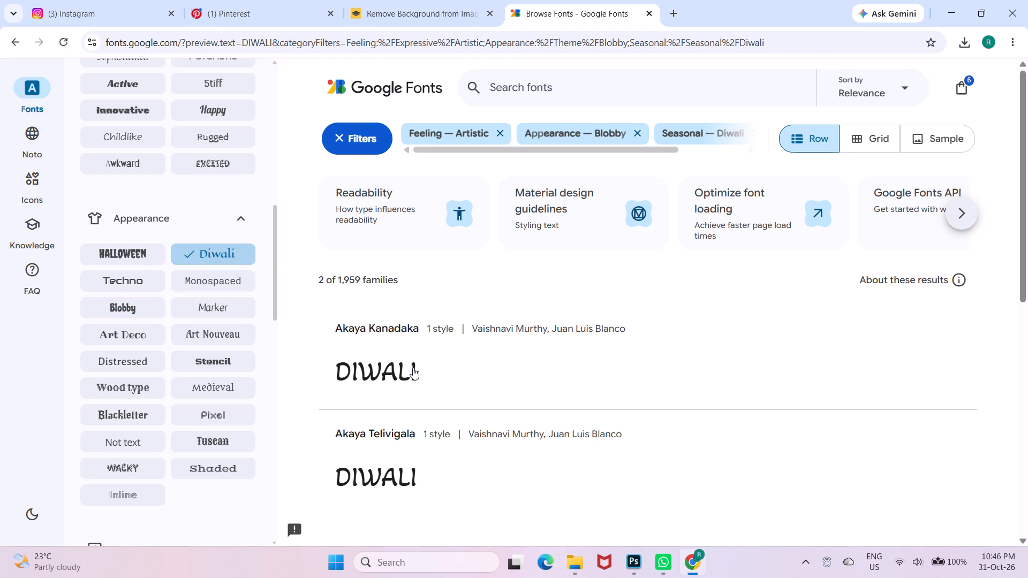
scroll(464, 393, down, 3)
scroll(464, 393, up, 1)
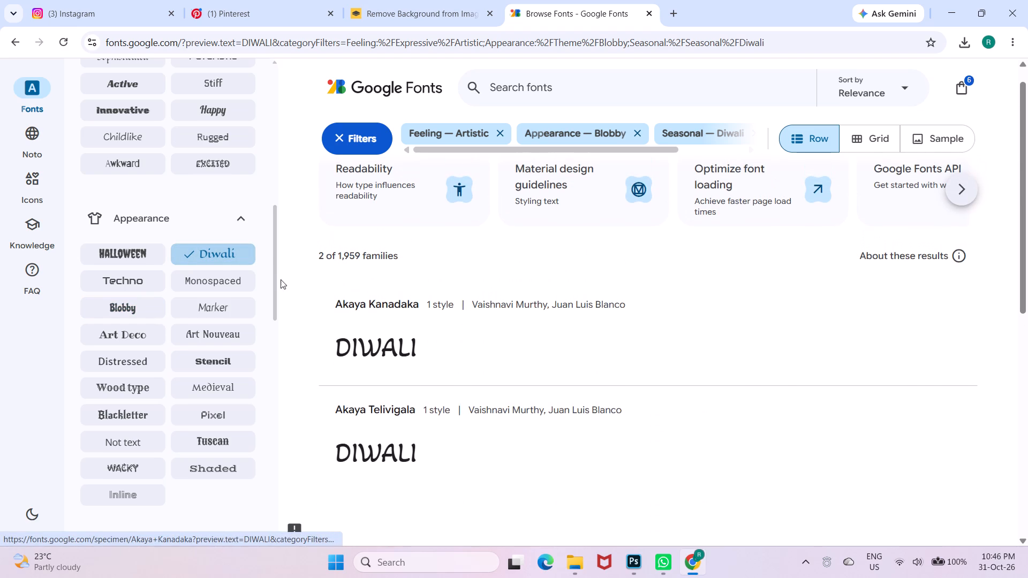
Replace the Diwali and Artistic filters with the Formal calligraphy filter, keeping Blobby.
click(229, 255)
scroll(229, 255, down, 4)
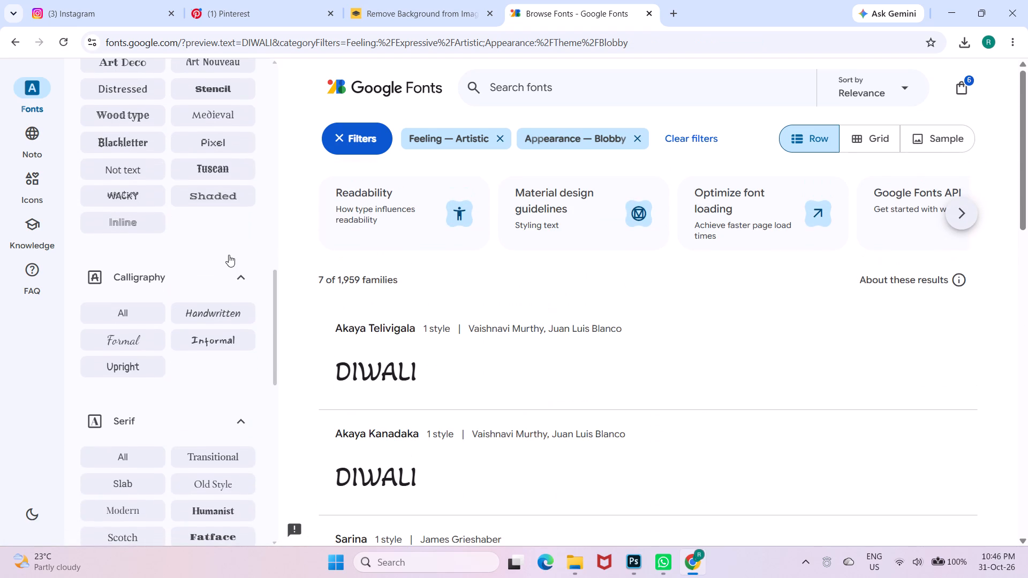
click(156, 339)
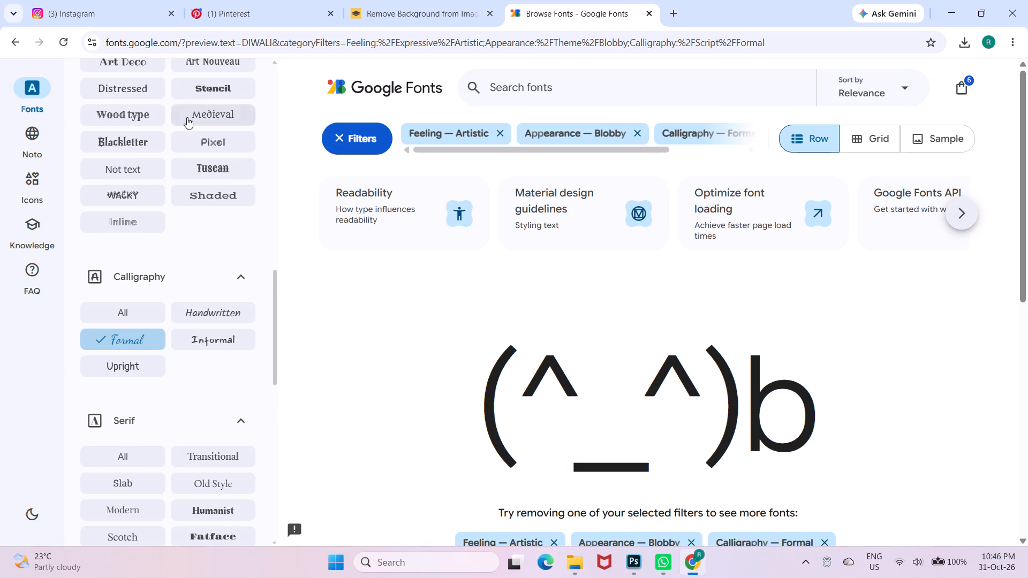
scroll(187, 117, up, 6)
click(213, 415)
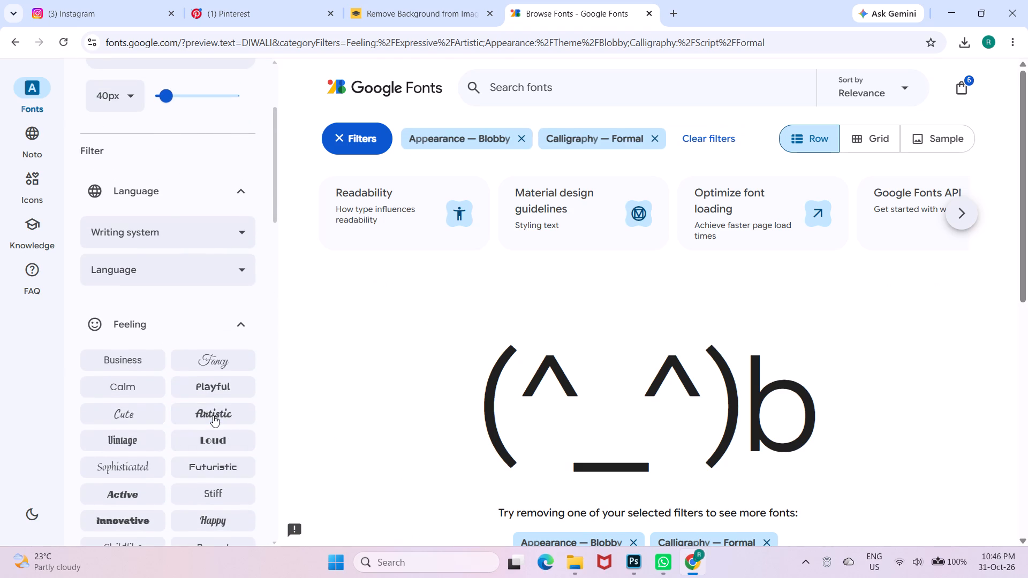
Try the Informal and Handwritten calligraphy filters in place of Formal, and remove the calligraphy filter, keeping Blobby.
scroll(213, 415, down, 8)
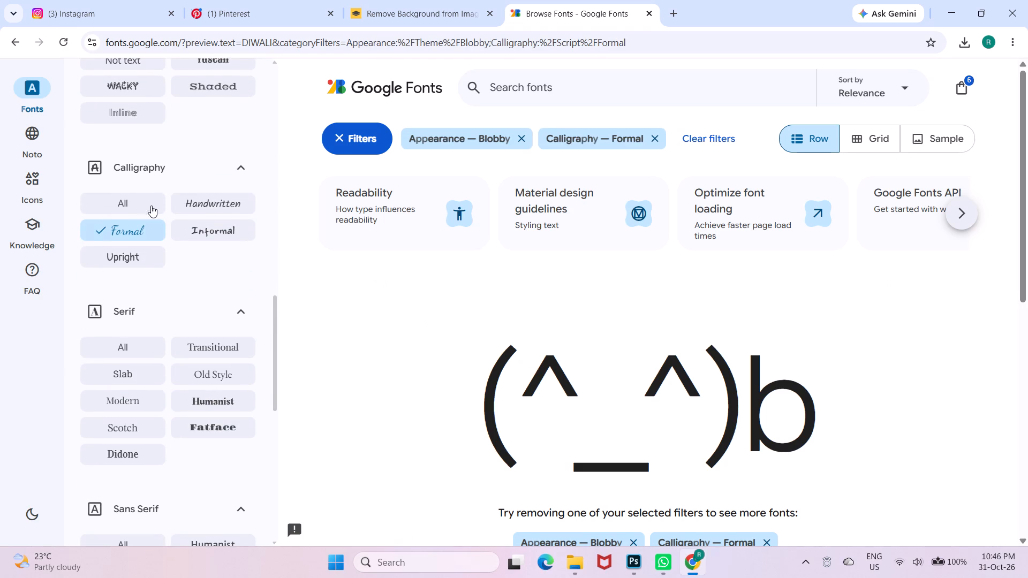
click(140, 223)
click(140, 223)
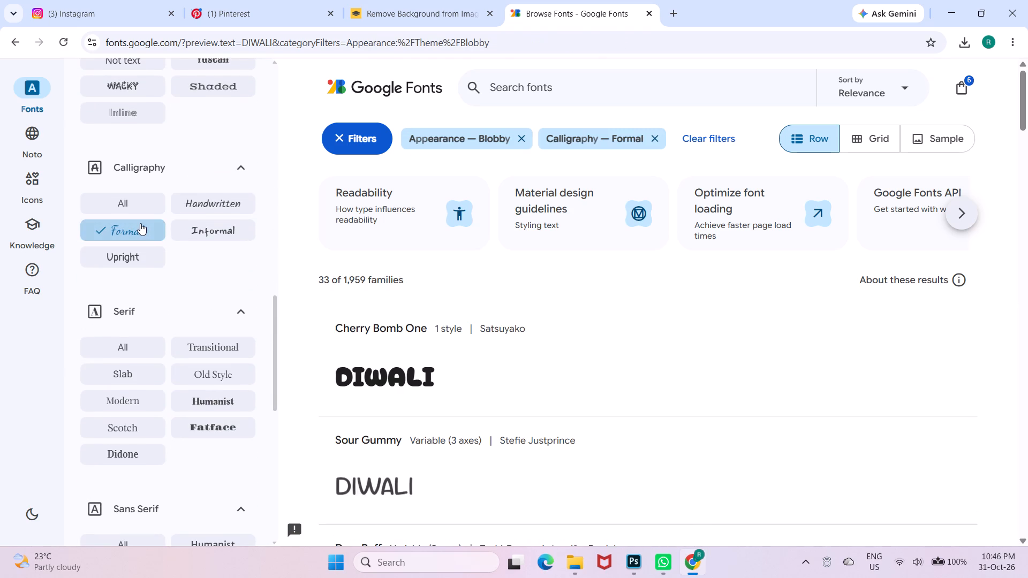
click(174, 229)
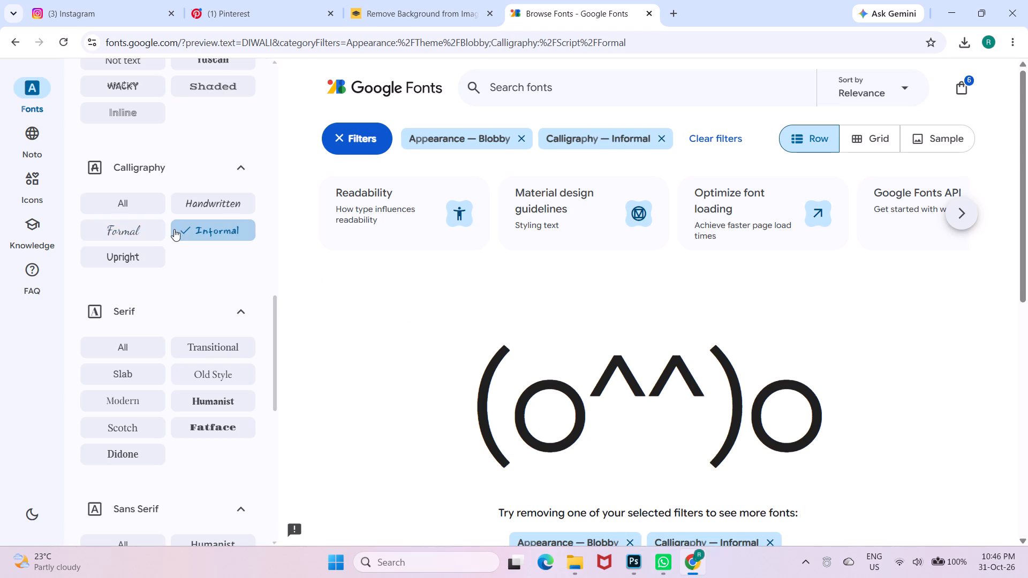
click(193, 208)
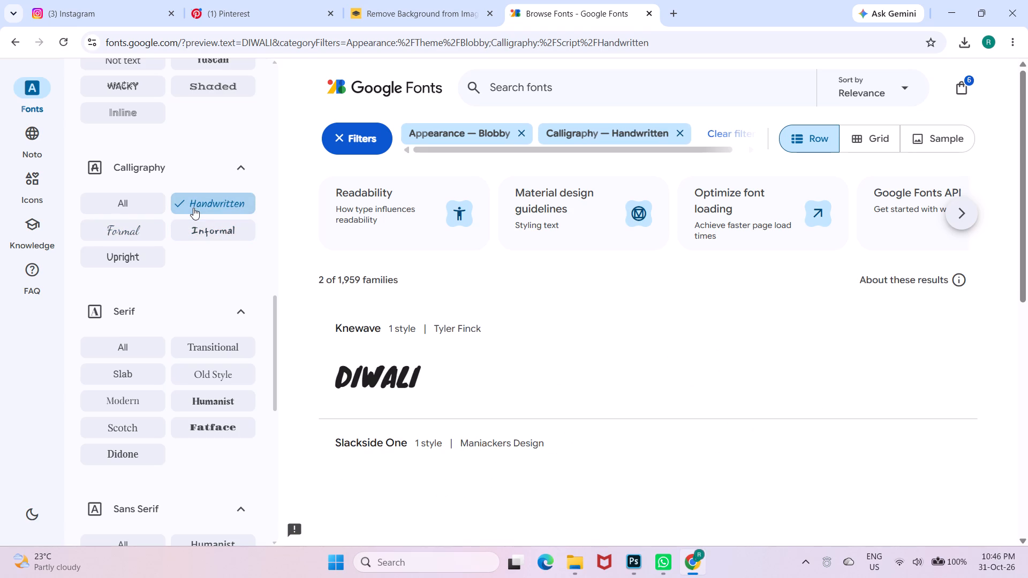
scroll(407, 332, down, 5)
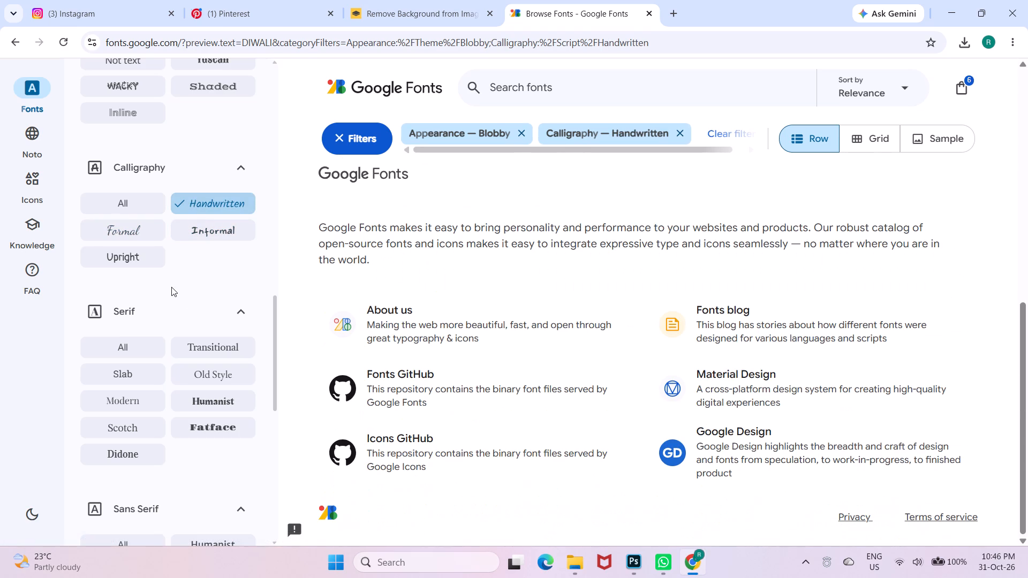
click(206, 200)
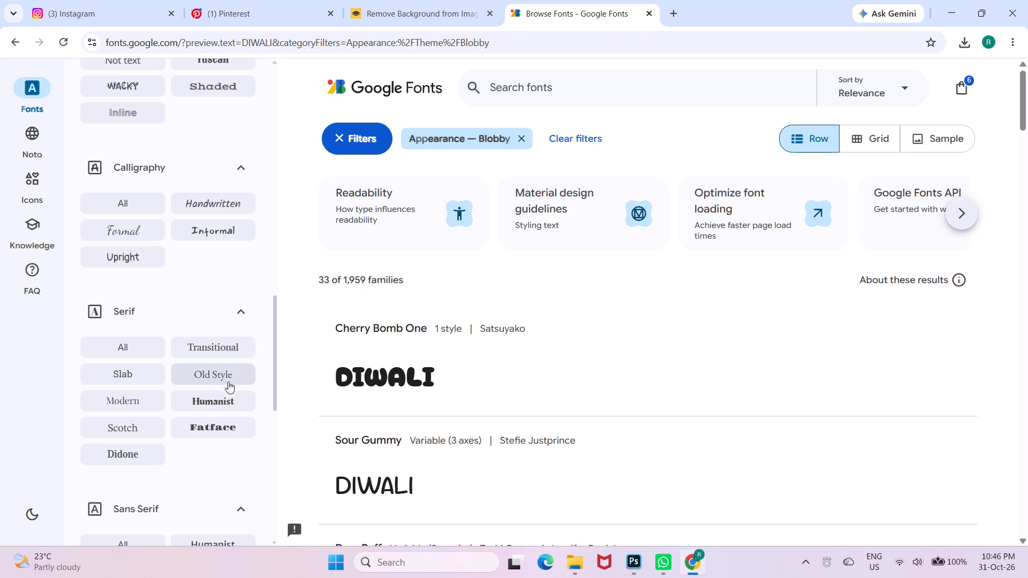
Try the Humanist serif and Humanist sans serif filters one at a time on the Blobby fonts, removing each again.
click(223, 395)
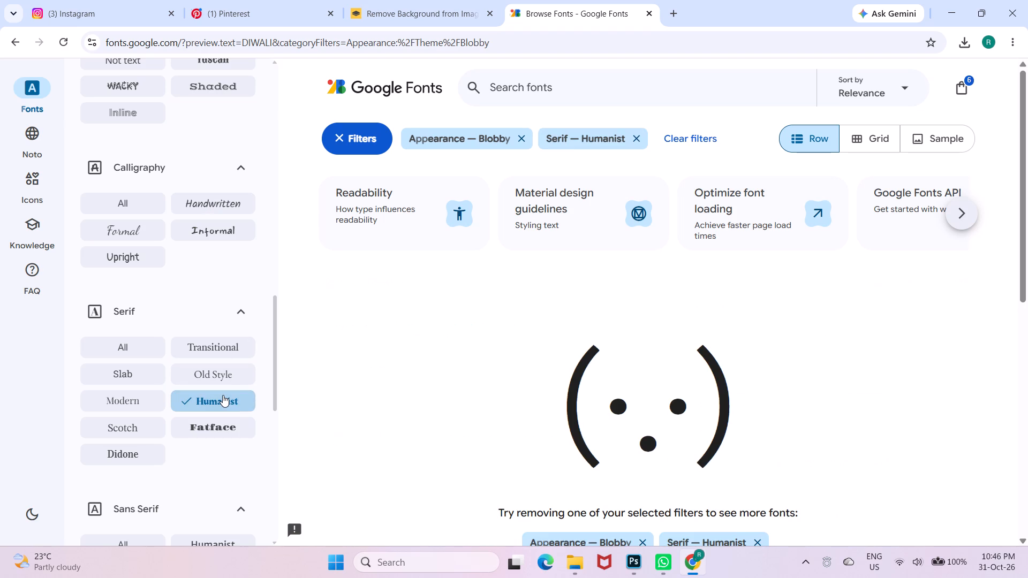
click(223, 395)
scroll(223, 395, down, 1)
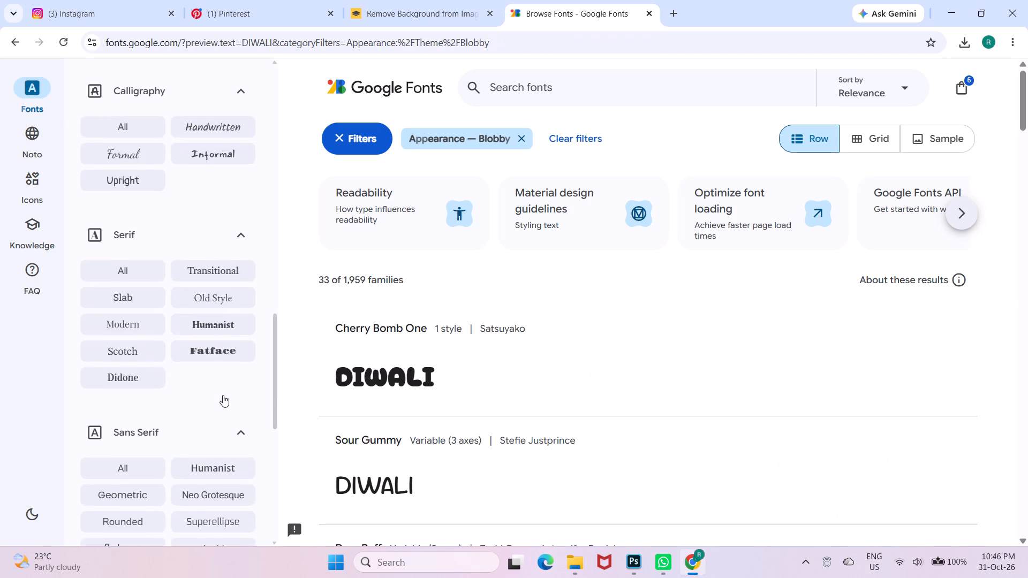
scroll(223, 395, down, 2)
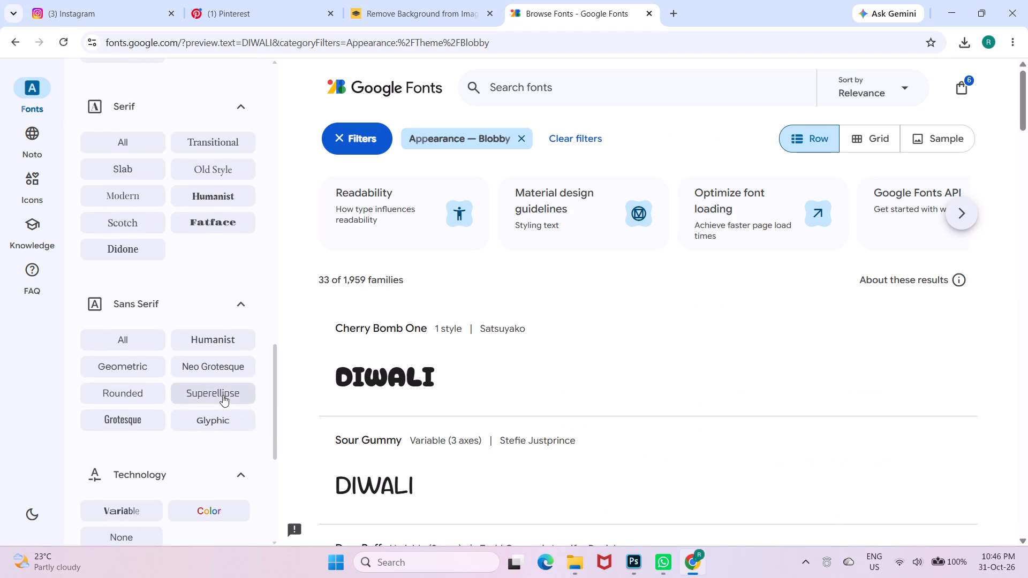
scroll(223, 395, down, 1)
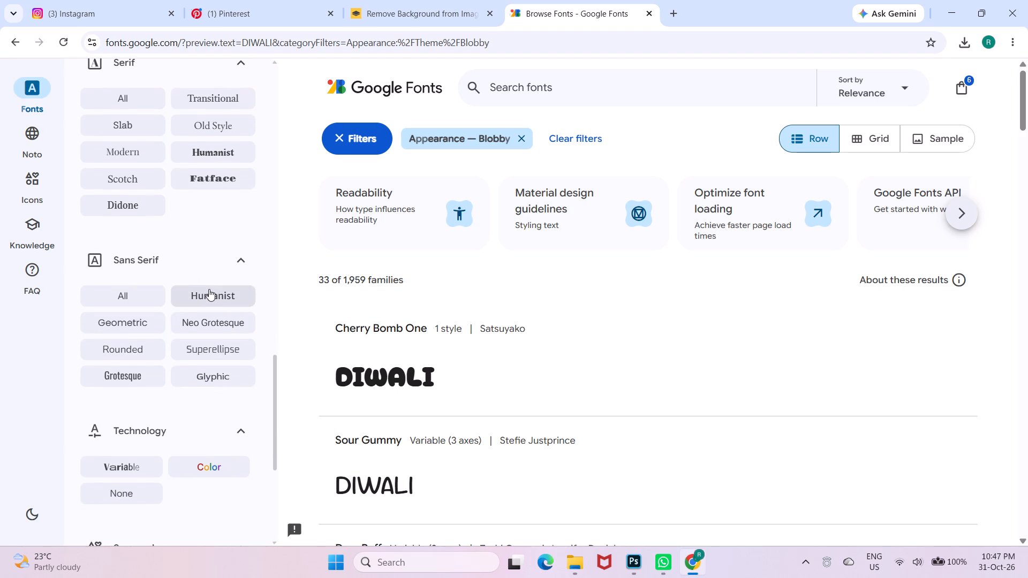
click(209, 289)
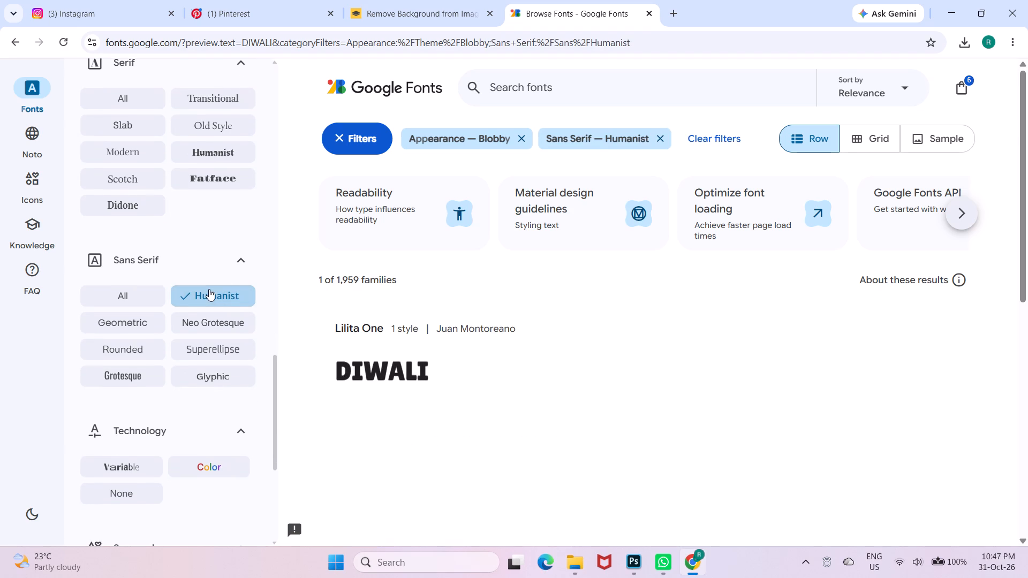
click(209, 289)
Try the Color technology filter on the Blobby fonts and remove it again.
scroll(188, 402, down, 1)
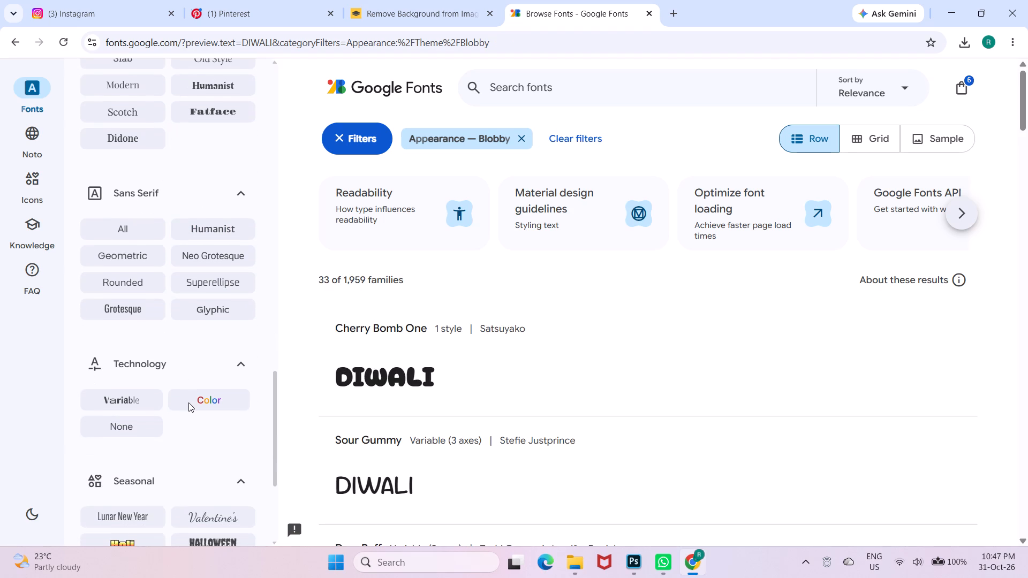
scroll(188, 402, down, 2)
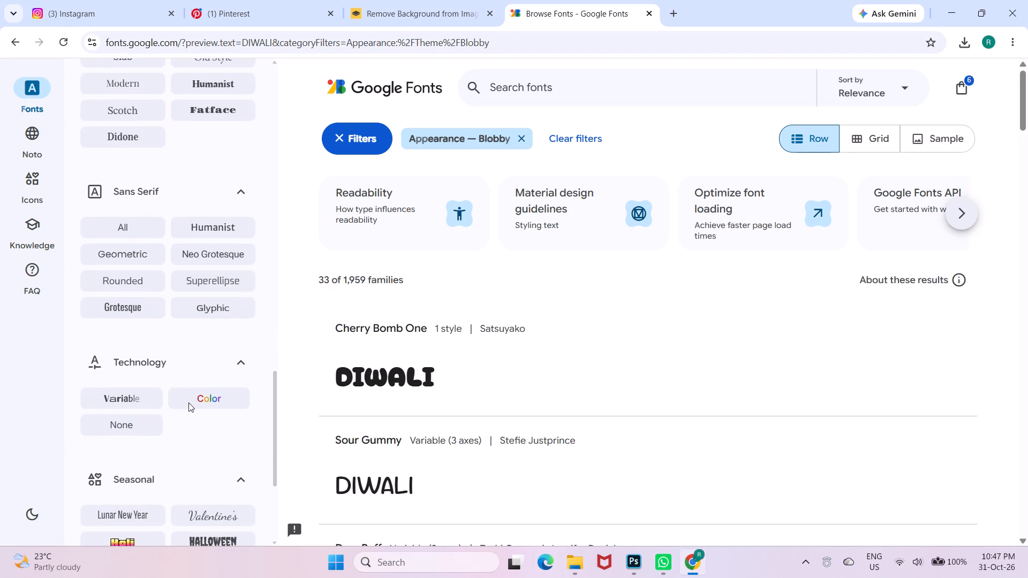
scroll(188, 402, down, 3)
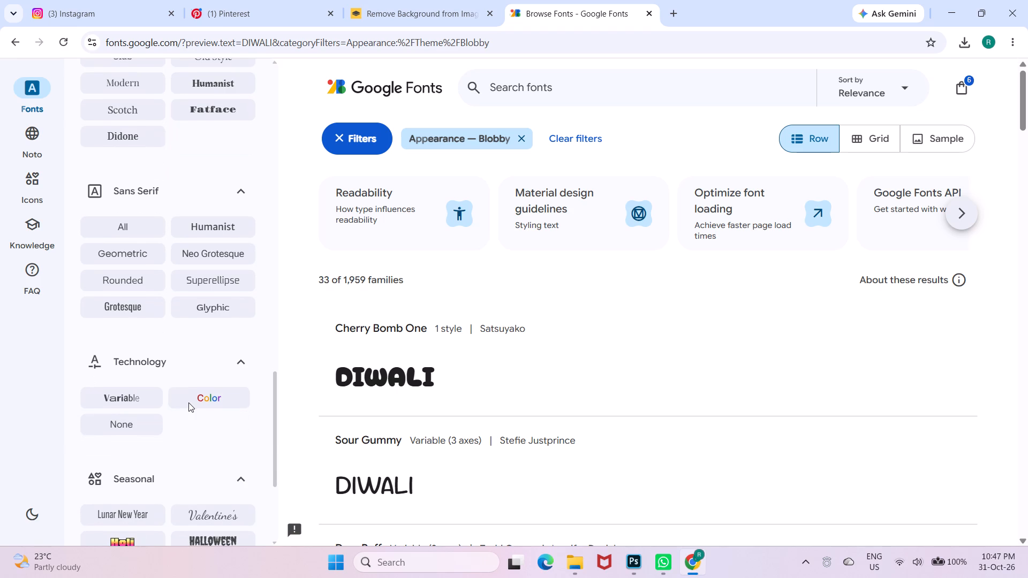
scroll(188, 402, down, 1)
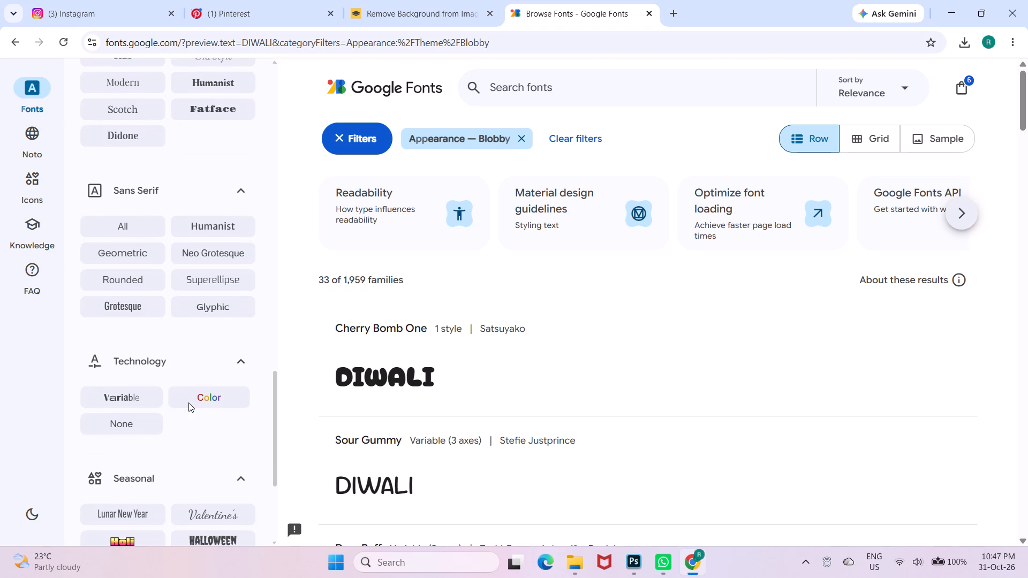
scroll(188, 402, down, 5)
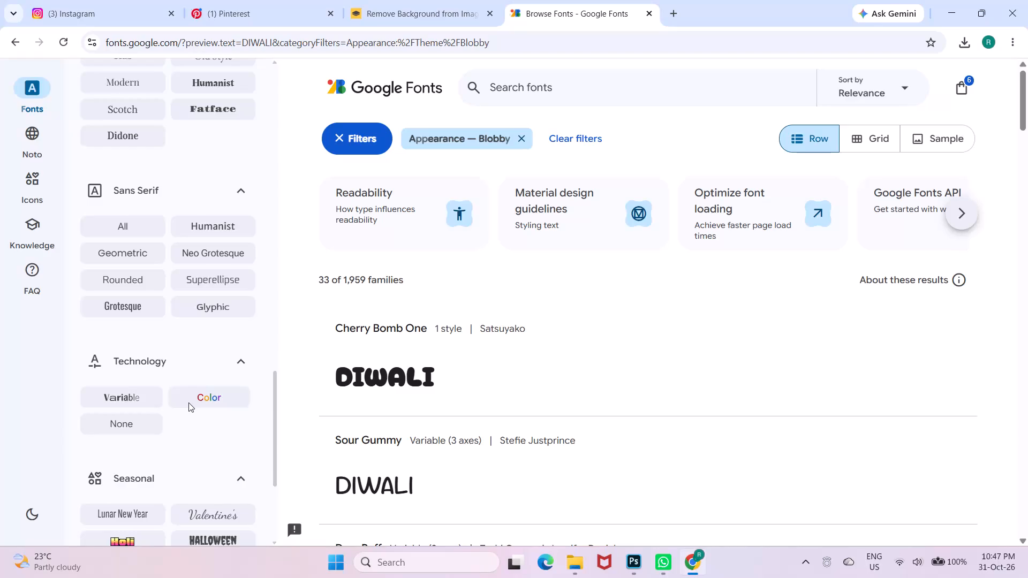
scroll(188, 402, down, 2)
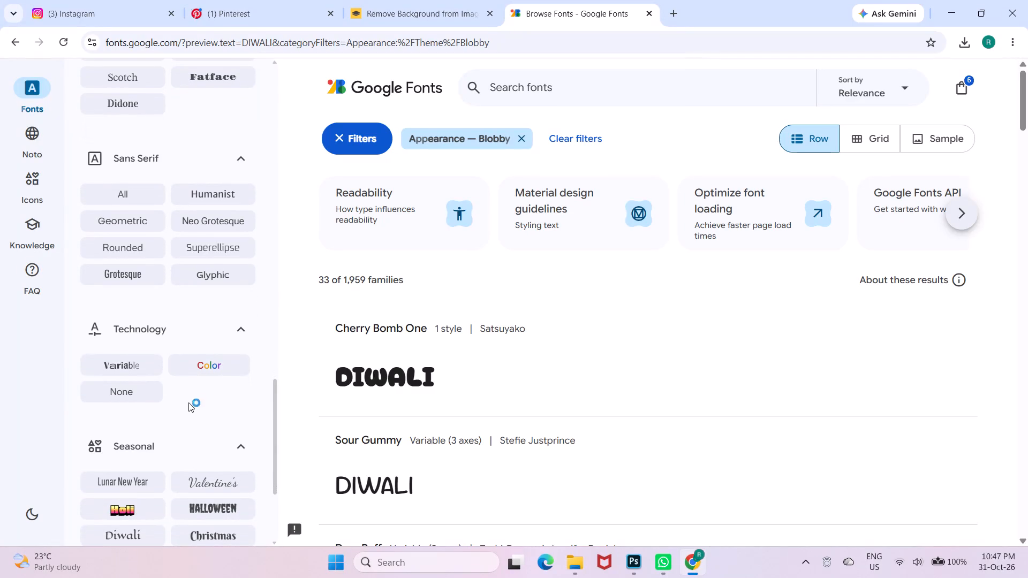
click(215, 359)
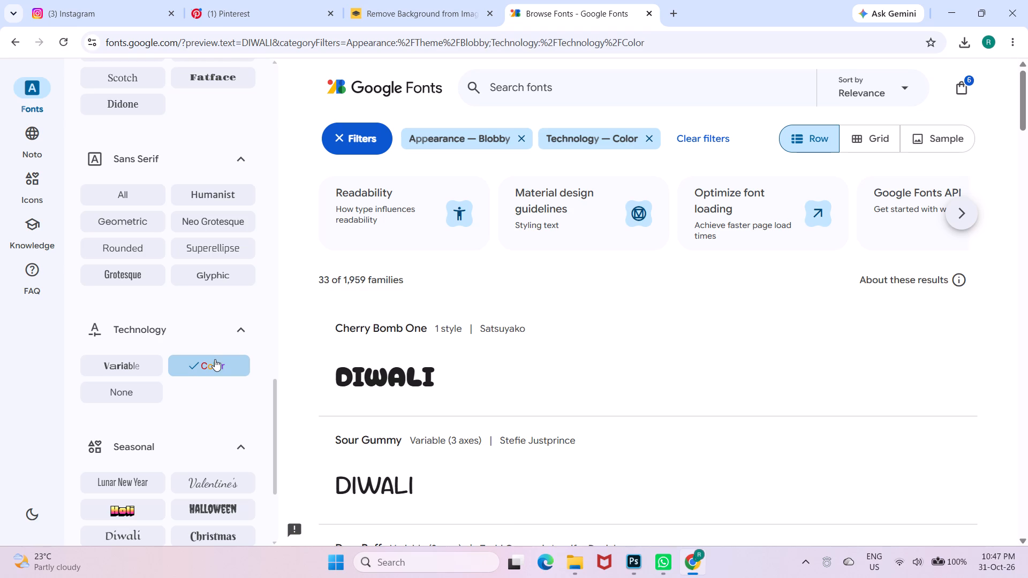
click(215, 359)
Look through the remaining Seasonal and Properties filter options for the Blobby fonts.
scroll(215, 359, down, 1)
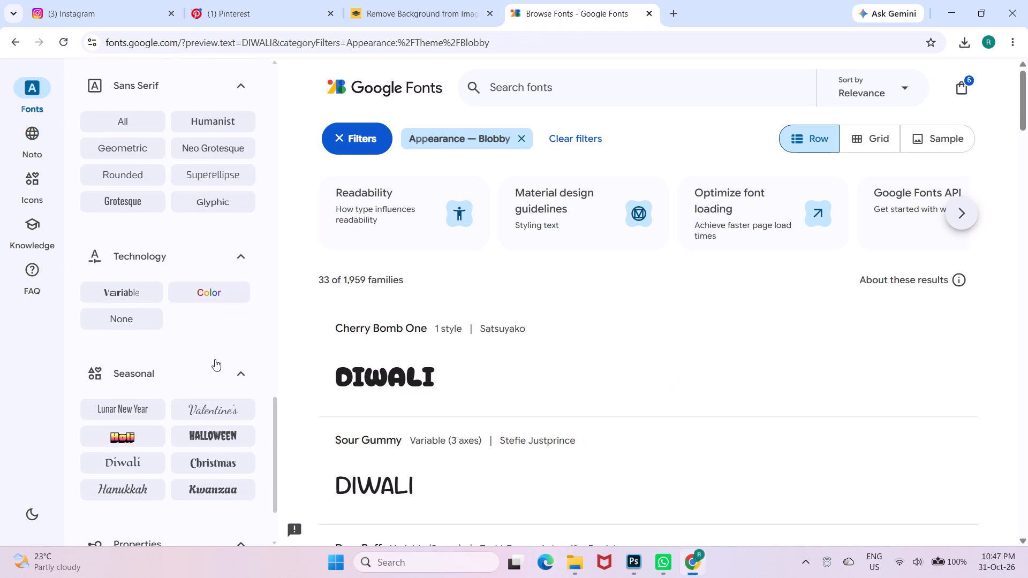
scroll(215, 359, down, 2)
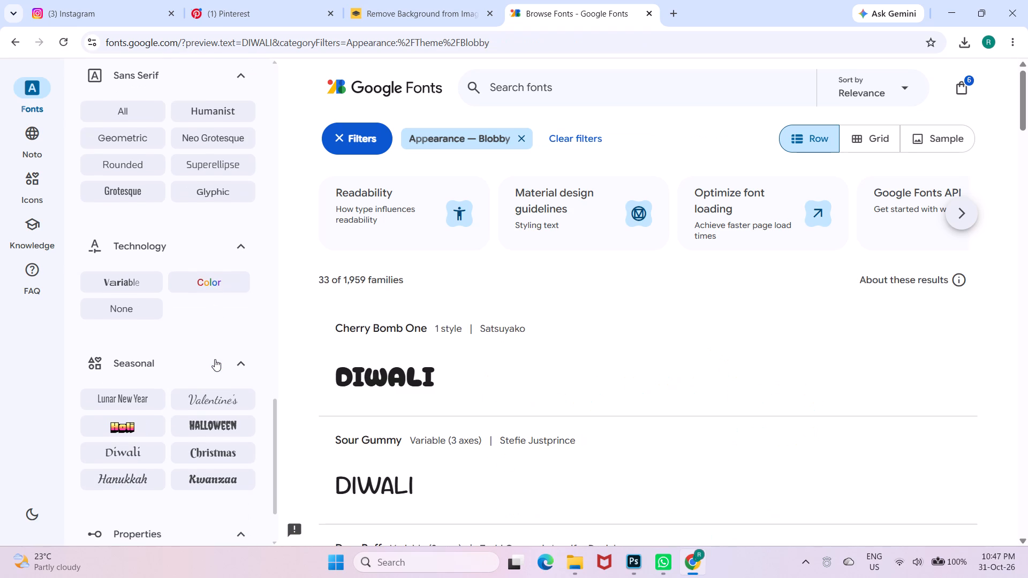
scroll(215, 359, down, 2)
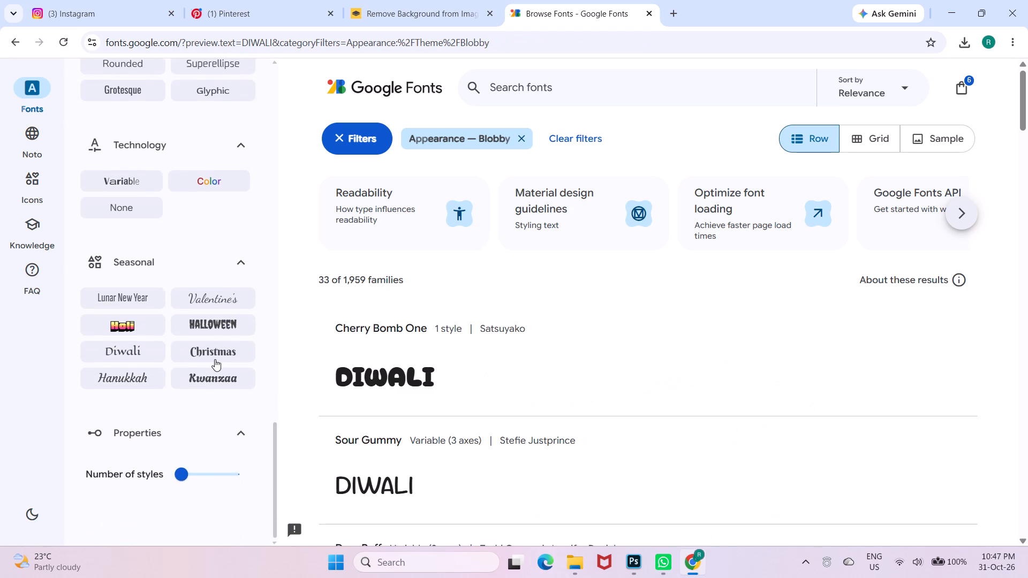
scroll(215, 359, down, 2)
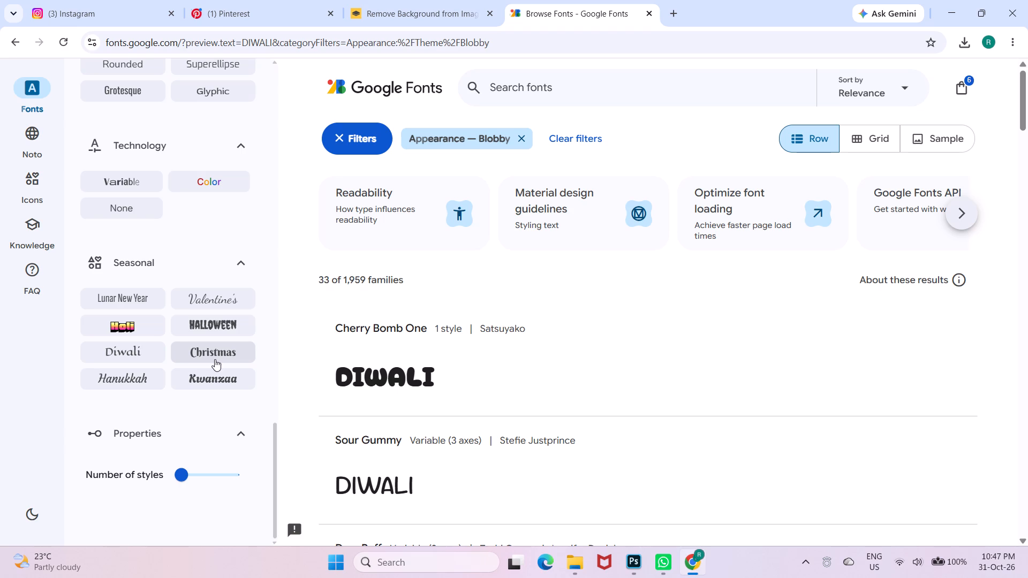
scroll(215, 359, down, 1)
scroll(215, 359, up, 15)
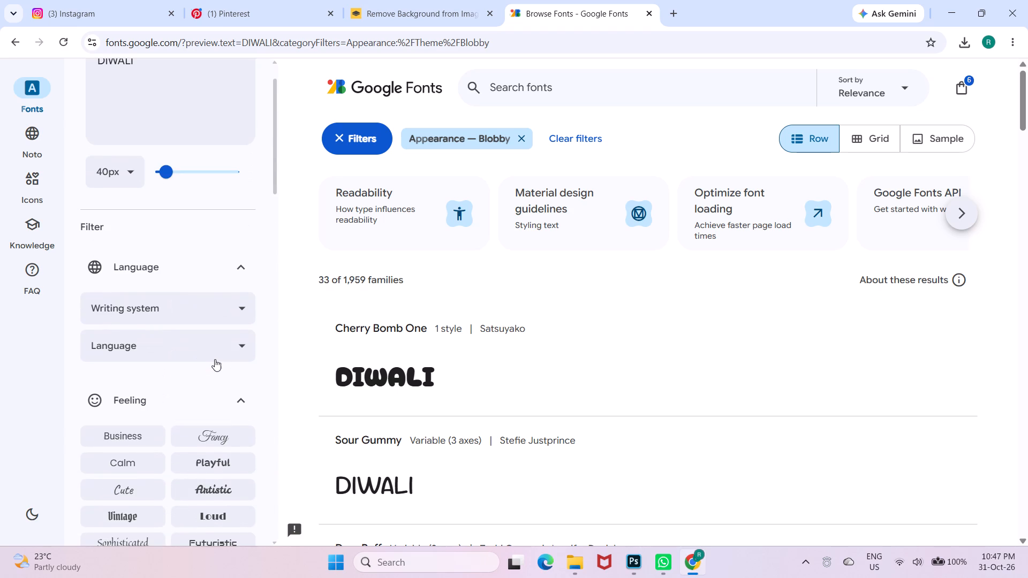
Examine the "DIWALI" previews of the Blobby font families and open the Rubik Maps font page.
scroll(457, 392, down, 19)
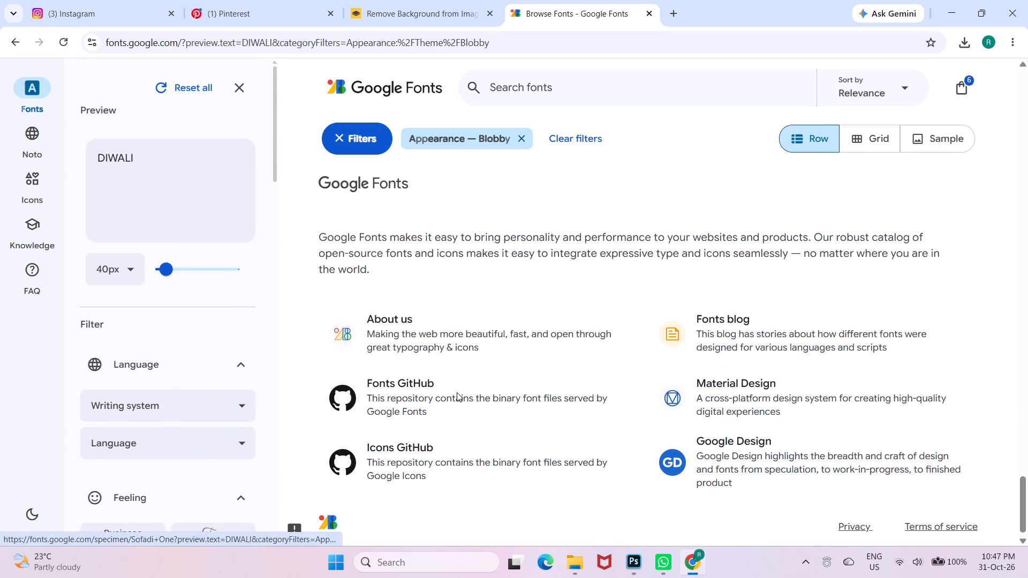
scroll(457, 392, down, 6)
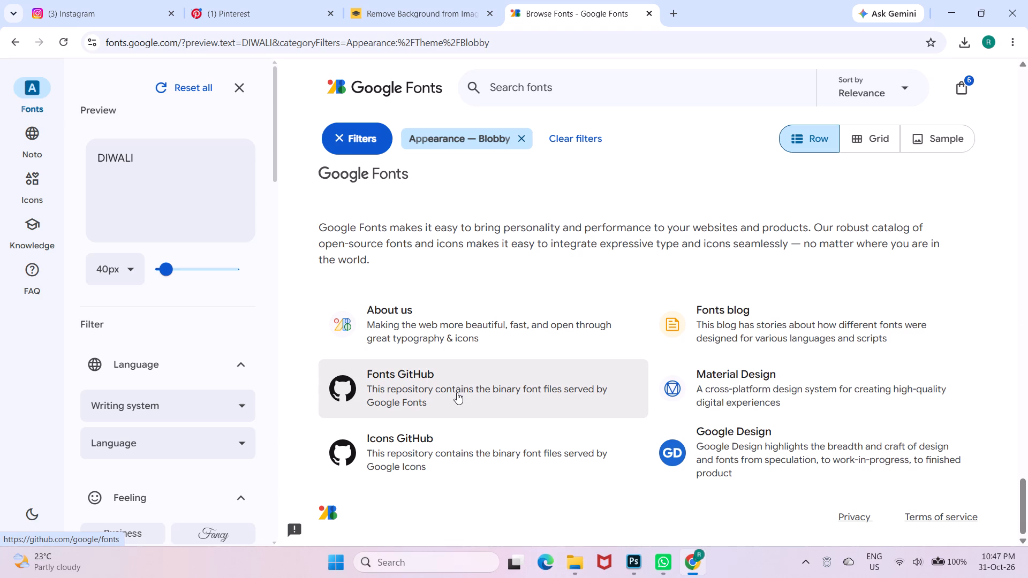
scroll(457, 392, down, 3)
scroll(517, 481, up, 4)
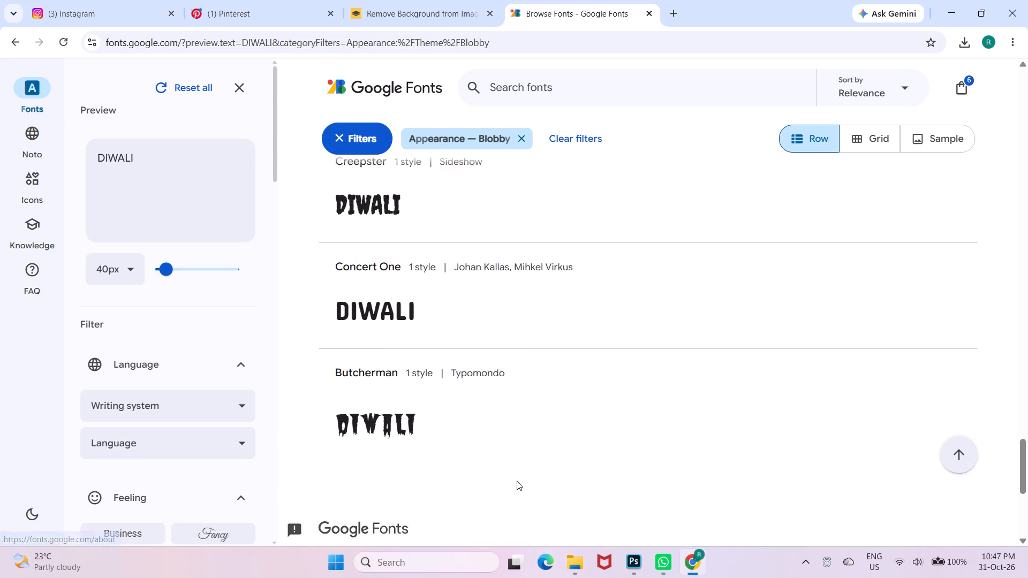
scroll(517, 481, up, 5)
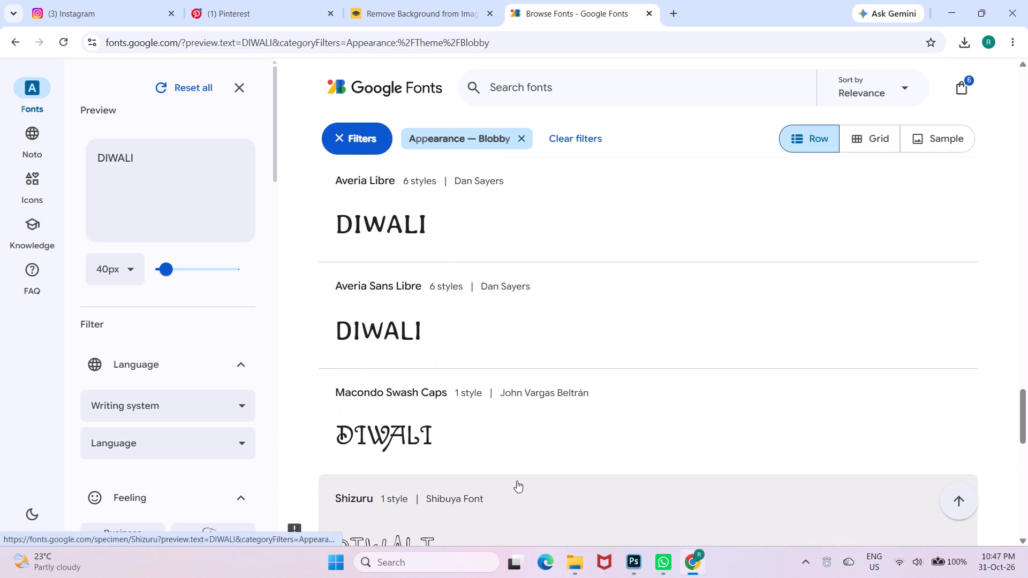
scroll(517, 481, up, 5)
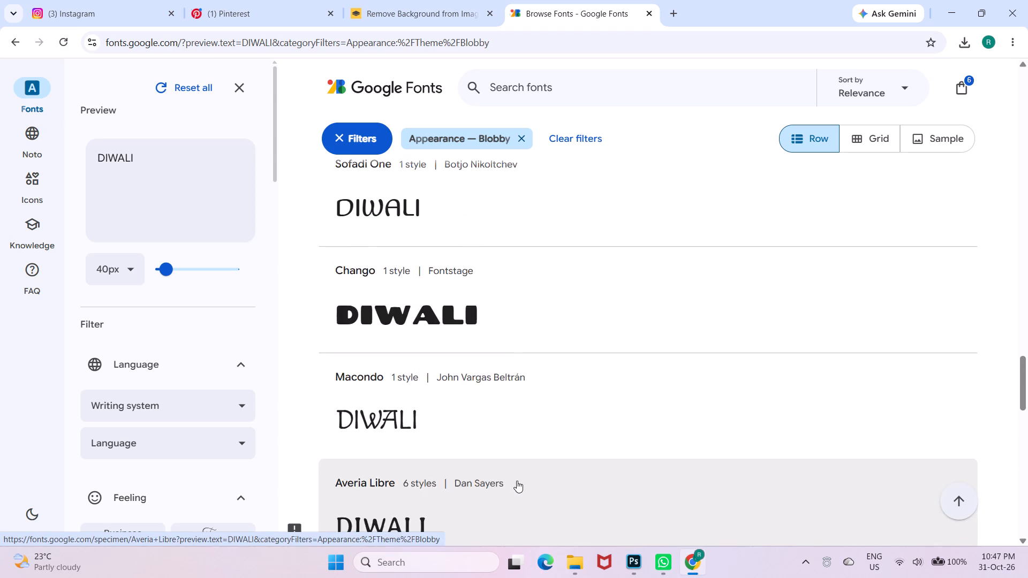
scroll(517, 481, up, 6)
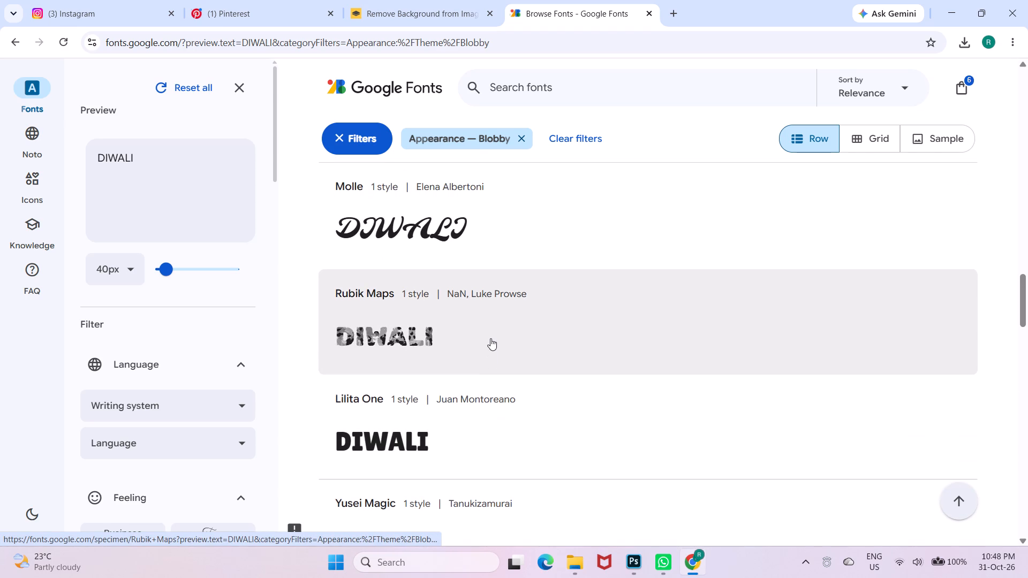
scroll(490, 338, down, 1)
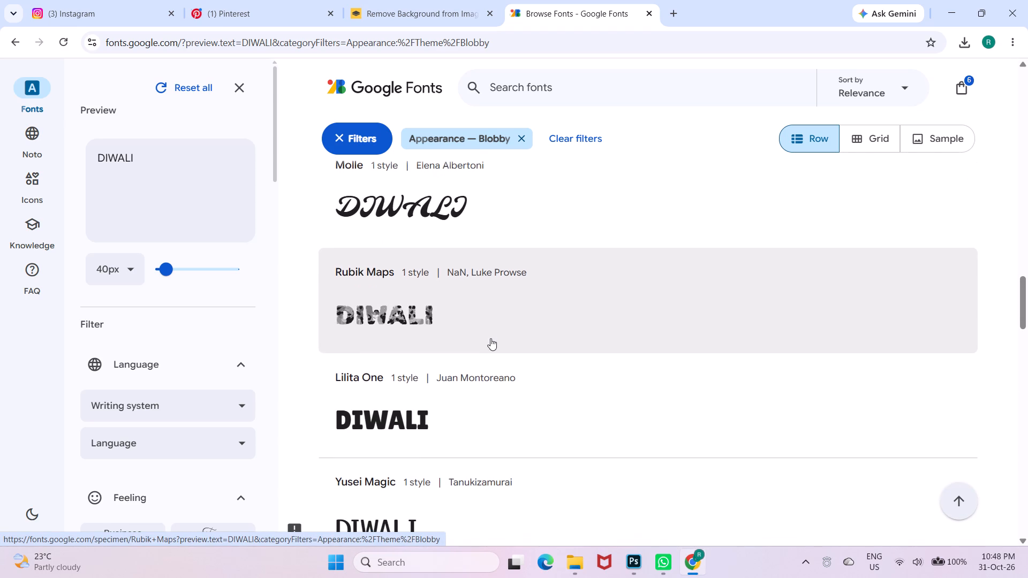
click(542, 331)
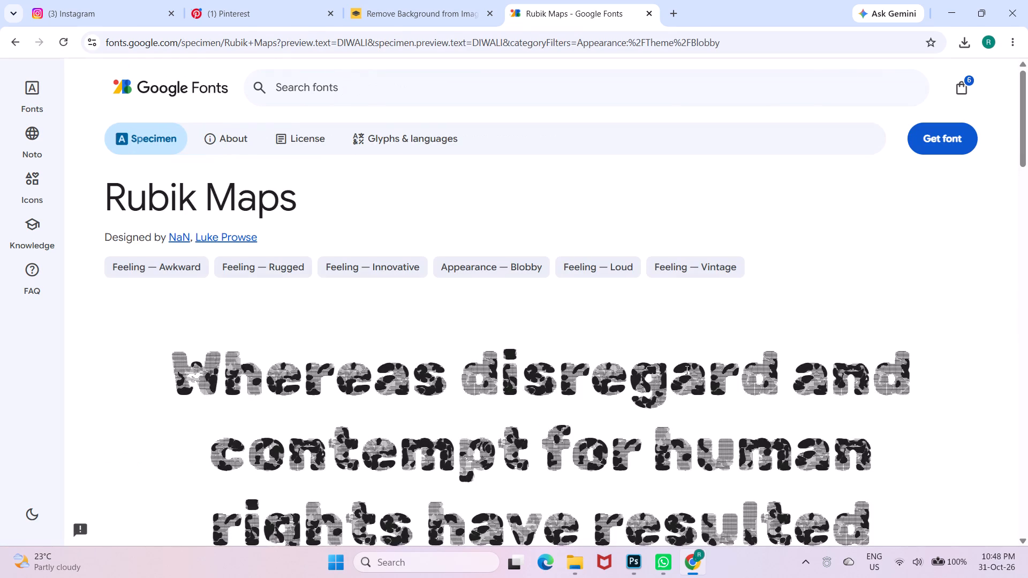
Add Rubik Maps to the selected font families and download only that family.
scroll(686, 370, down, 2)
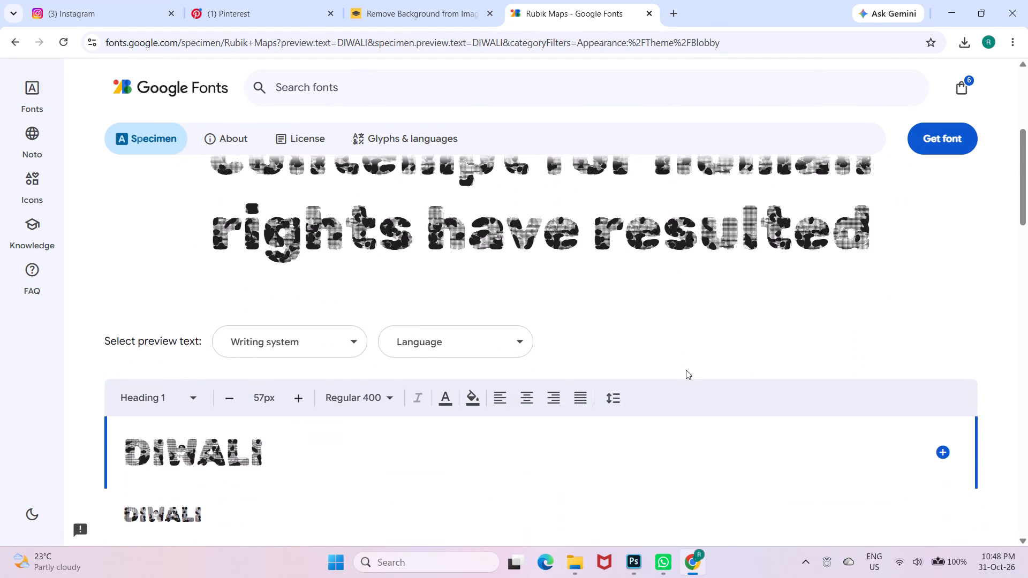
scroll(686, 370, down, 1)
scroll(686, 370, up, 1)
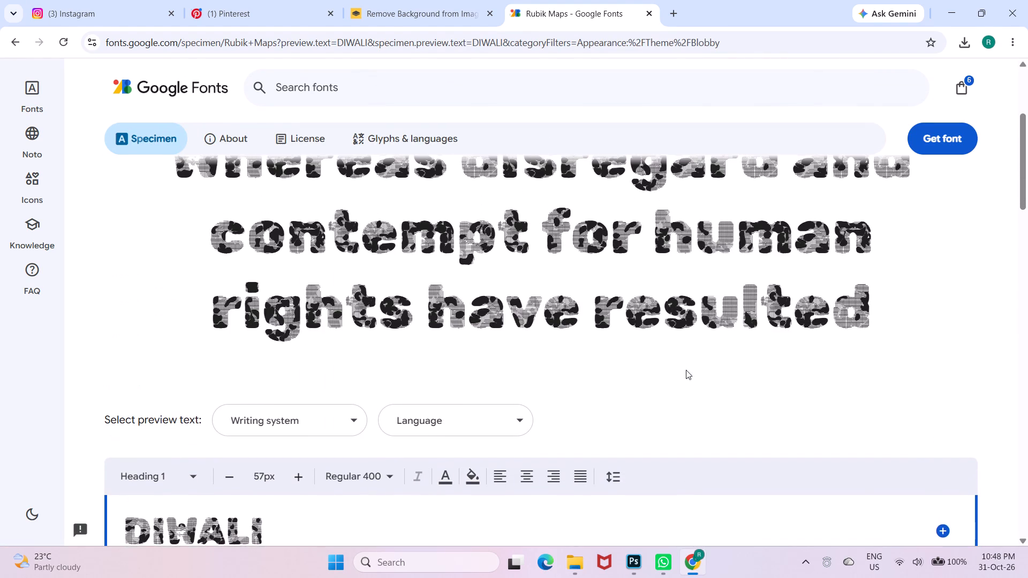
click(957, 135)
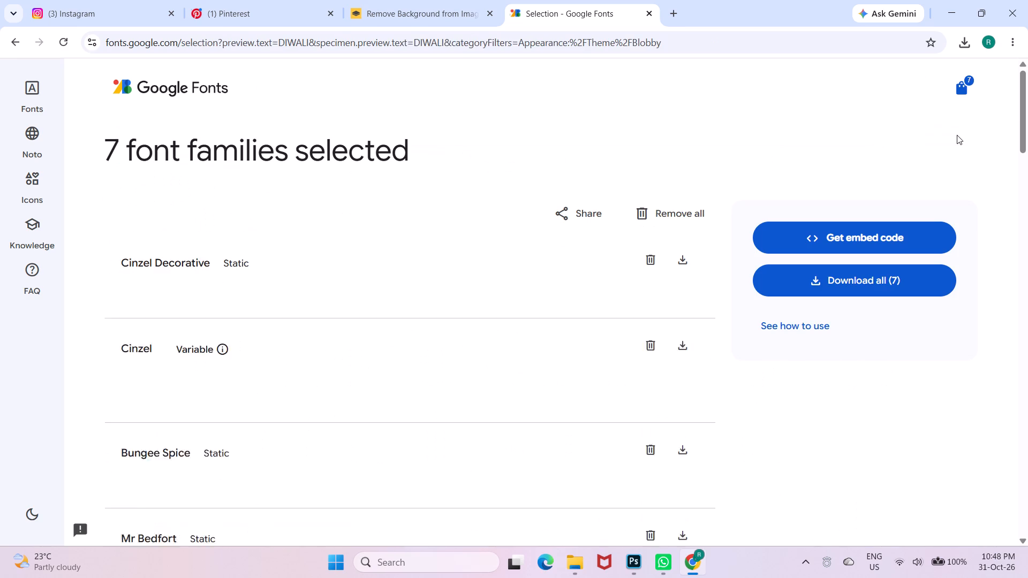
scroll(733, 299, down, 4)
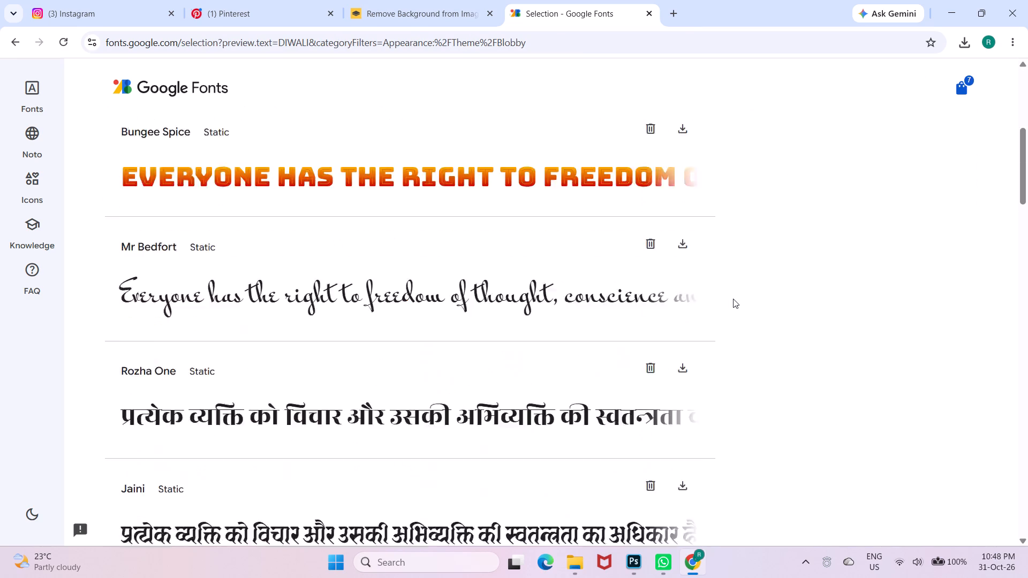
scroll(733, 299, down, 4)
scroll(733, 299, up, 3)
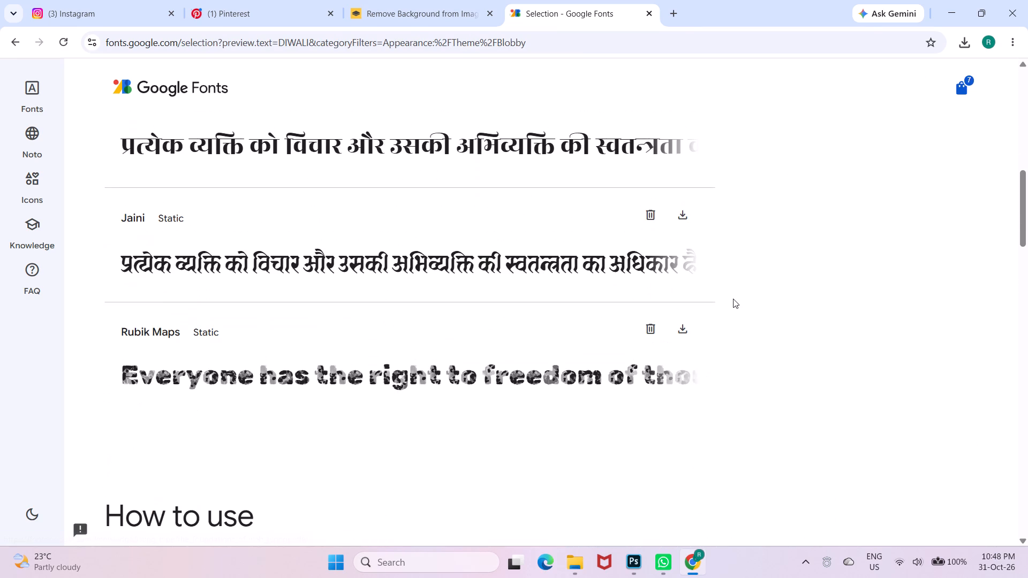
click(689, 331)
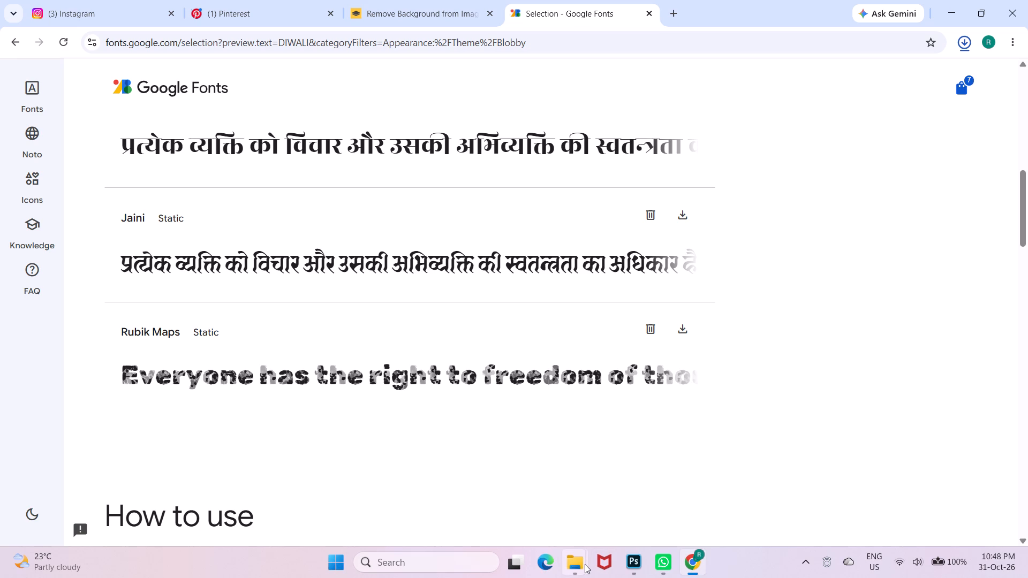
Switch to File Explorer, close the vampire_wars window and extract the Rubik_Maps archive in Downloads.
click(585, 564)
click(702, 448)
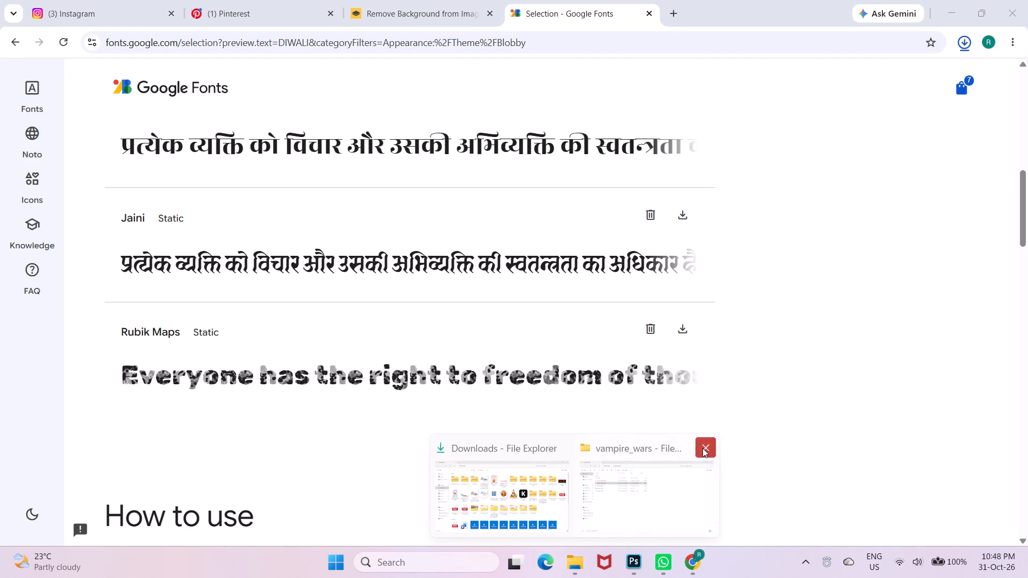
click(602, 469)
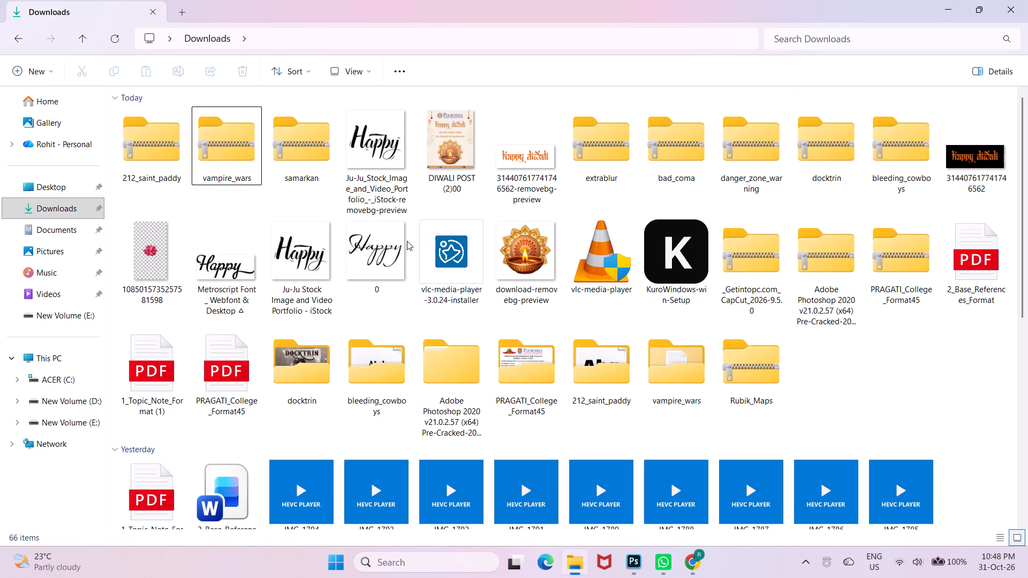
click(764, 382)
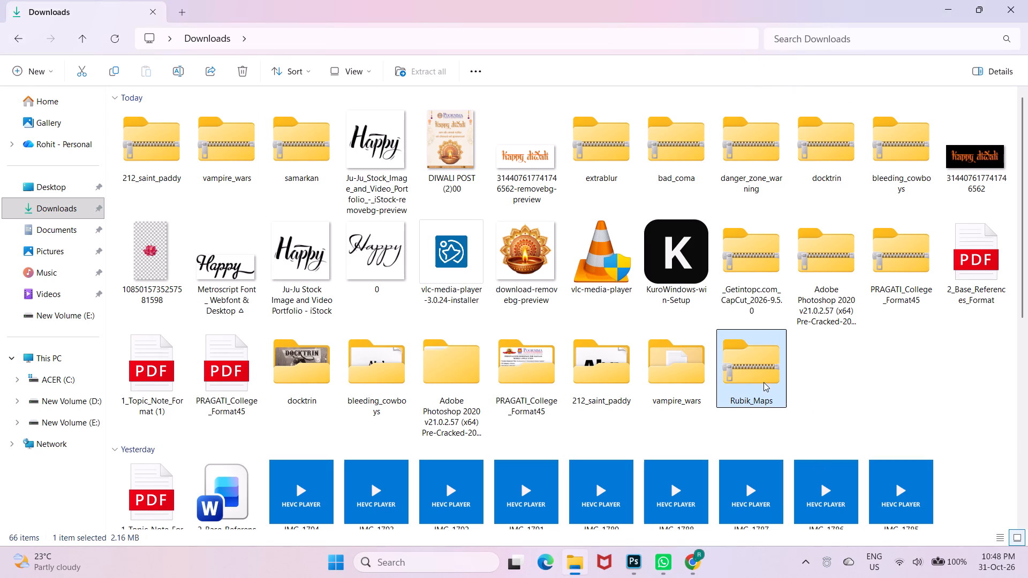
click(406, 67)
key(Return)
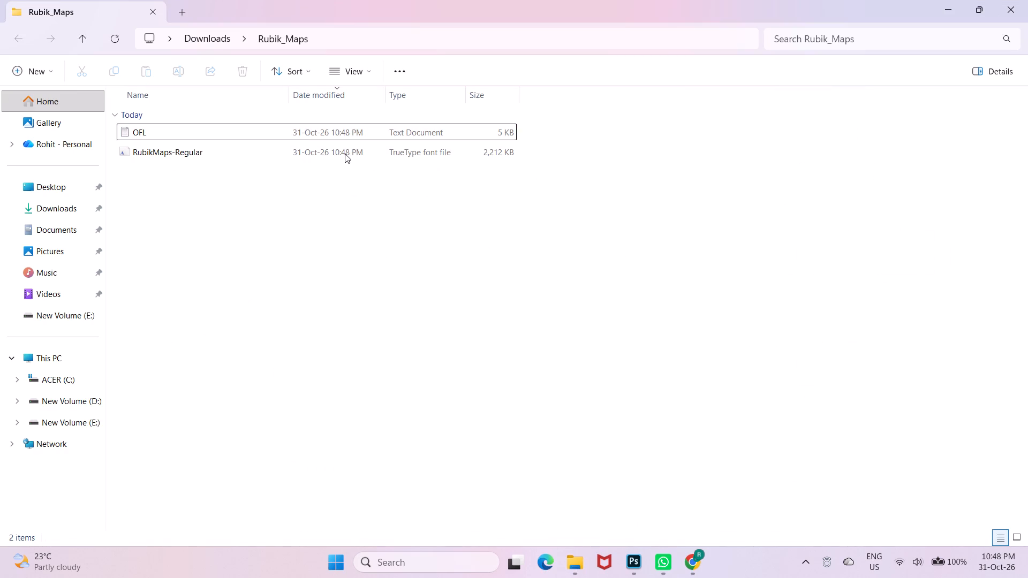
Open the extracted RubikMaps-Regular font file and install it.
double_click(345, 154)
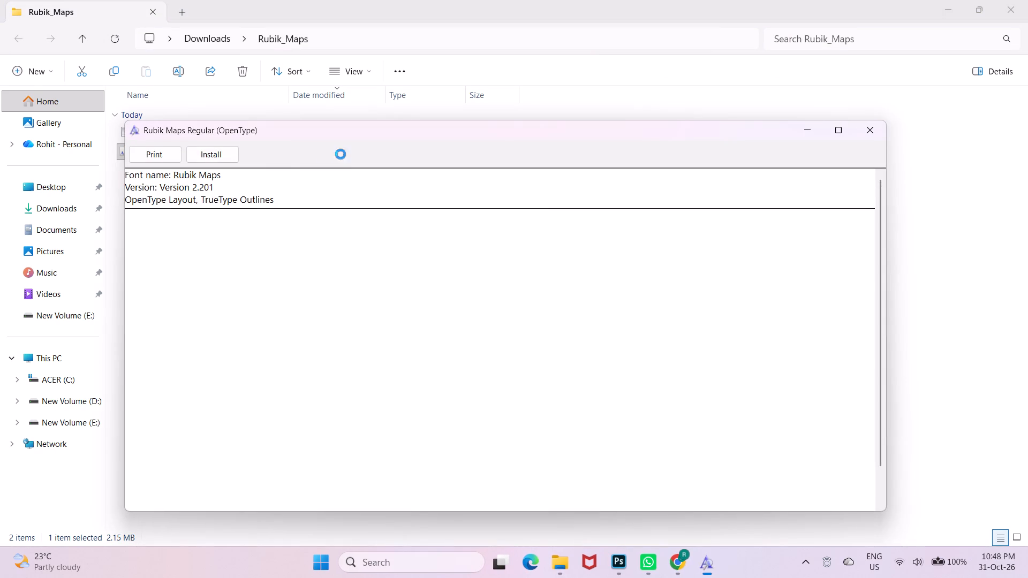
click(229, 156)
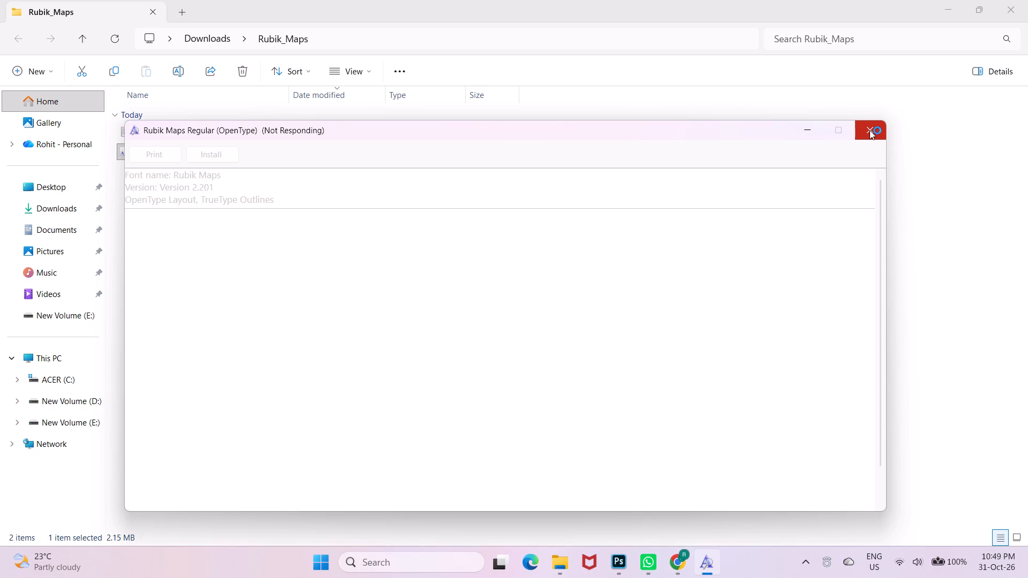
click(912, 0)
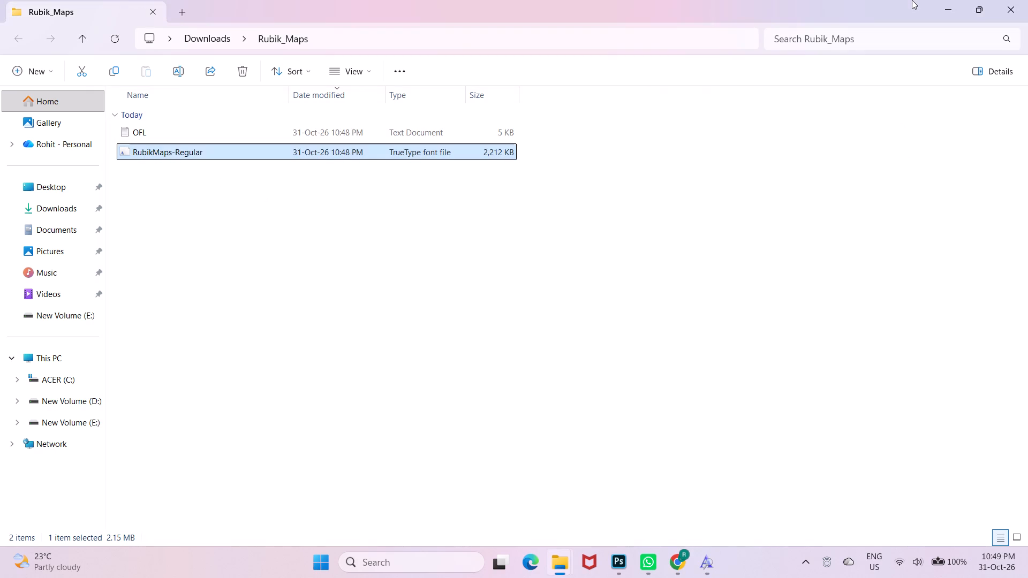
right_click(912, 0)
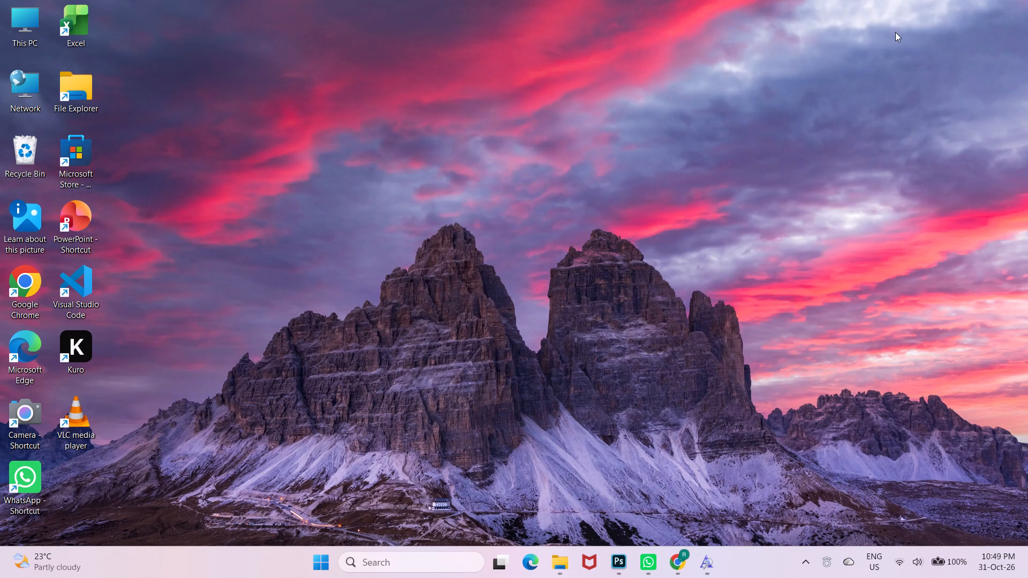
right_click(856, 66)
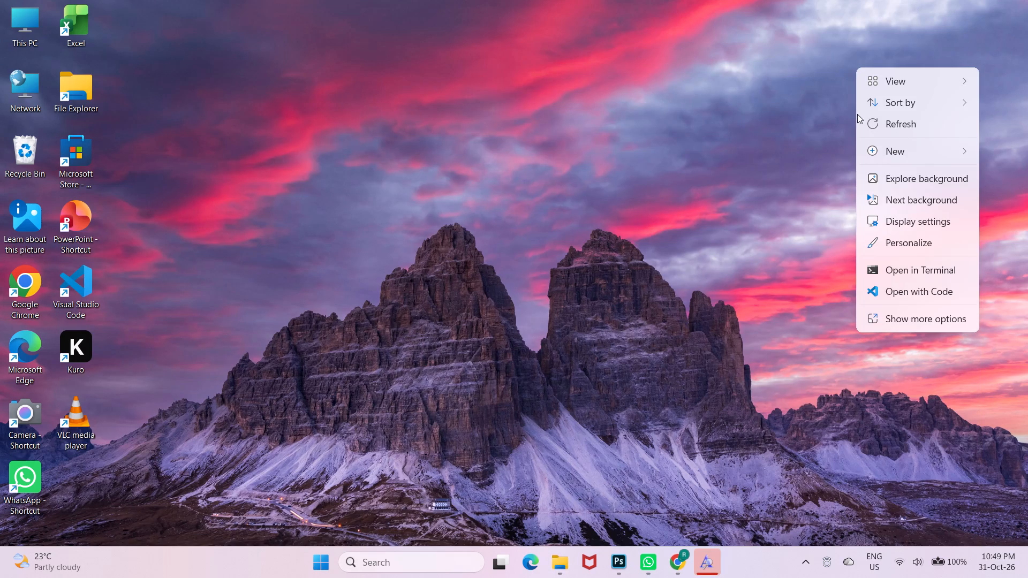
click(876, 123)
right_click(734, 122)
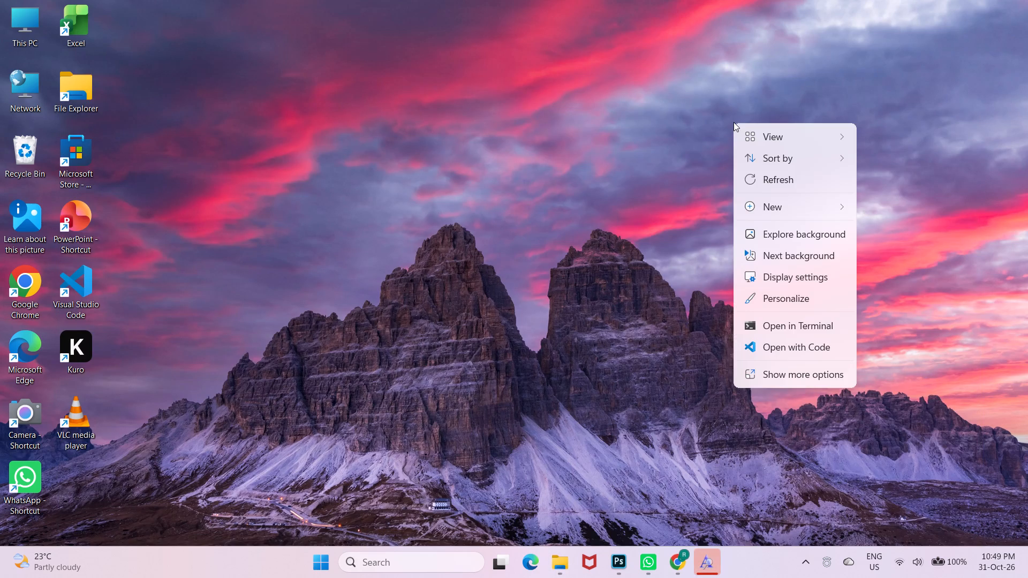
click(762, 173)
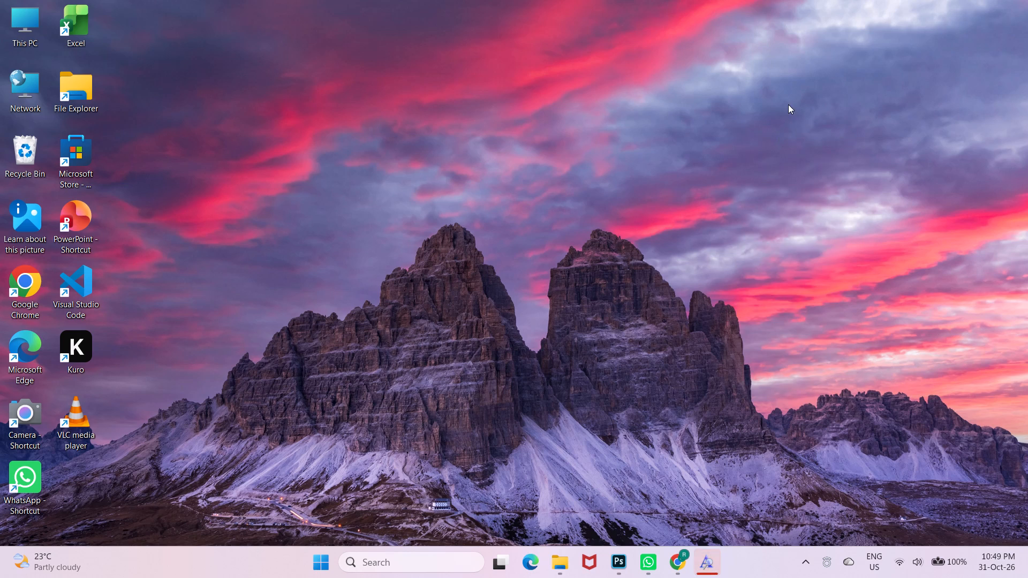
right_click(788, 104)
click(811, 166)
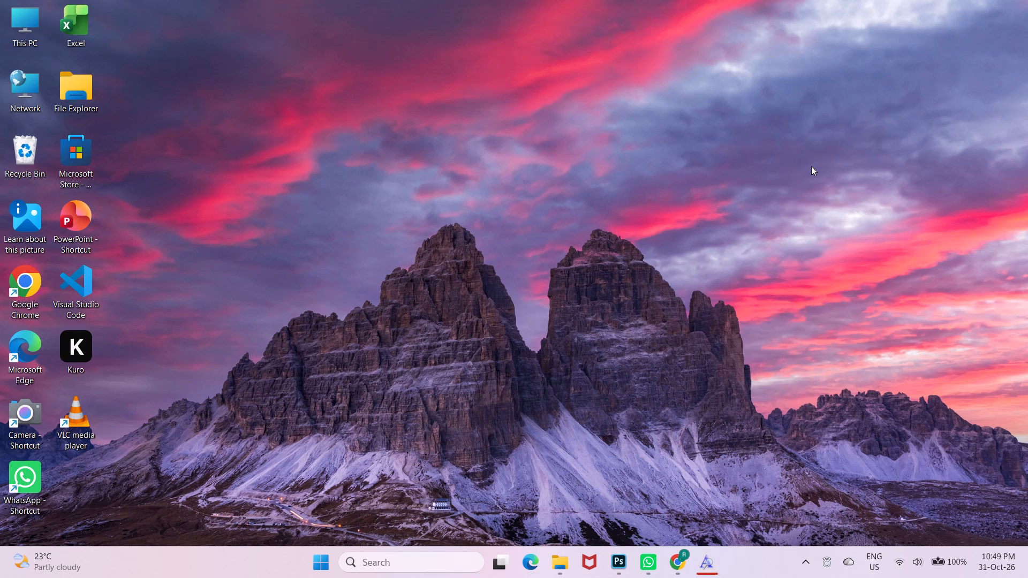
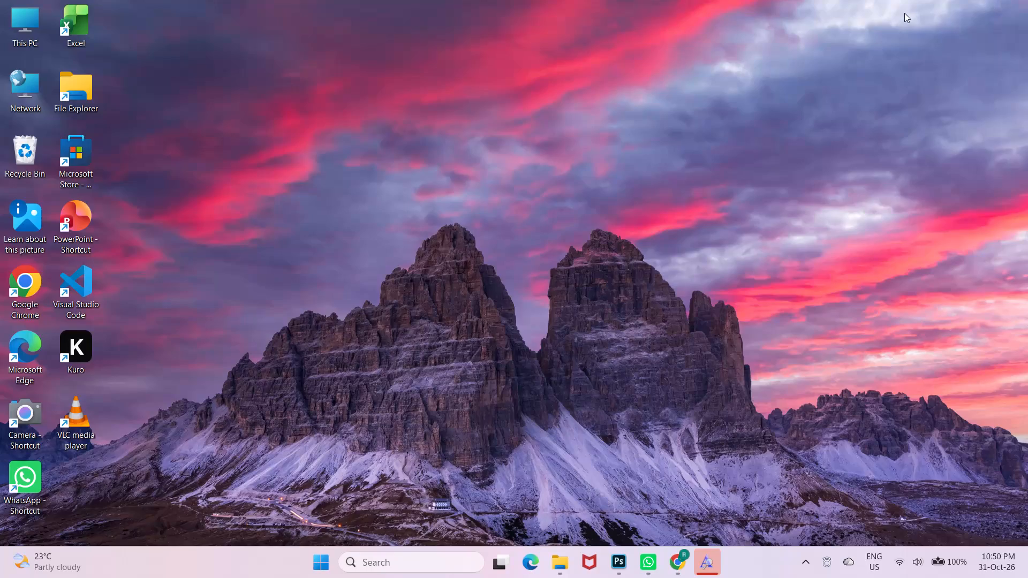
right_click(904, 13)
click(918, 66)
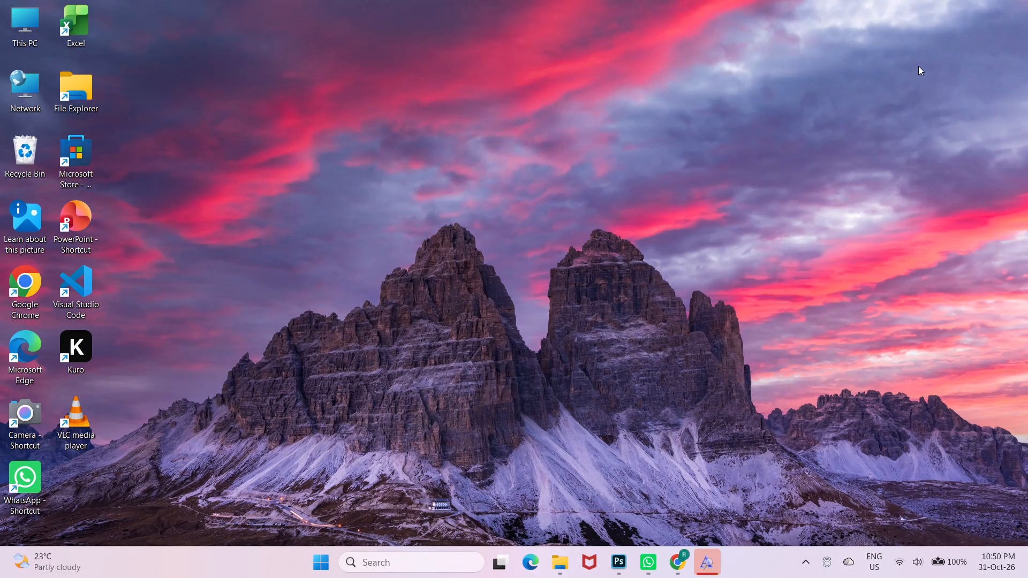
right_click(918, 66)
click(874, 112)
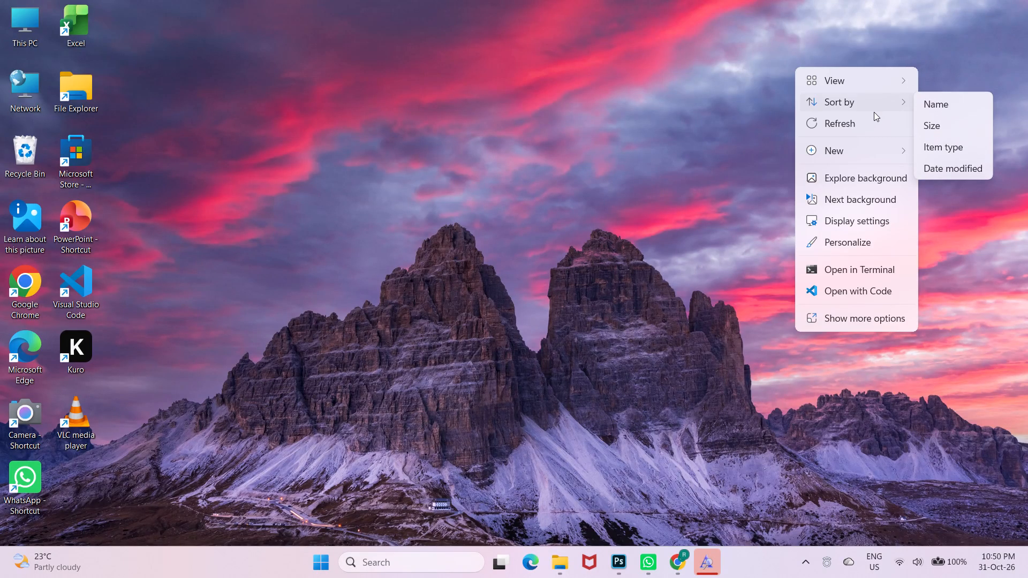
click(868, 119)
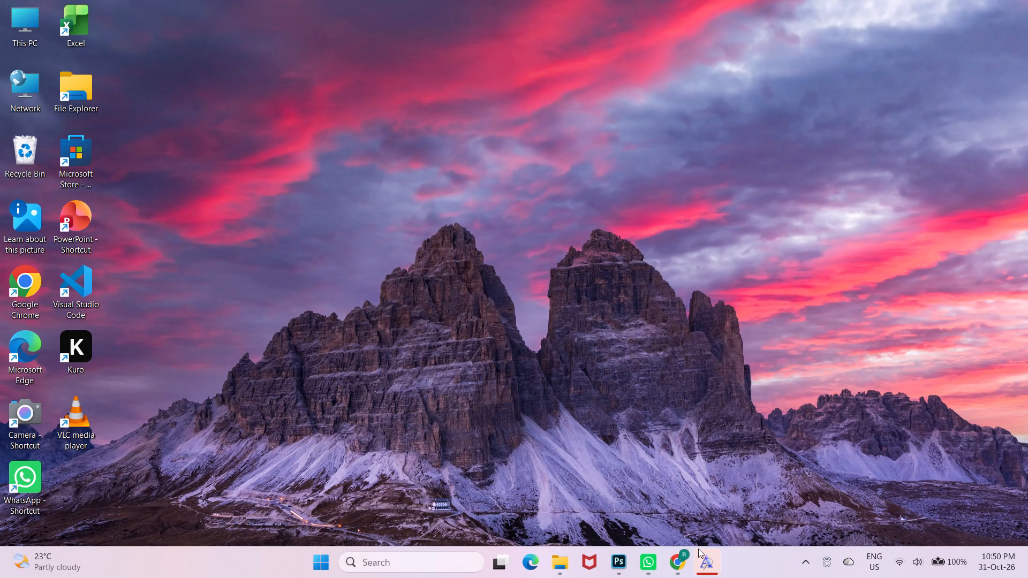
Force-close the unresponsive Windows Font Viewer showing Rubik Maps Regular and cancel its problem report.
click(698, 549)
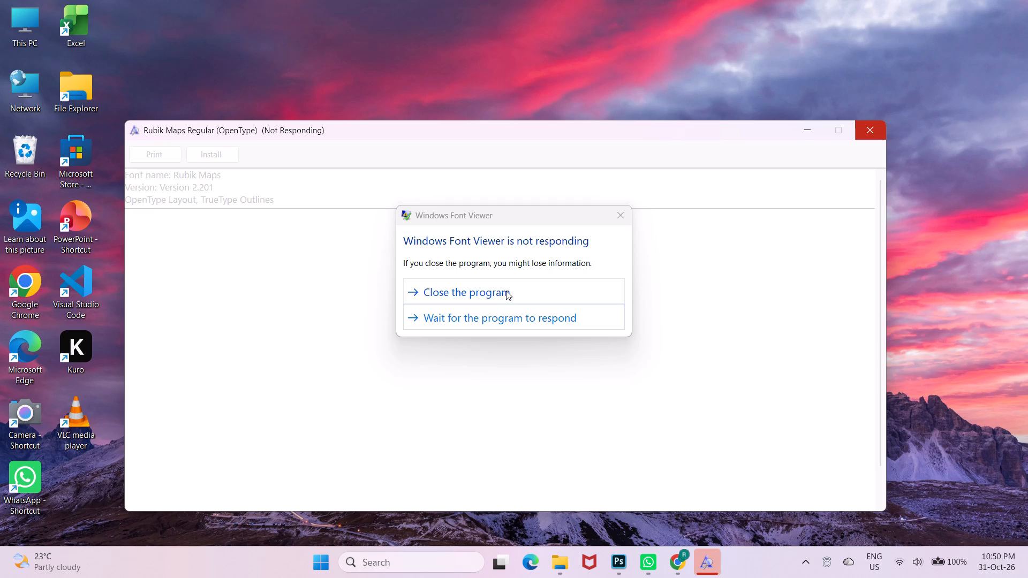
click(502, 289)
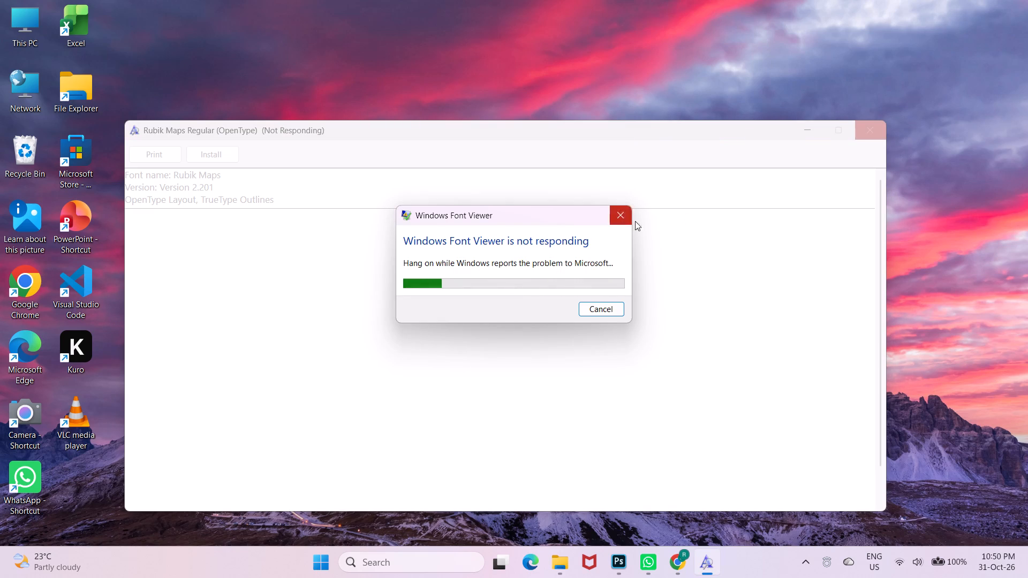
click(610, 305)
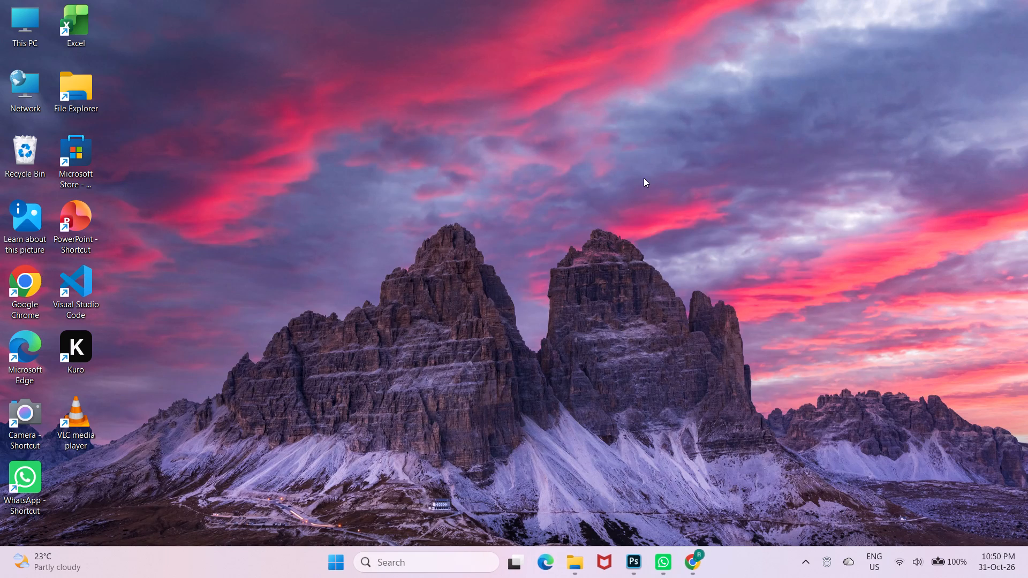
right_click(644, 178)
click(683, 240)
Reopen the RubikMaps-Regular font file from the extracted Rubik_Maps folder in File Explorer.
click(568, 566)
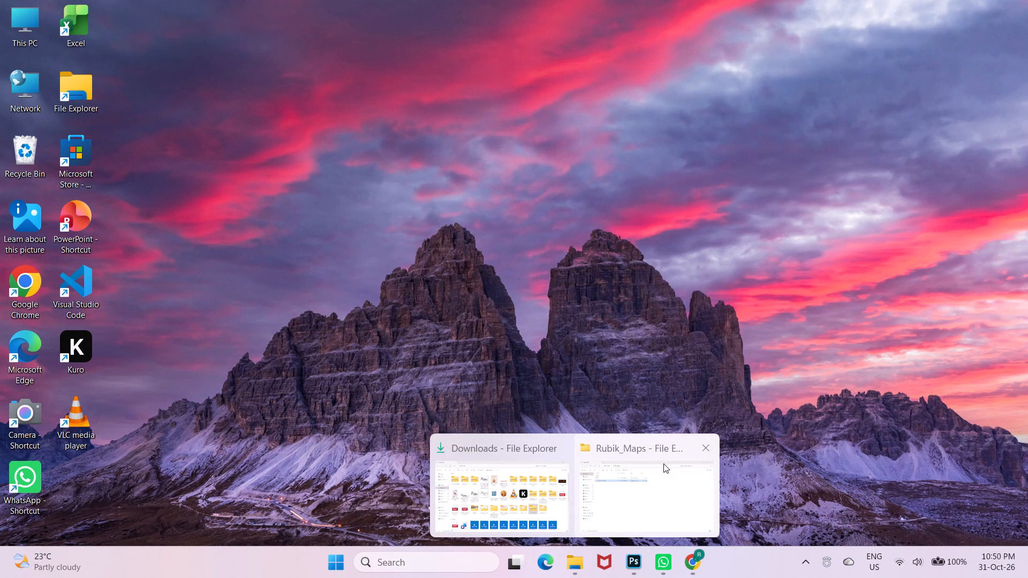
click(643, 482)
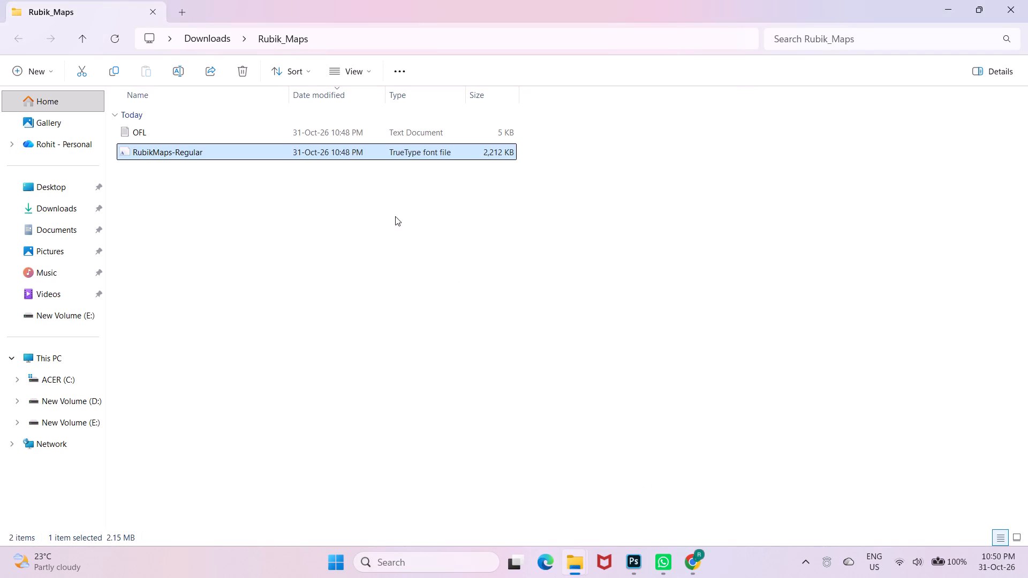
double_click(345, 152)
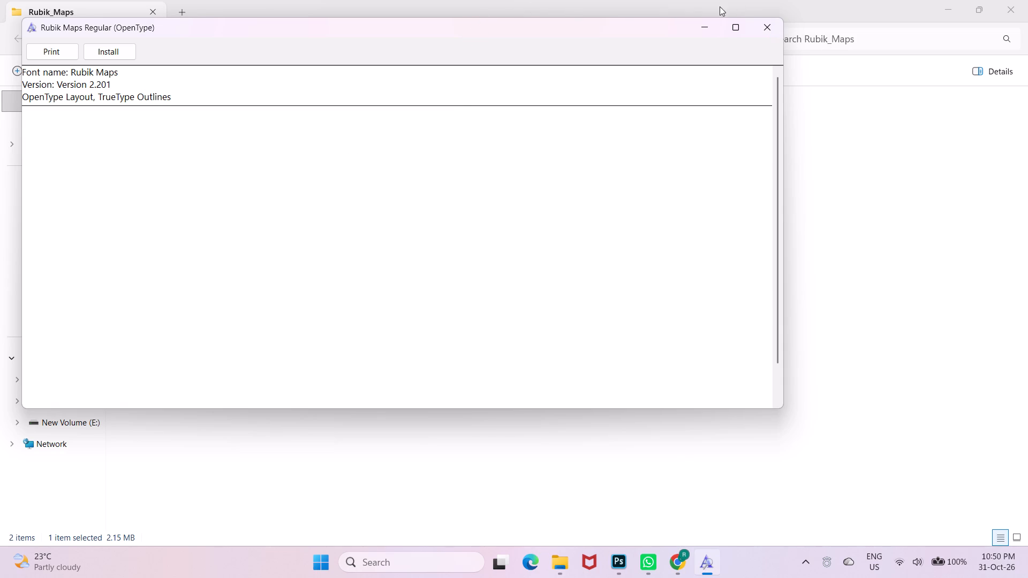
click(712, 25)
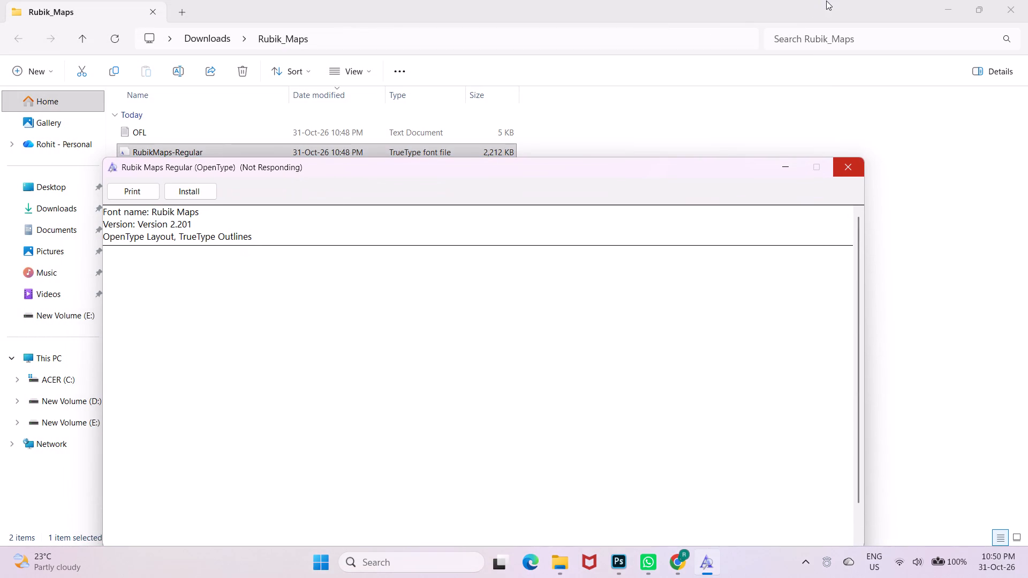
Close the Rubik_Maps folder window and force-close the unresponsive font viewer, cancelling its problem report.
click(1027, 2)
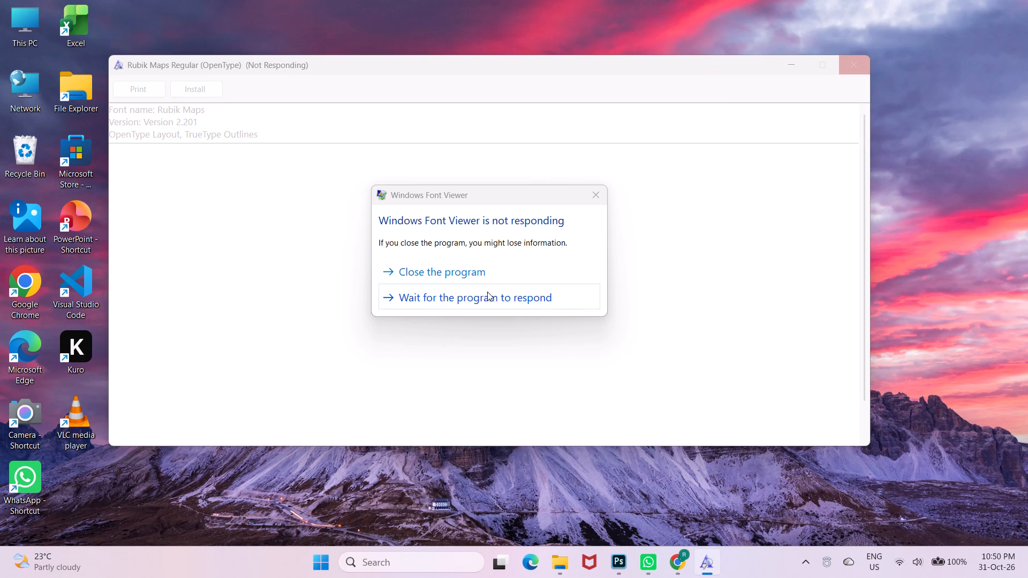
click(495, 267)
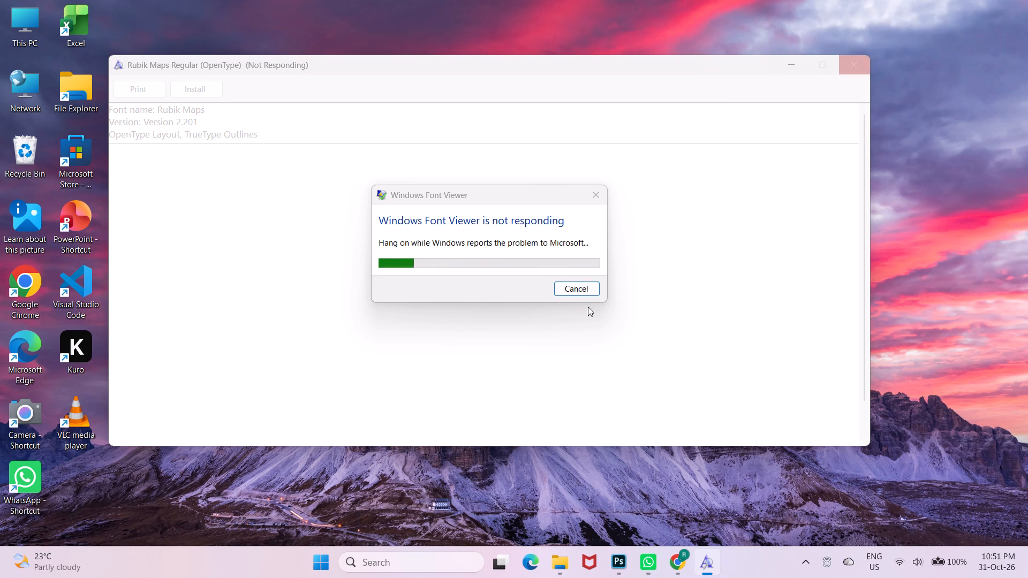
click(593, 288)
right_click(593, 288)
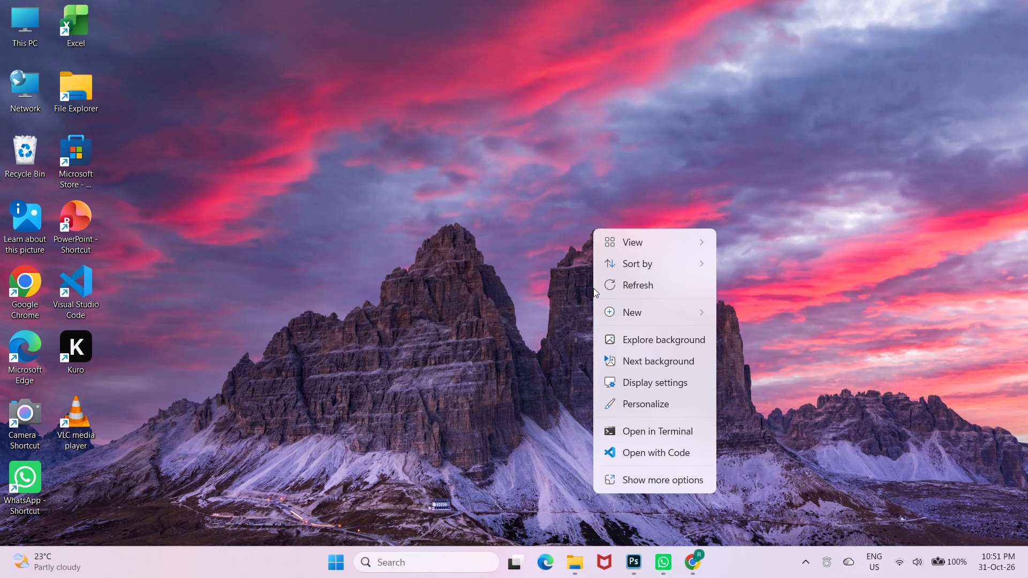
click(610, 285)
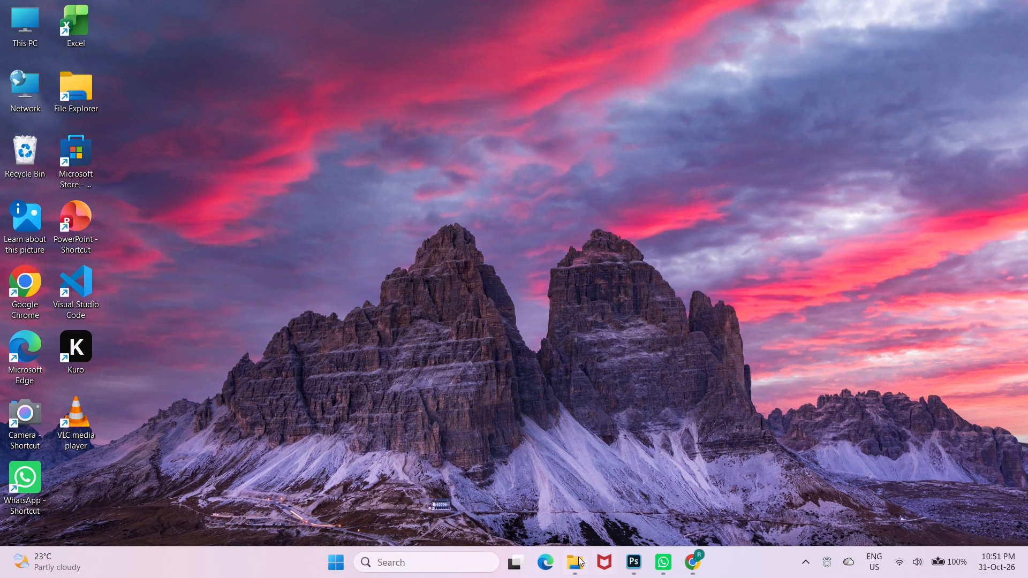
Switch to Chrome, search Google for dafont in a new tab and open the DaFont site.
click(577, 556)
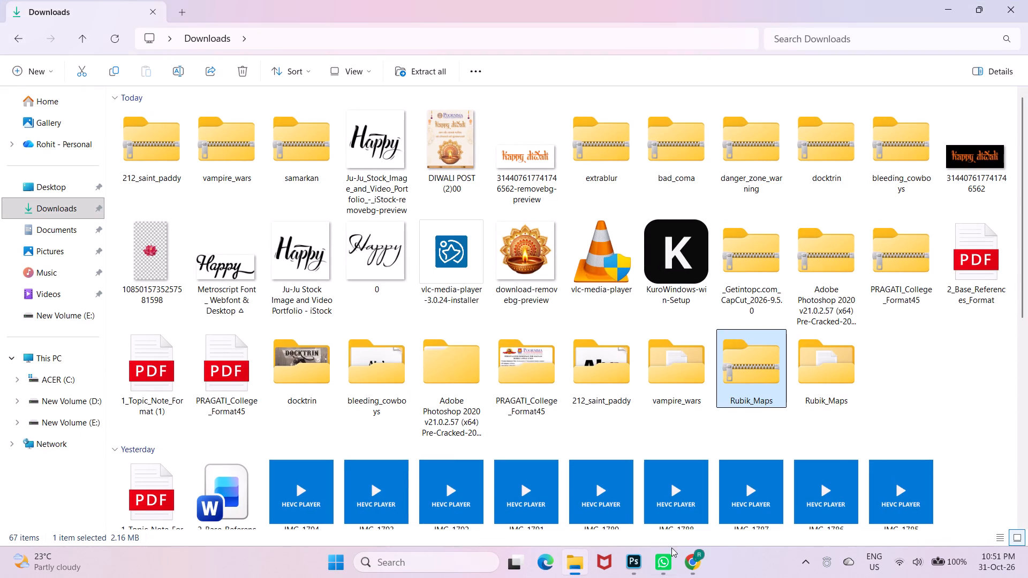
click(694, 559)
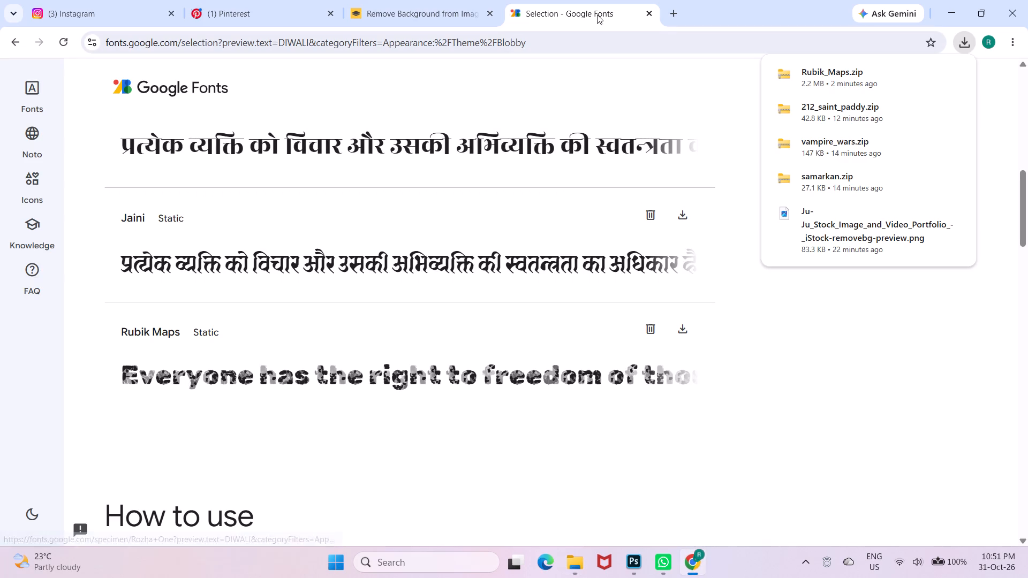
click(670, 13)
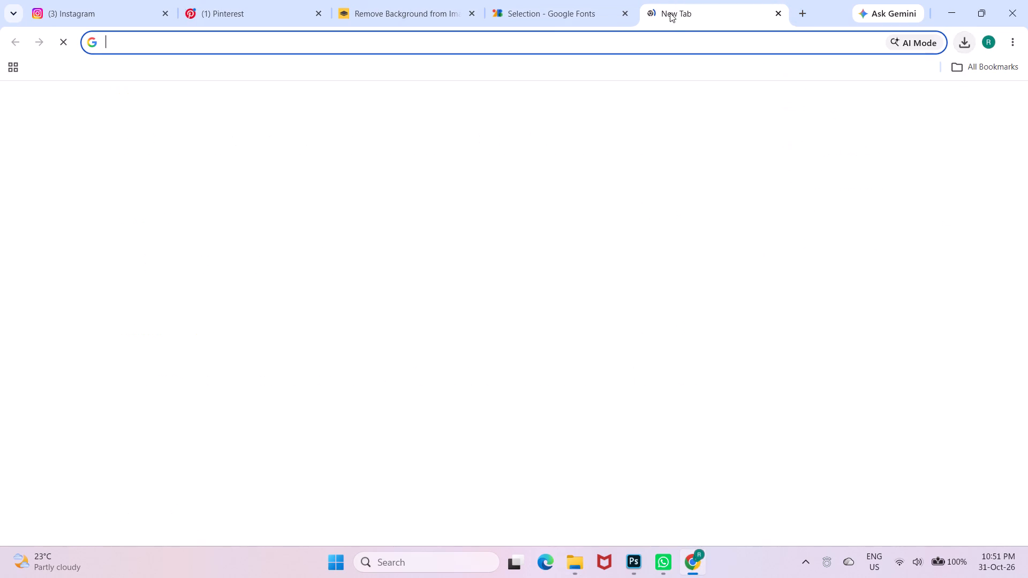
click(309, 258)
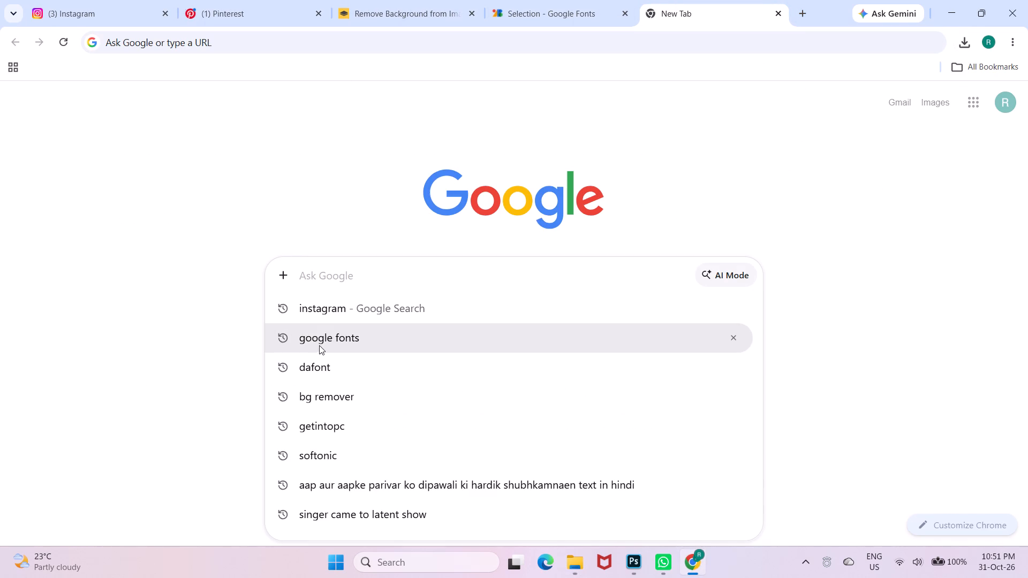
click(322, 362)
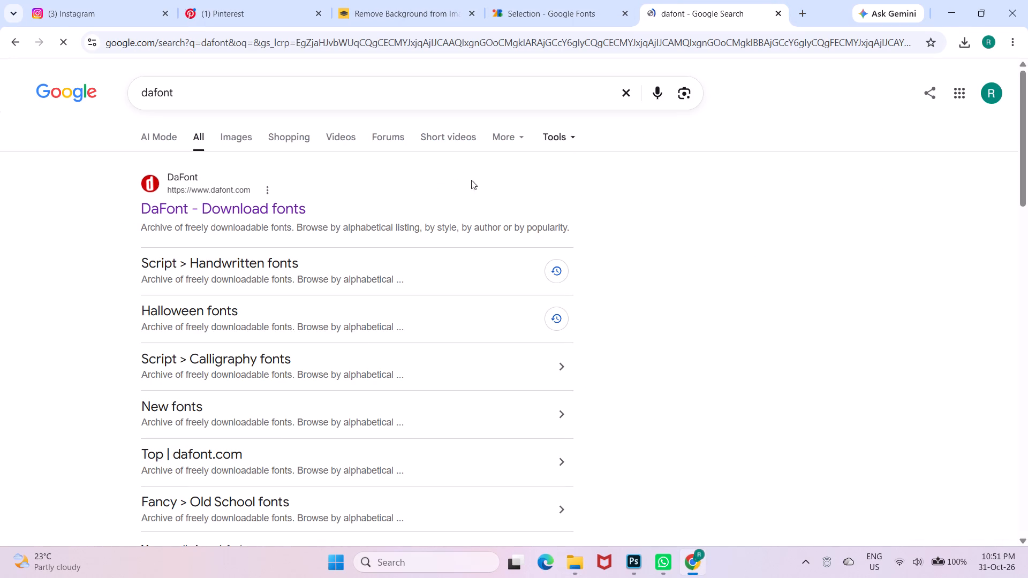
click(282, 209)
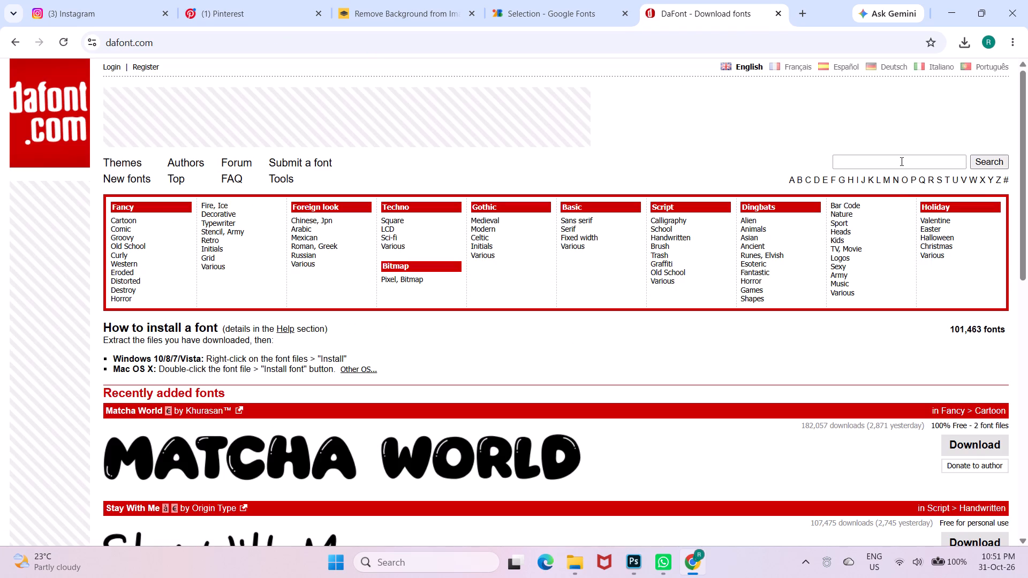
Search DaFont for RUBIK MAPS.
click(901, 161)
text(RUBI)
key(c)
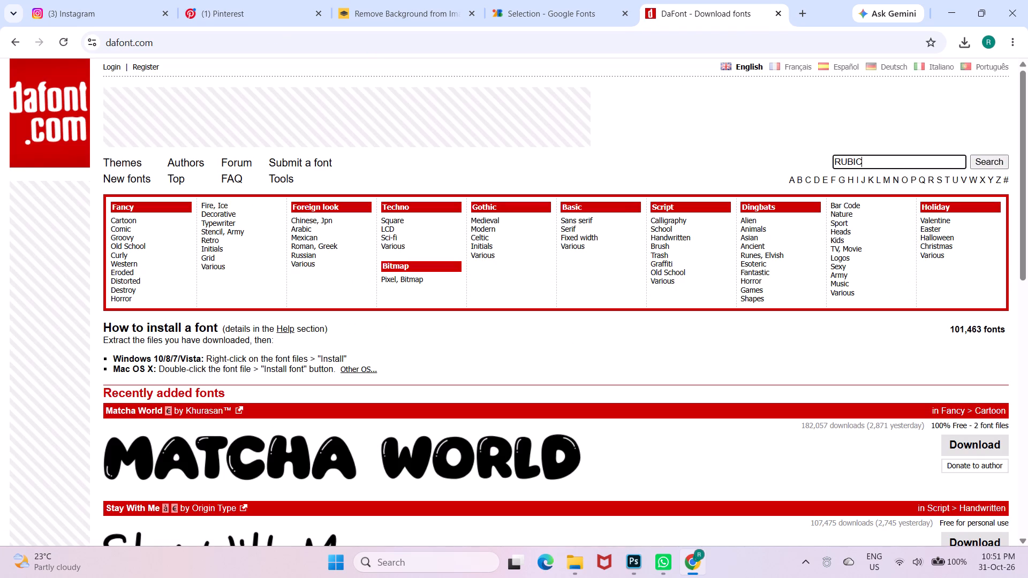
key(BackSpace)
text(K MAPD)
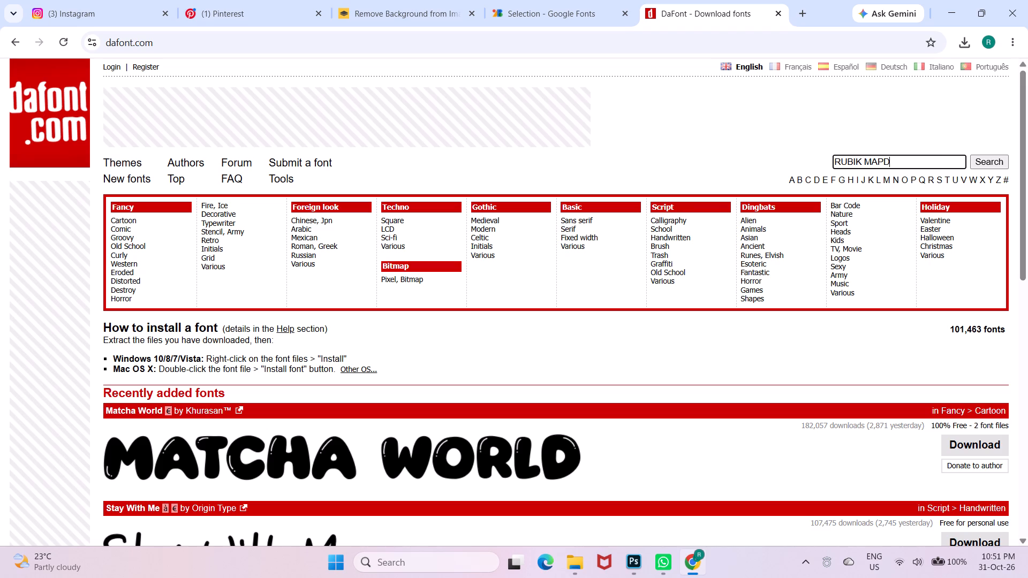
key(BackSpace)
key(s)
key(Return)
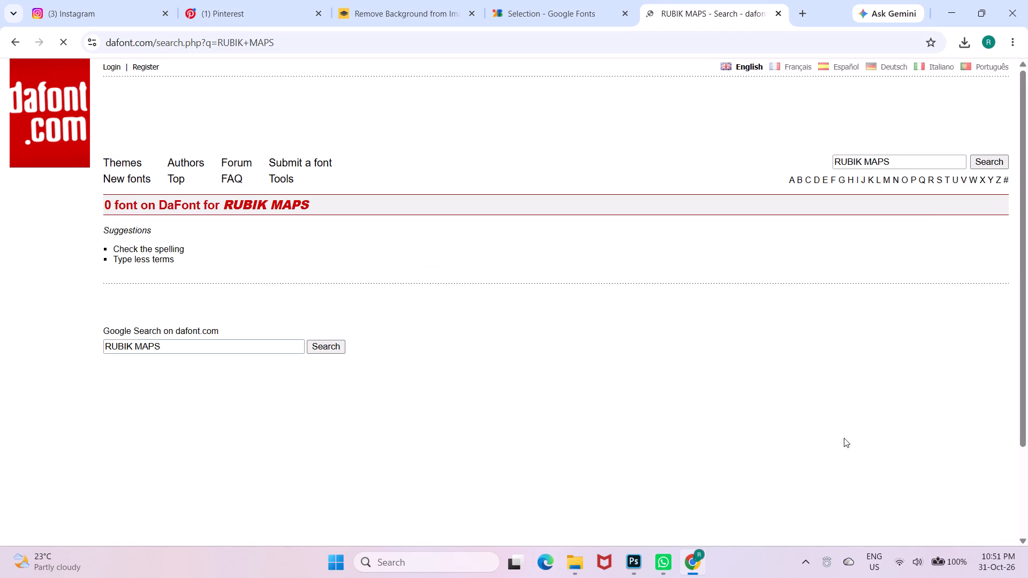
click(581, 575)
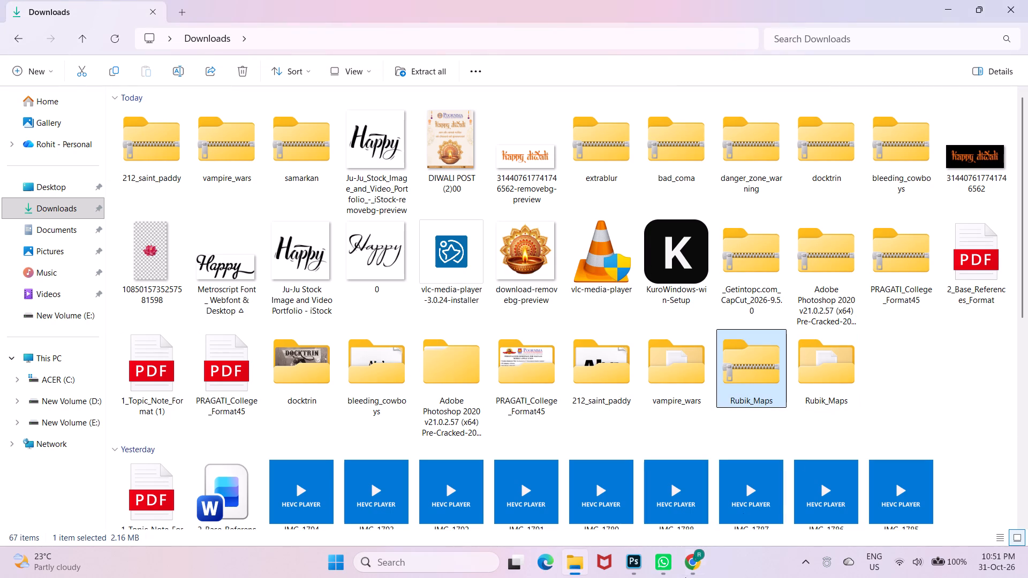
Search Google for RUBIK MAPS in a new Chrome tab and open Fontsource's Download Rubik Maps Font page.
click(694, 560)
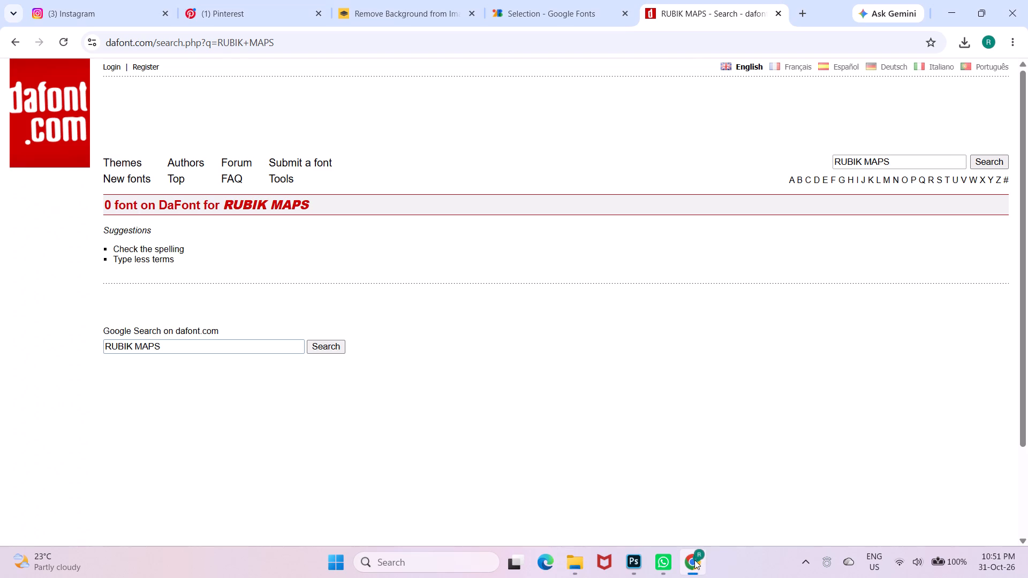
click(806, 12)
text(RU)
text(BIK MA)
text(PS)
key(Return)
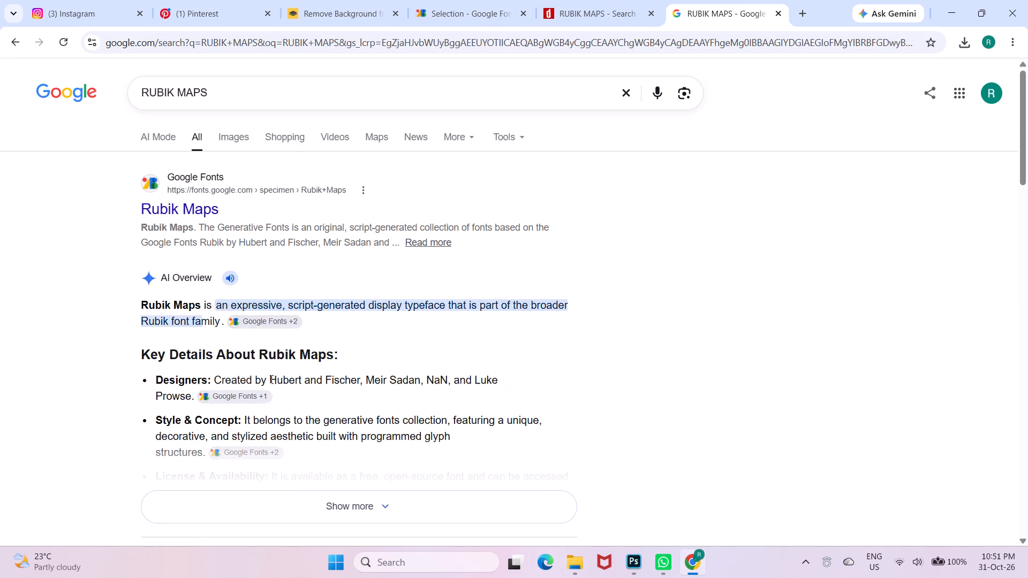
scroll(274, 379, down, 3)
scroll(274, 379, right, 1)
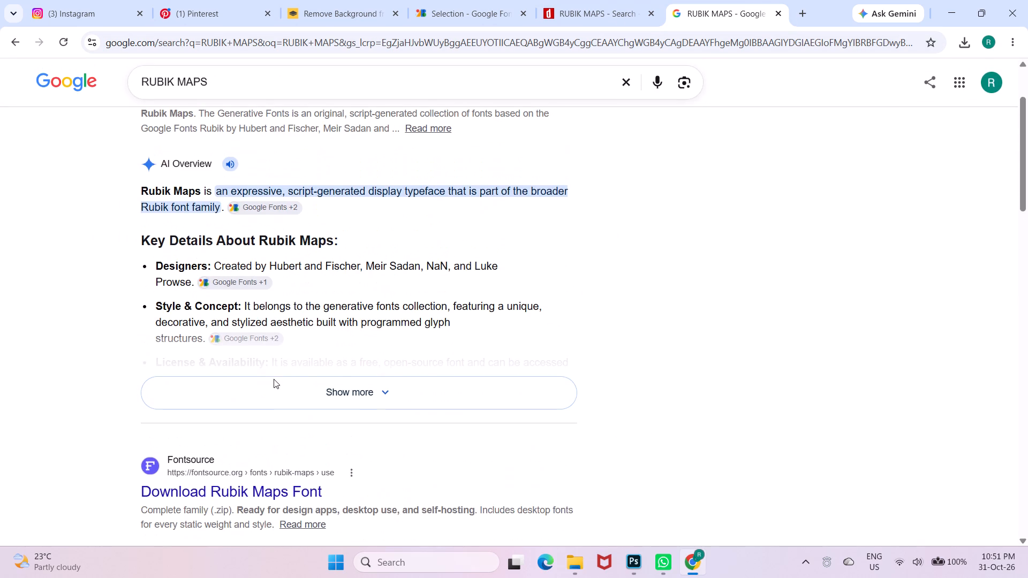
scroll(274, 379, right, 1)
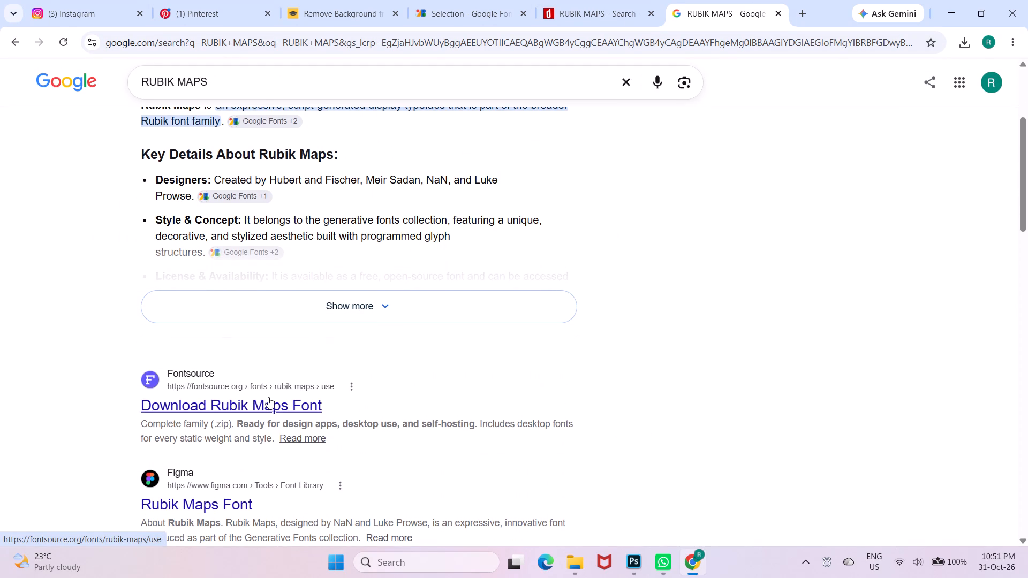
click(268, 397)
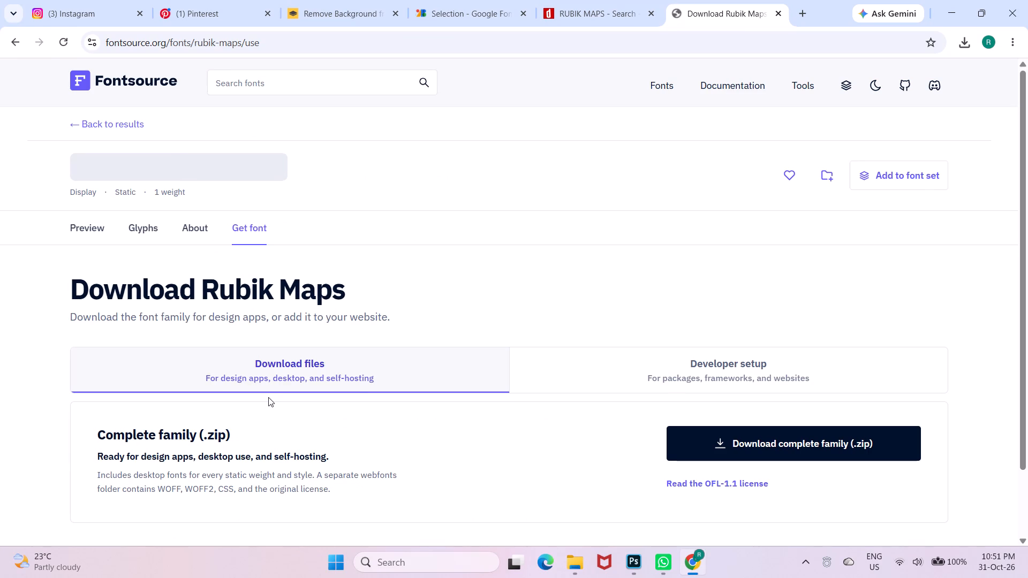
Download the complete Rubik Maps family zip from Fontsource and open the download history.
scroll(362, 374, down, 1)
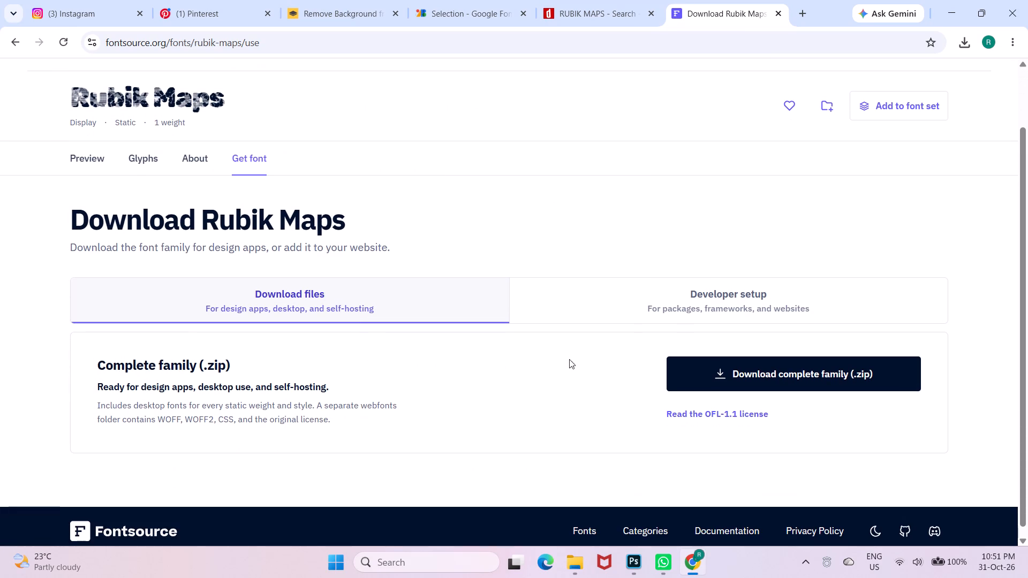
click(804, 382)
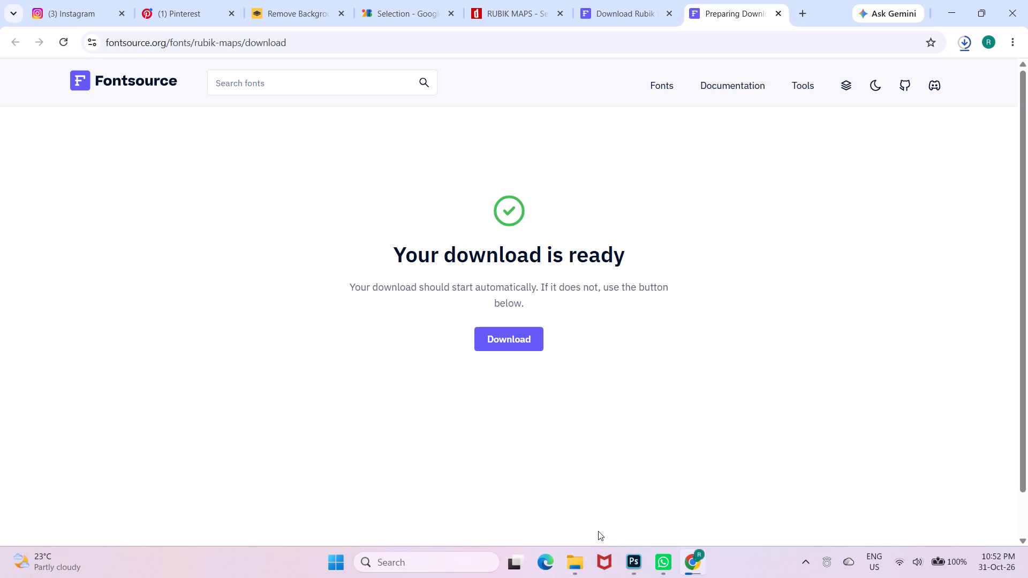
key(ctrl+j)
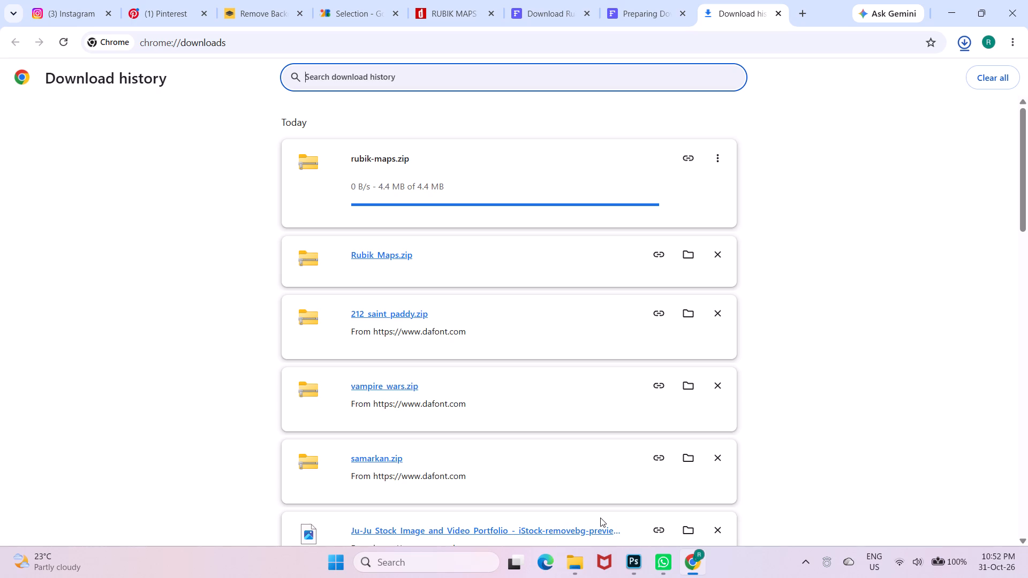
Switch to File Explorer and extract the rubik-maps zip in Downloads into its own rubik-maps folder.
click(575, 567)
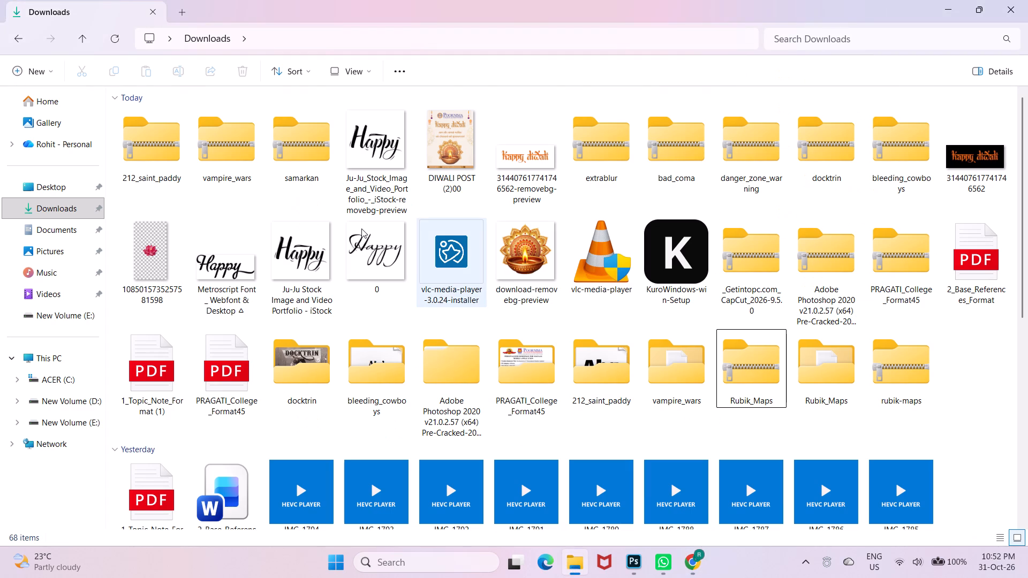
click(904, 380)
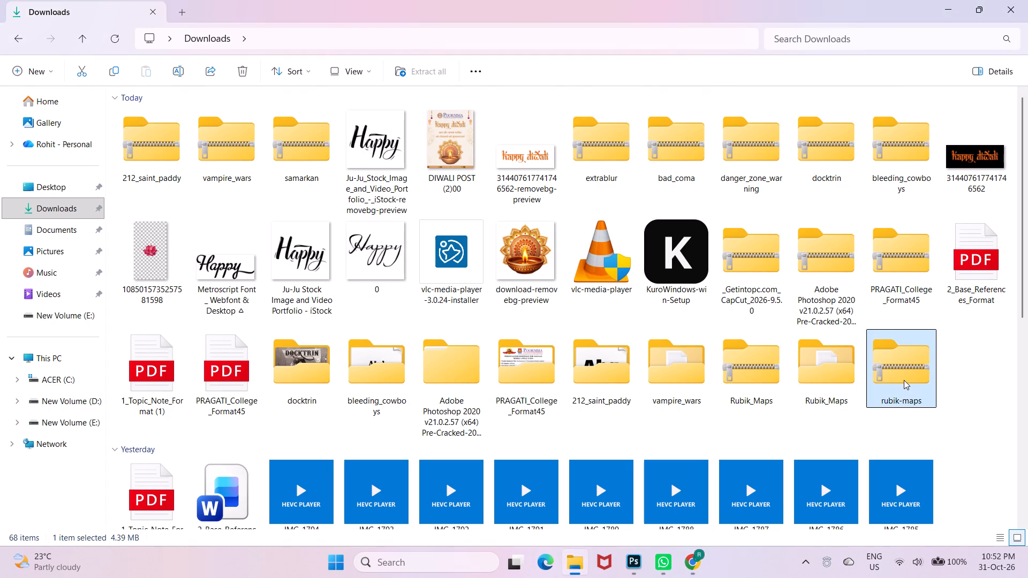
click(436, 67)
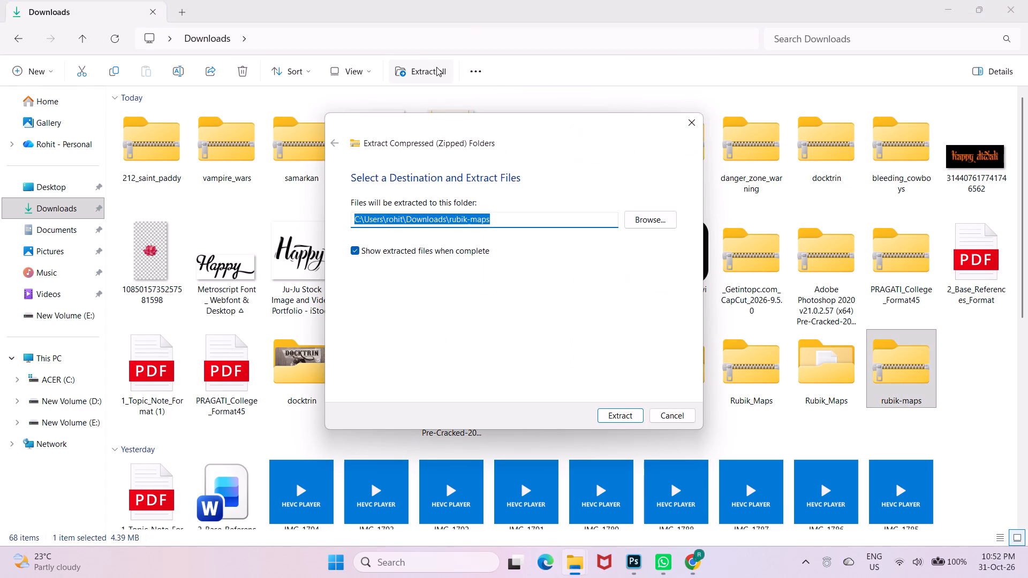
key(Return)
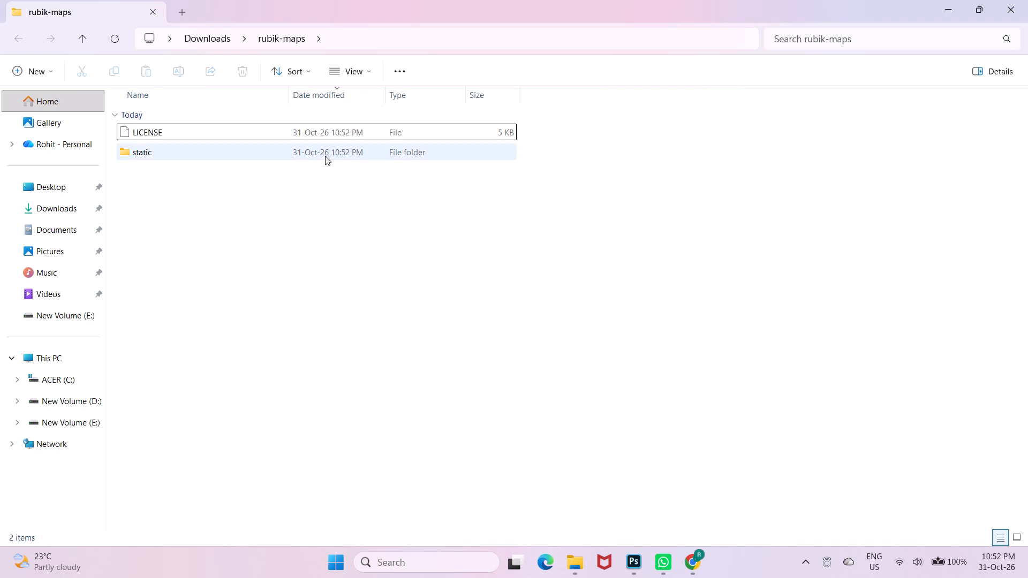
Open the extracted static folder, preview the rubik-maps-cyrillic-400-normal font file and close the preview.
double_click(286, 134)
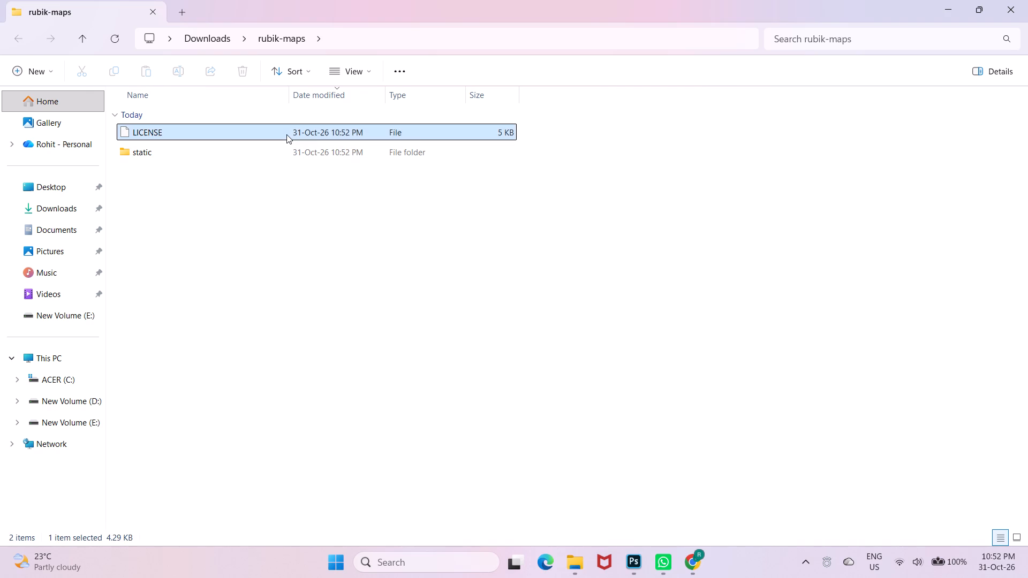
click(314, 236)
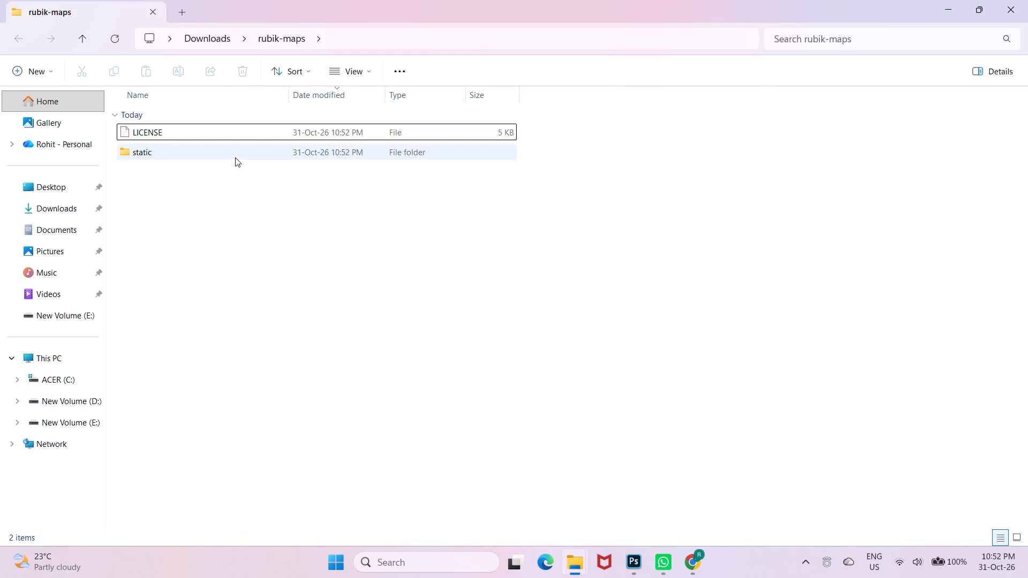
double_click(235, 153)
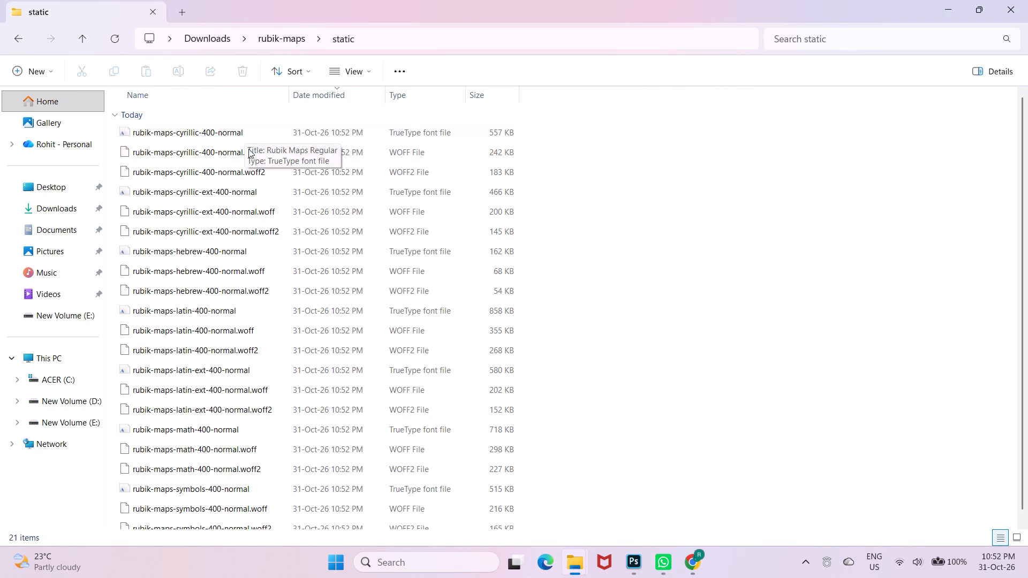
double_click(260, 136)
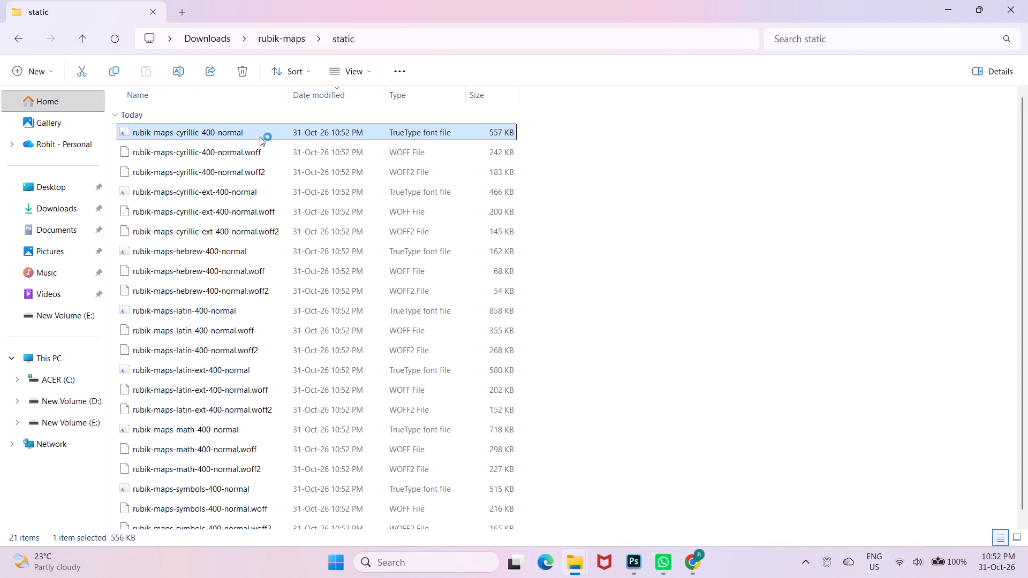
scroll(260, 136, down, 1)
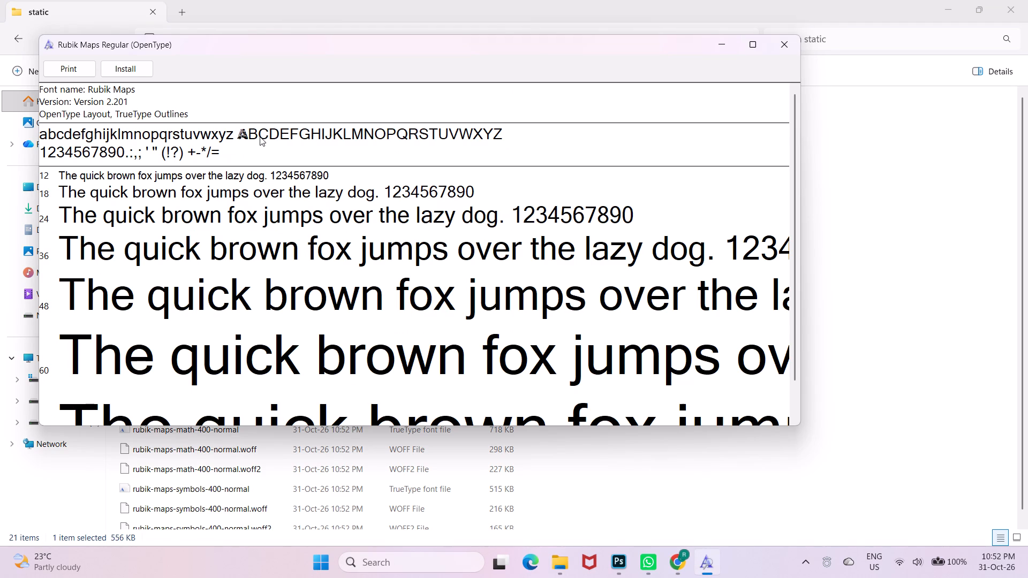
scroll(260, 136, down, 1)
click(783, 45)
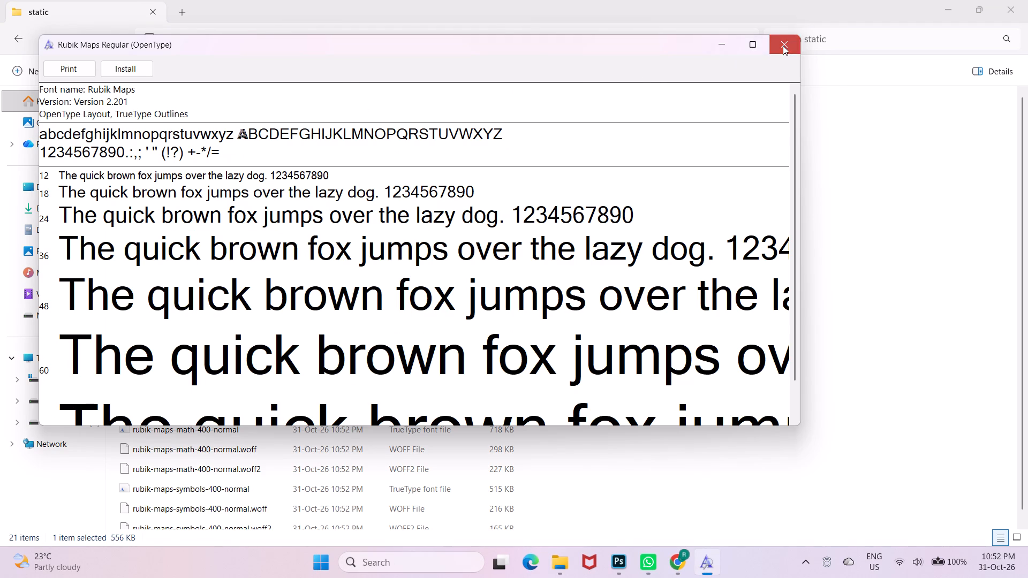
Preview the rubik-maps-latin-400-normal font file, and close the font viewer and the static folder window.
double_click(275, 311)
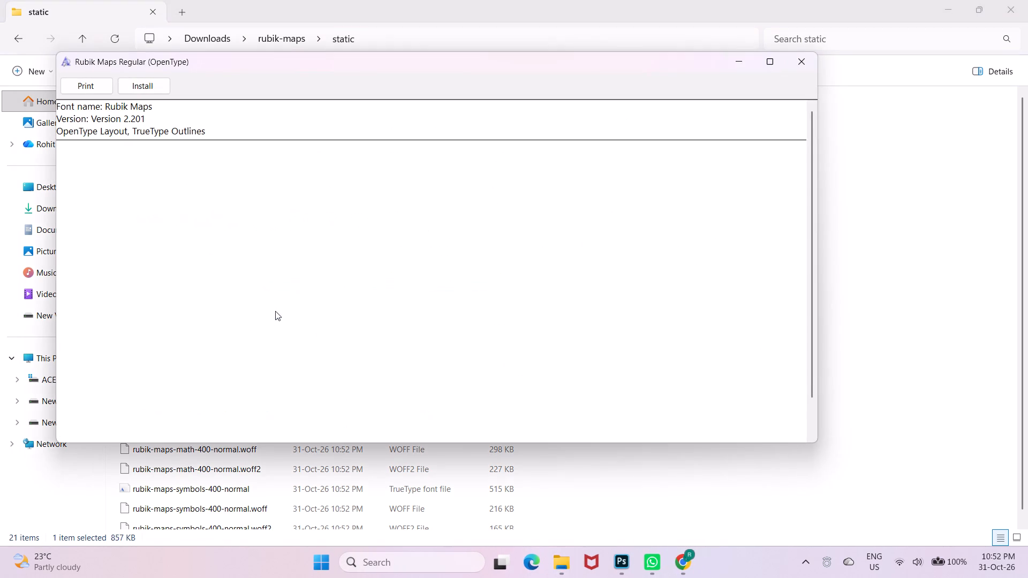
click(808, 63)
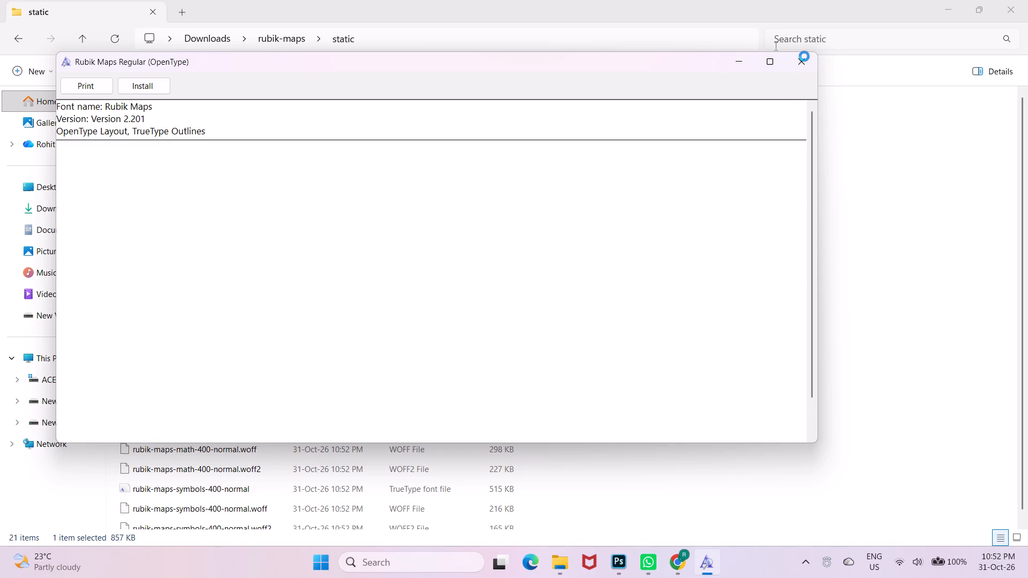
click(729, 56)
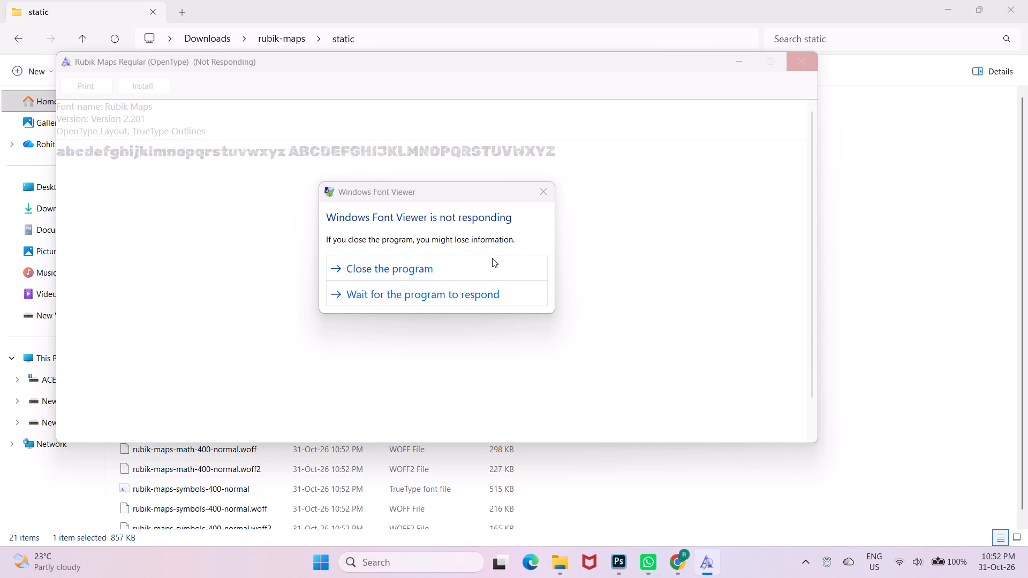
click(491, 262)
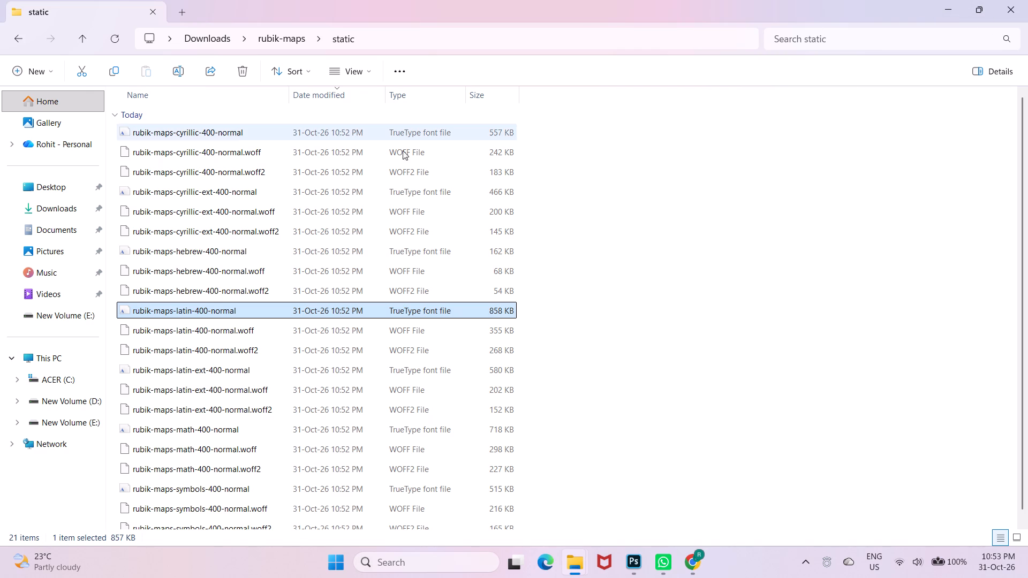
click(627, 188)
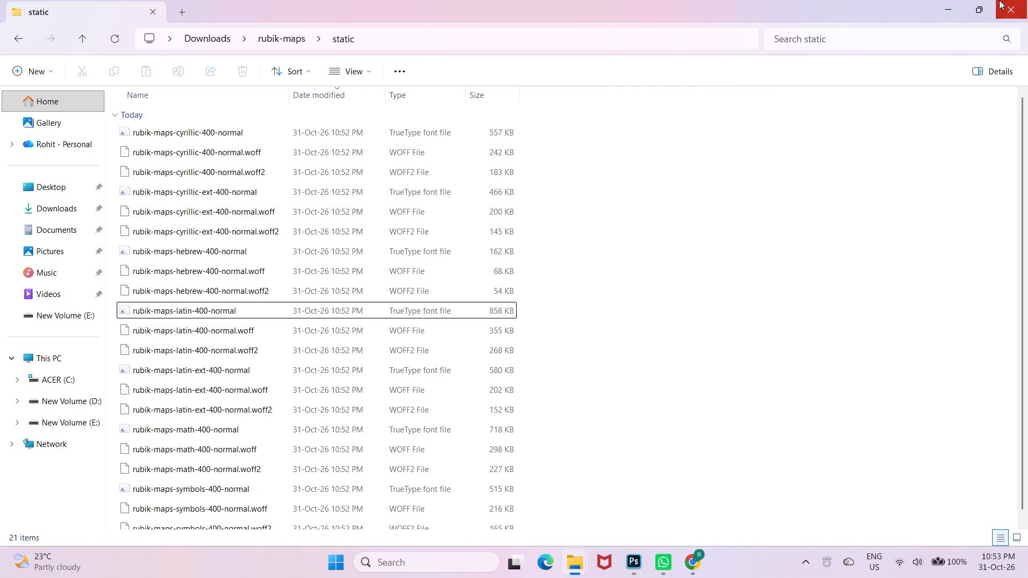
click(1000, 0)
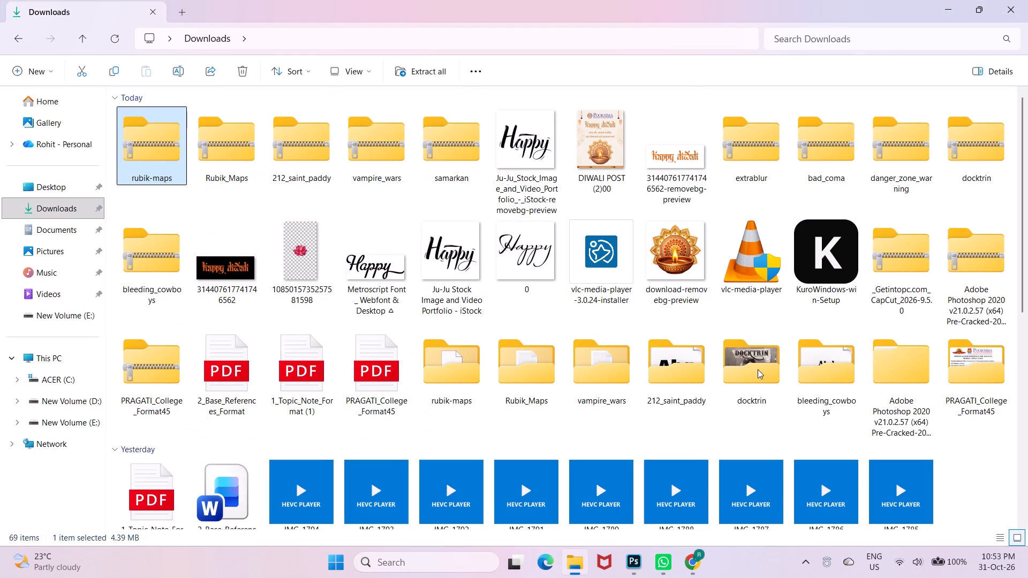
Extract the samarkan zip in Downloads into its own samarkan folder.
scroll(758, 369, down, 2)
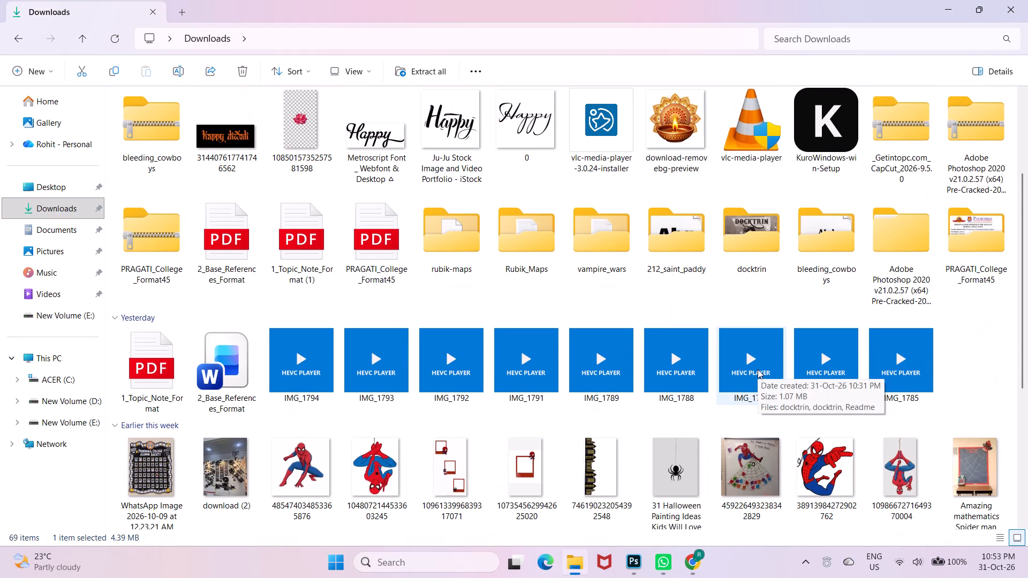
click(991, 332)
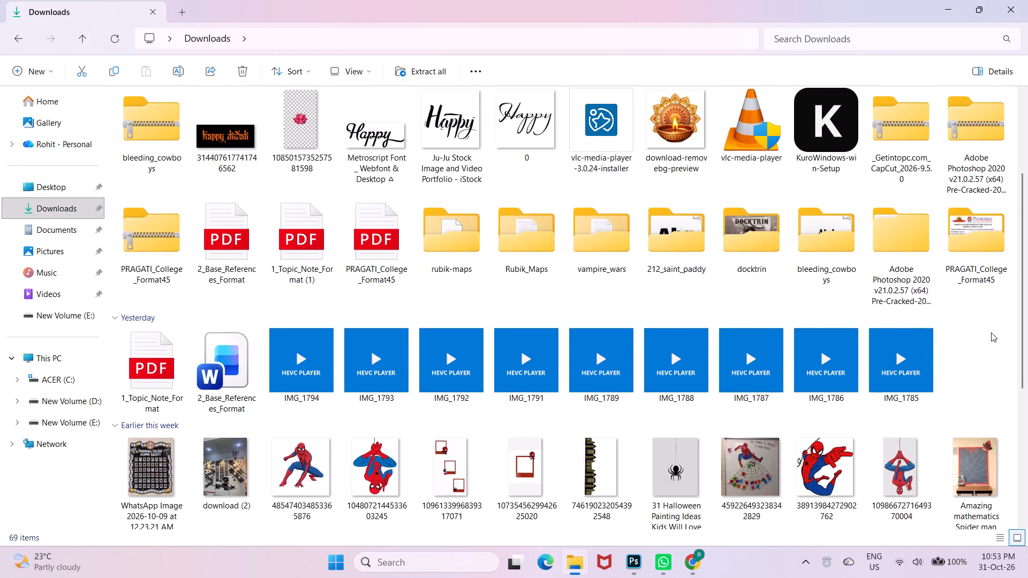
scroll(991, 332, up, 3)
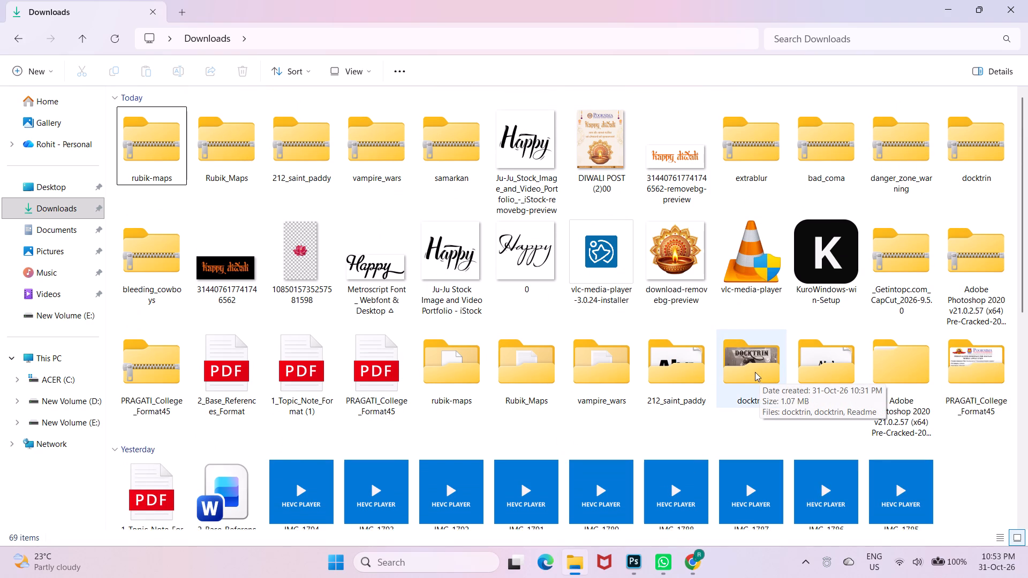
double_click(433, 144)
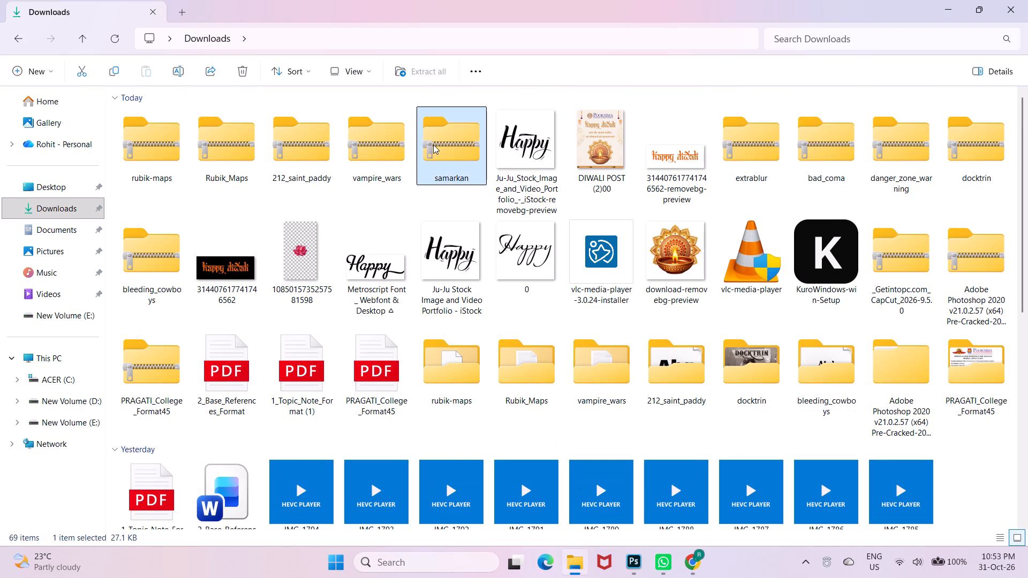
click(701, 86)
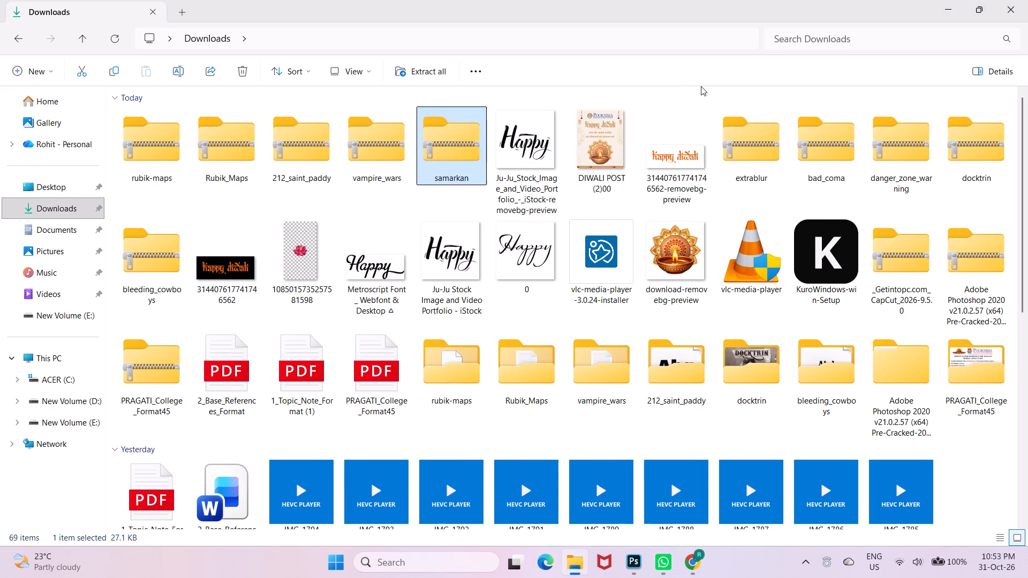
click(463, 152)
click(414, 79)
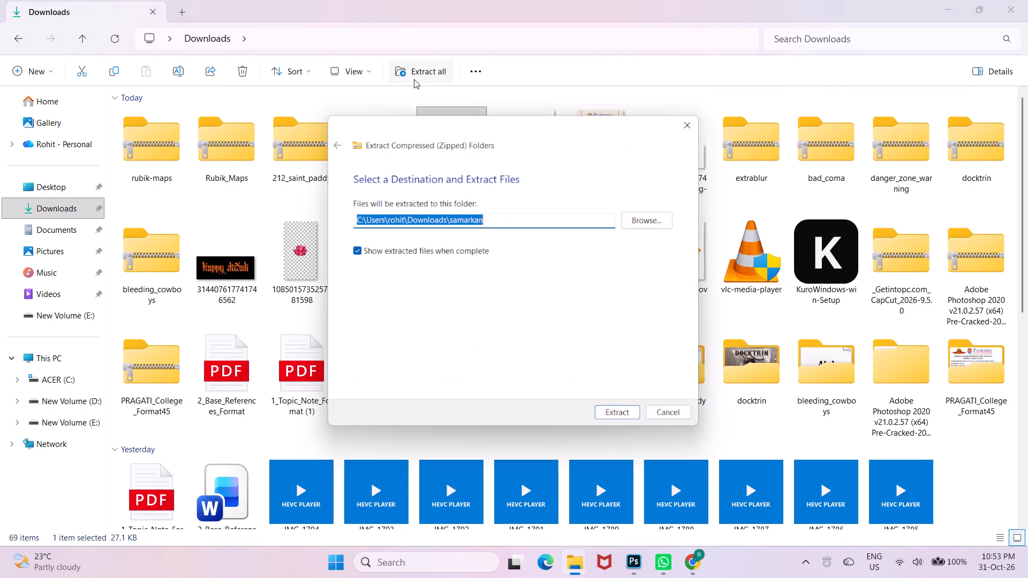
key(Return)
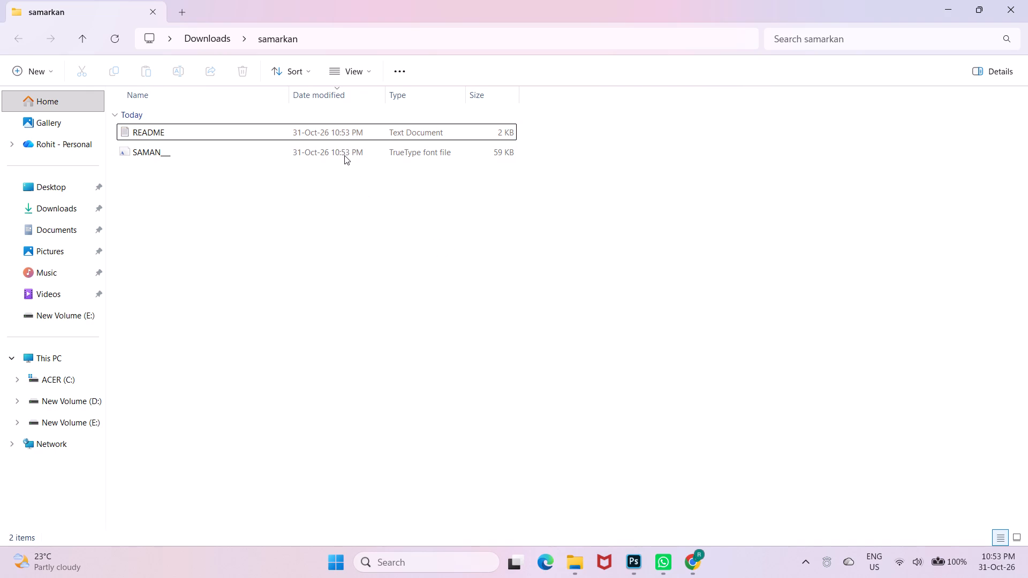
Install the Samarkan font from the extracted SAMAN__ file and close the font viewer and File Explorer windows.
double_click(344, 155)
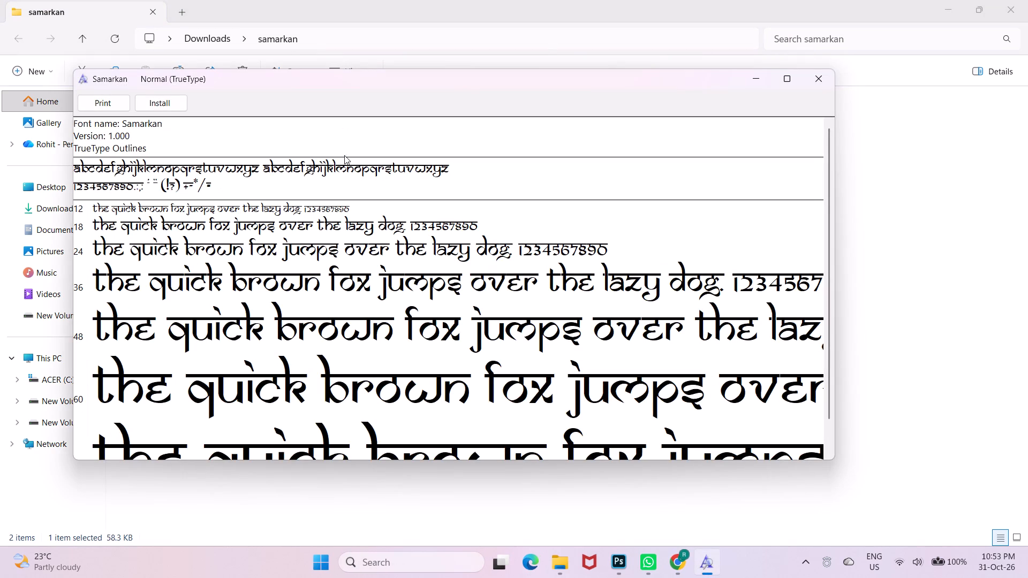
click(158, 104)
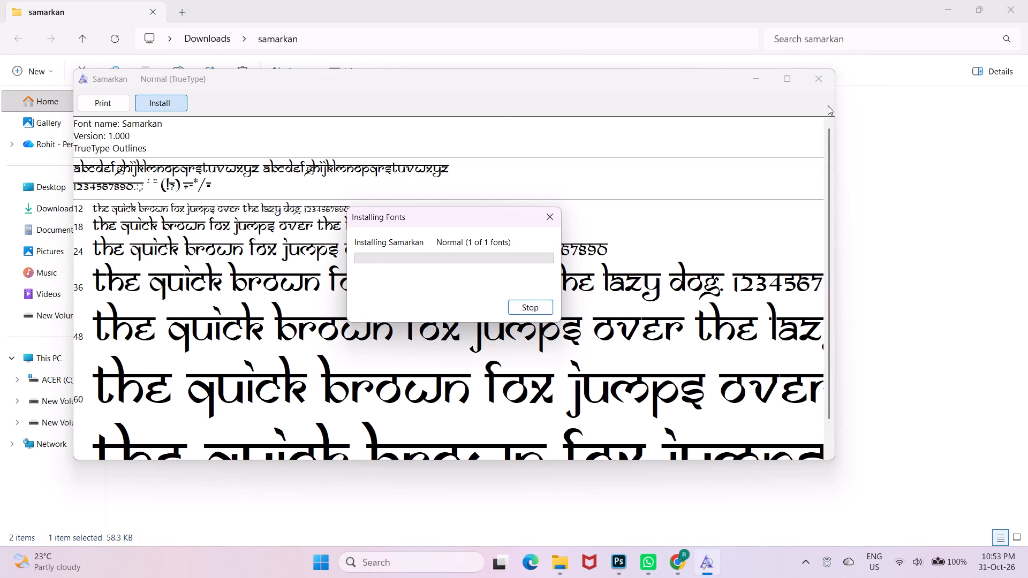
click(823, 81)
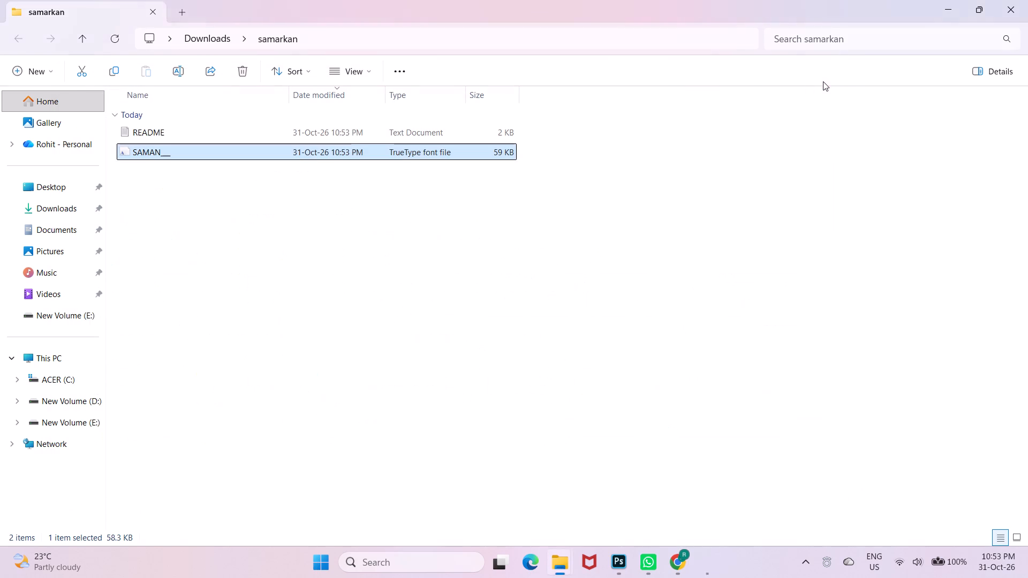
click(1027, 1)
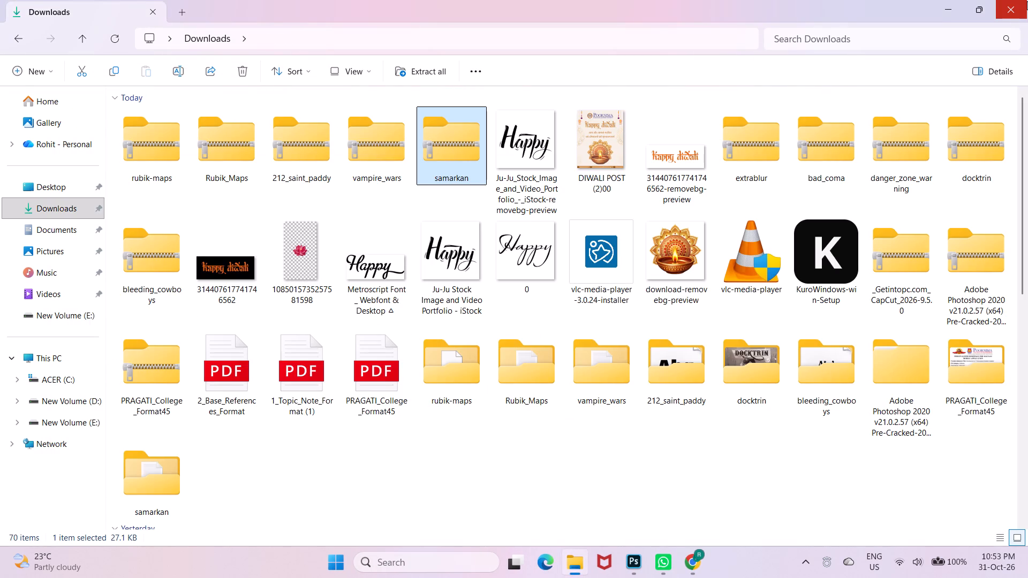
click(1027, 1)
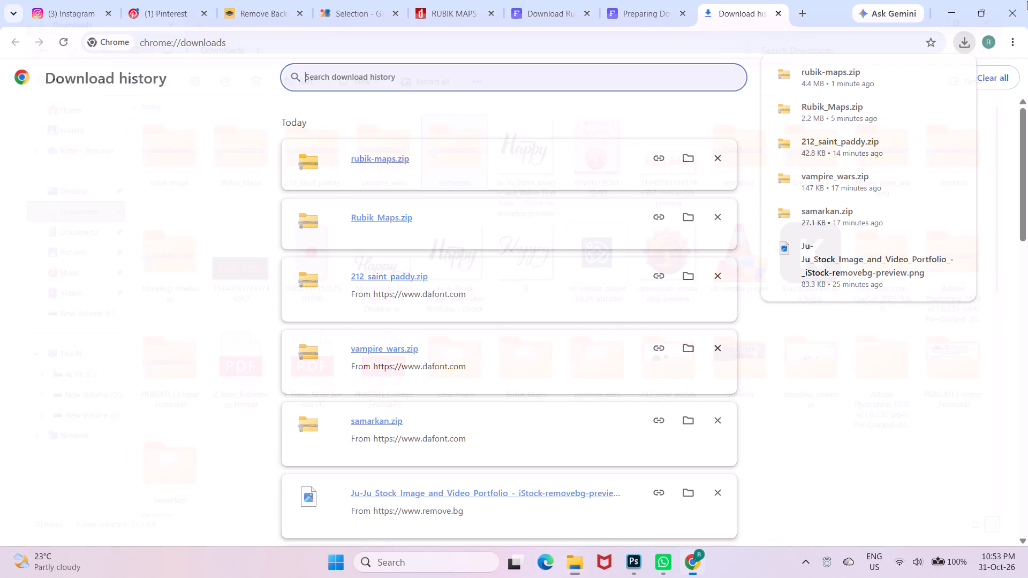
Close the Fontsource, download history, DaFont and Selection tabs in Chrome, and close the browser window.
click(882, 336)
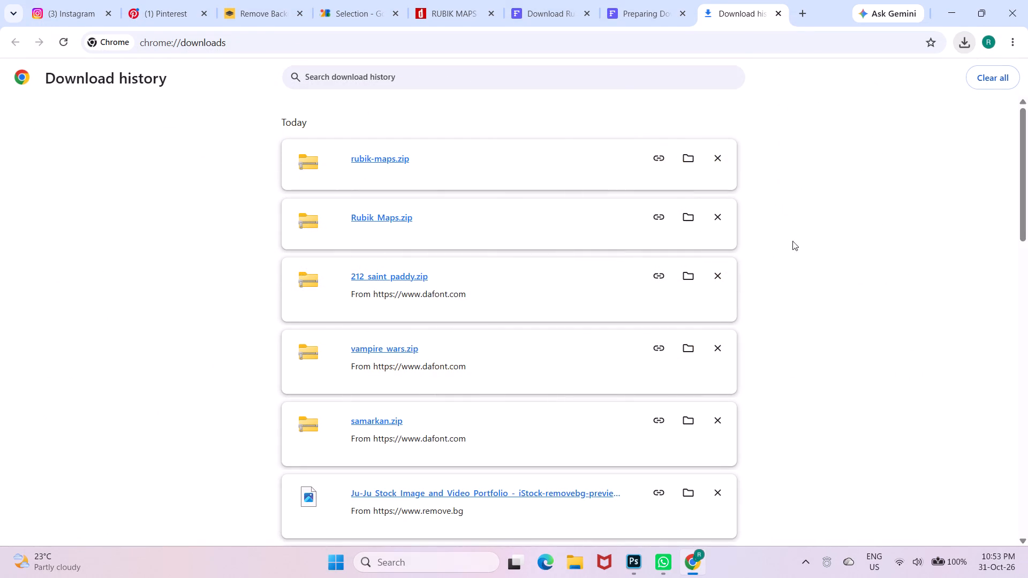
click(587, 11)
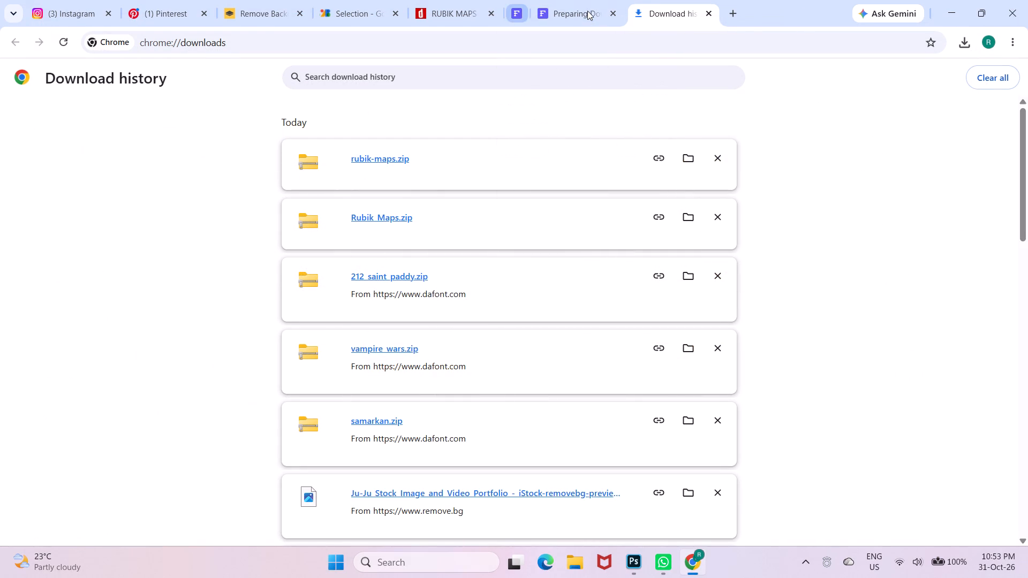
click(587, 11)
click(587, 11)
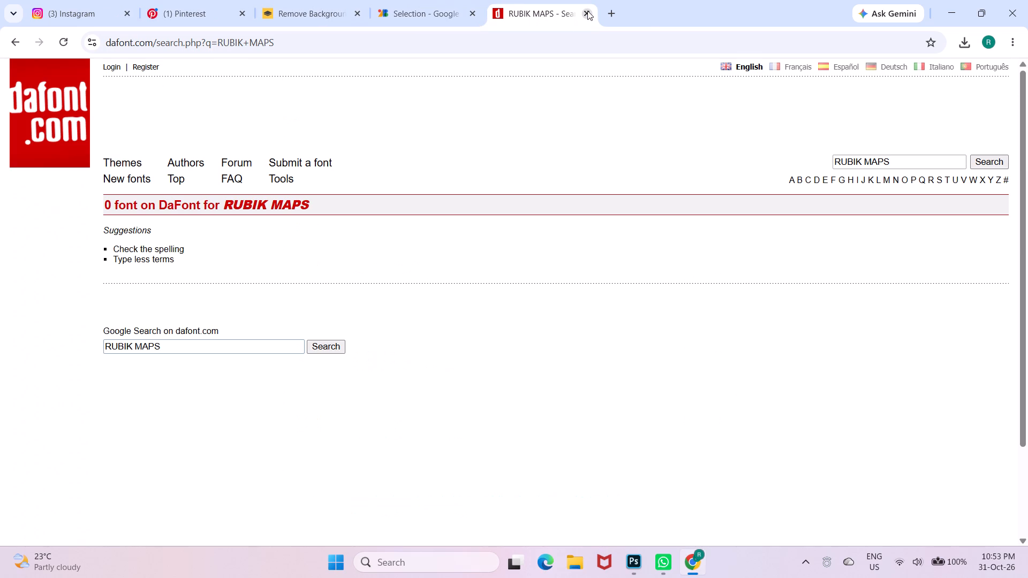
click(587, 11)
click(587, 11)
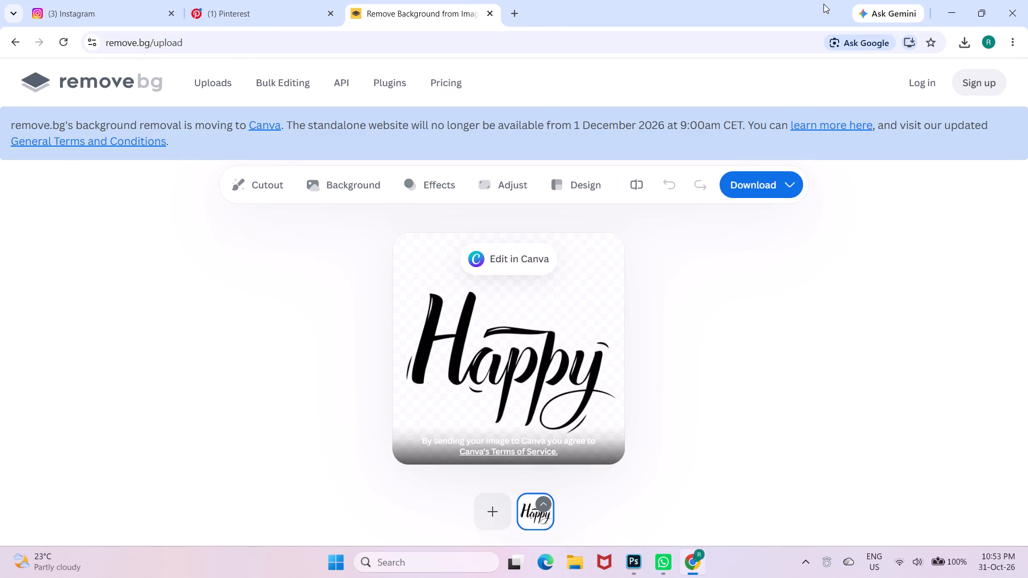
click(1027, 0)
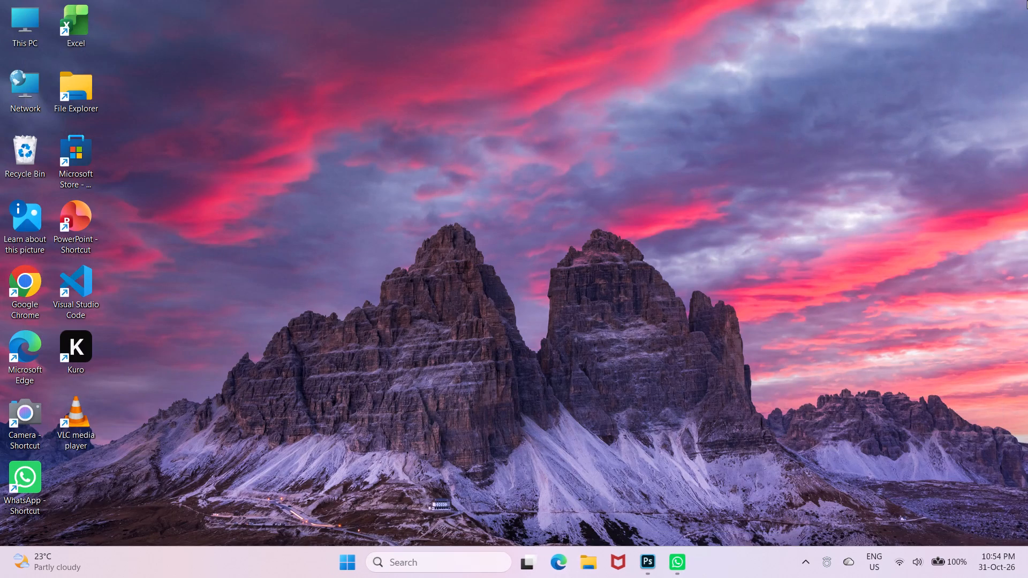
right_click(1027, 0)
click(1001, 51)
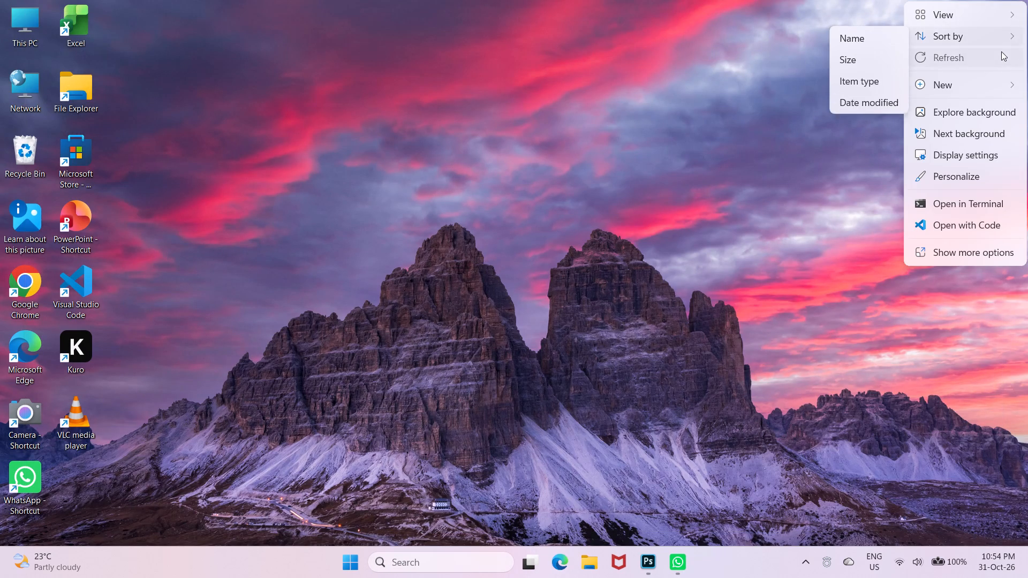
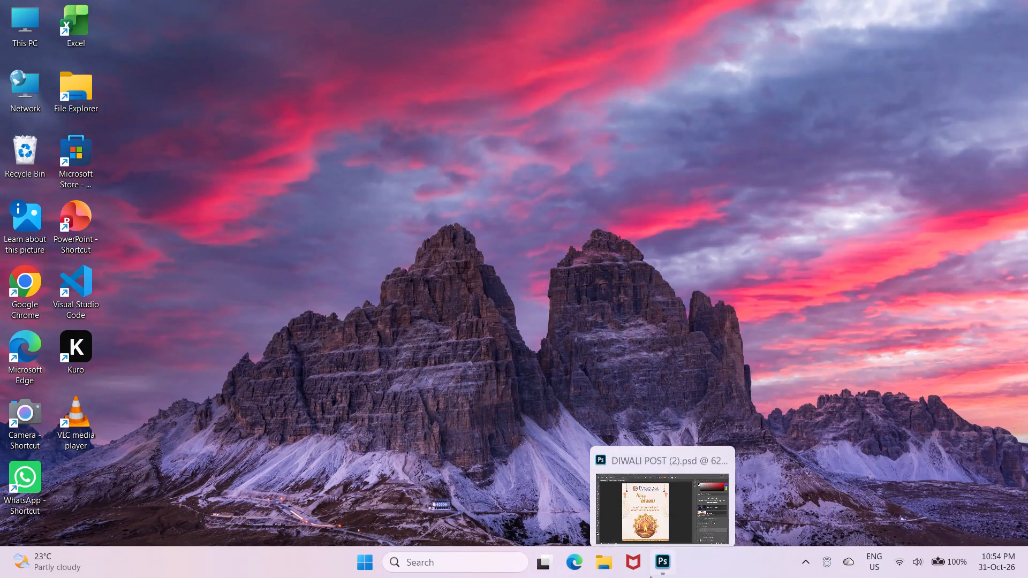
Preview the RubikMaps-Regular font file from the Rubik_Maps folder in Downloads, and close the font viewer.
click(614, 573)
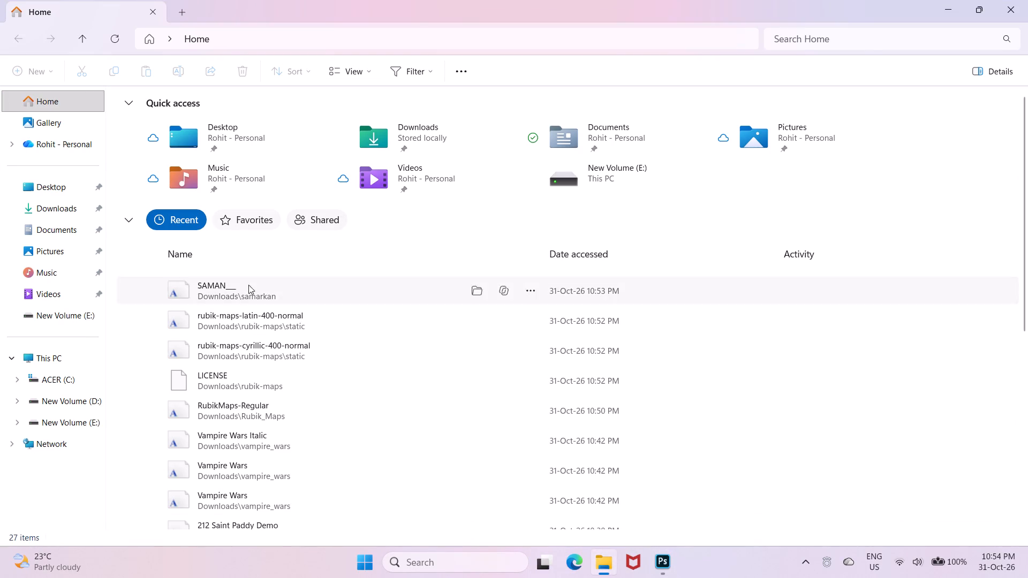
double_click(372, 140)
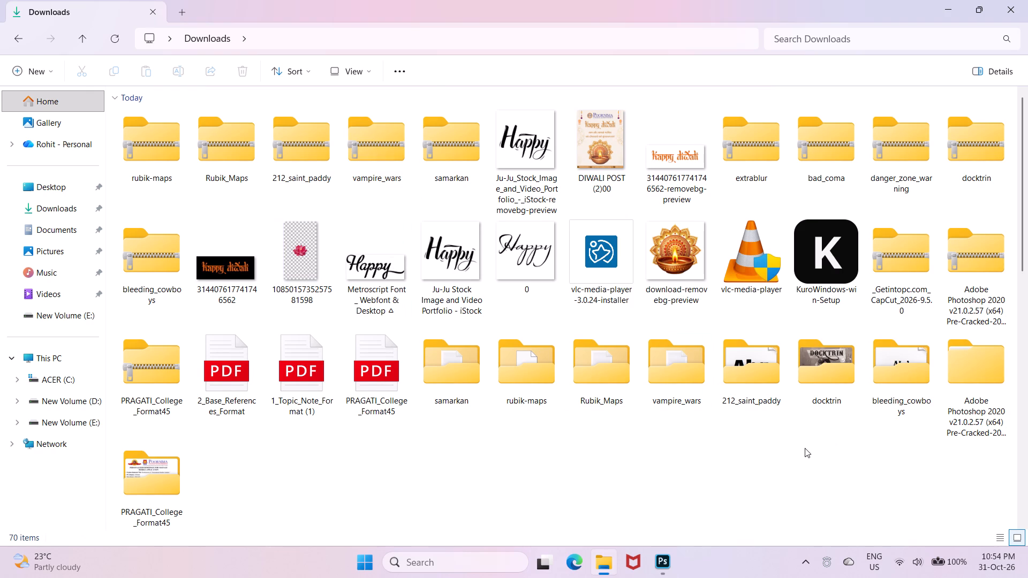
scroll(805, 448, down, 1)
scroll(805, 448, up, 1)
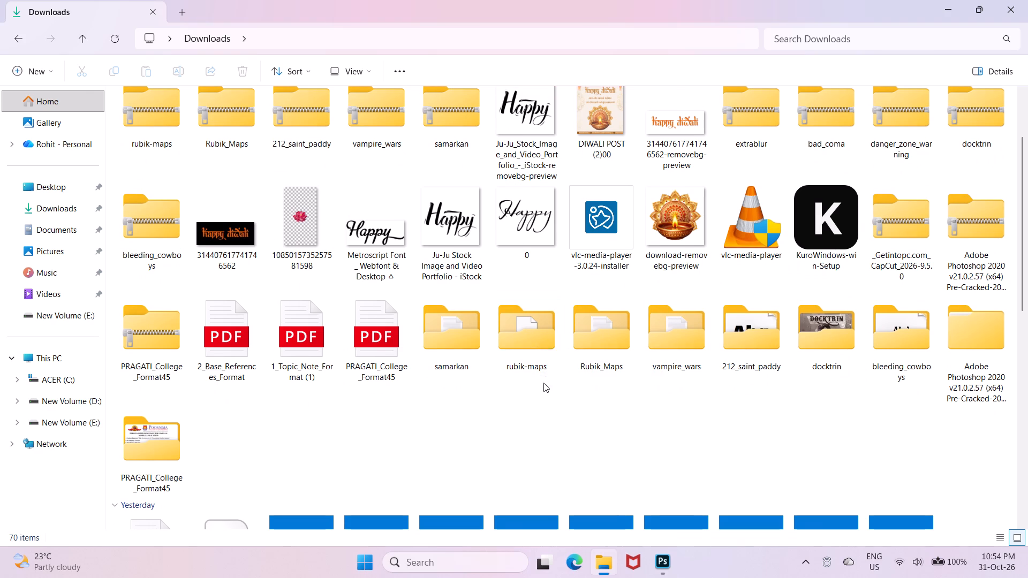
double_click(537, 339)
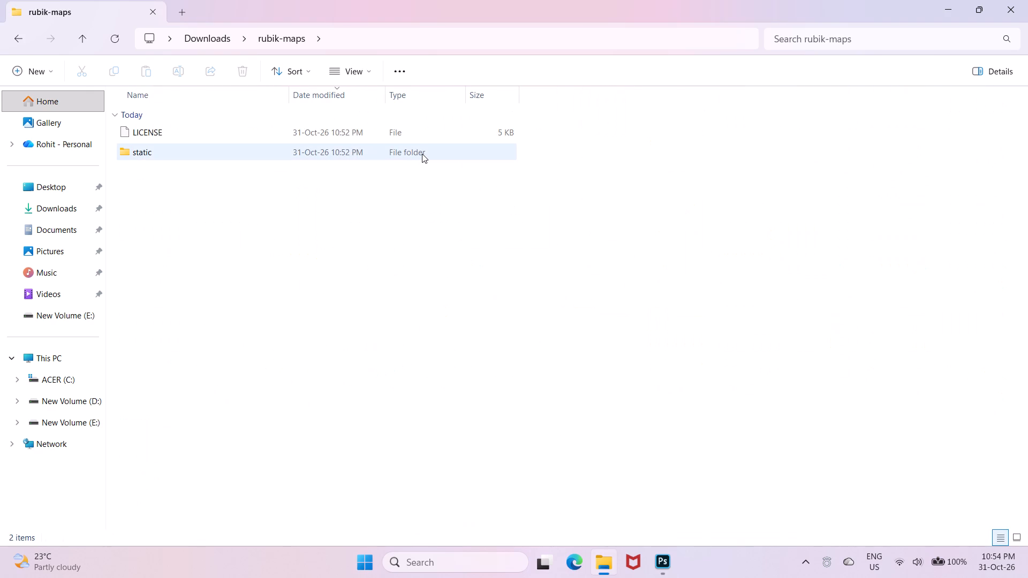
key(BackSpace)
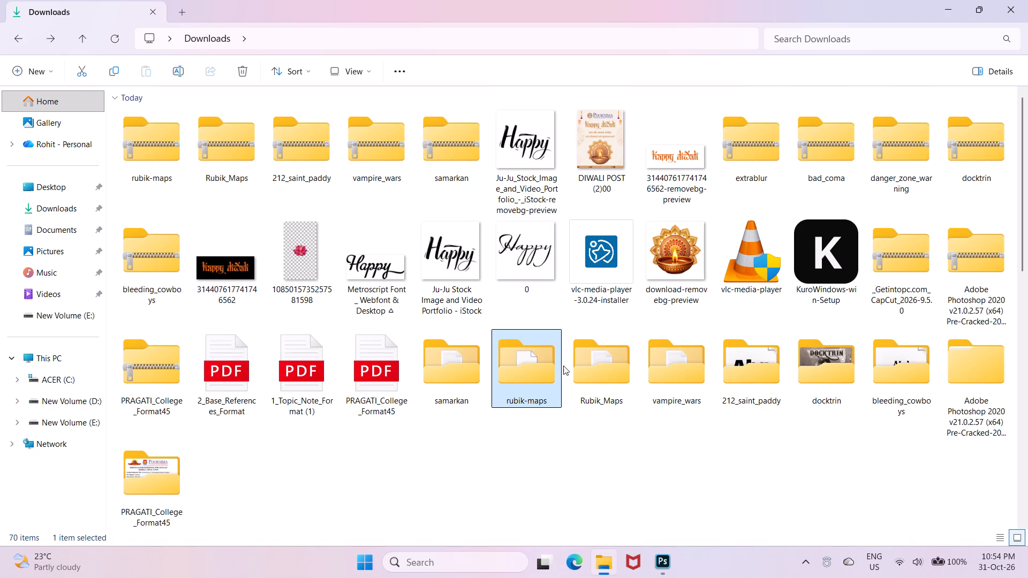
double_click(567, 370)
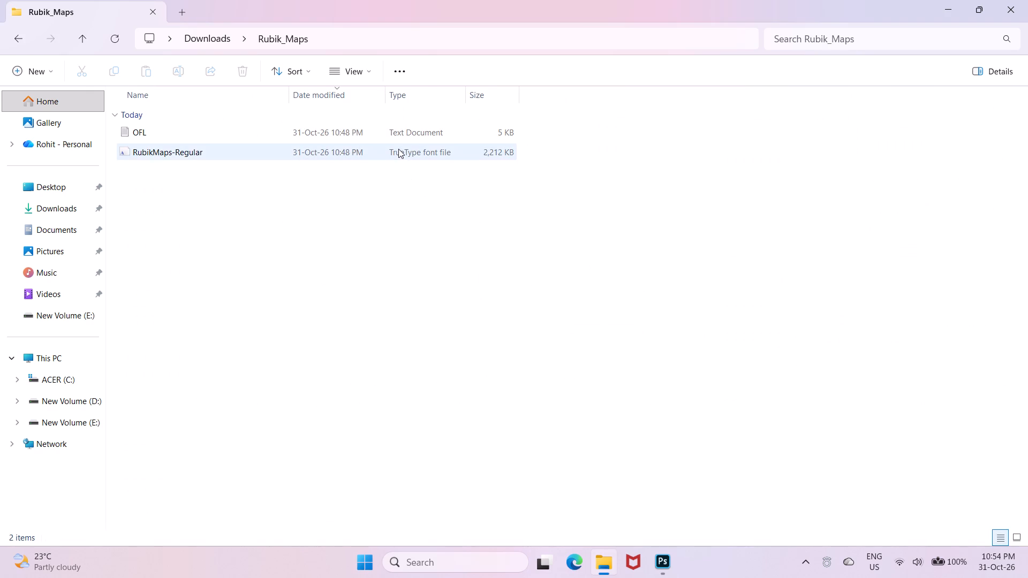
double_click(398, 149)
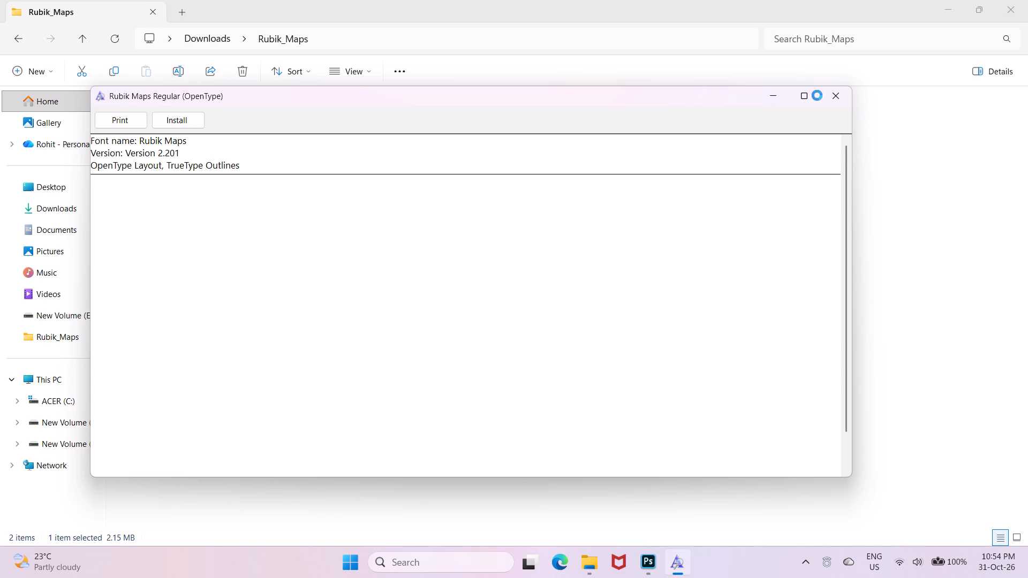
click(732, 96)
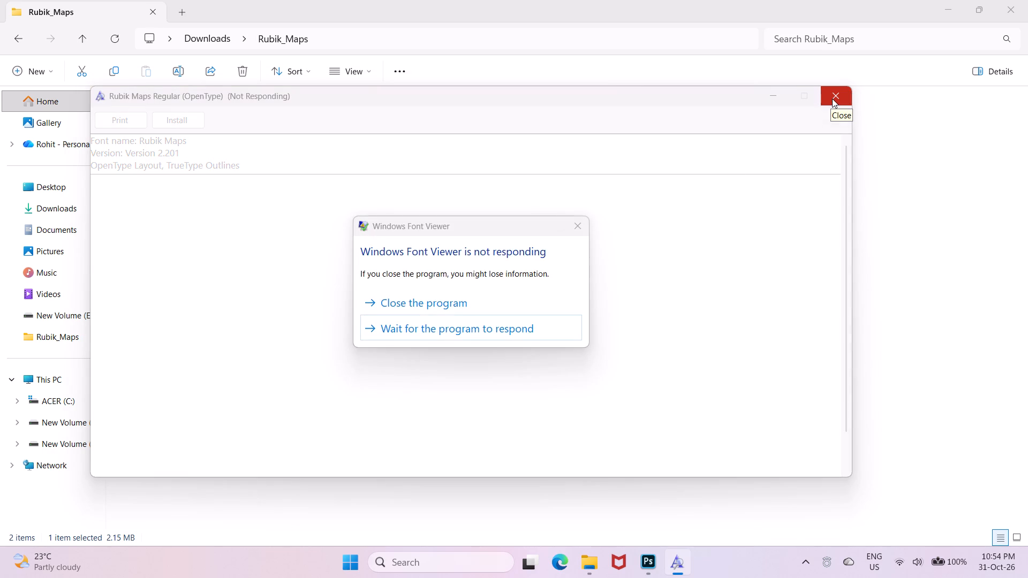
click(539, 301)
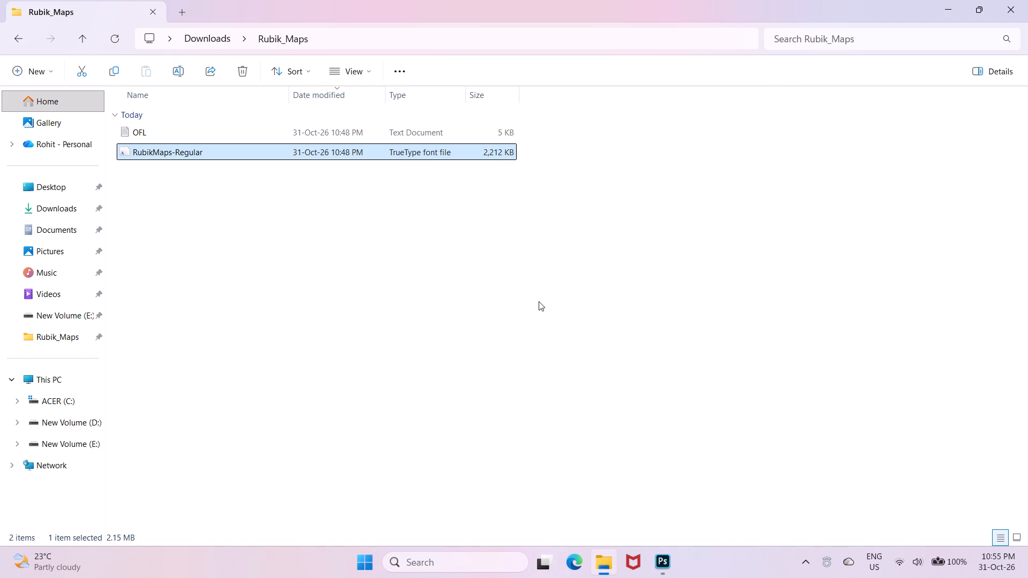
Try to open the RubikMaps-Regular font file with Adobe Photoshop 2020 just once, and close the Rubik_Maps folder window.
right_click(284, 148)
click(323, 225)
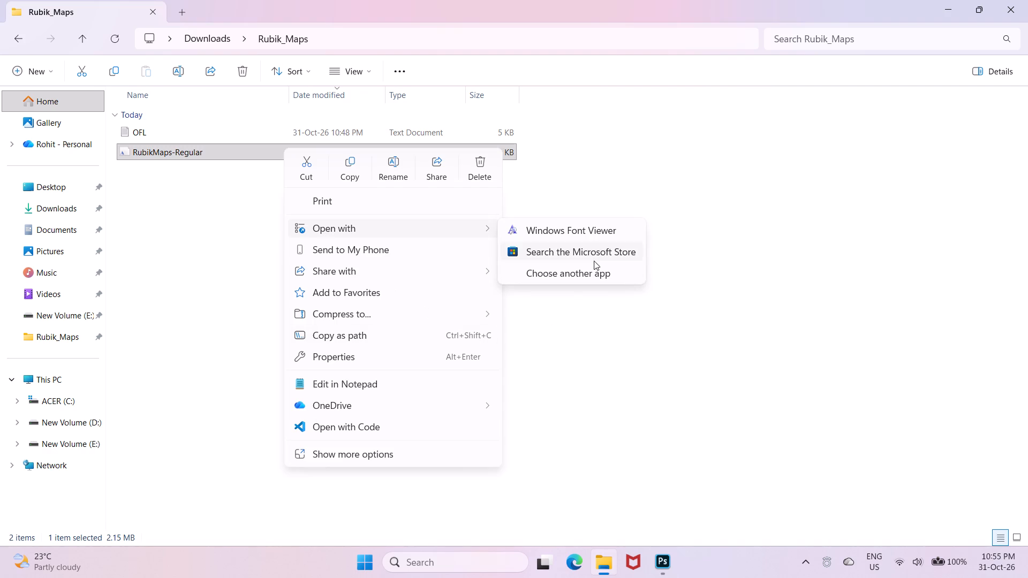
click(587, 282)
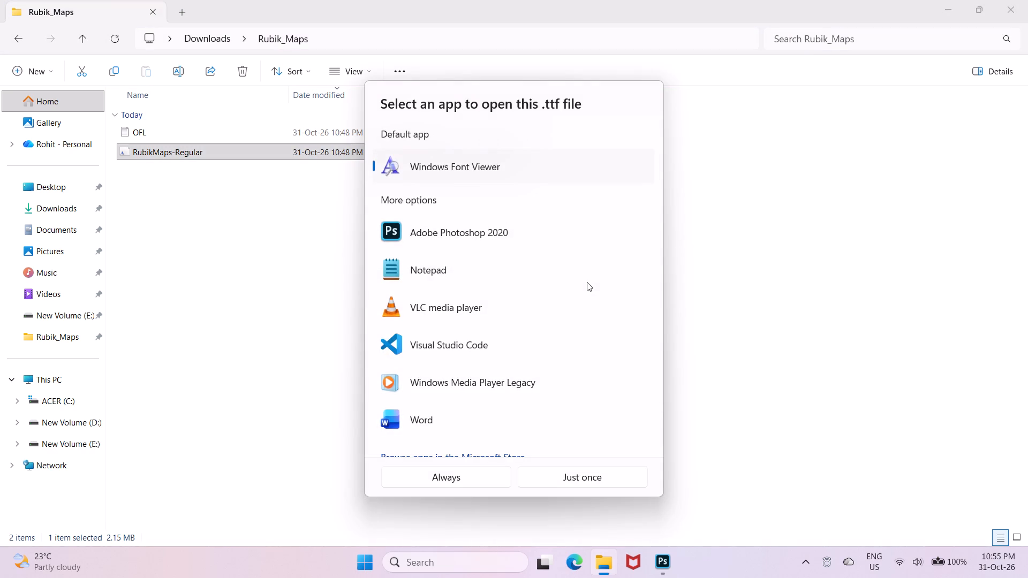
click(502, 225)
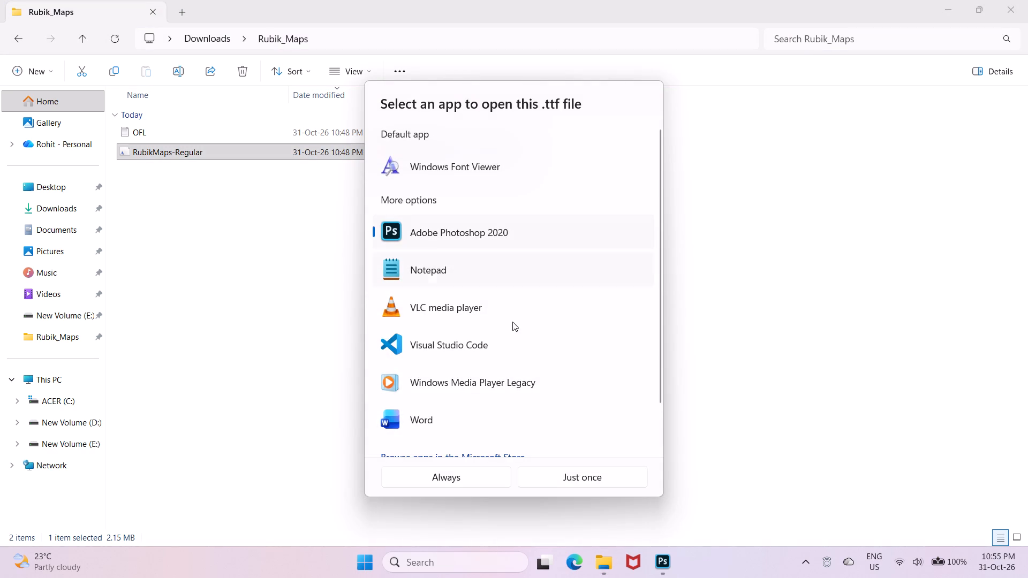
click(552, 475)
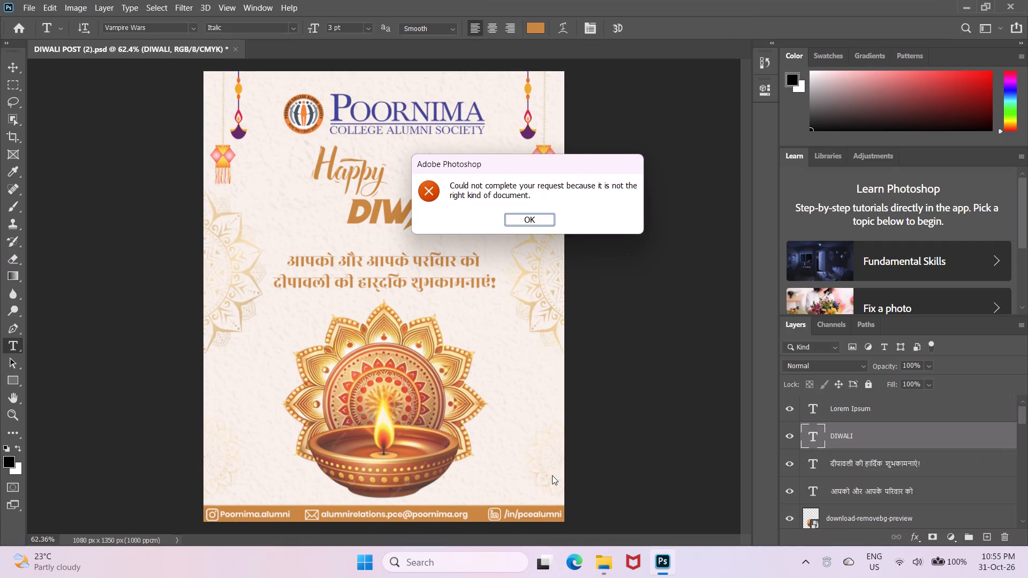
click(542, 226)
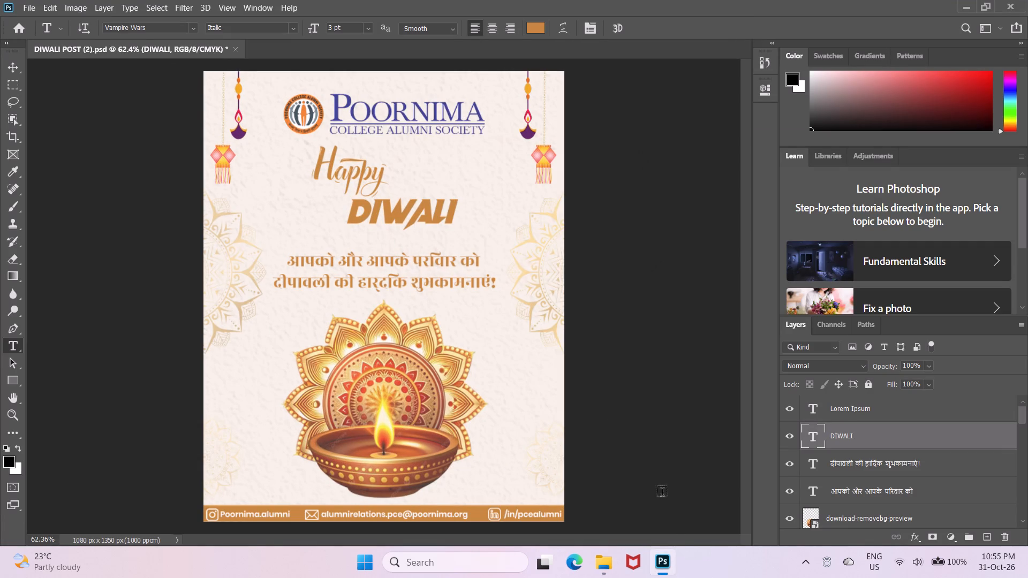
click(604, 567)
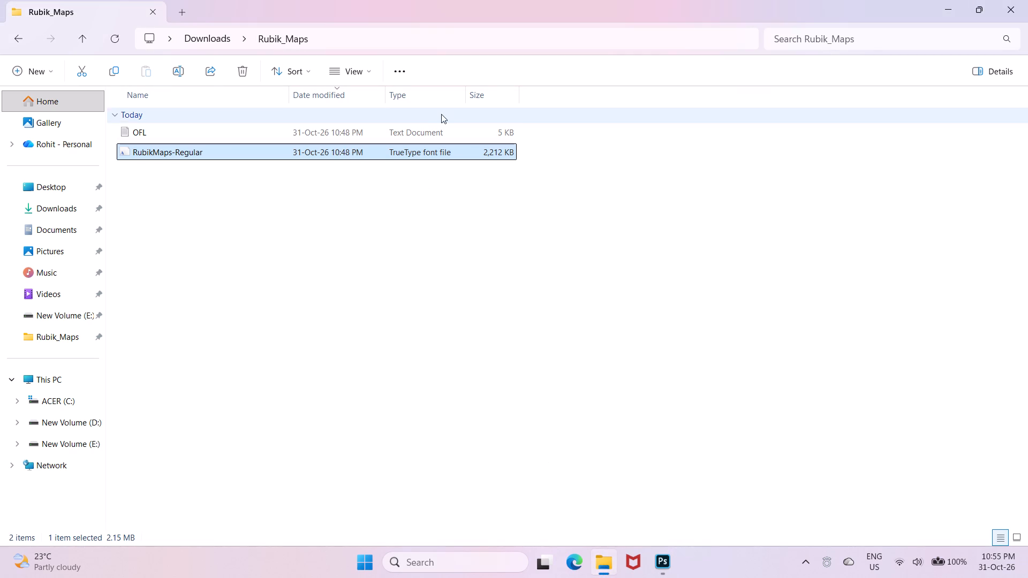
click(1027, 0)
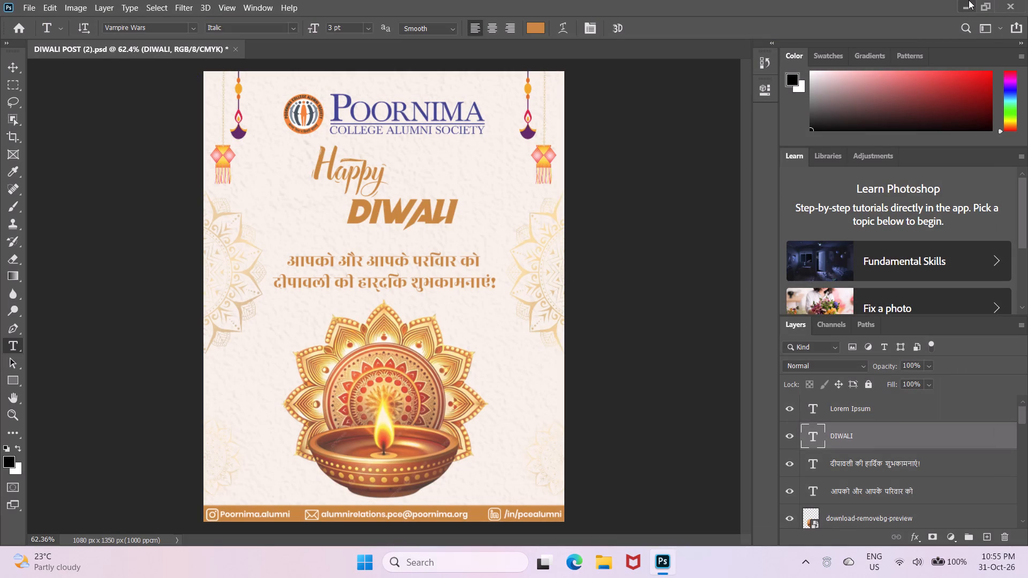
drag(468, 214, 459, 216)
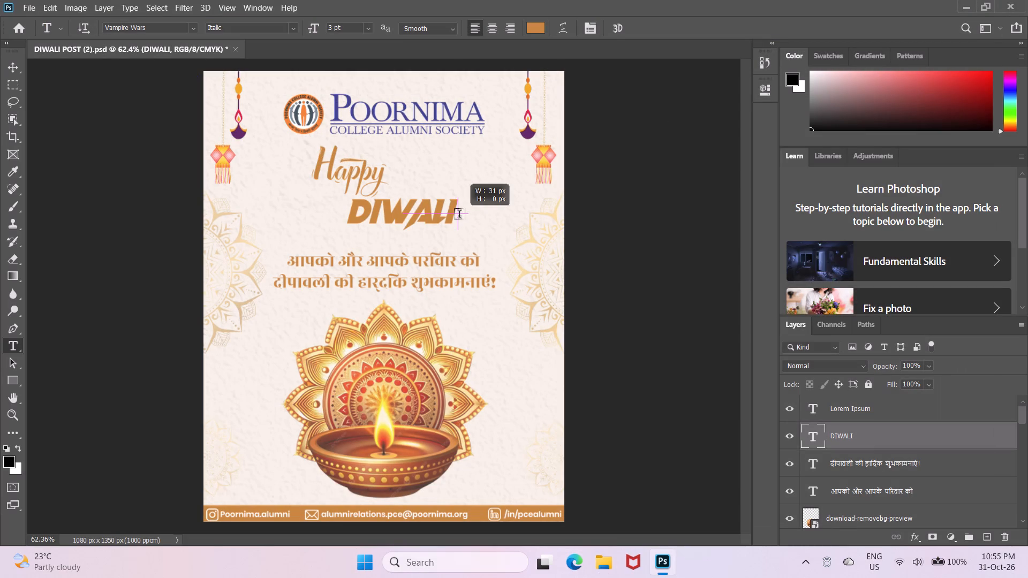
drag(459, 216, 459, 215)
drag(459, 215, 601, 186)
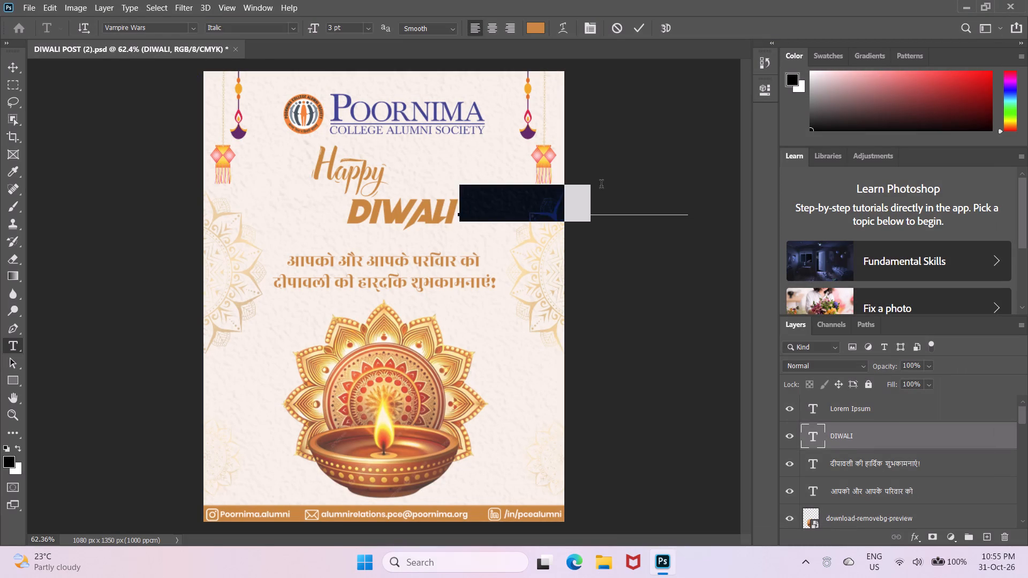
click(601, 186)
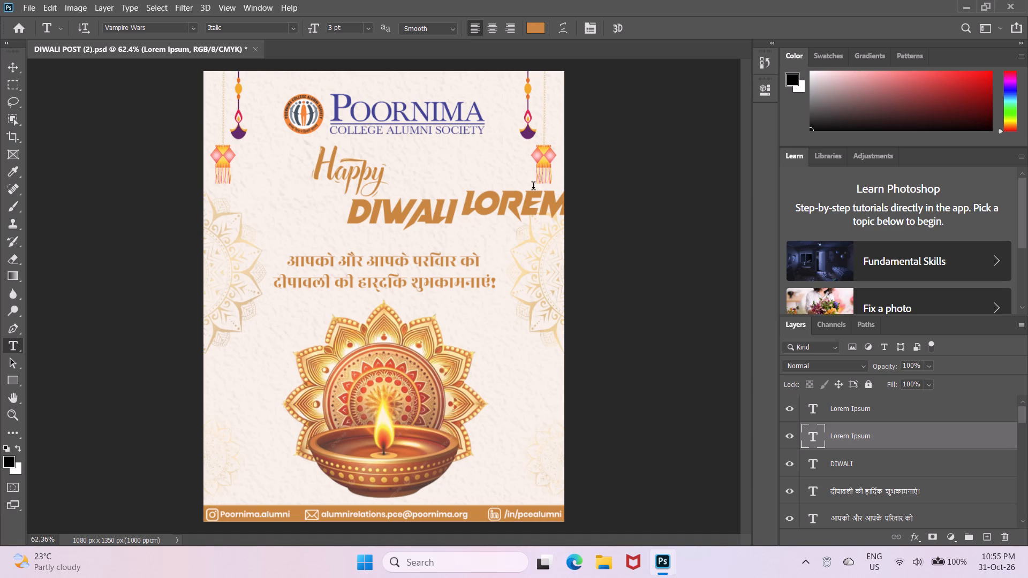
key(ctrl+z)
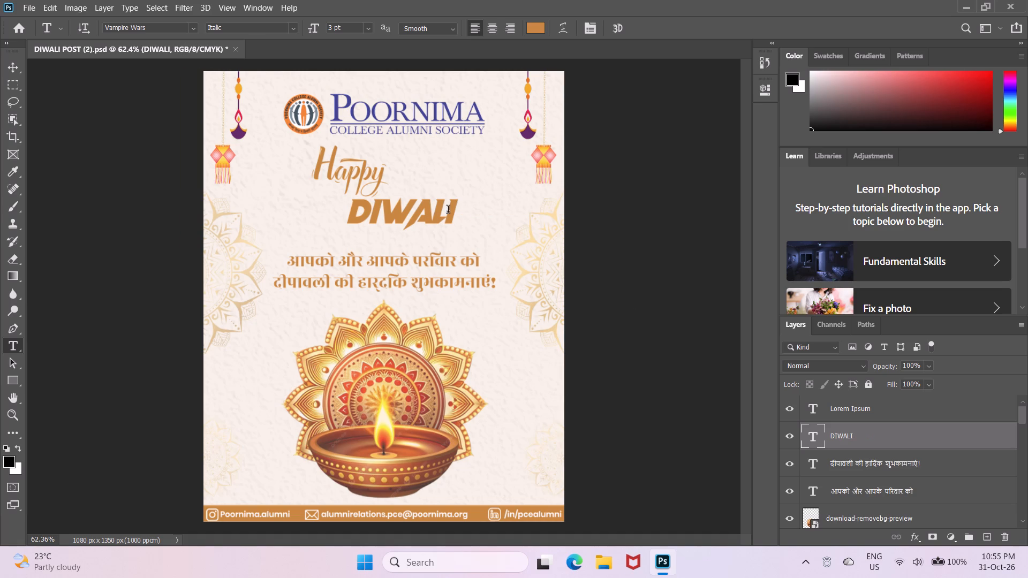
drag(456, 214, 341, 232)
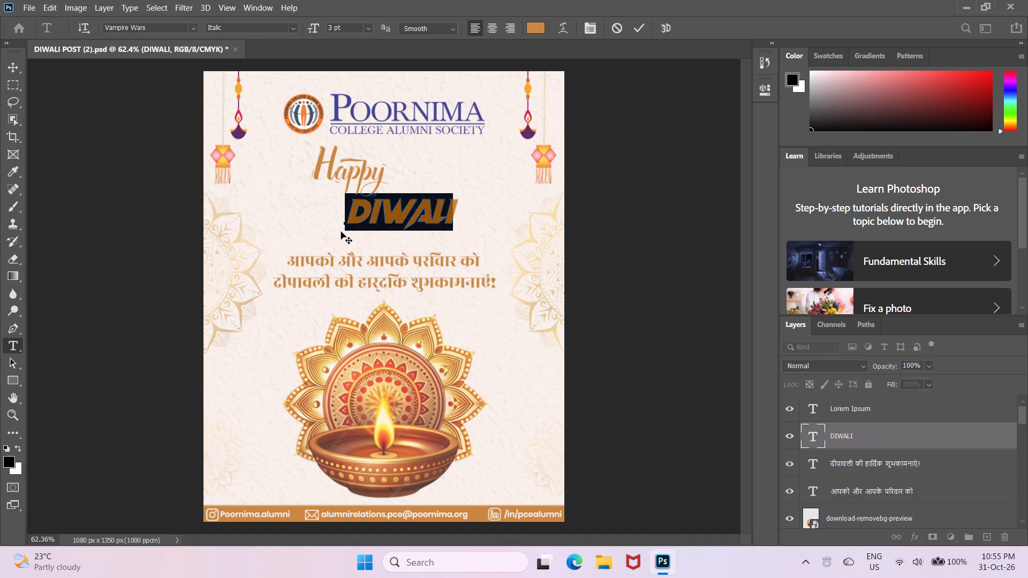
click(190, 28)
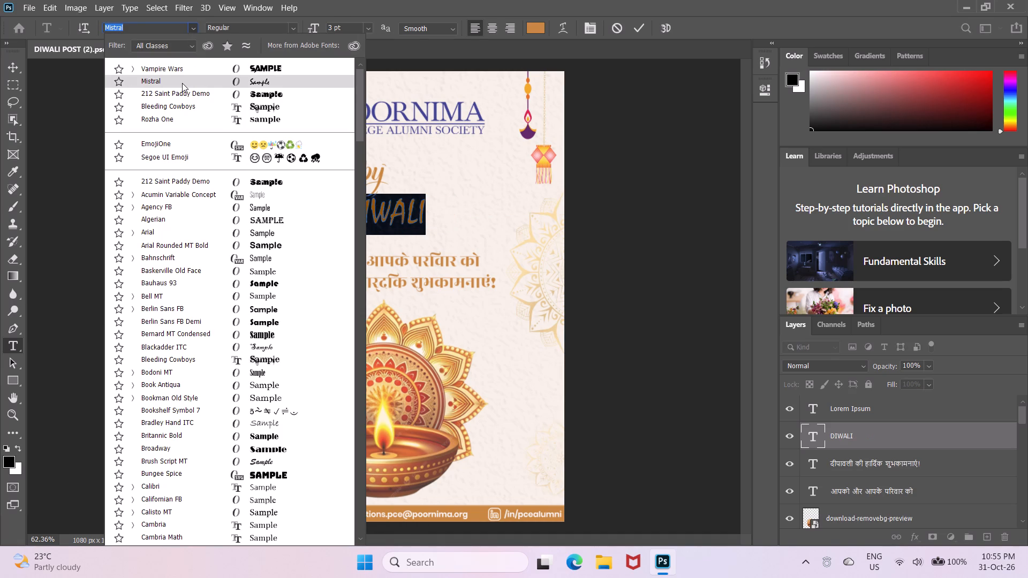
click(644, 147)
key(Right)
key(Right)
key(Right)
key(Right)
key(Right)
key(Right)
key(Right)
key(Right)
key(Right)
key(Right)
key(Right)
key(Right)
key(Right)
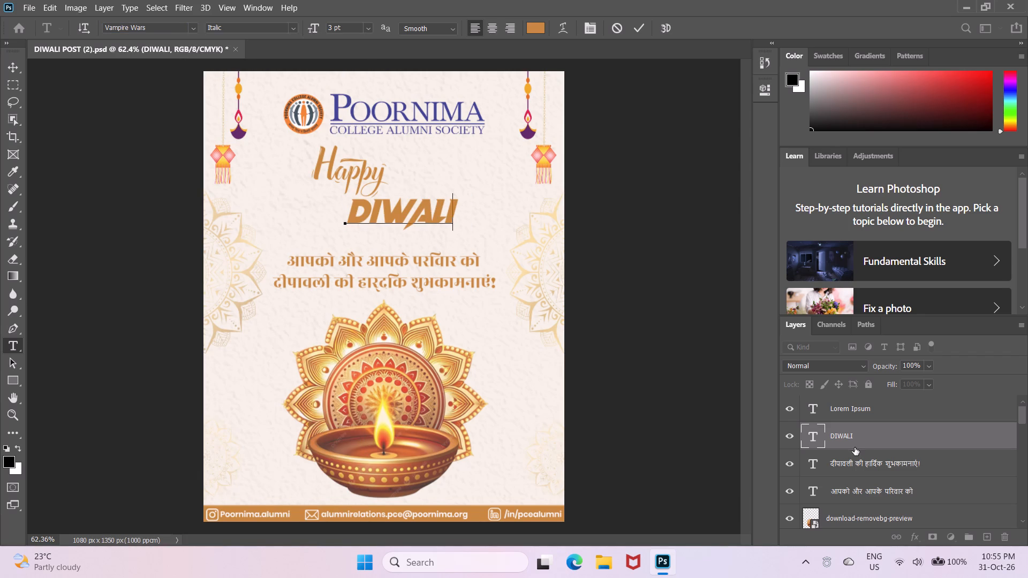
Move the DIWALI text layer up beside the word Happy.
click(874, 435)
key(v)
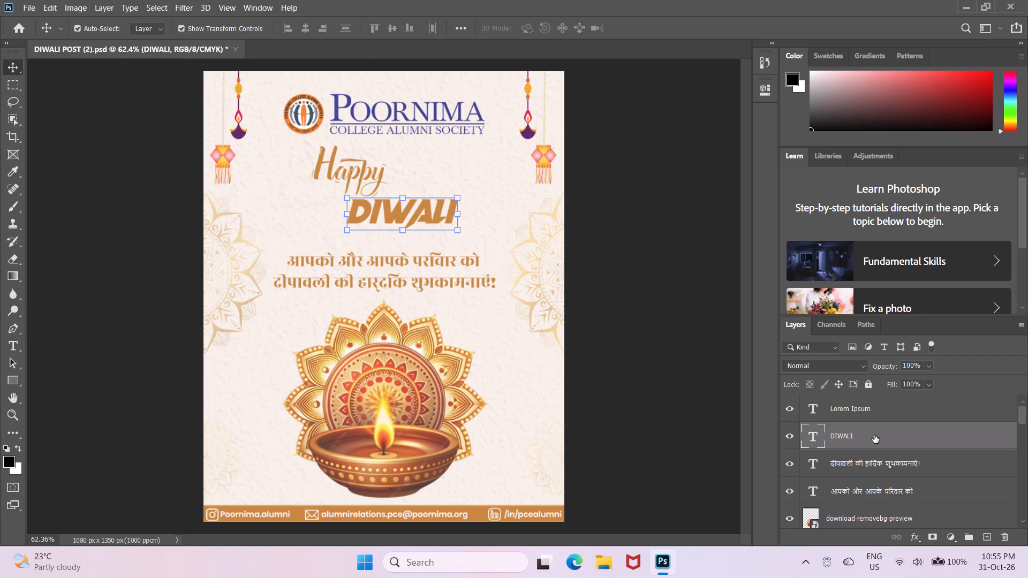
drag(421, 206, 486, 158)
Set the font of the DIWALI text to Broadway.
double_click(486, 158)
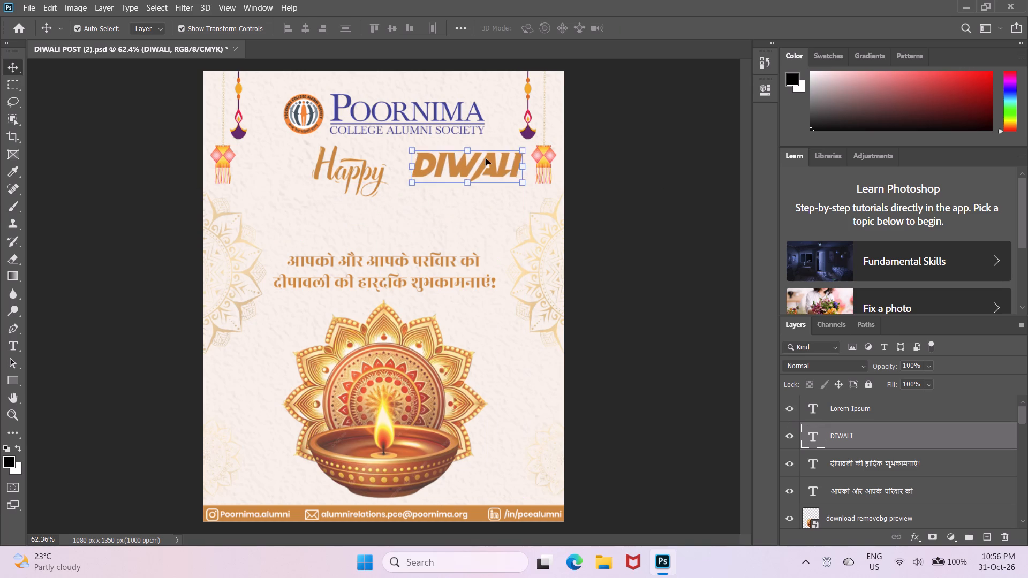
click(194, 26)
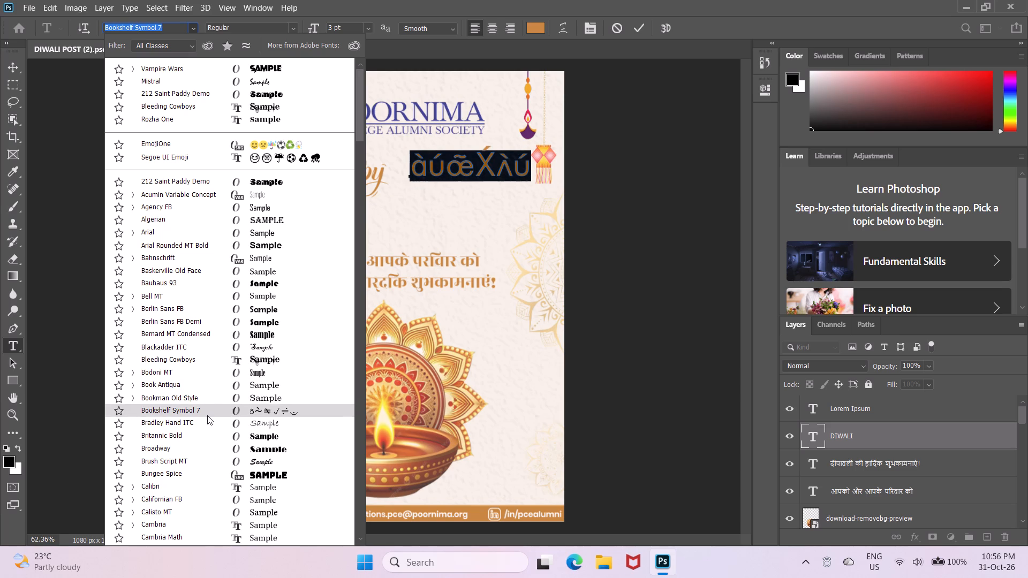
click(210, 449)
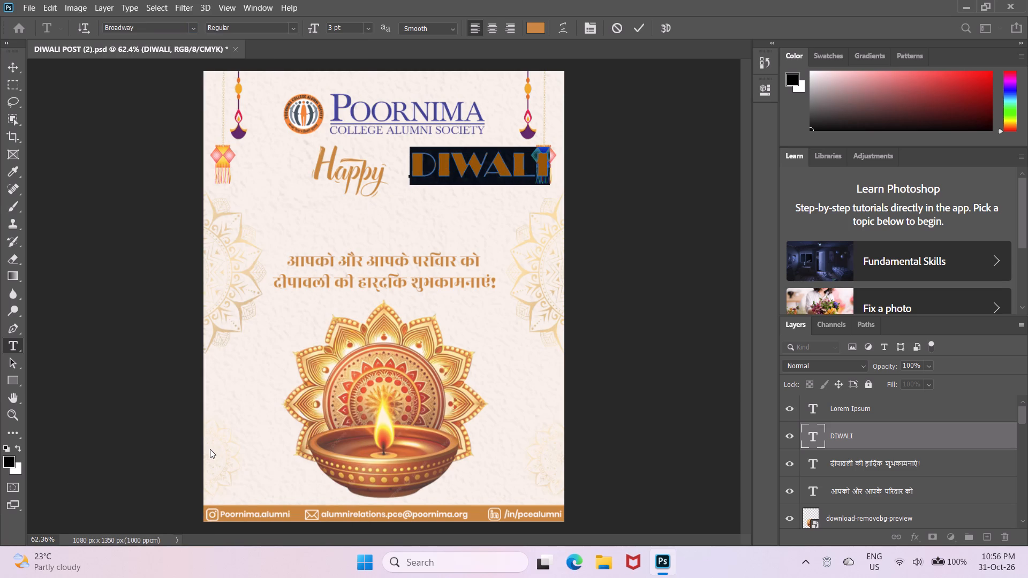
Preview fonts on the selected DIWALI text and set its font to Samarkan.
click(192, 25)
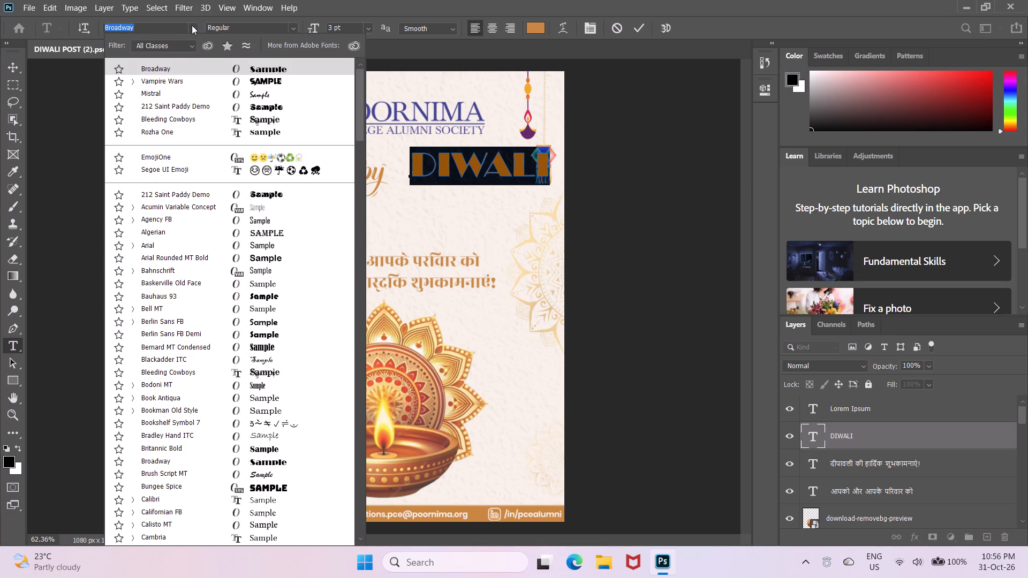
scroll(220, 508, down, 2)
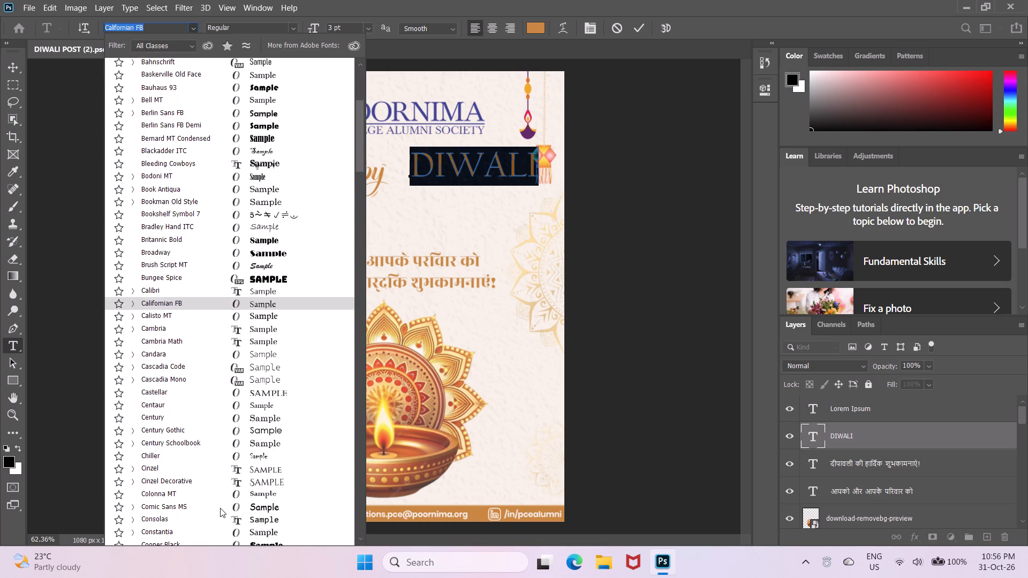
scroll(220, 508, down, 2)
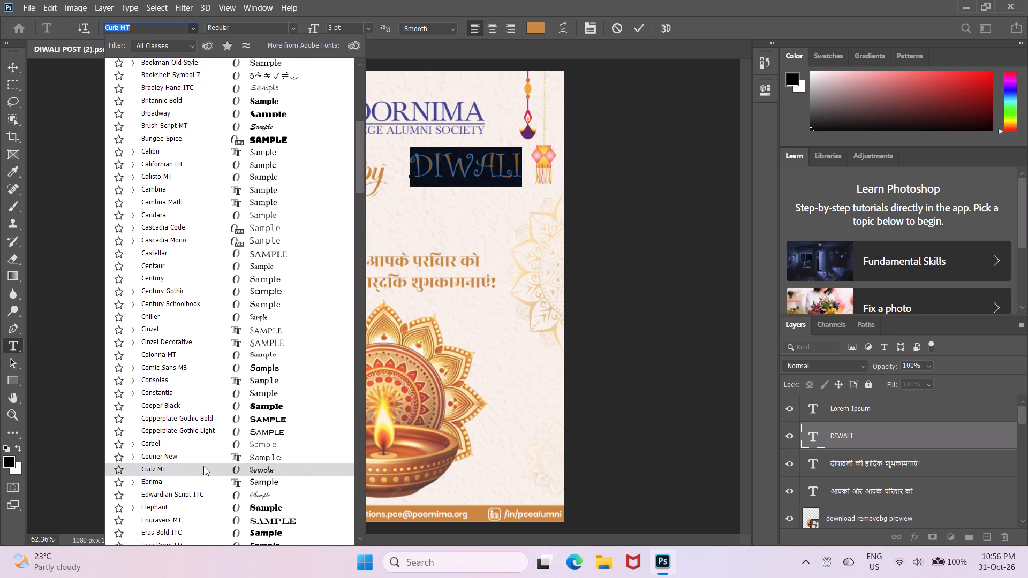
scroll(203, 466, down, 5)
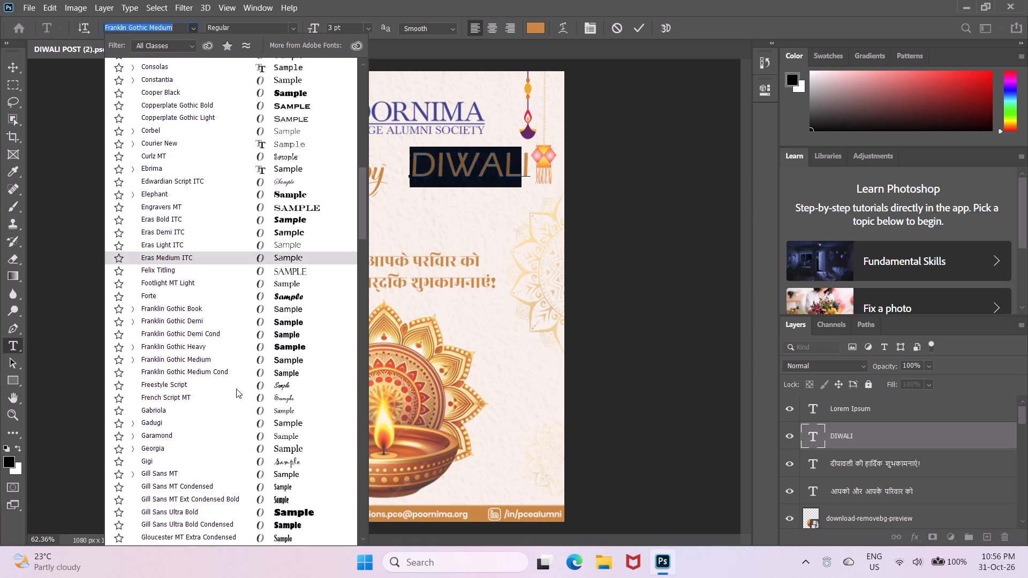
scroll(249, 524, down, 6)
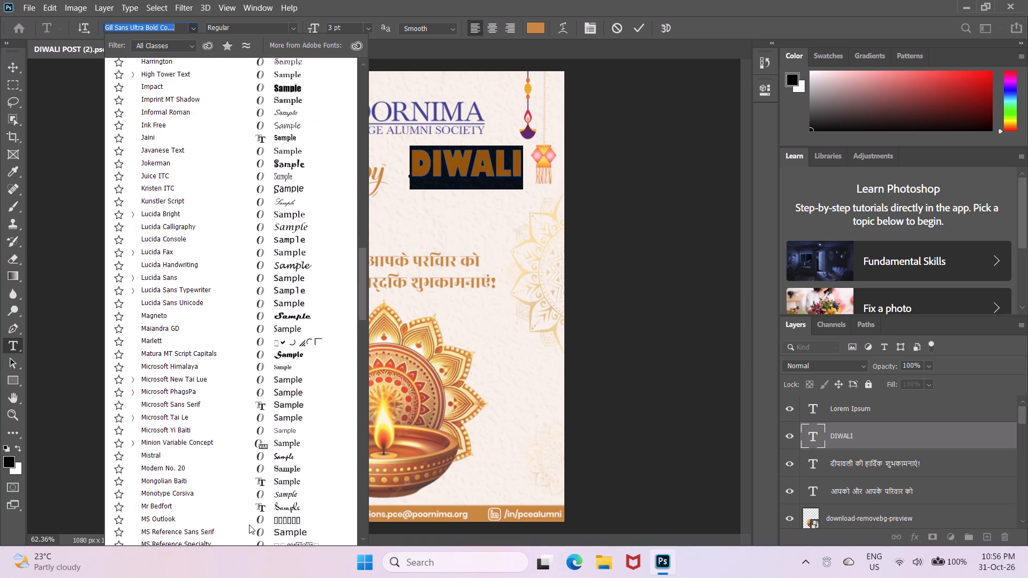
scroll(249, 524, down, 3)
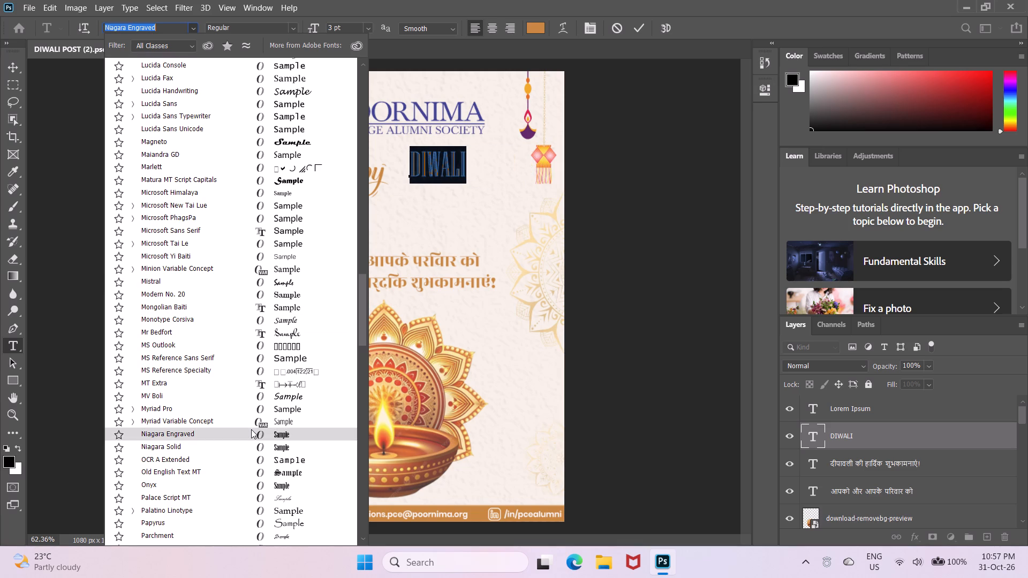
scroll(251, 429, down, 6)
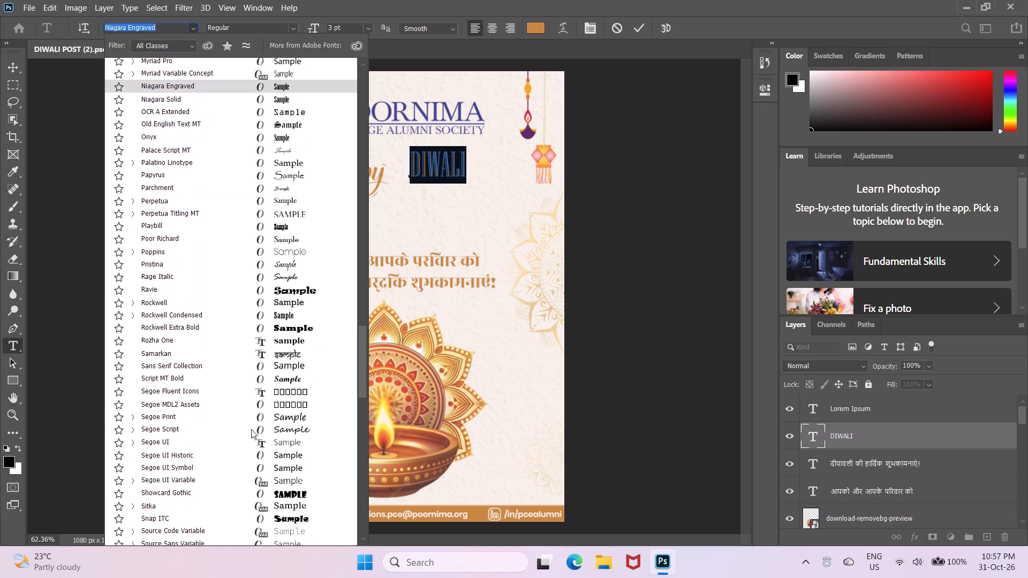
click(245, 357)
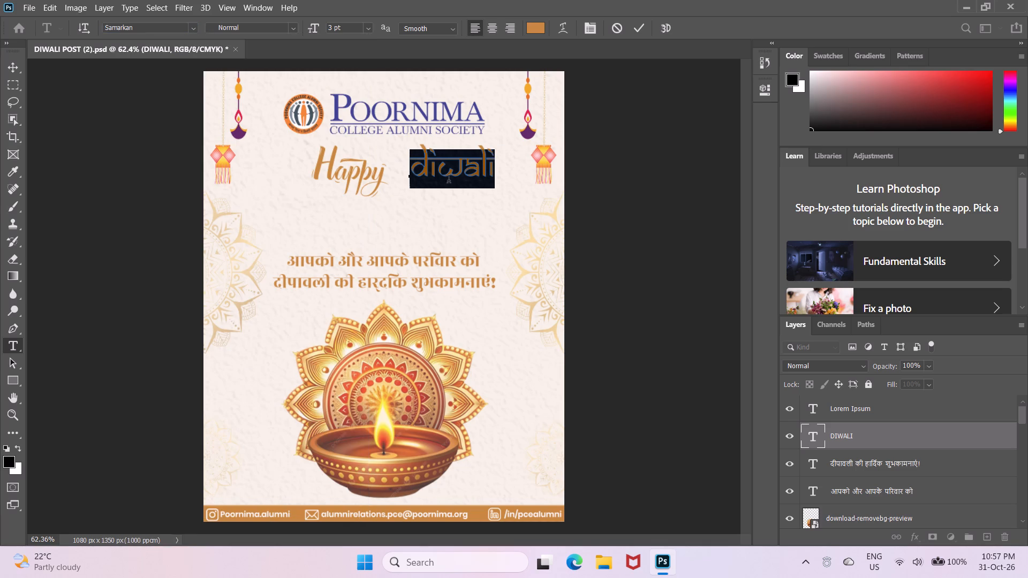
Replace the DIWALI heading text beside Happy with the word Diwali.
click(494, 168)
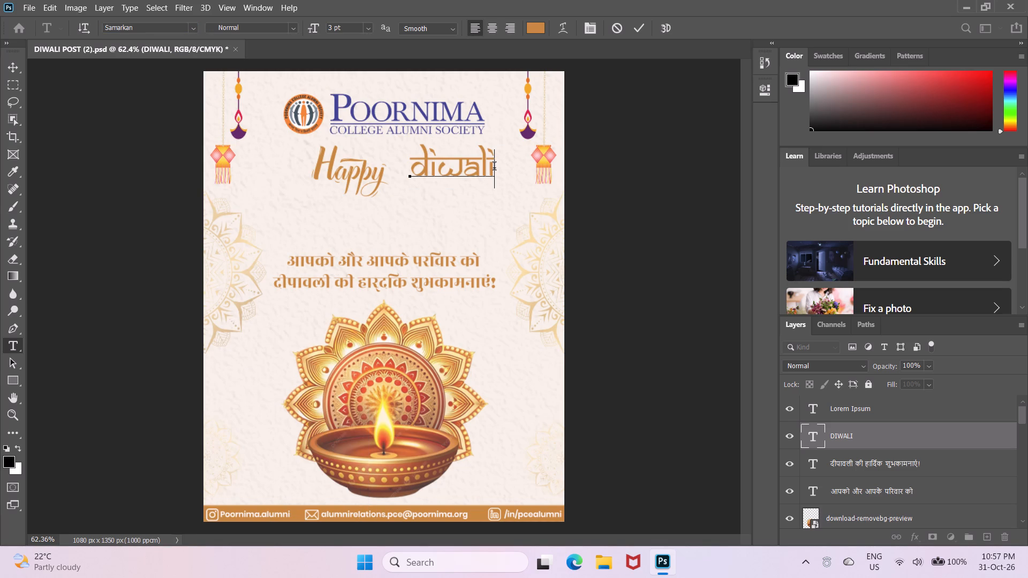
drag(494, 168, 366, 167)
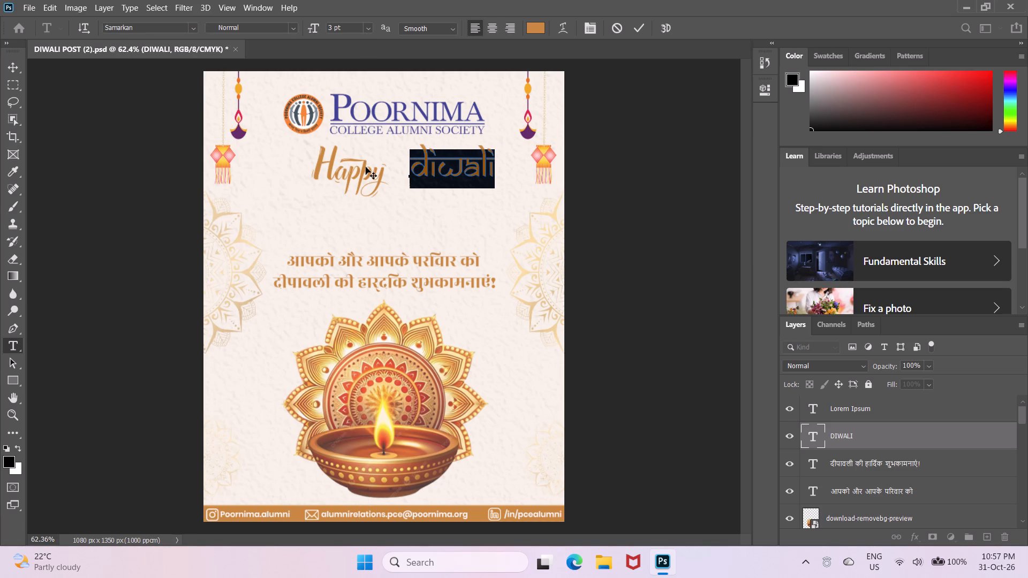
key(d)
key(BackSpace)
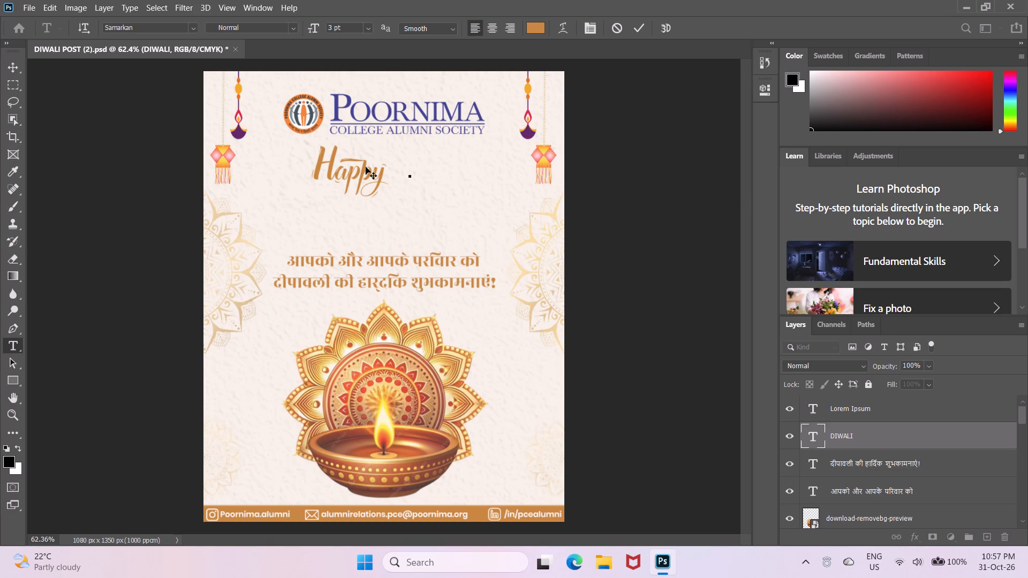
key(d)
key(d)
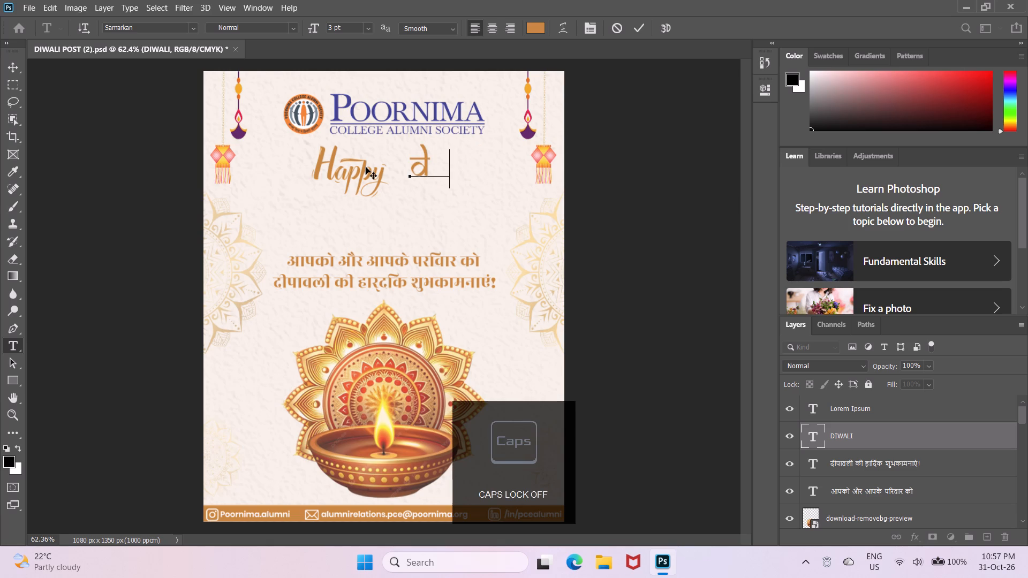
key(BackSpace)
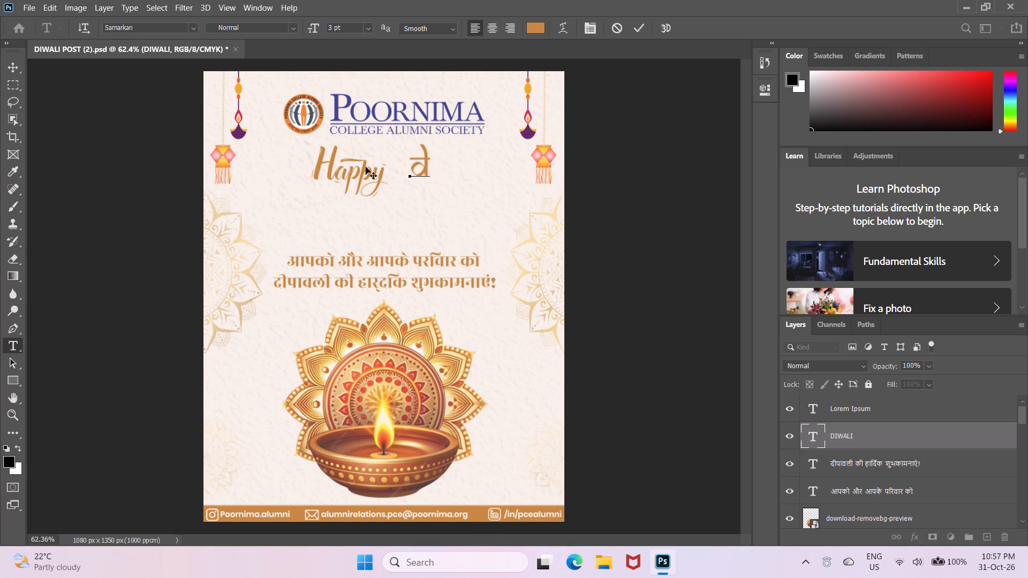
text(iwali)
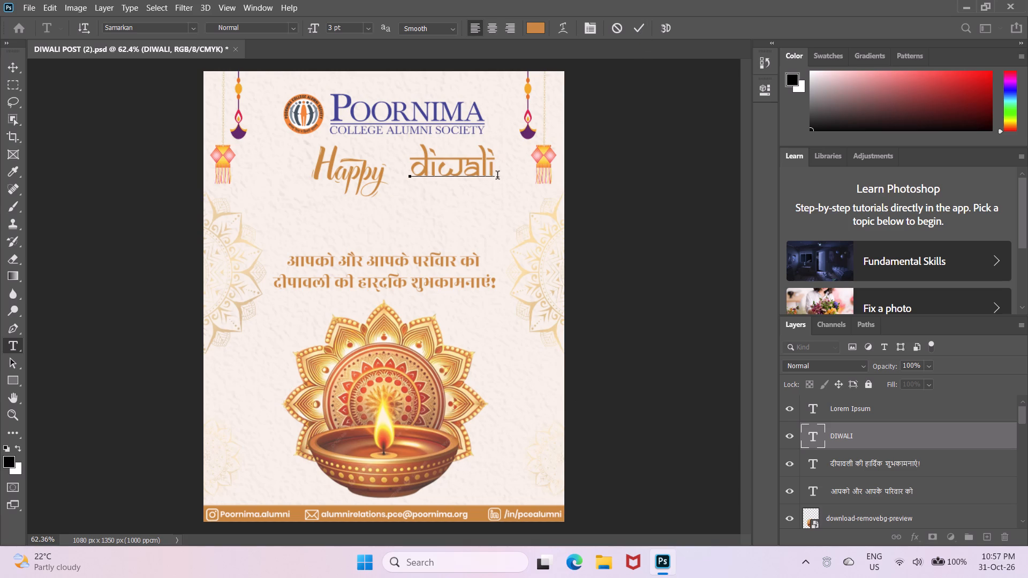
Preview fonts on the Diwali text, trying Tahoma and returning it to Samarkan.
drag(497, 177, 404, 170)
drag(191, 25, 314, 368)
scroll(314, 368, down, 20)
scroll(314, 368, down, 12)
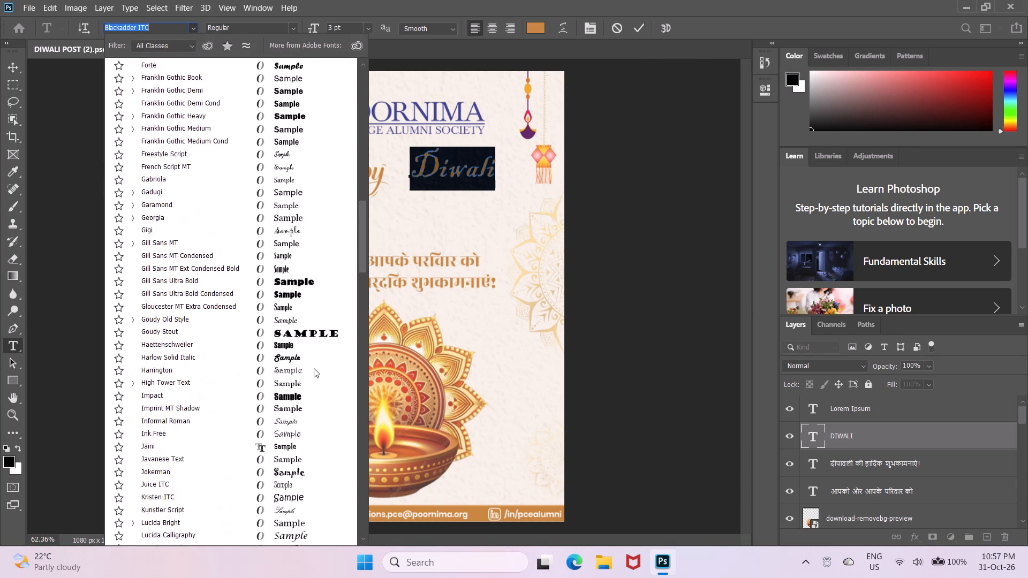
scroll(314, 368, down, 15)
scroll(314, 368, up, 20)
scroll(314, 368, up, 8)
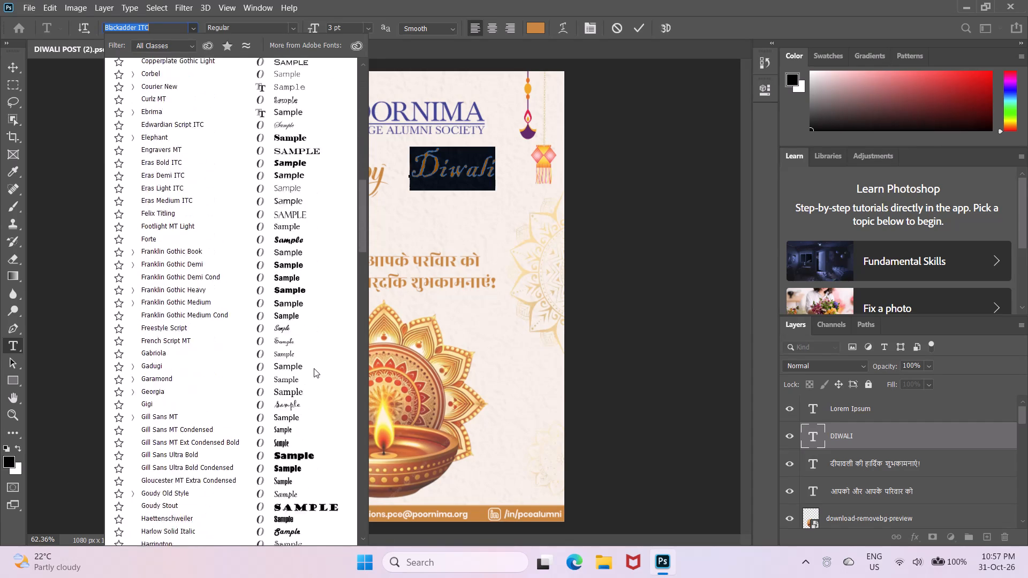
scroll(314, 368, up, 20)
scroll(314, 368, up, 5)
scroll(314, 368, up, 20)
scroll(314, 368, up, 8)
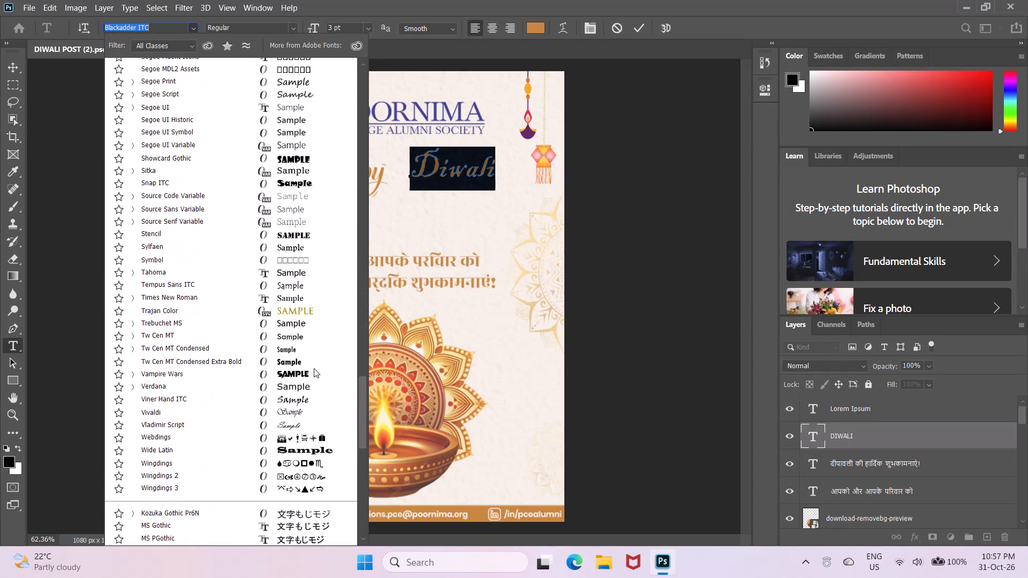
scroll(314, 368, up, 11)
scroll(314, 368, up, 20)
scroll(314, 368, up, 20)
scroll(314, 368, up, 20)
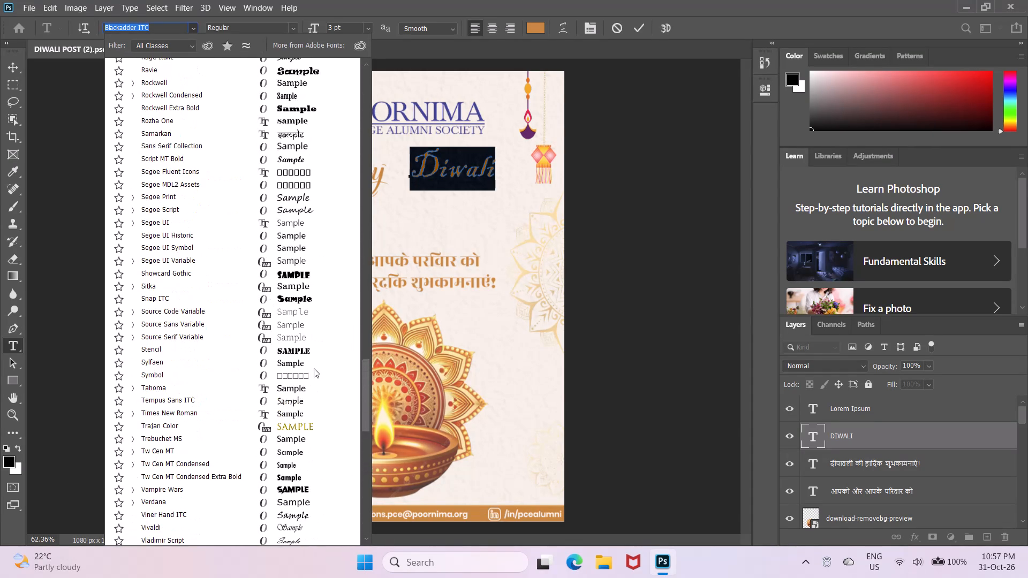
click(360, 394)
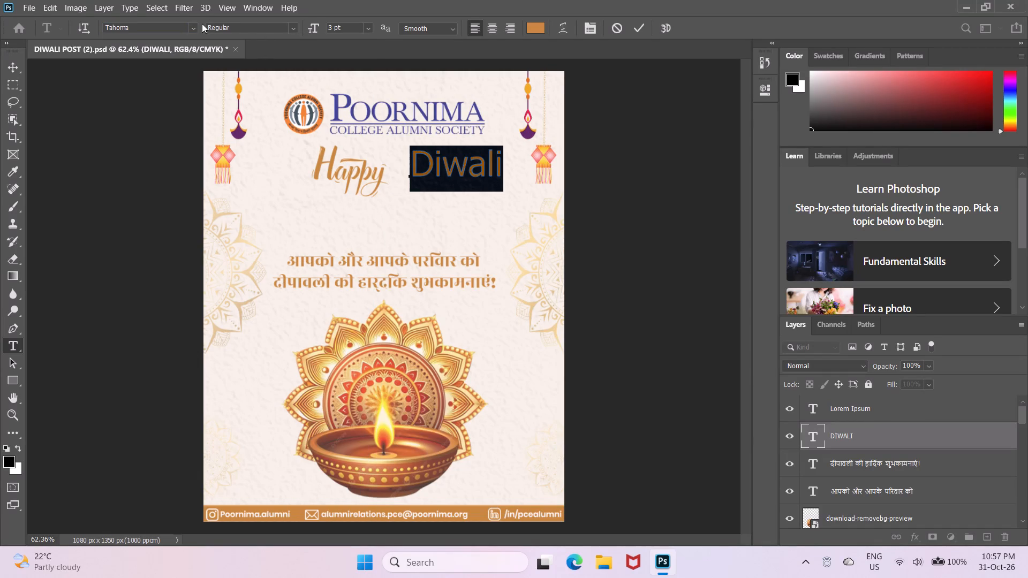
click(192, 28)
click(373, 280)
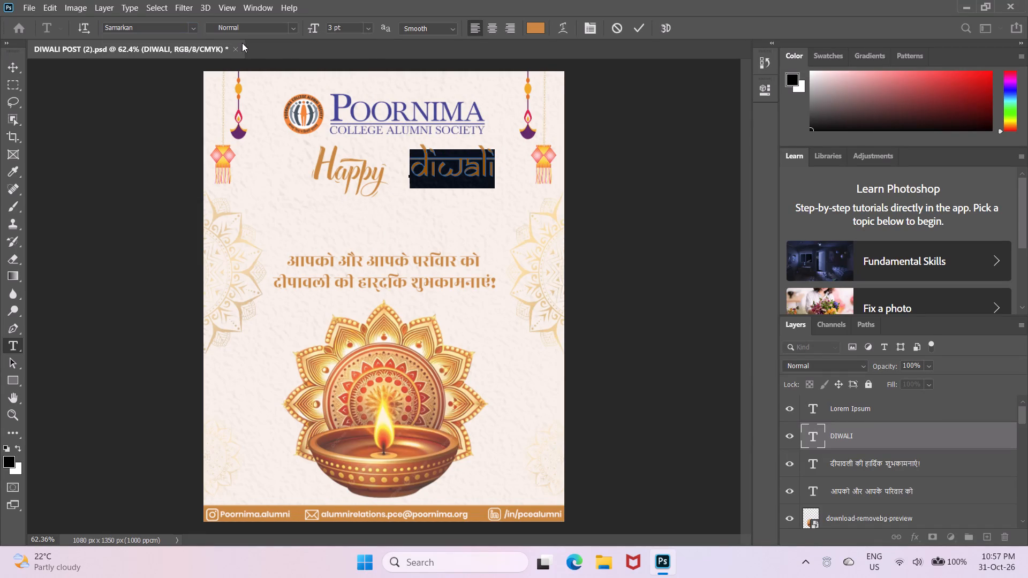
Browse the font previews and set the font of the Diwali text to Vivaldi.
click(191, 30)
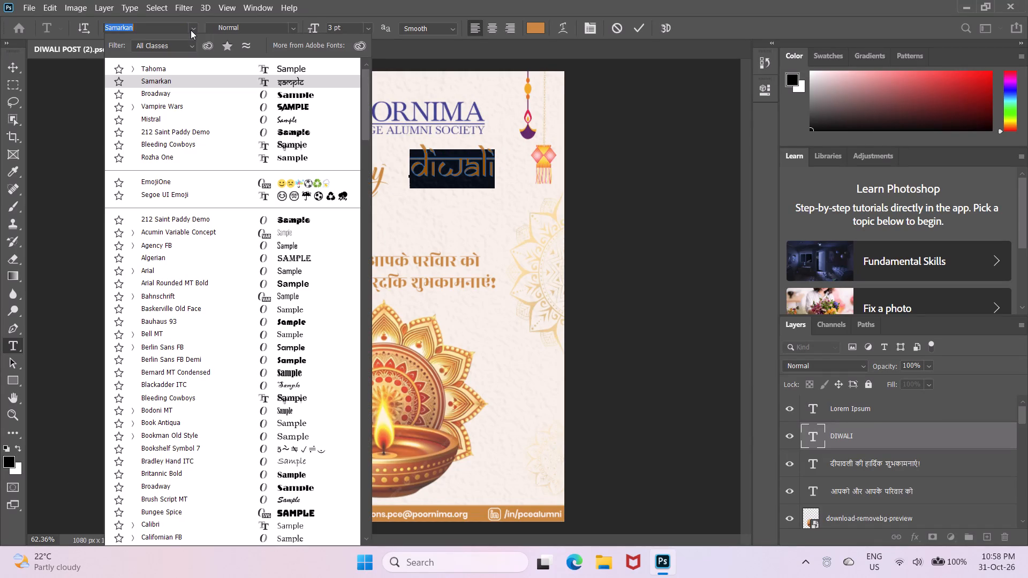
drag(365, 103, 328, 436)
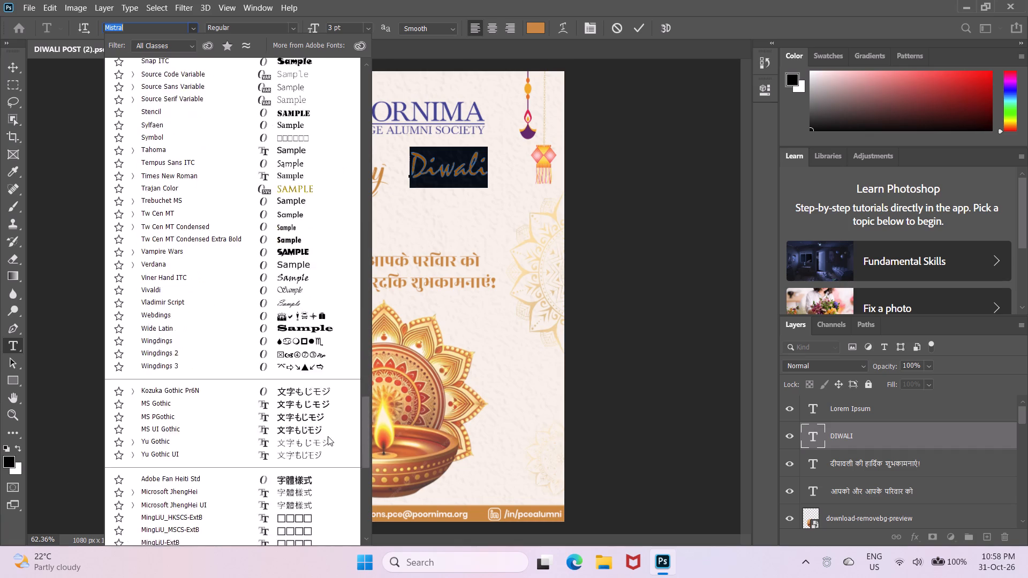
drag(328, 436, 333, 487)
scroll(295, 521, down, 1)
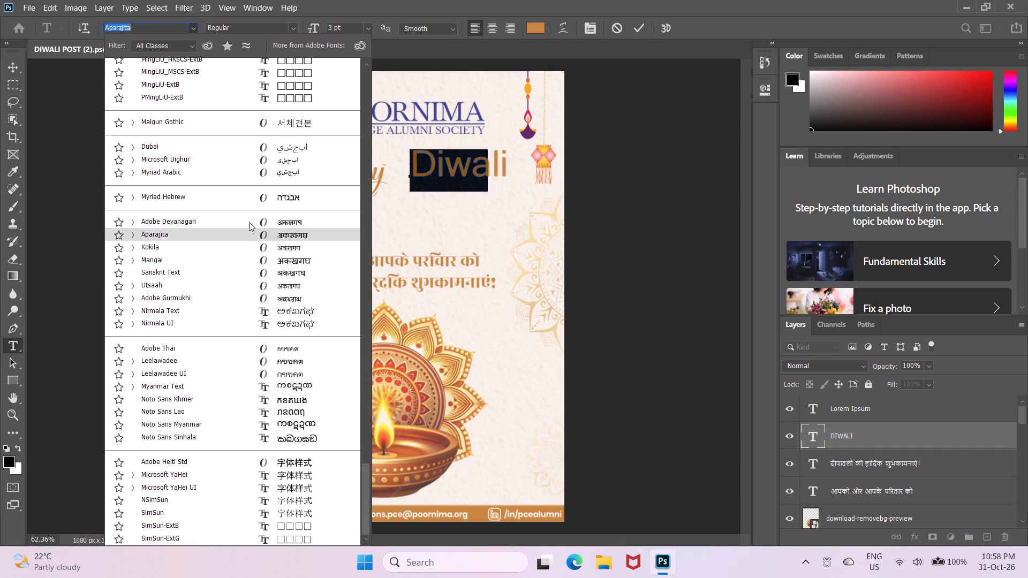
scroll(250, 203, up, 1)
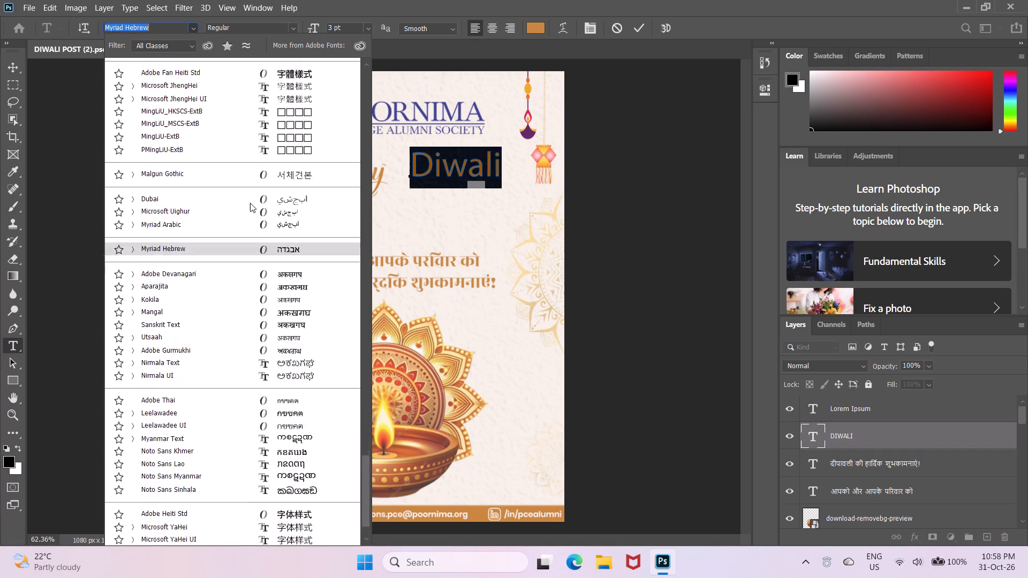
scroll(250, 203, up, 4)
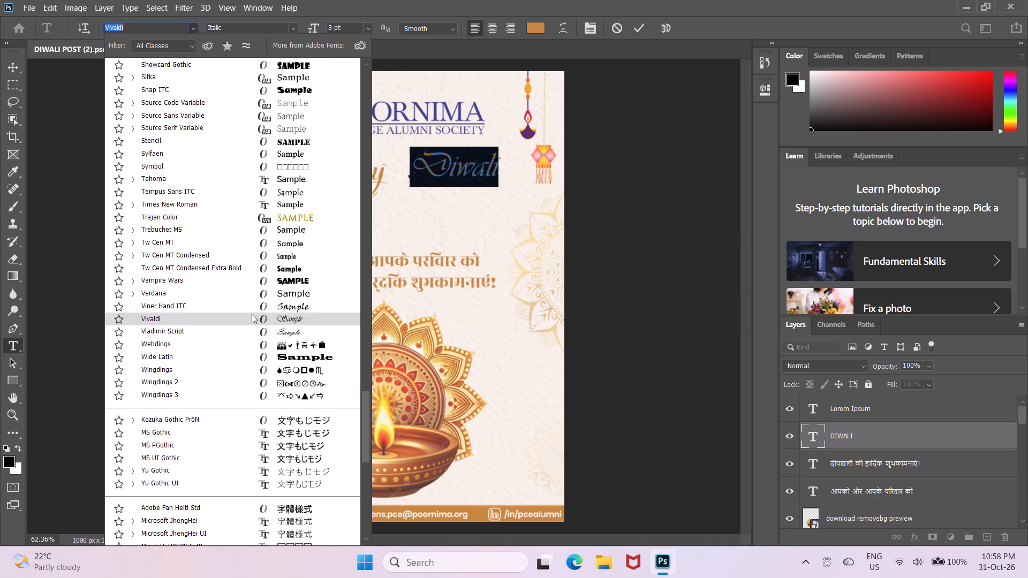
click(252, 314)
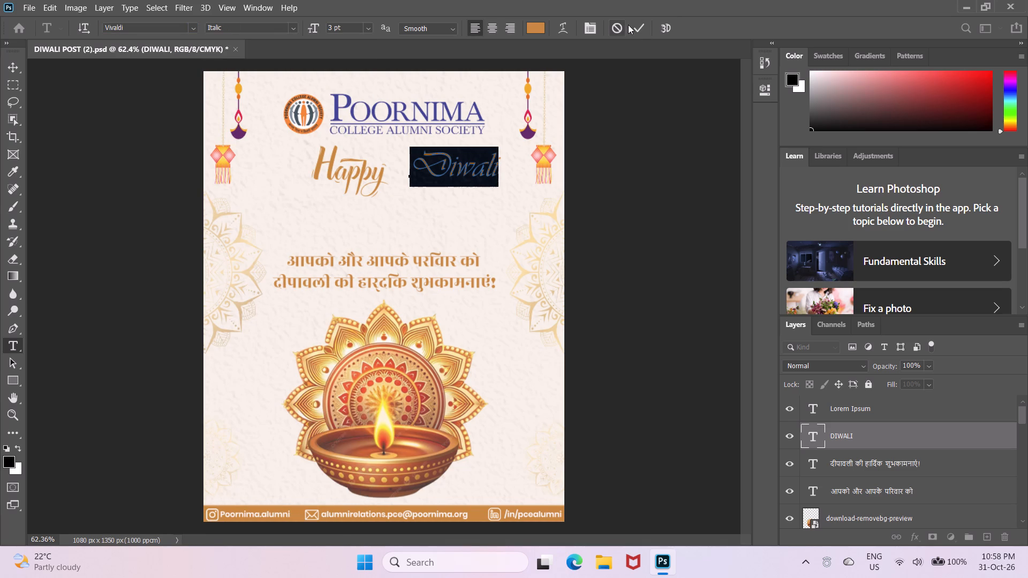
click(636, 27)
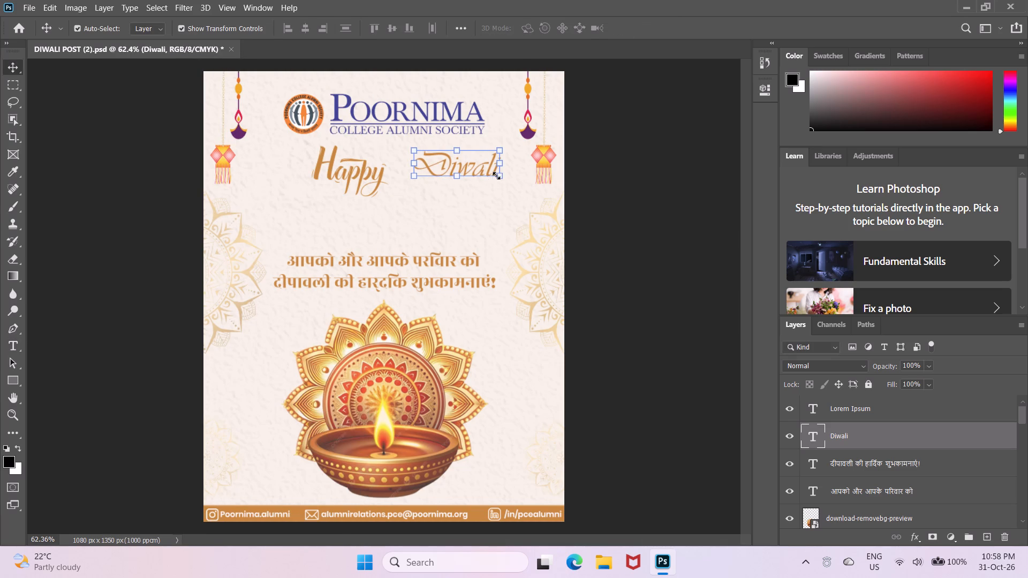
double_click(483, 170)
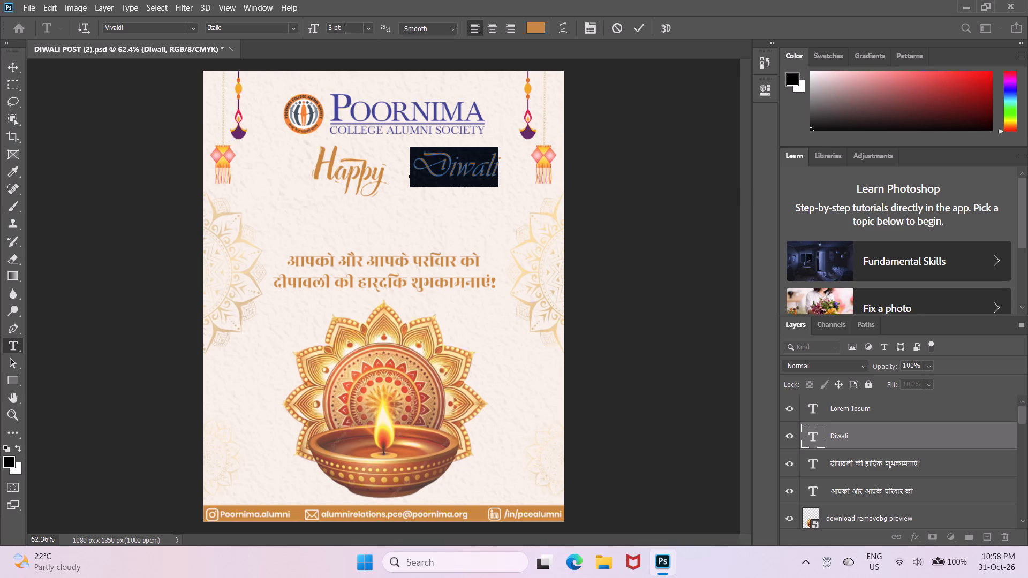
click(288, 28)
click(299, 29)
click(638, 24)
Move the Diwali text down and inward so it sits between the word Happy and the Hindi greeting.
drag(458, 166, 421, 223)
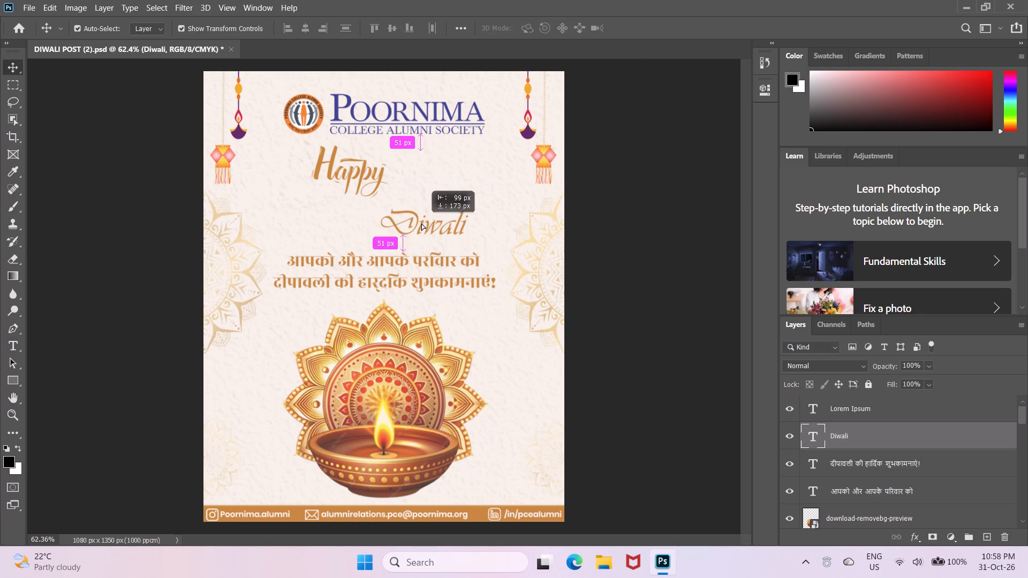
drag(421, 223, 420, 222)
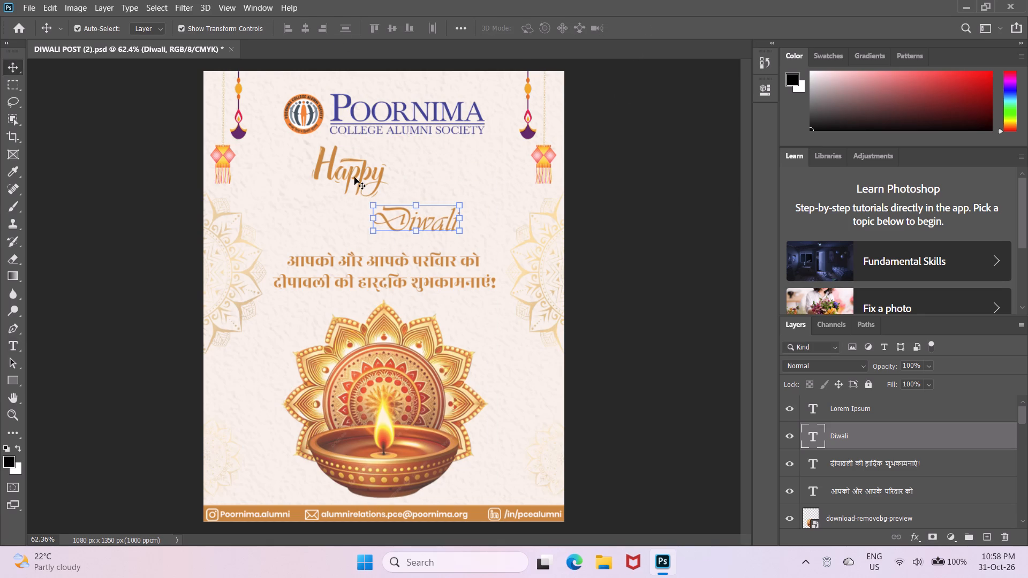
Reposition the Happy graphic slightly lower and closer to the poster's centre, above the start of Diwali.
drag(354, 177, 367, 182)
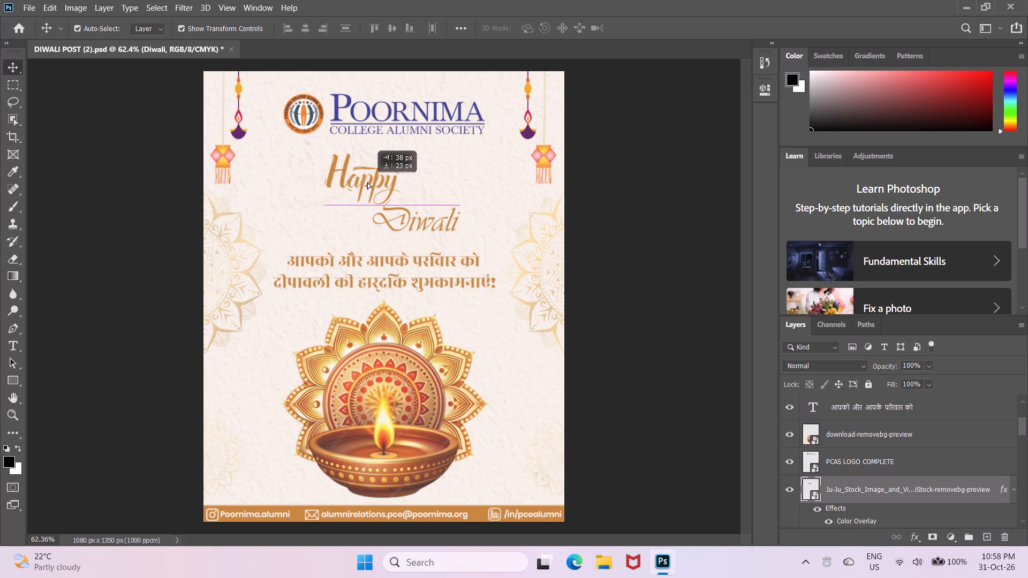
drag(367, 182, 338, 210)
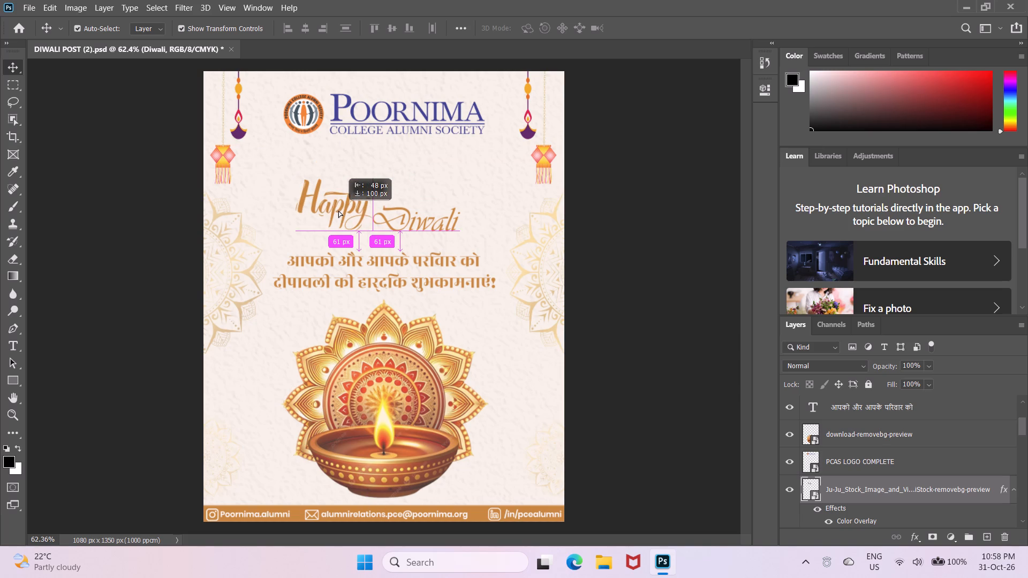
drag(338, 210, 360, 185)
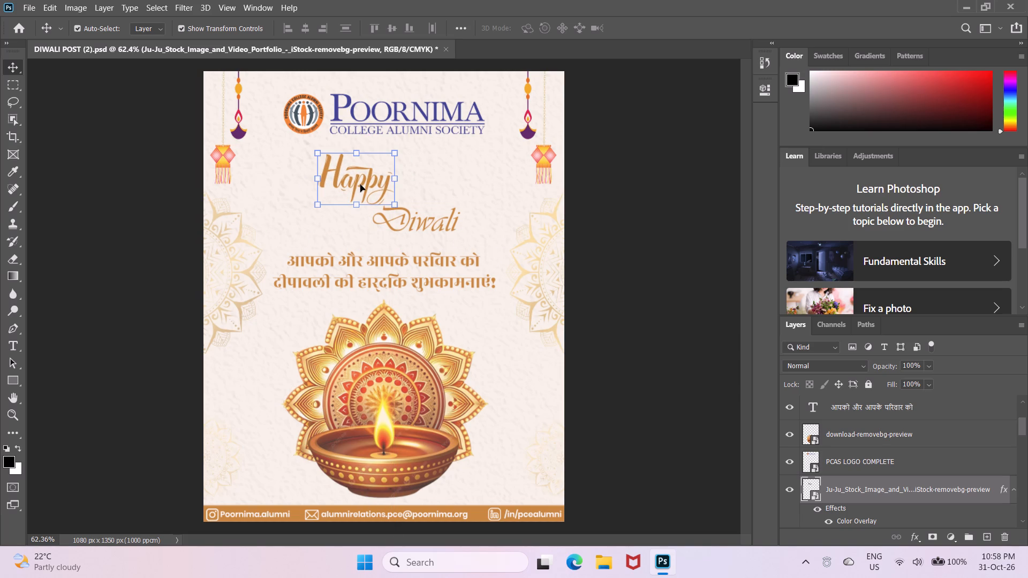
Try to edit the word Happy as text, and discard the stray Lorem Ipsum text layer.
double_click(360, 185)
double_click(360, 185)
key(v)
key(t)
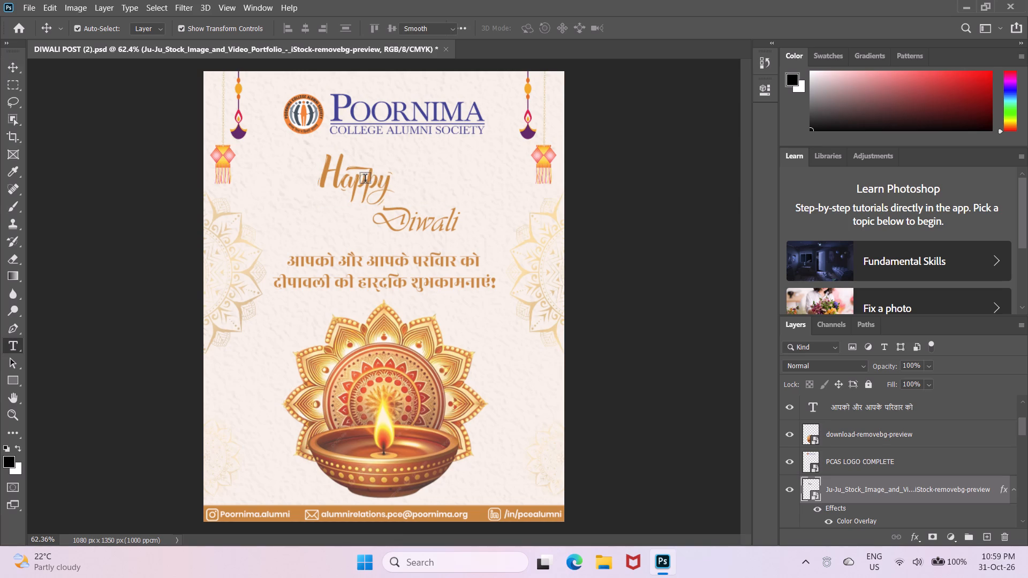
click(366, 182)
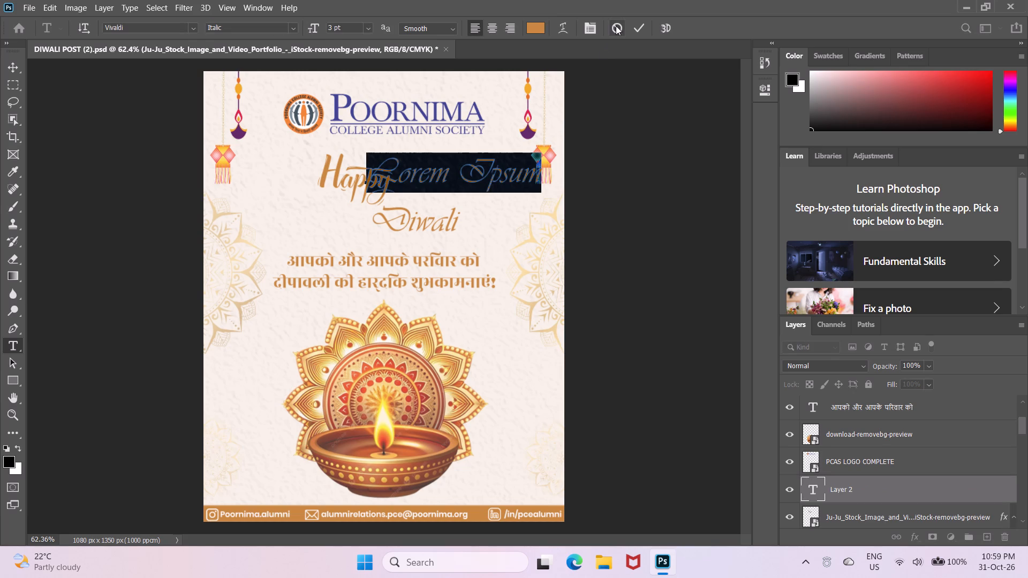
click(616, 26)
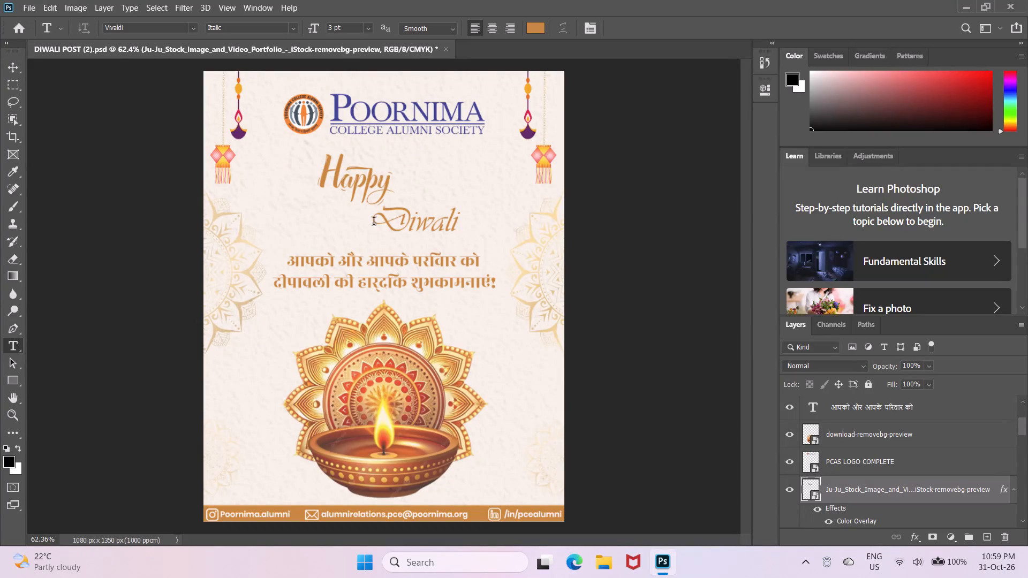
Flatten the Happy graphic by scaling it non-proportionally to 1.45% width and 1.11% height.
key(v)
click(380, 186)
double_click(380, 186)
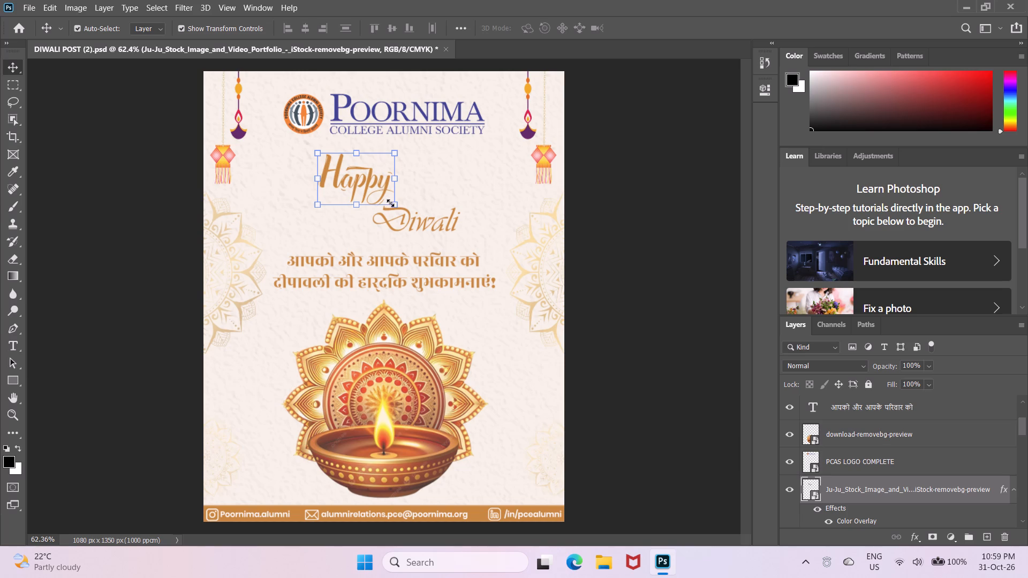
click(391, 204)
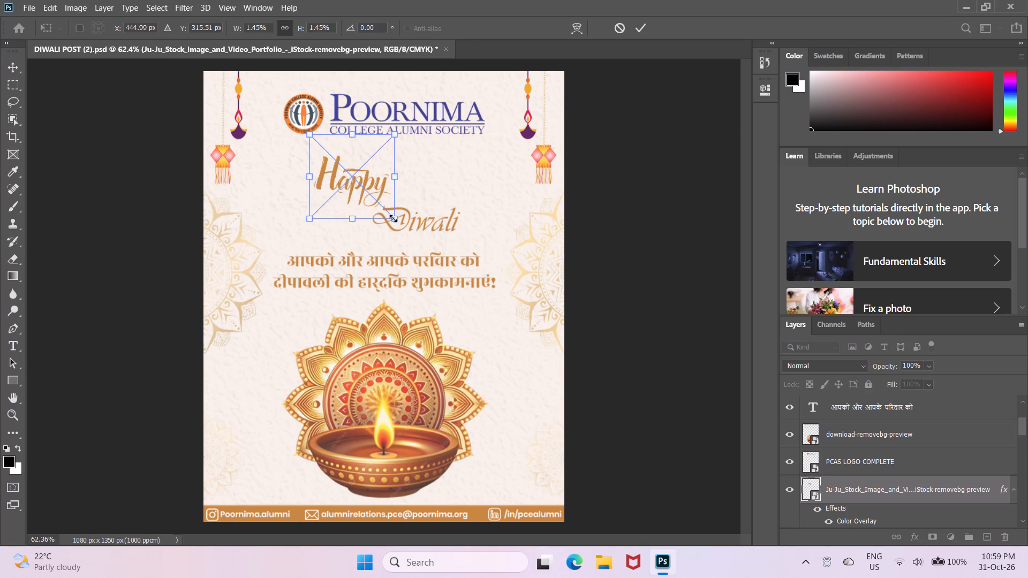
drag(393, 218, 375, 196)
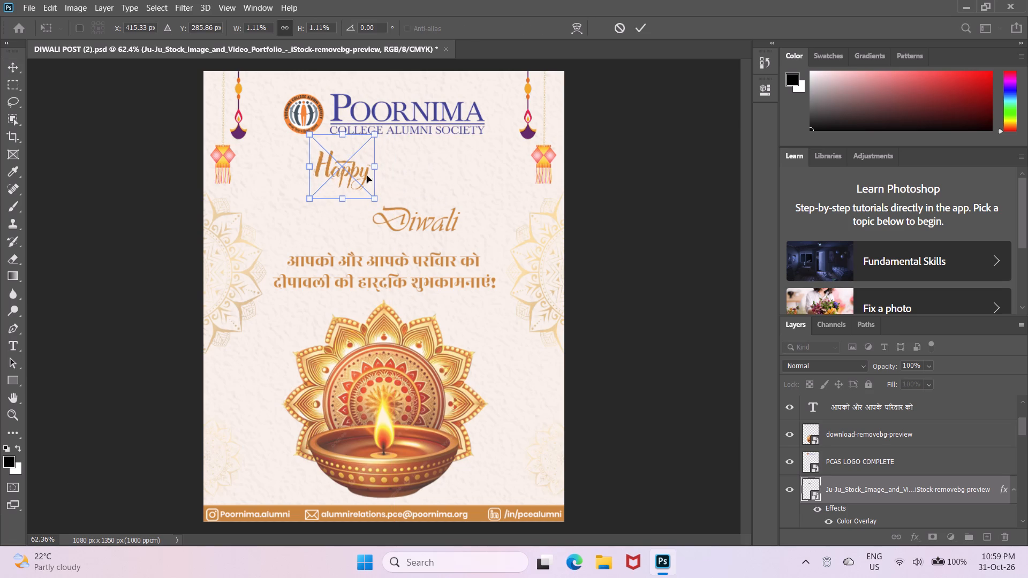
click(291, 26)
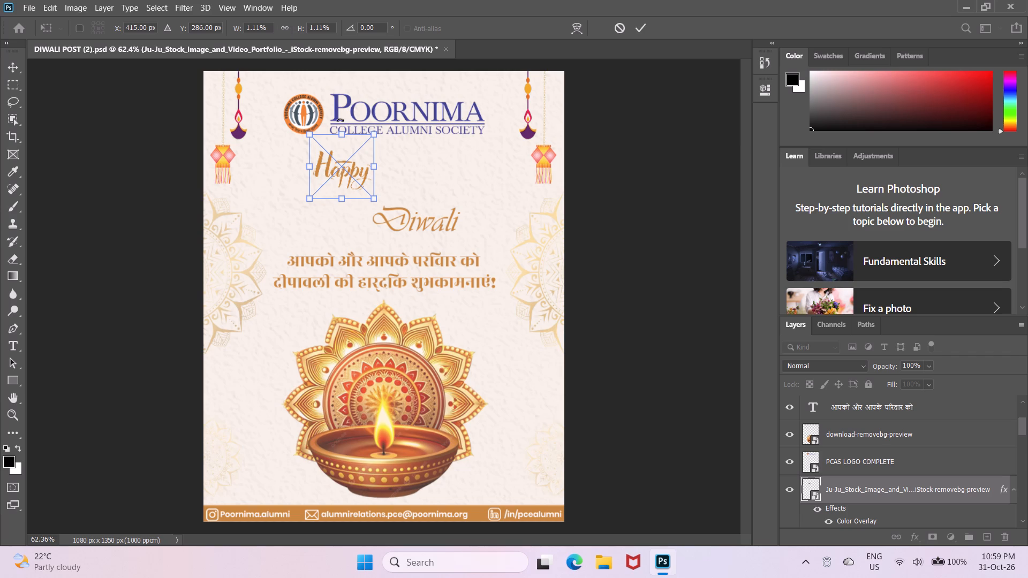
drag(374, 166, 380, 168)
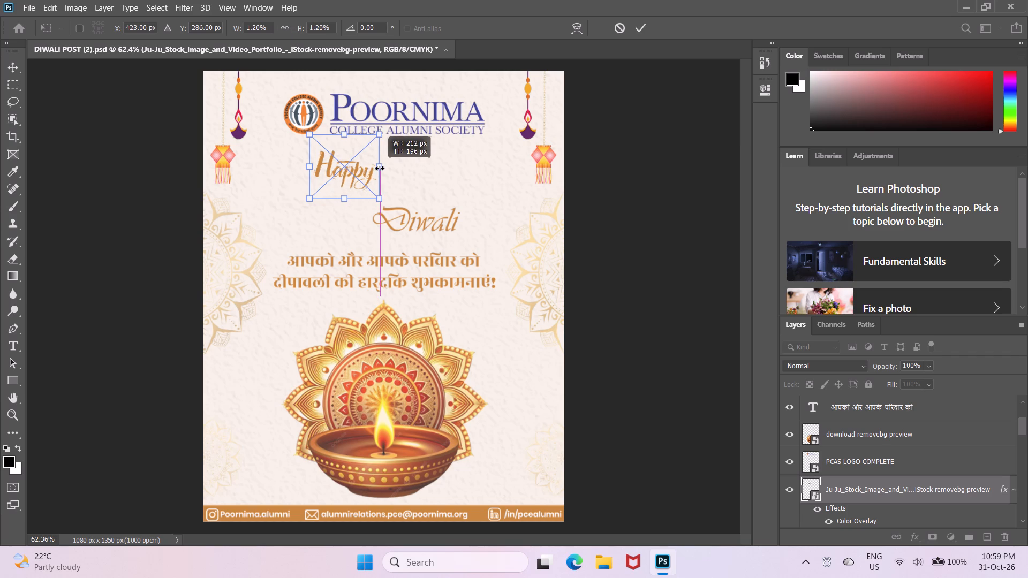
drag(380, 168, 396, 170)
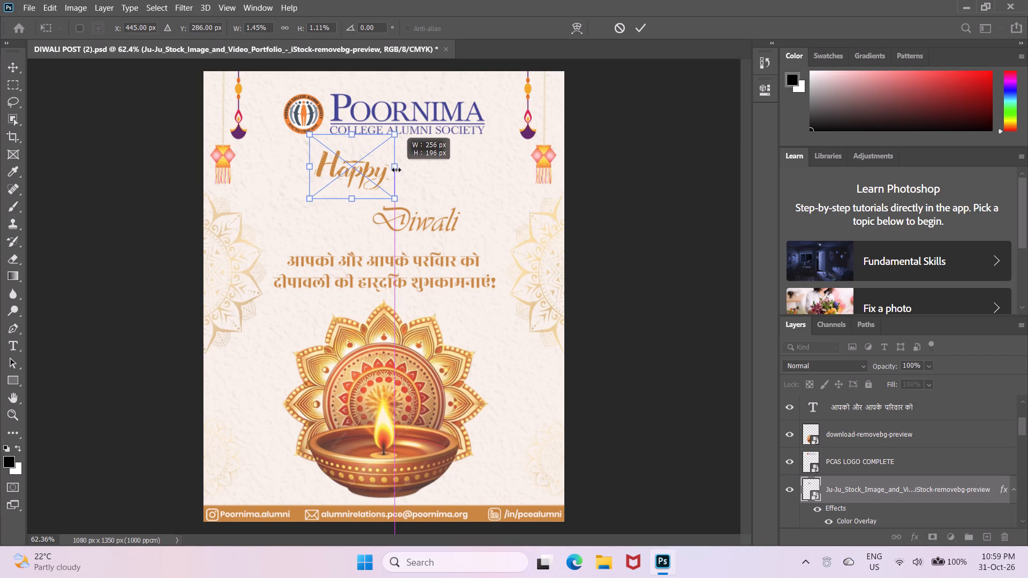
drag(396, 170, 396, 170)
click(637, 35)
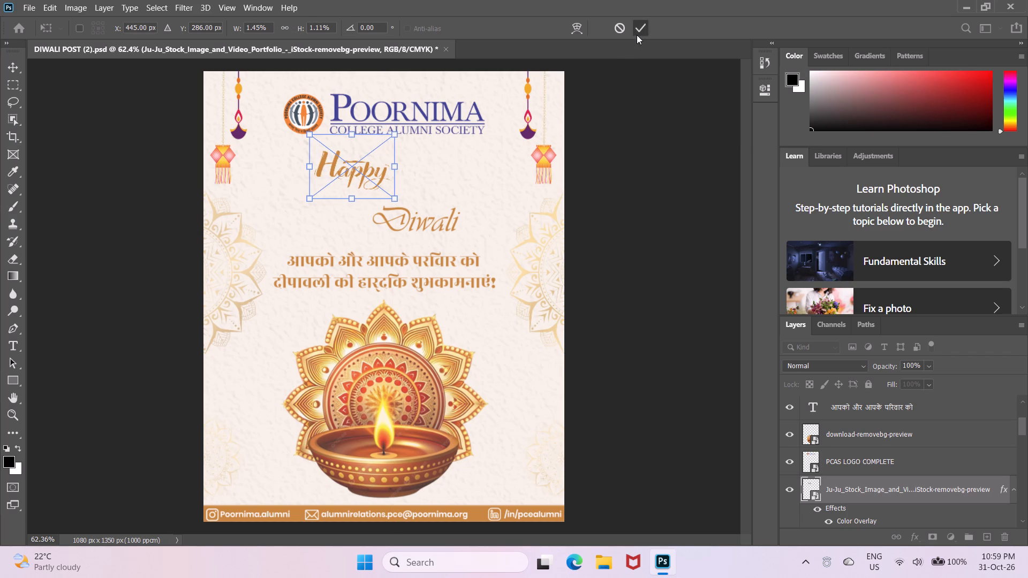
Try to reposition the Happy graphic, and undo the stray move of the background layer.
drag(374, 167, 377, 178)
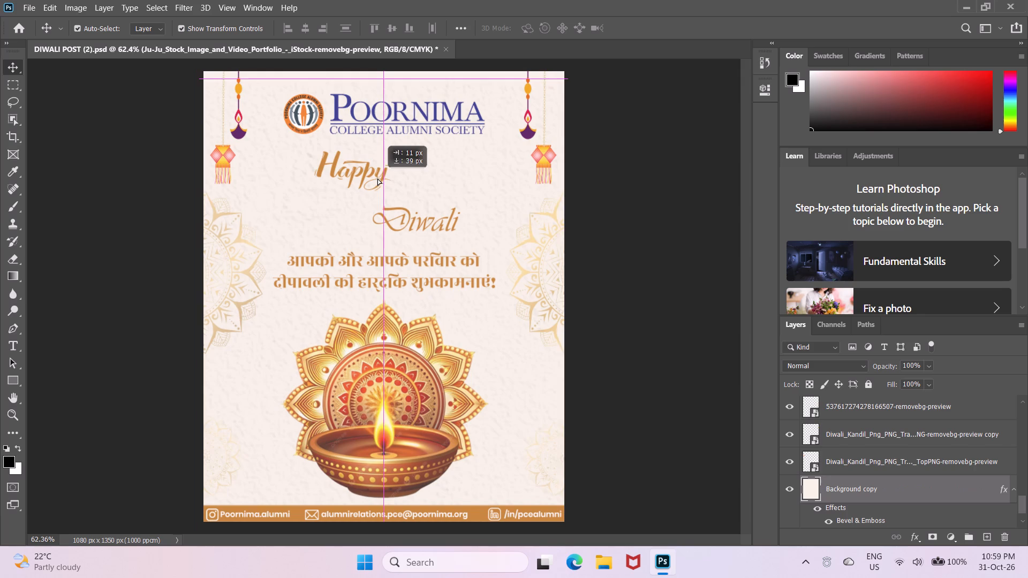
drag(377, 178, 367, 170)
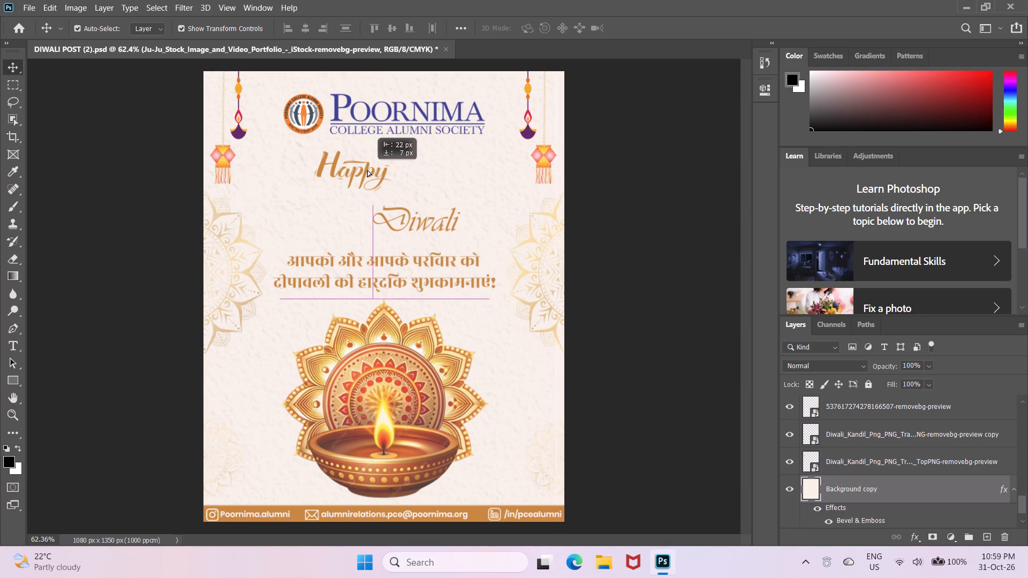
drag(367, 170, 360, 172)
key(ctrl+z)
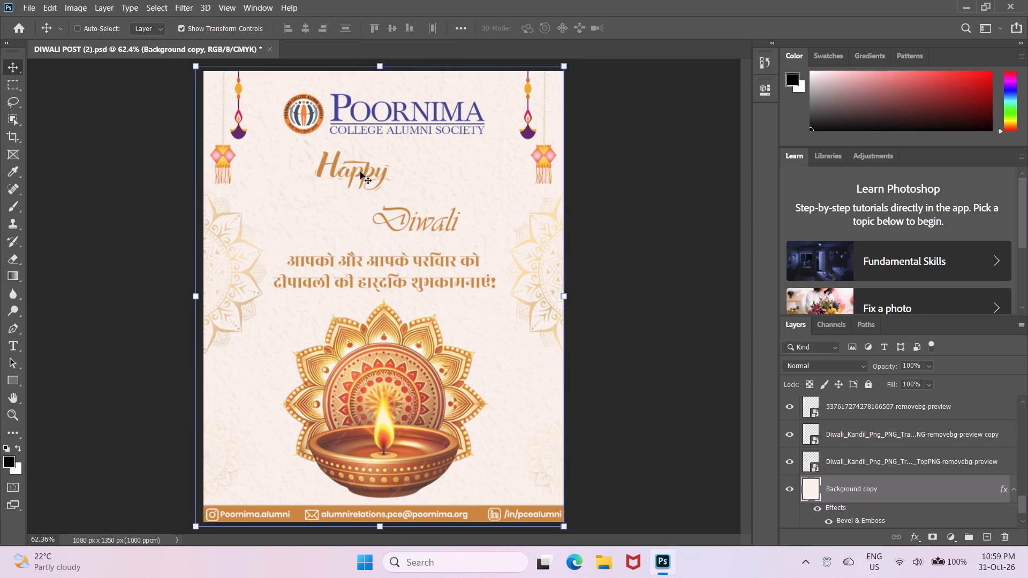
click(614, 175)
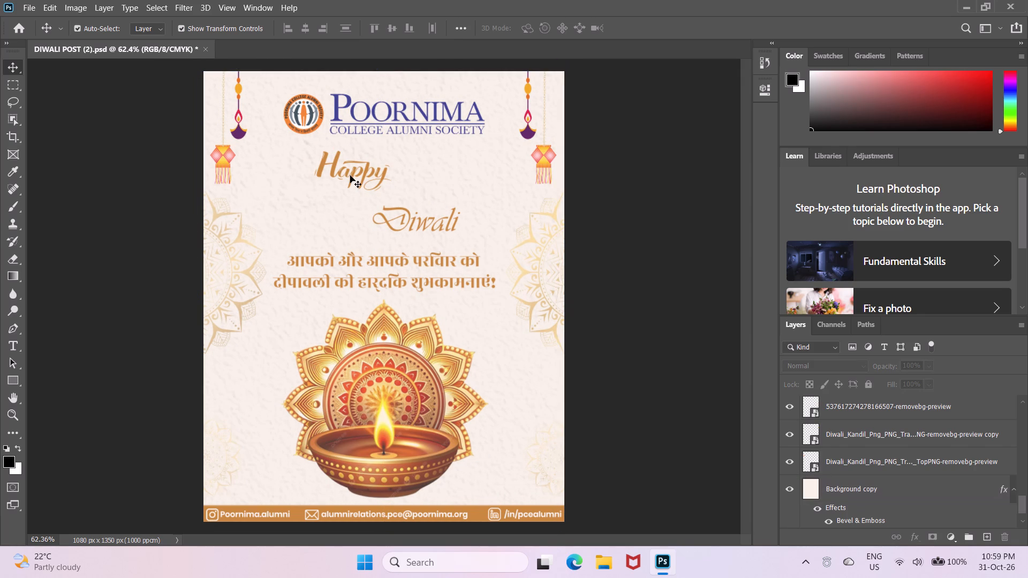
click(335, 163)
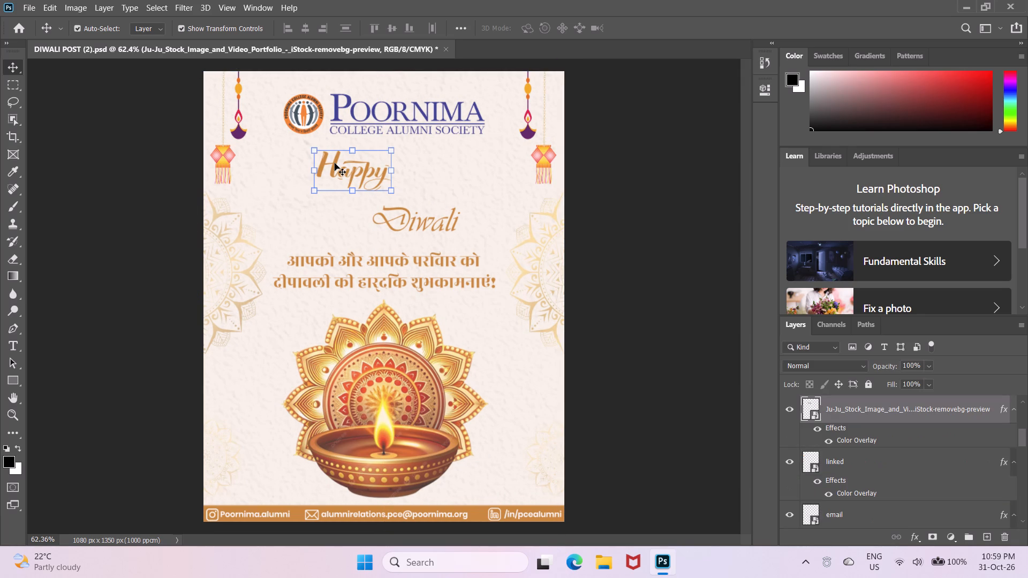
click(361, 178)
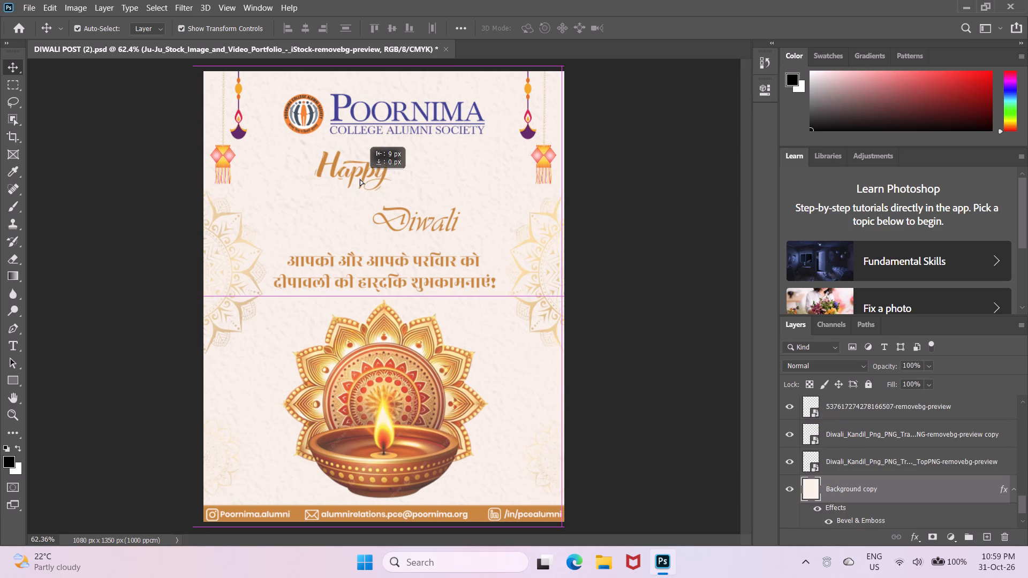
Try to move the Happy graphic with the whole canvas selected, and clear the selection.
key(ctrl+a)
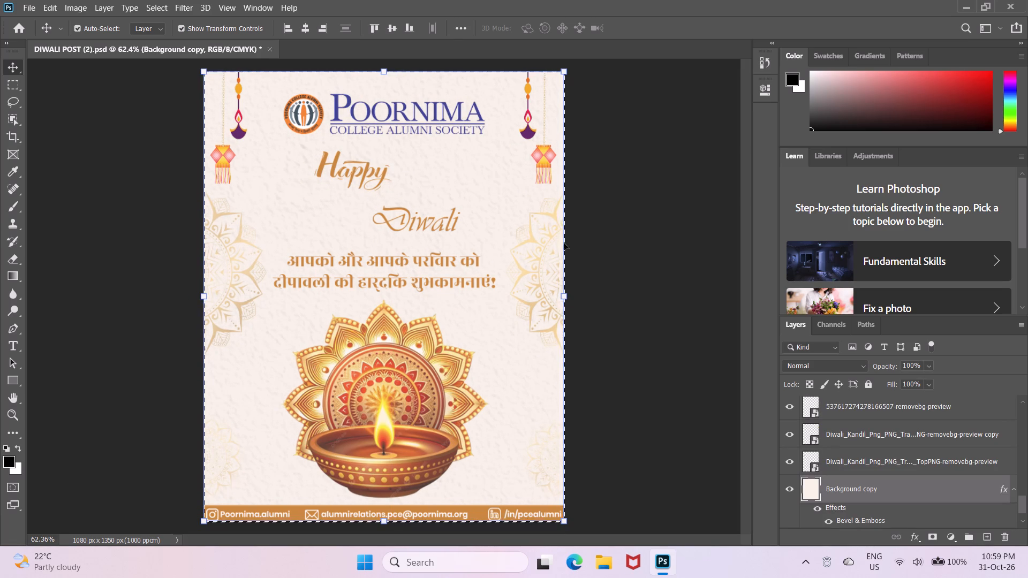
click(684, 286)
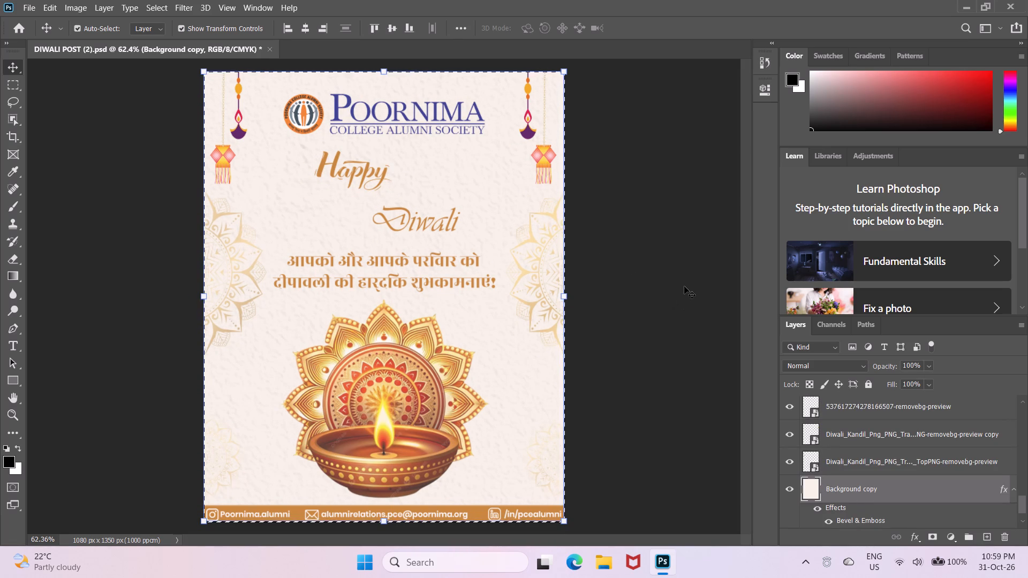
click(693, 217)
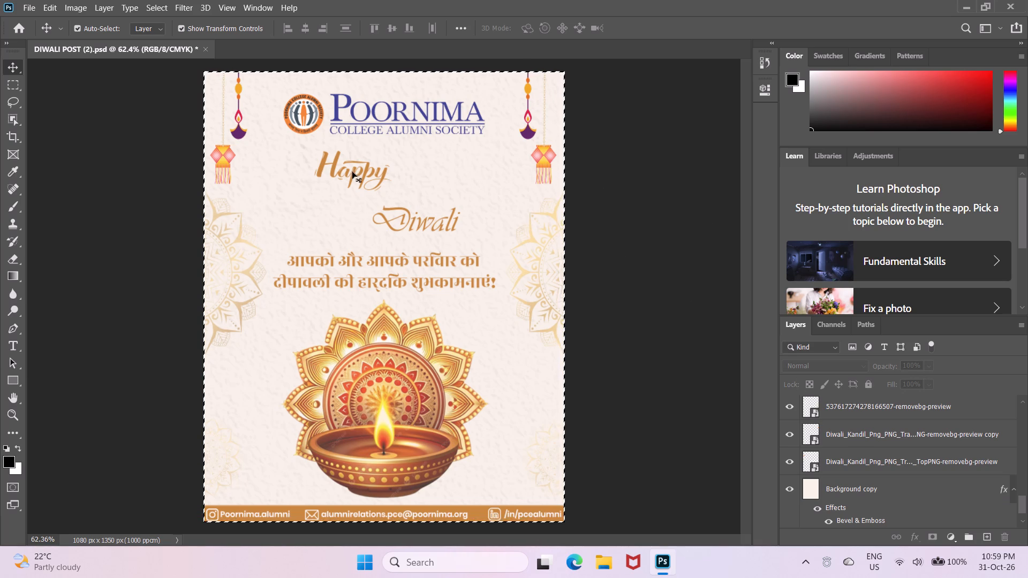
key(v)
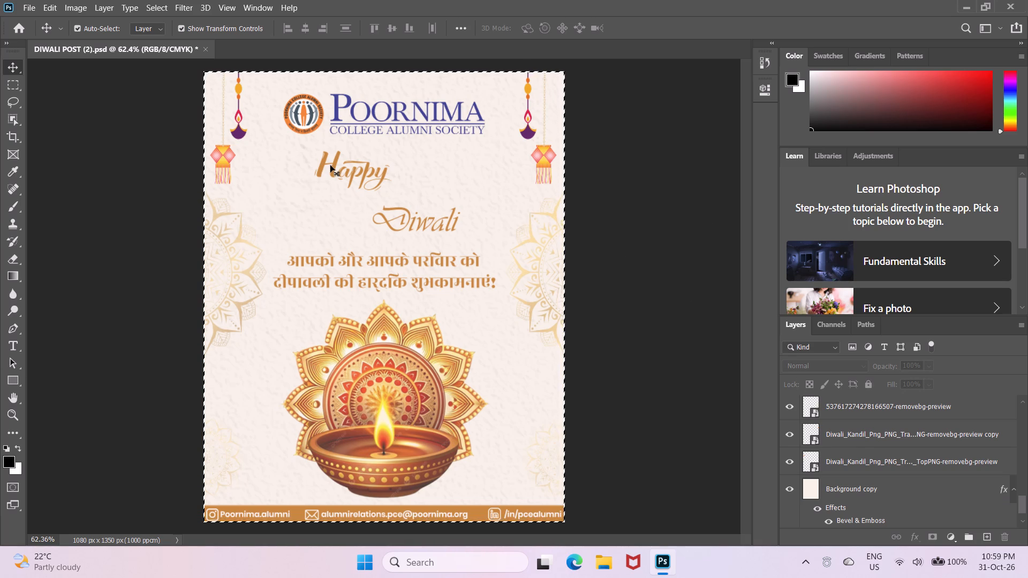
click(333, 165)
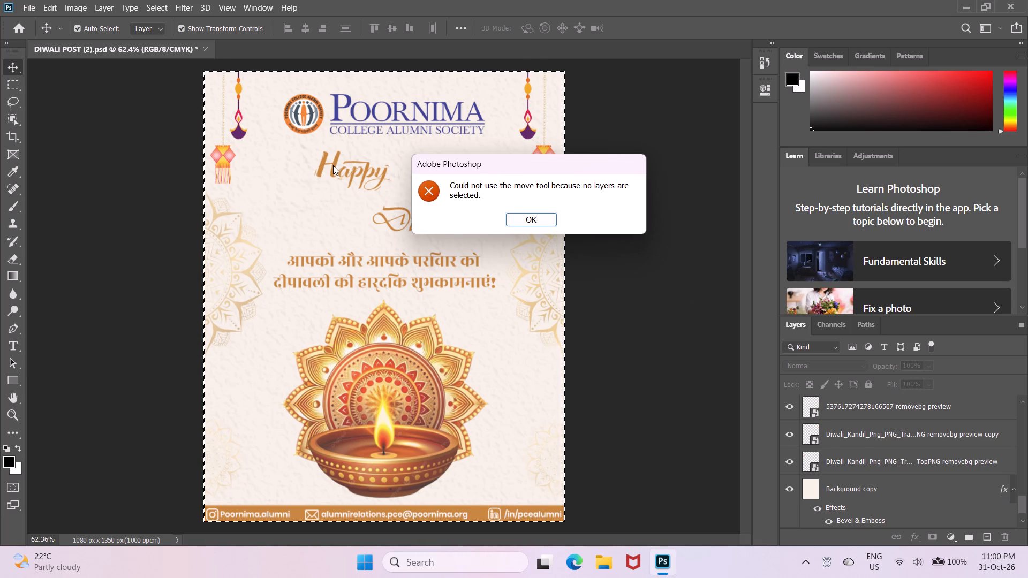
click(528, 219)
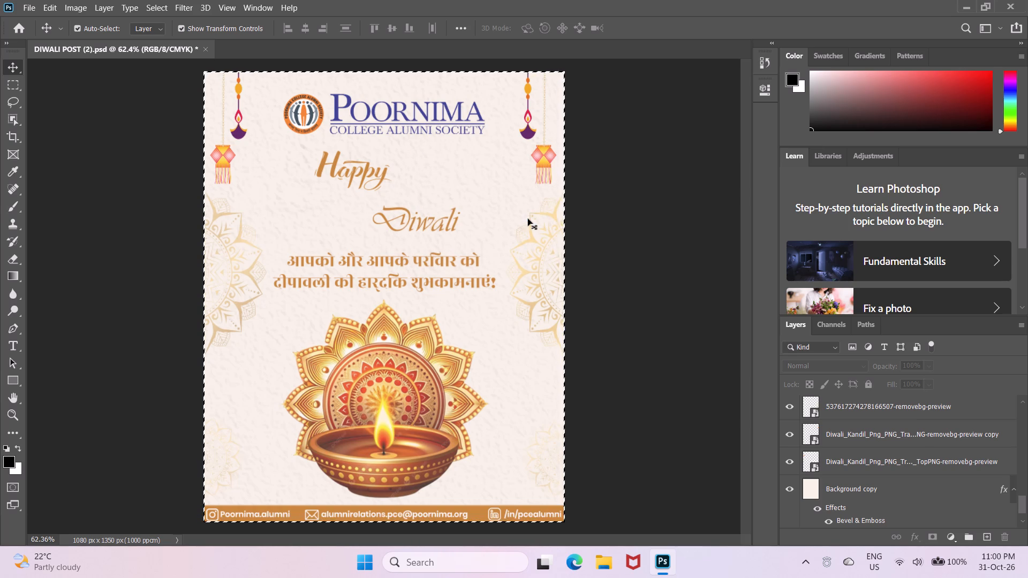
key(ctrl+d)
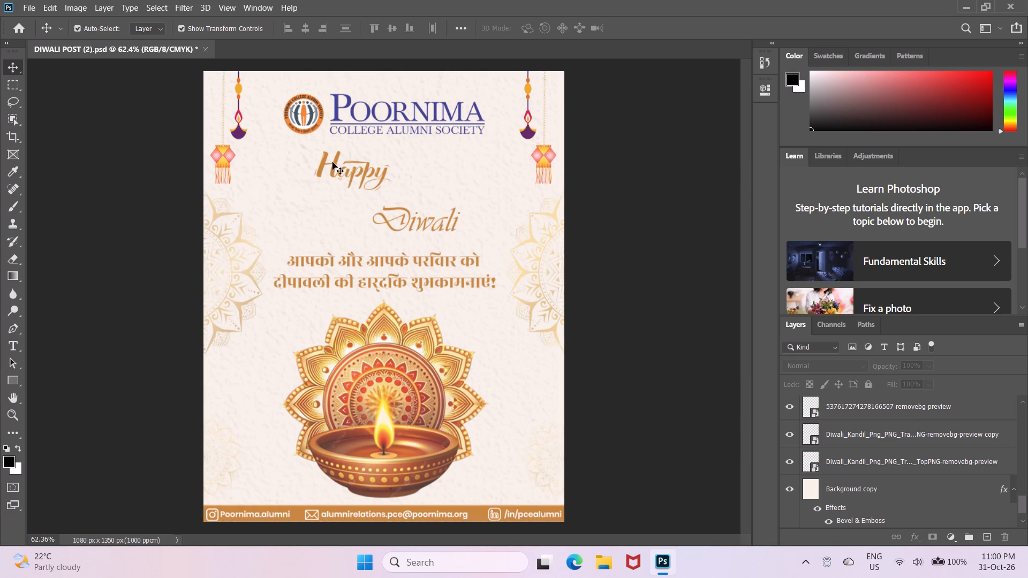
Nudge the Happy graphic slightly right and down, closer to the start of the word Diwali.
click(335, 165)
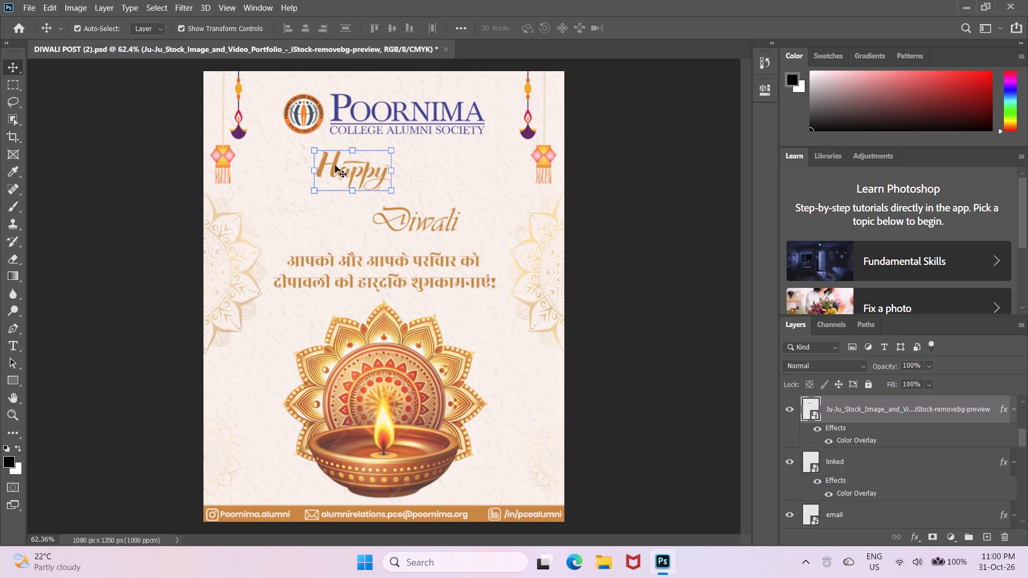
key(Right)
key(Right)
key(Right)
key(Right)
key(Right)
key(Right)
key(Right)
key(Right)
key(Right)
key(Right)
key(Right)
key(Right)
key(Right)
key(Right)
key(Right)
key(Right)
key(Right)
key(Right)
key(Right)
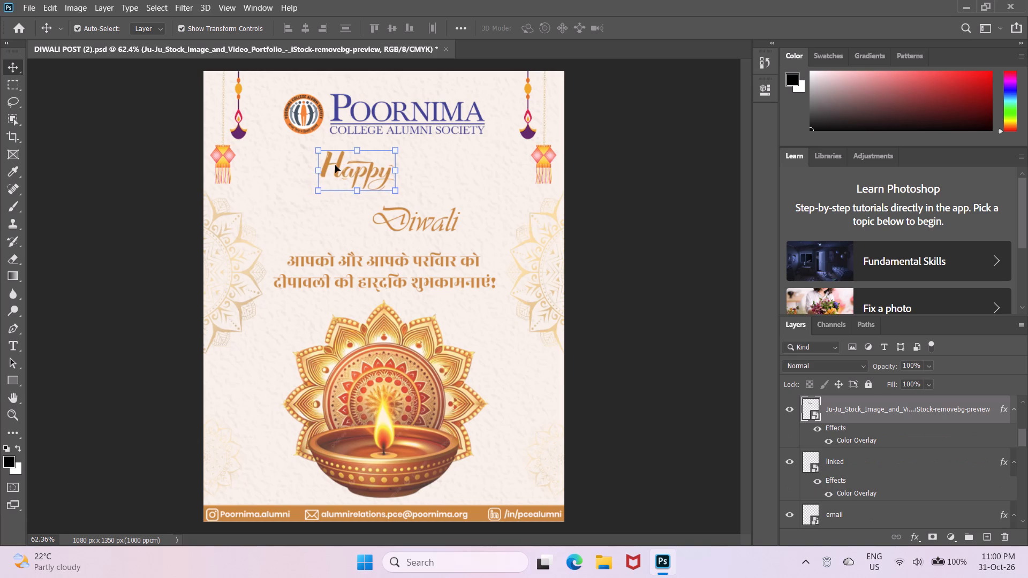
key(Down)
key(Down)
key(Down)
key(Down)
key(Down)
key(Down)
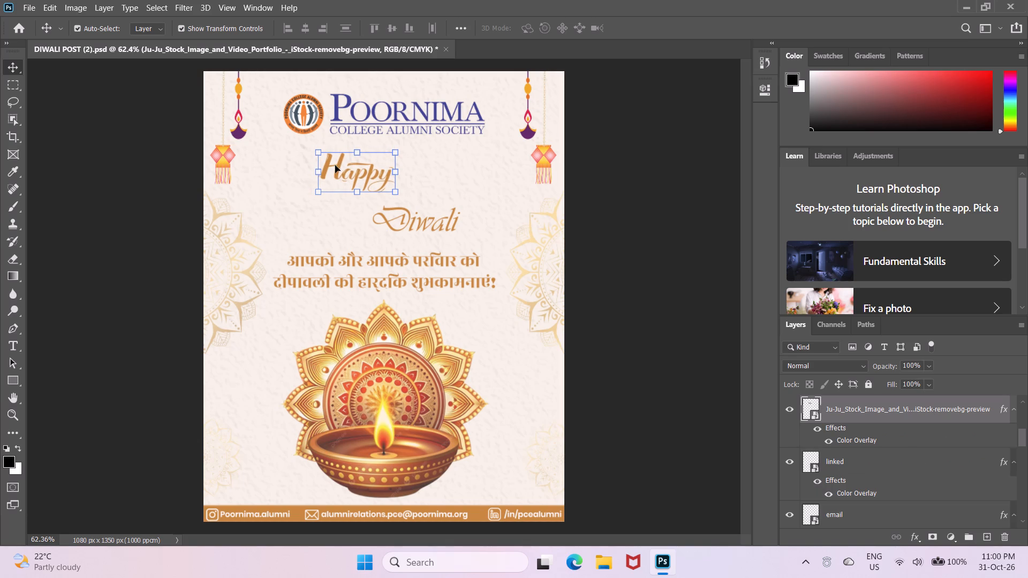
Nudge the Diwali text slightly up and left so it sits closer beneath the Happy graphic.
click(409, 218)
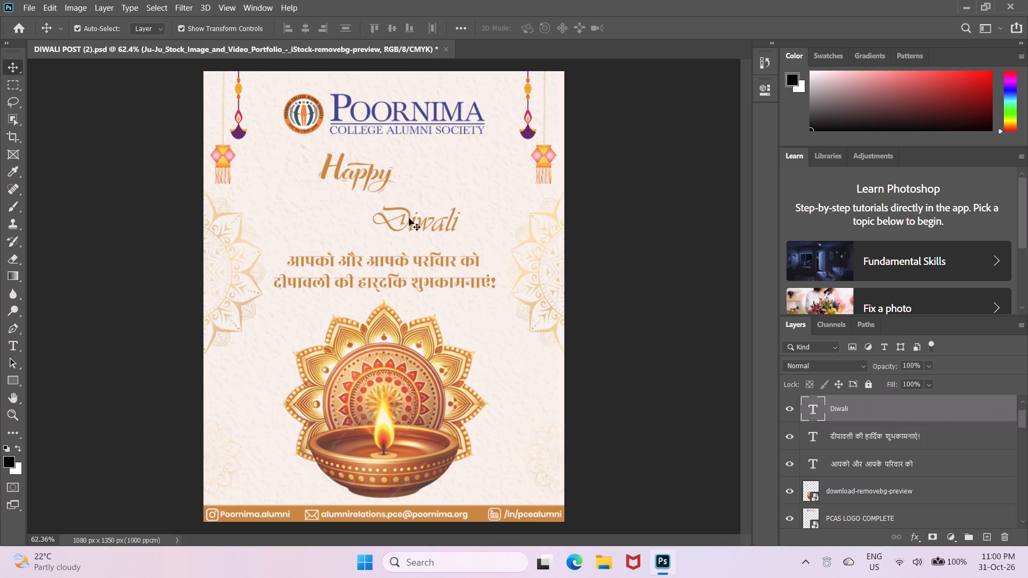
key(Up)
key(Up)
key(Up)
key(Up)
key(Up)
key(Up)
key(Up)
key(Up)
key(Up)
key(Up)
key(Up)
key(Left)
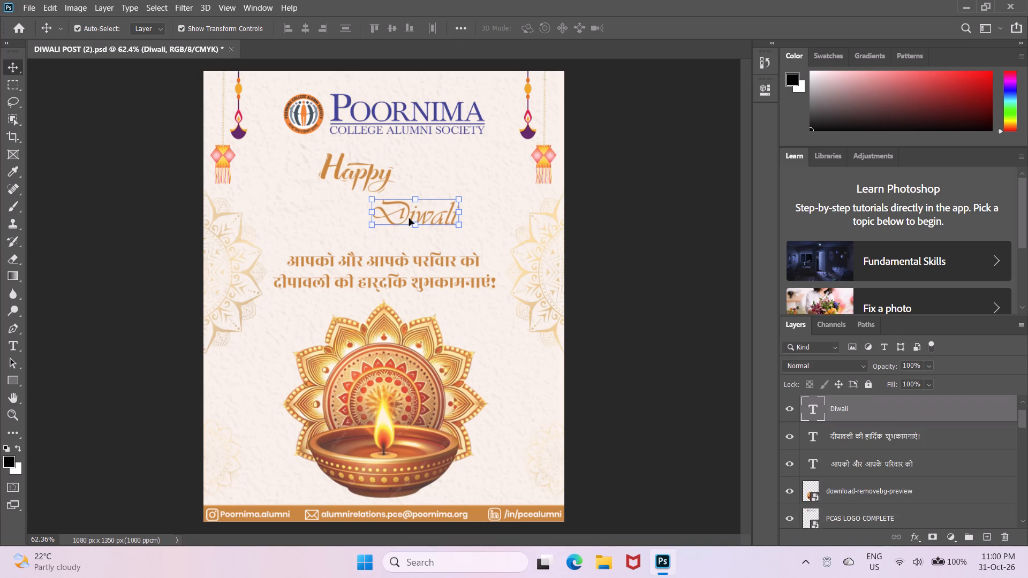
key(Left)
key(Left)
key(Left)
key(Left)
key(Left)
key(Down)
key(Down)
key(Down)
key(Down)
key(Down)
key(Down)
key(Down)
key(Down)
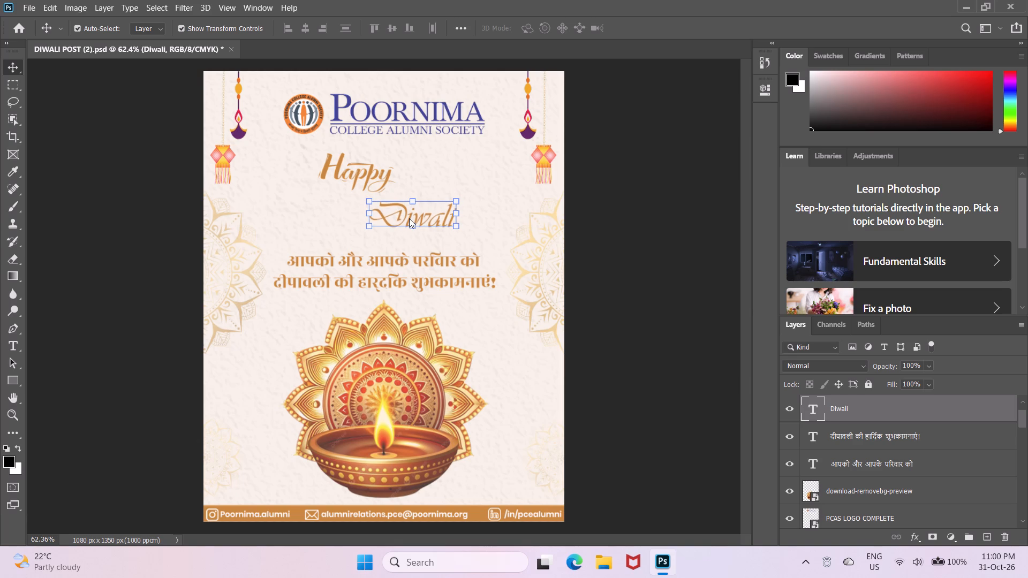
Enlarge the Diwali text proportionally to about 160% so it fills the space between Happy and the Hindi greeting.
drag(369, 226, 358, 237)
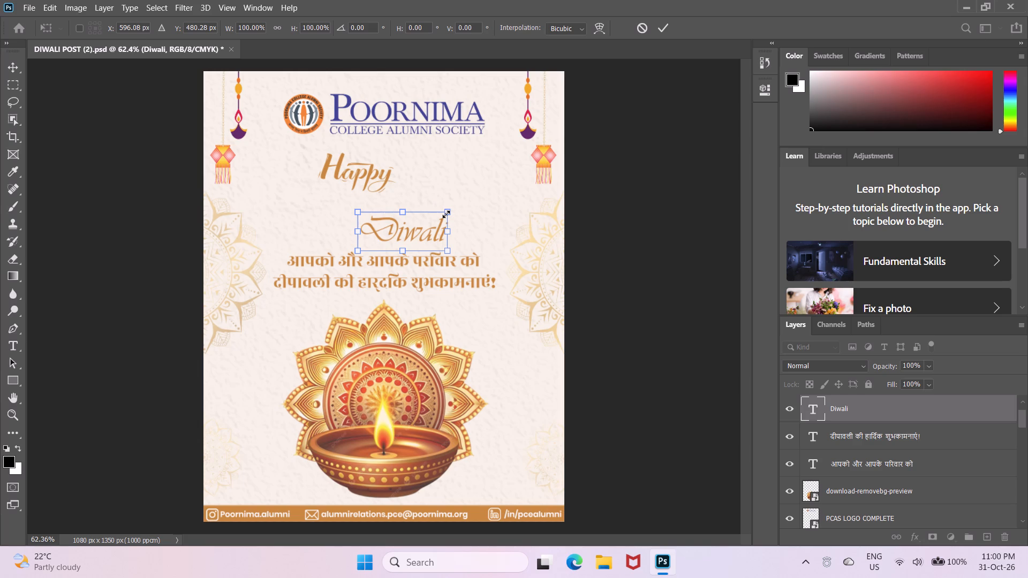
key(ctrl+z)
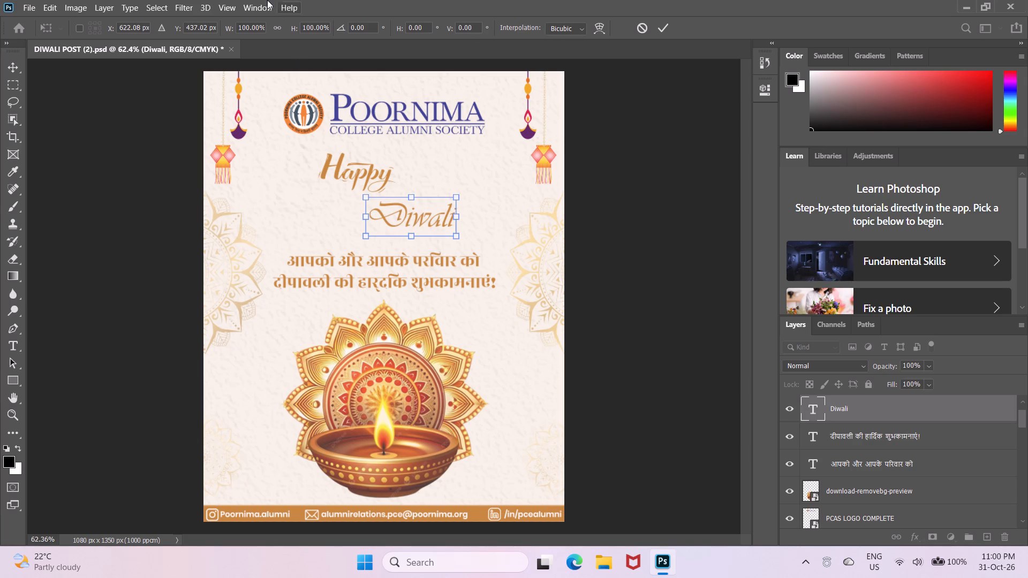
click(278, 33)
drag(365, 201, 346, 184)
drag(455, 237, 472, 255)
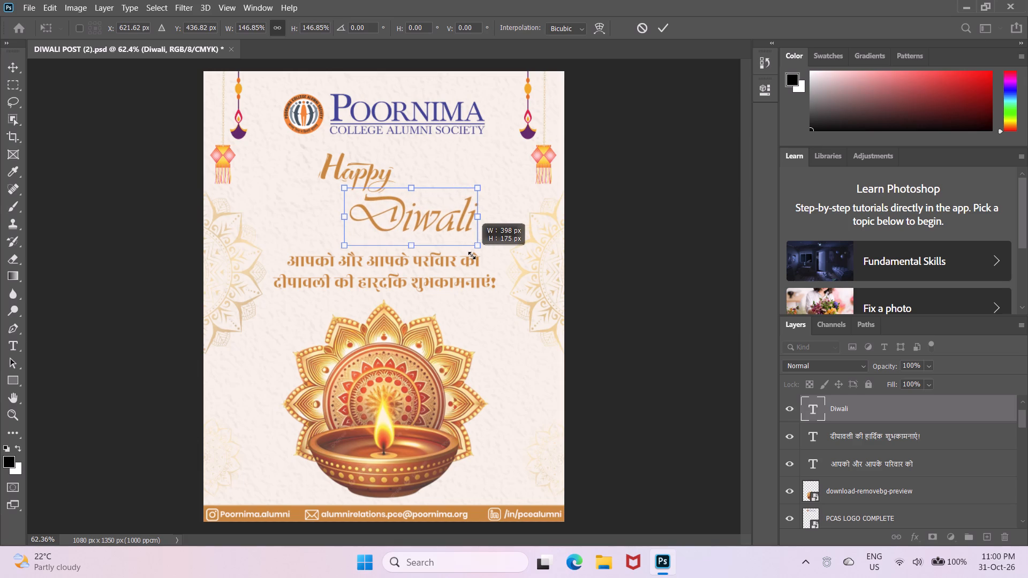
drag(472, 255, 481, 264)
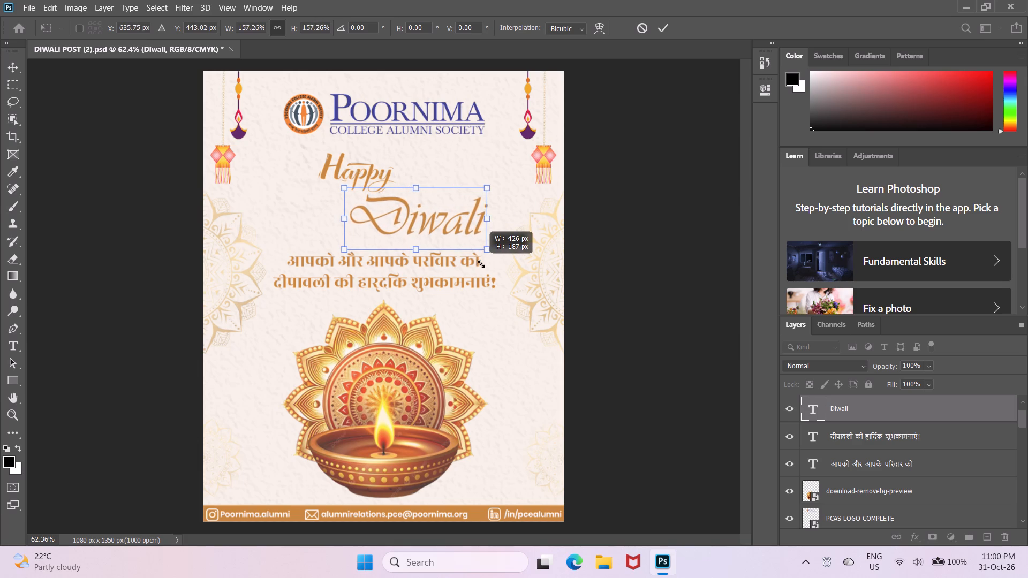
drag(481, 264, 484, 260)
Nudge the enlarged Diwali text about 6 px down and 5 px left, apply the transform, and deselect the layer.
key(Down)
key(Down)
key(Down)
key(Down)
key(Down)
key(Down)
key(Down)
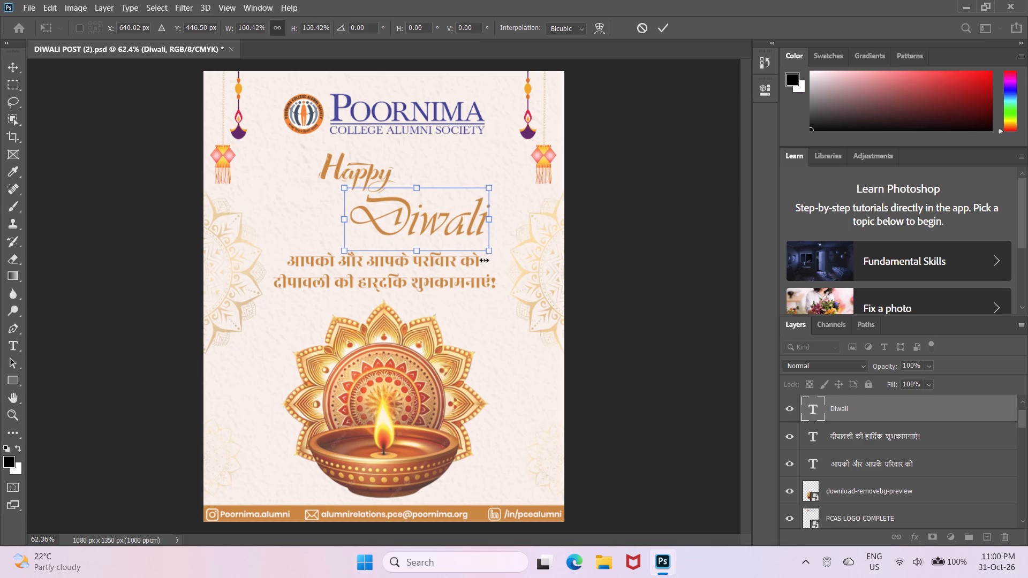
key(Down)
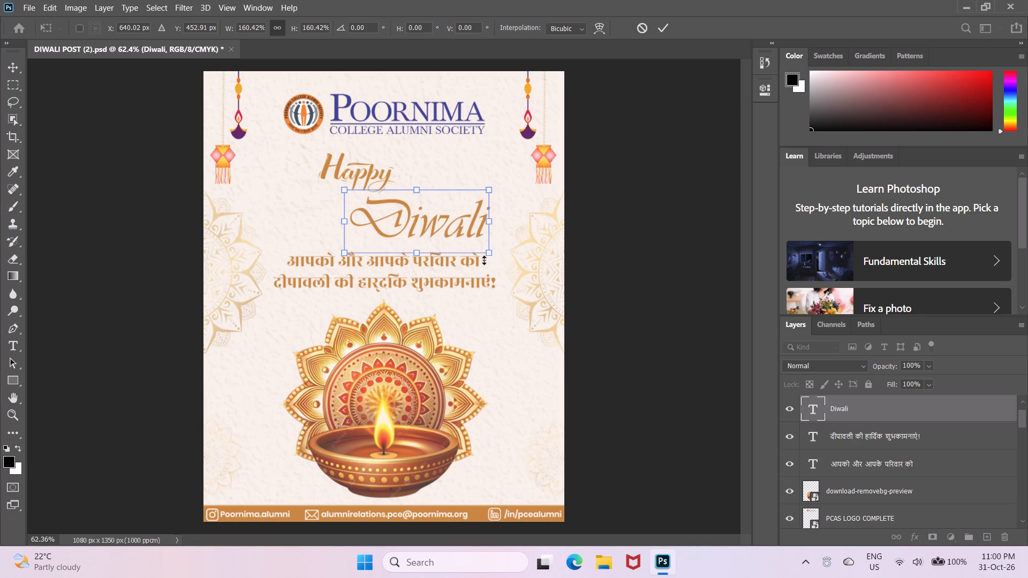
key(Left)
key(Left)
key(Left)
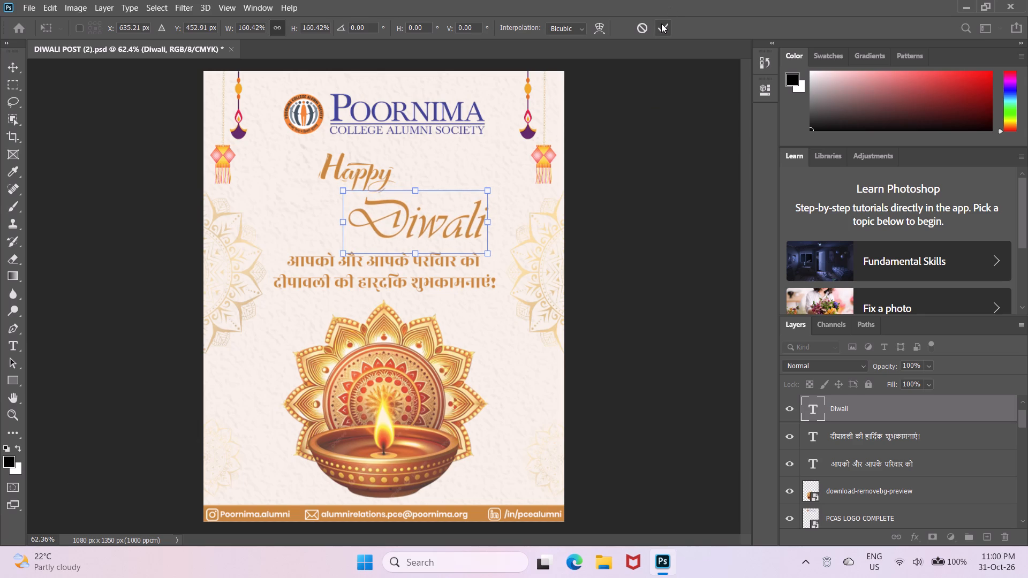
click(661, 24)
click(595, 244)
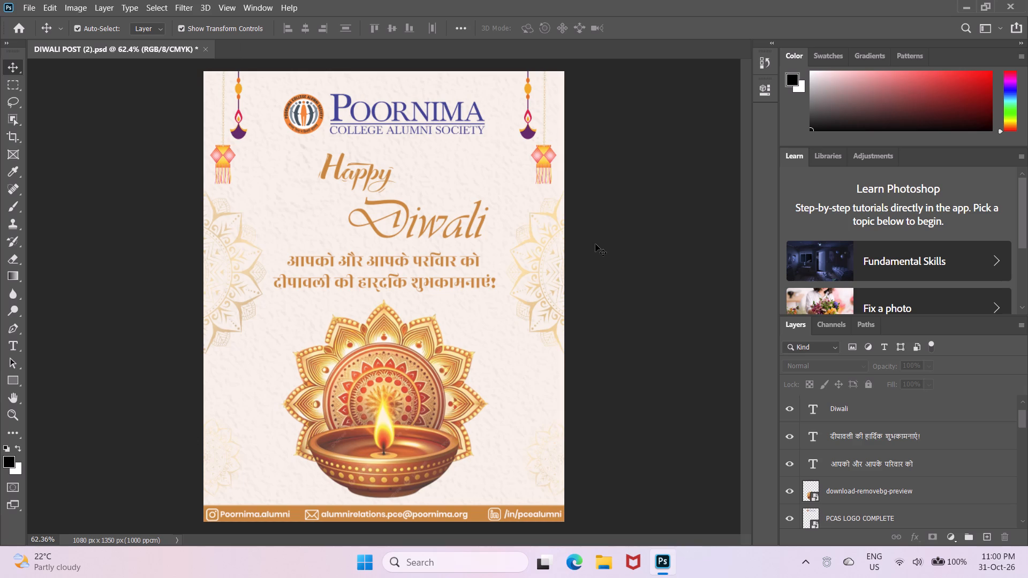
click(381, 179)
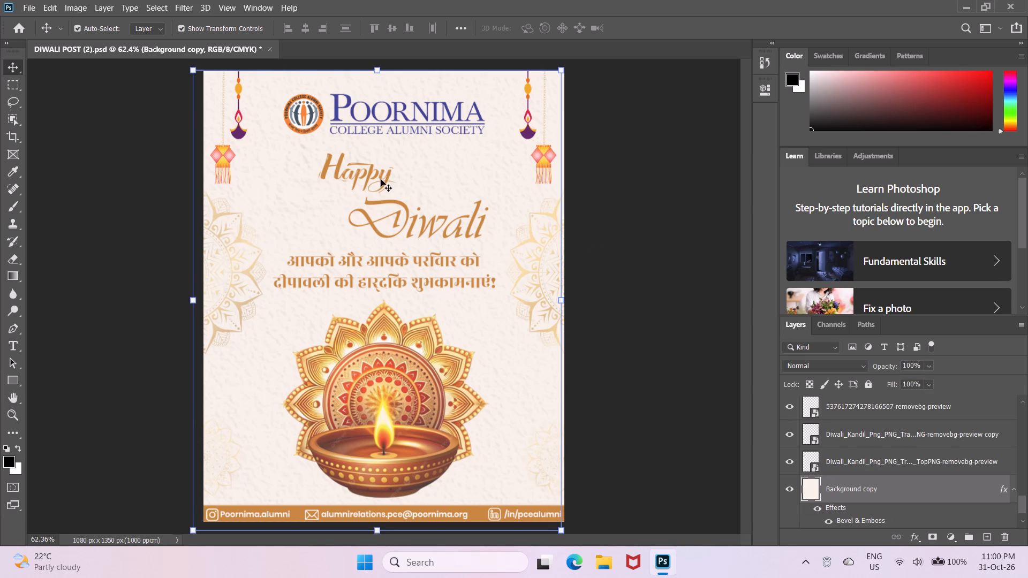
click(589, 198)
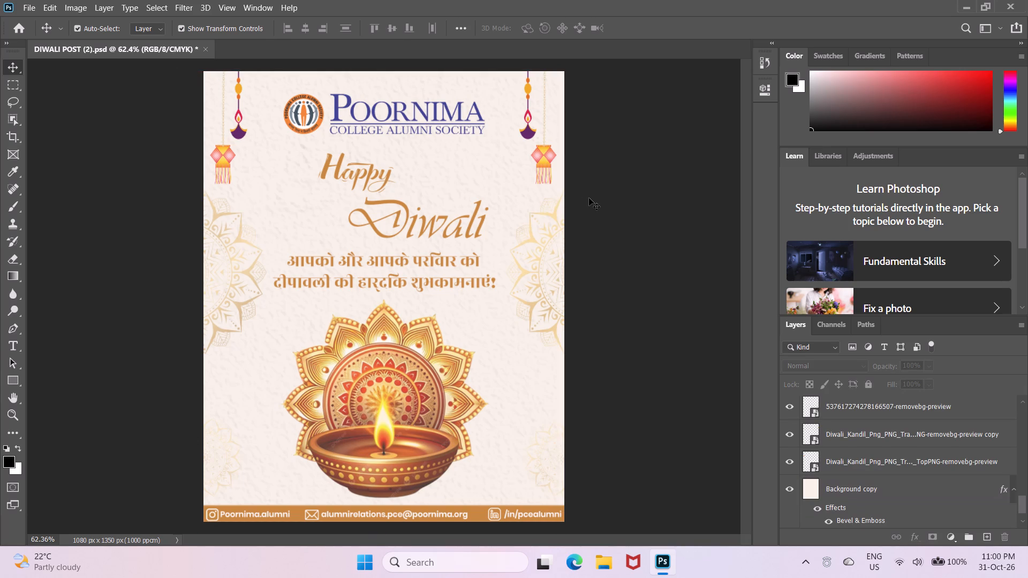
Add a new text layer reading "Happy" just below the logo, to the right of the existing Happy graphic.
key(t)
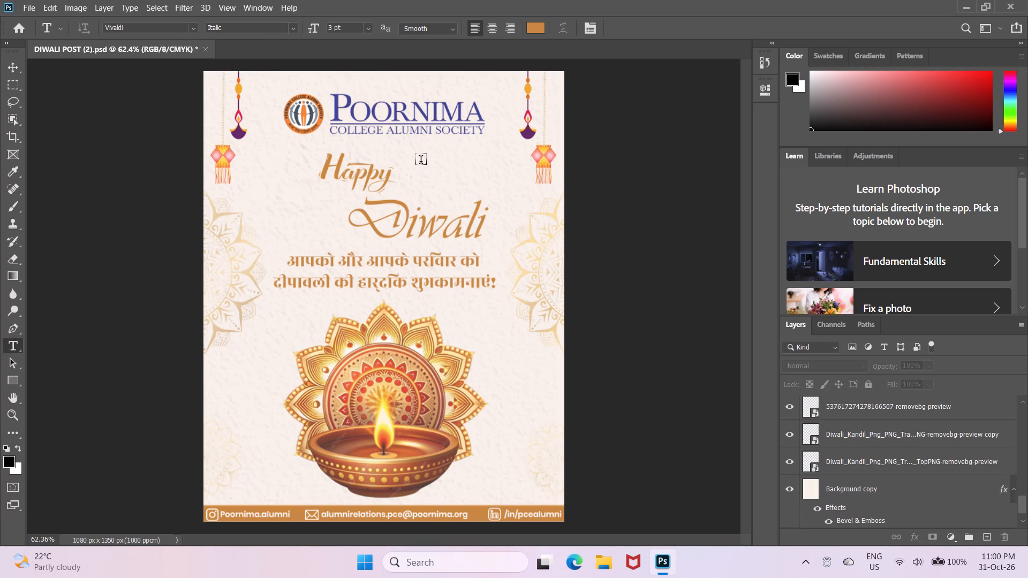
click(421, 161)
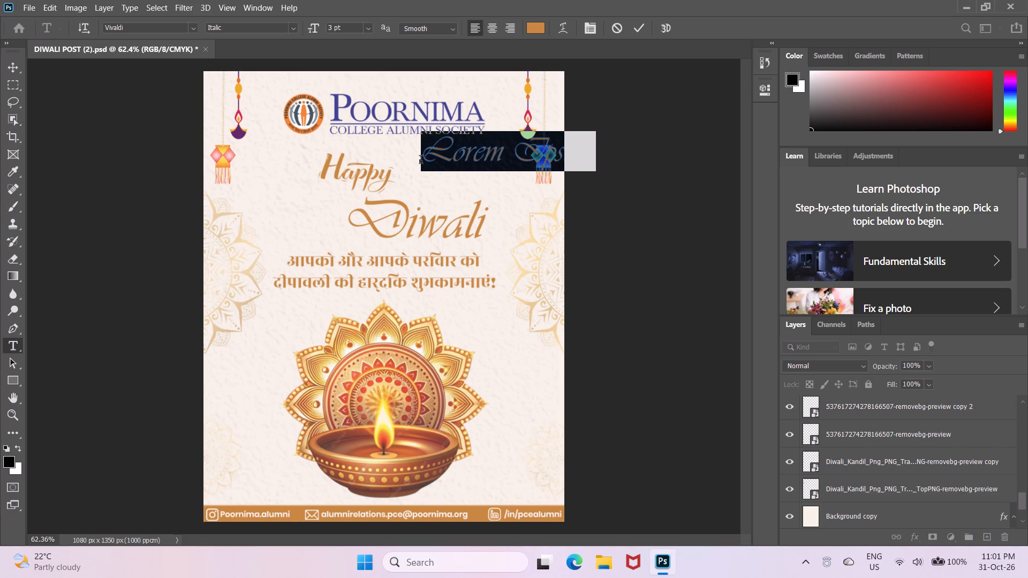
key(h)
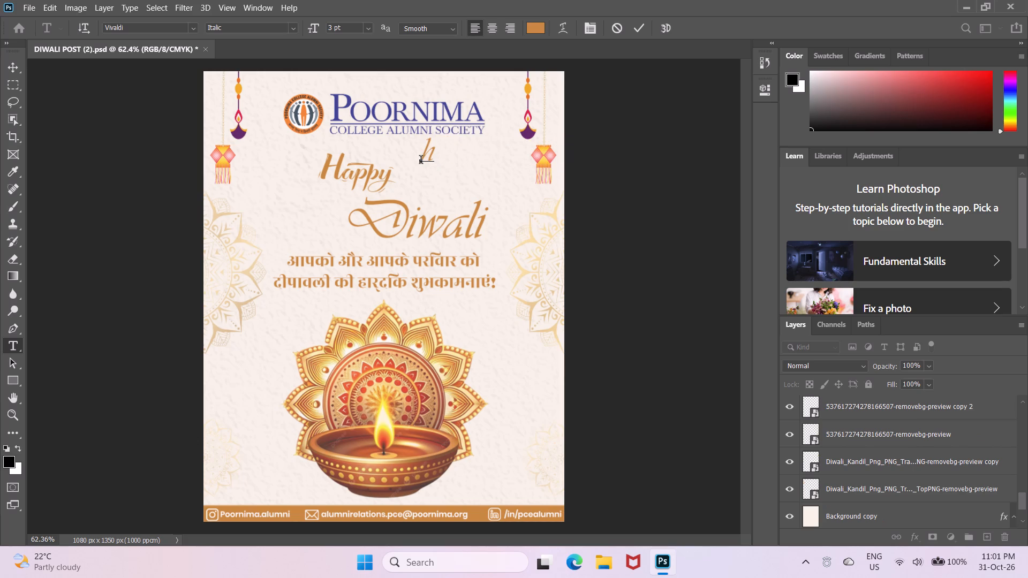
key(BackSpace)
key(h)
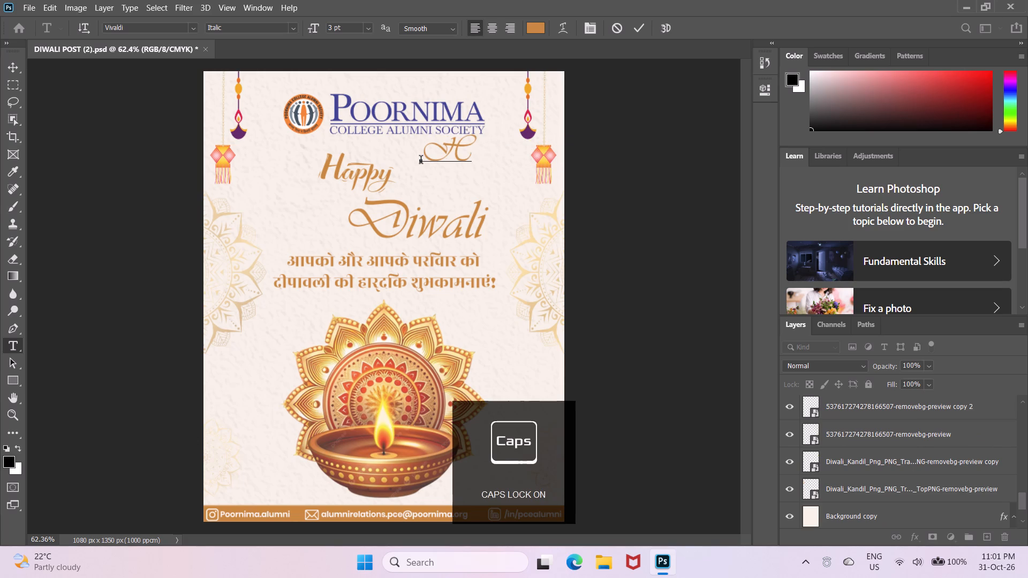
text(app)
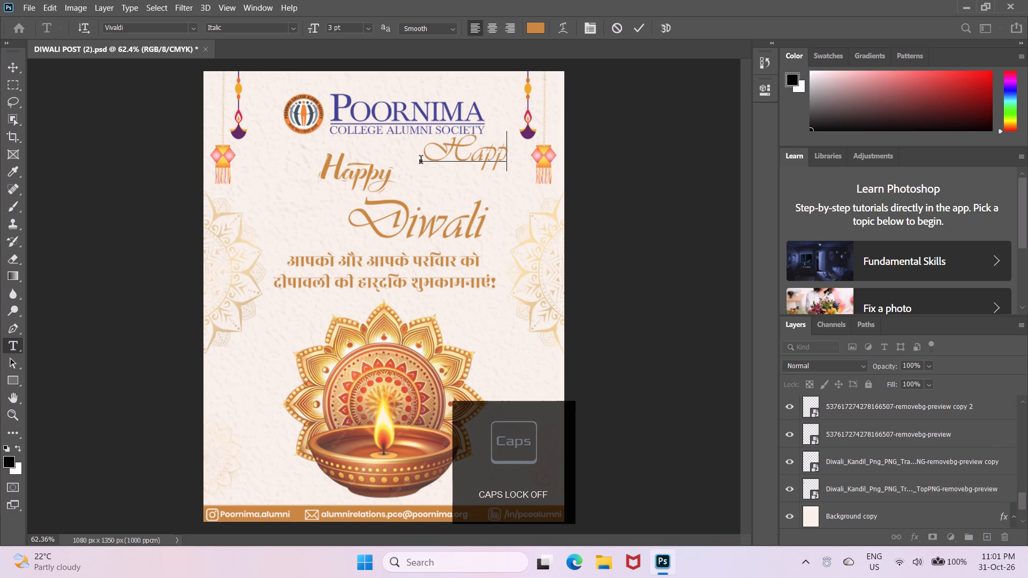
key(y)
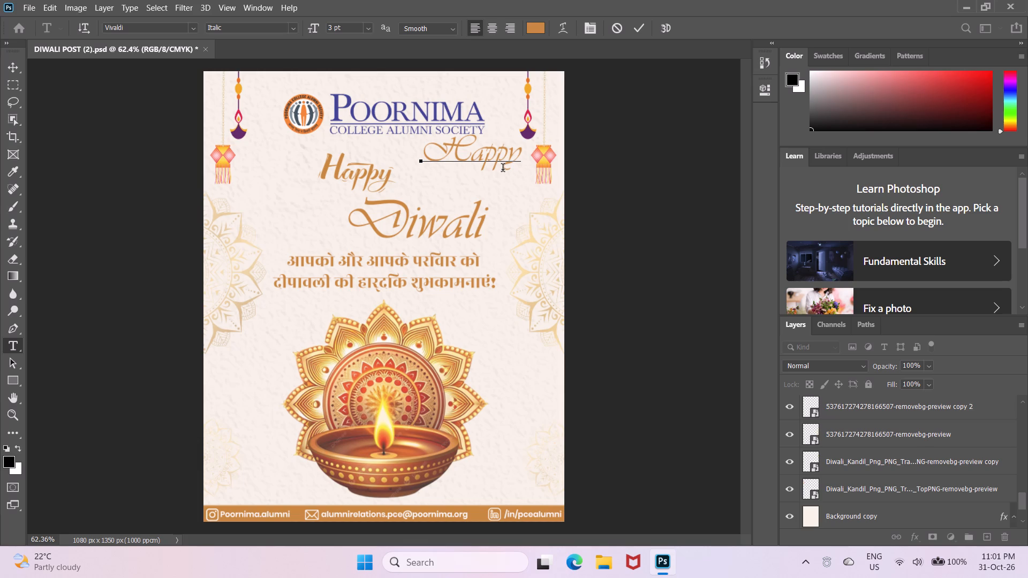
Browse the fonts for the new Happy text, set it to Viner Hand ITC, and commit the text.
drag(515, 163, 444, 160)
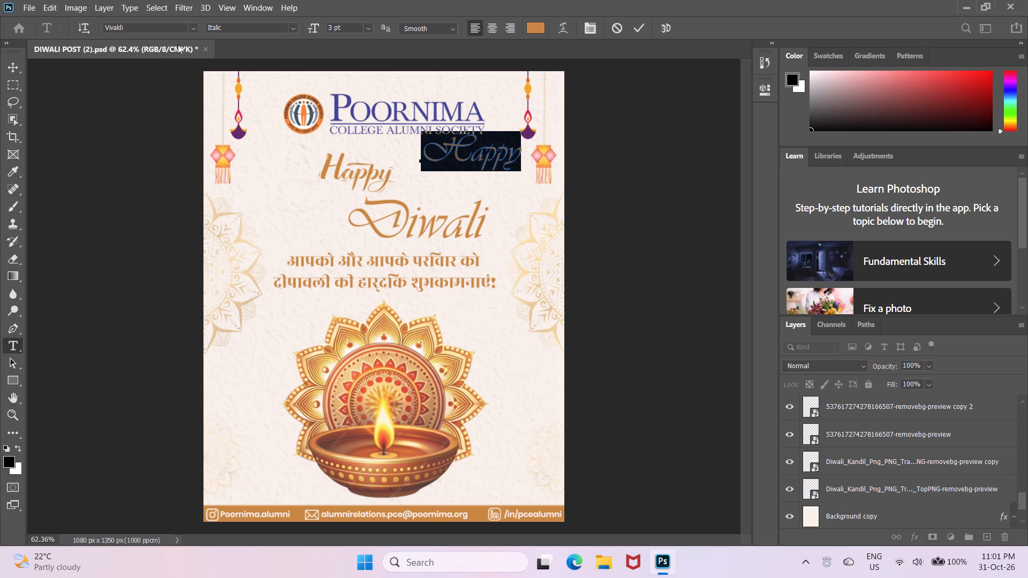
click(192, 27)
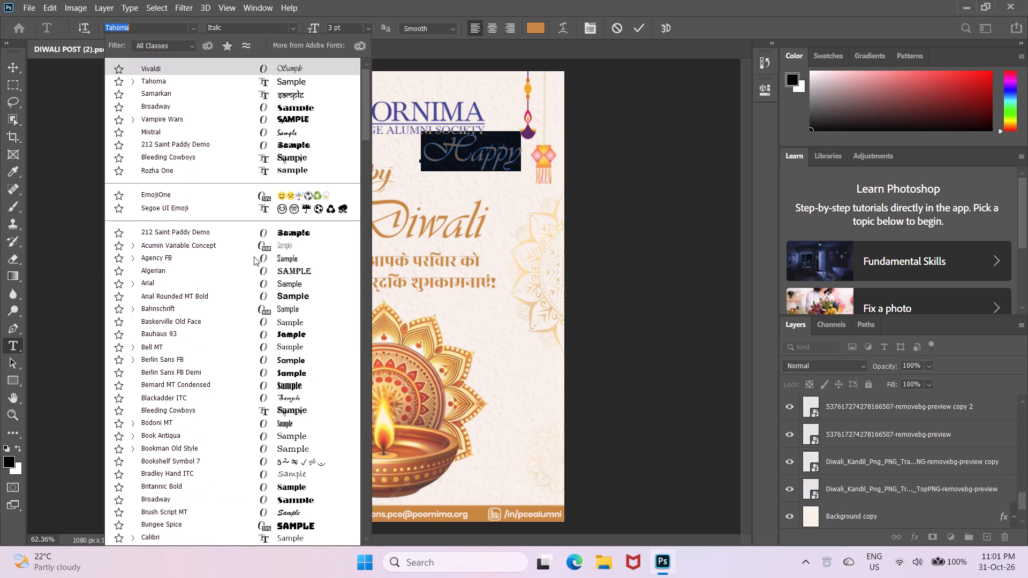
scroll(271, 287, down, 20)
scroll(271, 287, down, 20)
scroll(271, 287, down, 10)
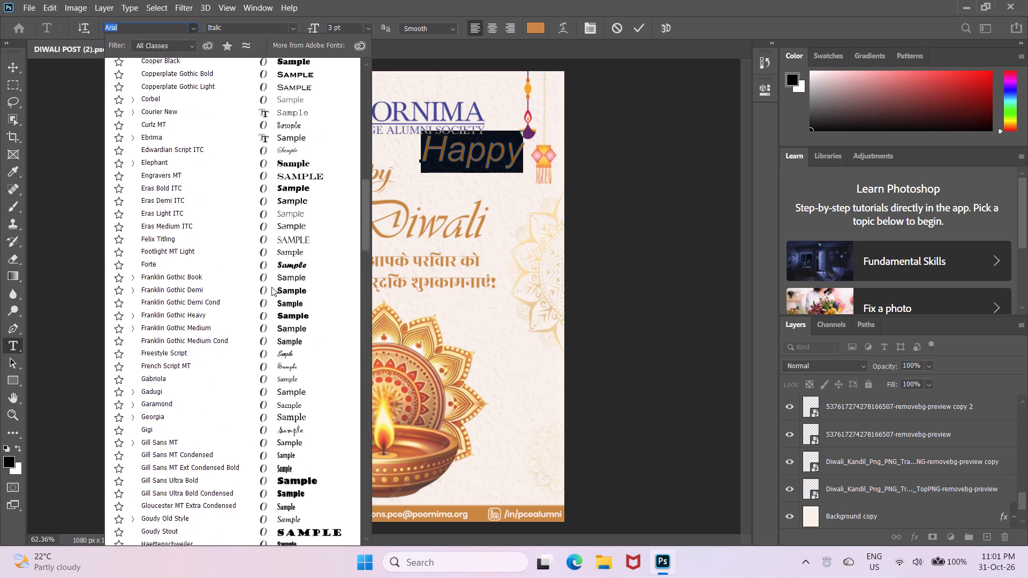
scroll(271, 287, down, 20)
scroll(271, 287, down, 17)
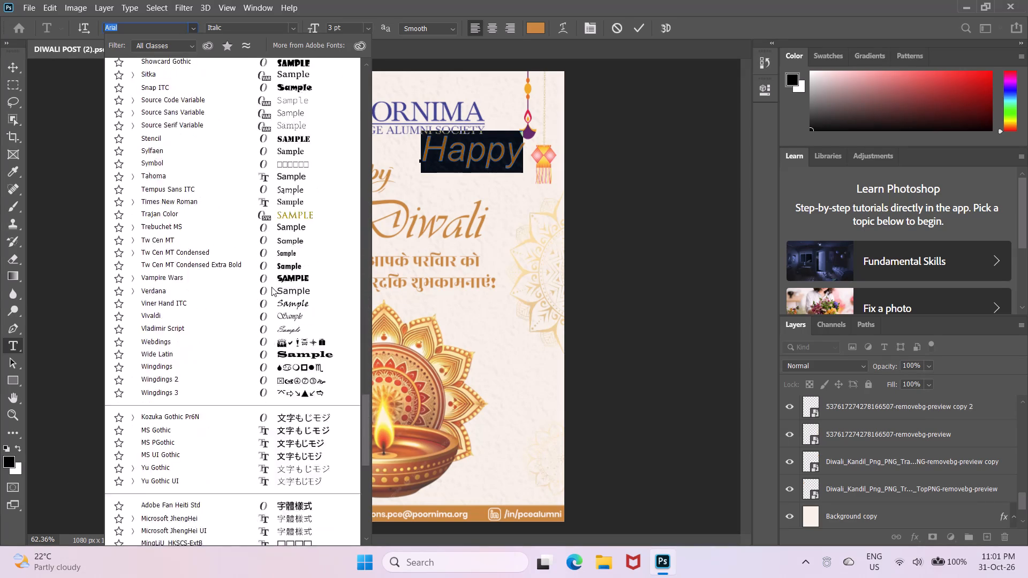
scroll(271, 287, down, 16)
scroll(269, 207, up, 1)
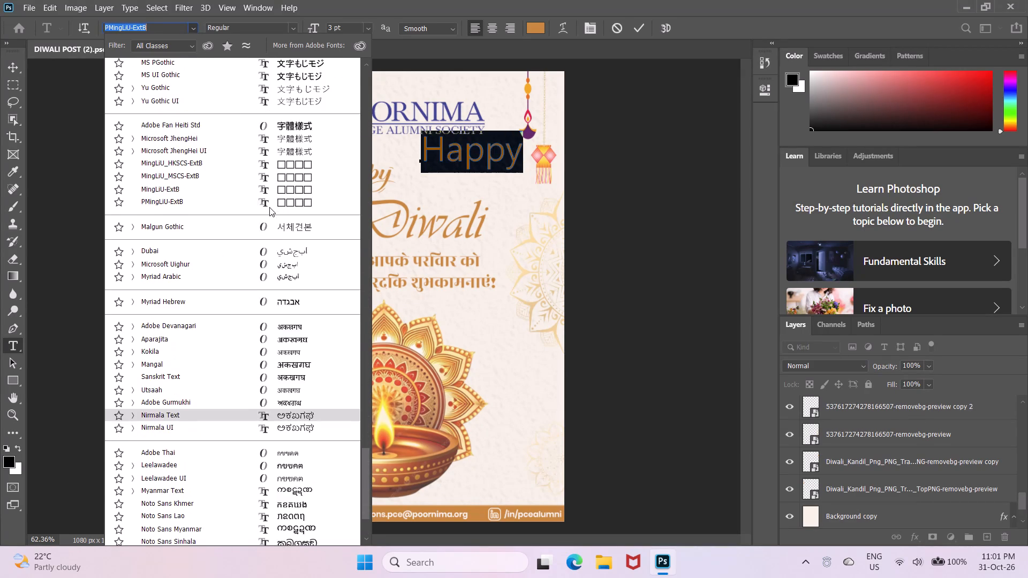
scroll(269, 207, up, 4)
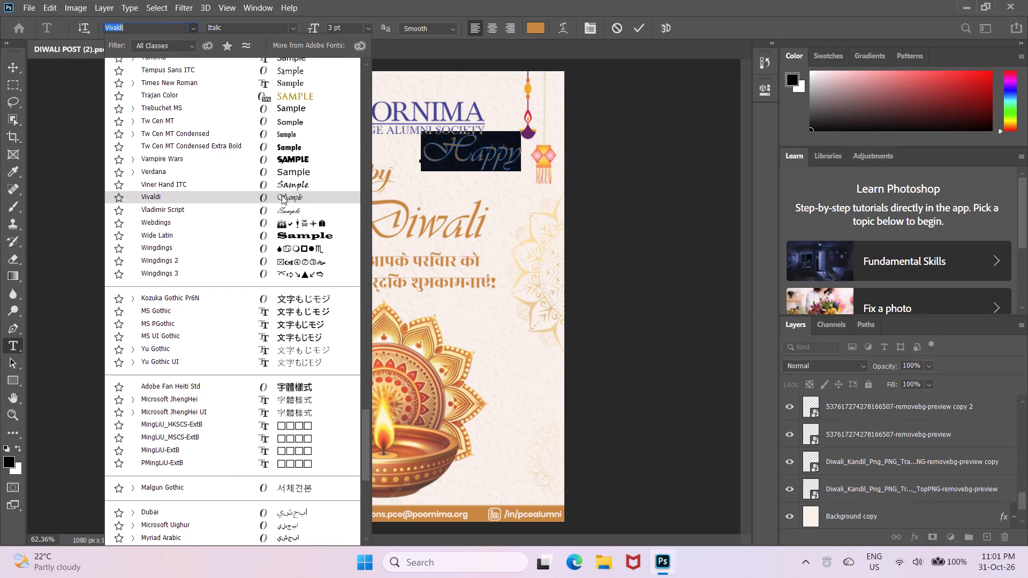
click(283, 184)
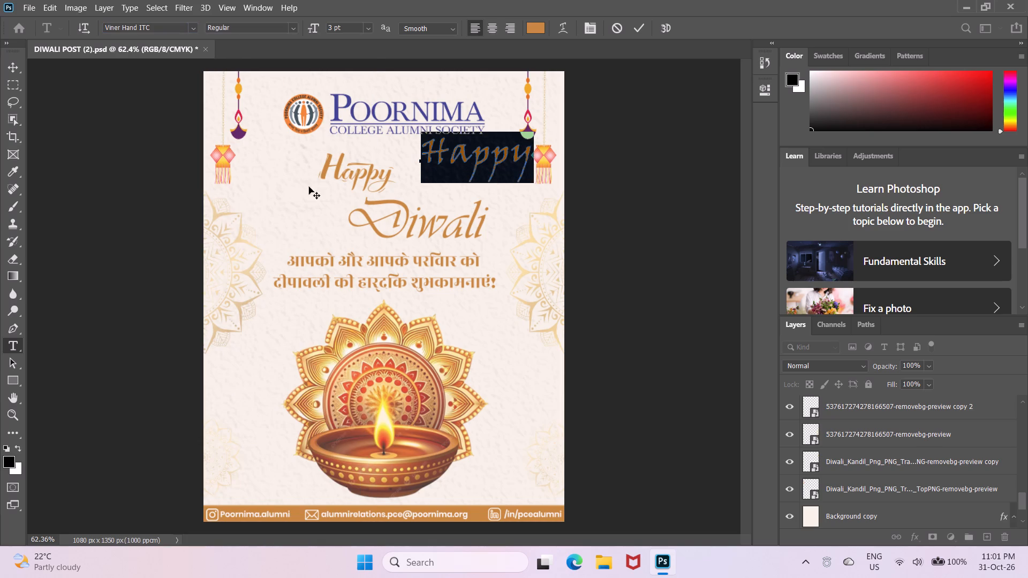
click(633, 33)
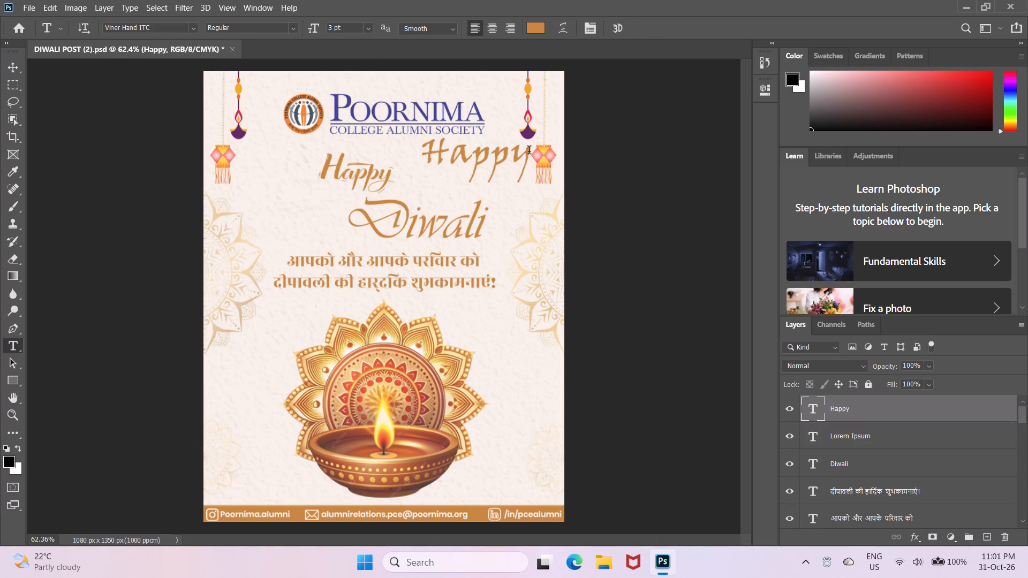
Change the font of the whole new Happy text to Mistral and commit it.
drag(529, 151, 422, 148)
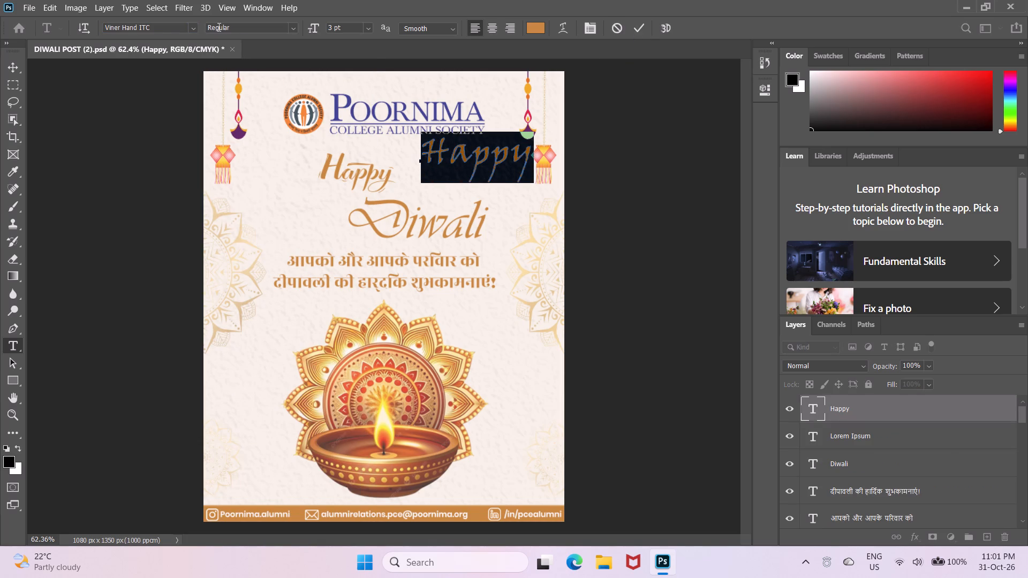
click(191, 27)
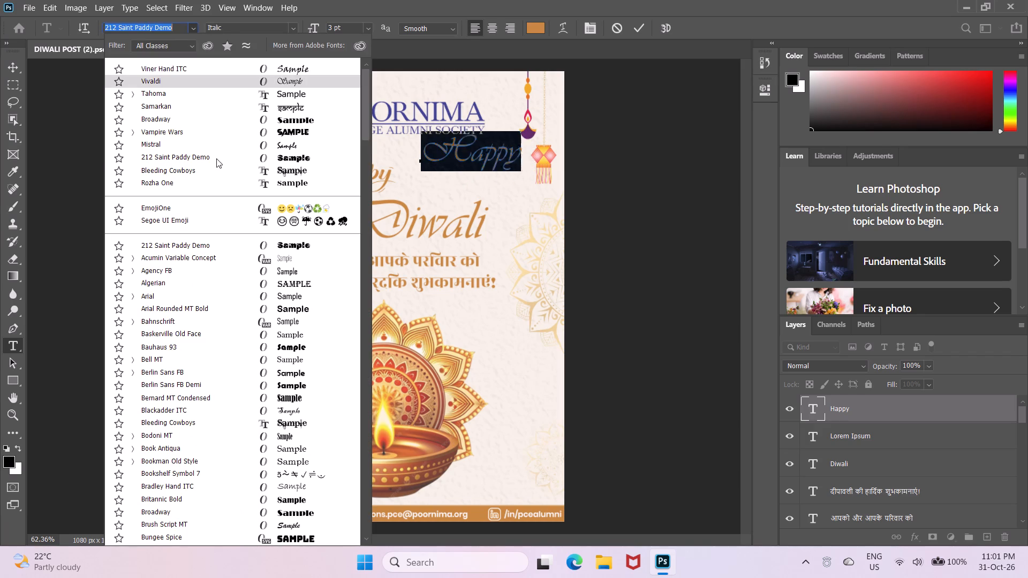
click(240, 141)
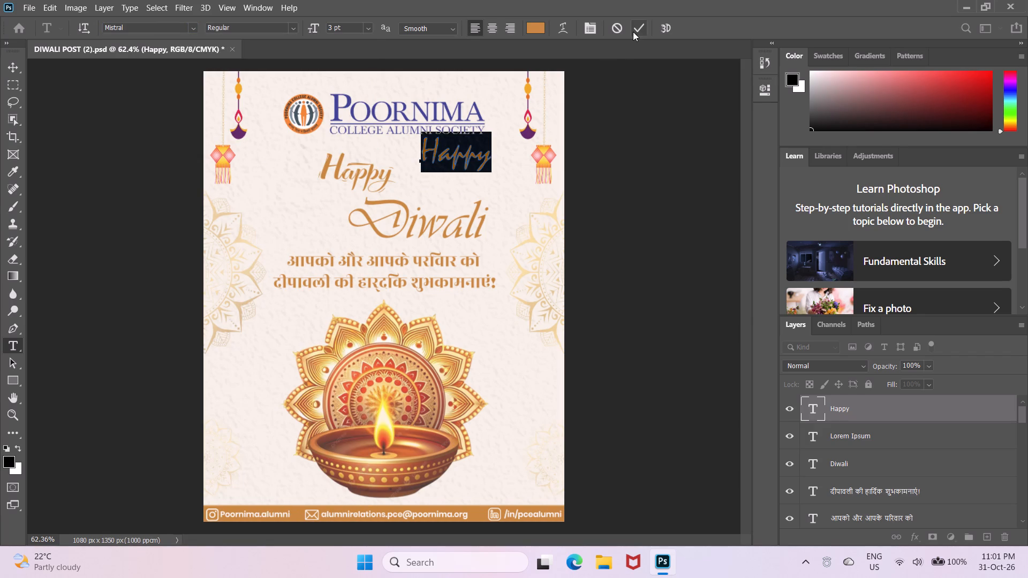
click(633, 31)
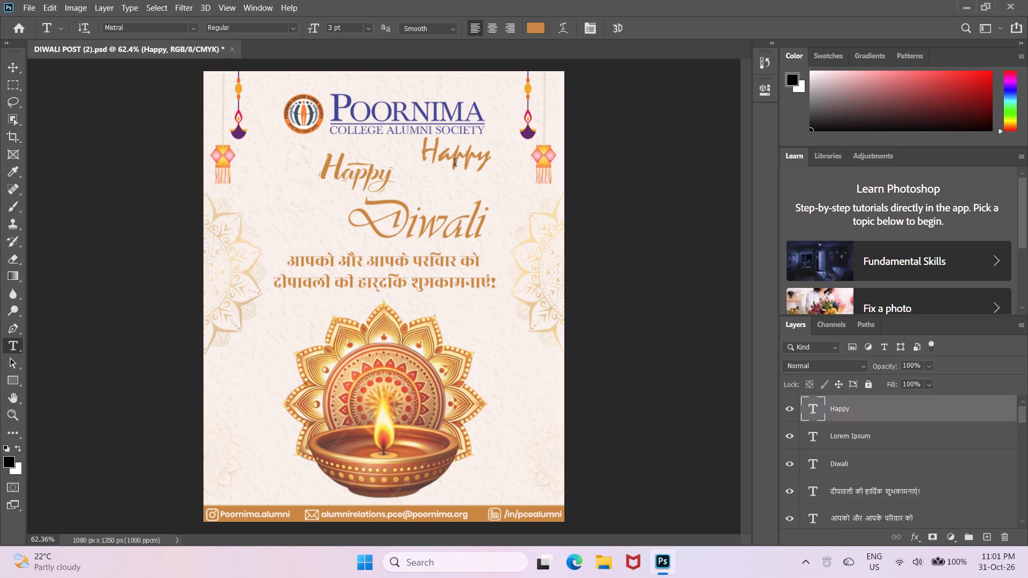
Select the whole new Happy text, change its font to Bodoni MT, and commit it.
drag(486, 158, 436, 155)
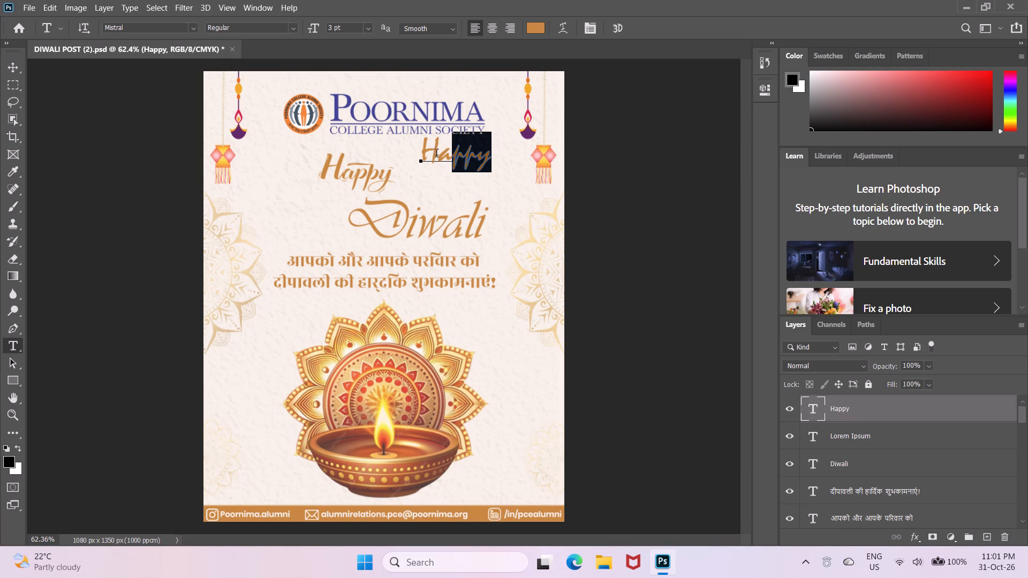
drag(436, 155, 424, 154)
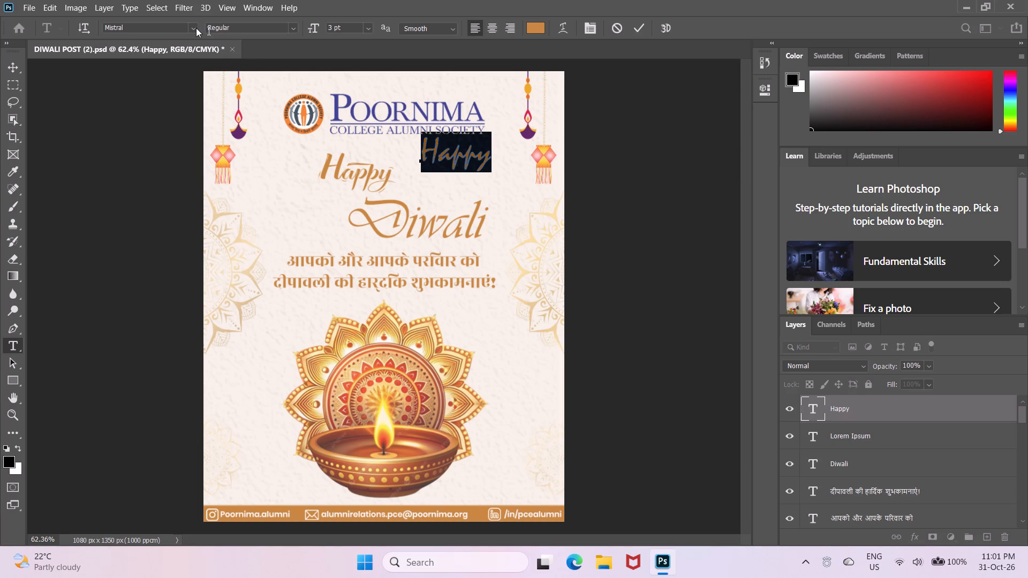
click(196, 28)
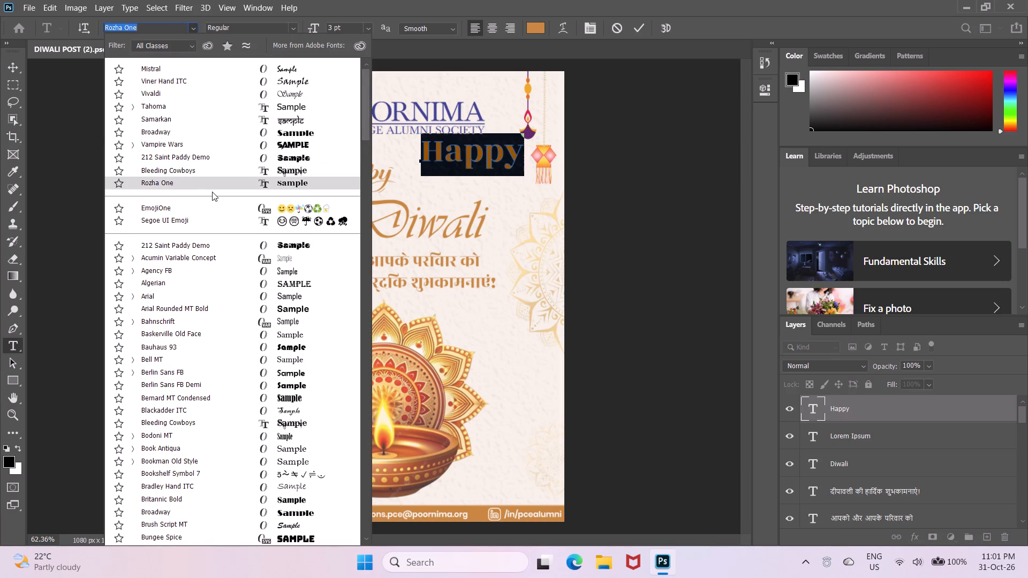
scroll(212, 192, down, 2)
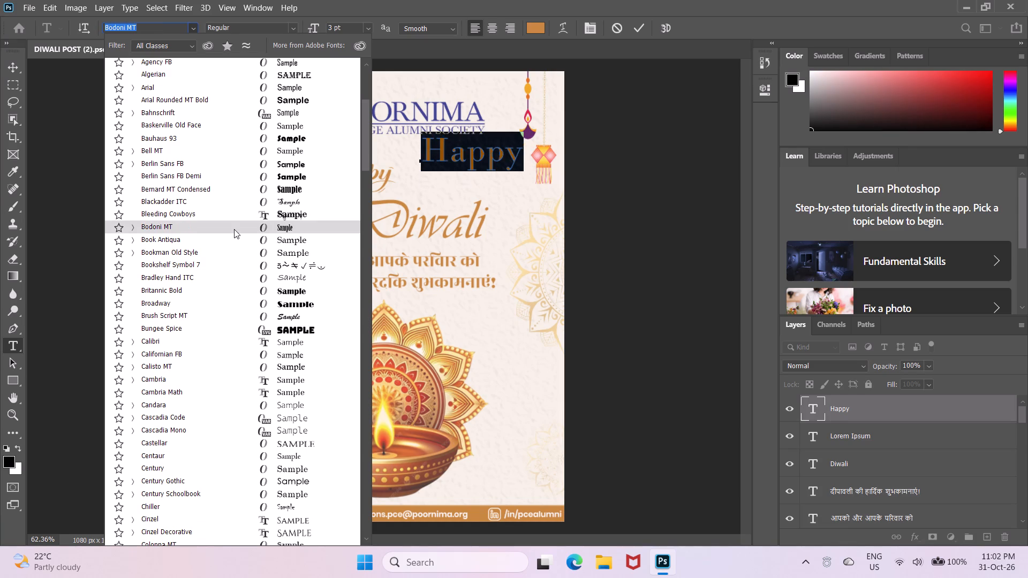
click(234, 229)
click(619, 187)
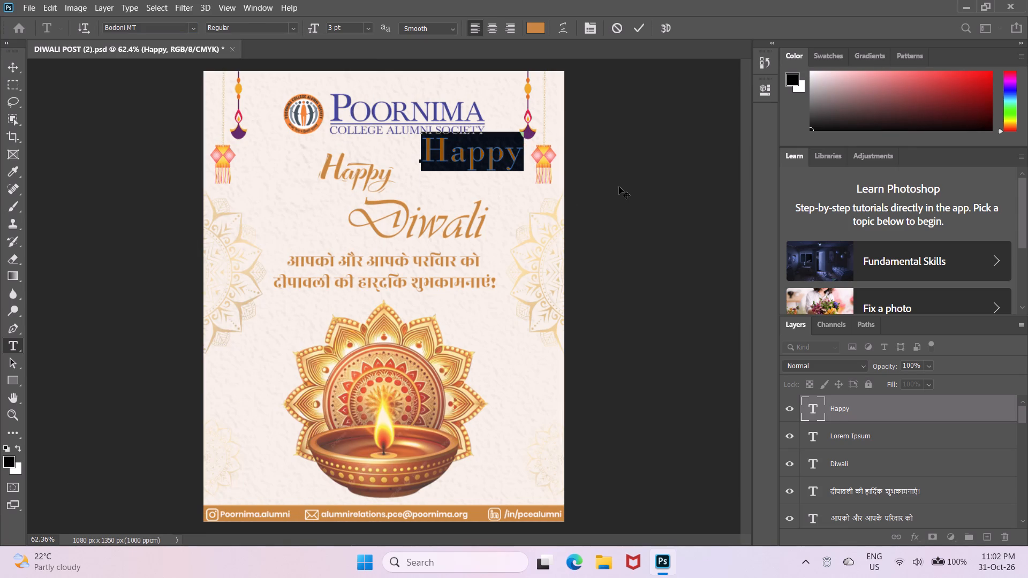
click(639, 31)
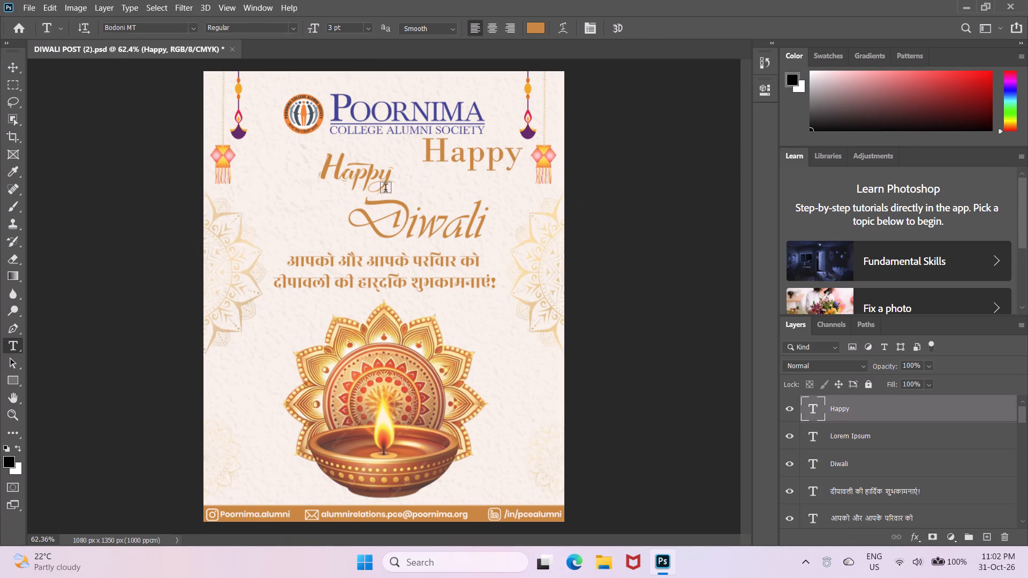
Delete the old script-style Happy graphic above the word Diwali.
key(v)
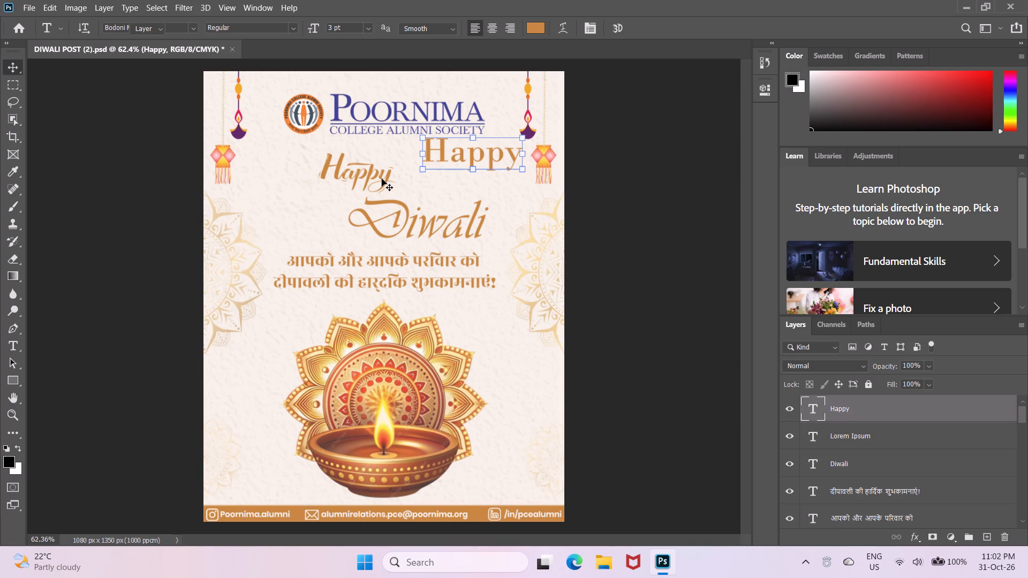
click(327, 169)
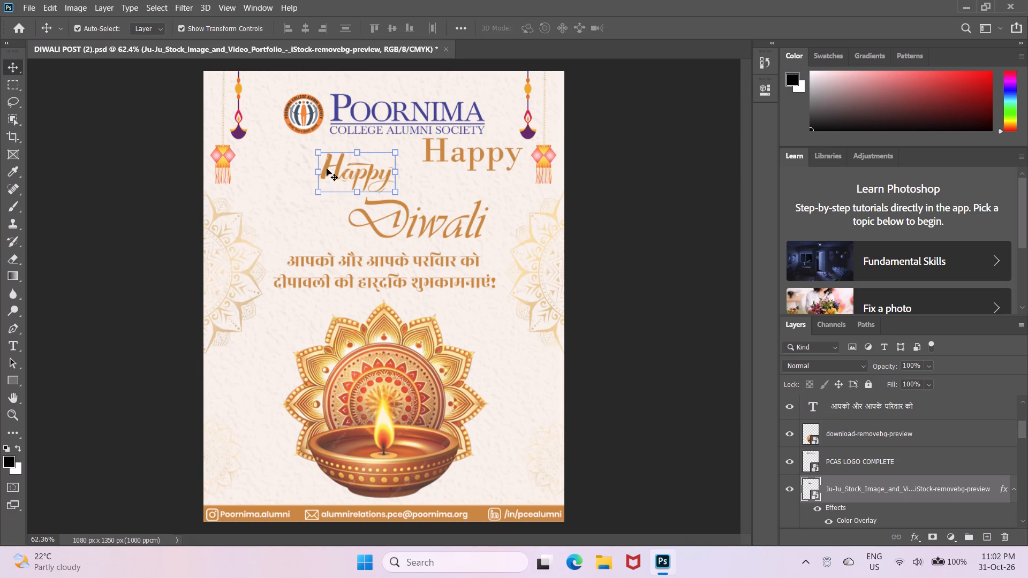
key(Delete)
Move the Happy text about 370 px left and 58 px down, above the start of Diwali, and deselect it.
click(442, 154)
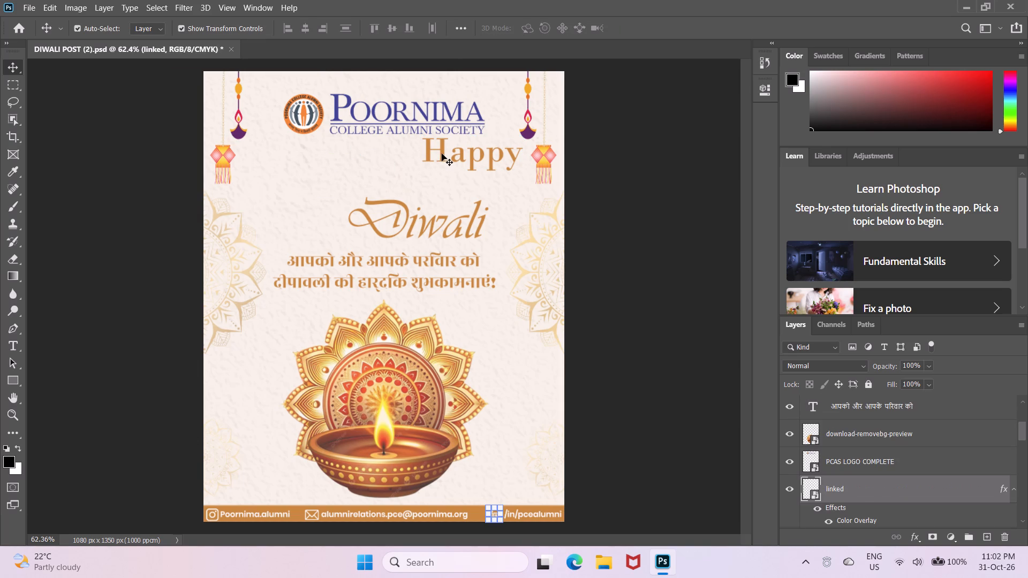
drag(442, 154, 398, 165)
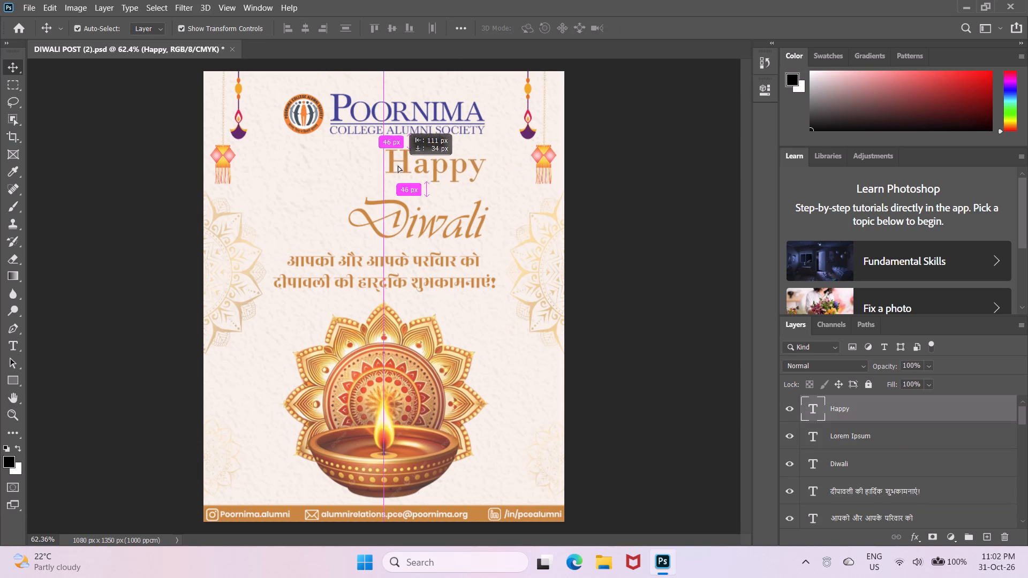
drag(398, 165, 321, 171)
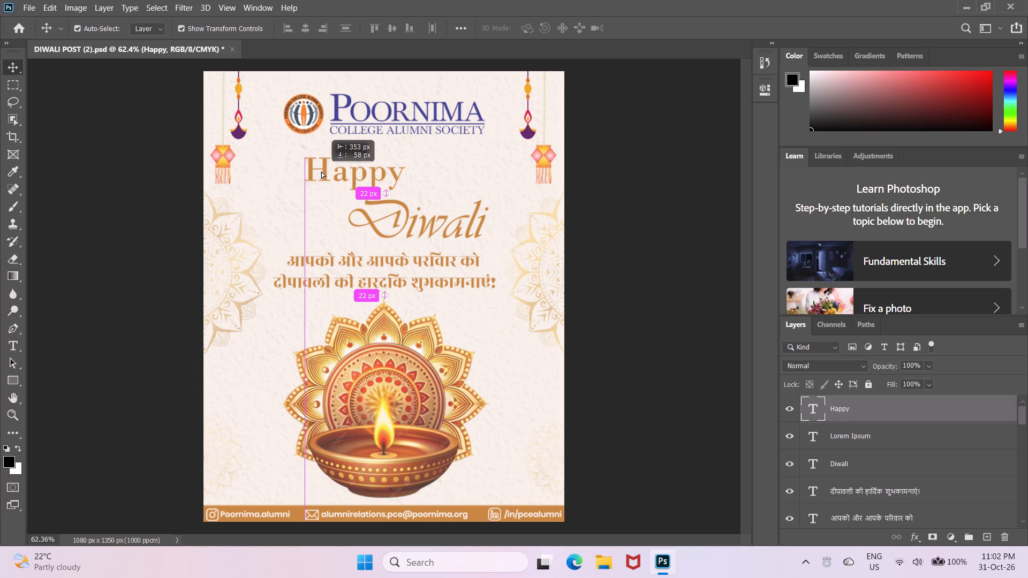
drag(321, 171, 320, 172)
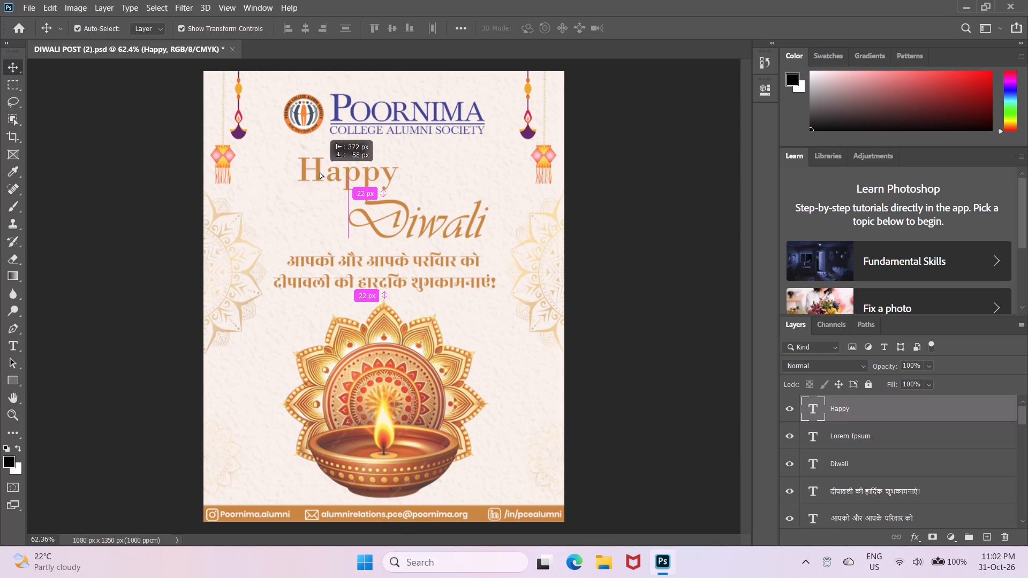
drag(320, 172, 320, 172)
click(637, 183)
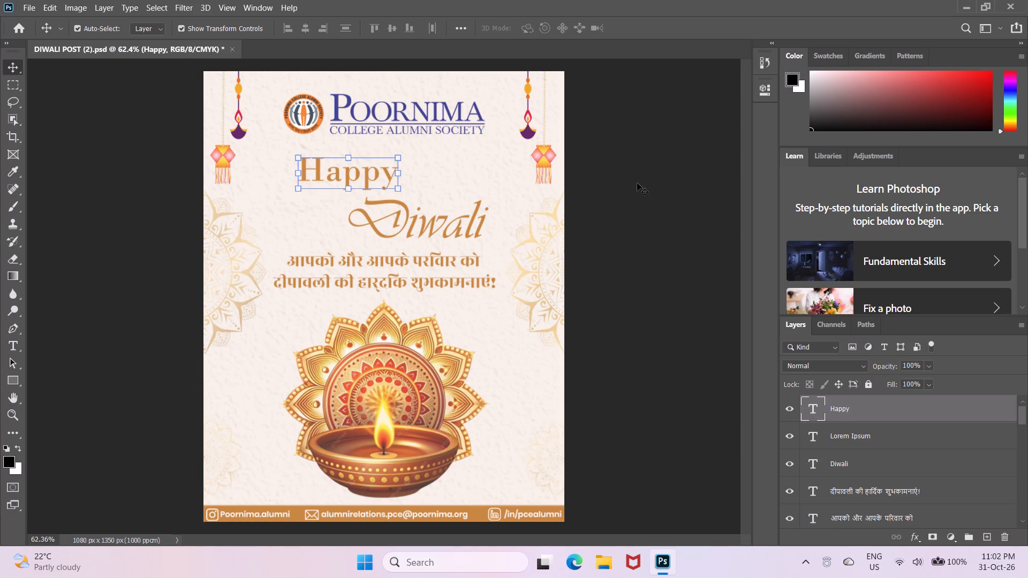
Nudge the Diwali text 3 px up, closer beneath the new Happy text.
click(475, 217)
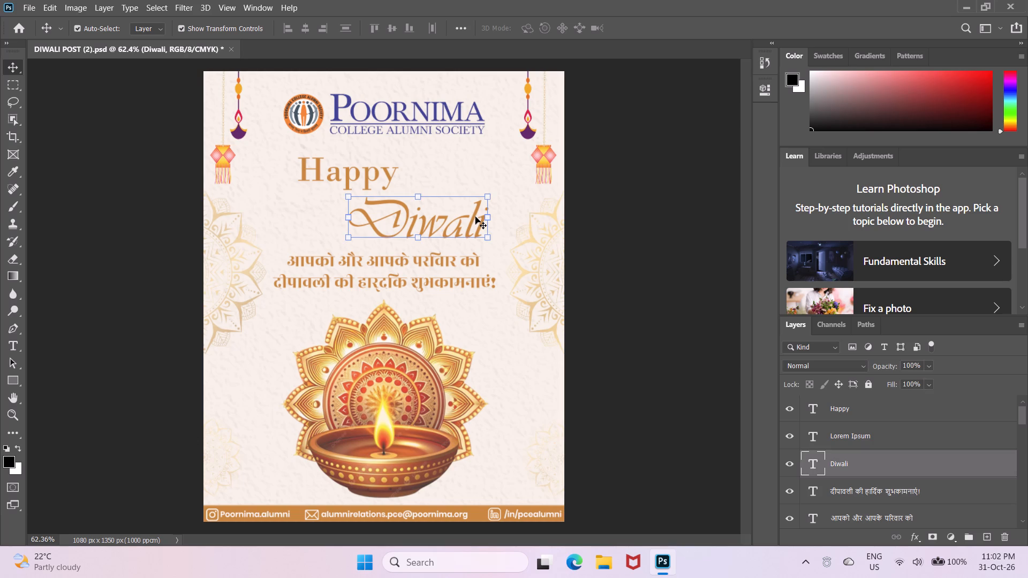
key(Up)
key(Up)
key(Up)
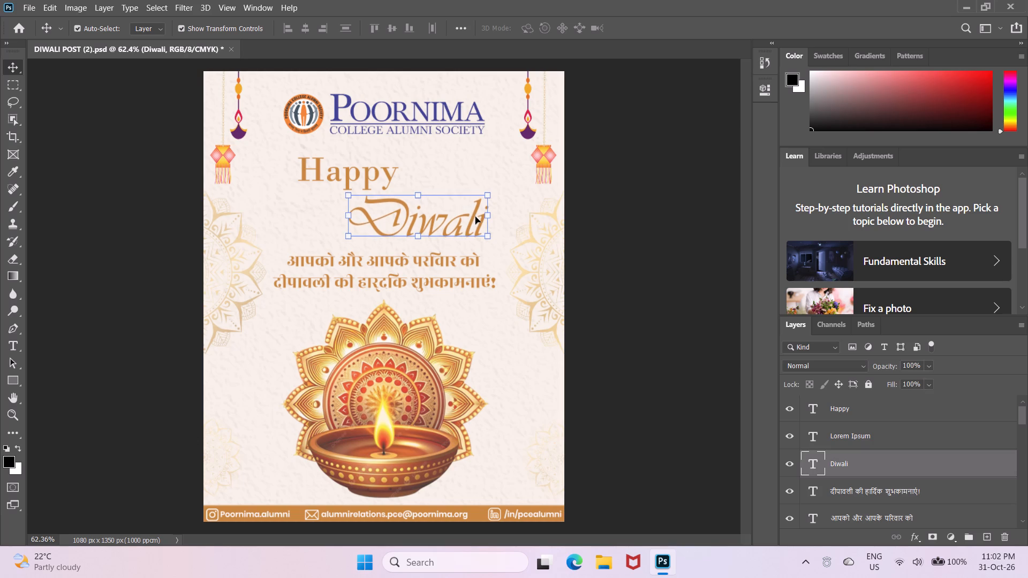
Nudge the Diwali text another 3 px up, closer beneath the Happy text, and deselect it.
key(Up)
key(Up)
key(Up)
click(758, 158)
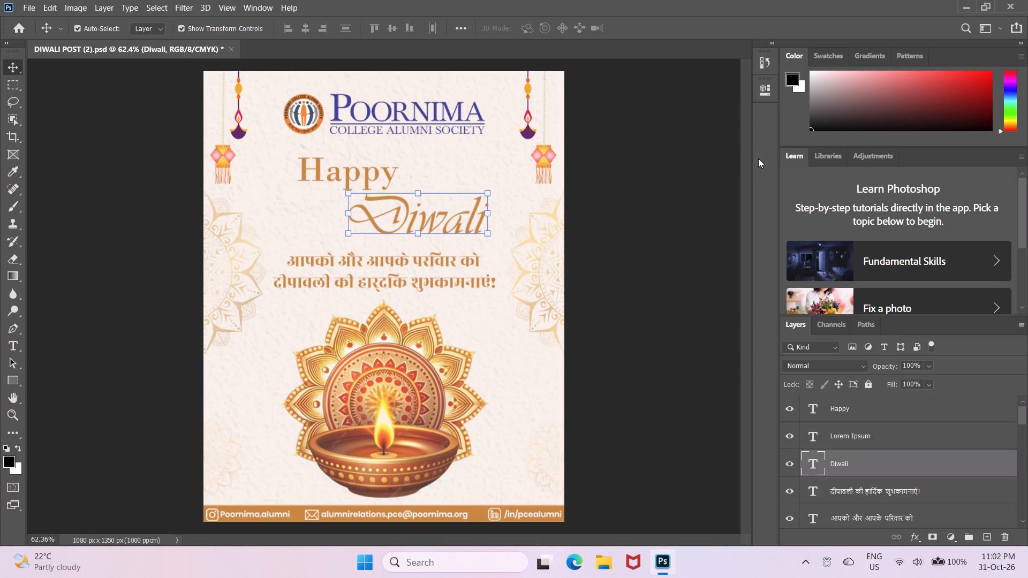
click(667, 164)
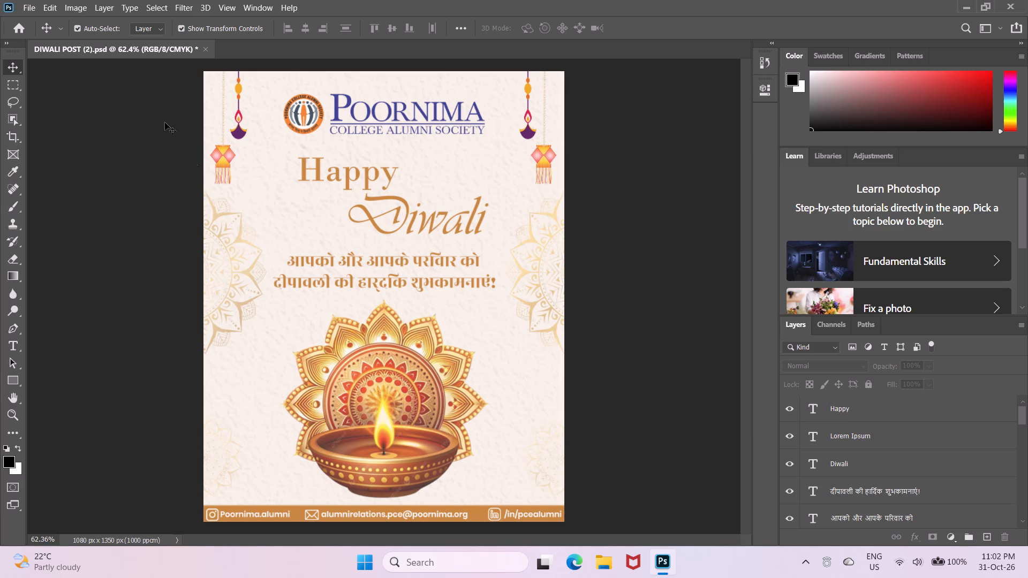
Quick-export the finished poster as a PNG named DIWALI POST PCAS into the Pictures folder.
click(33, 8)
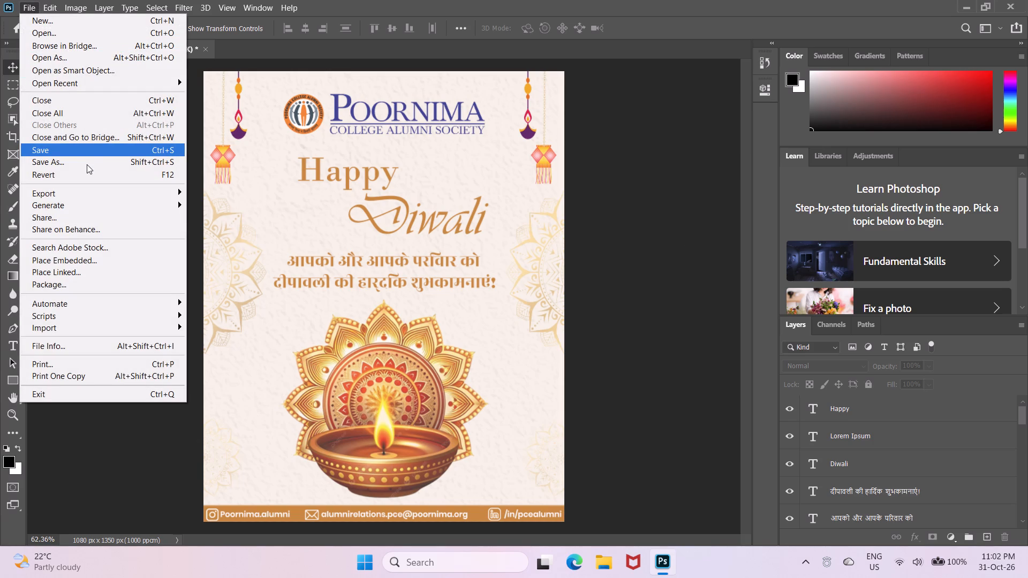
click(107, 193)
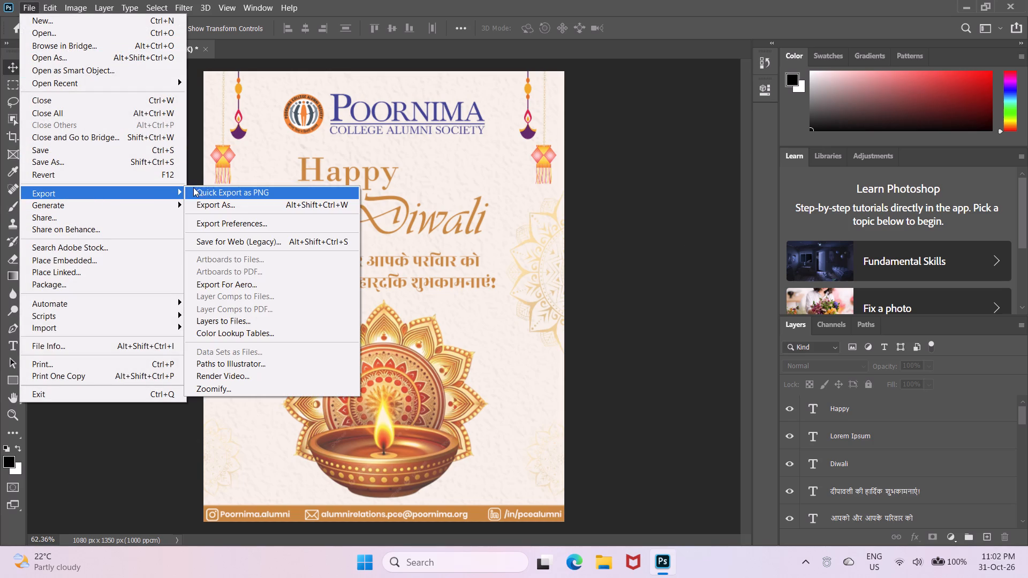
click(205, 189)
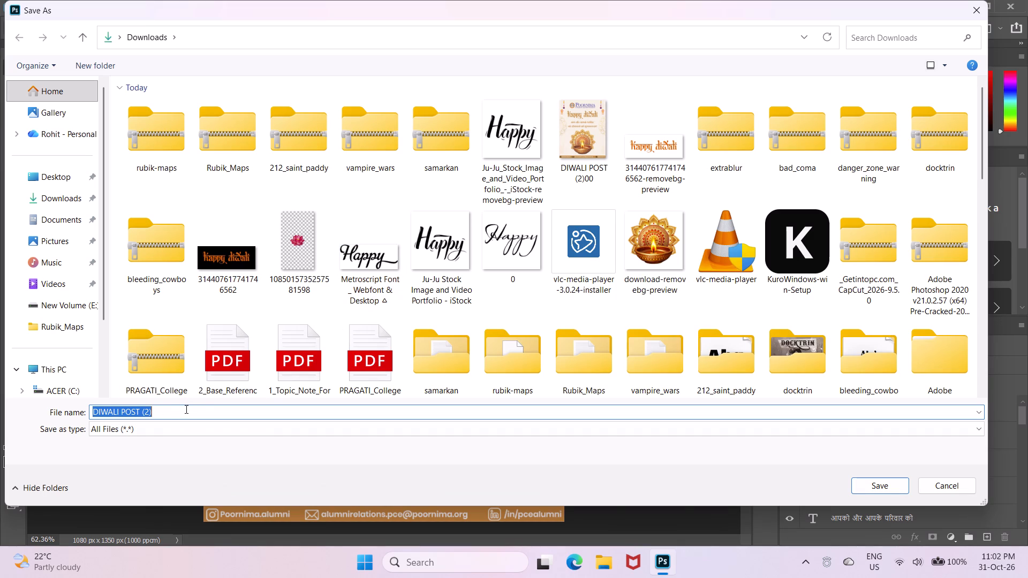
key(BackSpace)
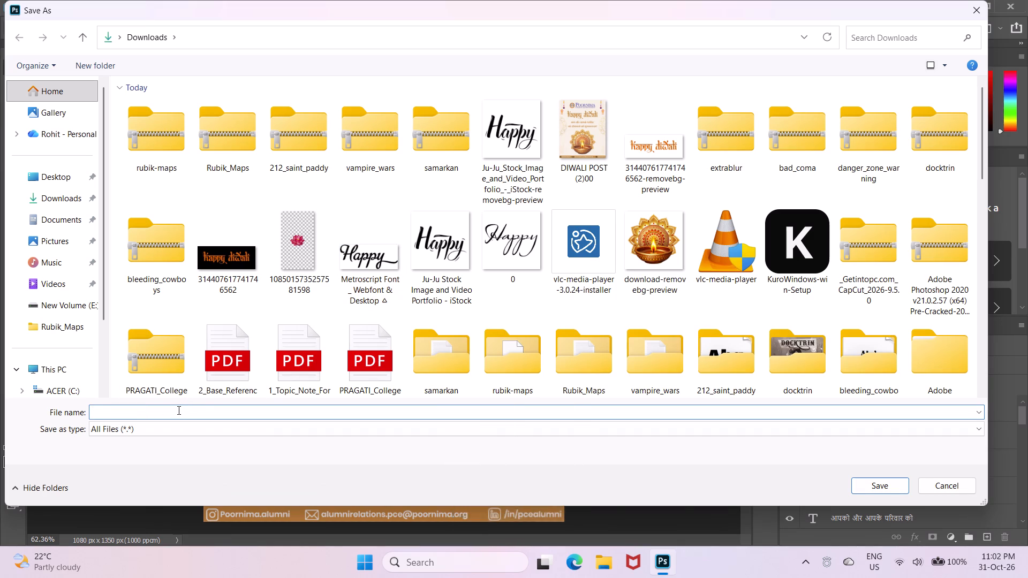
text(DIWALOO)
key(BackSpace)
key(BackSpace)
key(i)
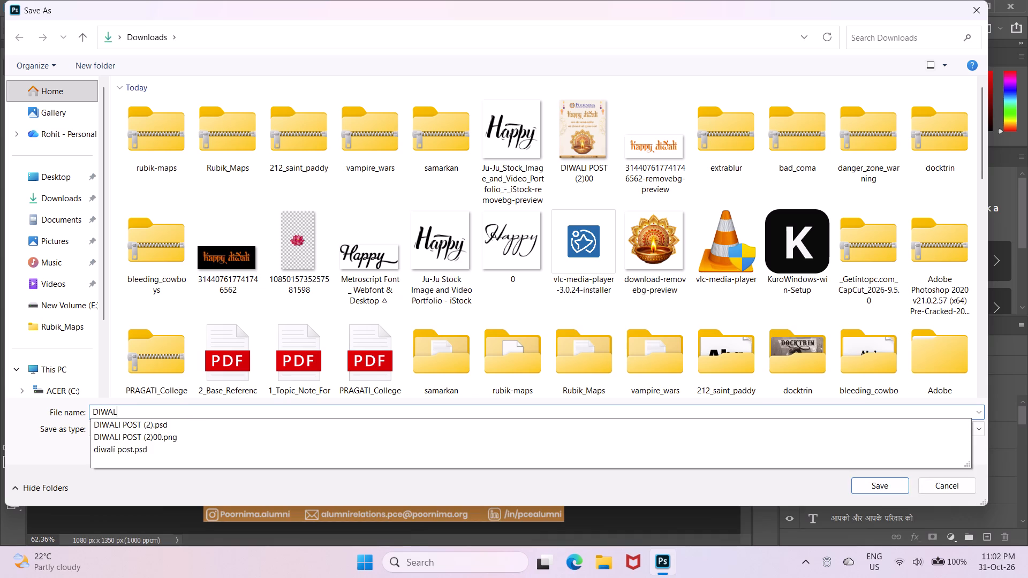
key(space)
text(POST)
text(100)
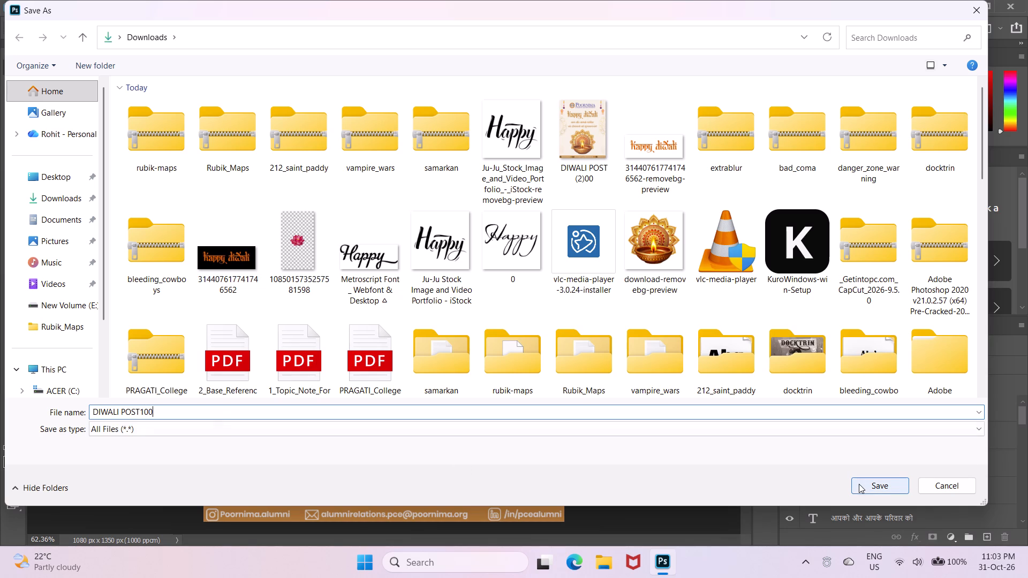
key(BackSpace)
key(BackSpace)
key(BackSpace)
key(space)
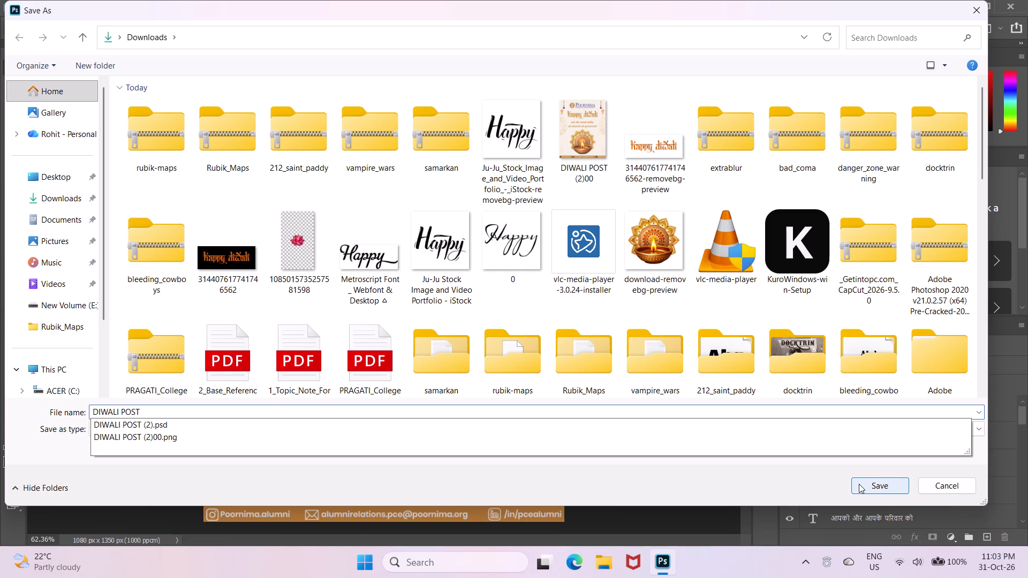
text(PCAS)
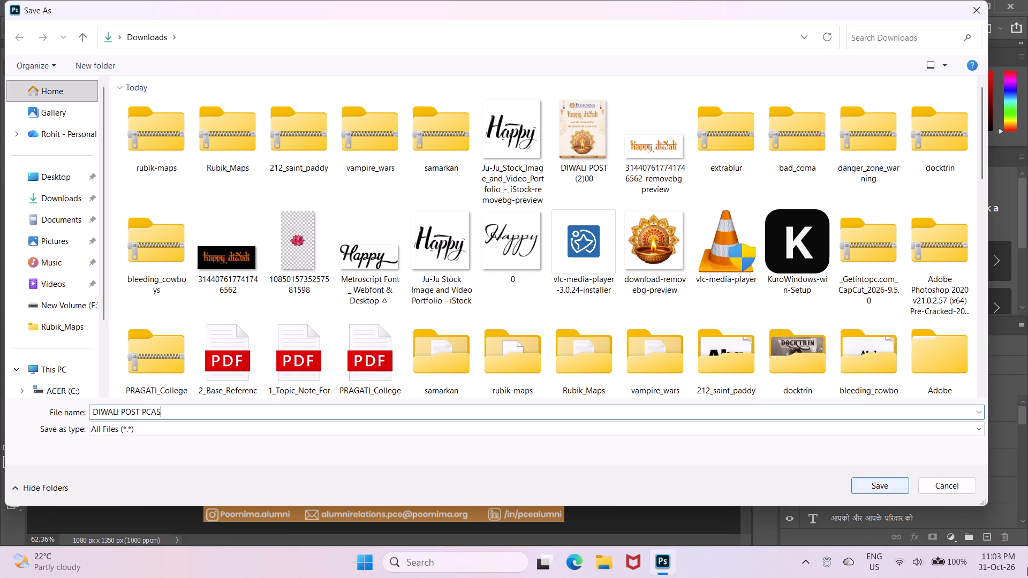
click(53, 243)
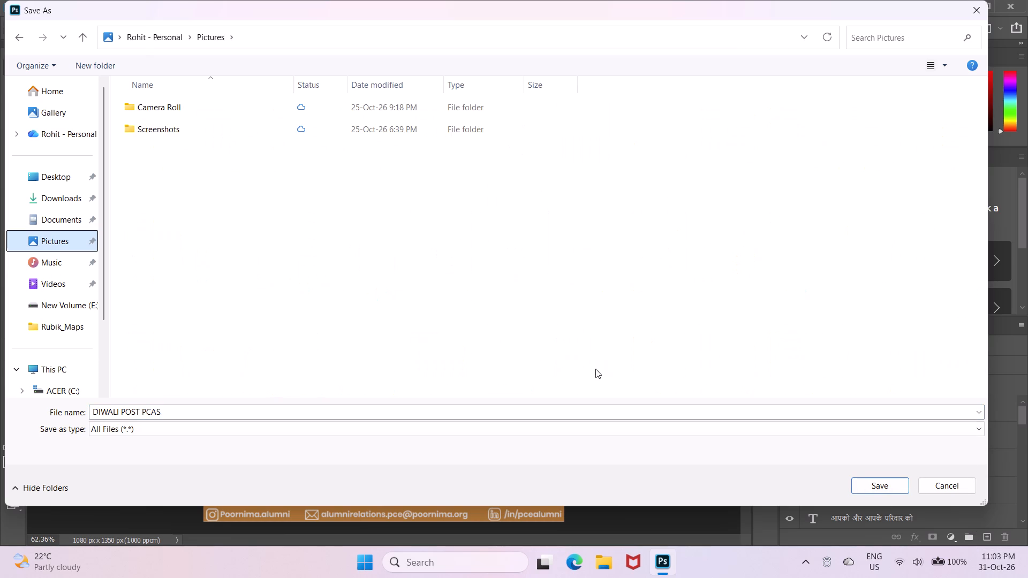
click(878, 481)
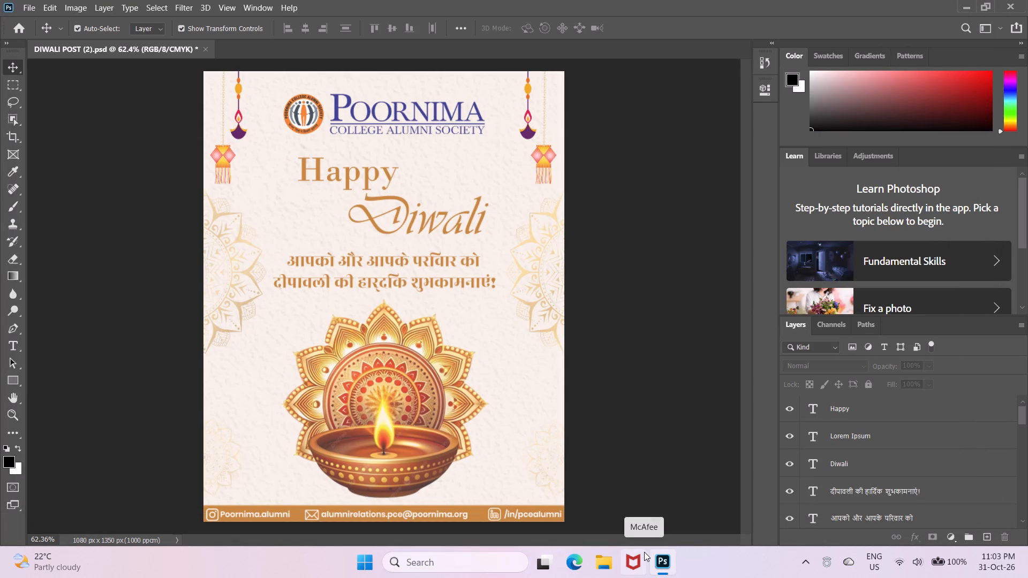
Switch to File Explorer and the desktop to look for the exported poster.
click(599, 565)
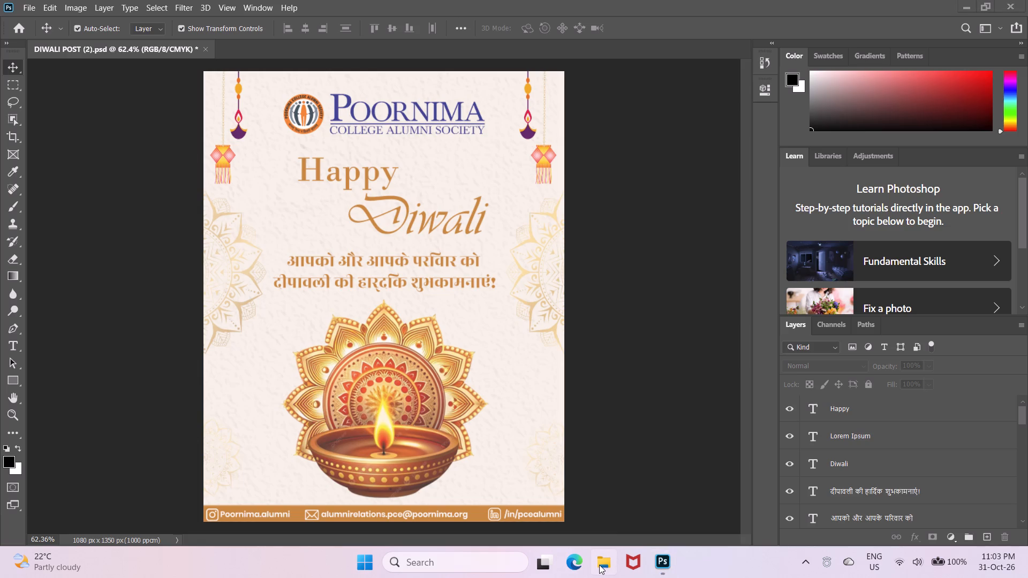
click(599, 565)
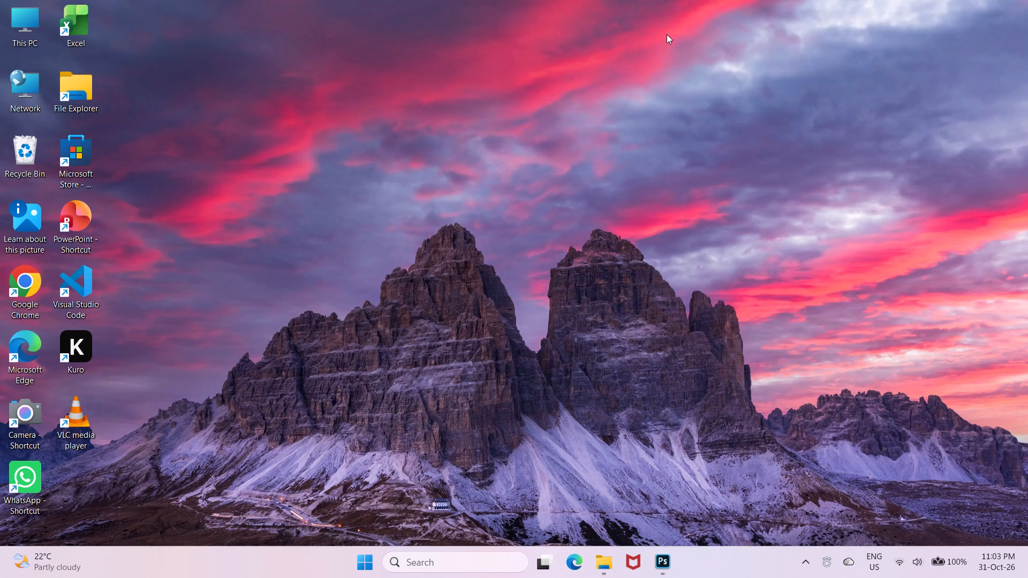
right_click(667, 34)
click(692, 92)
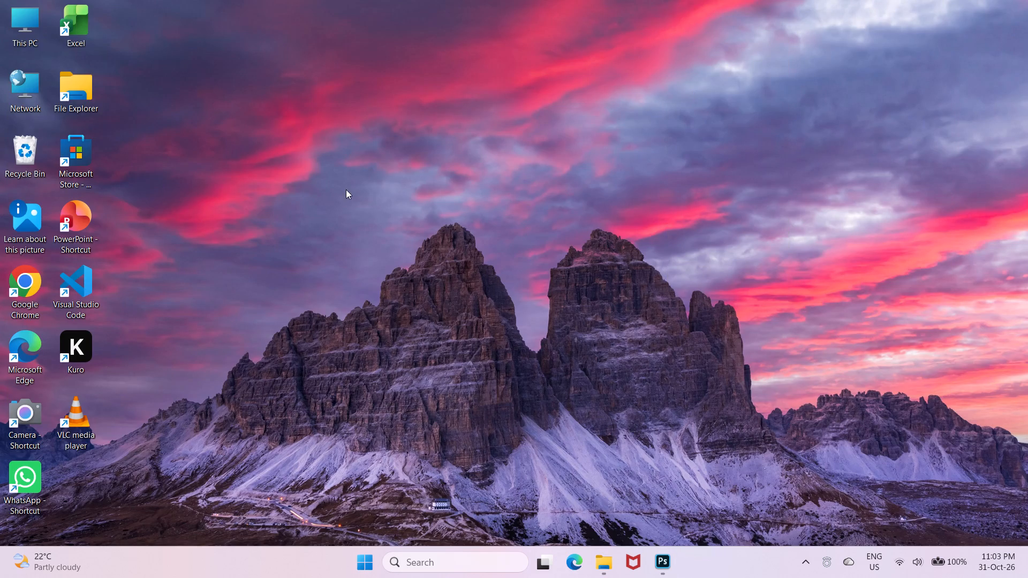
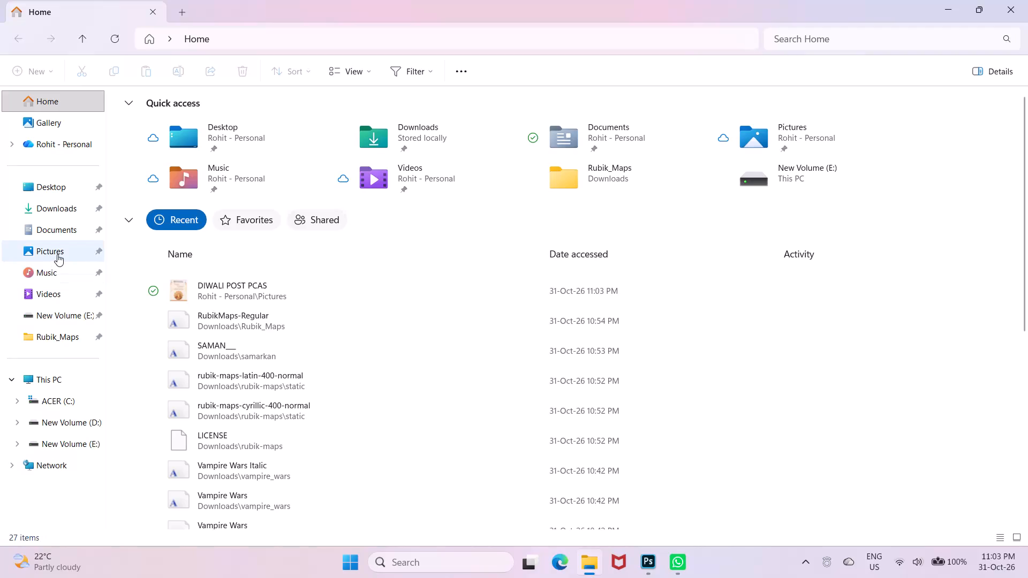
Open the Pictures folder to locate the exported DIWALI POST PCAS poster.
click(57, 254)
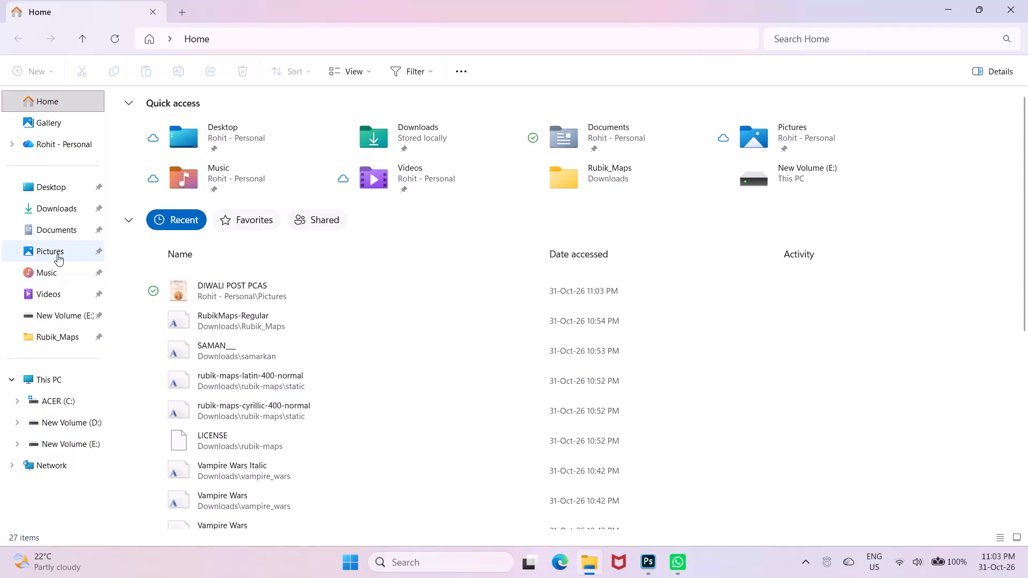
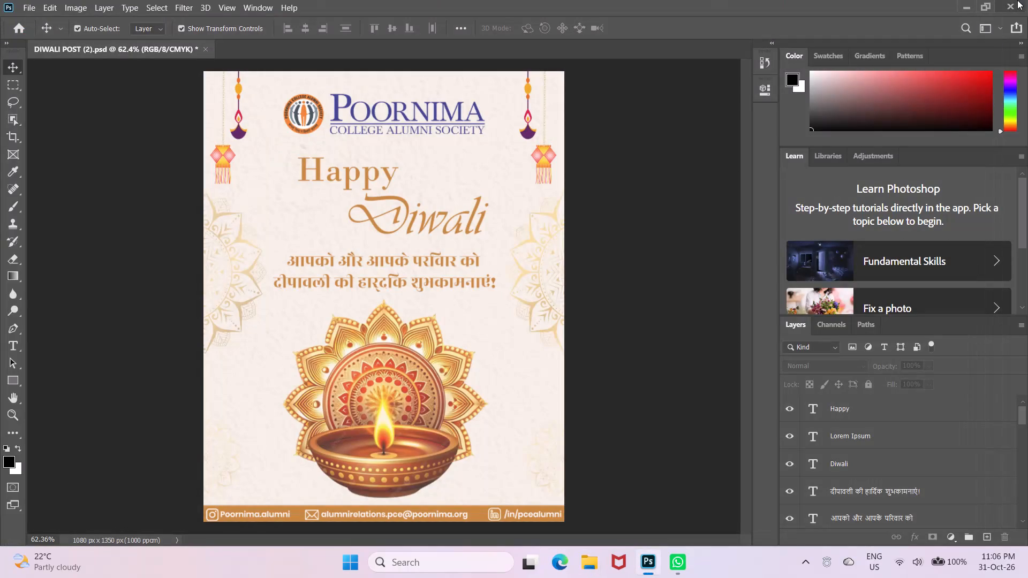
Minimize the Photoshop window to reach the Windows desktop and refresh the desktop several times.
click(972, 6)
right_click(807, 41)
drag(834, 93, 838, 20)
click(849, 92)
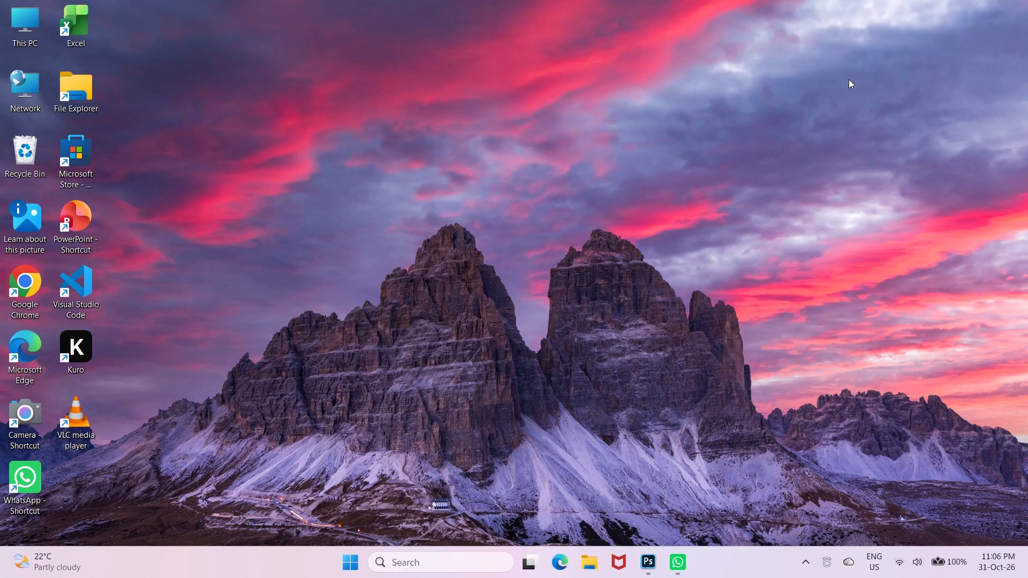
right_click(848, 45)
click(868, 104)
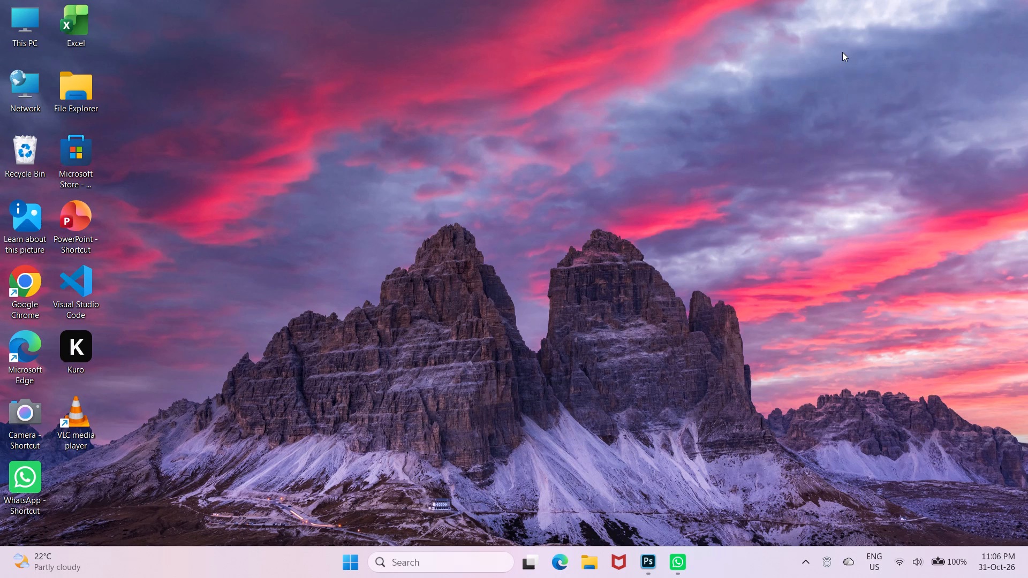
right_click(842, 52)
click(861, 109)
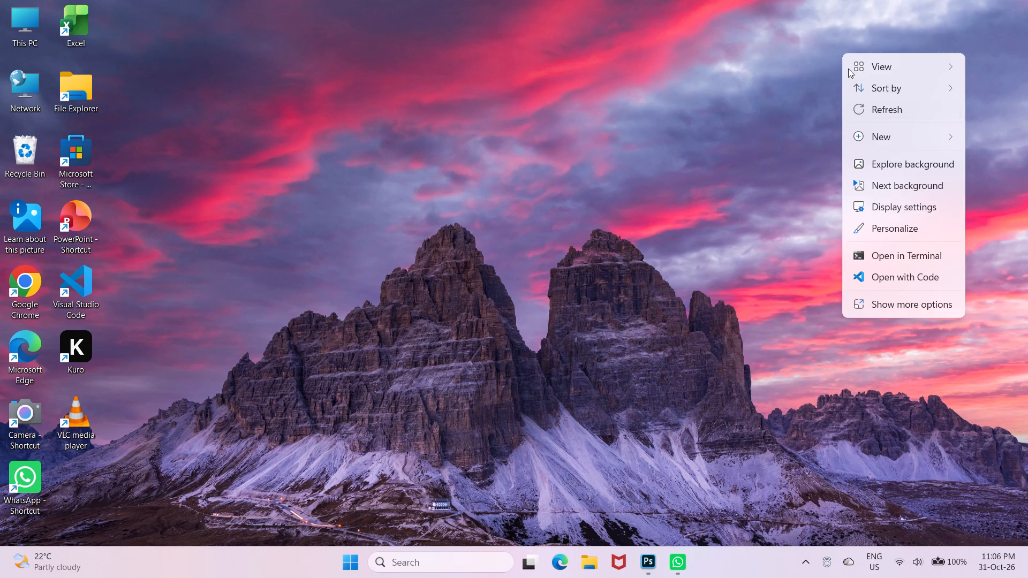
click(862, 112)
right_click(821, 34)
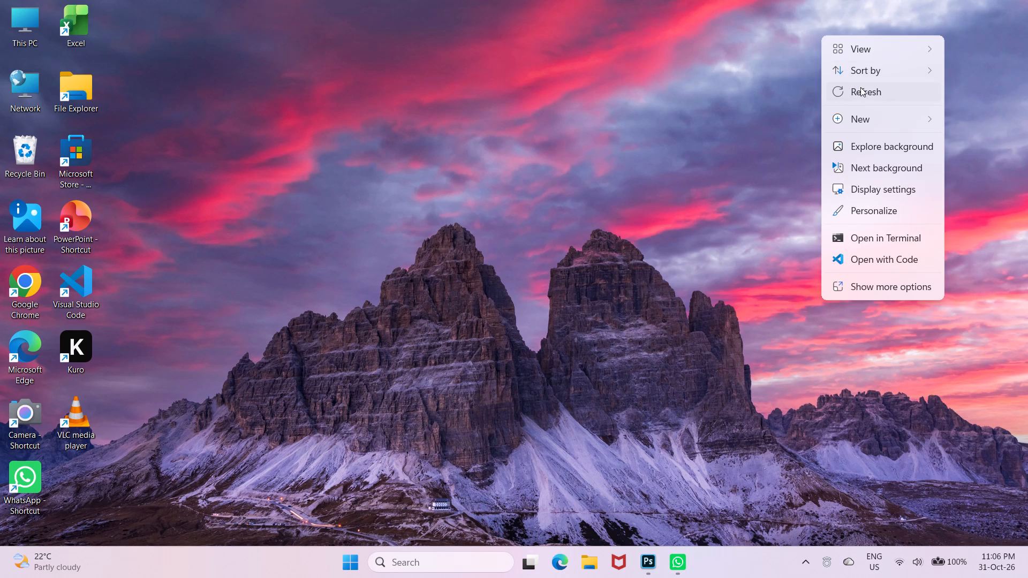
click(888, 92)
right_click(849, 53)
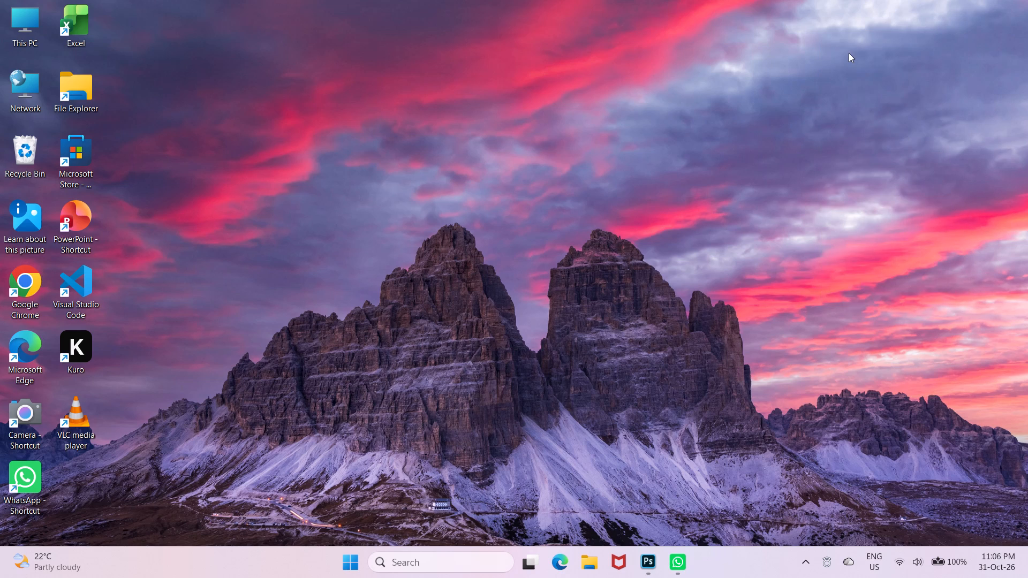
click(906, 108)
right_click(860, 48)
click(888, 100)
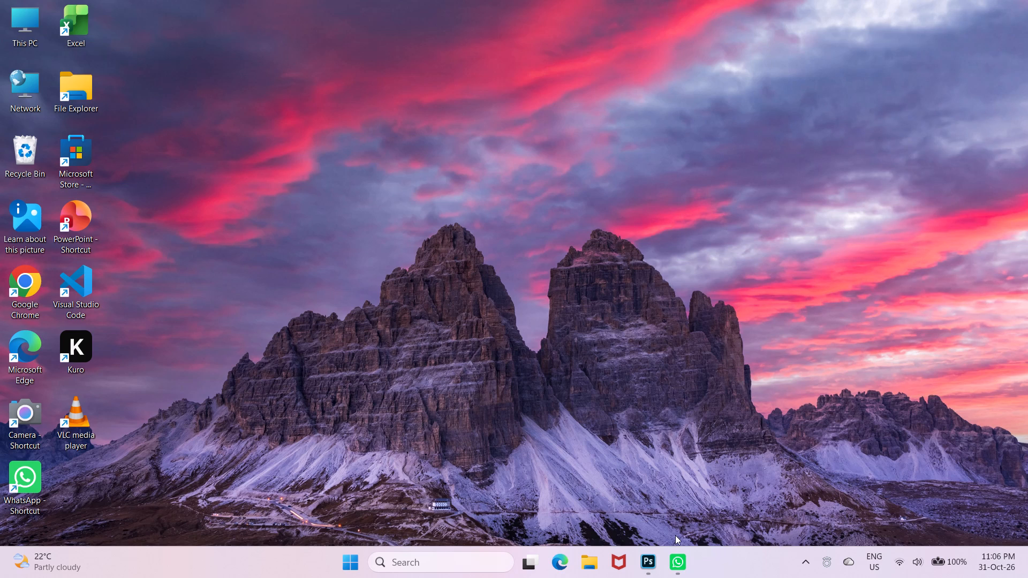
Switch to WhatsApp.
click(675, 541)
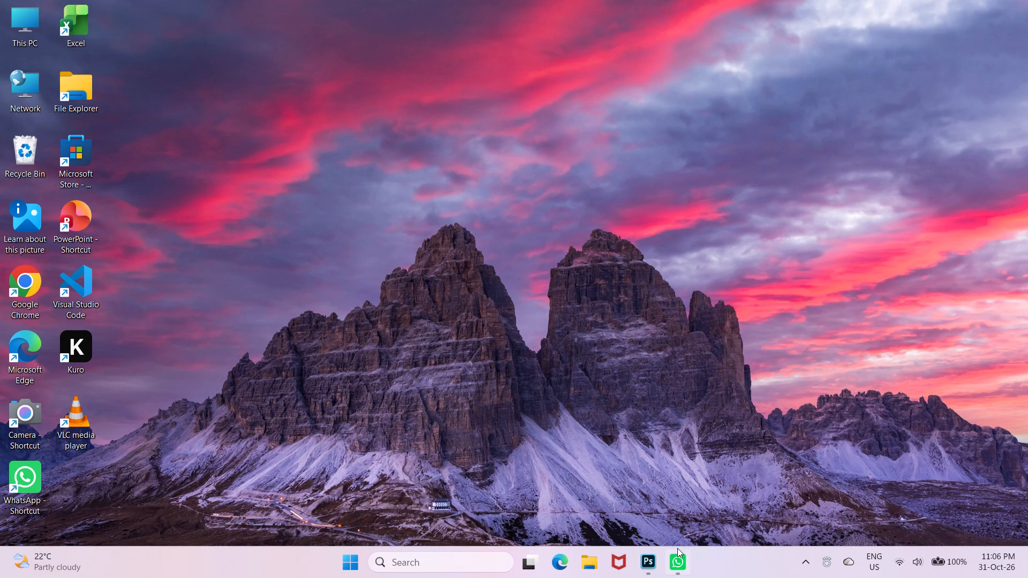
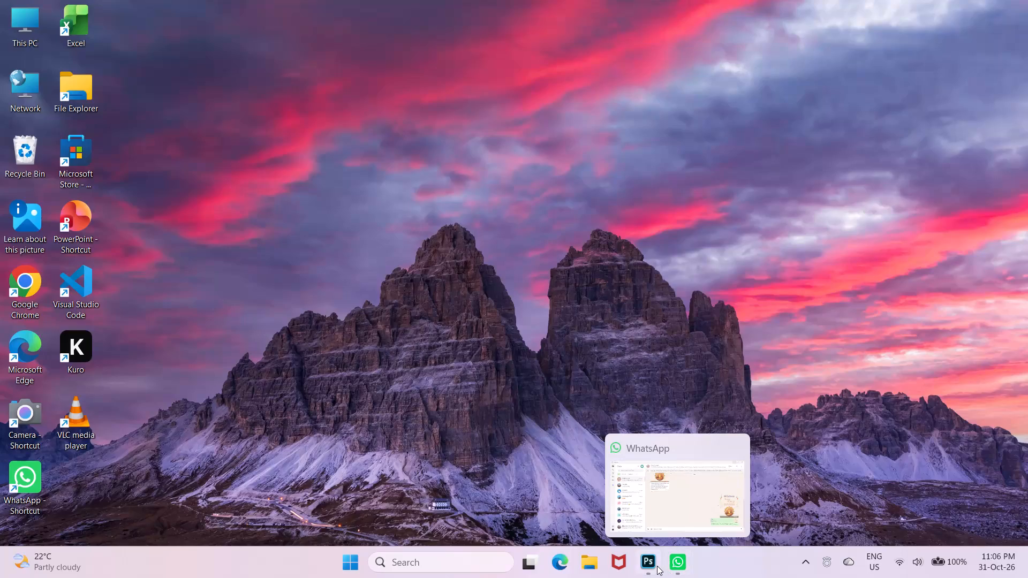
Switch back to Photoshop to bring up the Diwali poster document.
click(657, 566)
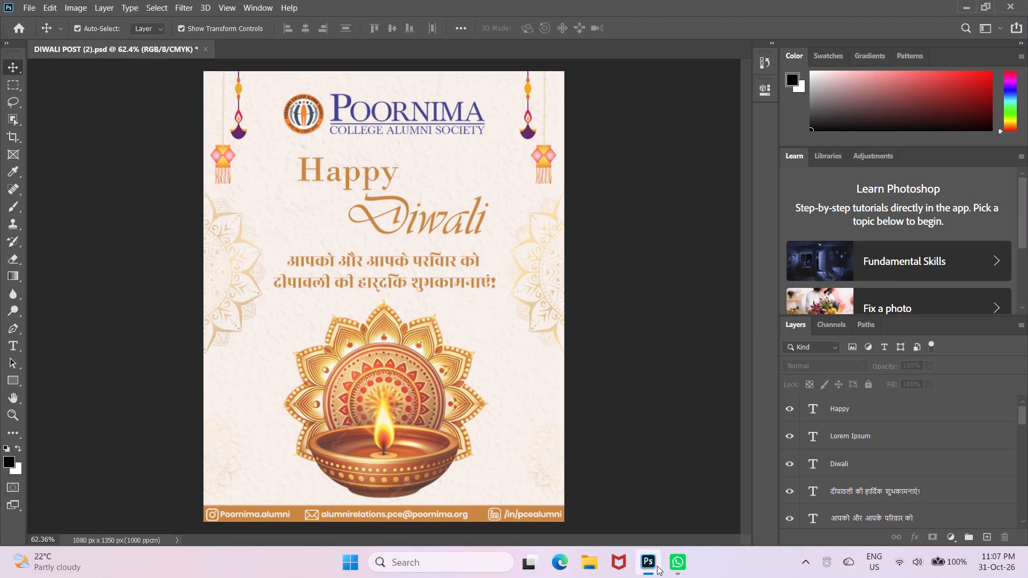
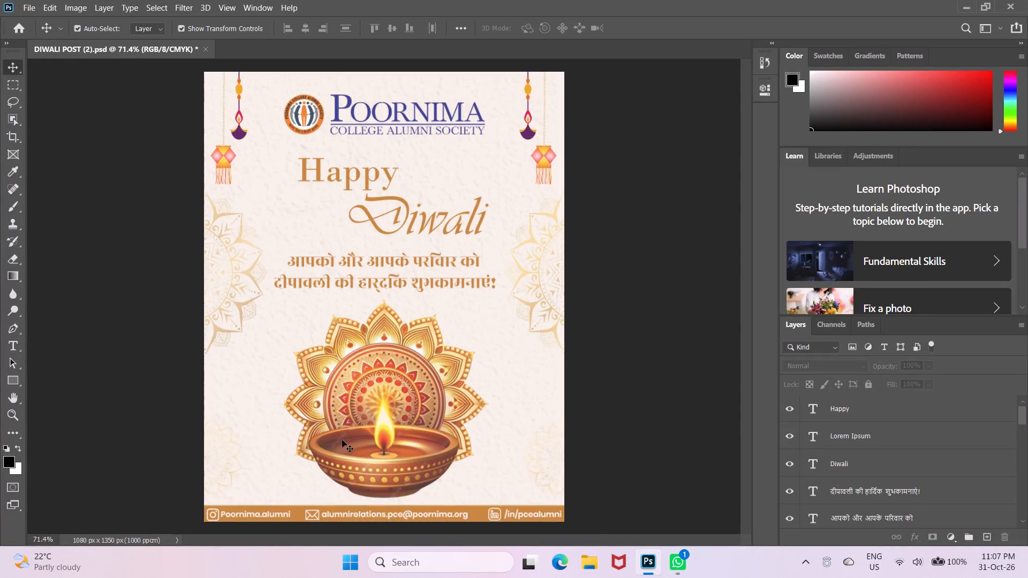
Examine the diya bowl and mandala artwork up close and look through the Eyedropper tool group for a suitable tool.
alt+scroll(342, 440, up, 2)
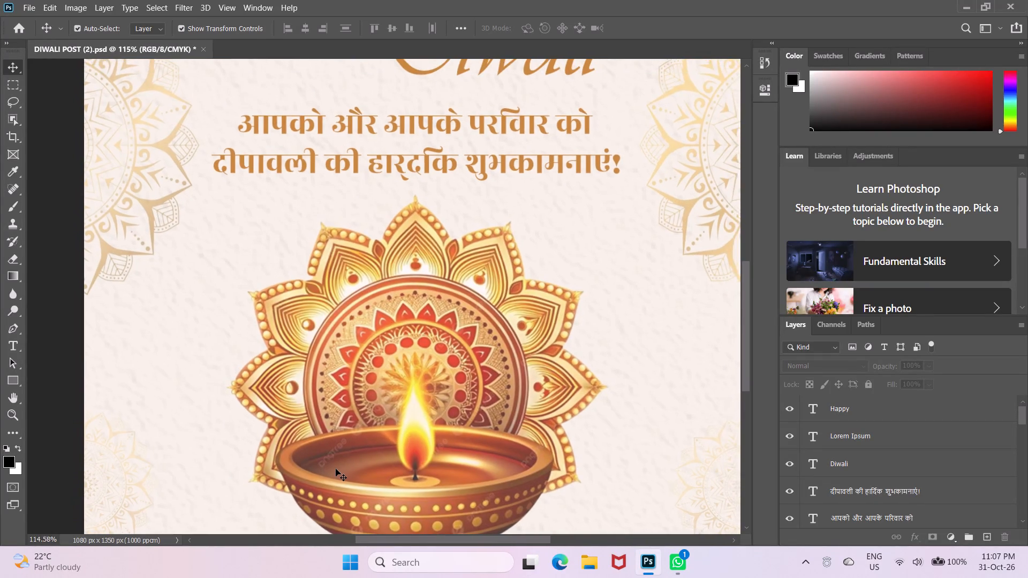
alt+scroll(336, 469, up, 2)
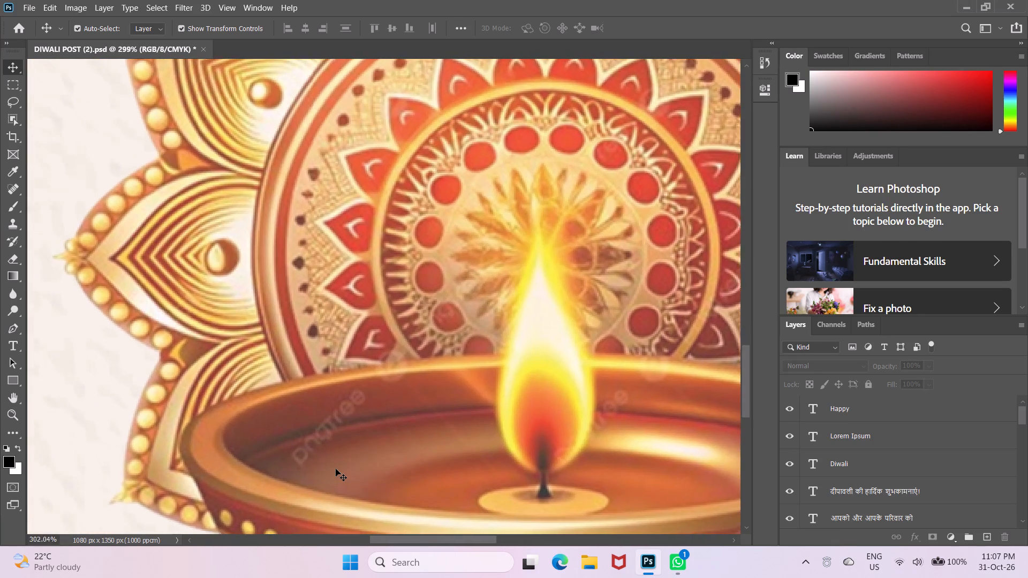
alt+scroll(336, 469, up, 1)
scroll(336, 469, down, 1)
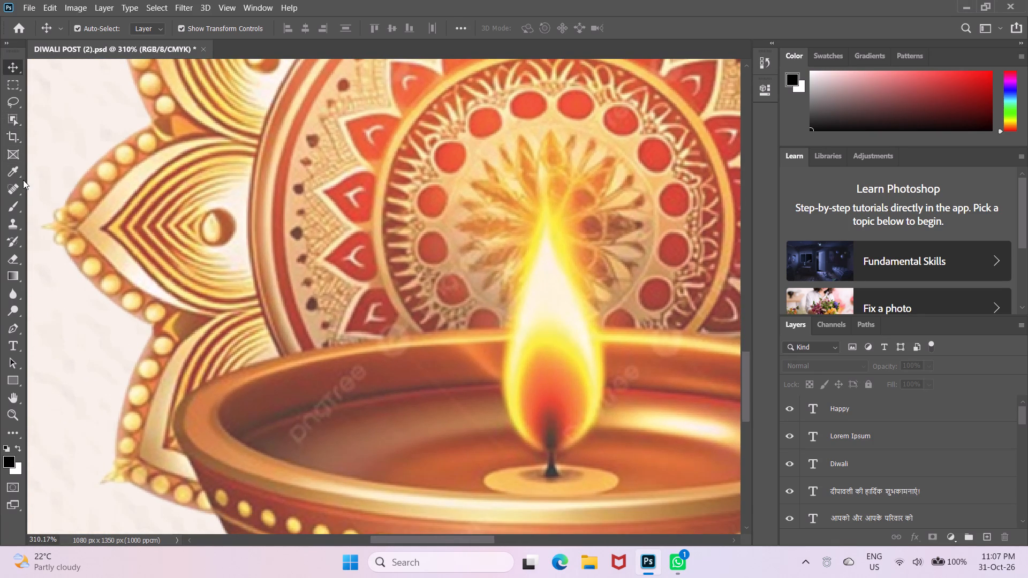
right_click(12, 168)
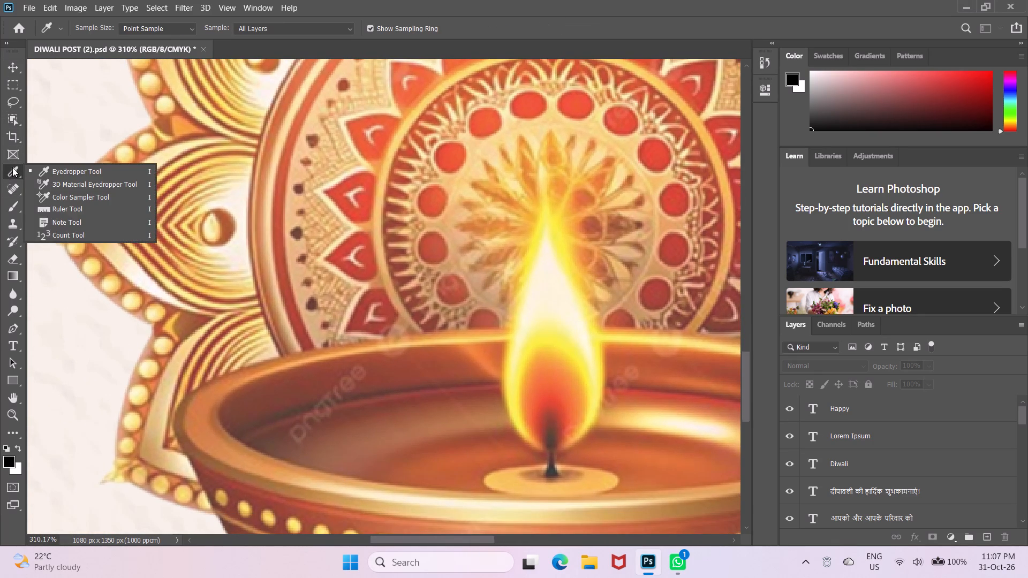
Switch from the Eyedropper to the Spot Healing Brush tool for retouching the diya artwork in the Diwali poster.
click(10, 186)
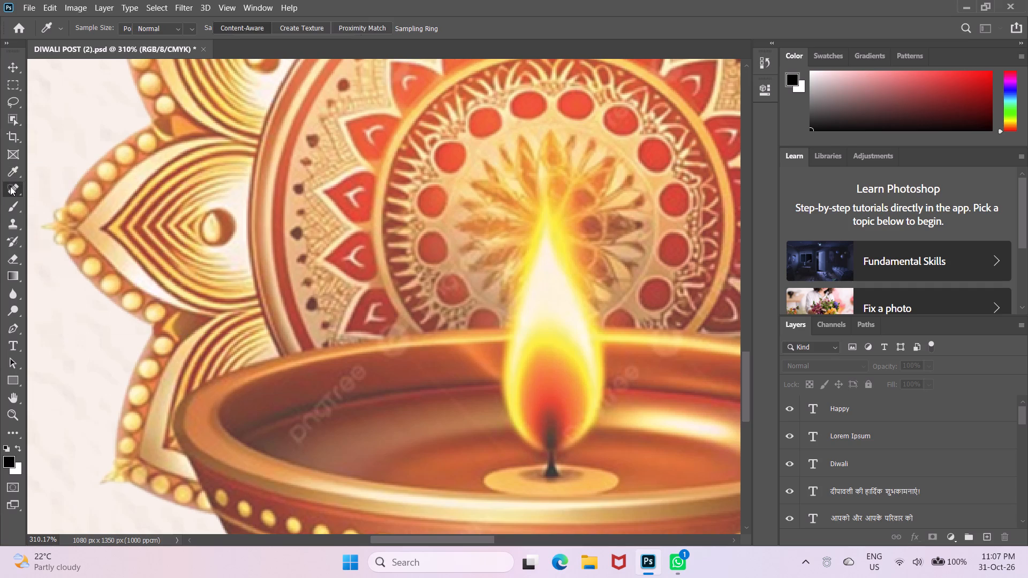
right_click(10, 186)
click(40, 188)
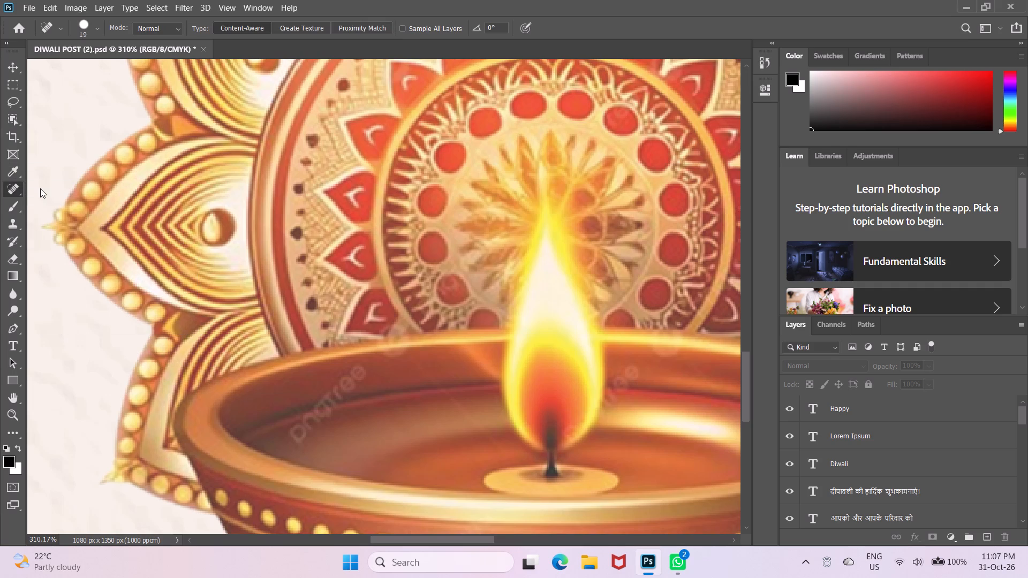
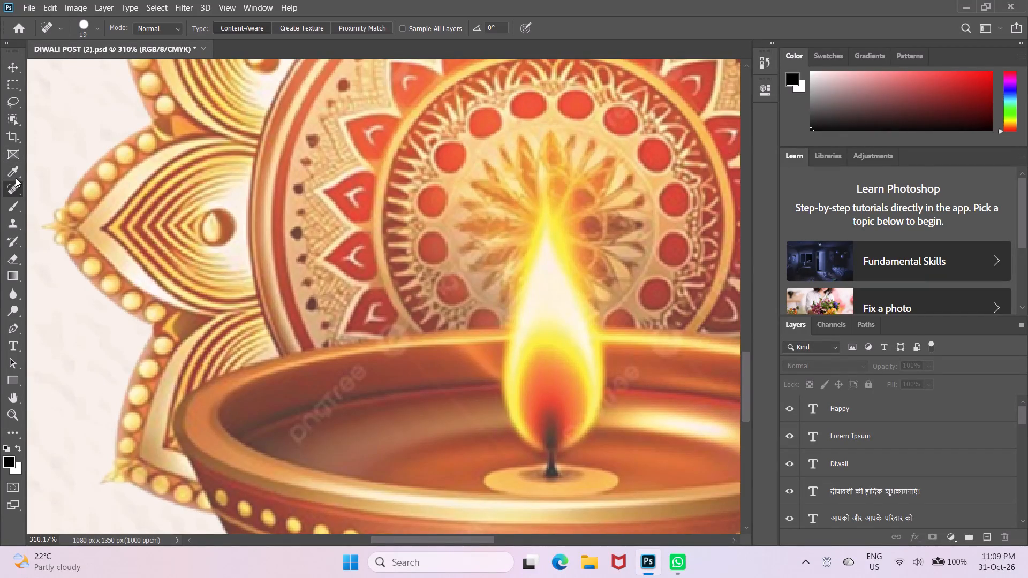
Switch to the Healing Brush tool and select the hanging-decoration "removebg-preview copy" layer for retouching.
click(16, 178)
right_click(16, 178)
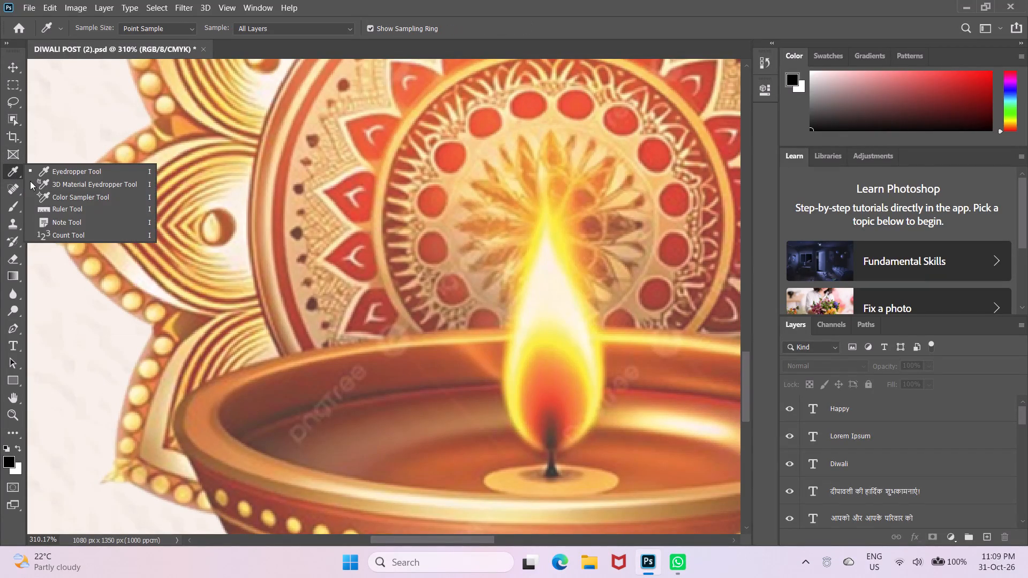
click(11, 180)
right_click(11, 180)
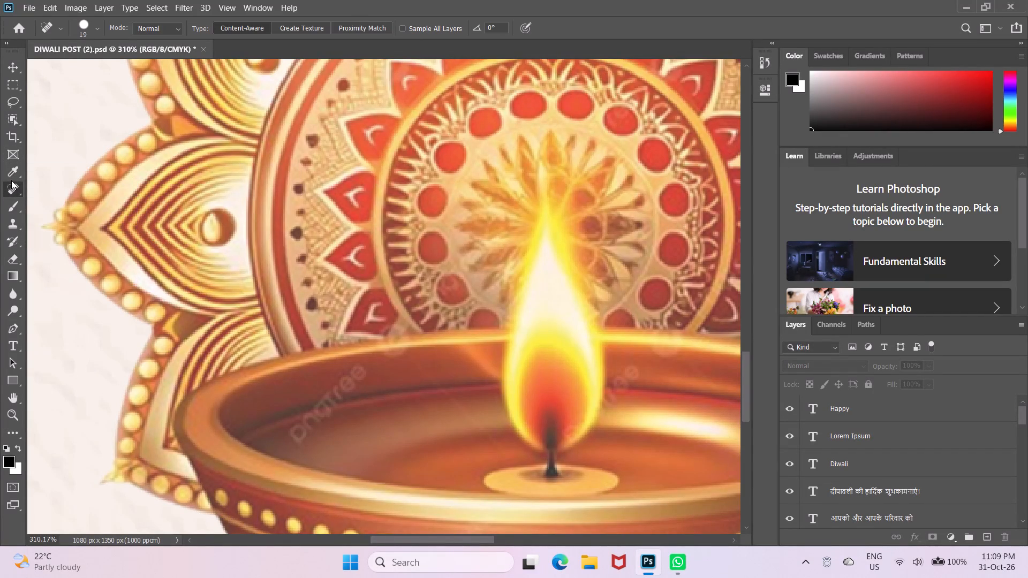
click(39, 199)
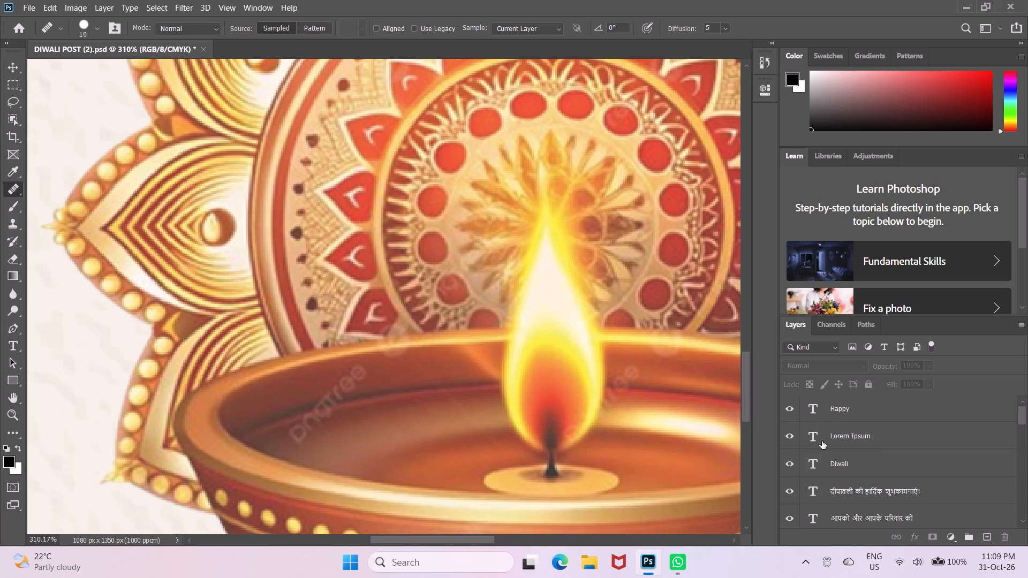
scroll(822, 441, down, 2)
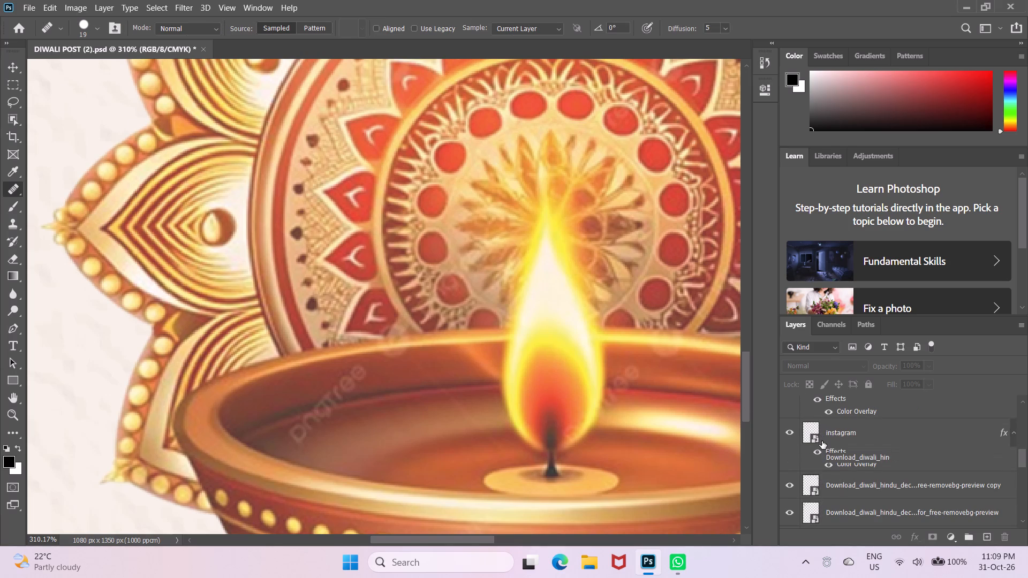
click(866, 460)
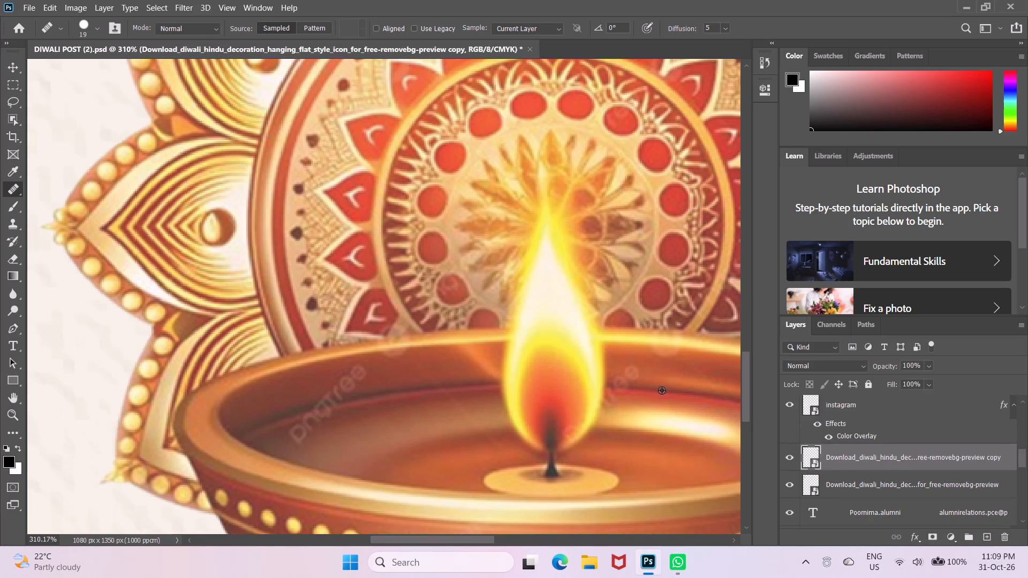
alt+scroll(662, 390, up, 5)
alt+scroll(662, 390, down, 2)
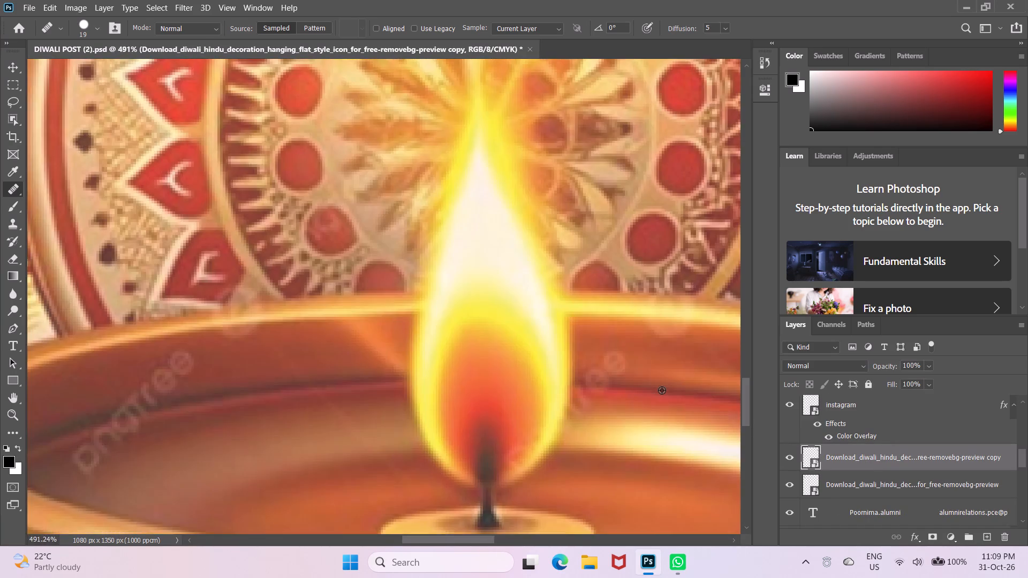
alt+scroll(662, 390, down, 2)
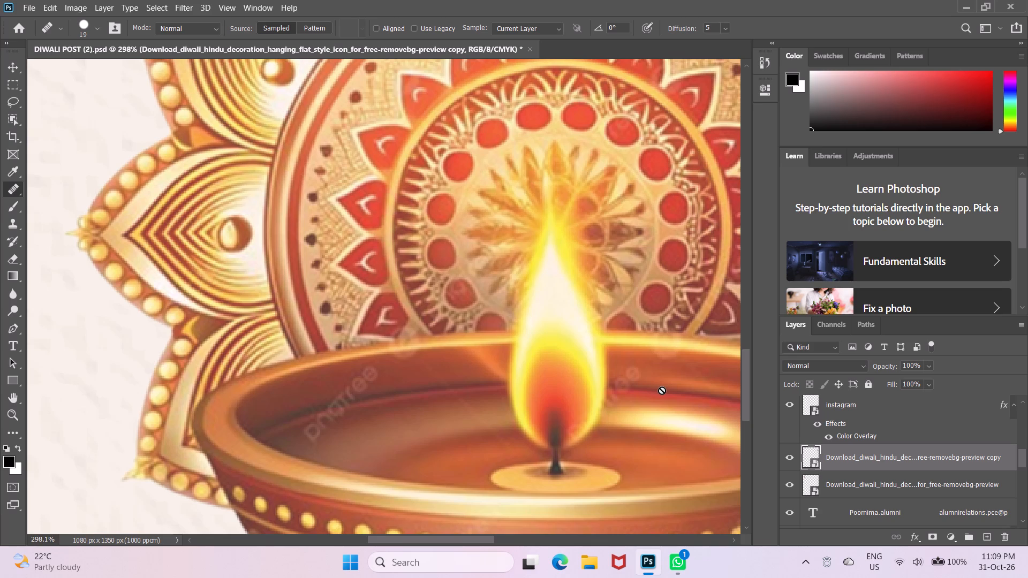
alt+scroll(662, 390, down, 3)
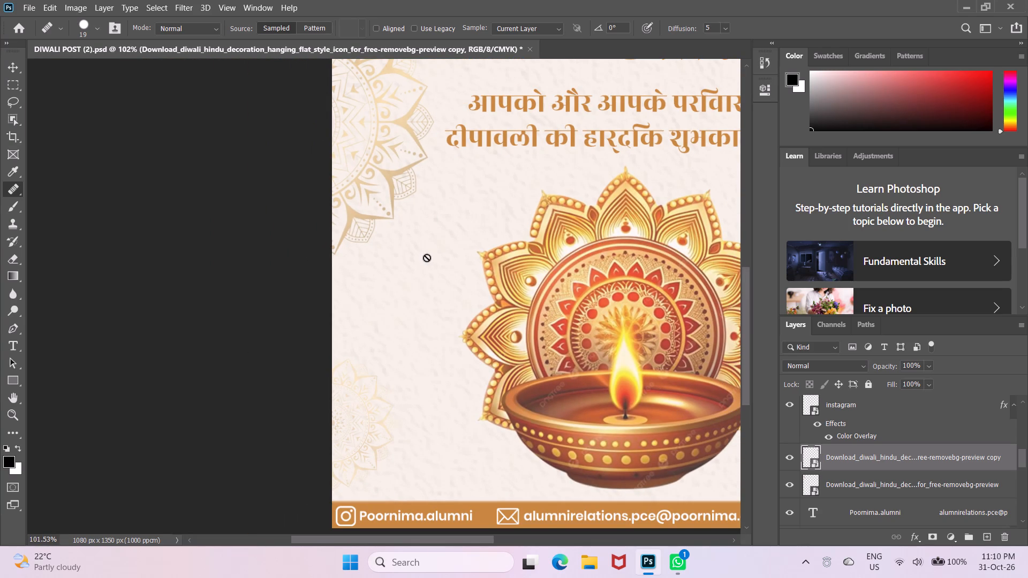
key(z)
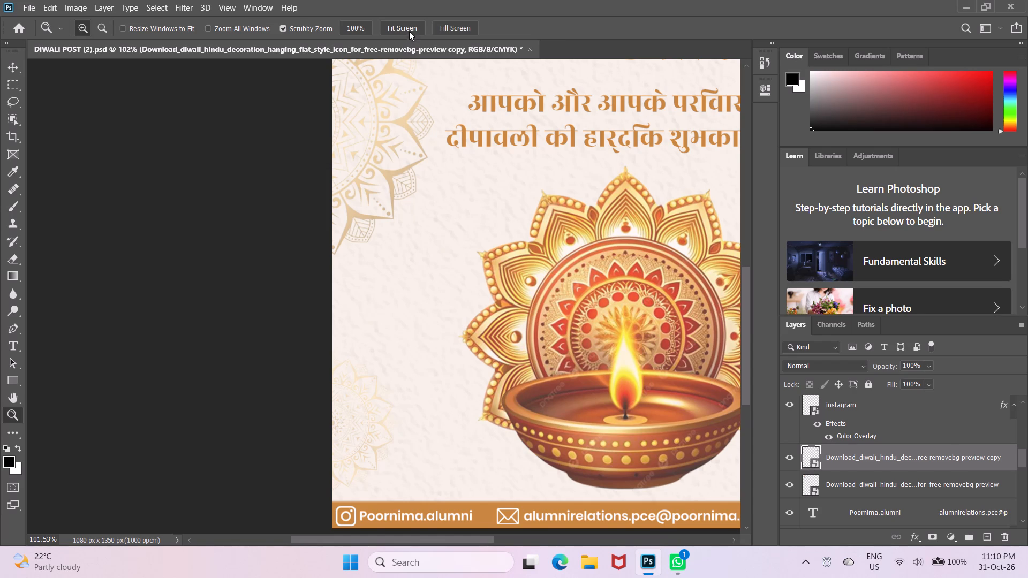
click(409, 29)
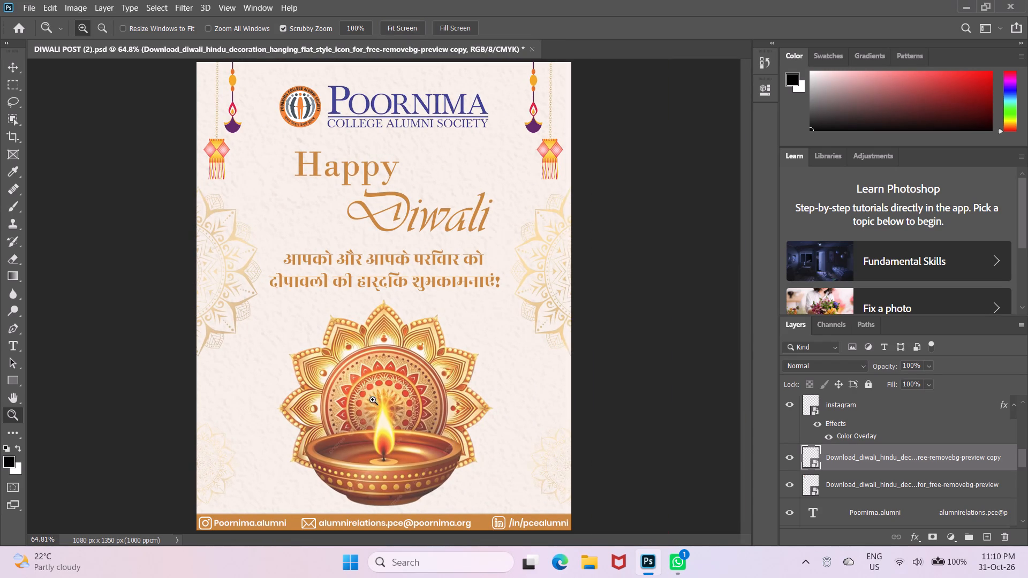
Select the diya artwork with the Move tool to locate its layer, and clear the selection.
key(v)
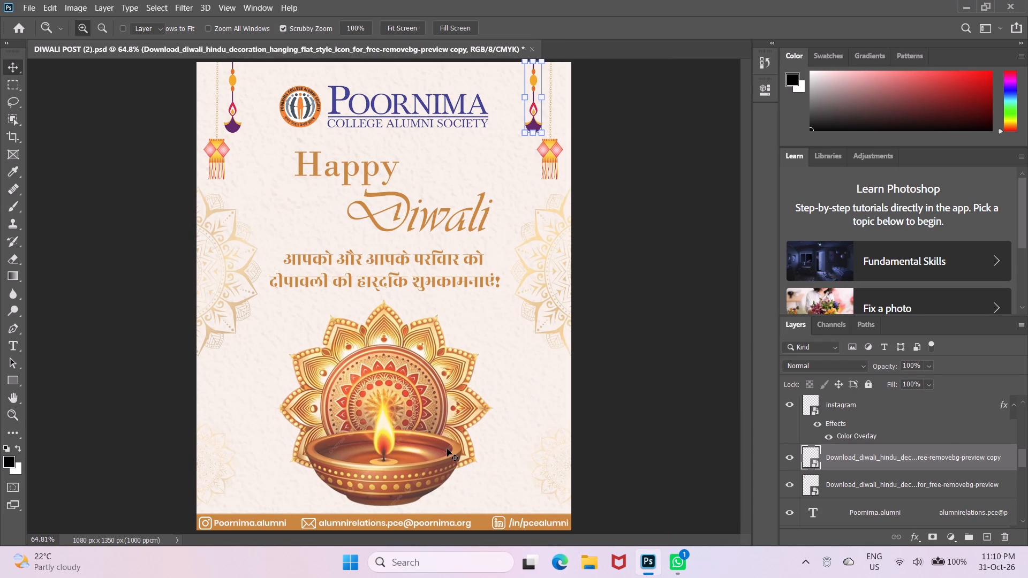
click(435, 470)
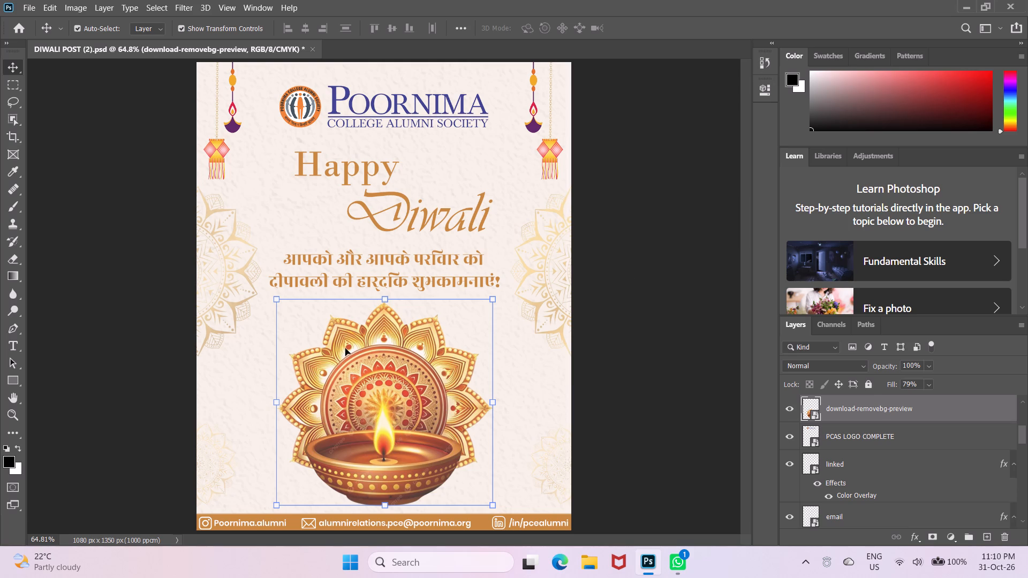
scroll(946, 425, up, 3)
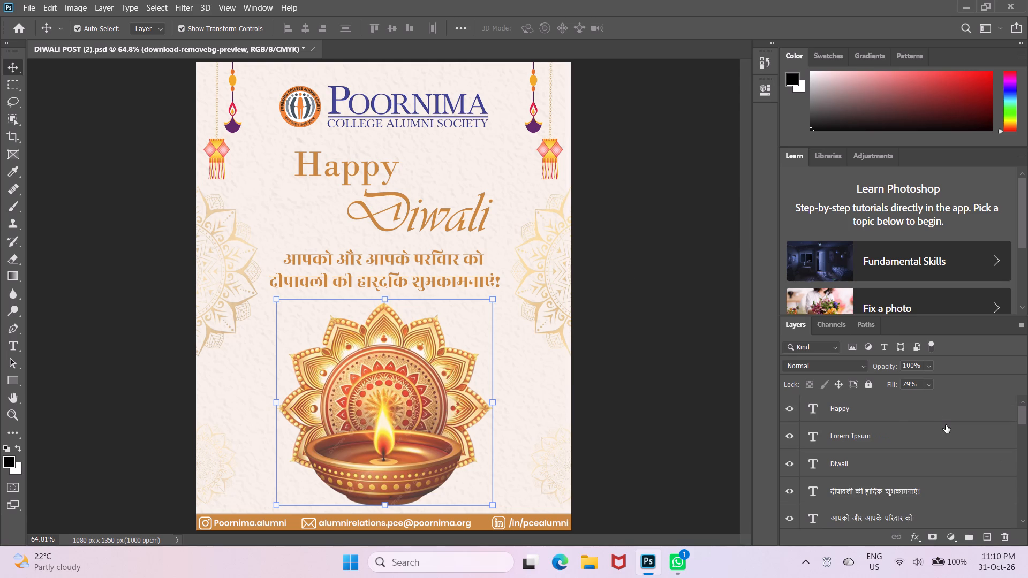
scroll(946, 425, down, 1)
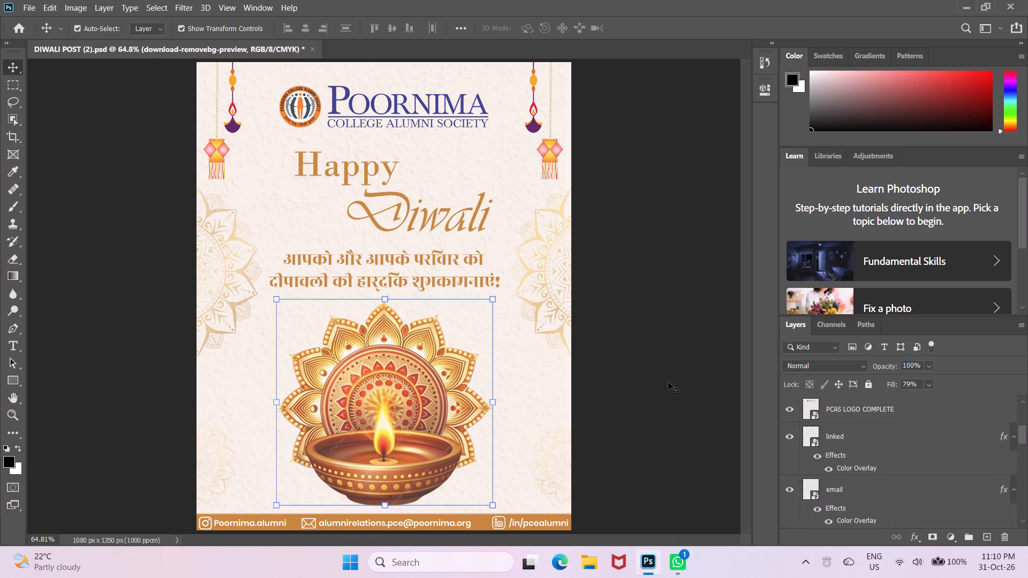
click(662, 381)
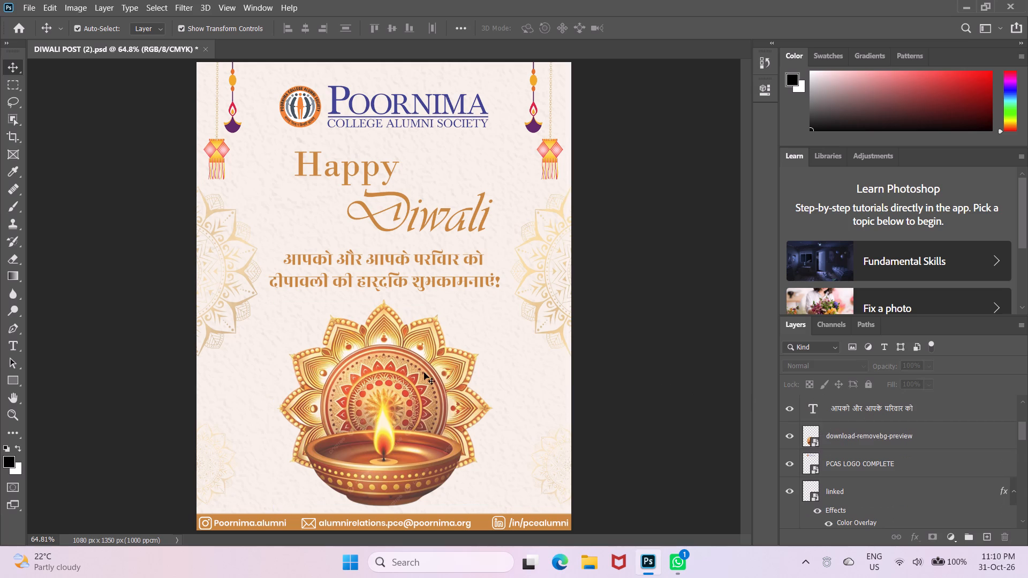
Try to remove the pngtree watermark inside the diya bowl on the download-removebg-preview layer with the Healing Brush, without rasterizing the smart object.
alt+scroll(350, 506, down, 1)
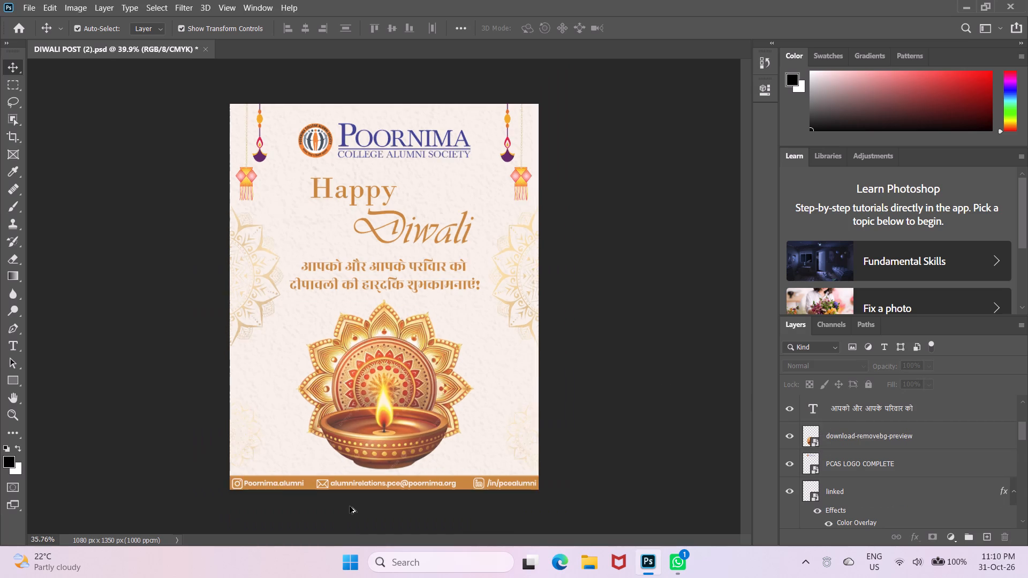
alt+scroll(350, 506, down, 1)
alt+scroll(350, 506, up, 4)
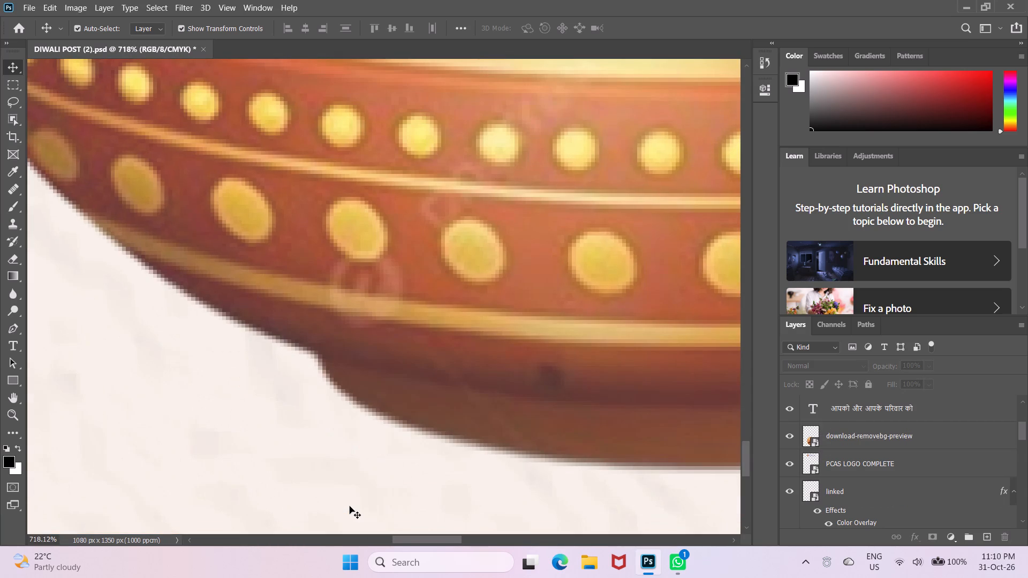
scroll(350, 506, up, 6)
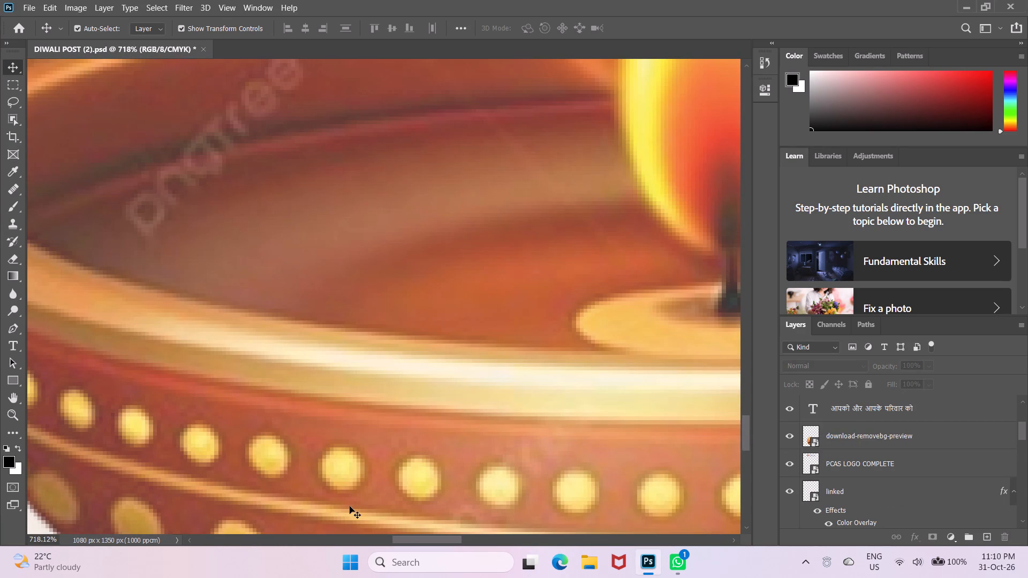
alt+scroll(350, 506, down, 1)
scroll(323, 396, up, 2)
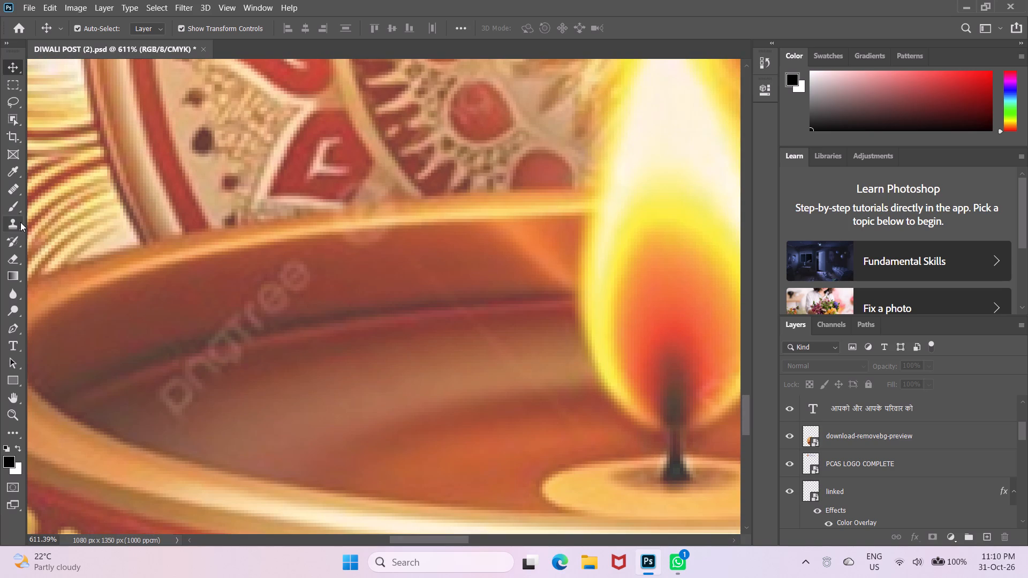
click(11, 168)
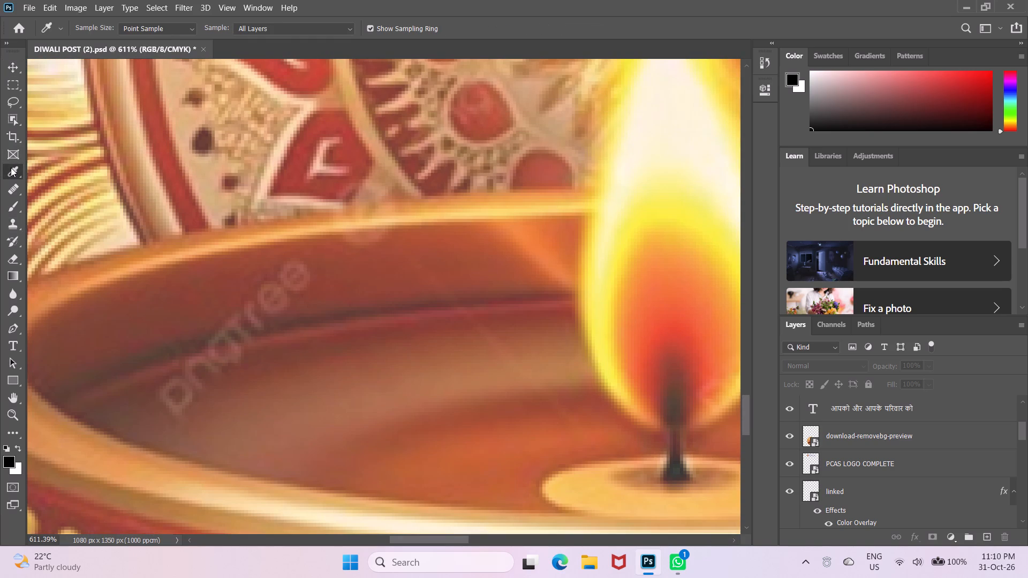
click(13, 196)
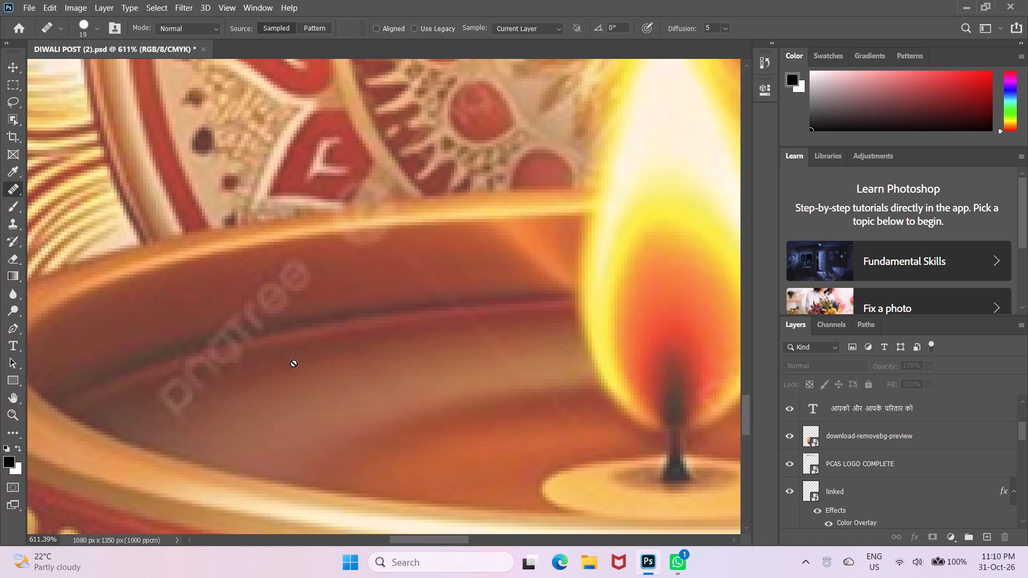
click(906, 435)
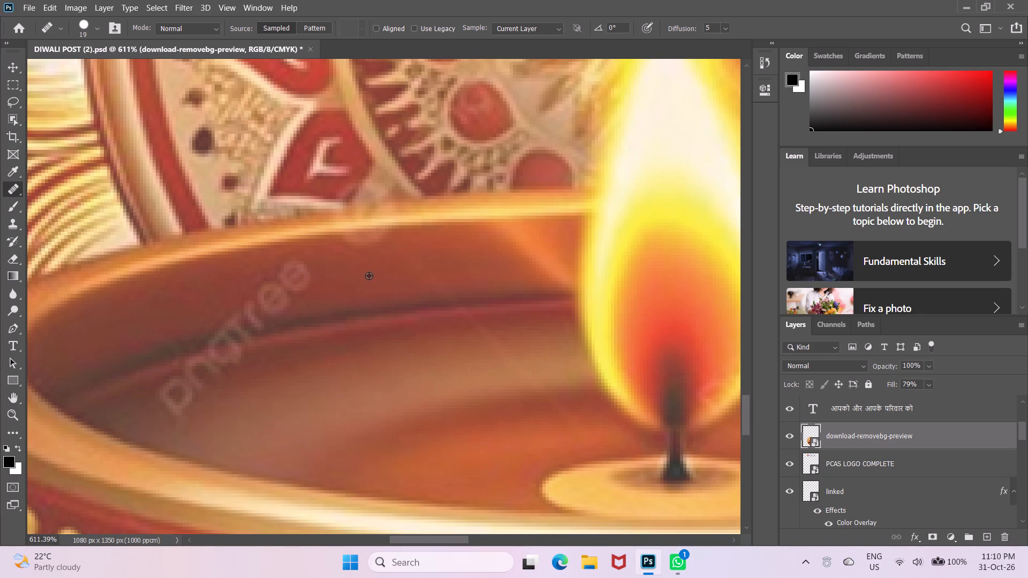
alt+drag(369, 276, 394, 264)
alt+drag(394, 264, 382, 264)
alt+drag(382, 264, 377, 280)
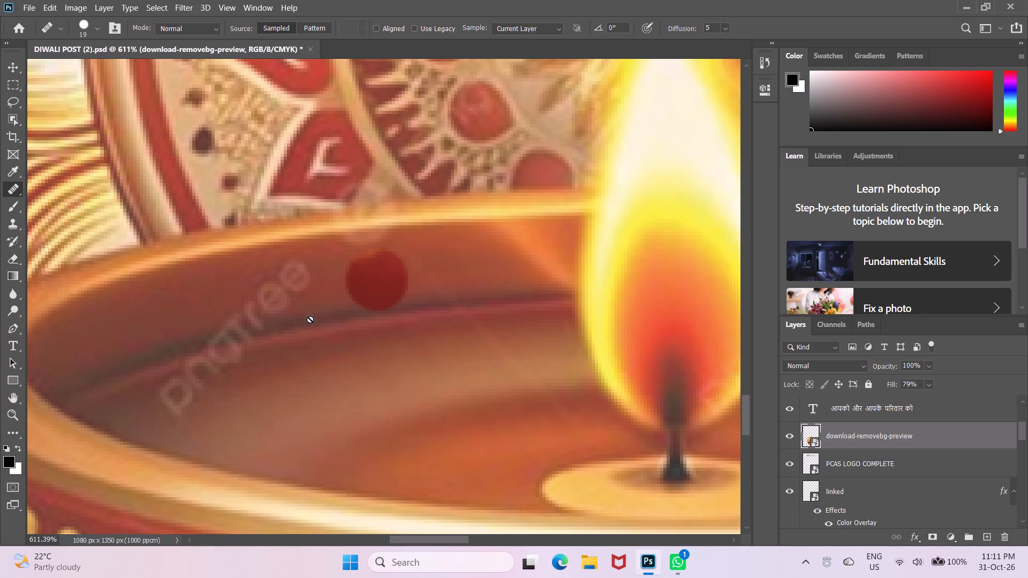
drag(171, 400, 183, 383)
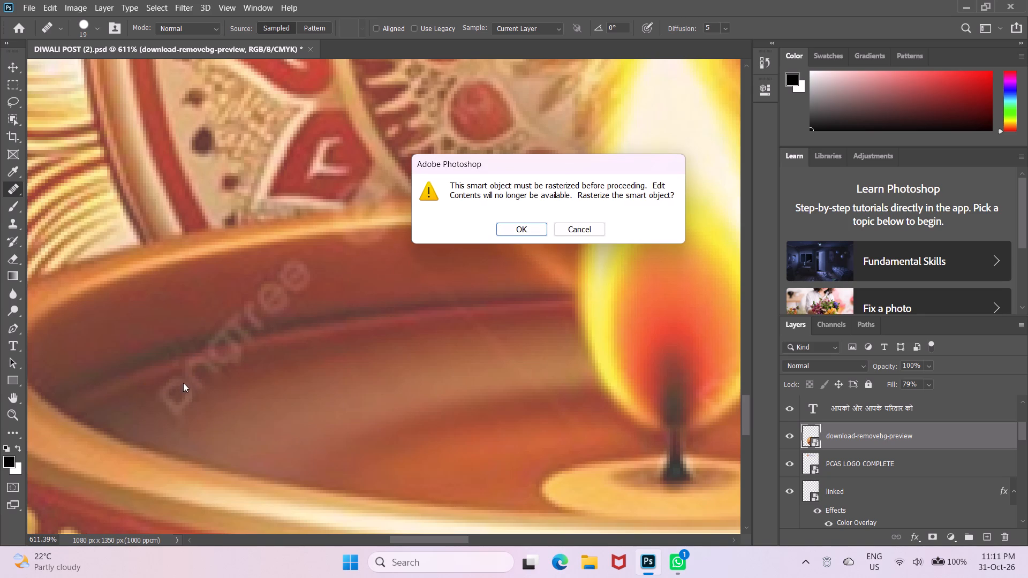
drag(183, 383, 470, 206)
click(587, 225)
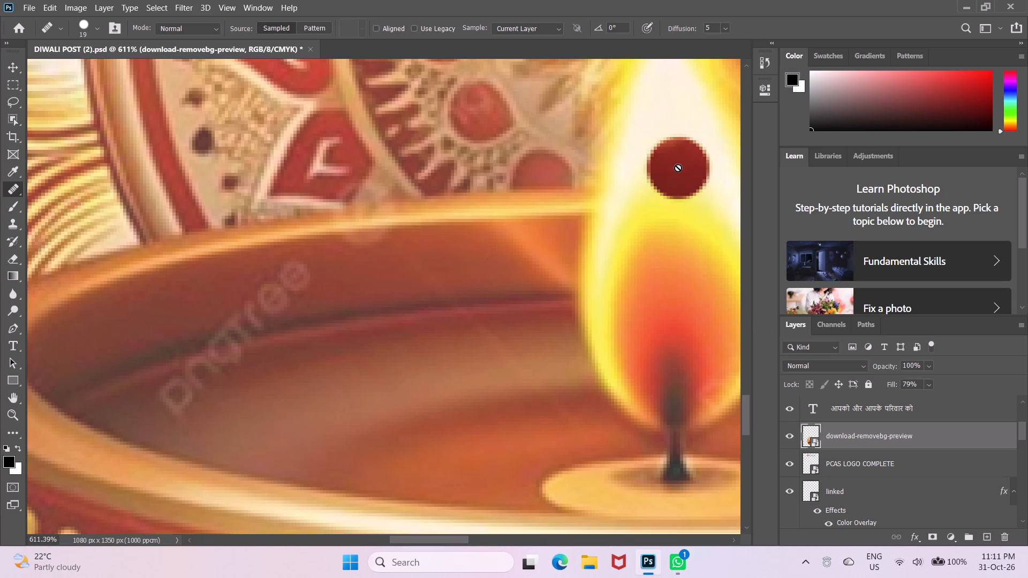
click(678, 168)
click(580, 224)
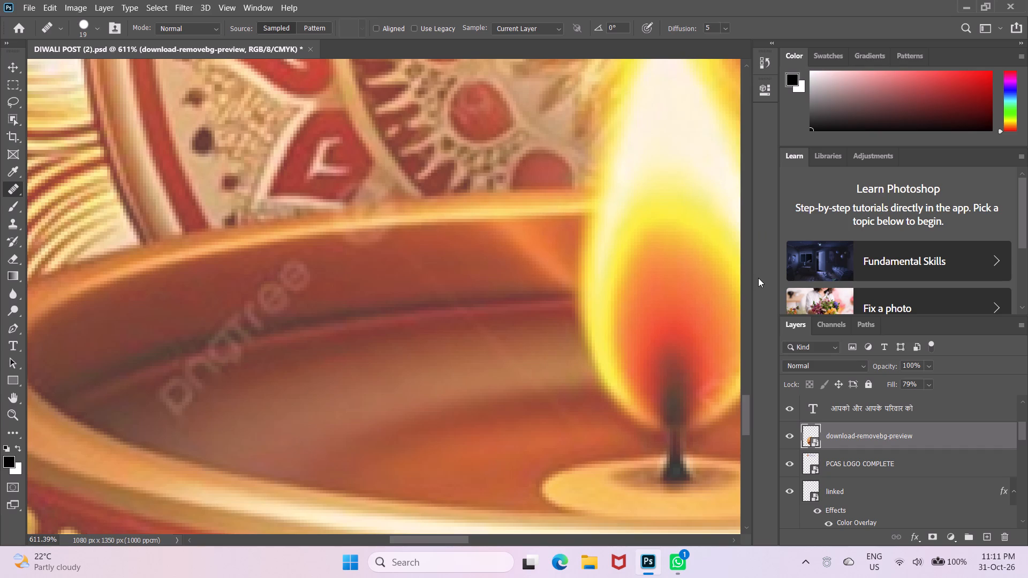
Fit the whole poster on screen and return to the Move tool with the download-removebg-preview layer selected.
key(z)
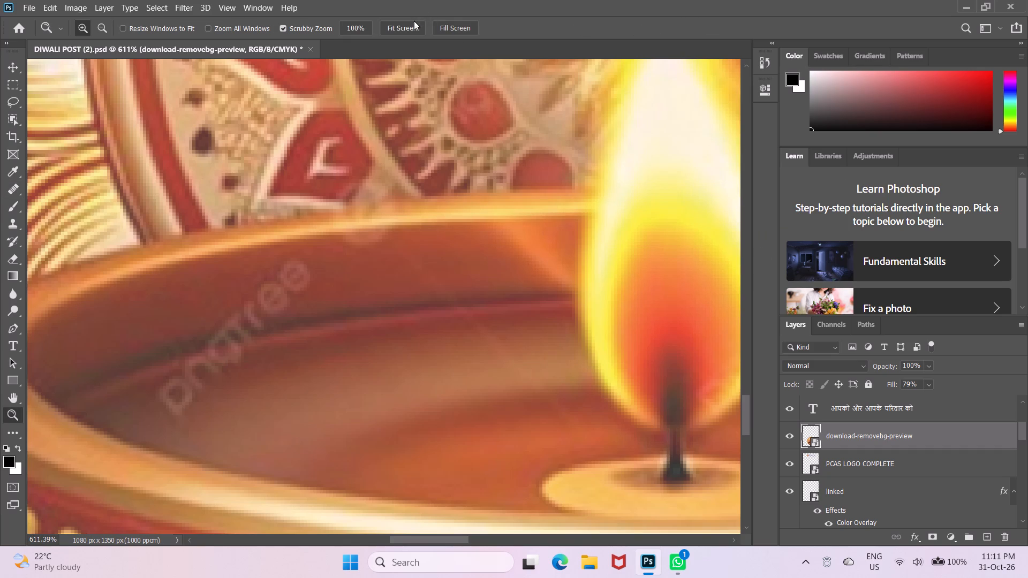
click(409, 29)
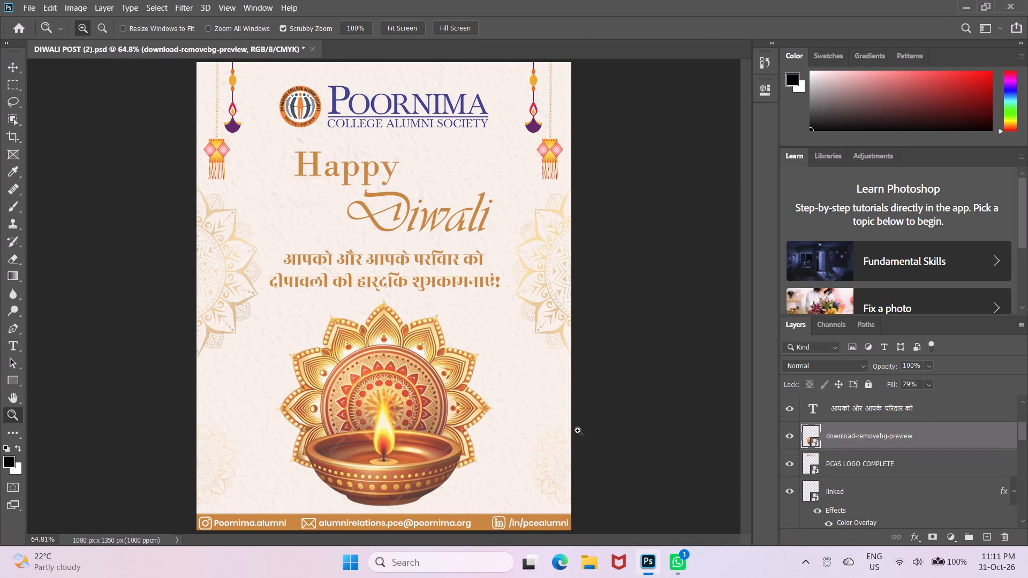
click(926, 433)
key(v)
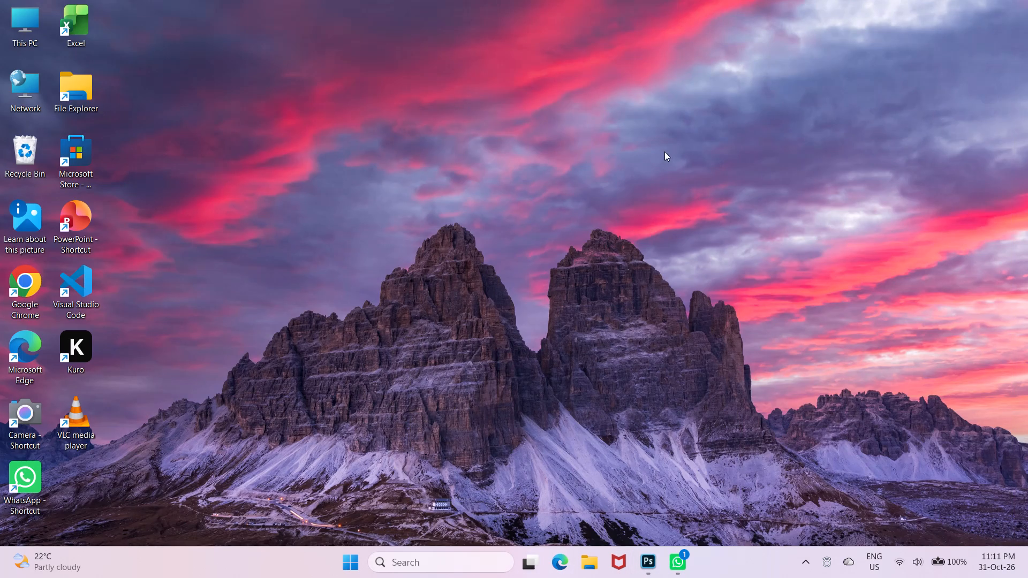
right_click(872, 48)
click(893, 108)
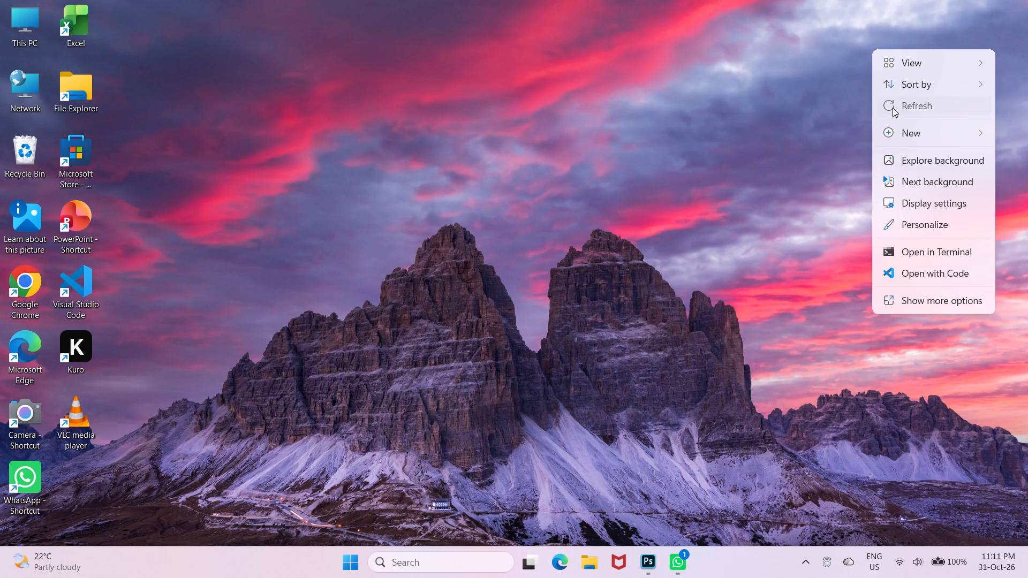
Open Google Chrome from the desktop.
click(29, 280)
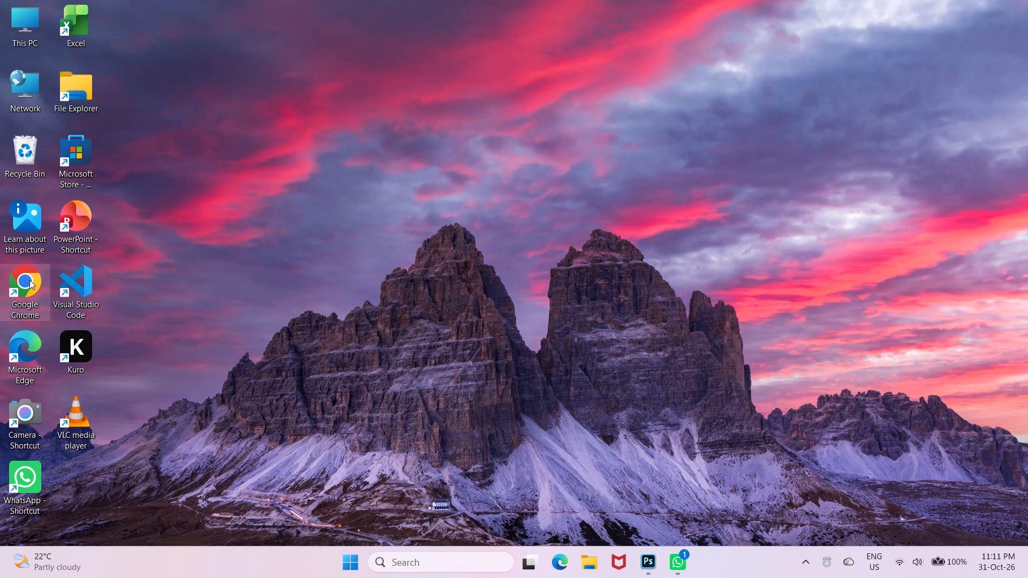
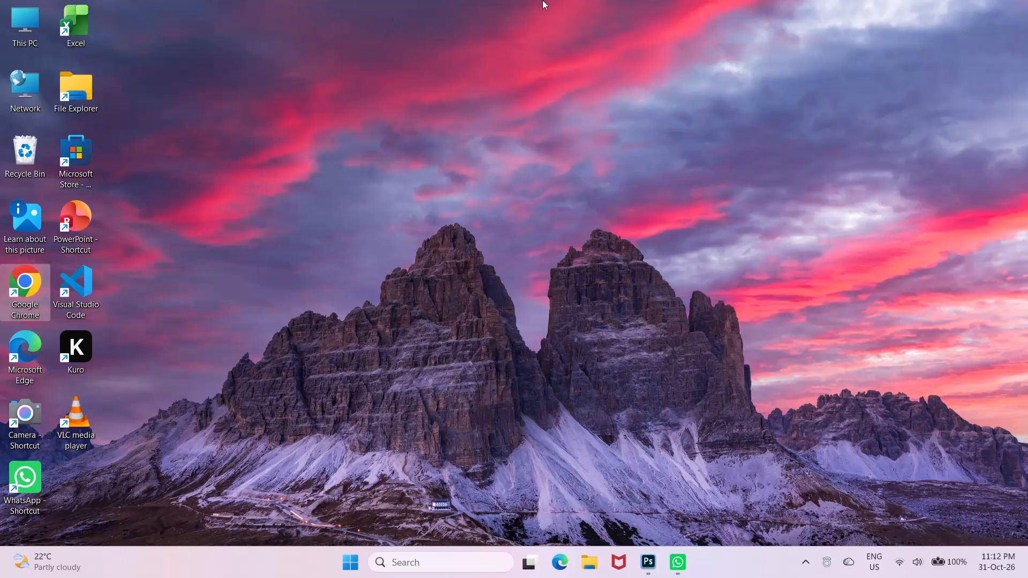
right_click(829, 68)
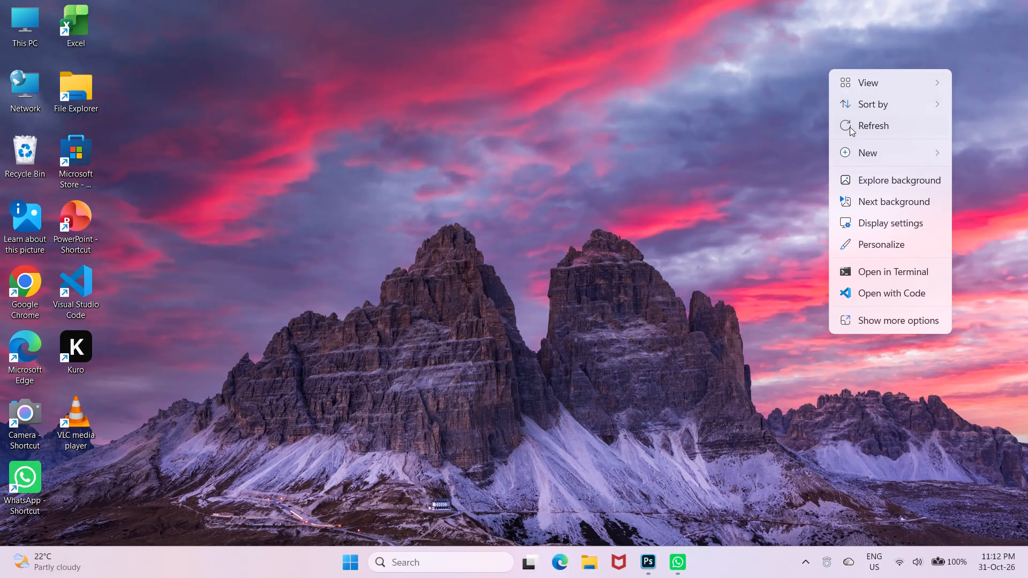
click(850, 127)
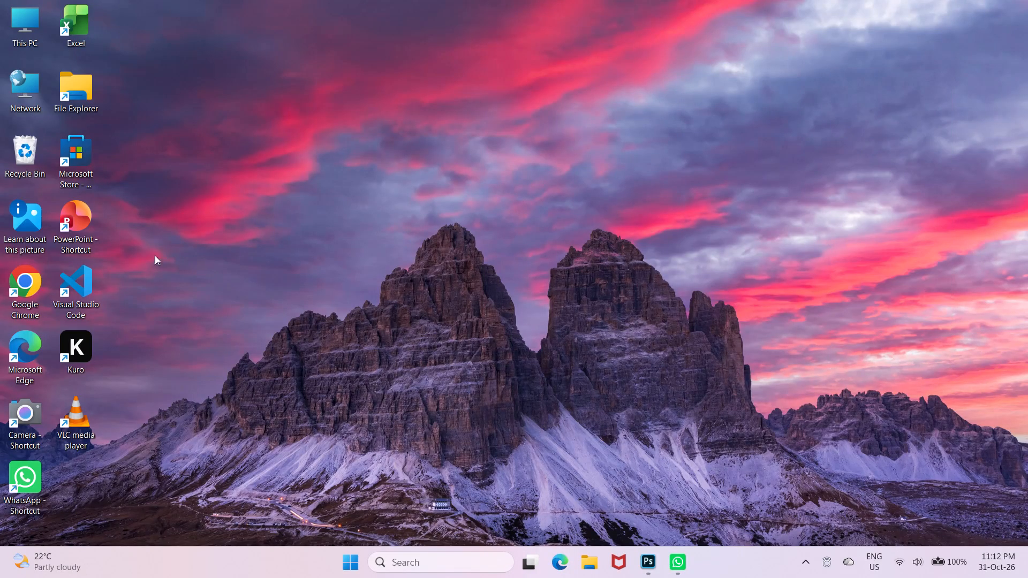
Launch the Kuro application from its desktop shortcut.
double_click(96, 356)
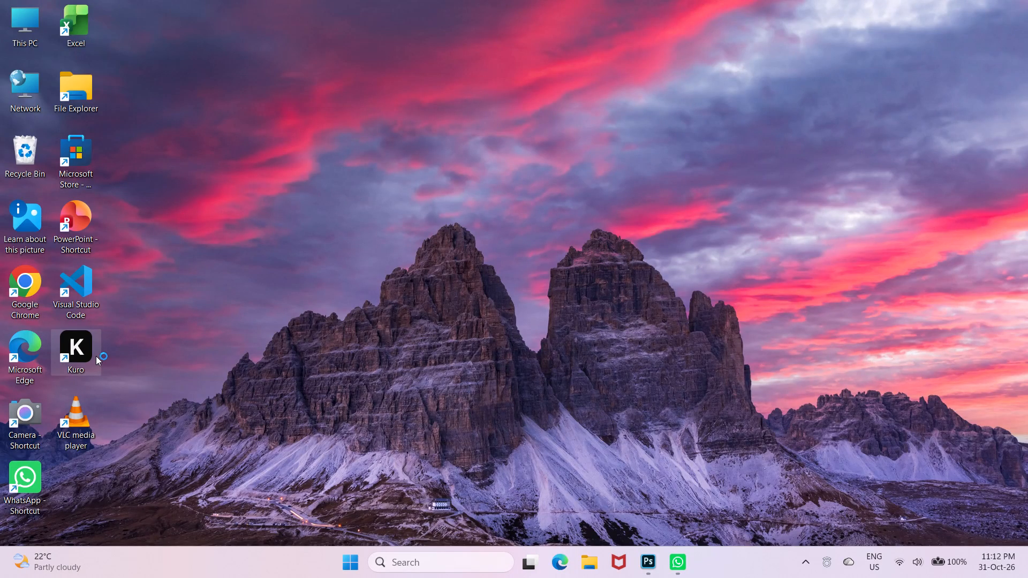